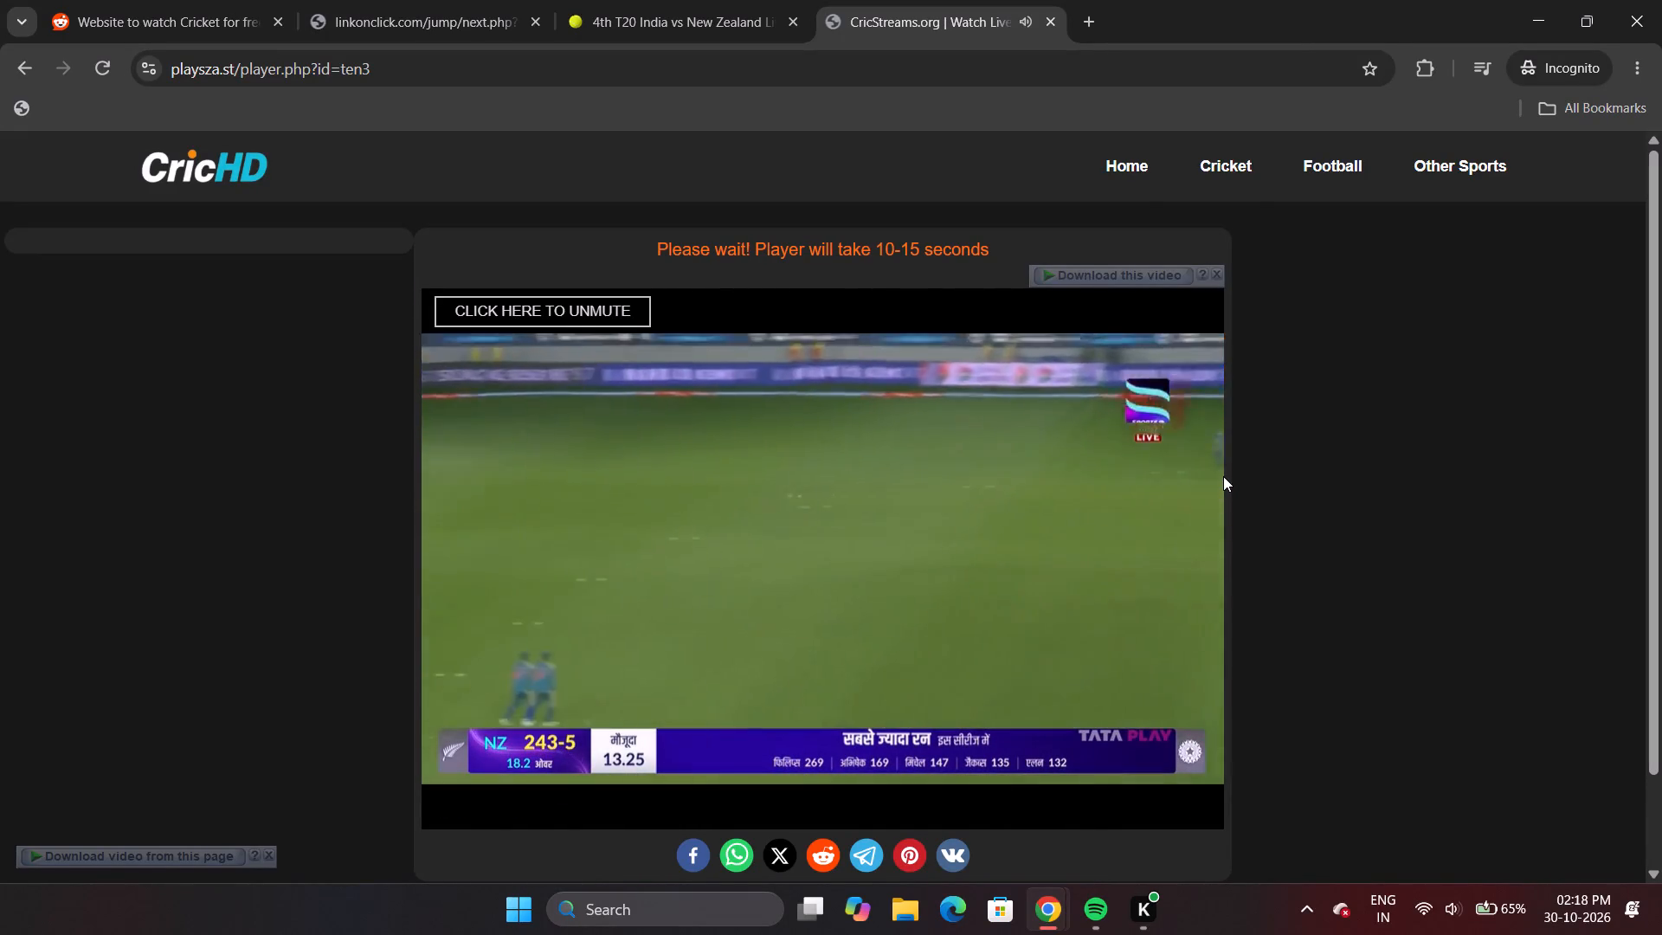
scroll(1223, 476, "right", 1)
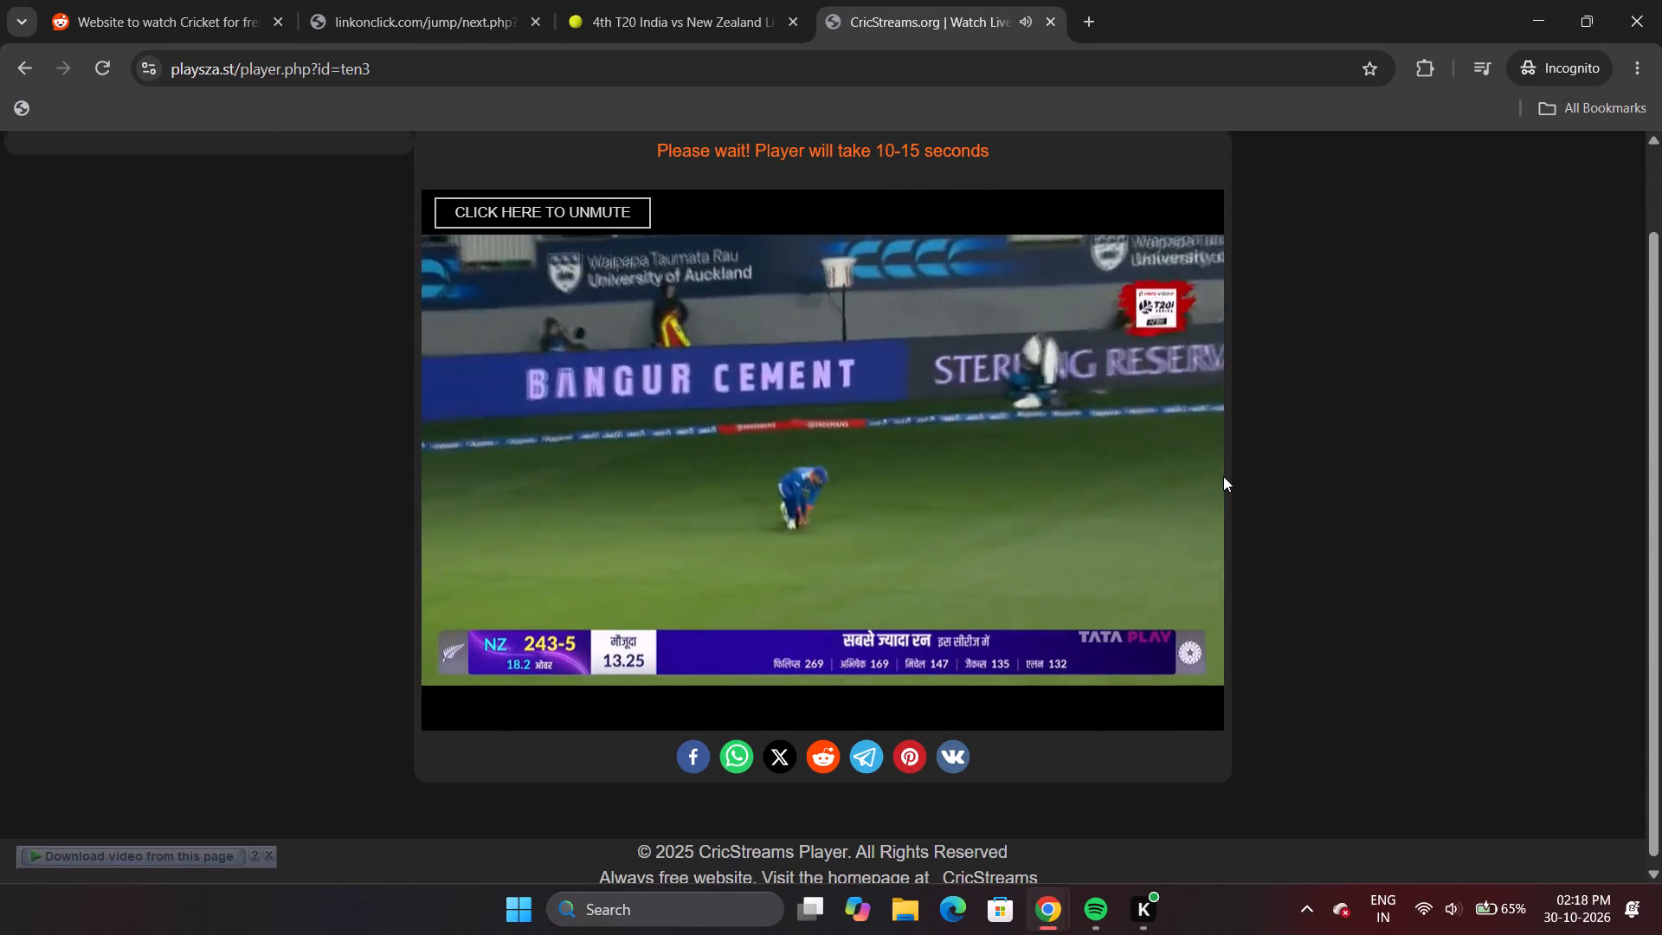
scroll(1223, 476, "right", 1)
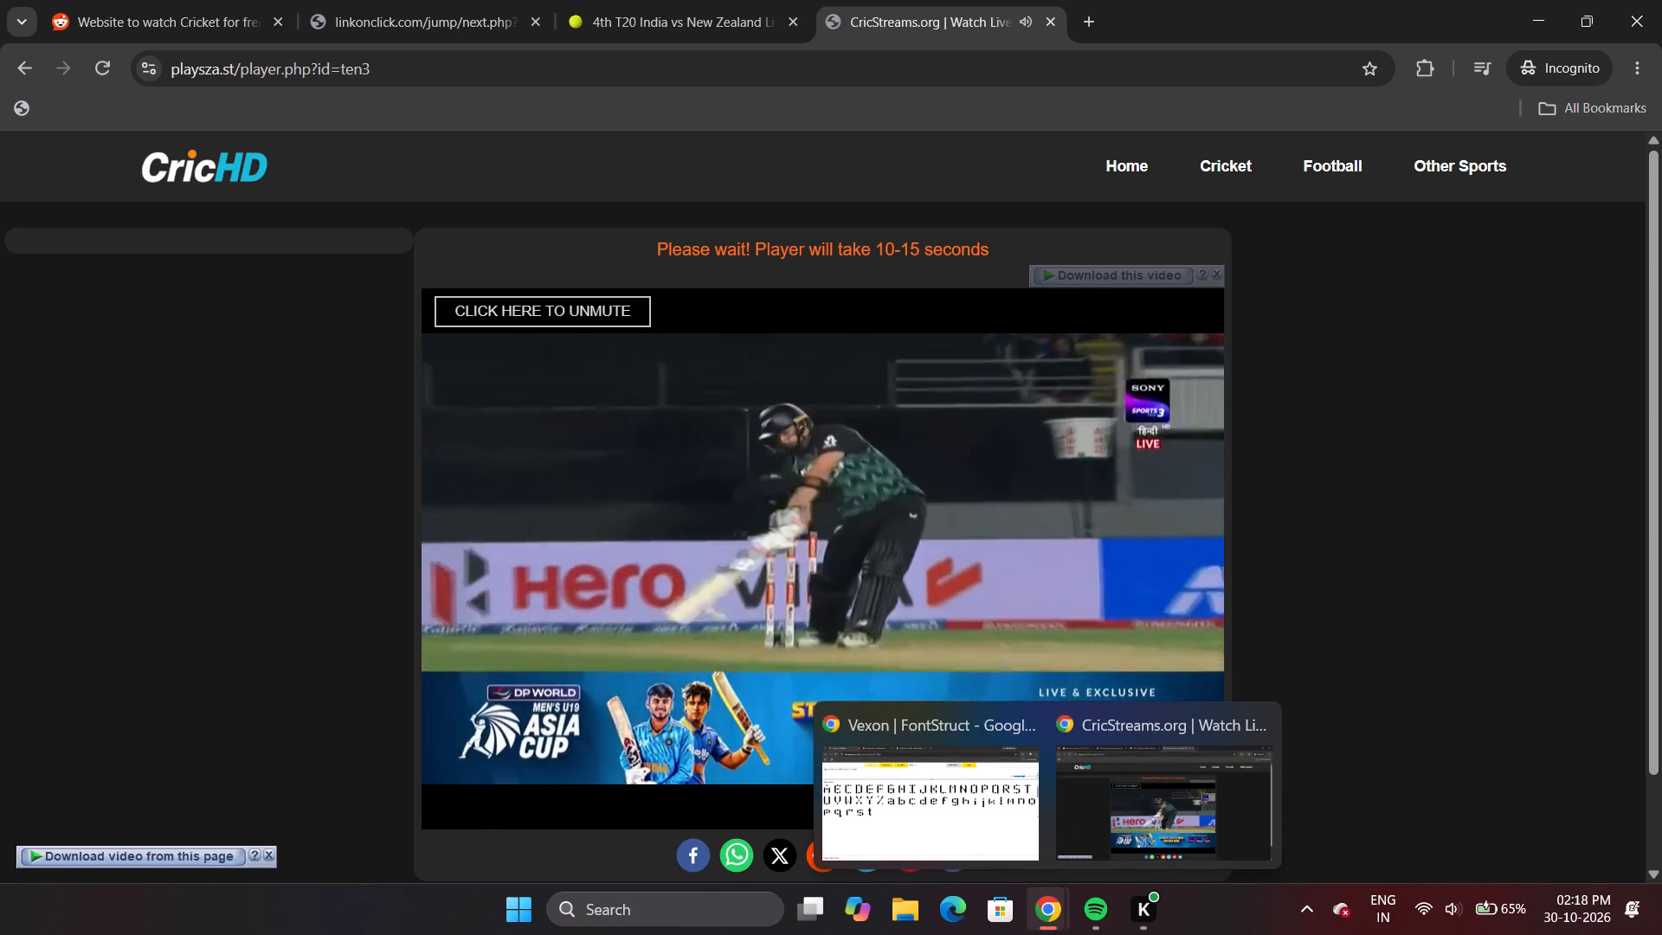
Switch to the FontStruct window with the Vexon font and return from the preview to the lowercase t in the editor.
left_click(945, 804)
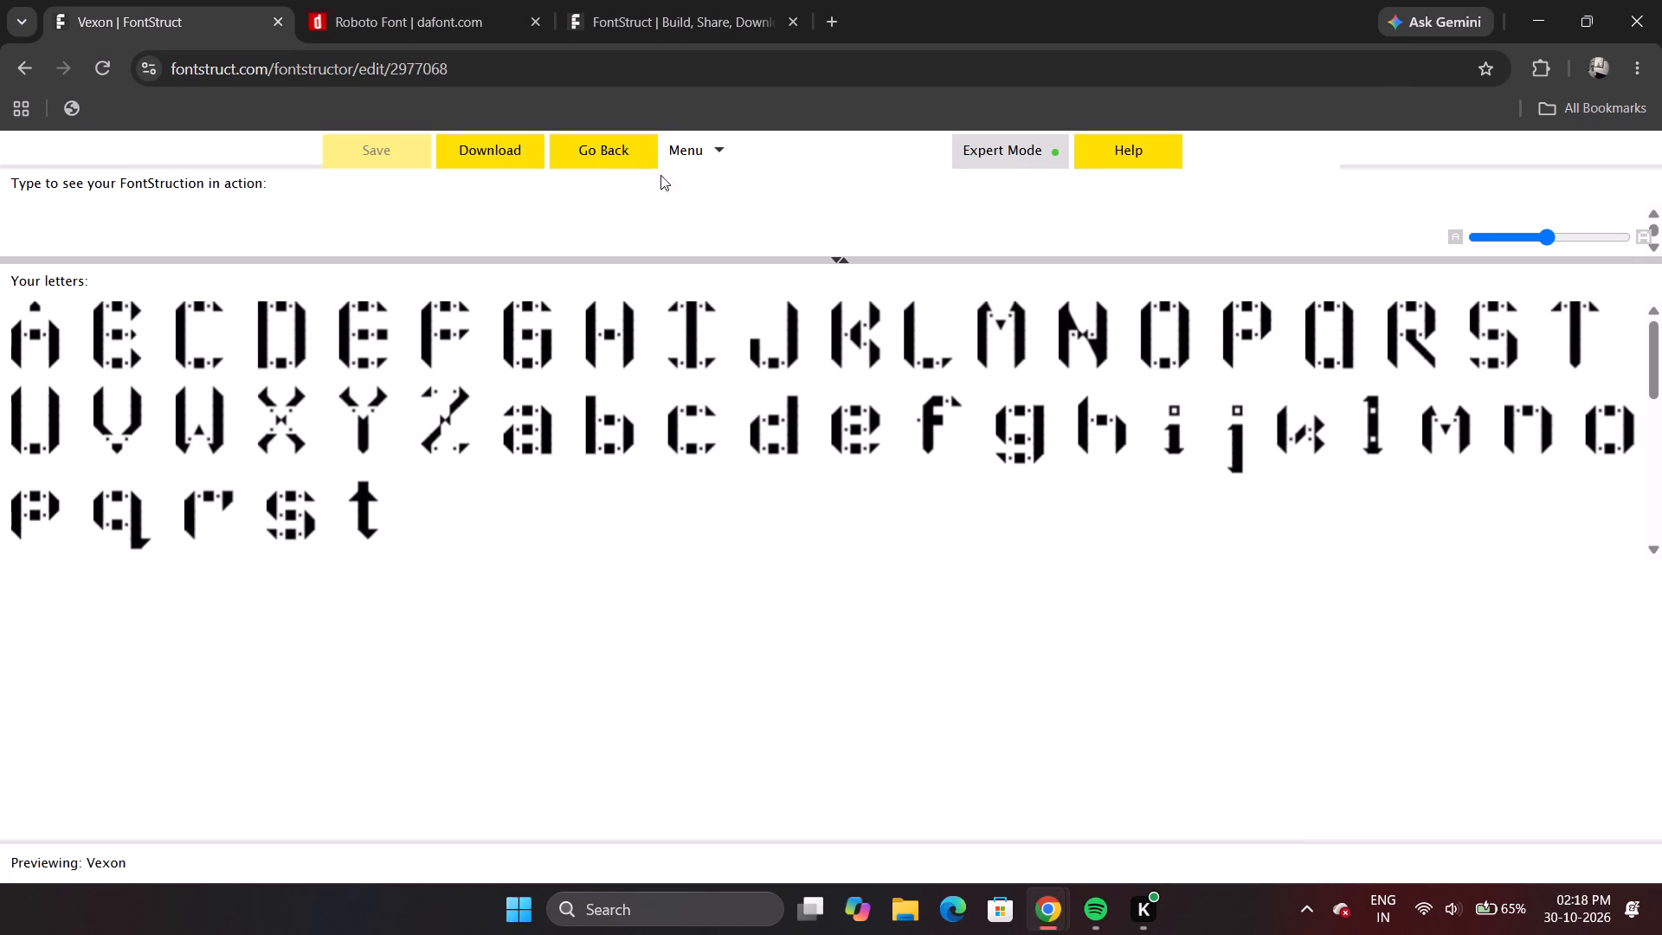
left_click(623, 158)
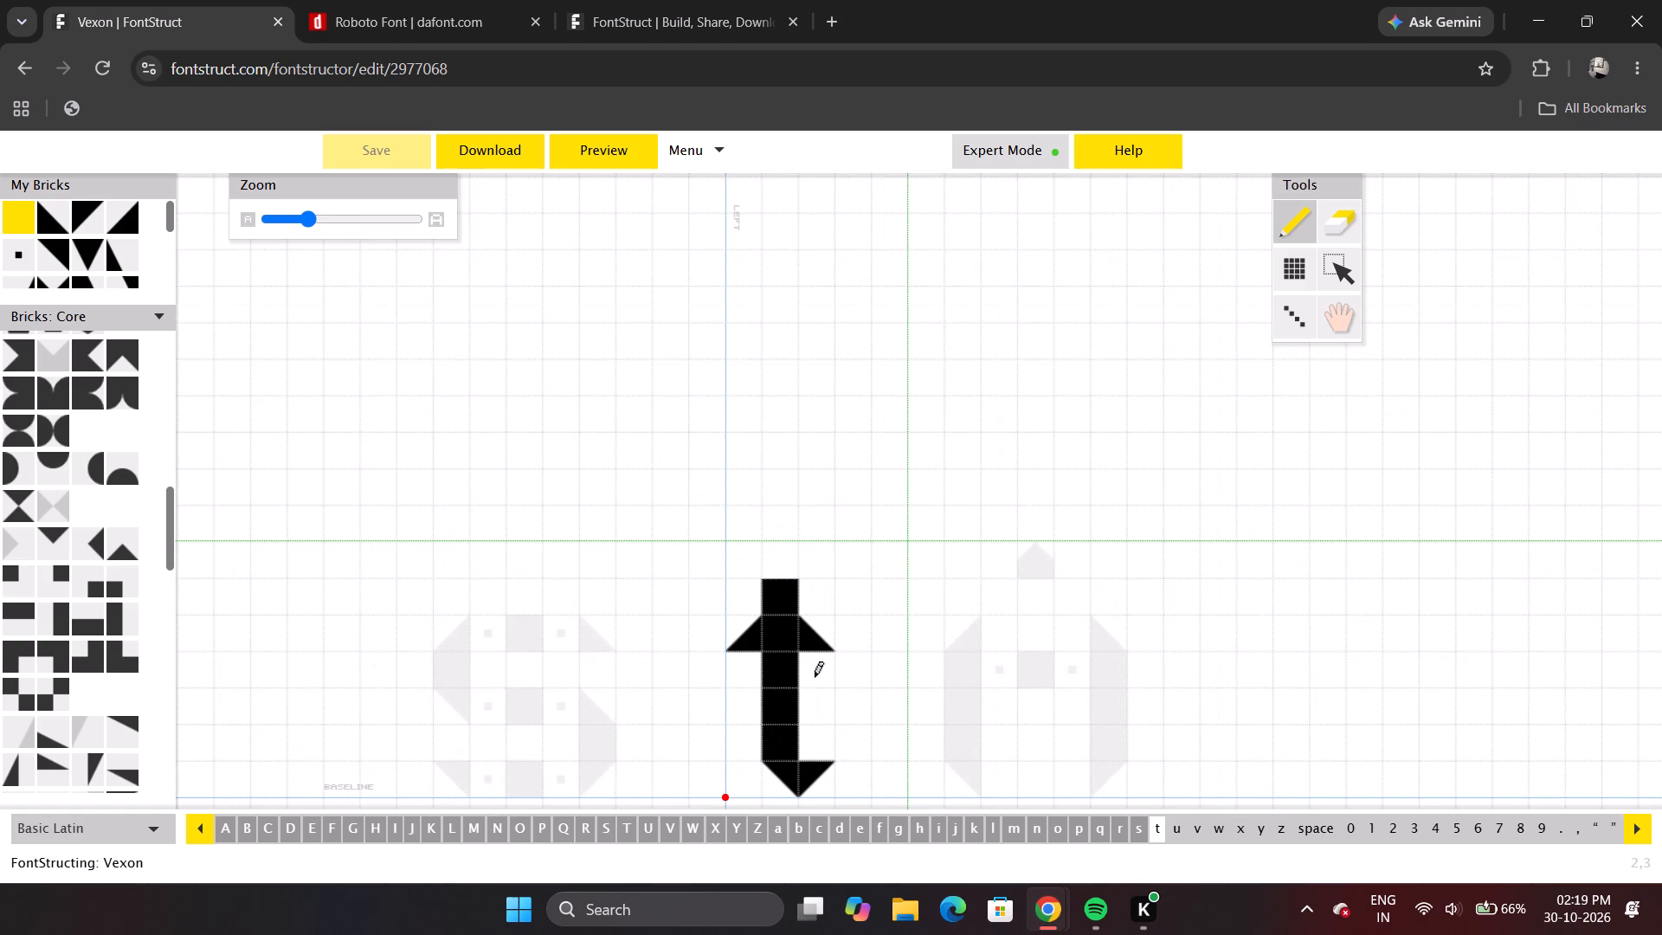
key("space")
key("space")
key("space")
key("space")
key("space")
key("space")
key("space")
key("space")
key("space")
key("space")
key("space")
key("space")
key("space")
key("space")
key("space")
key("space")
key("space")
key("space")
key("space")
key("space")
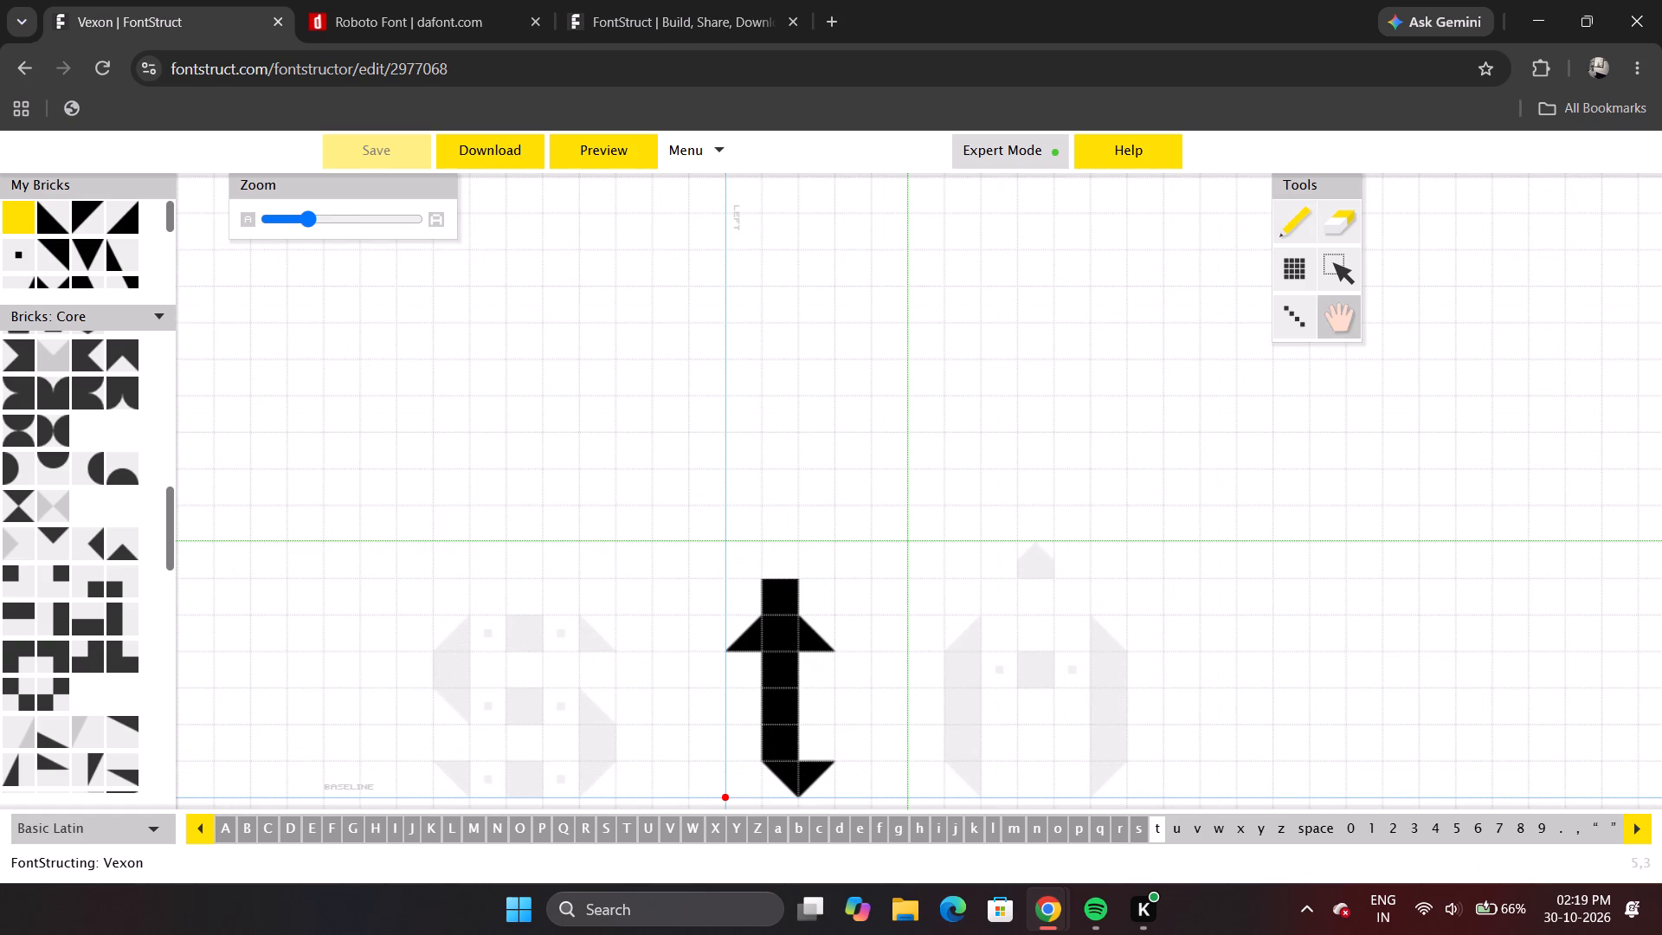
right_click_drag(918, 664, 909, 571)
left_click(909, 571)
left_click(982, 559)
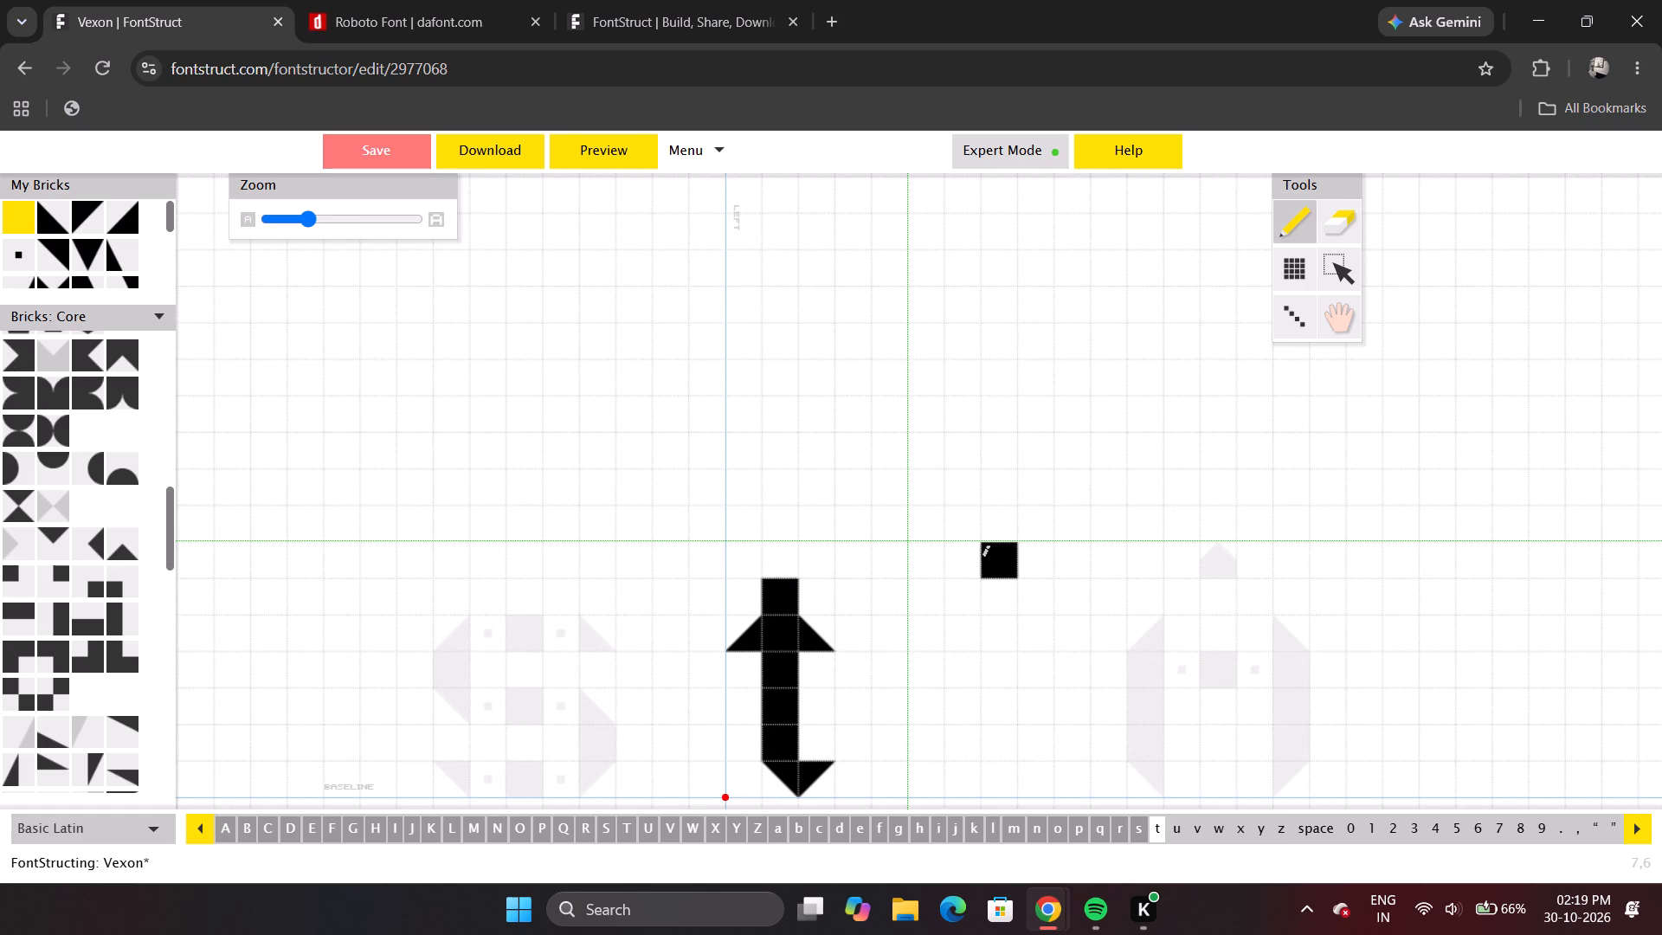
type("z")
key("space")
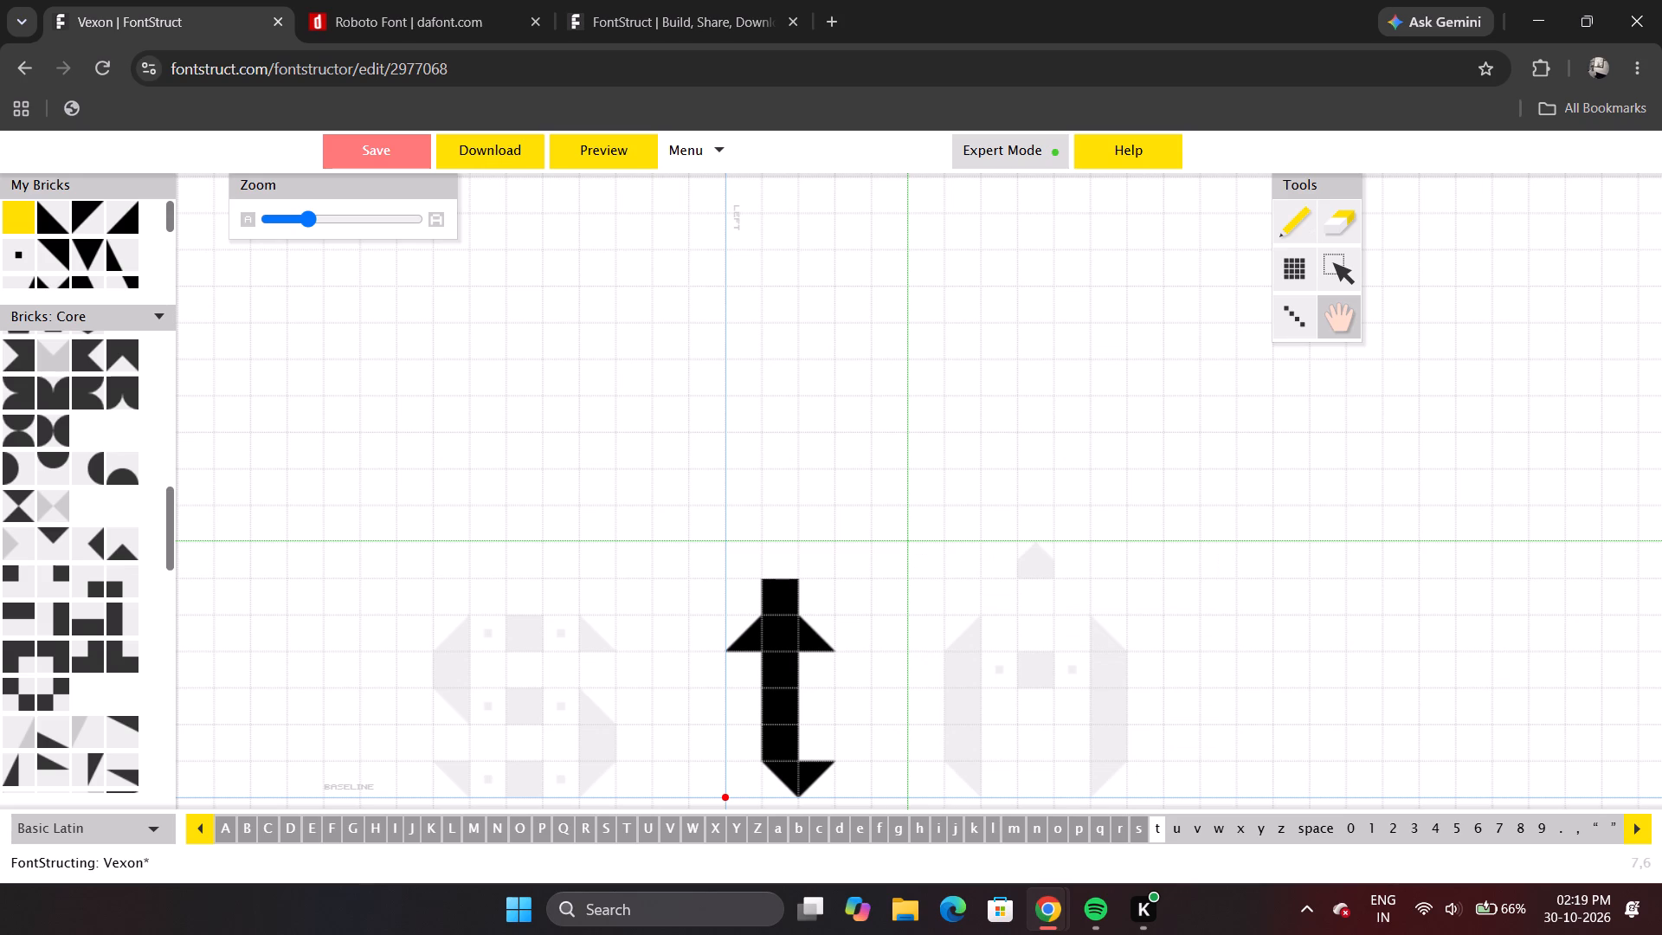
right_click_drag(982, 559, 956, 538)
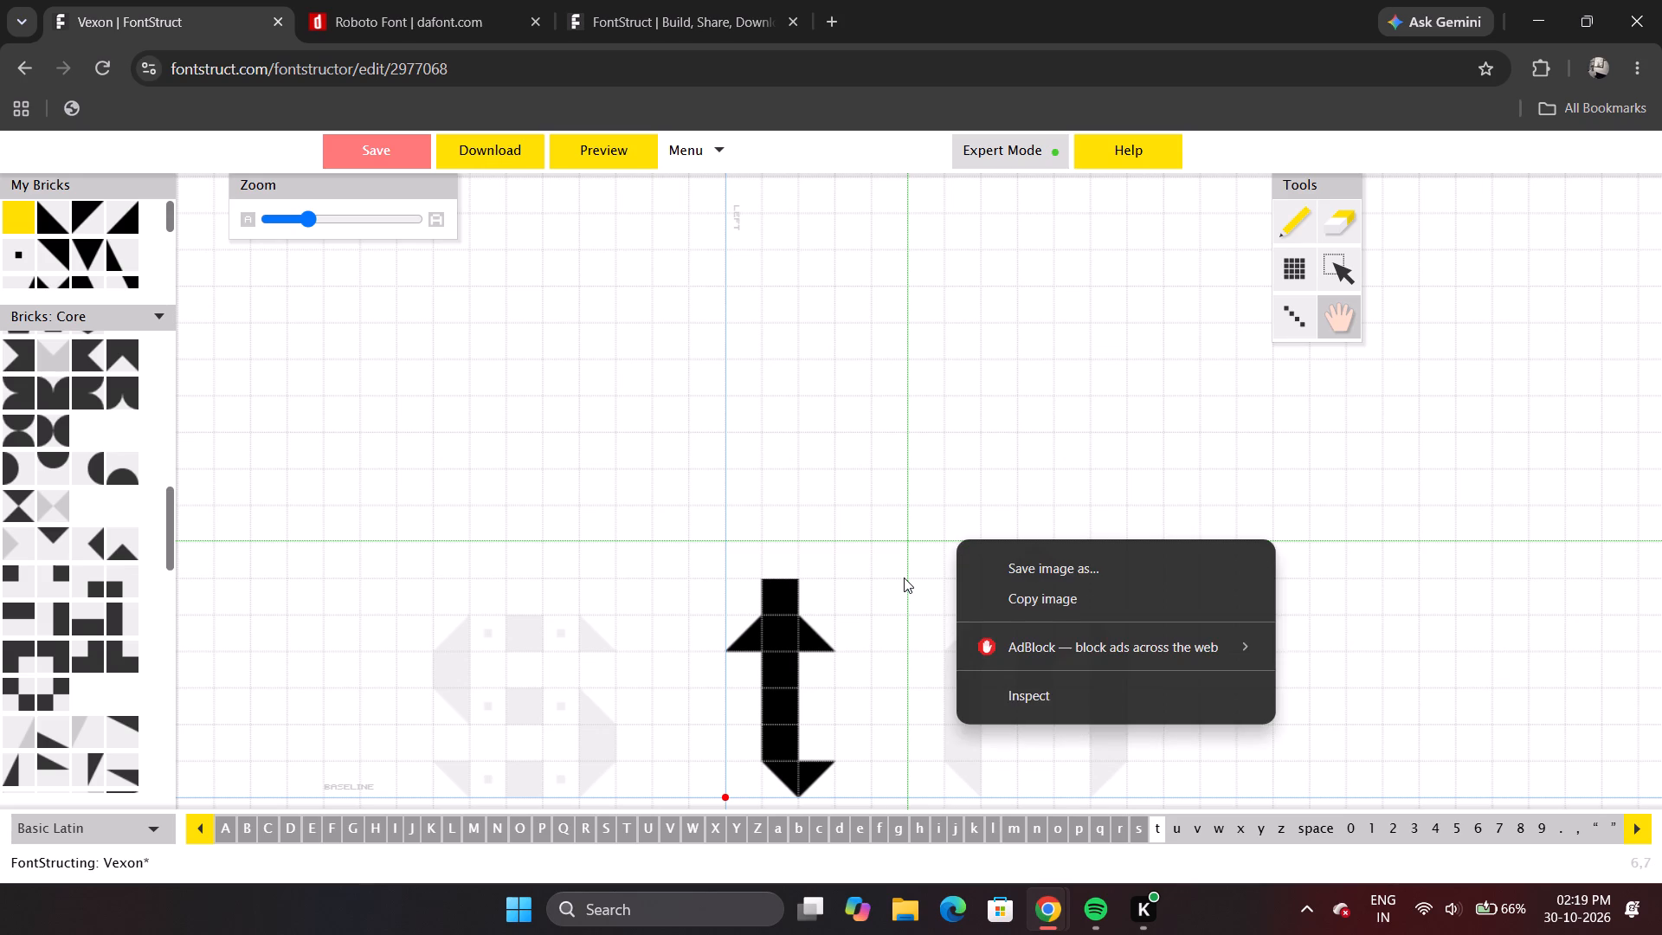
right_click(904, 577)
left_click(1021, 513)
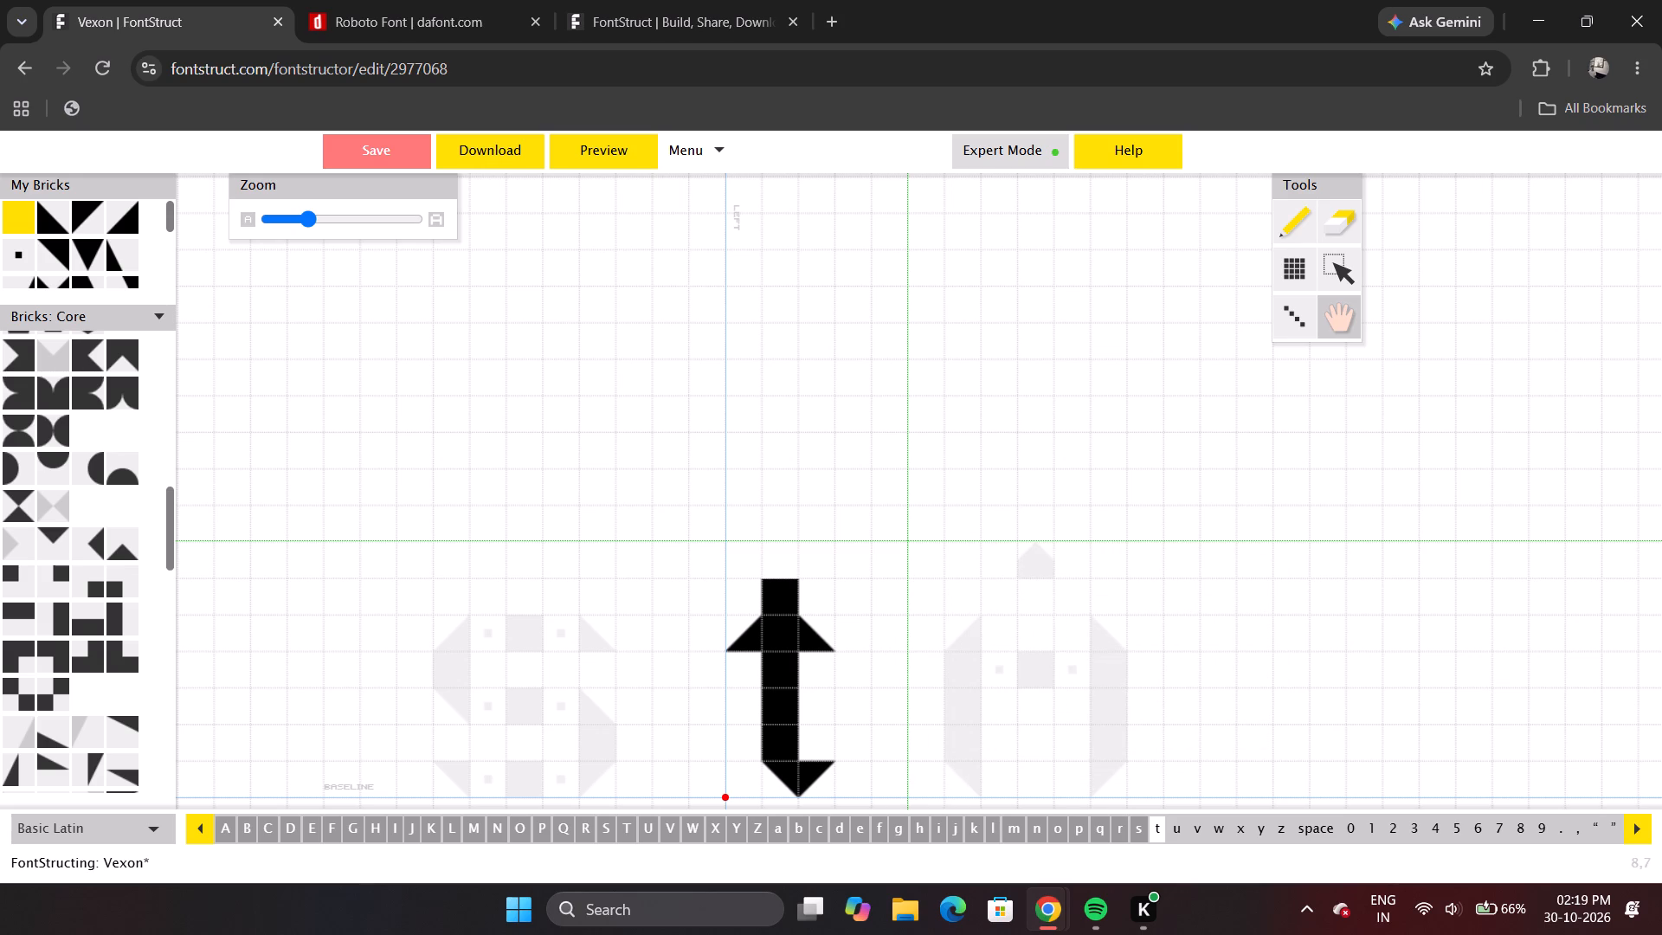
Pan the glyph canvas upward so the lowercase t has free space below its baseline.
key("space")
key("space")
key("space")
key("space")
key("space")
key("space")
key("space")
key("space")
key("space")
key("space")
key("space")
key("space")
key("space")
key("space")
key("space")
key("space")
key("space")
key("space")
key("space")
key("space")
left_click_drag(1018, 513, 1032, 424)
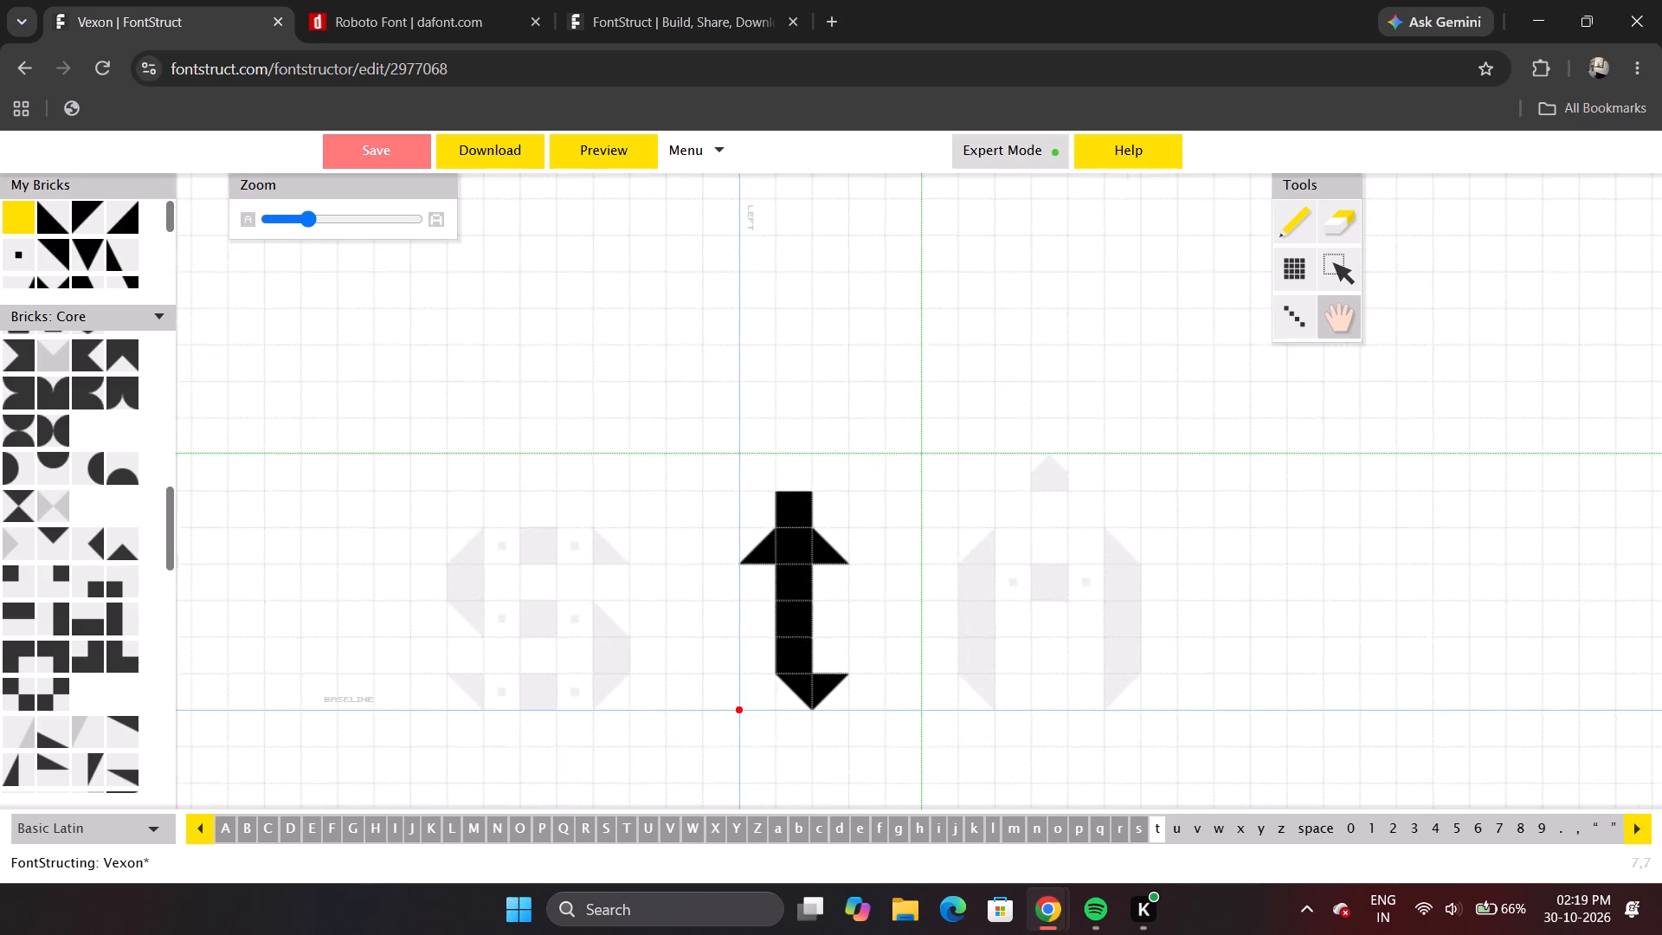
left_click_drag(1032, 424, 1040, 339)
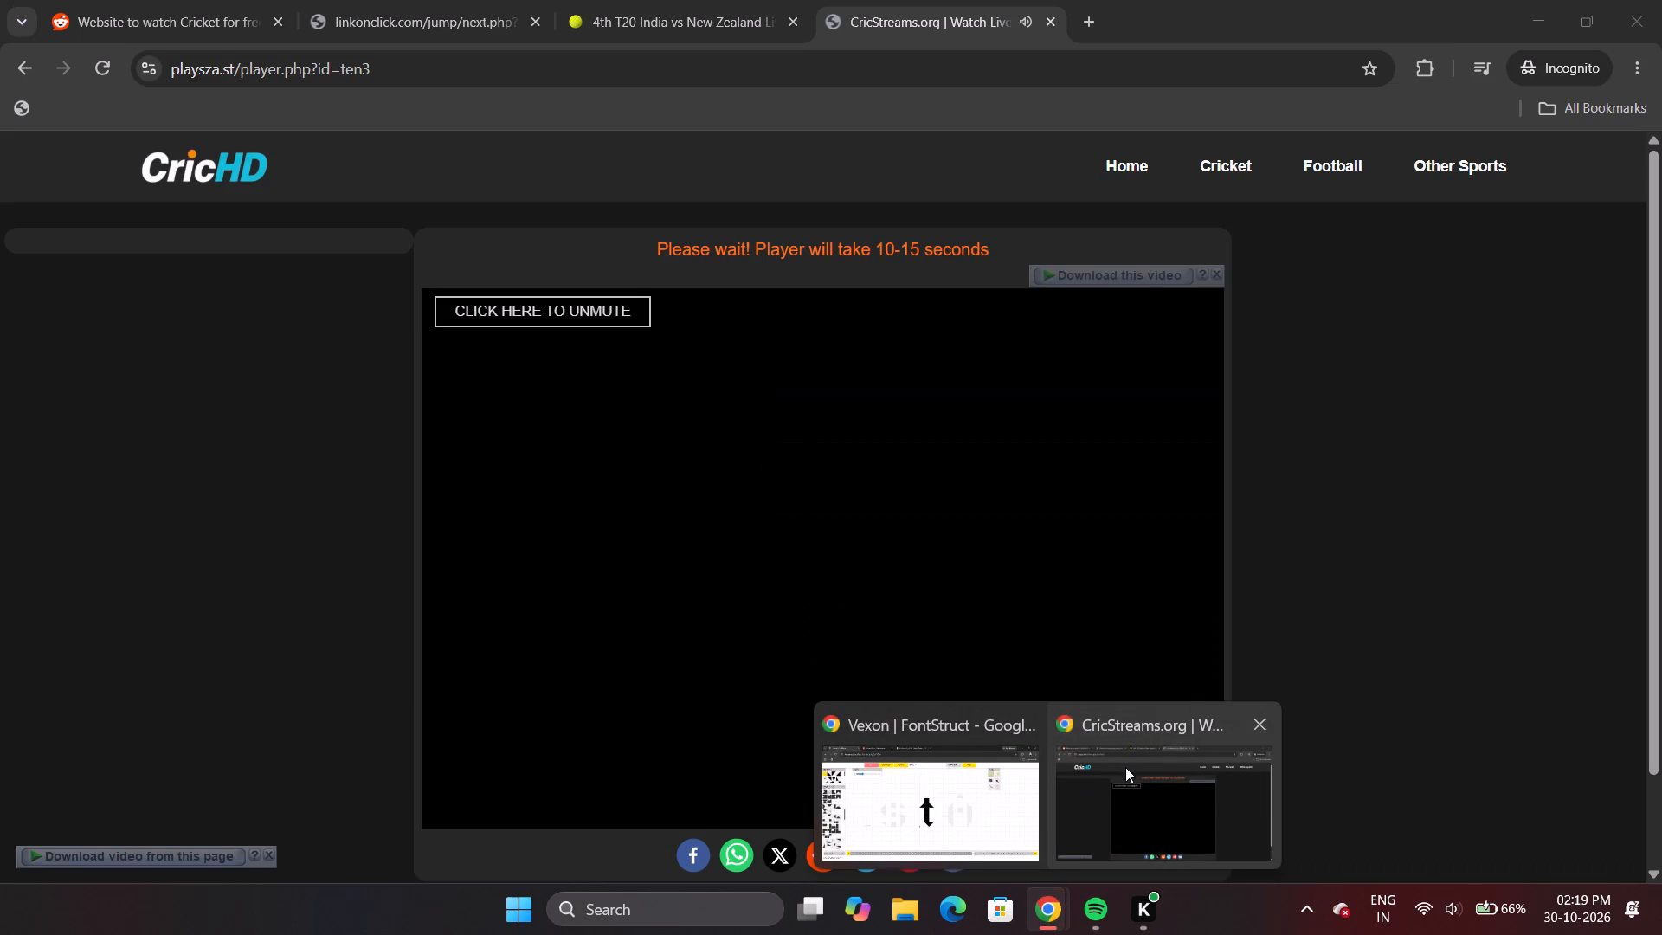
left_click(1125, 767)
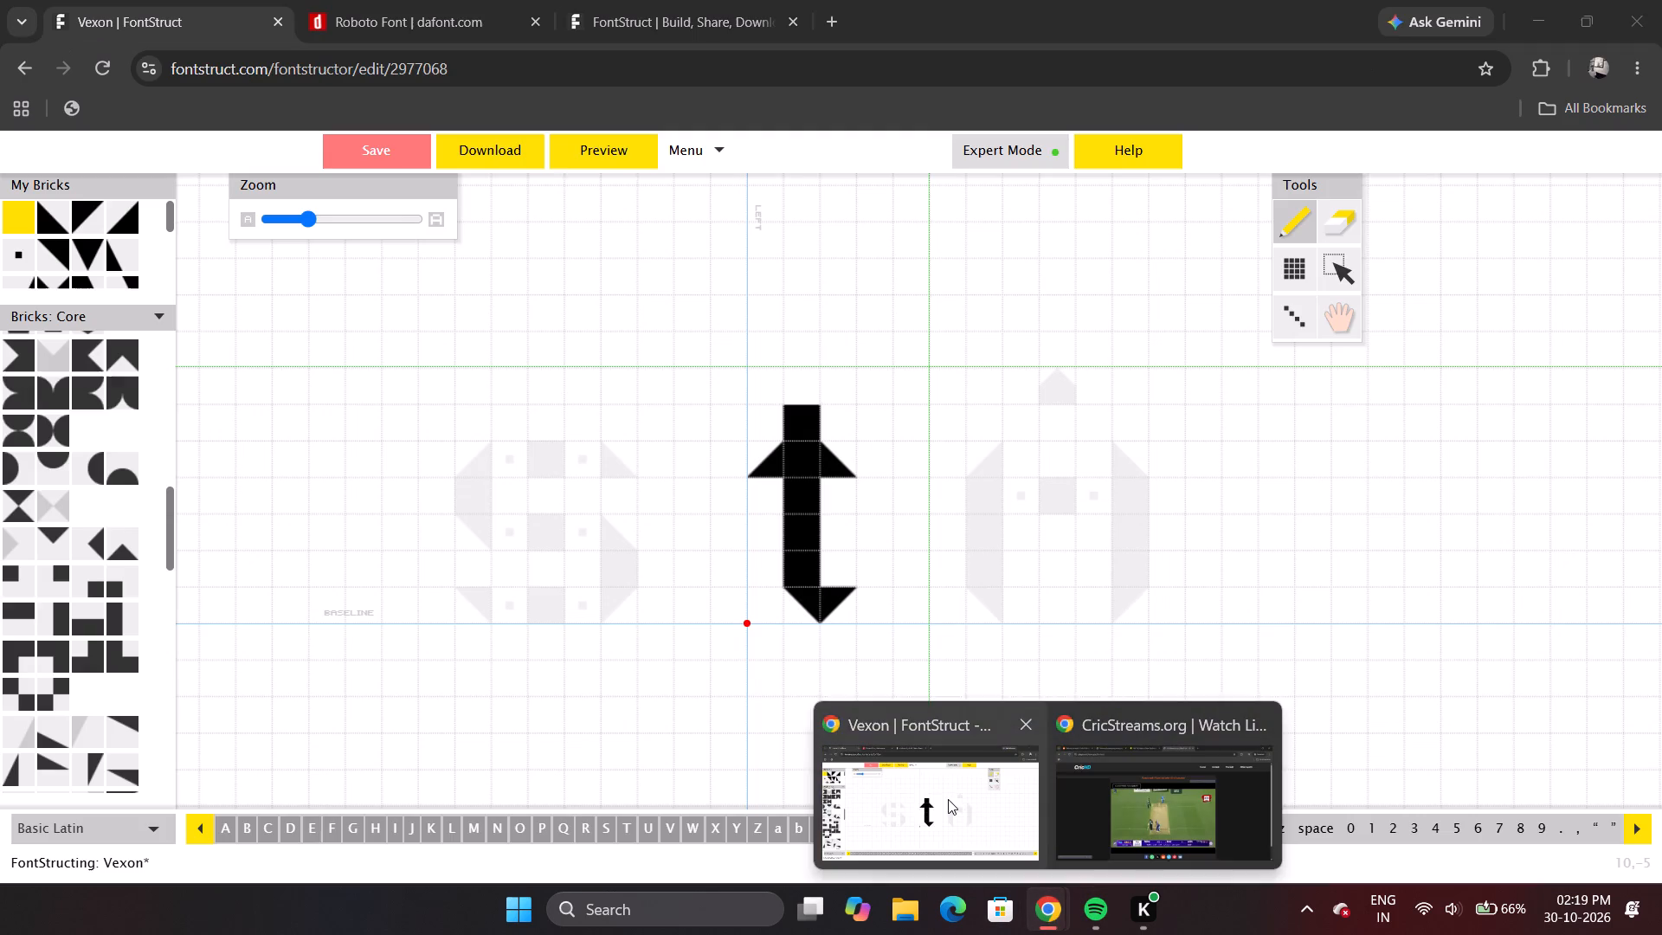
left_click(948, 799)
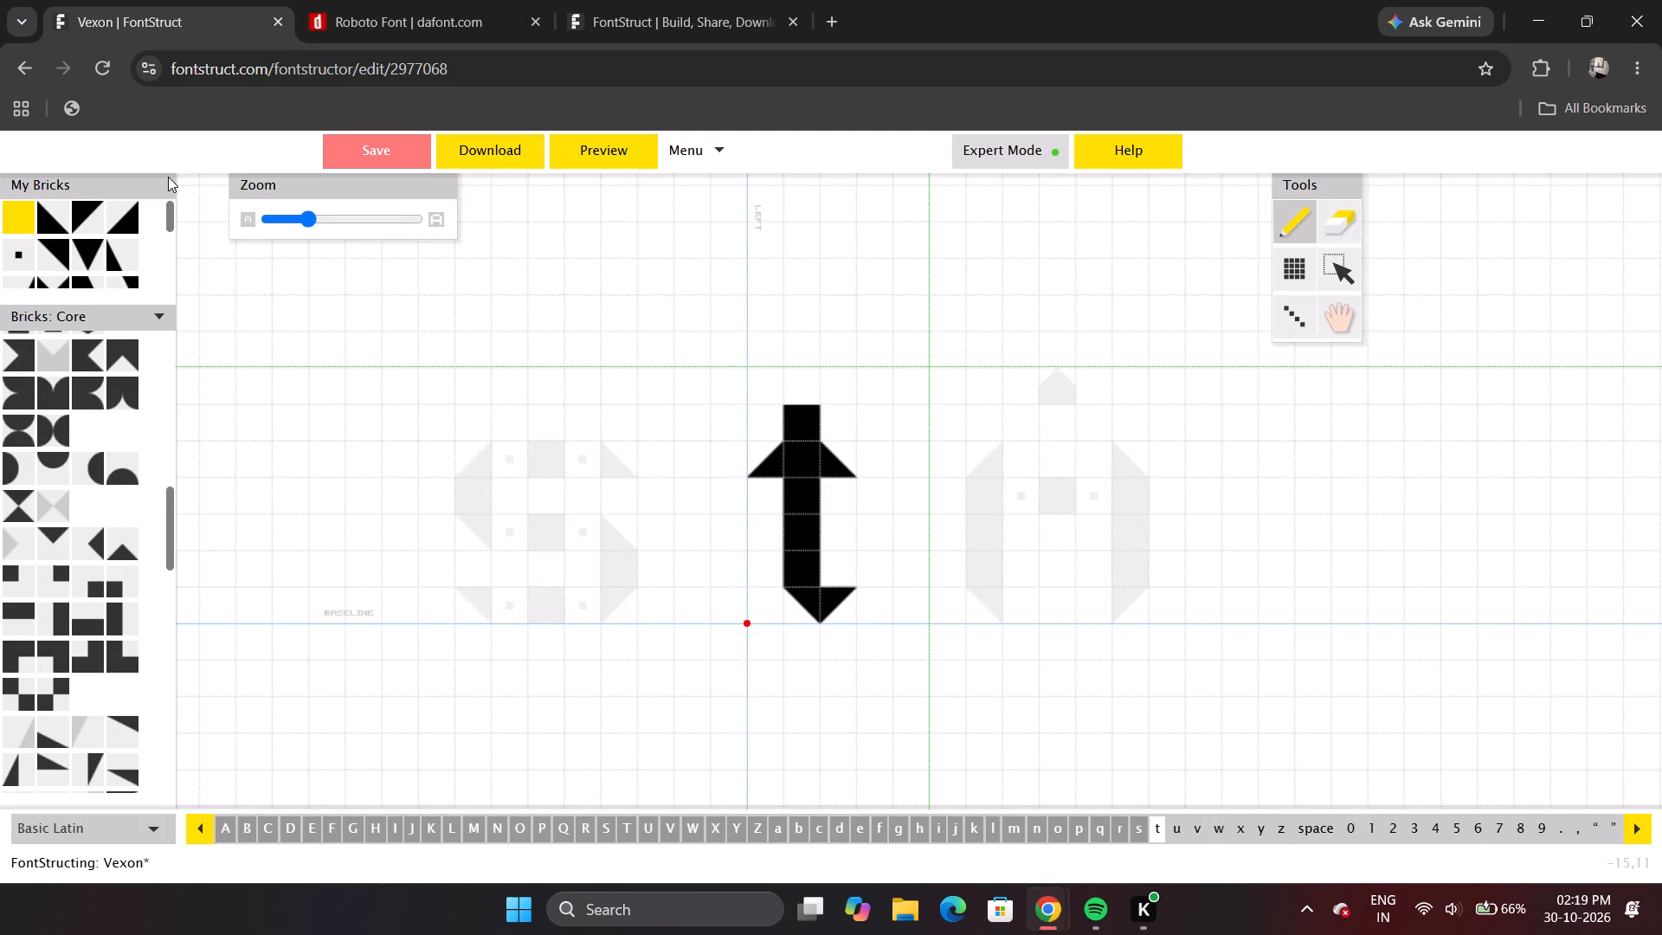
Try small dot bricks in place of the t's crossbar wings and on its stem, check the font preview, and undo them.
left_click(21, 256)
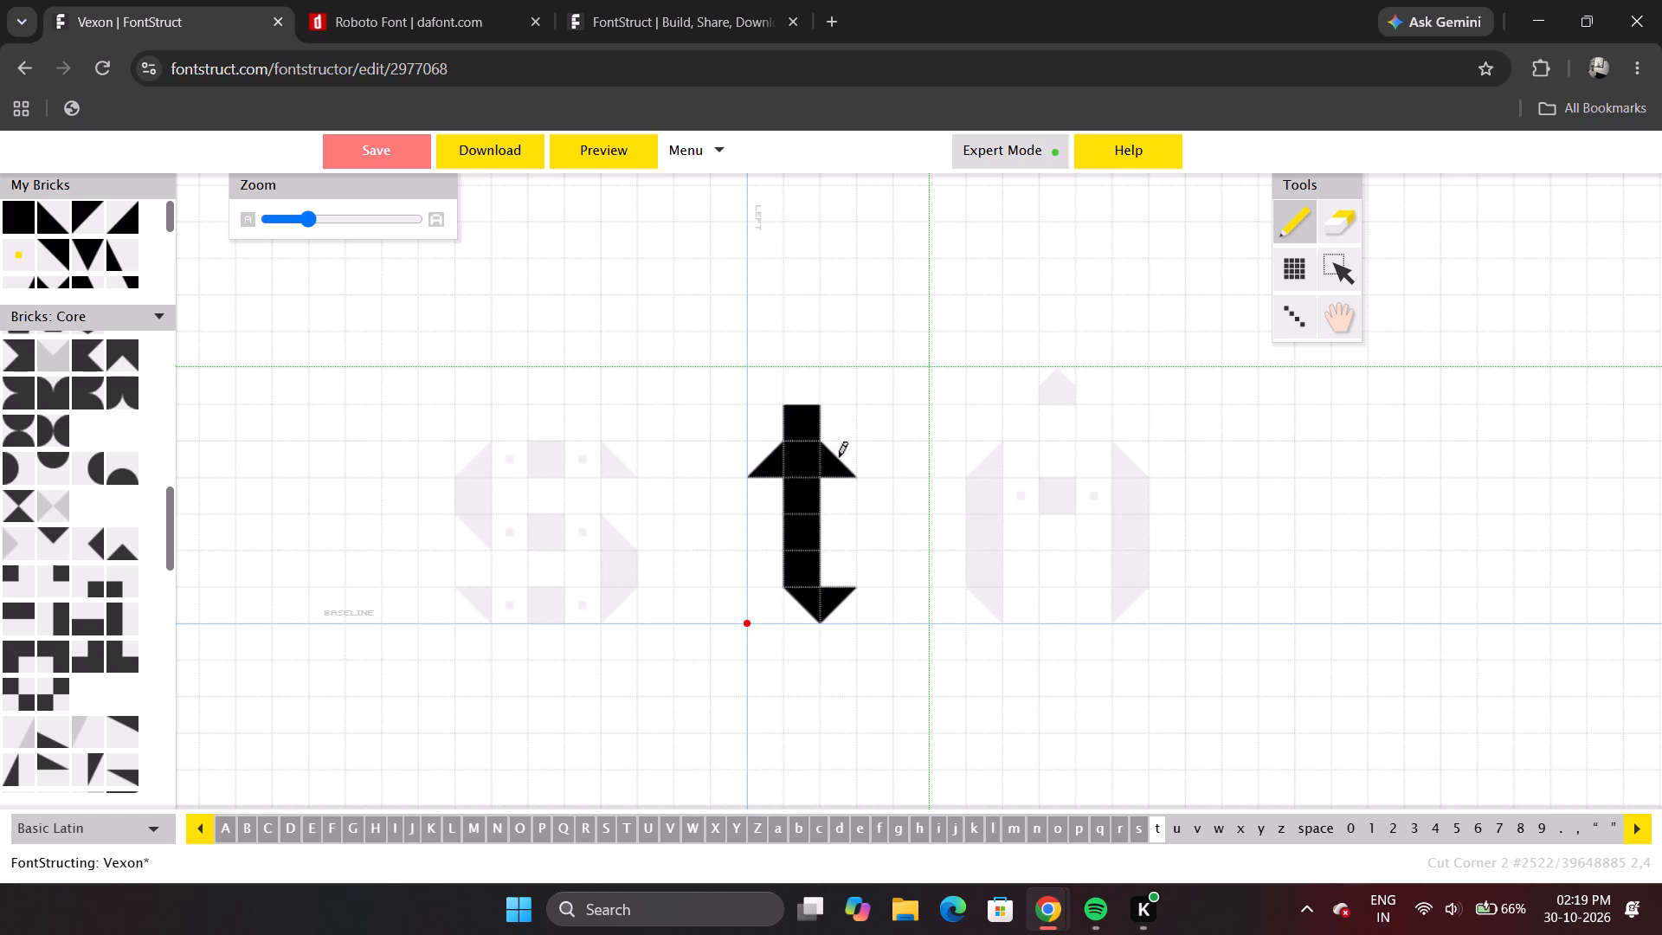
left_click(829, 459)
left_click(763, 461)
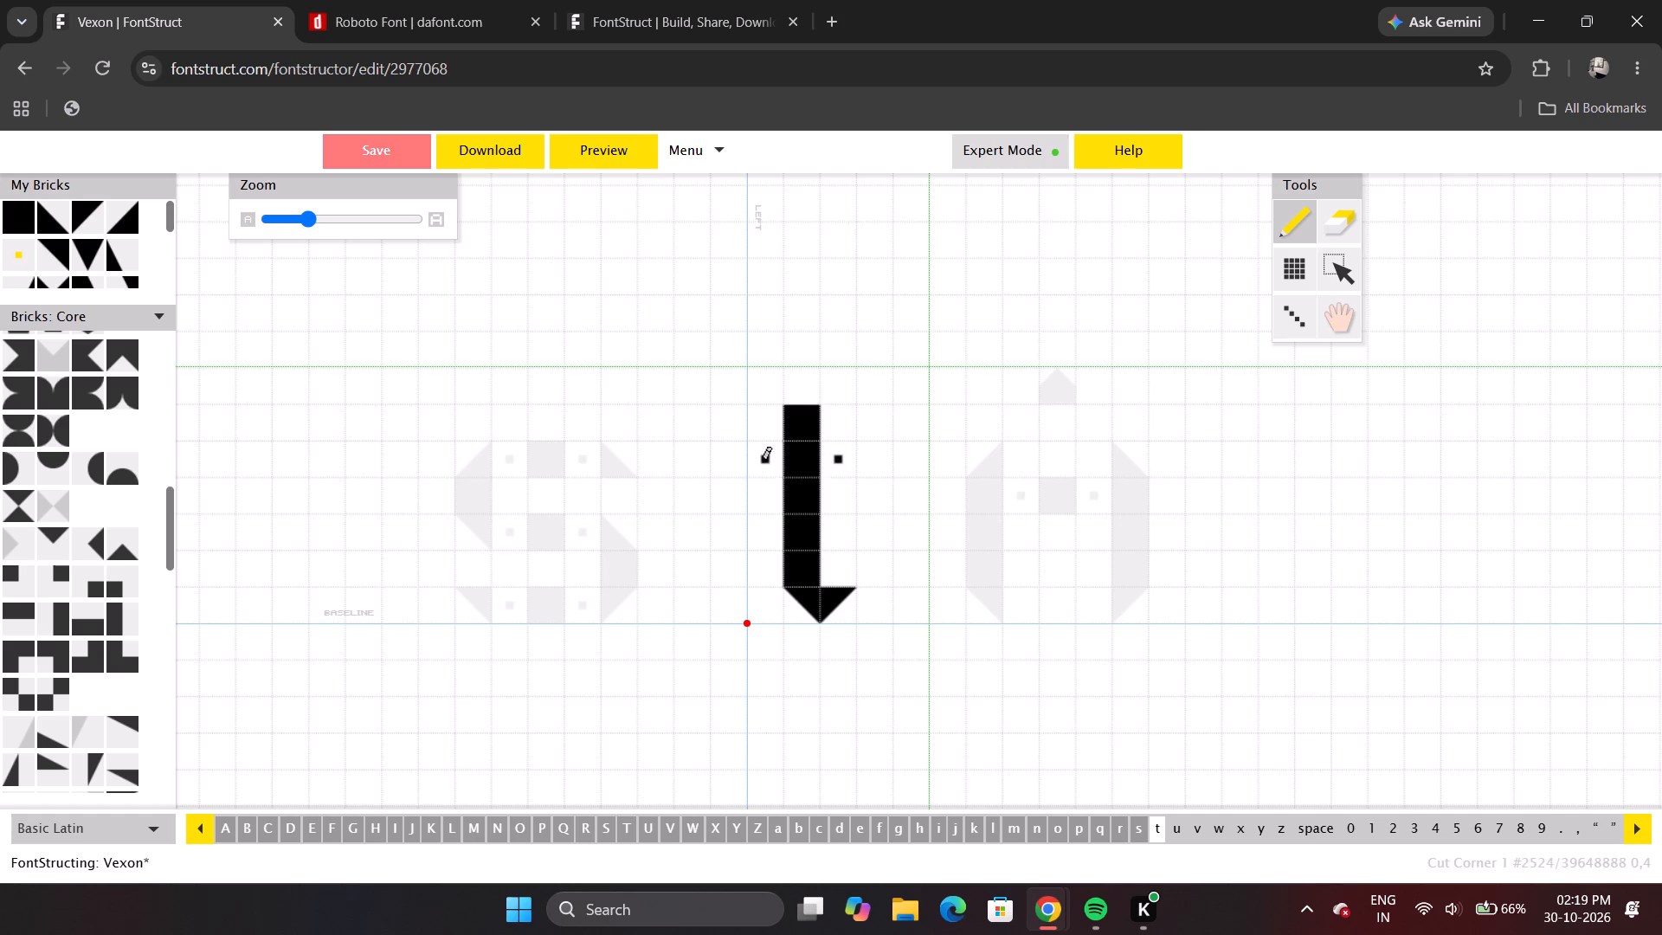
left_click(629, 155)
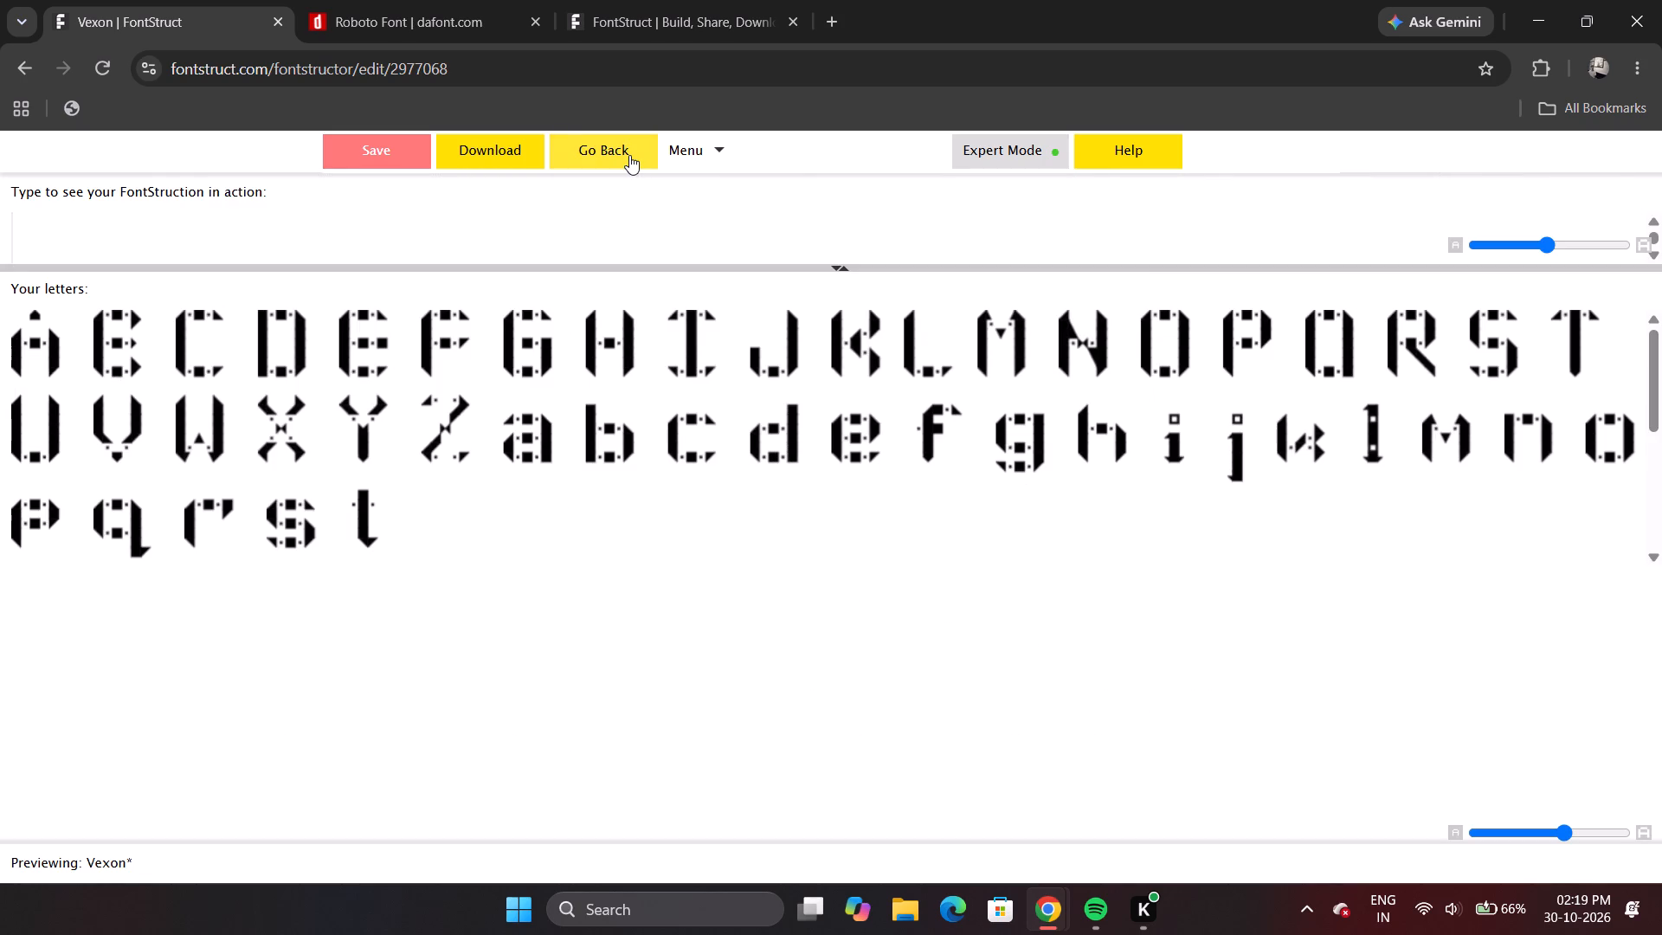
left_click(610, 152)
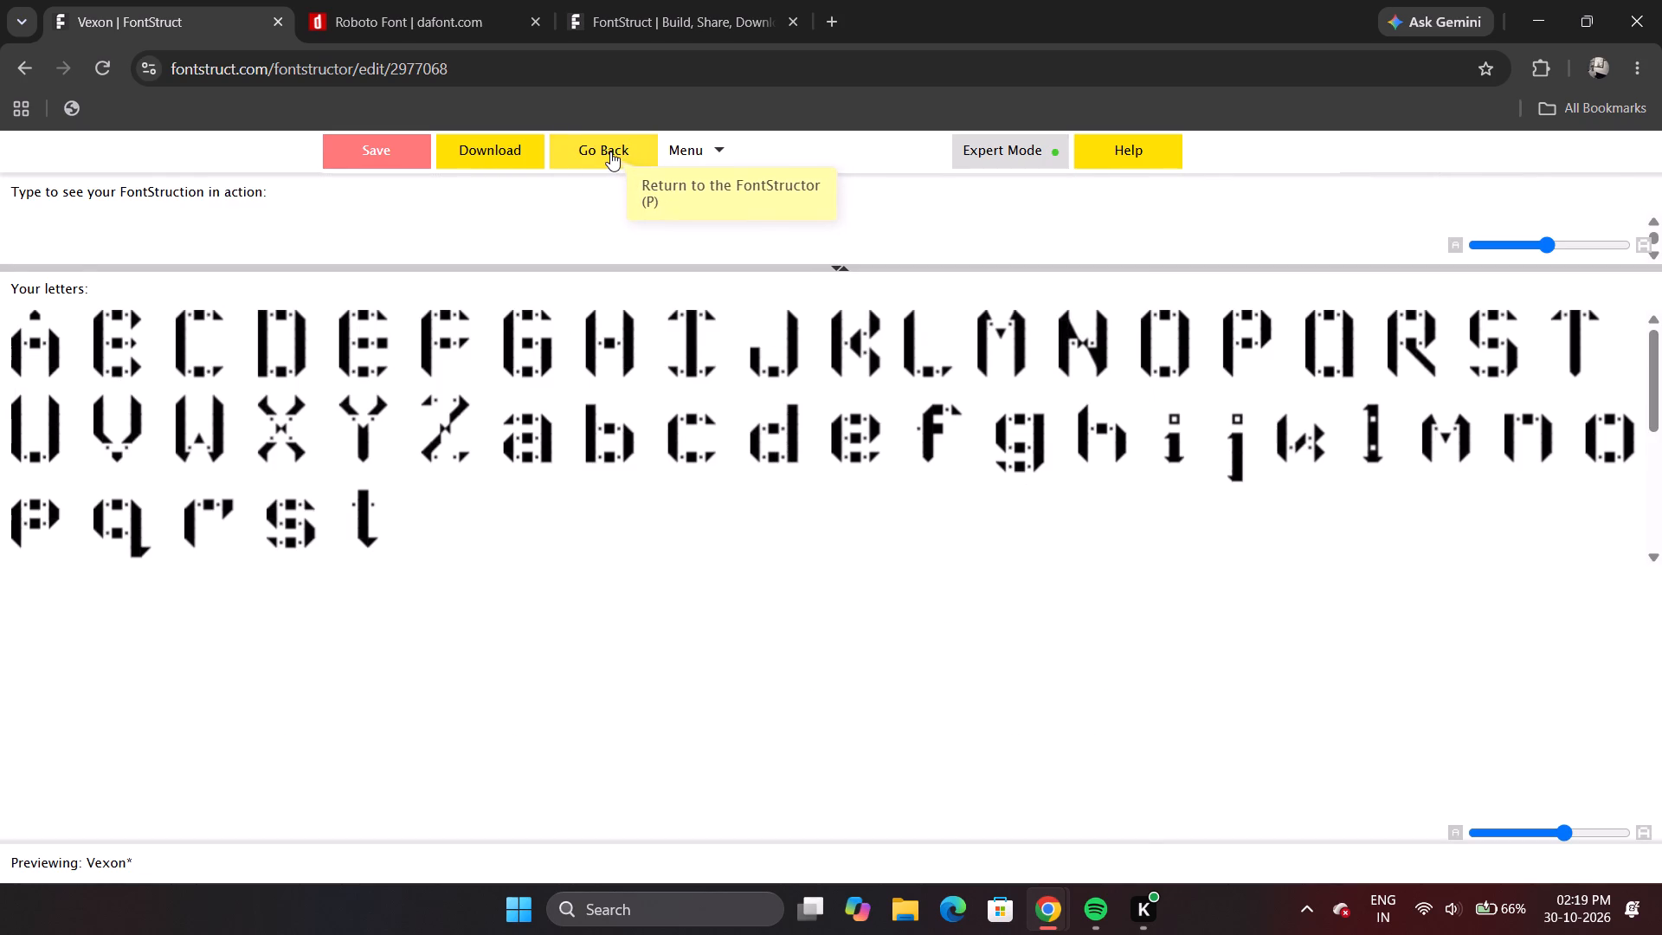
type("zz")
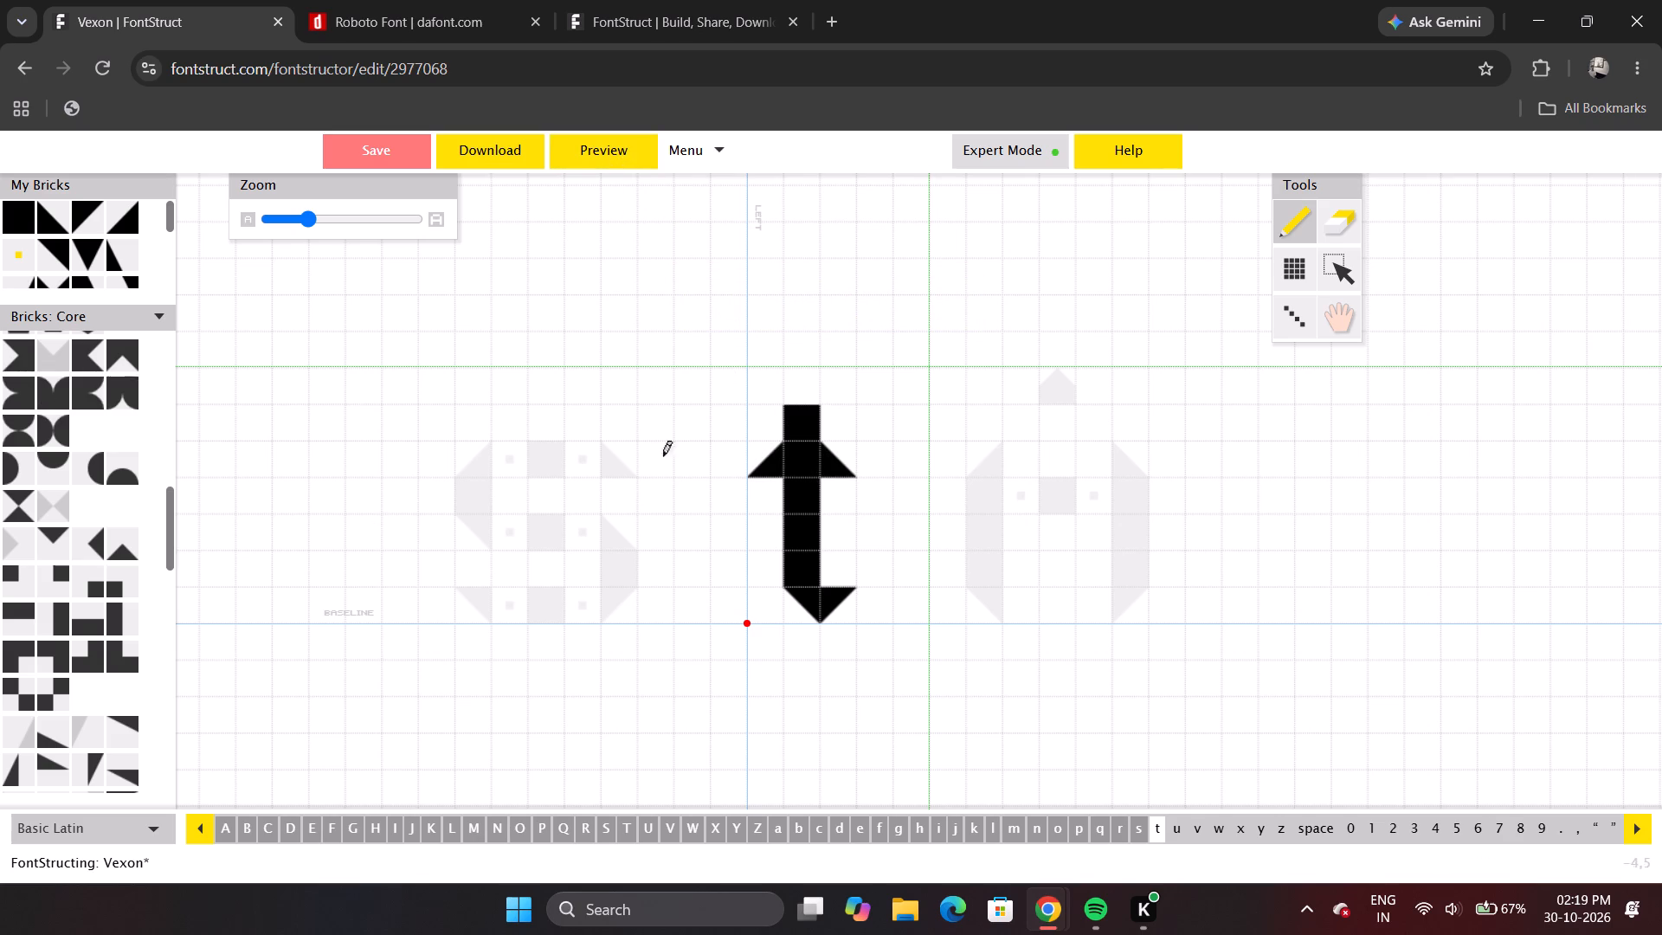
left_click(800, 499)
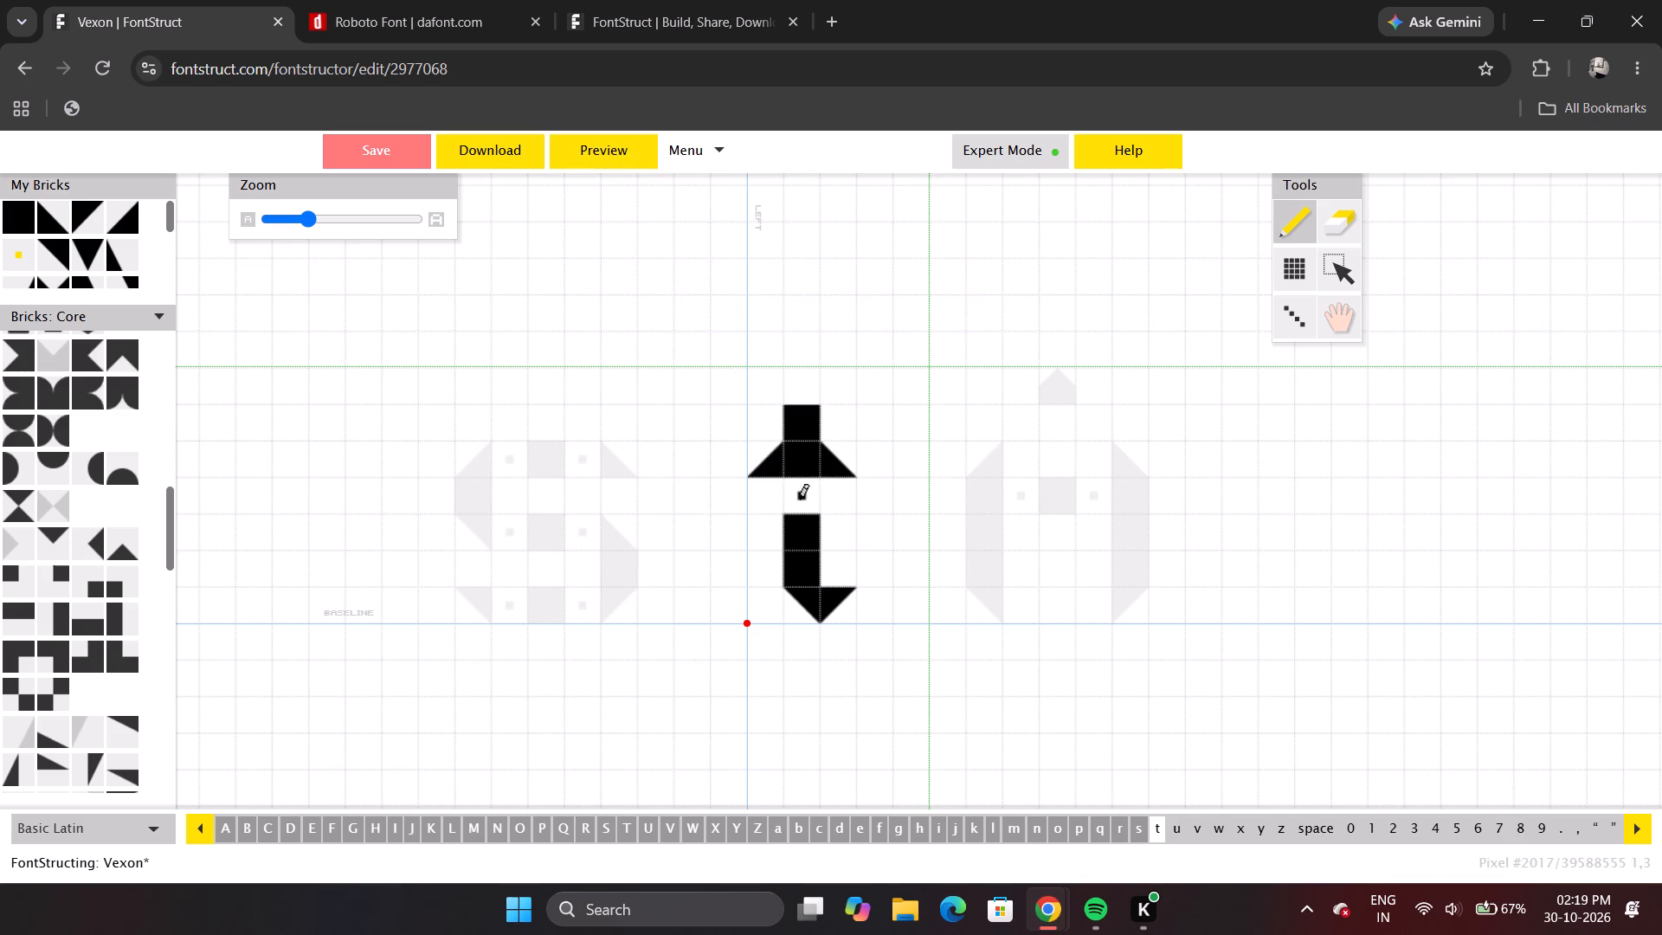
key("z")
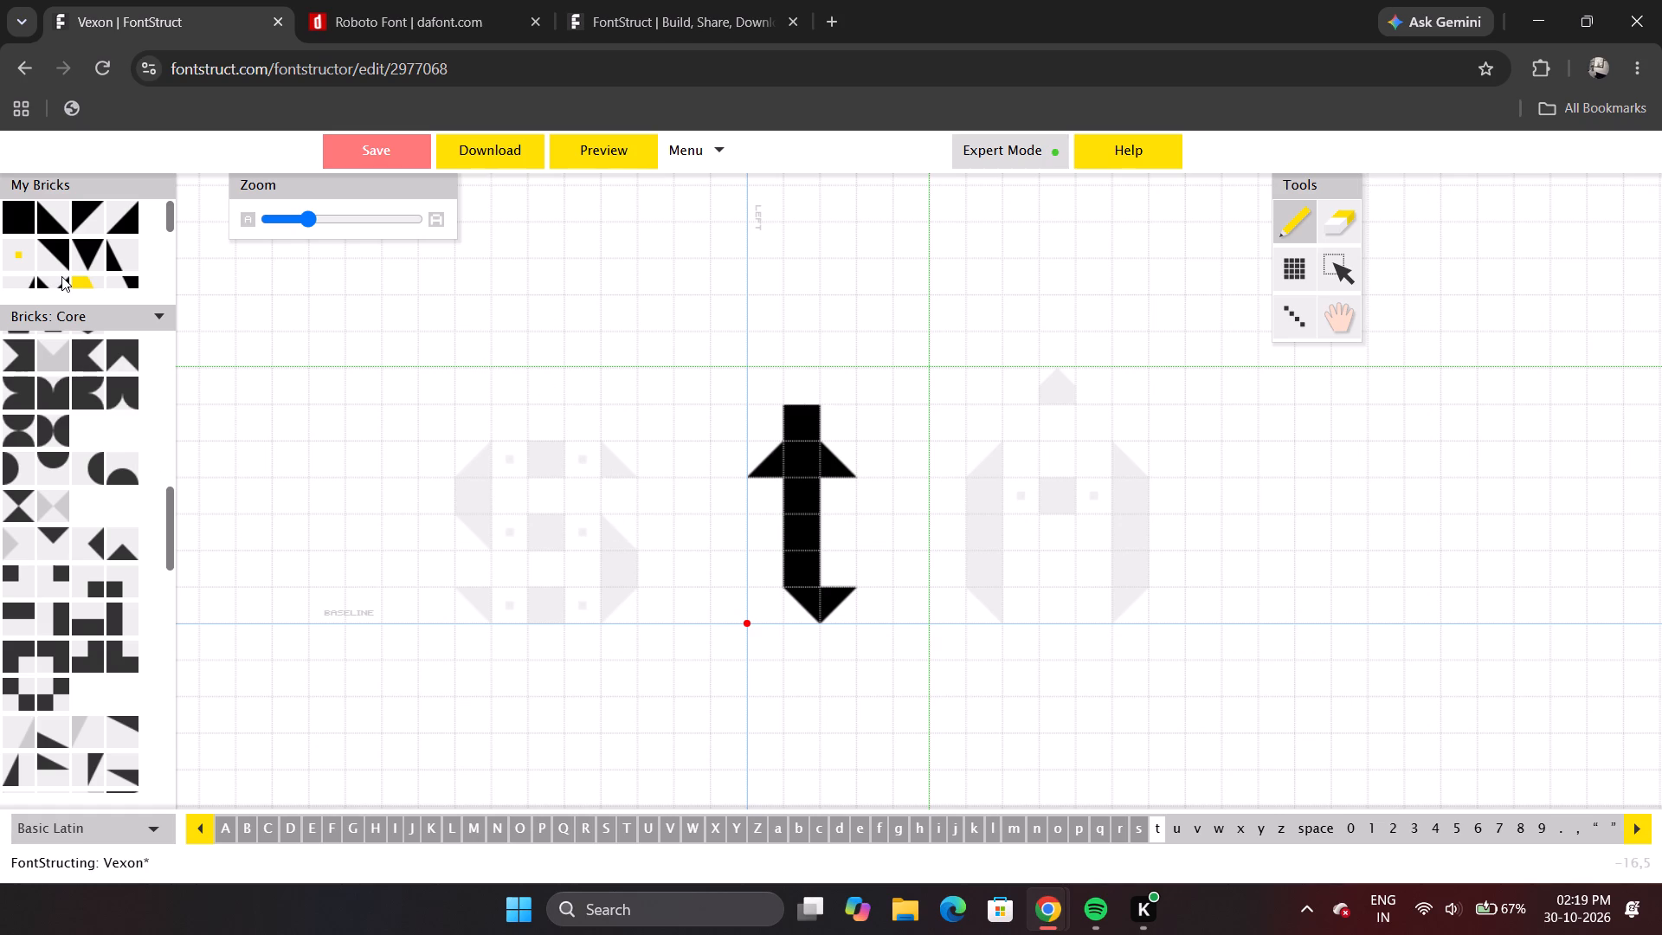
Replace the top square of the lowercase t with a triangle brick sloping up to the right, and check it in the font preview.
left_click(51, 210)
left_click(803, 428)
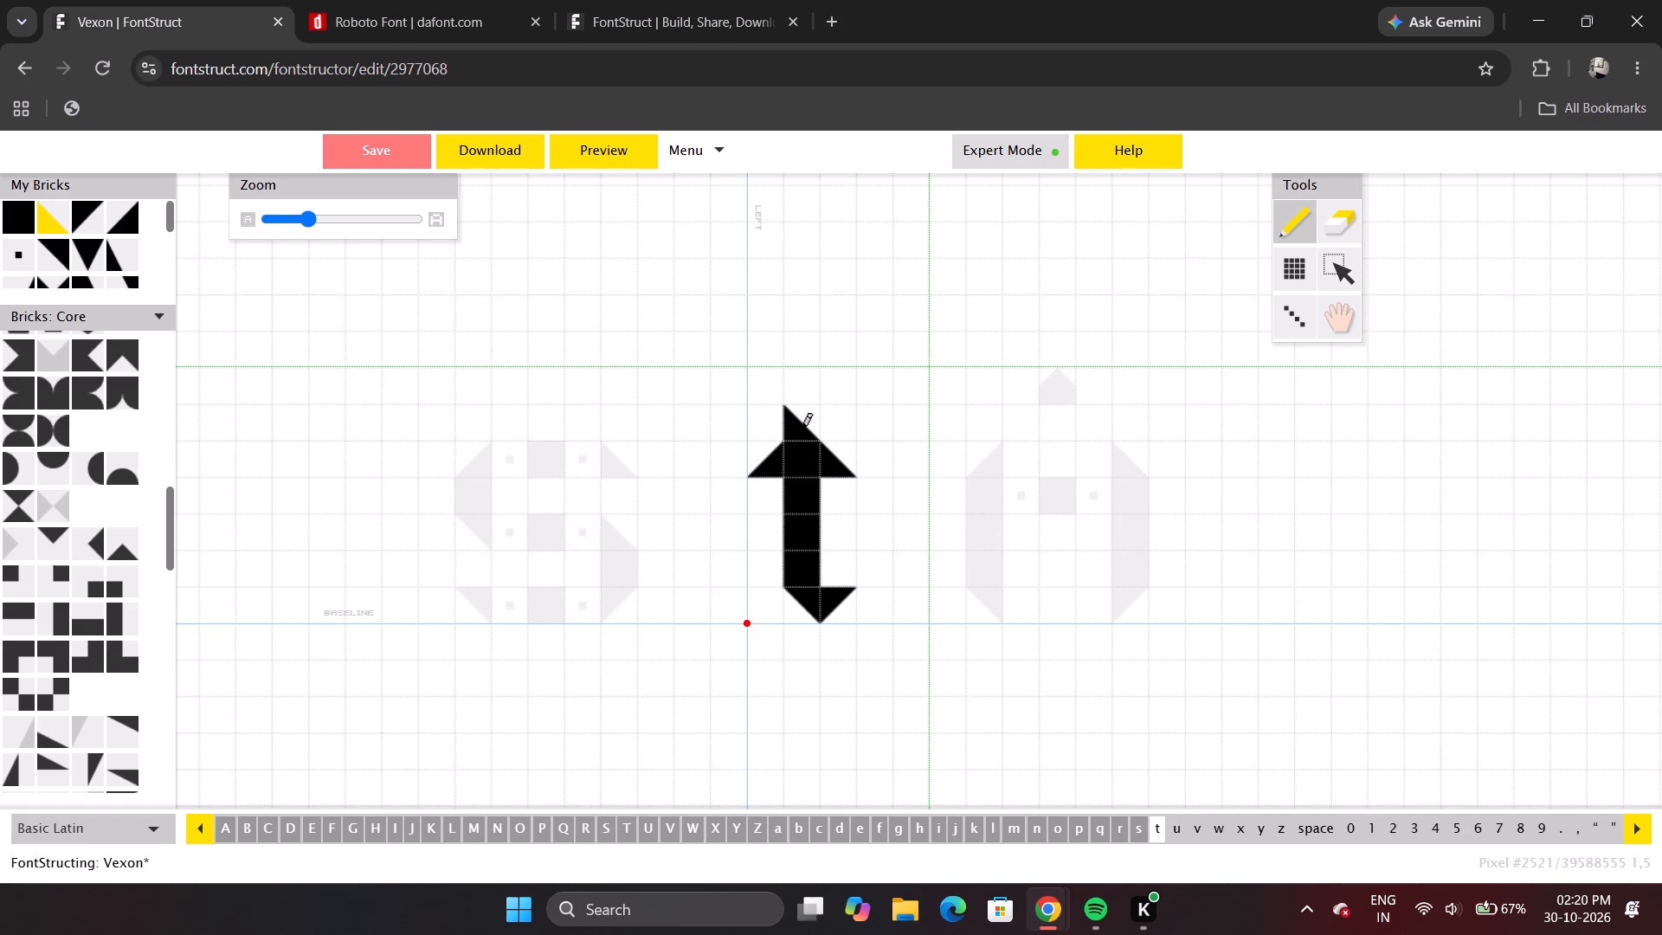
left_click(803, 428)
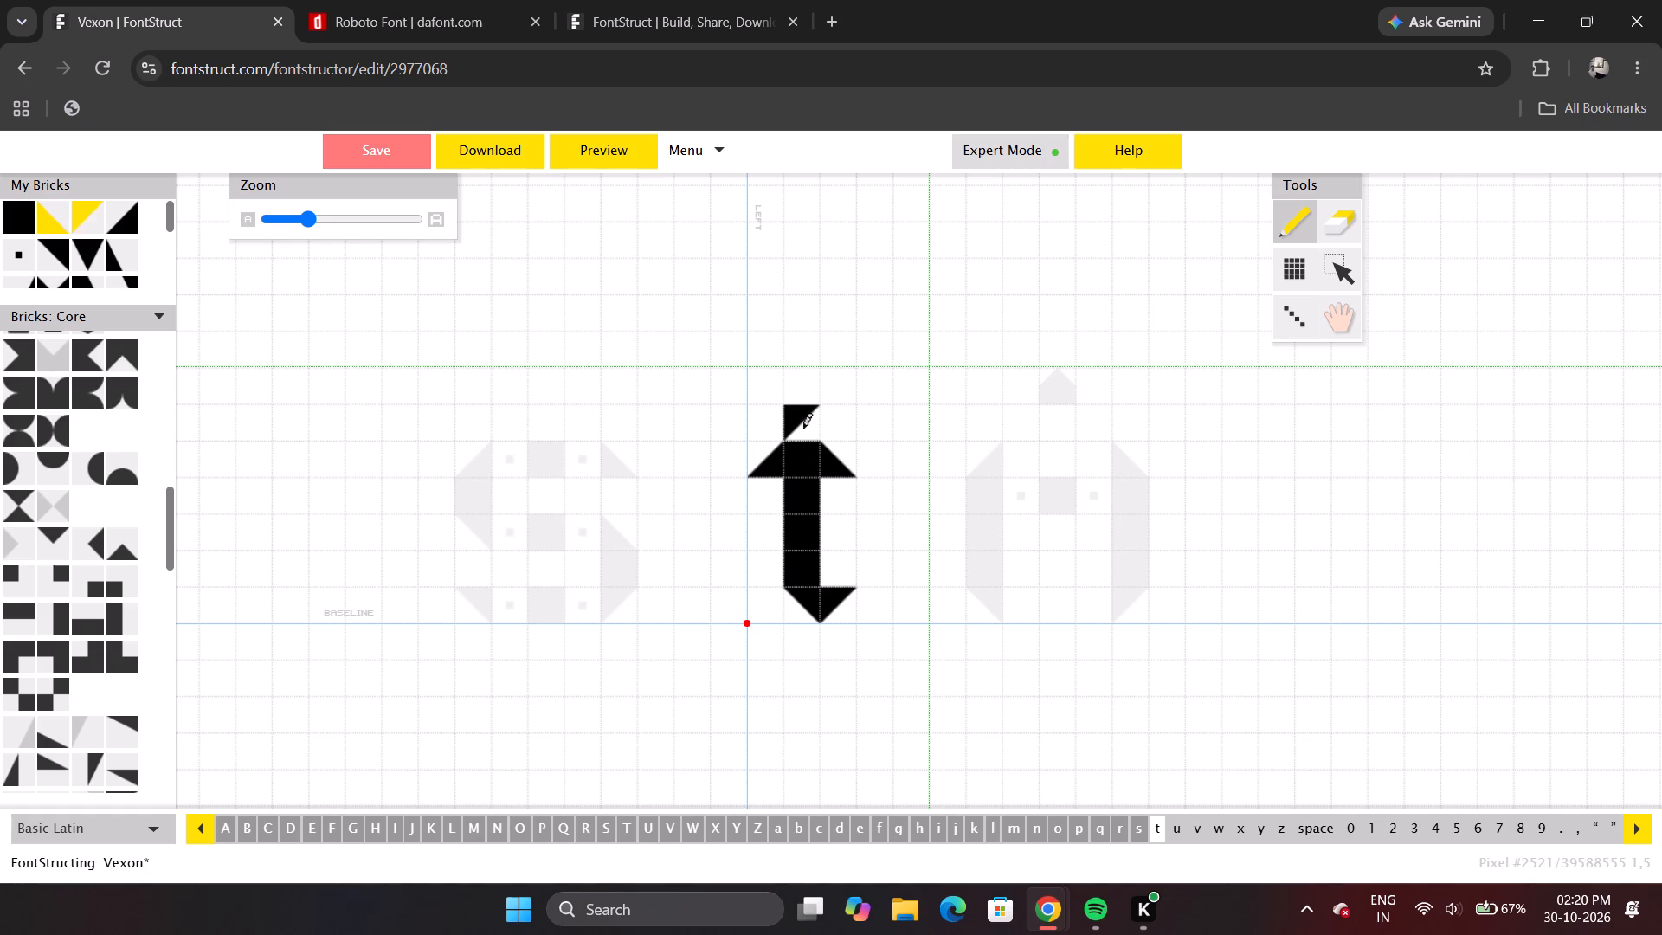
left_click(803, 428)
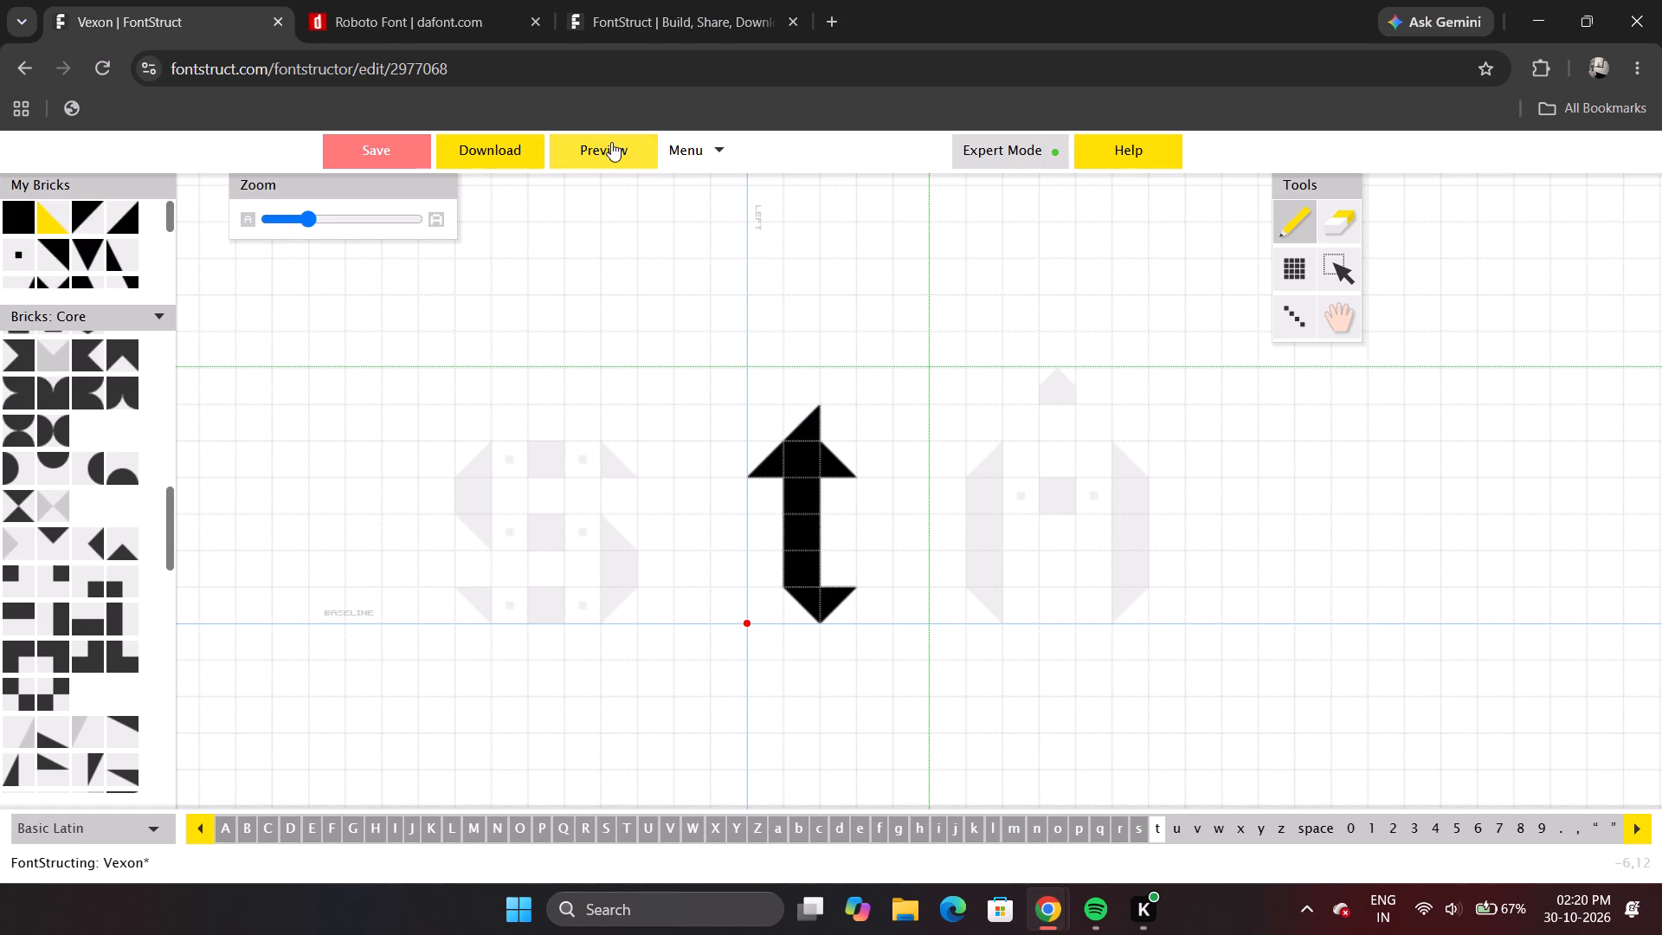
left_click(618, 143)
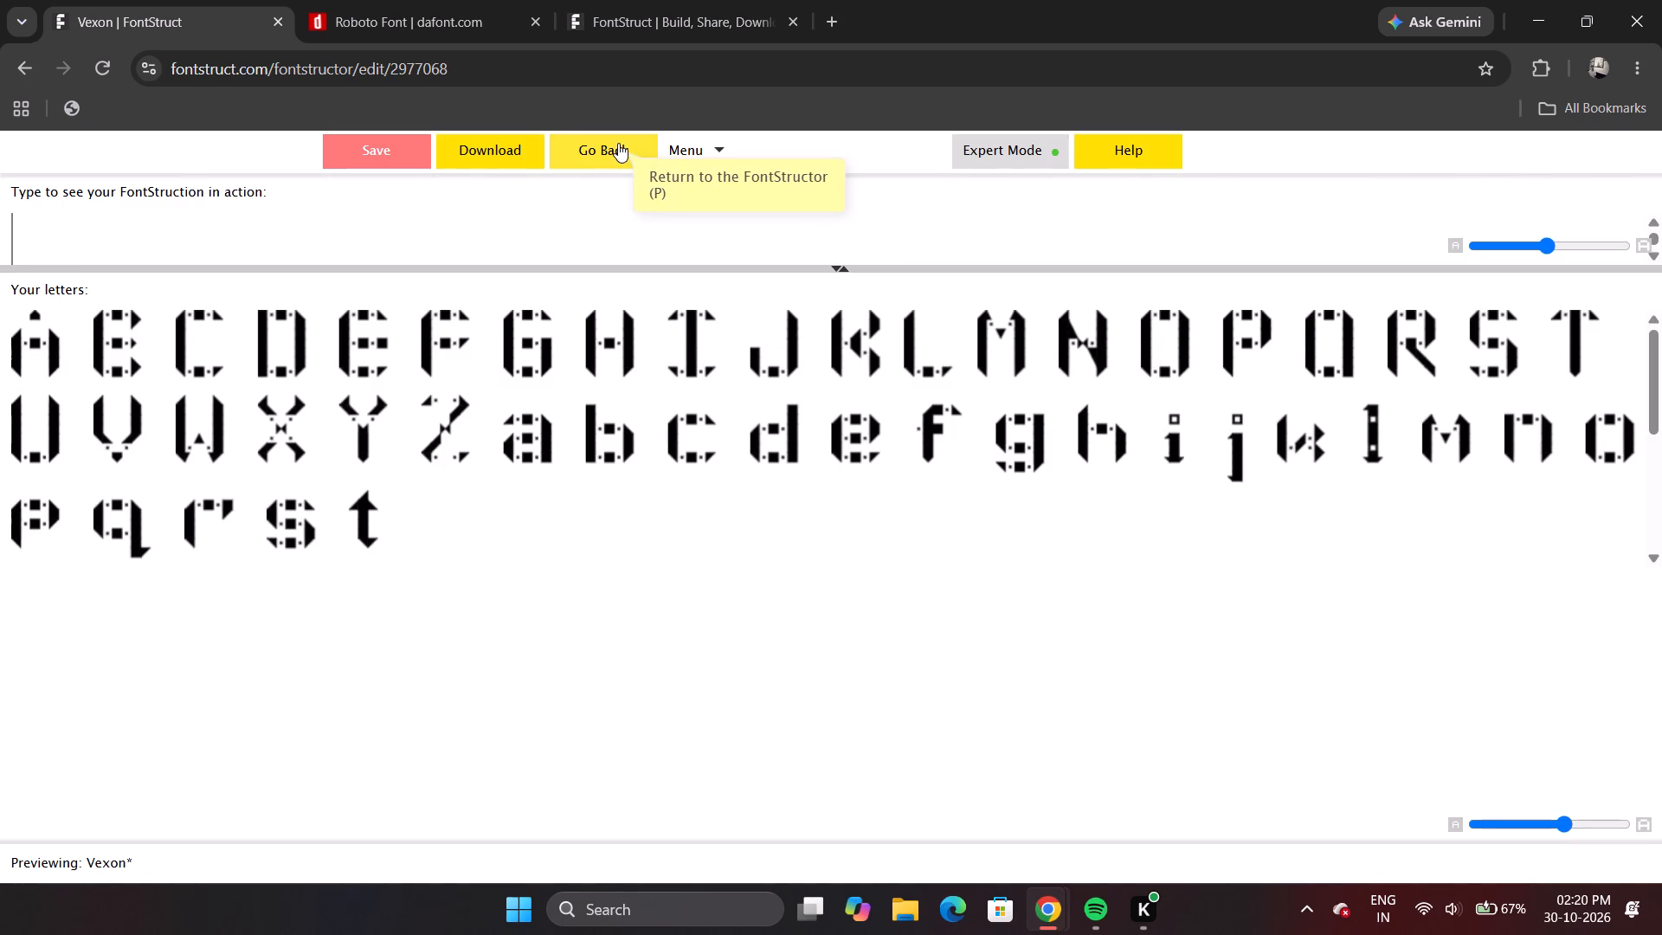
left_click(618, 143)
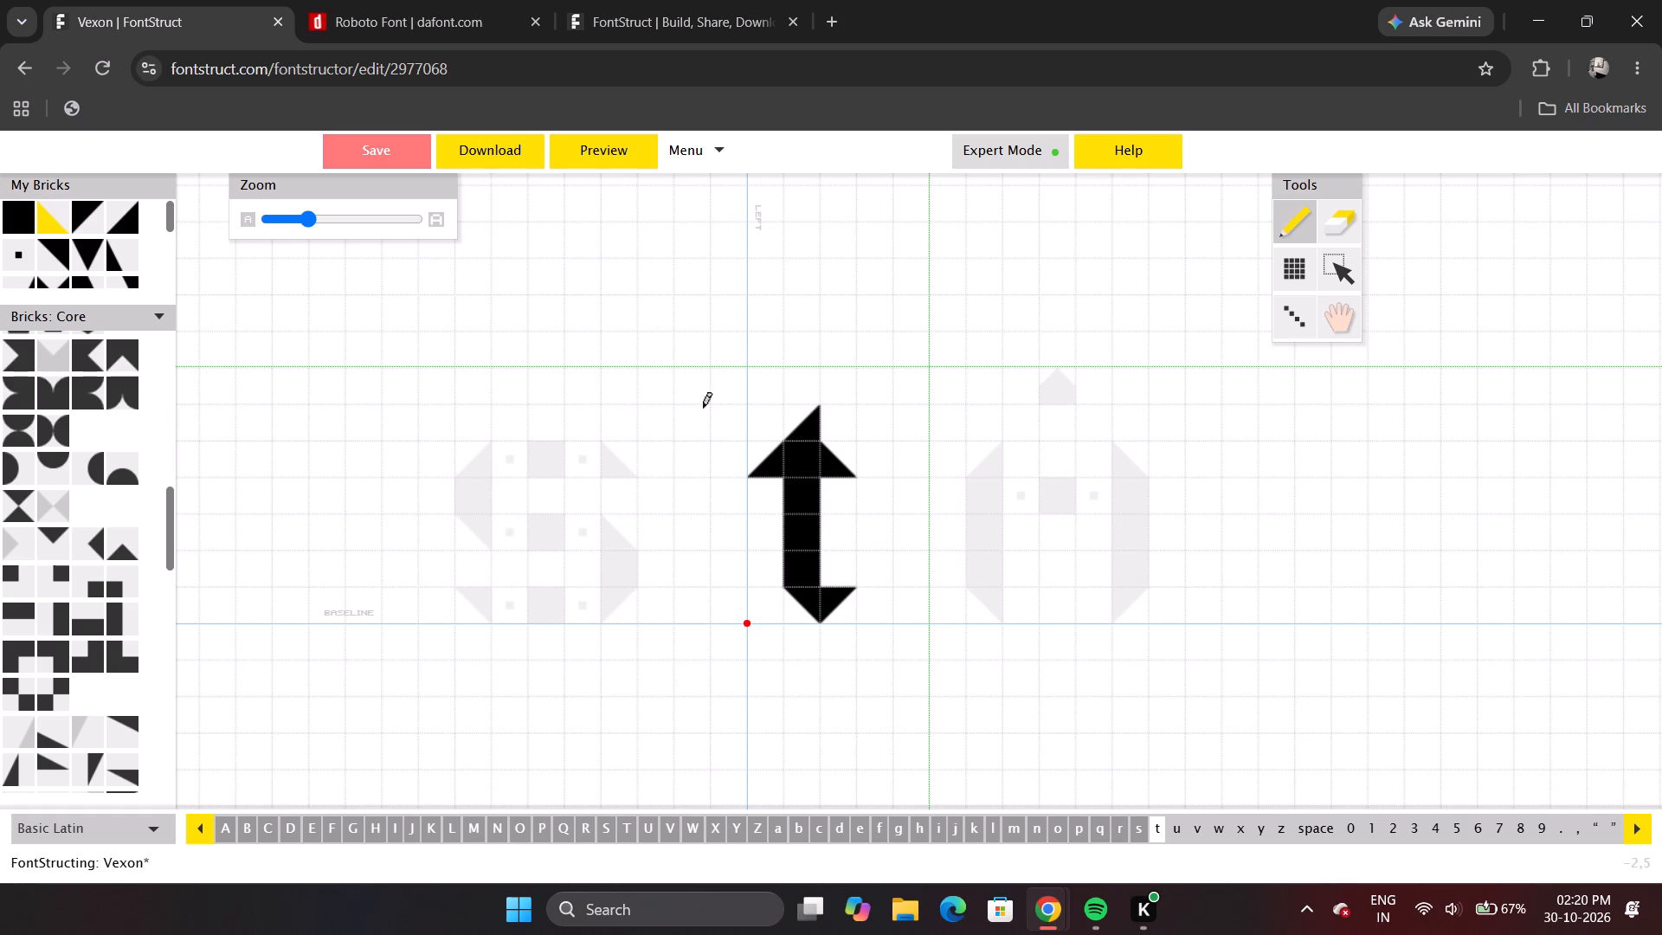
Select the lowercase t's three crossbar bricks and move them down one grid row.
left_click(1334, 260)
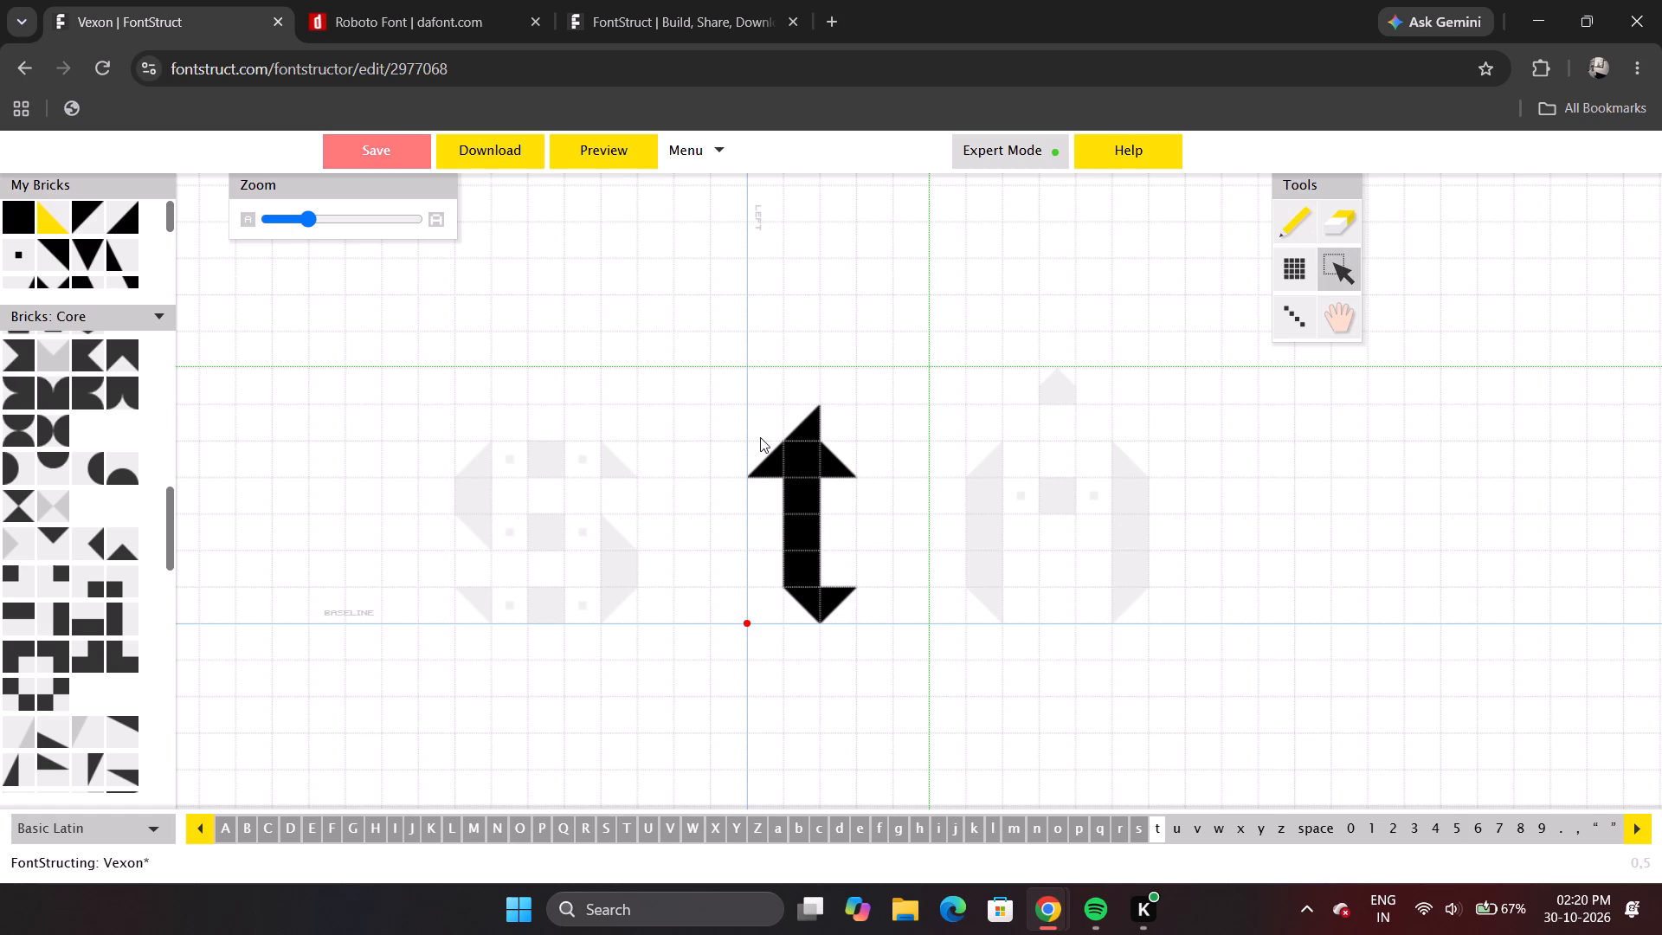
left_click_drag(747, 448, 845, 461)
left_click_drag(828, 464, 829, 500)
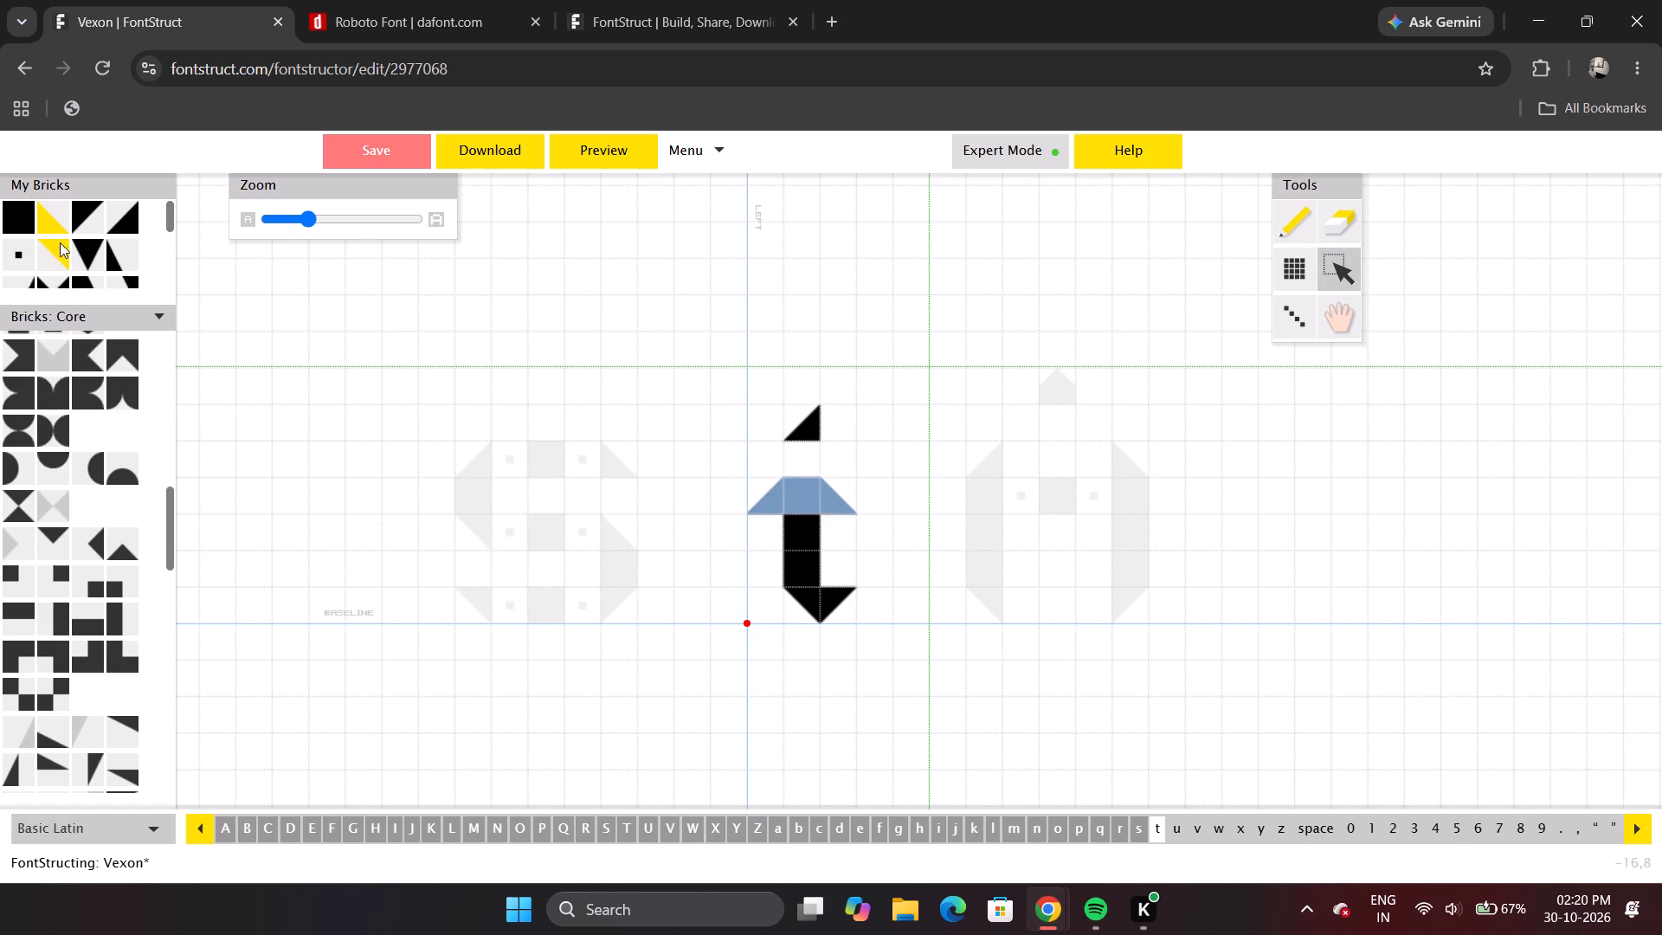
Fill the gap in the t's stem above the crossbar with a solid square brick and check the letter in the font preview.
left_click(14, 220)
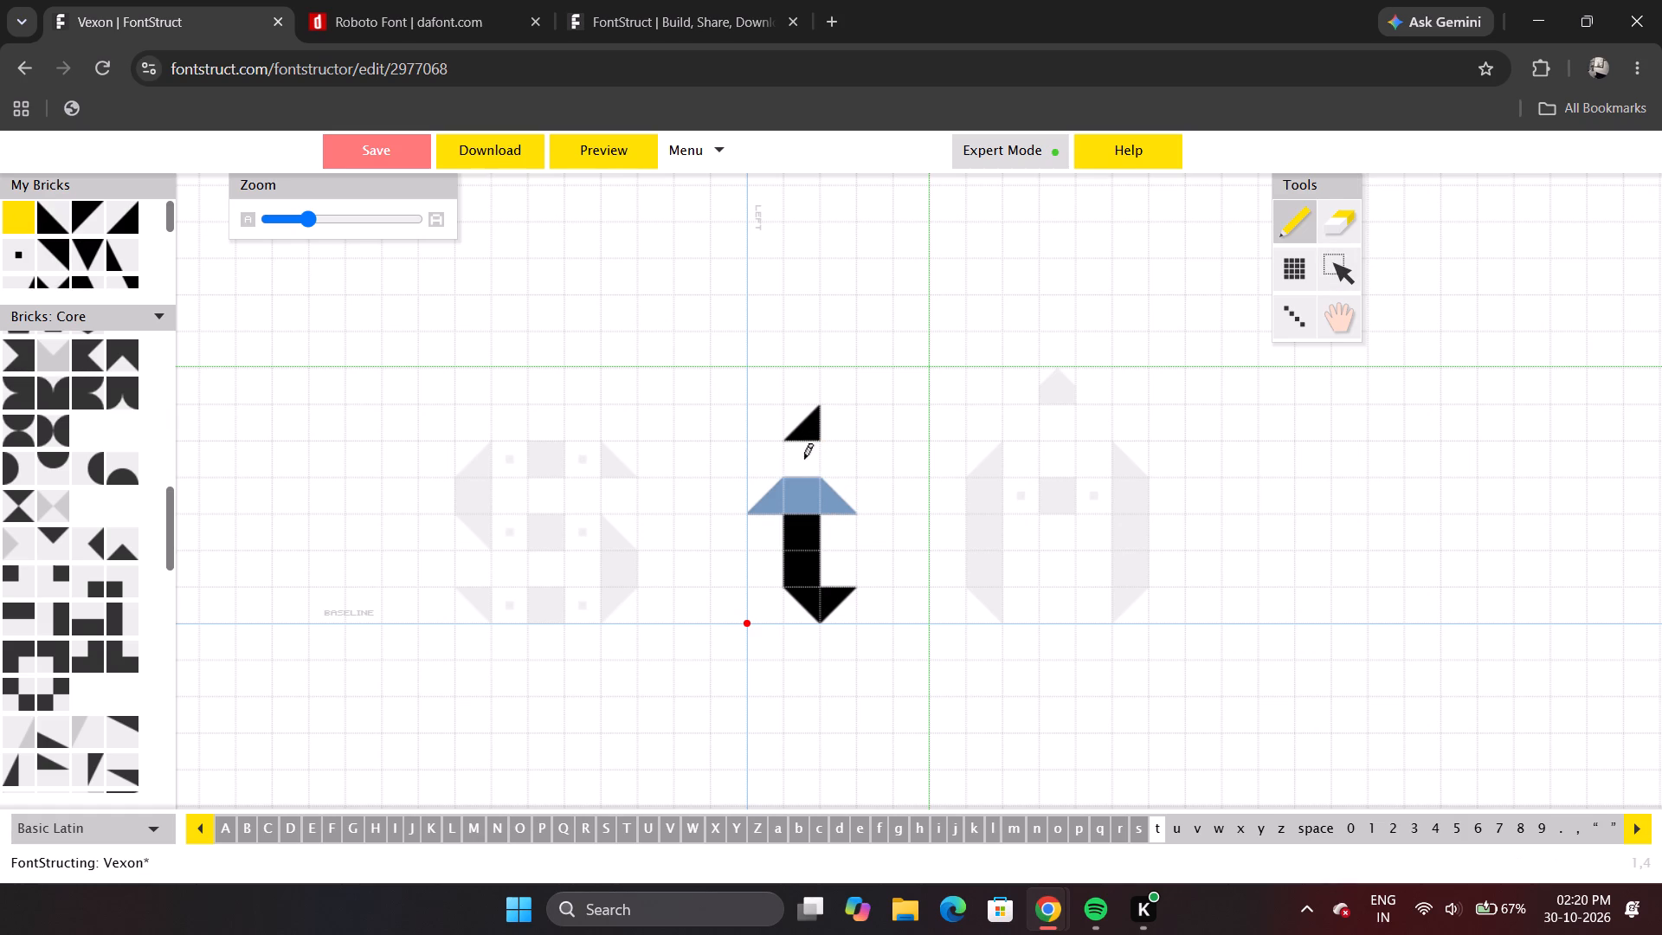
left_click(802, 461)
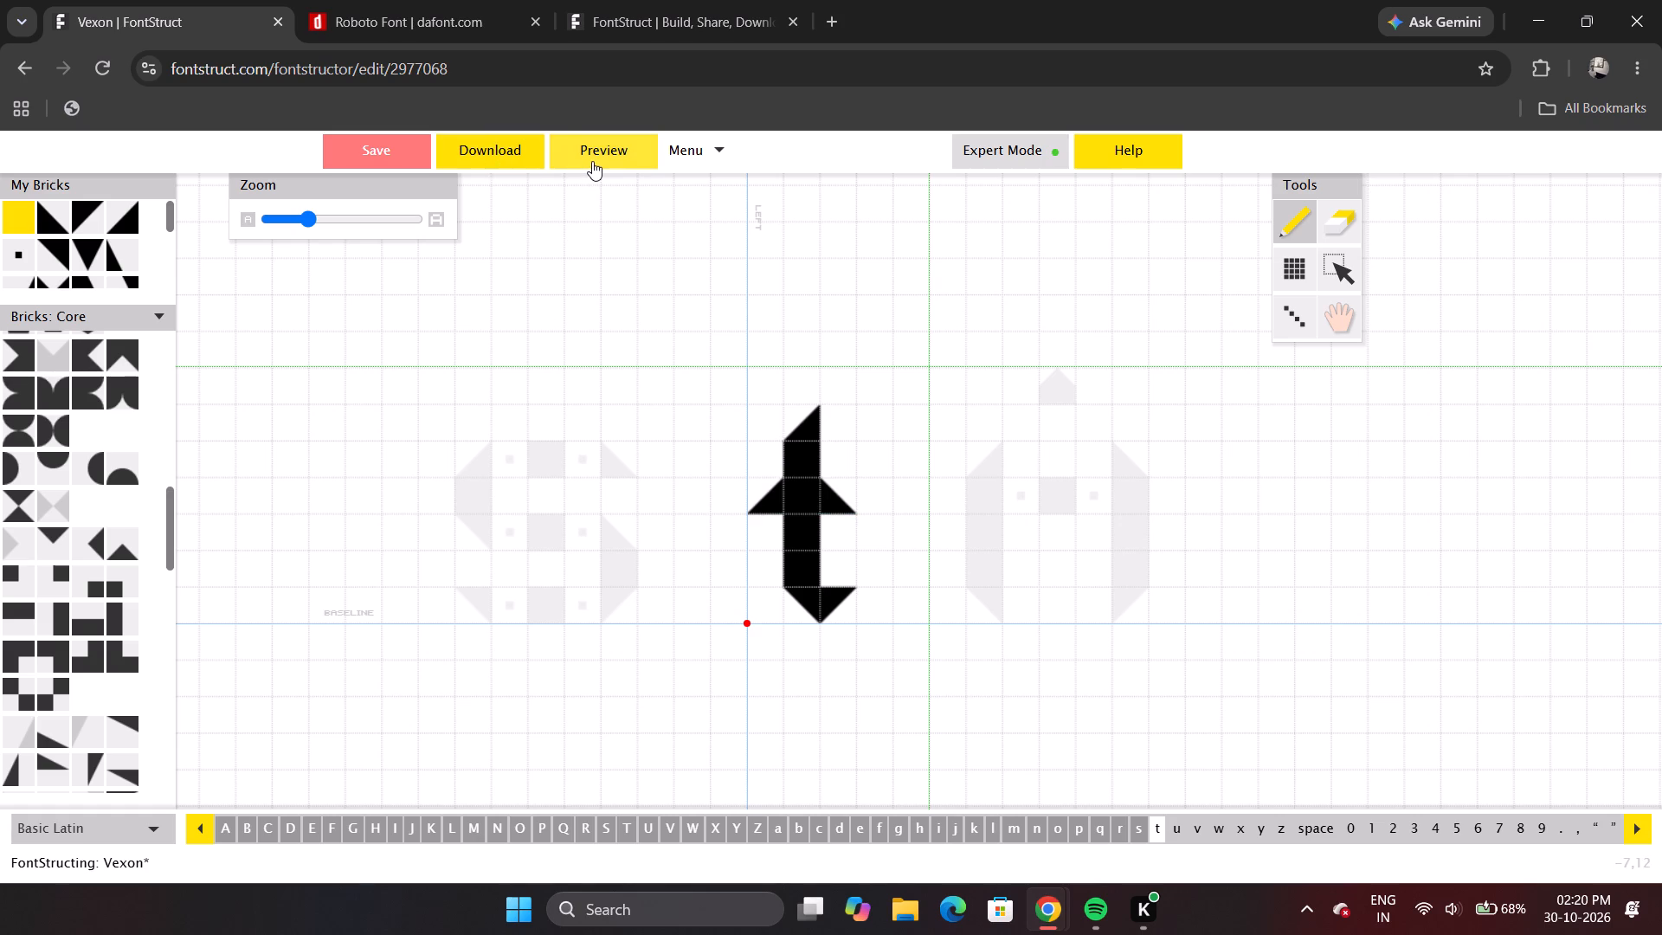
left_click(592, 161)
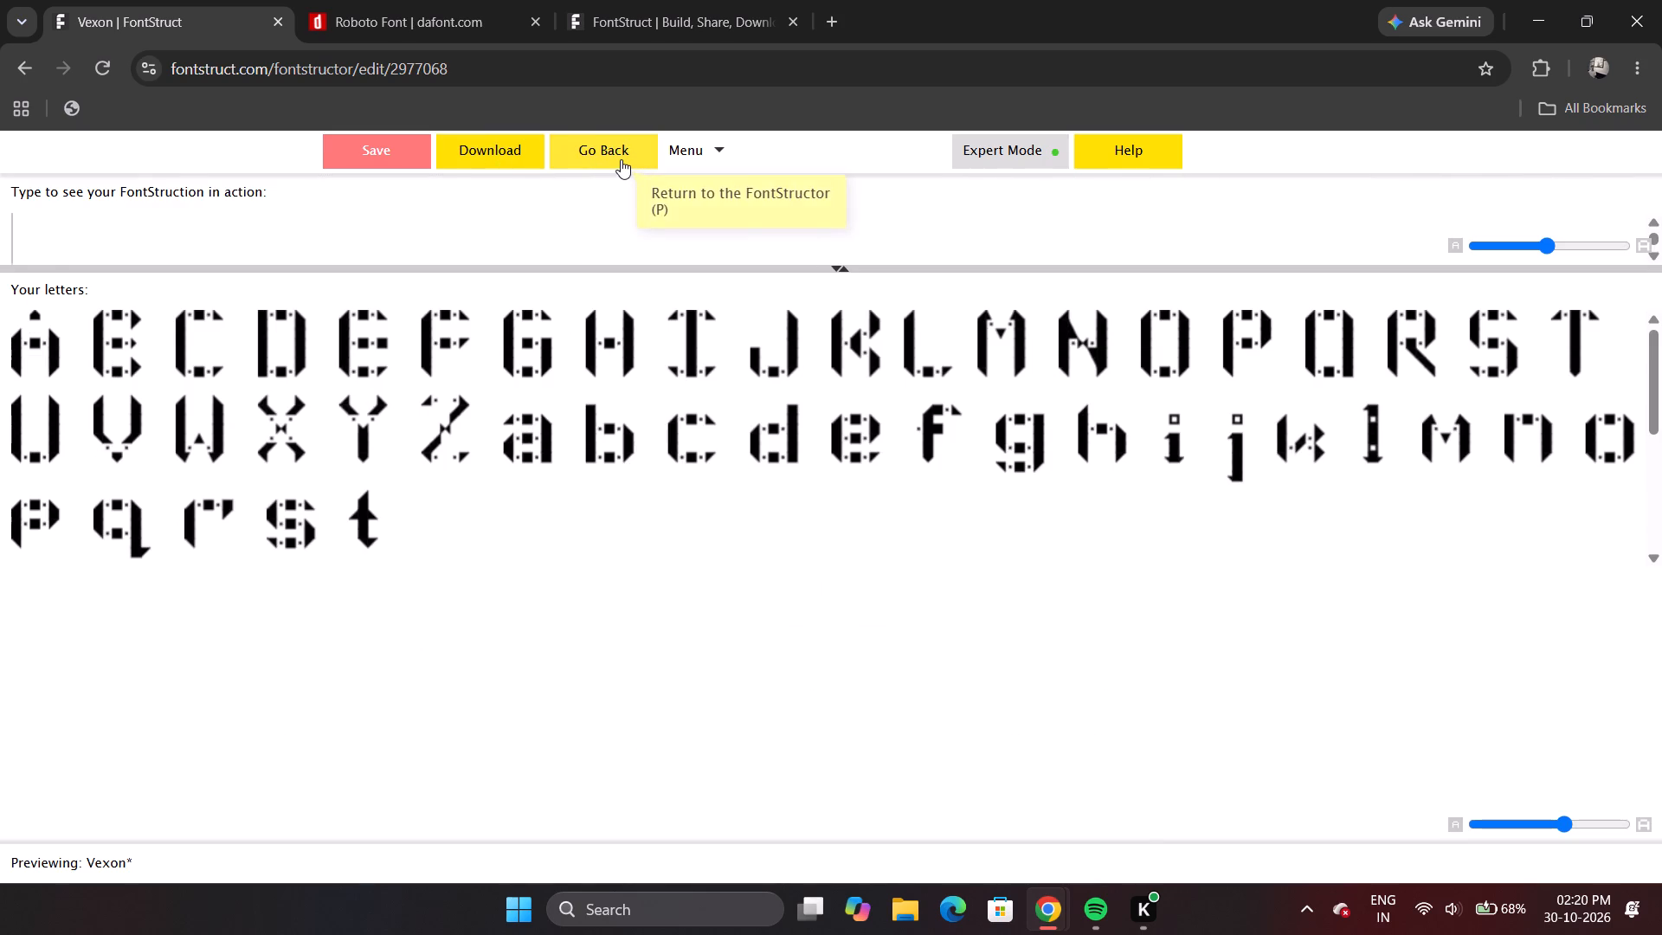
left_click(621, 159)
Undo the recent brick edits on the lowercase t, redo one change, and activate the selection tool.
type("zzzzz")
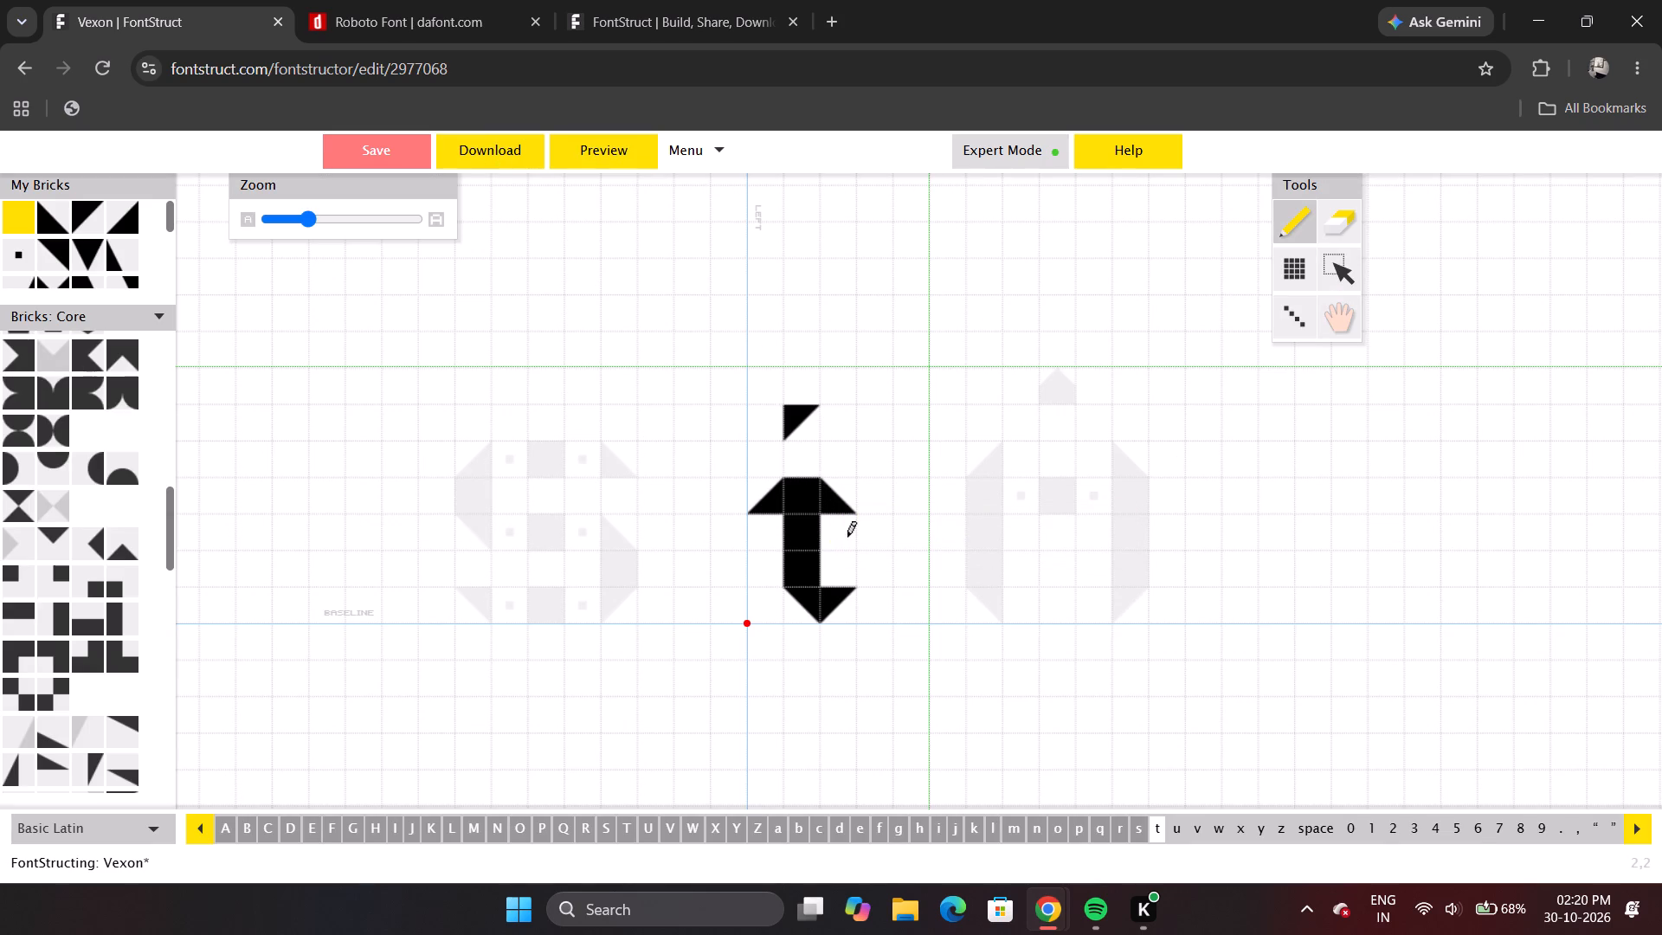
key("y")
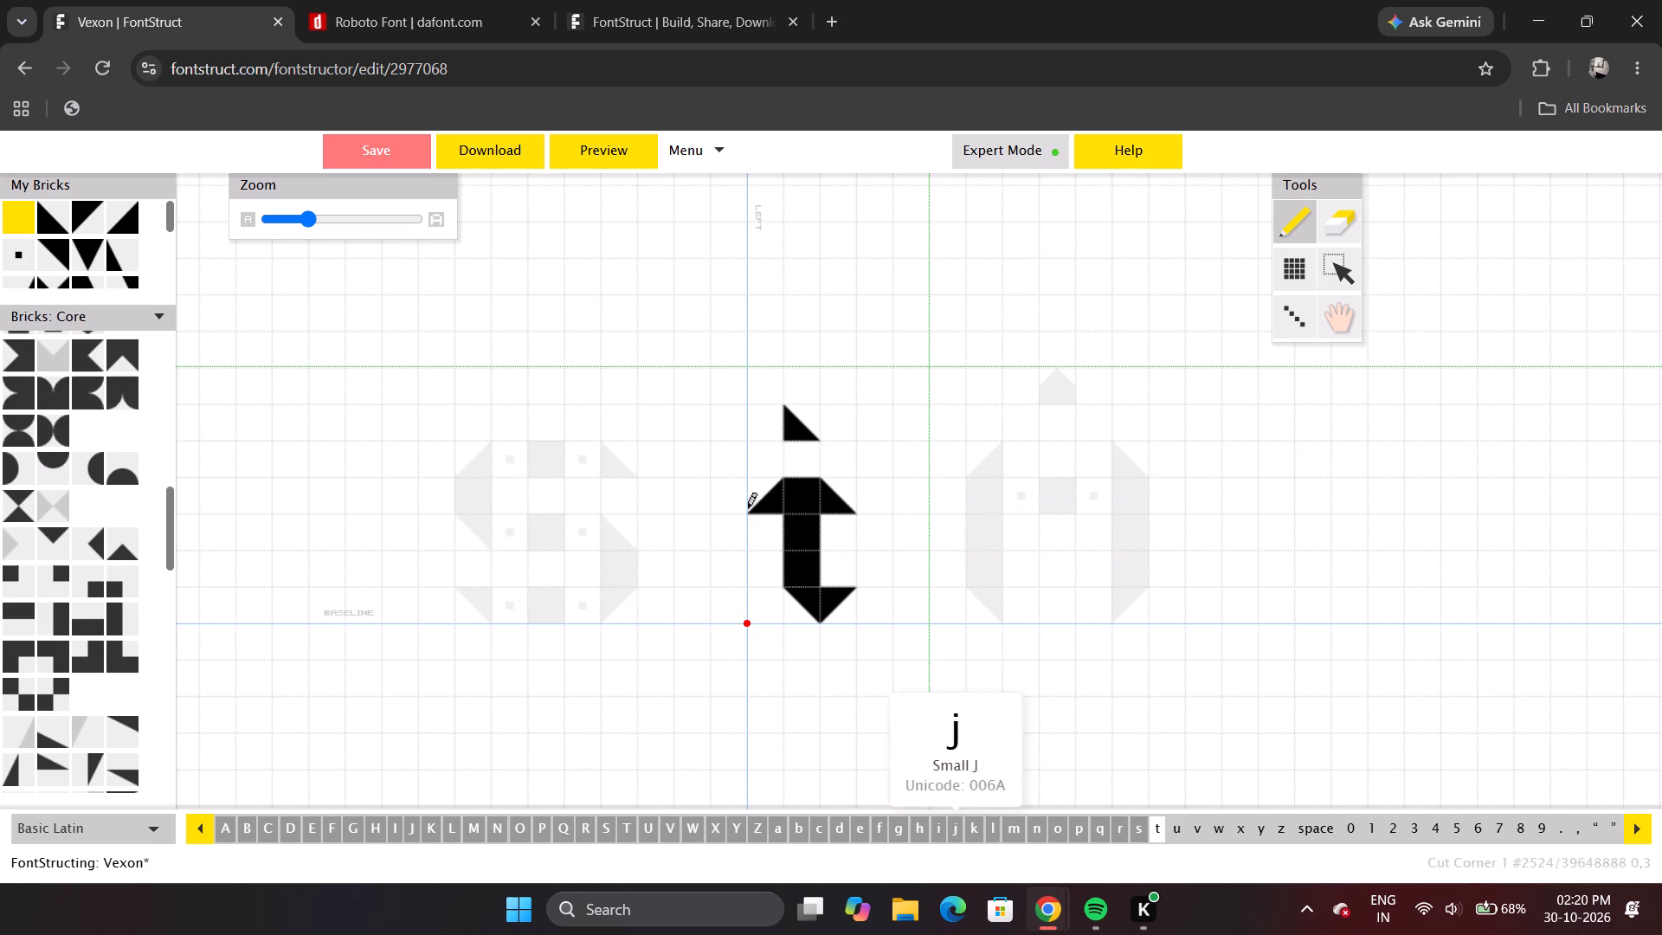
left_click(1348, 270)
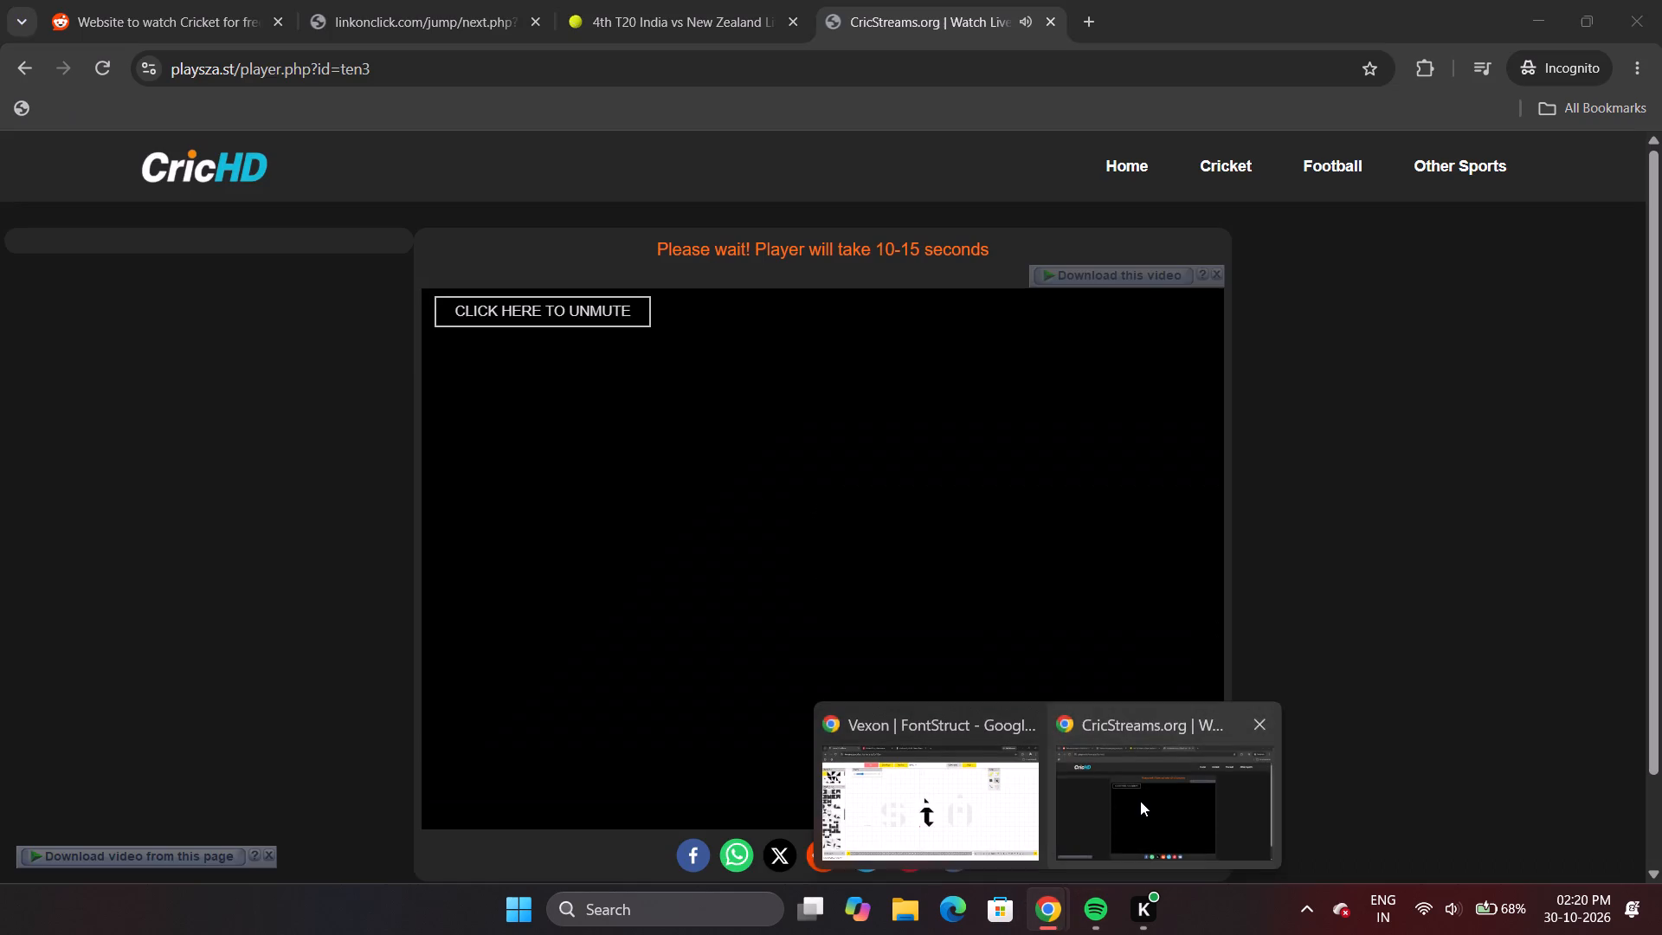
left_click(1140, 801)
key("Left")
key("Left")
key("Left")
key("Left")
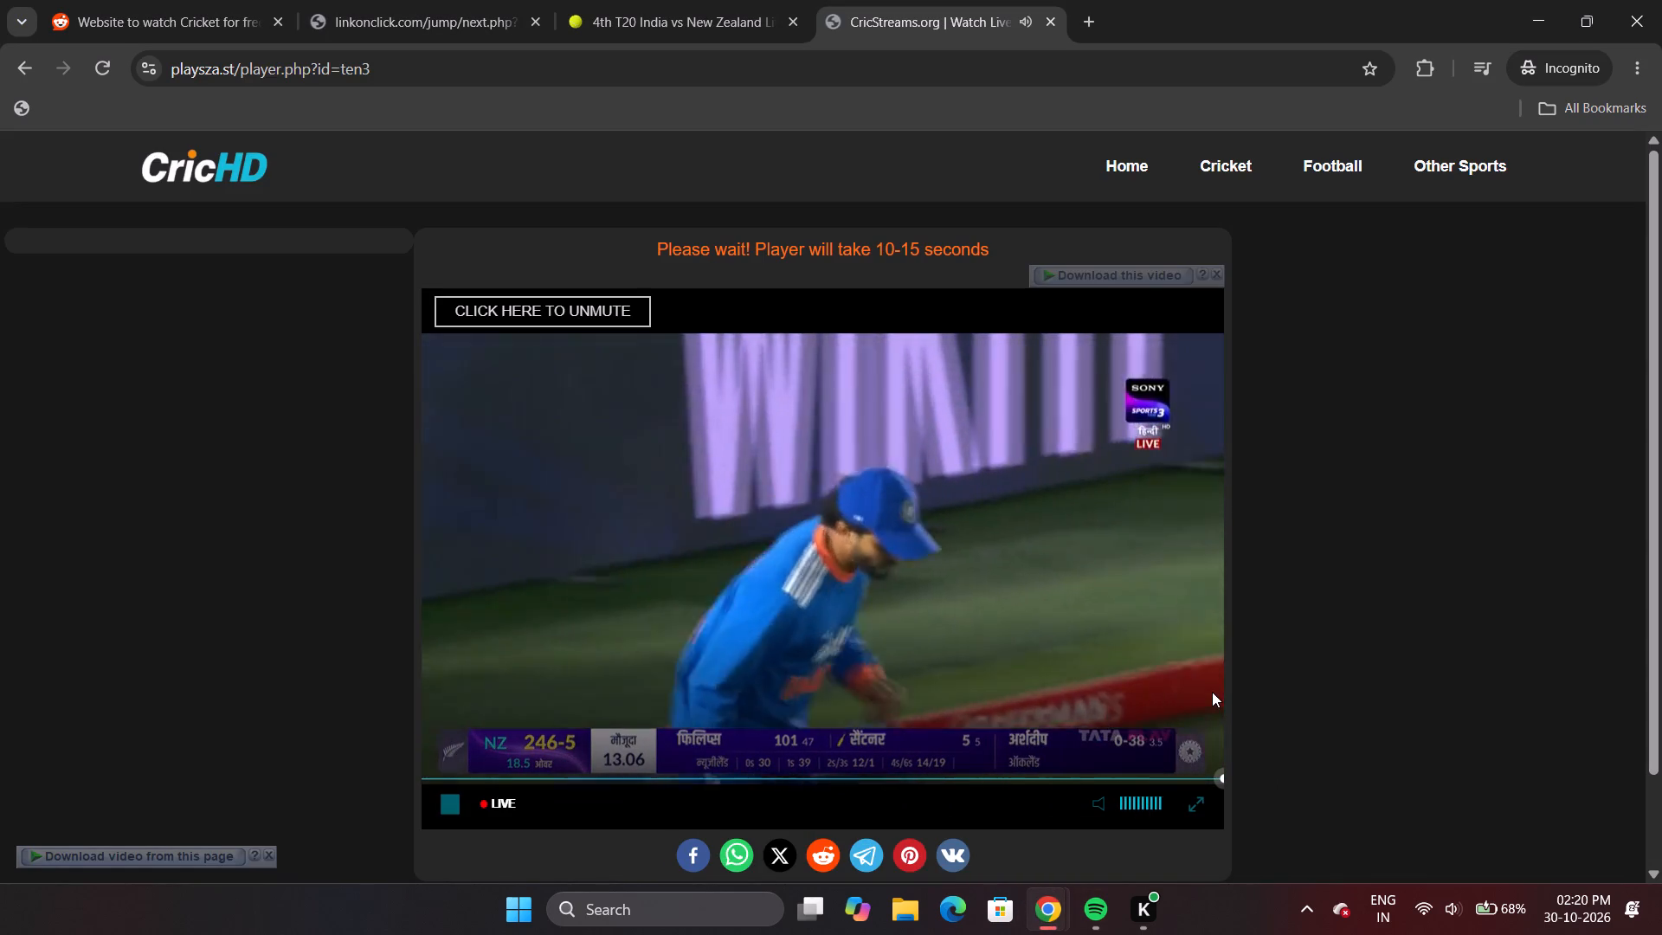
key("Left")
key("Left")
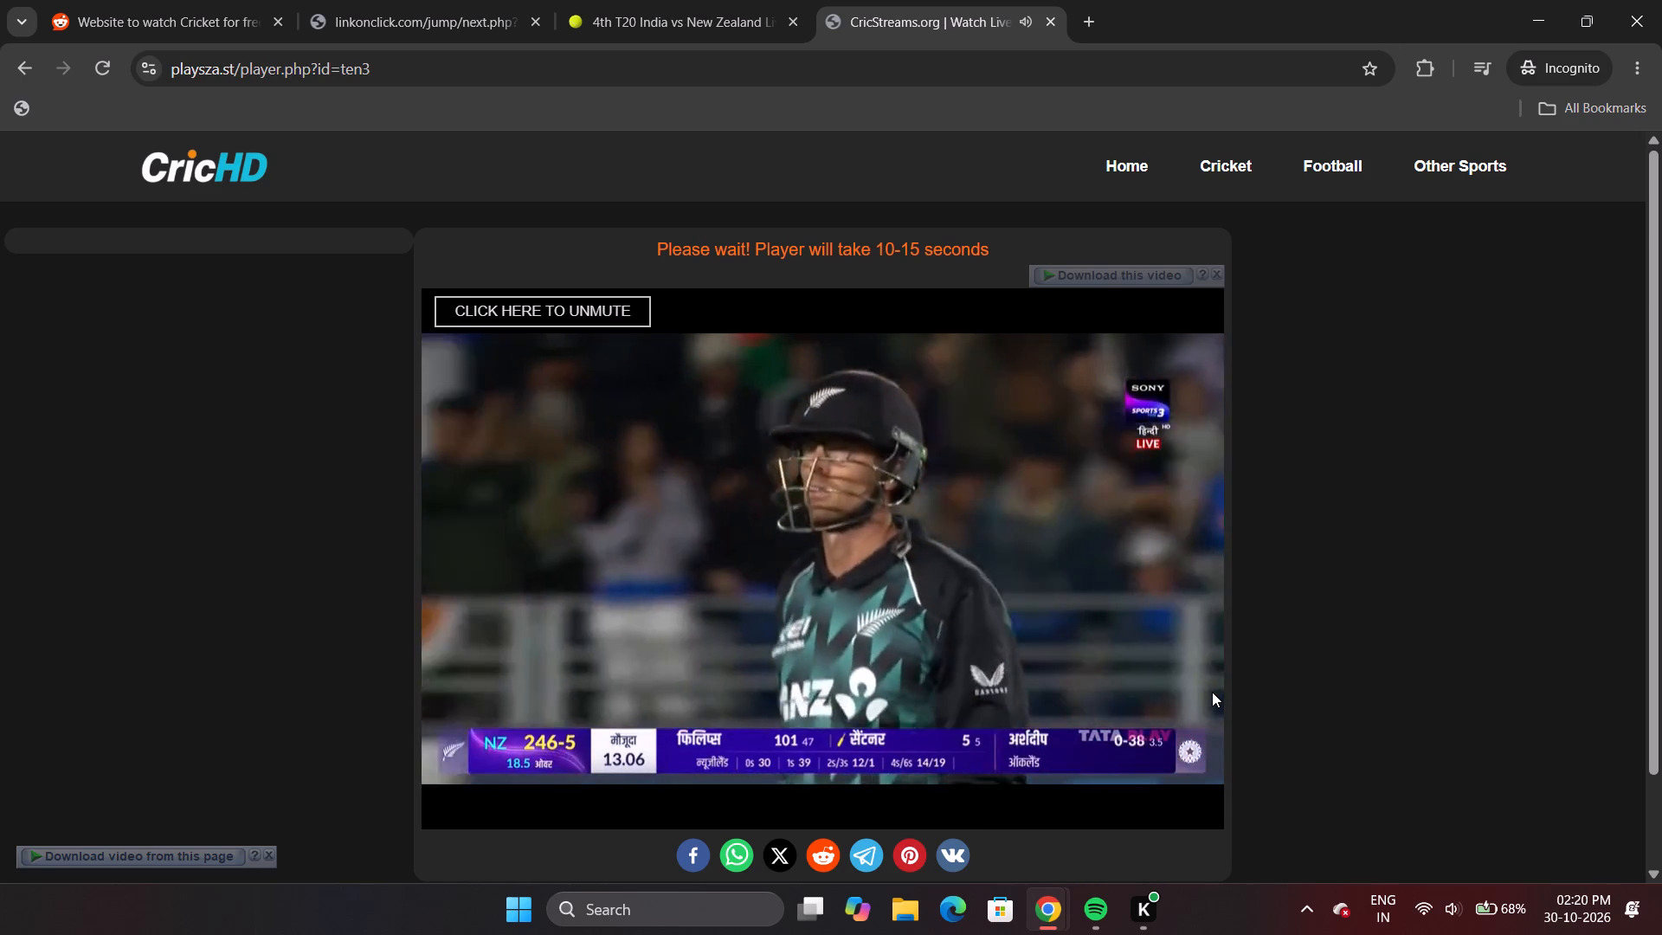
Switch back to FontStruct and move the lowercase t's three crossbar bricks up one grid row.
left_click(1527, 1)
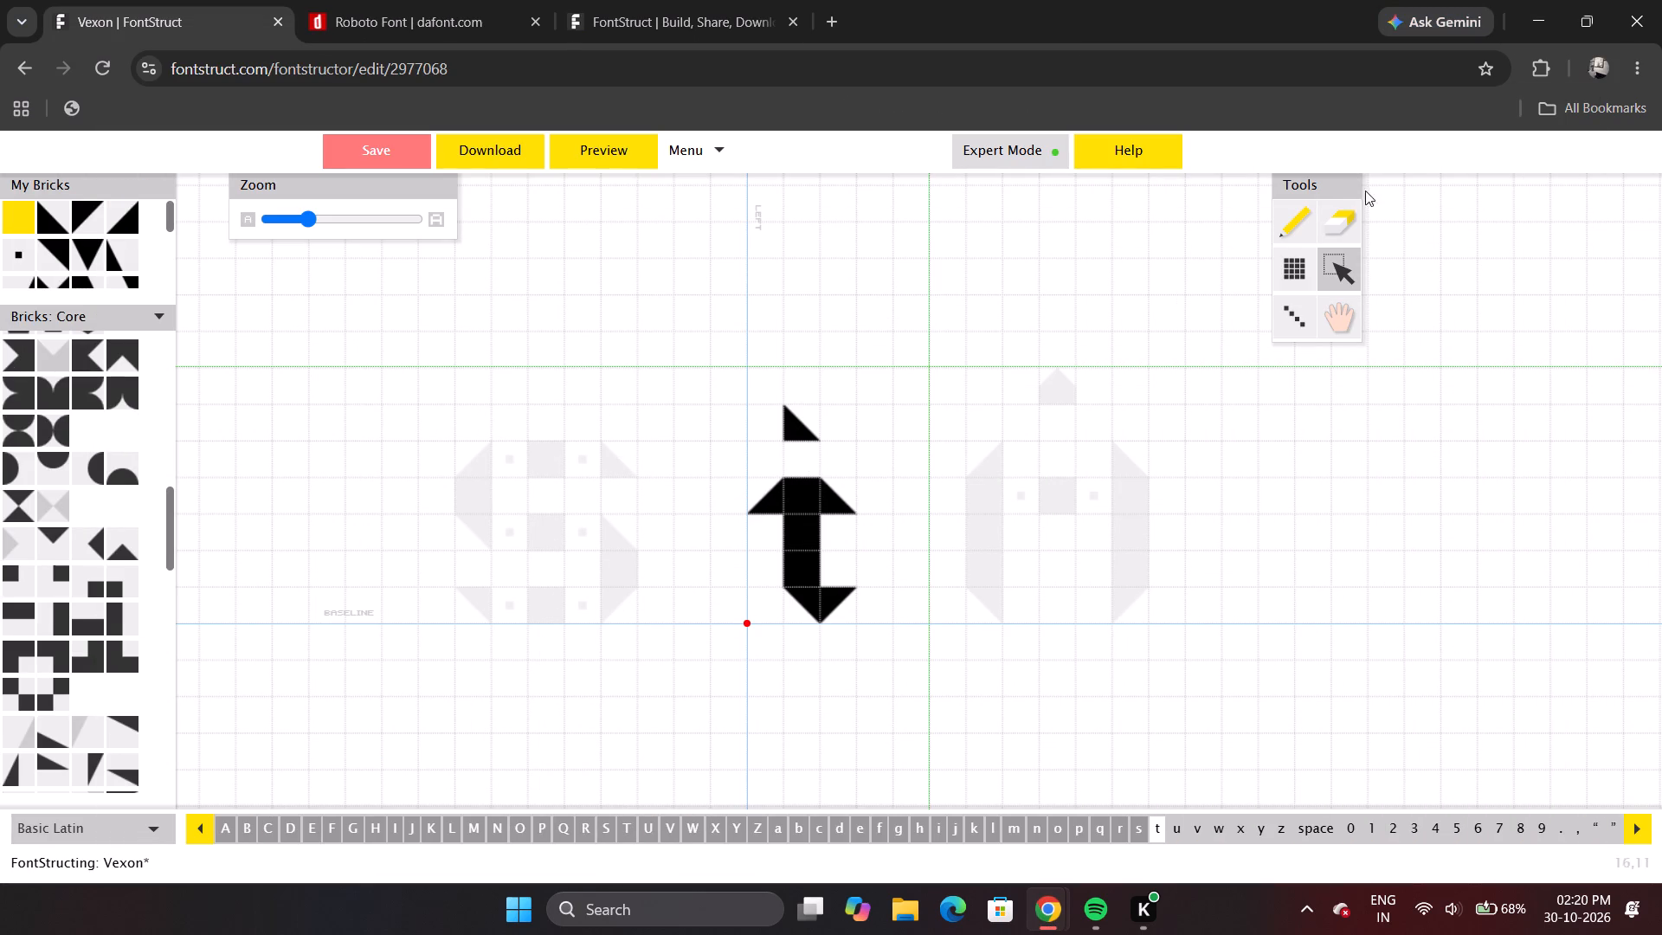
left_click_drag(754, 493, 840, 497)
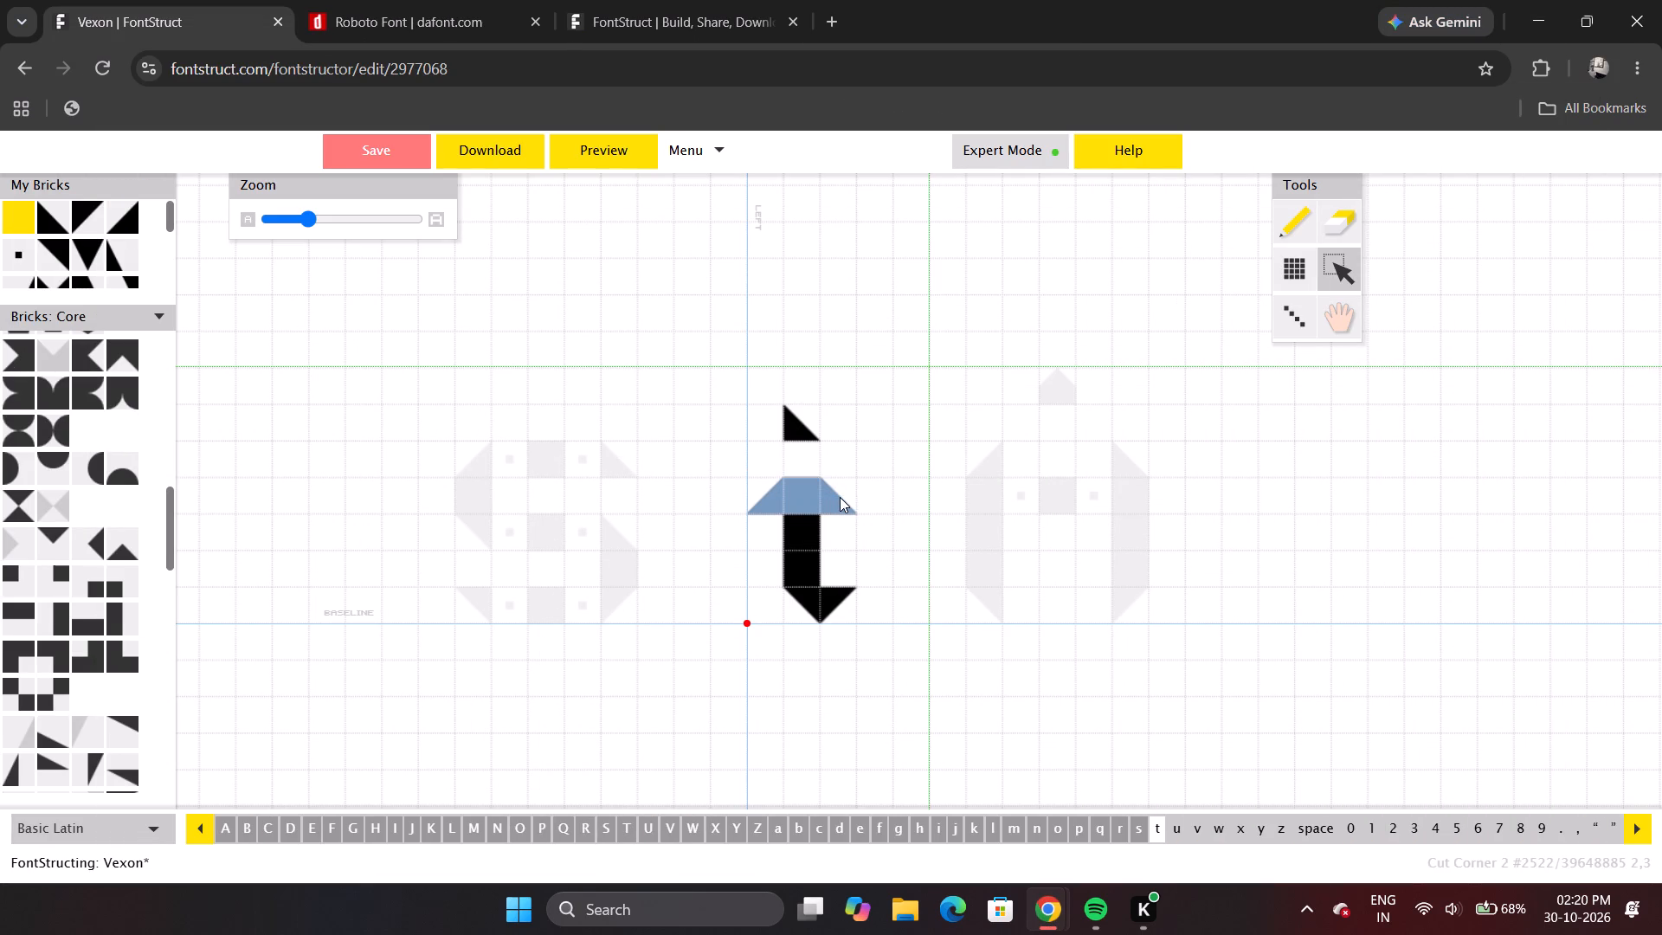
left_click_drag(829, 503, 827, 467)
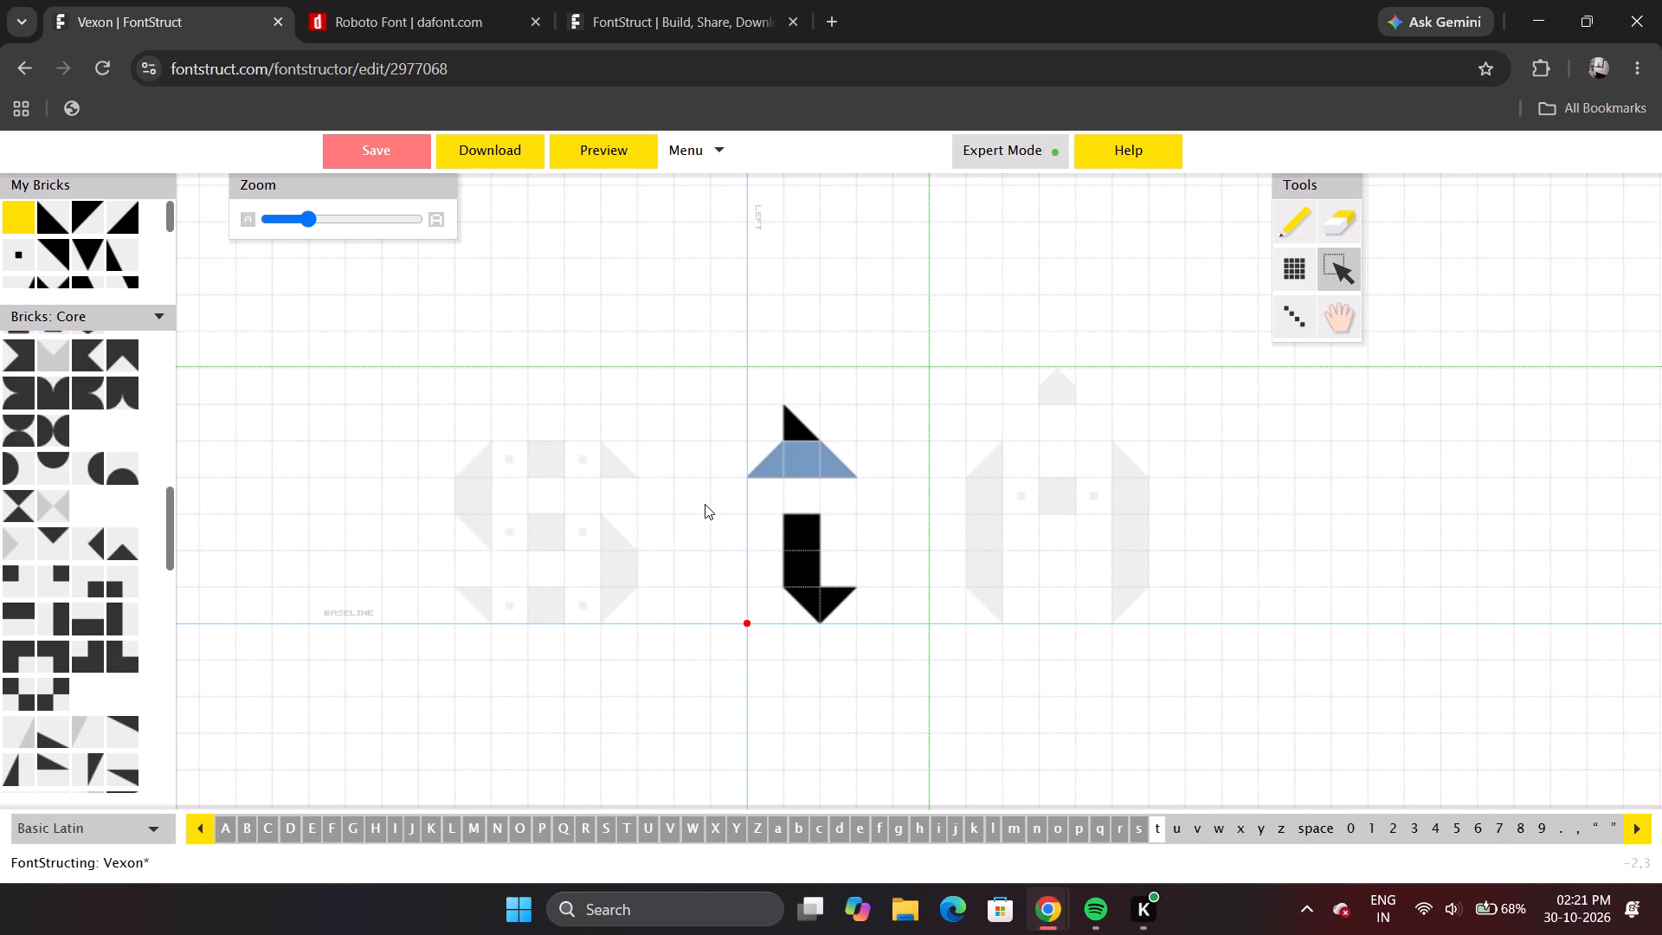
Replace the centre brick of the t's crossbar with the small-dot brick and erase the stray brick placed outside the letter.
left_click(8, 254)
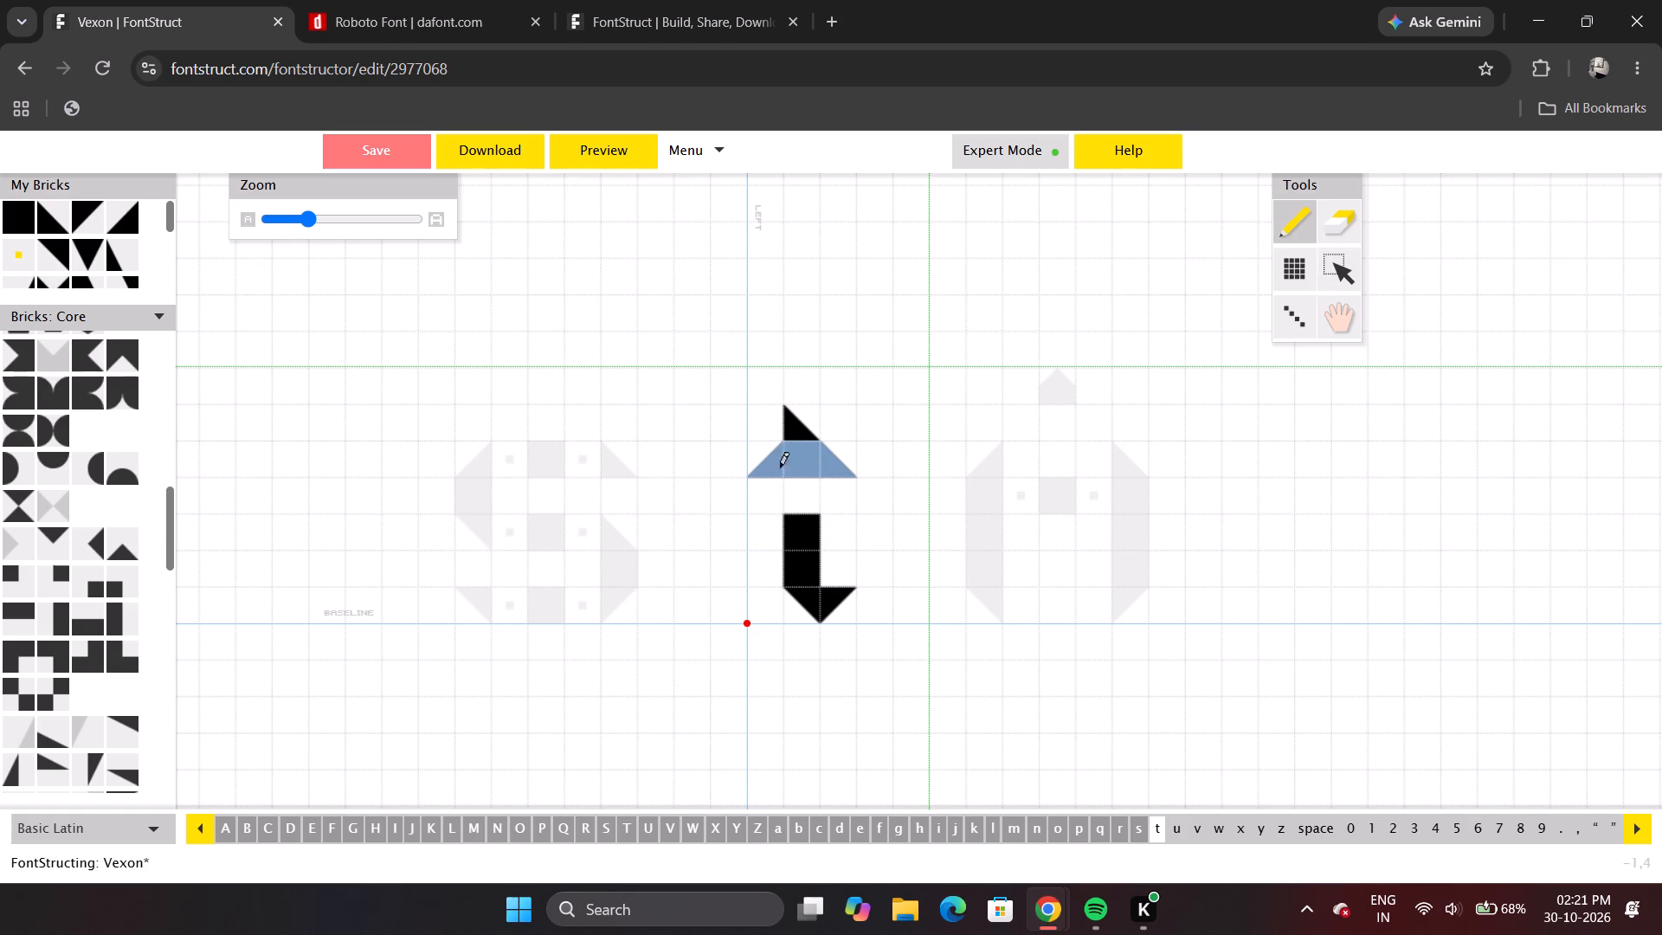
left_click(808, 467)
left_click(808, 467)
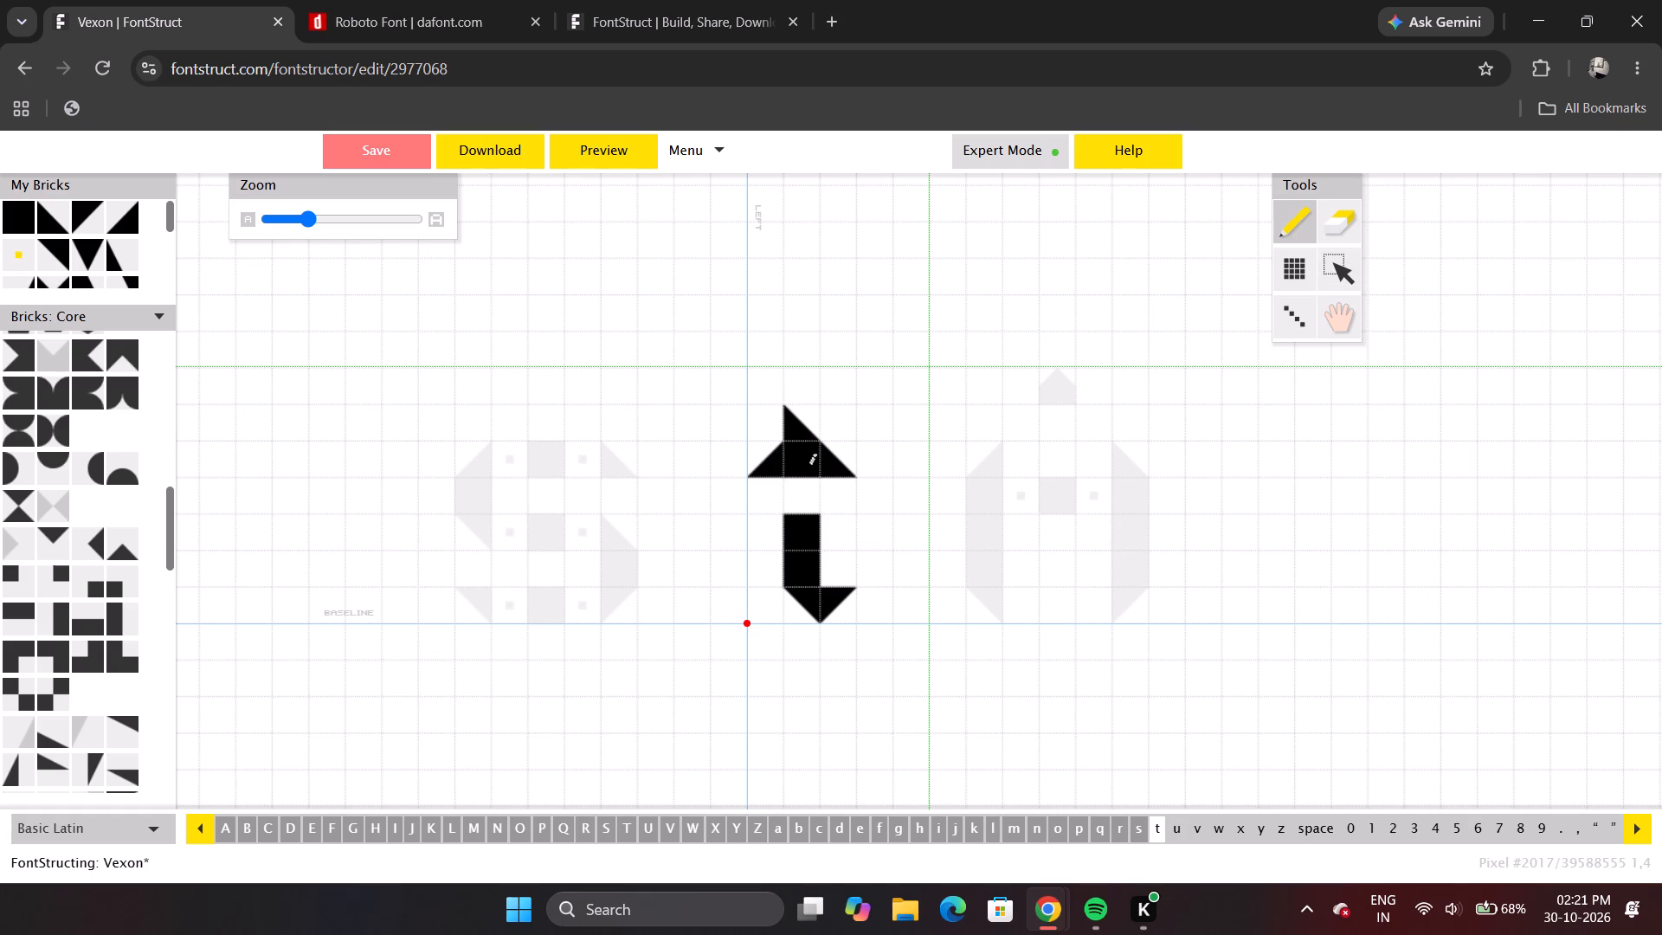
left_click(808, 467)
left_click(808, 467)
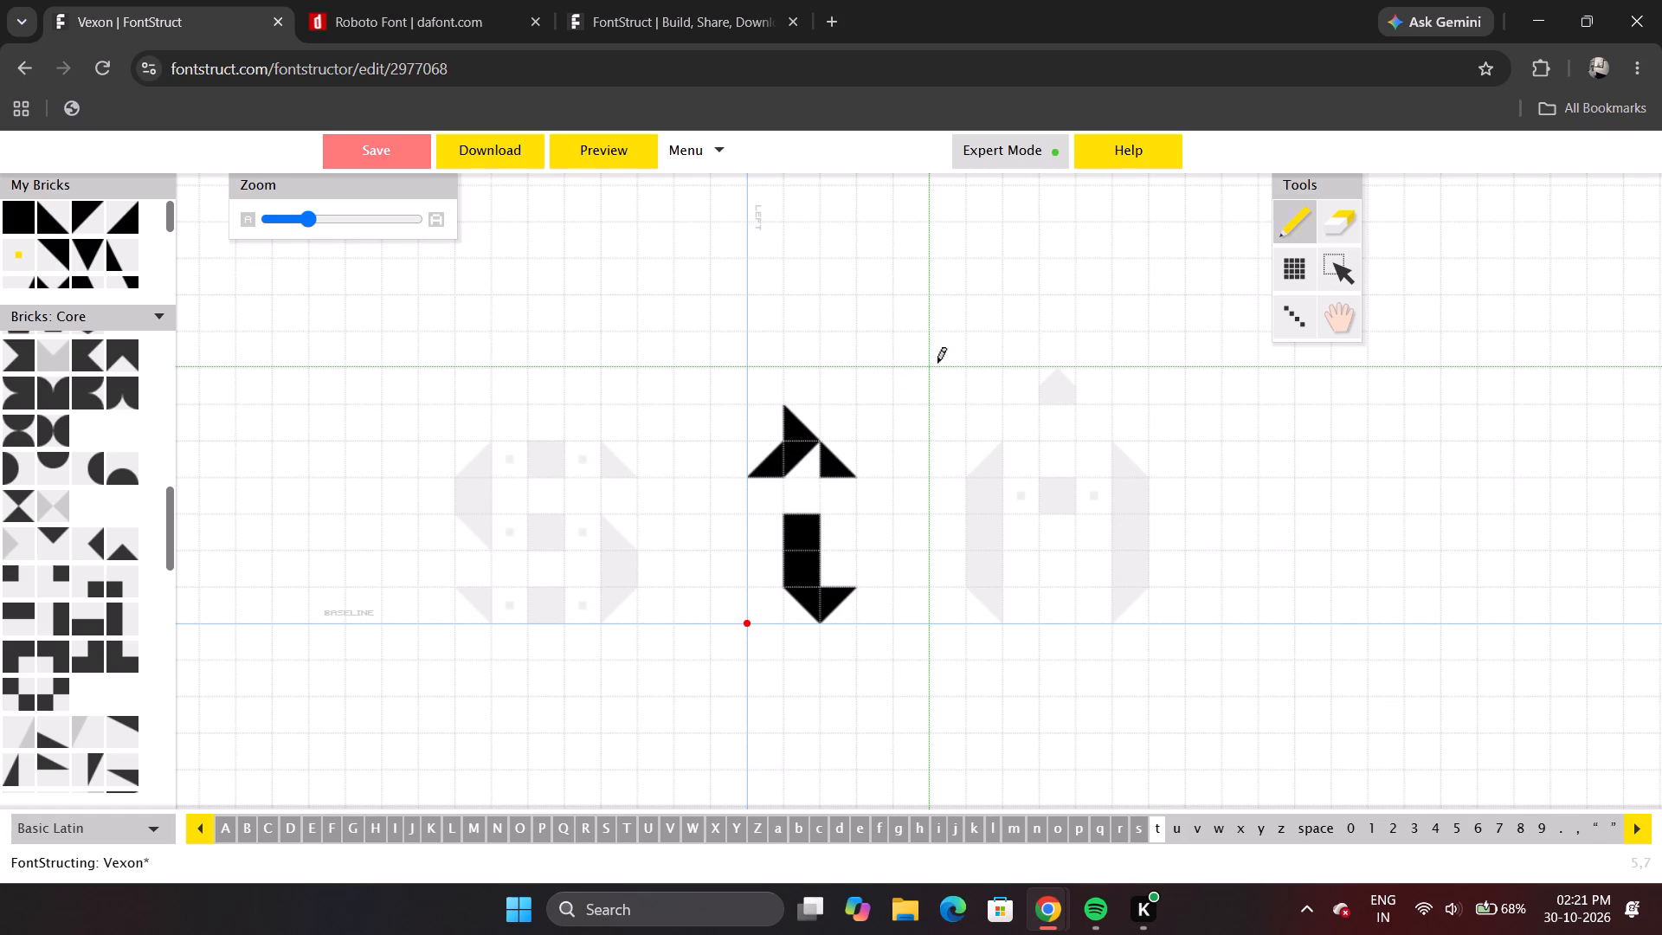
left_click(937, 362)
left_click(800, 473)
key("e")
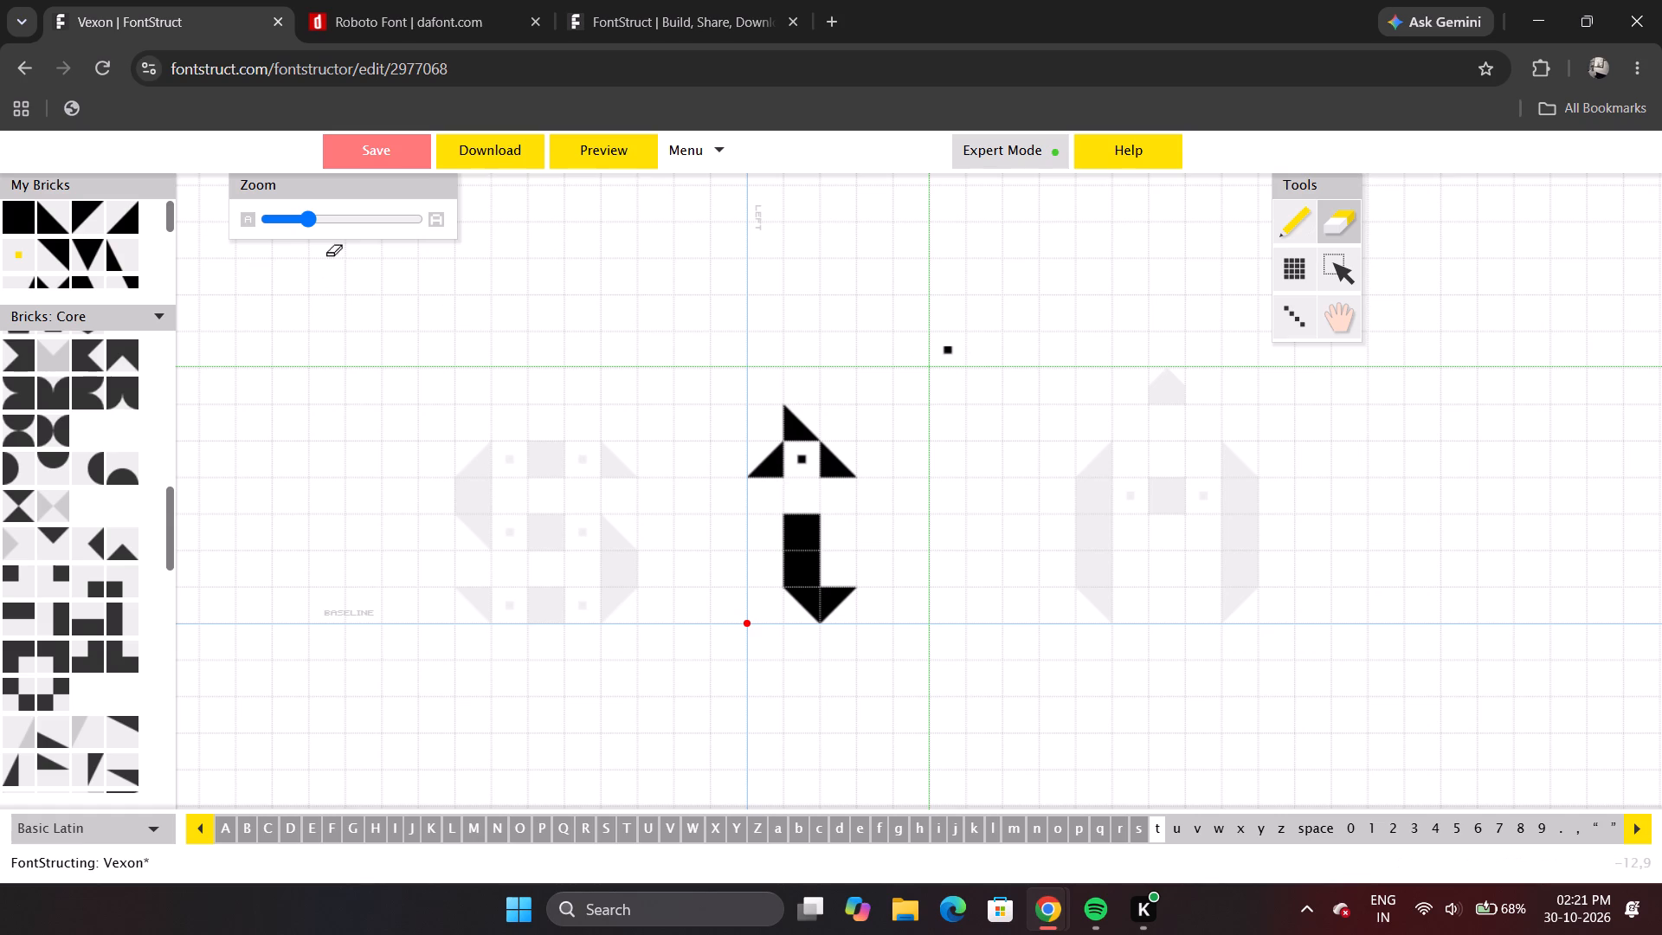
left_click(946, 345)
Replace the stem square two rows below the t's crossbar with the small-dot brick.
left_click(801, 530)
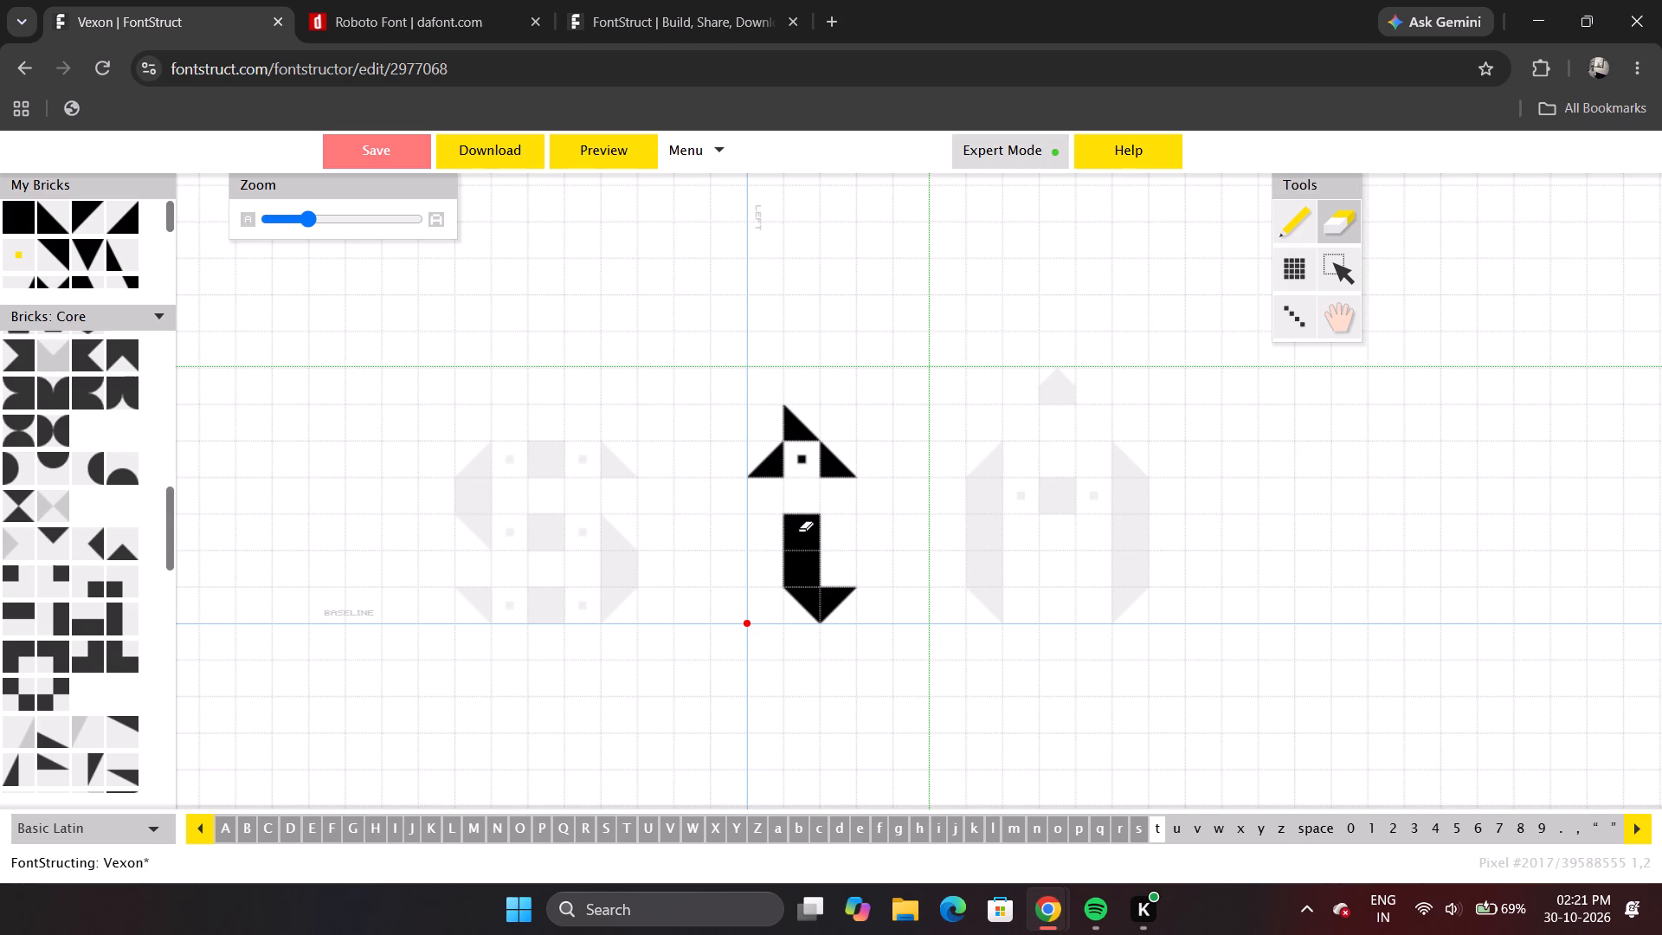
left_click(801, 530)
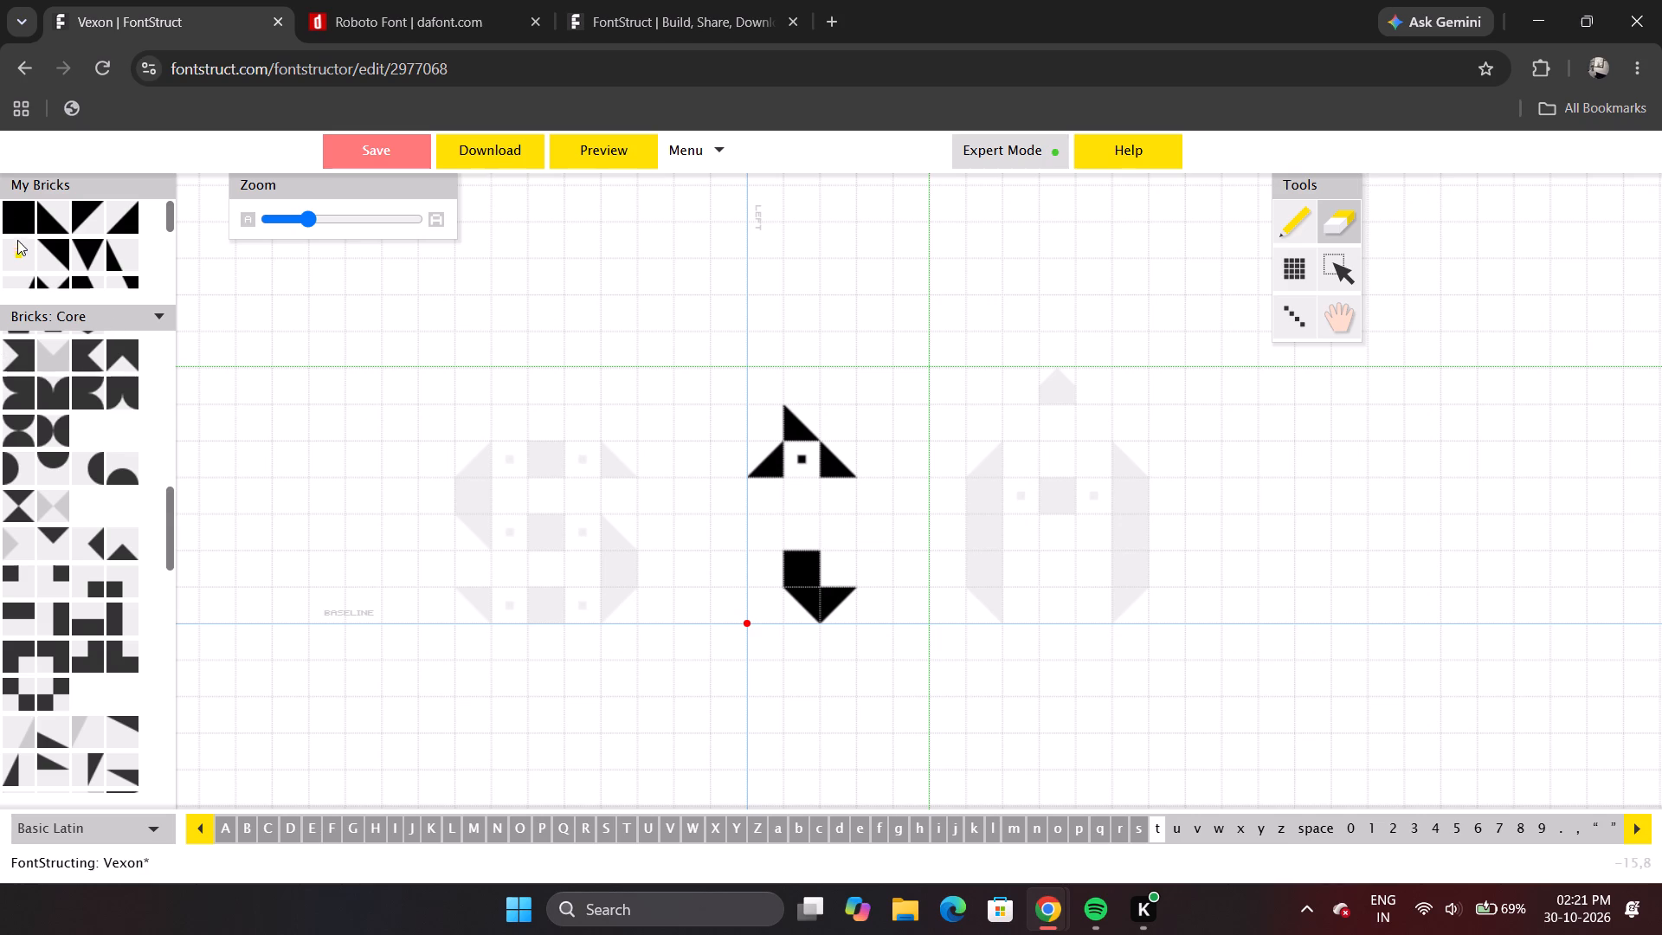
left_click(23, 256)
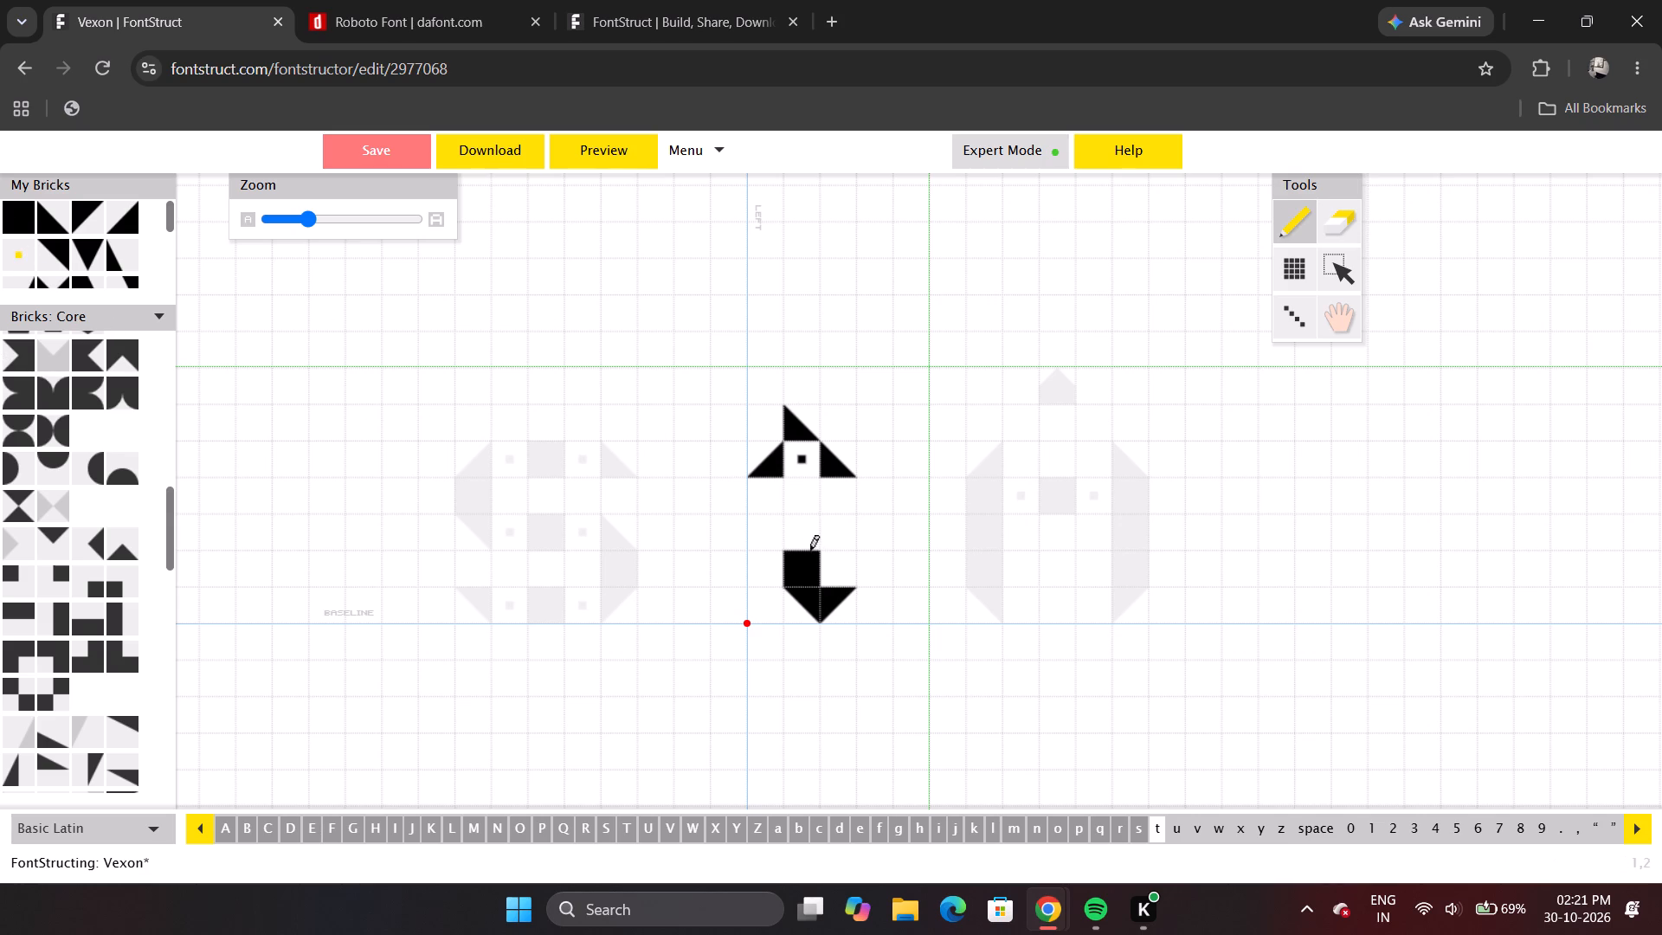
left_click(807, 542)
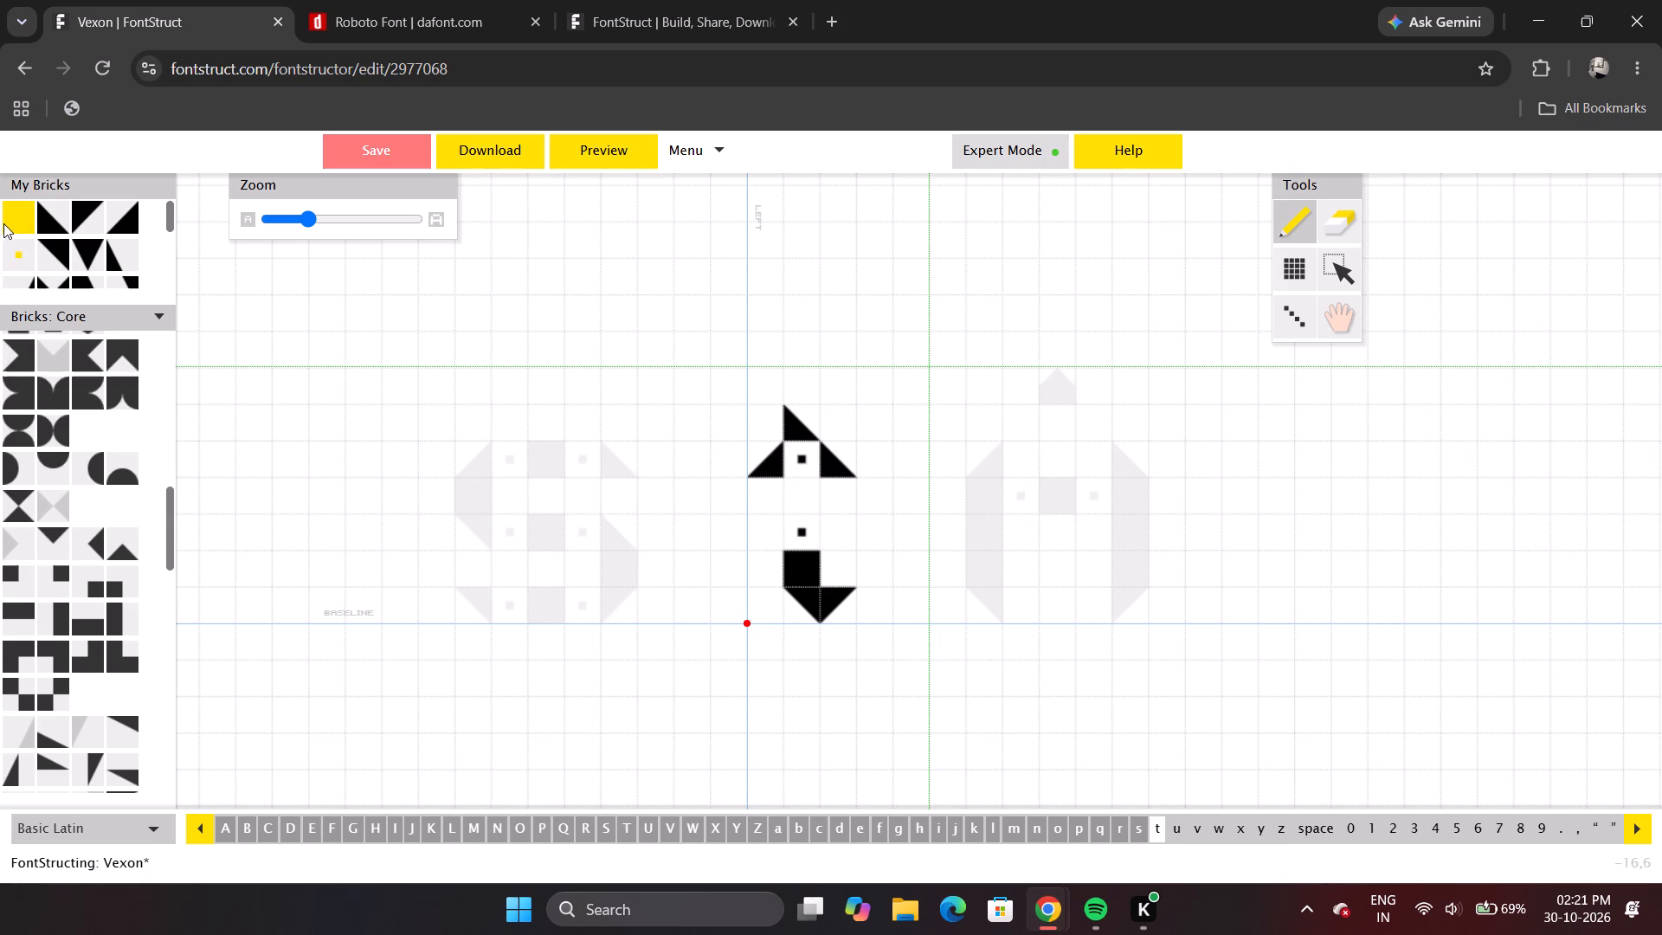
Fill the gap directly below the t's crossbar with a solid square brick and check the letter in the font preview.
left_click_drag(3, 223, 807, 519)
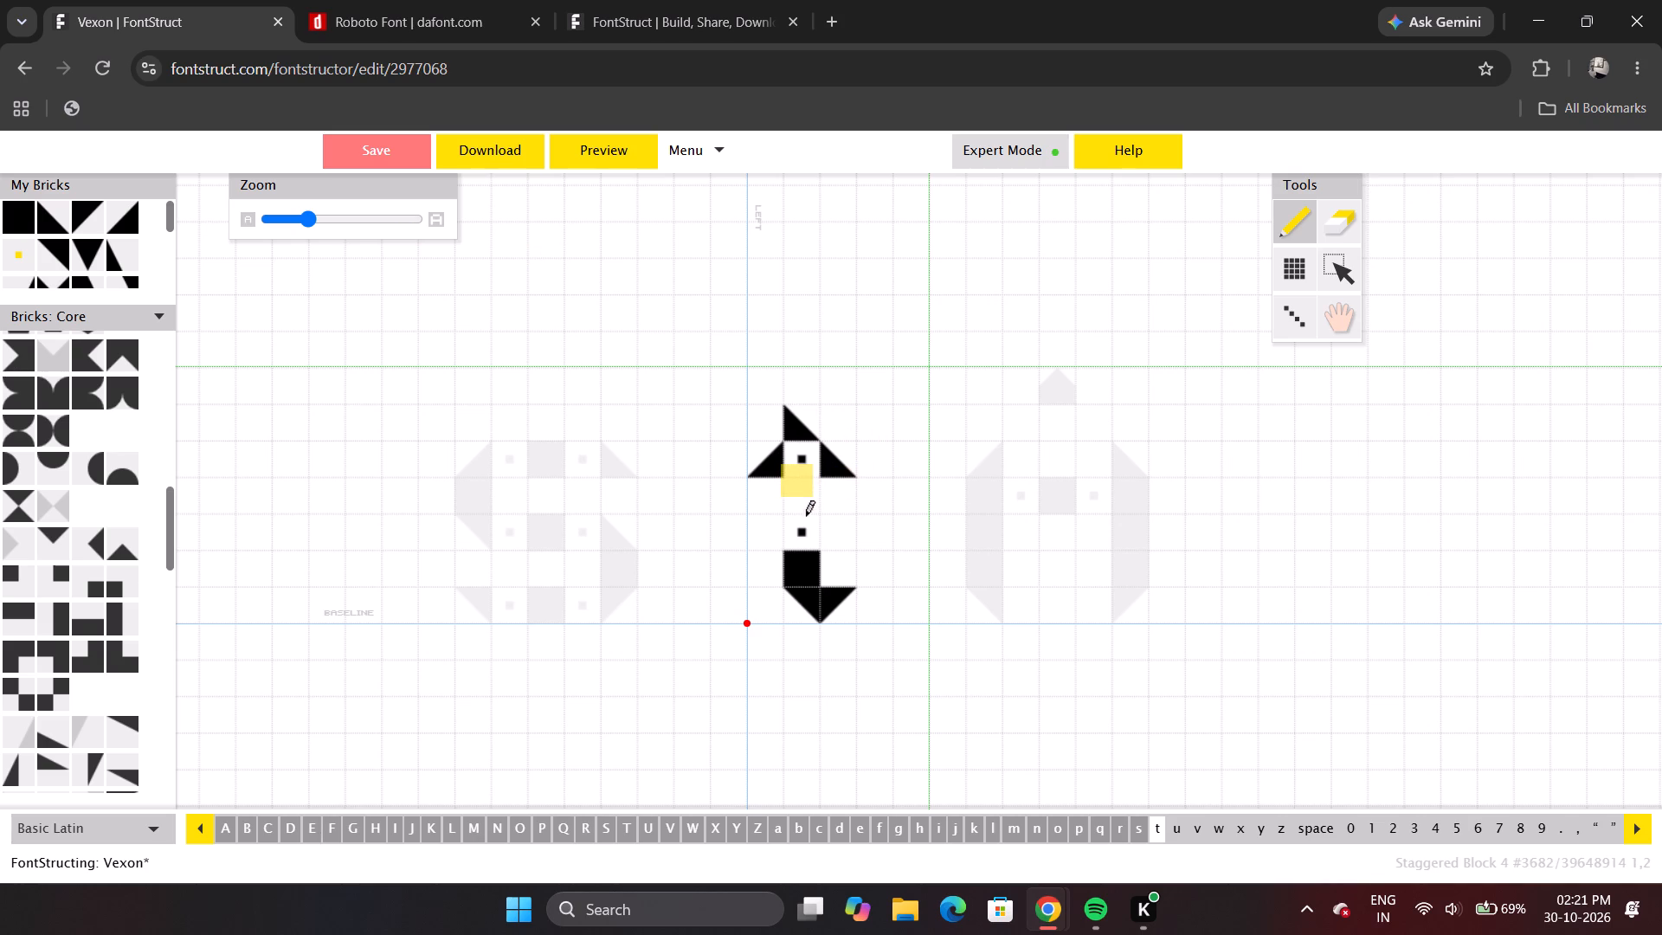
left_click(25, 198)
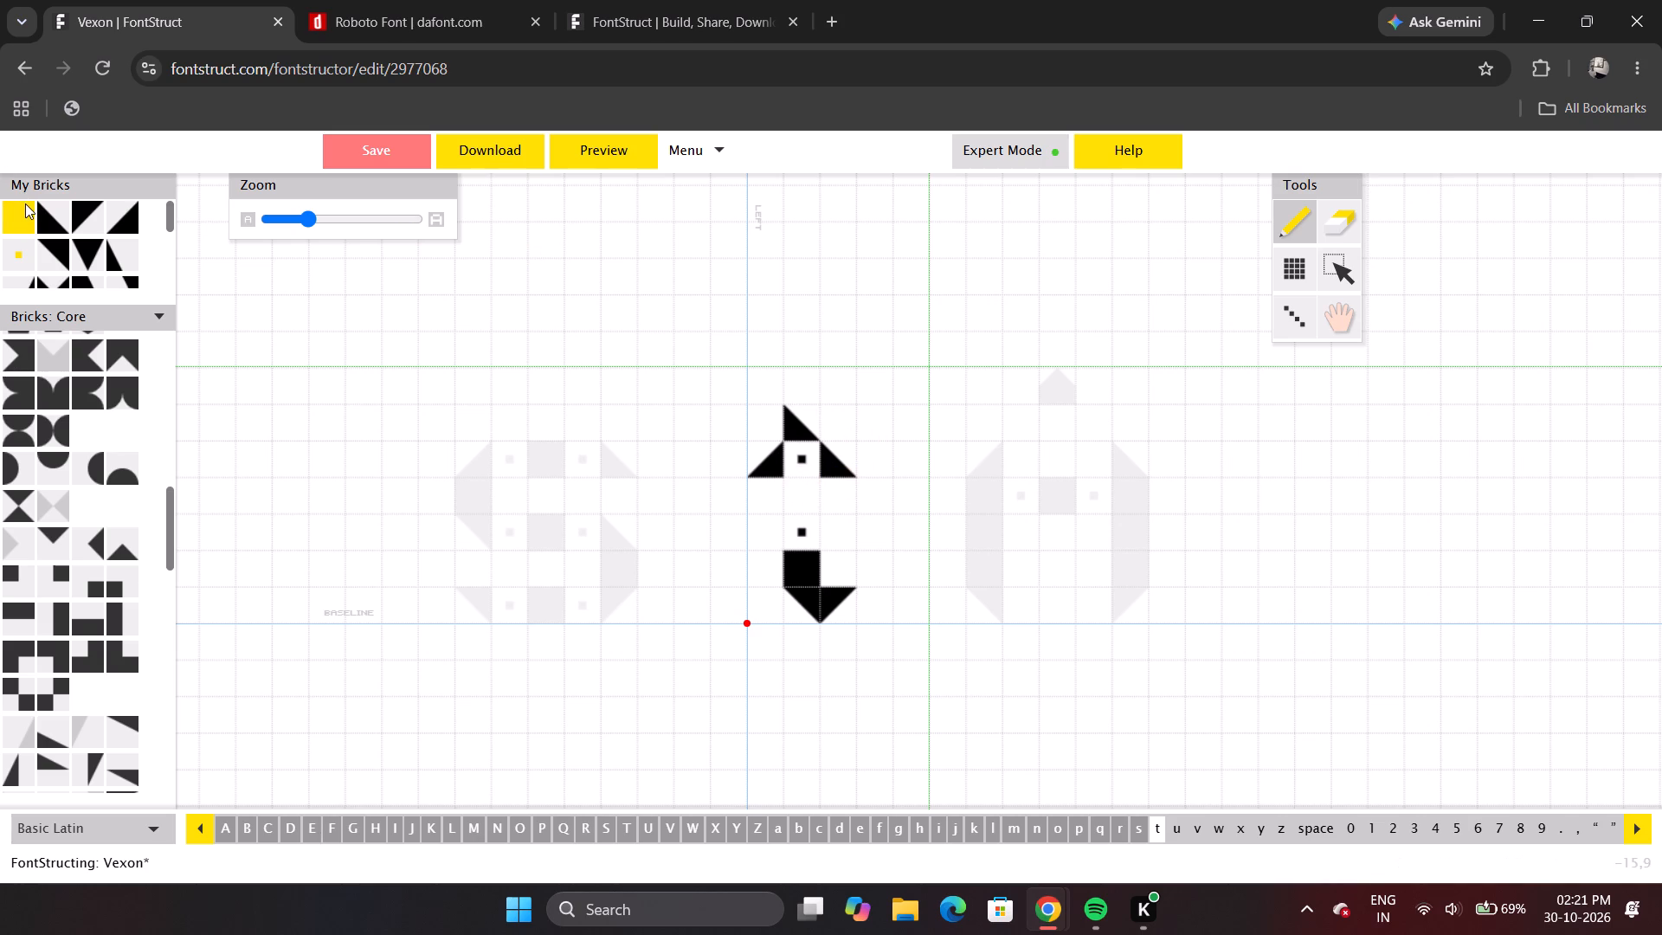
left_click(25, 203)
left_click(793, 502)
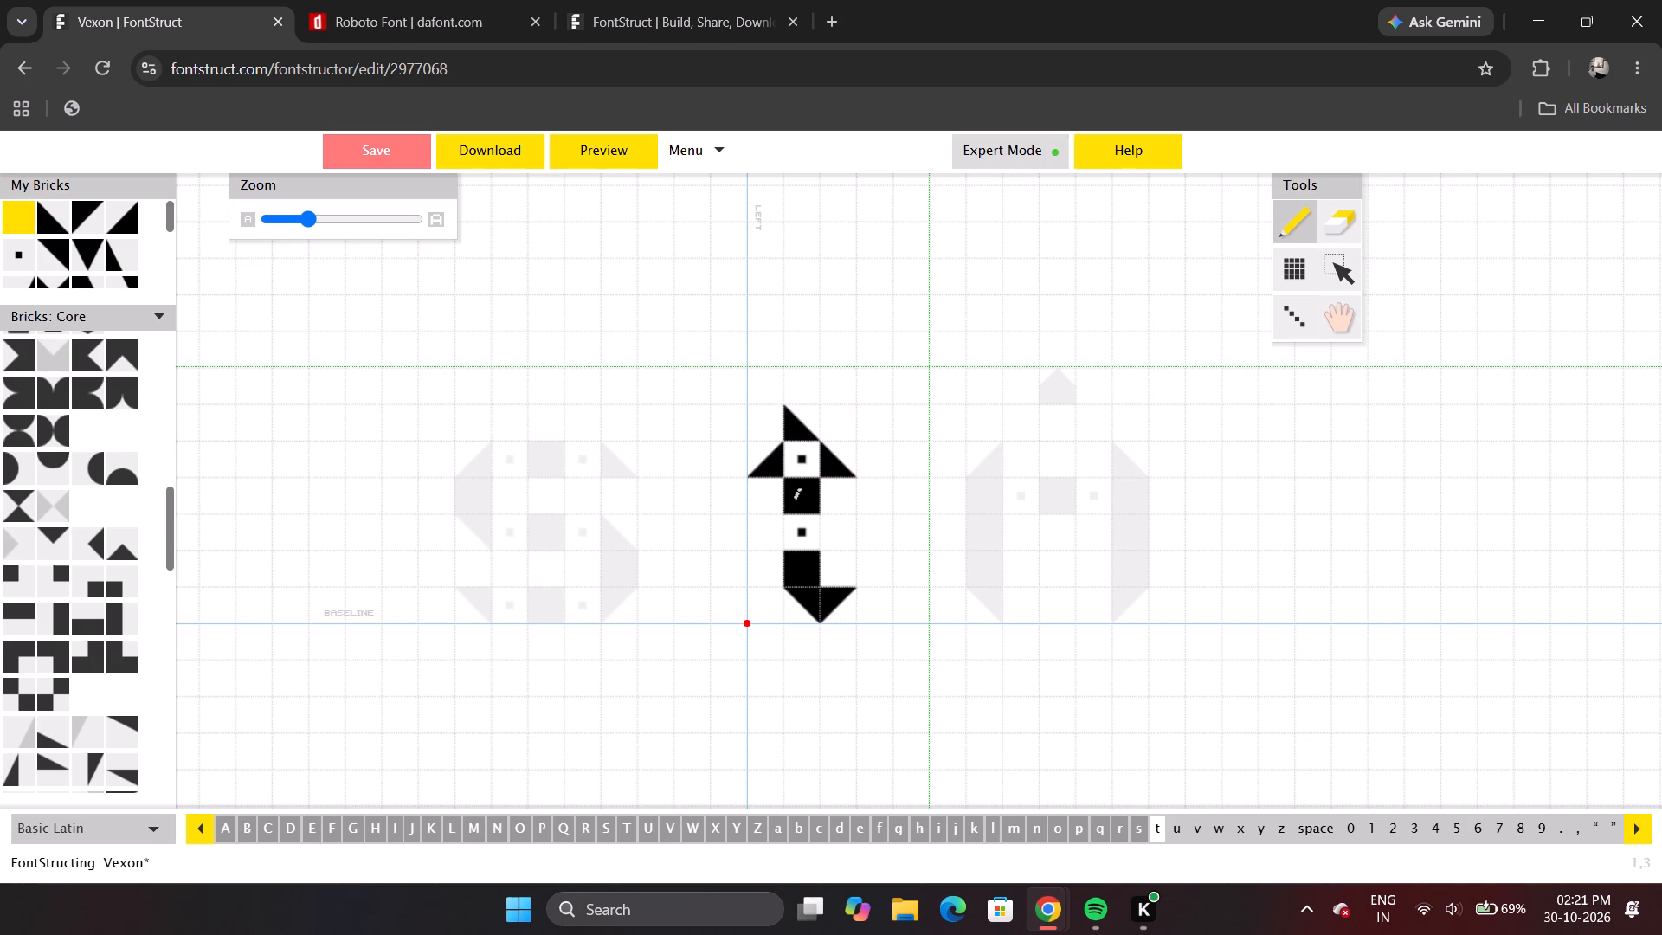
left_click(584, 145)
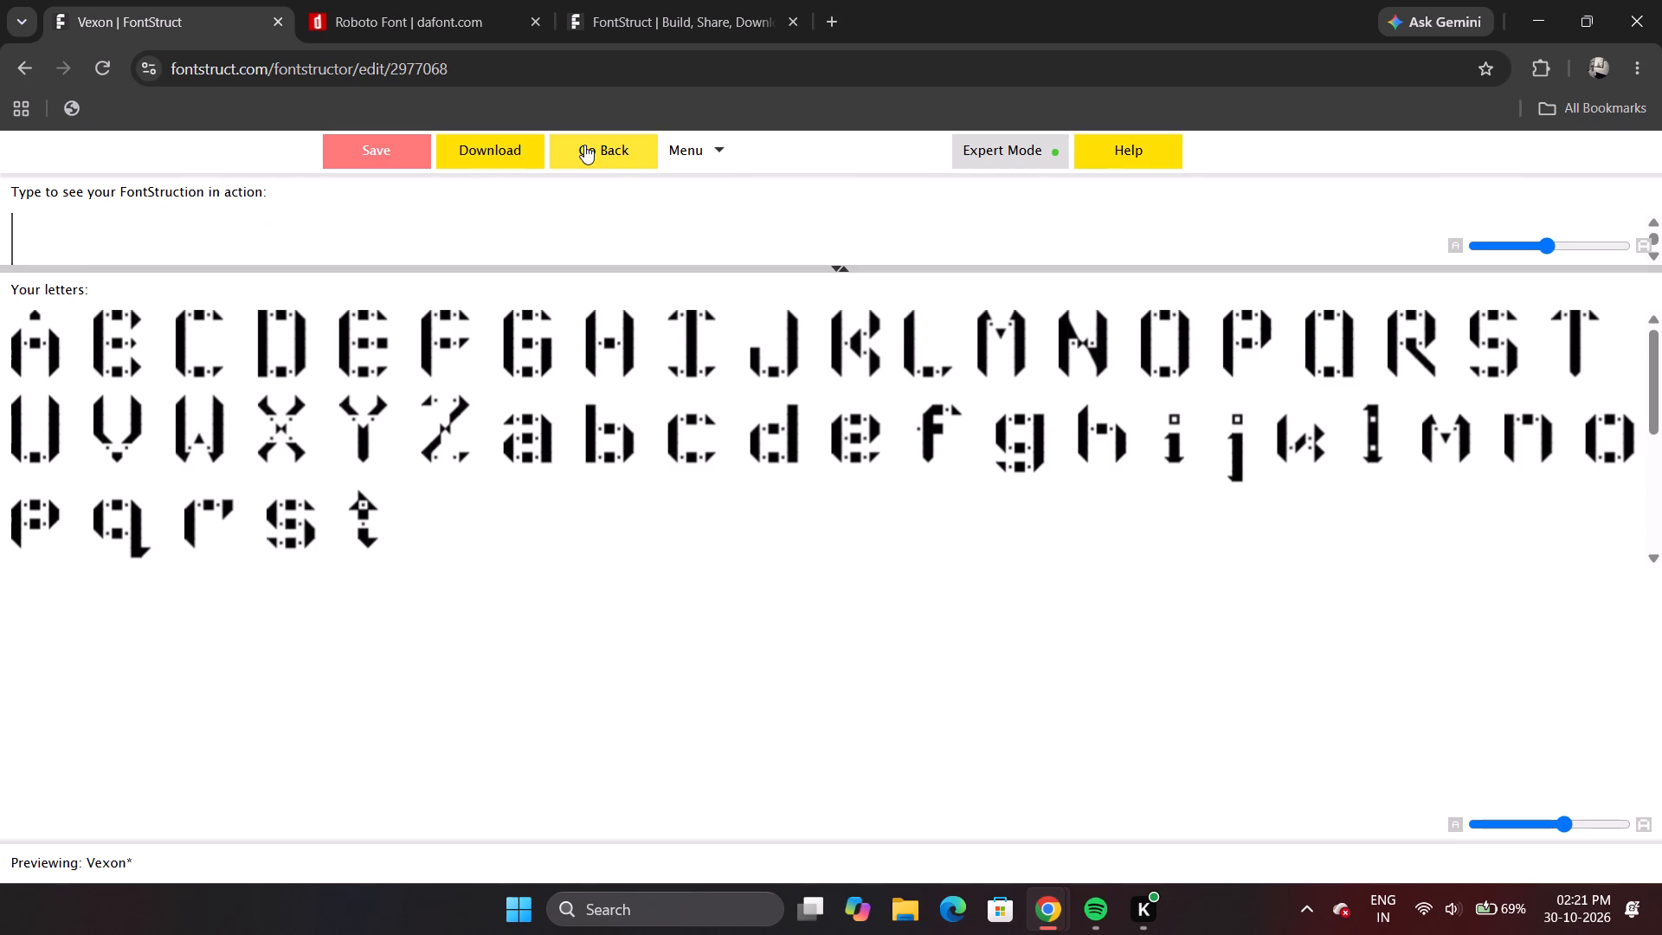
left_click(612, 147)
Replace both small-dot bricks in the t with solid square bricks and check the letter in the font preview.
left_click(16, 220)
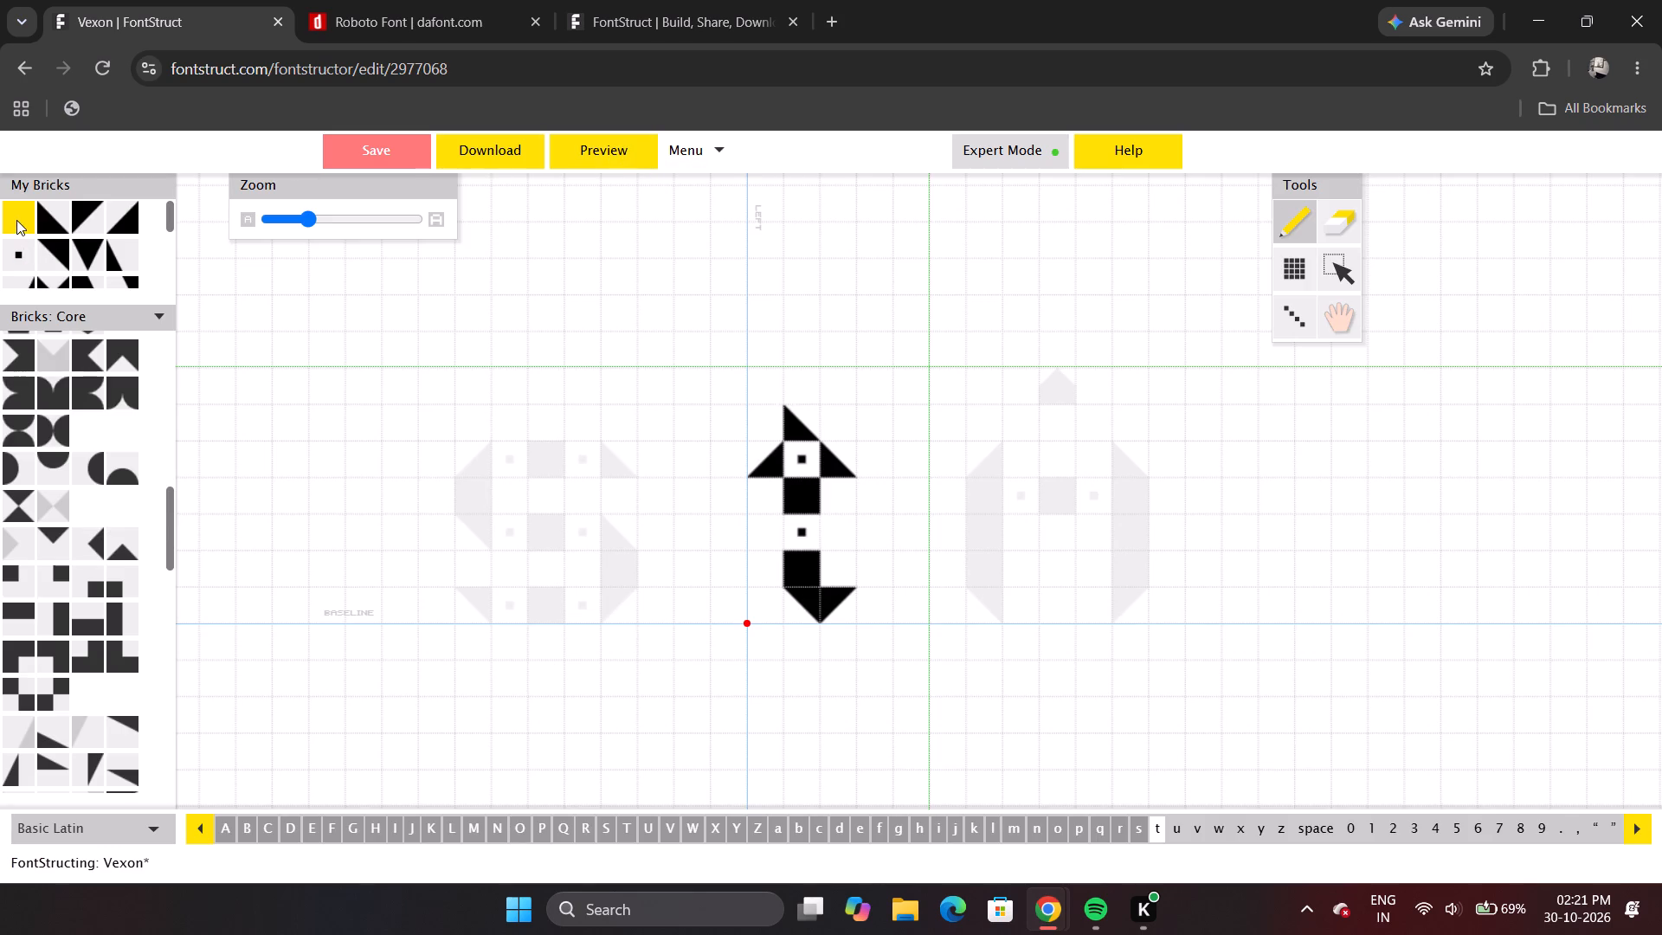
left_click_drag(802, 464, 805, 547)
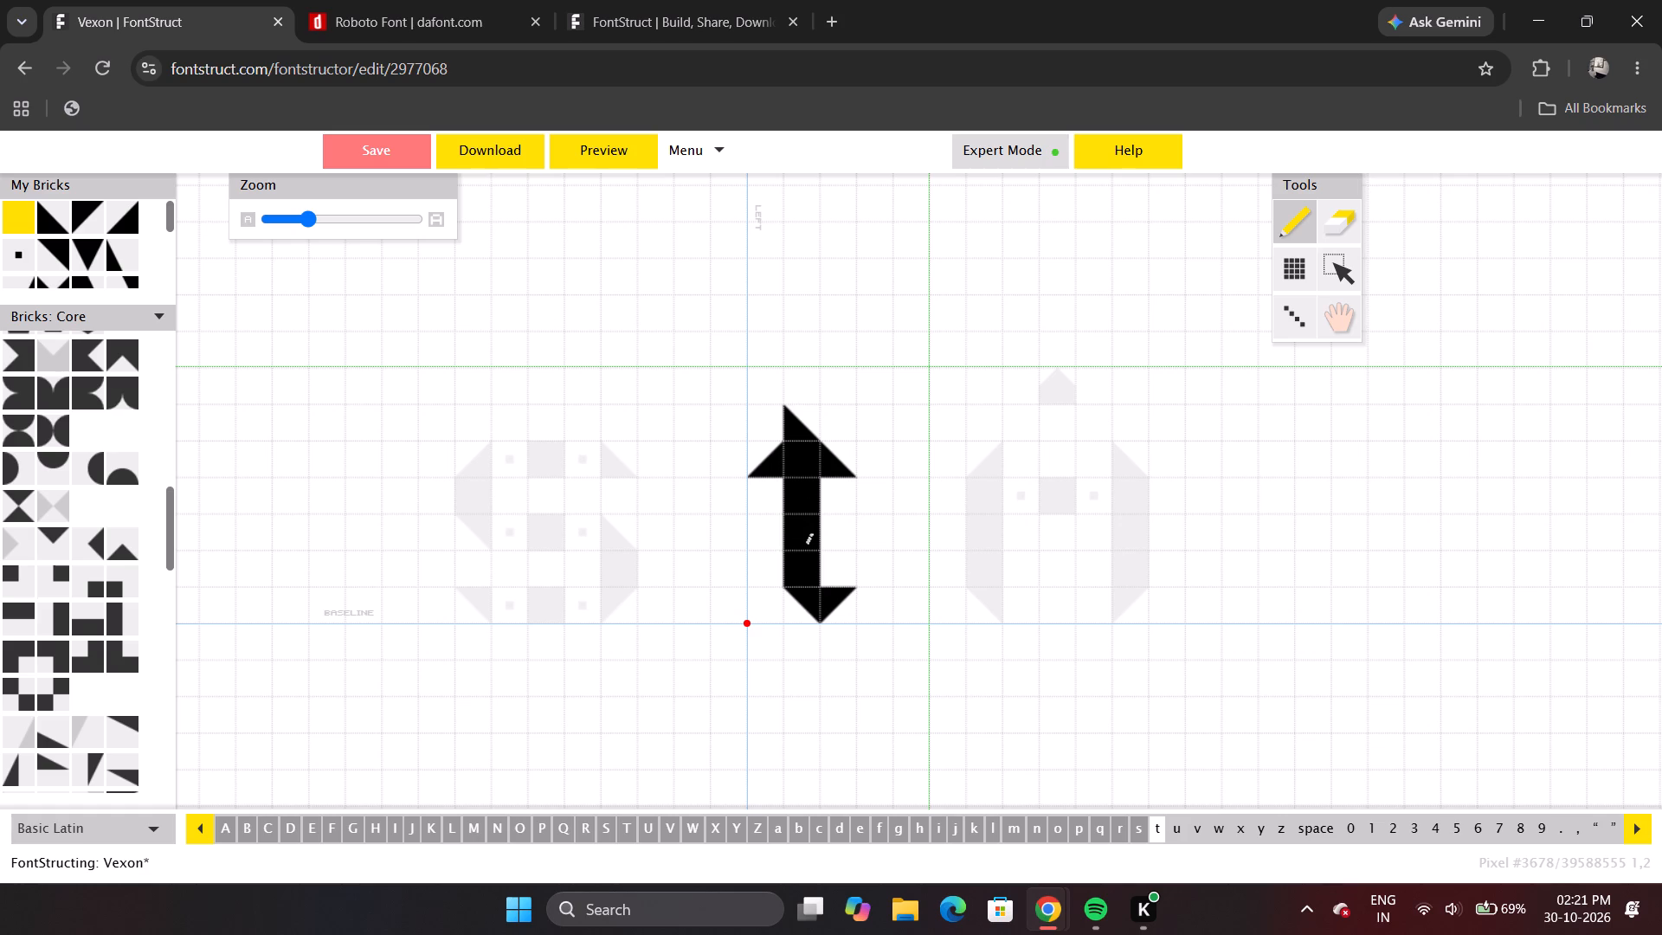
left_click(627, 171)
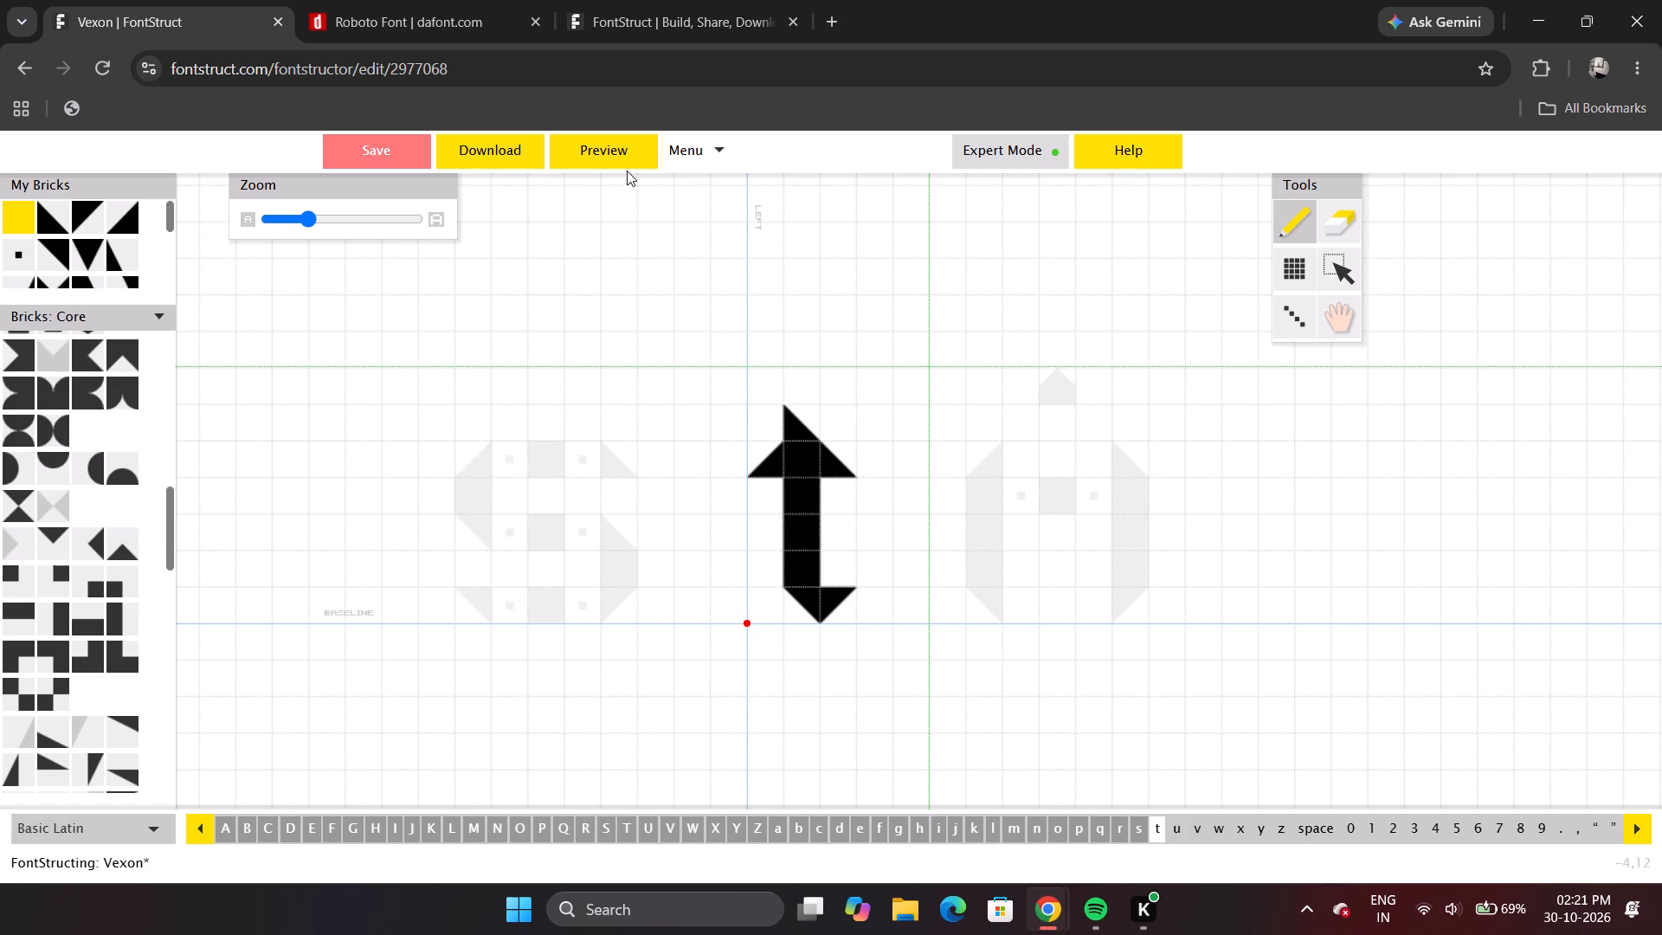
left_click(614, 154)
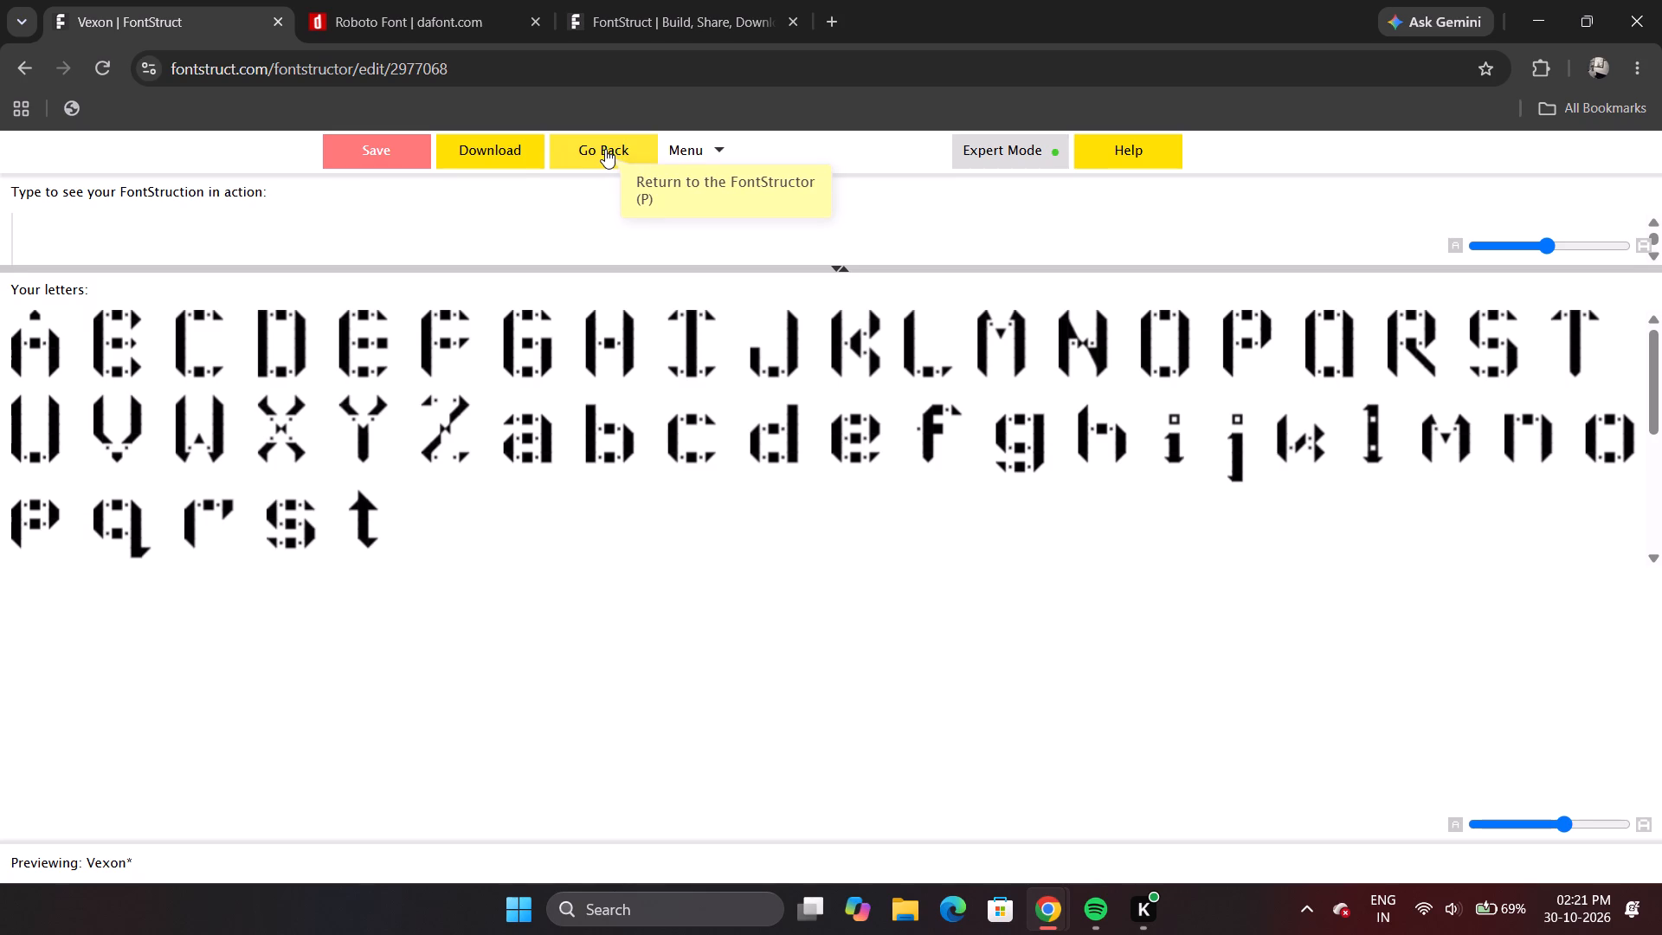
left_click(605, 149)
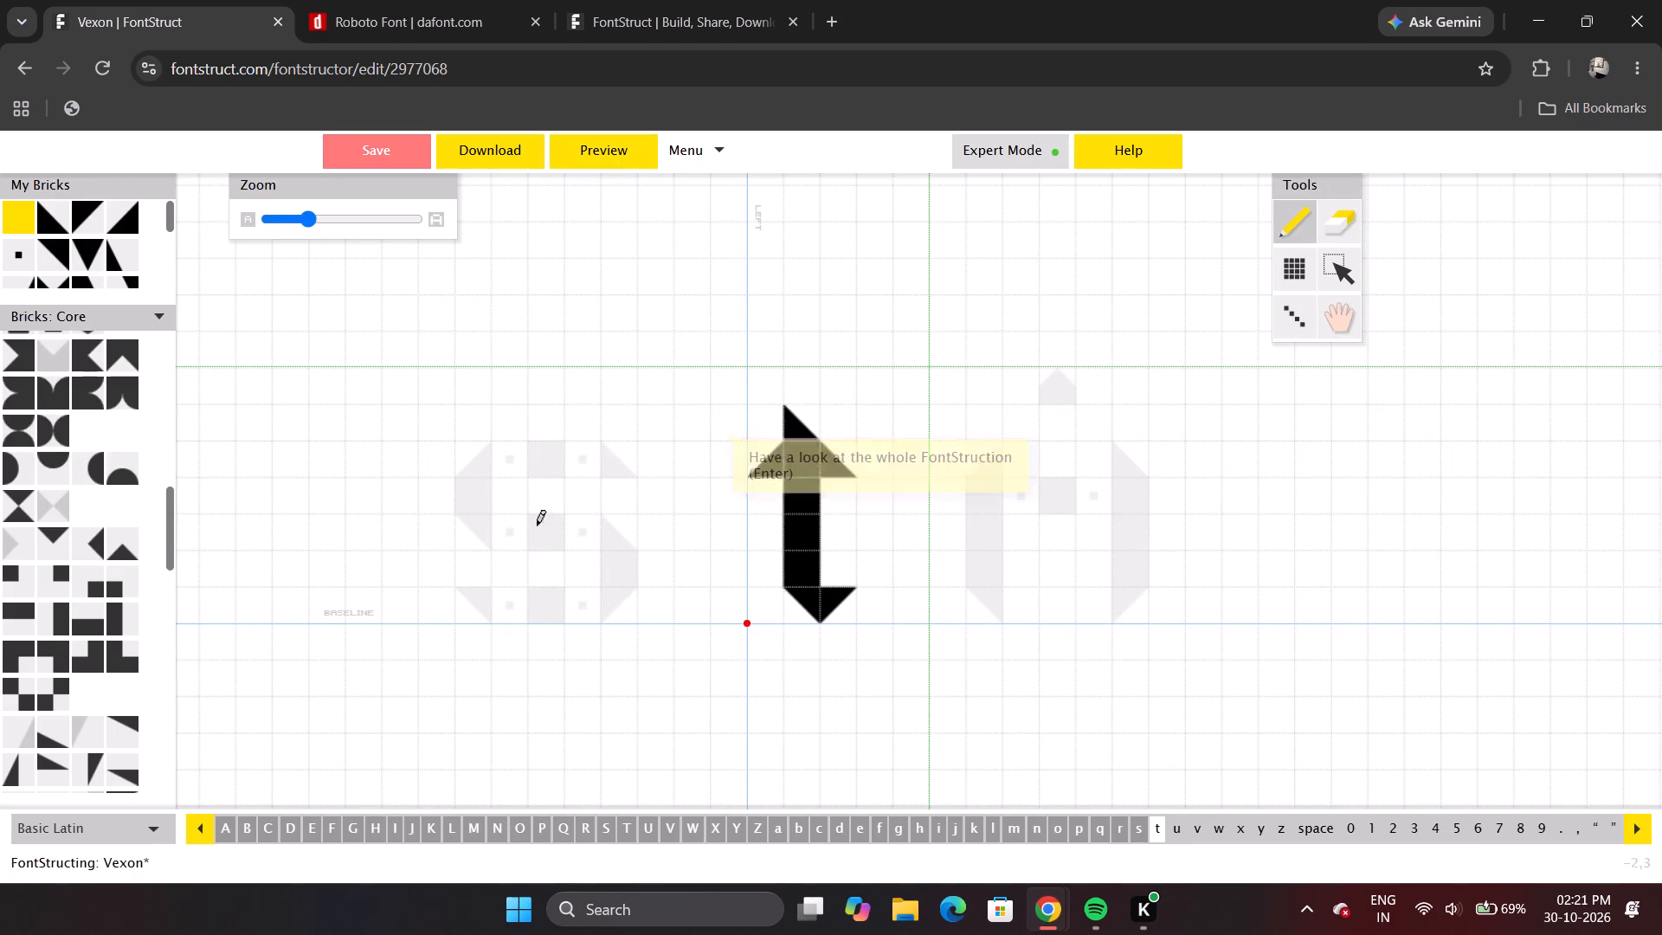
Place hollow square bricks at the t's crossbar centre and two rows below it in the stem, and check the font preview.
scroll(41, 217, "down", 1)
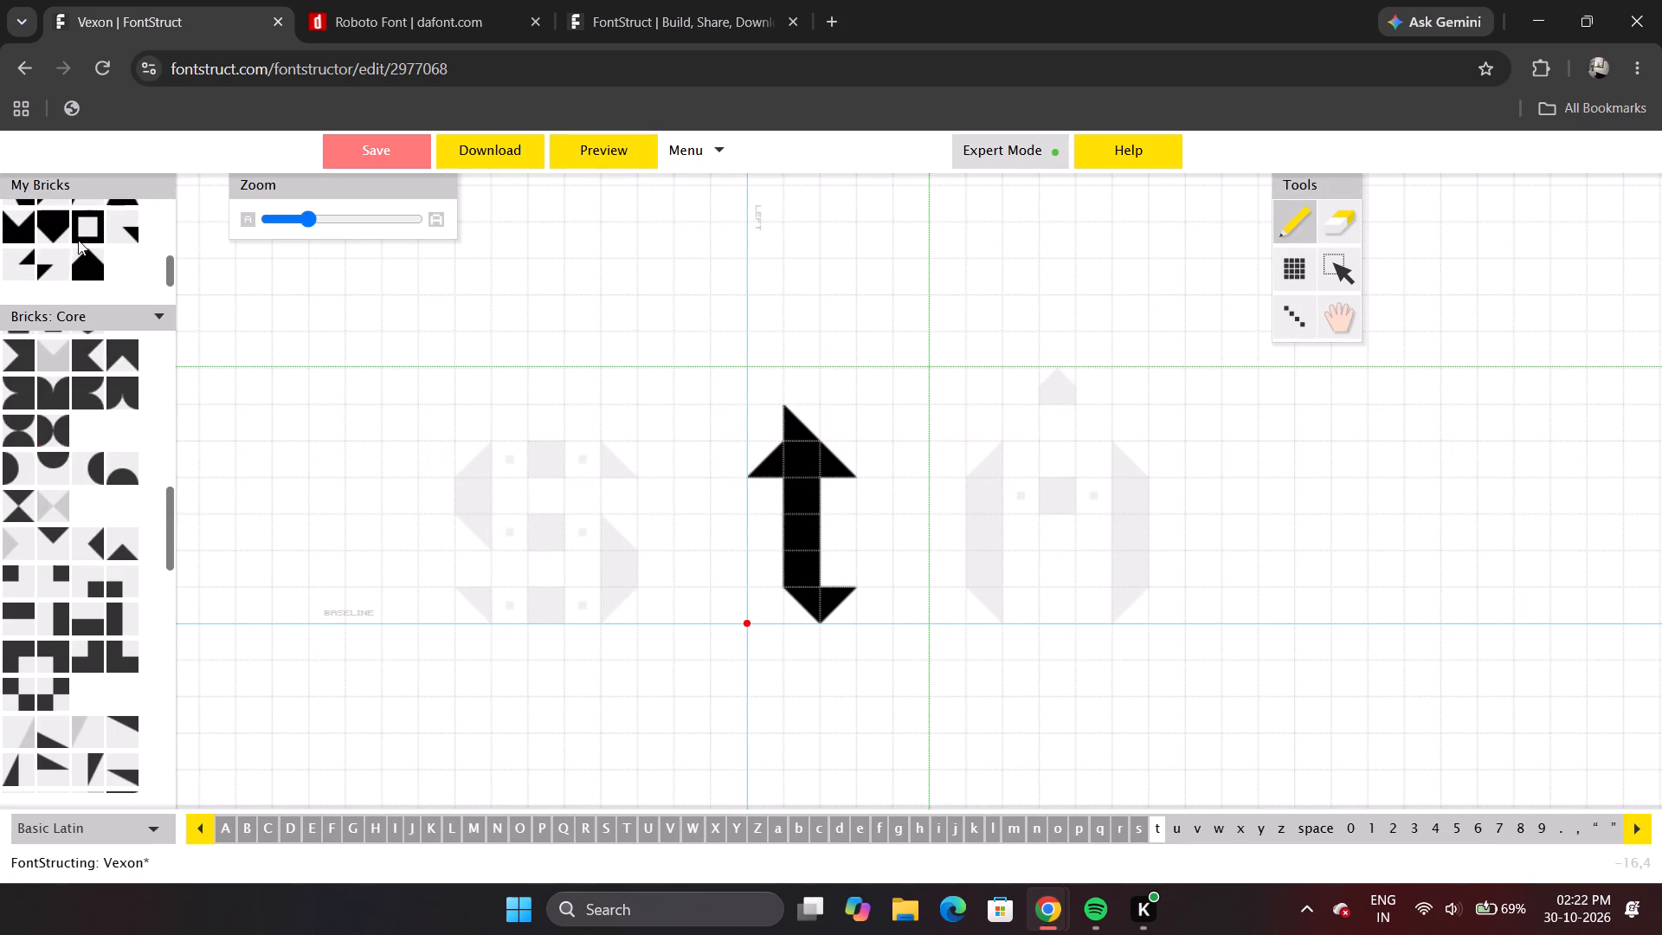
left_click(83, 230)
left_click(813, 467)
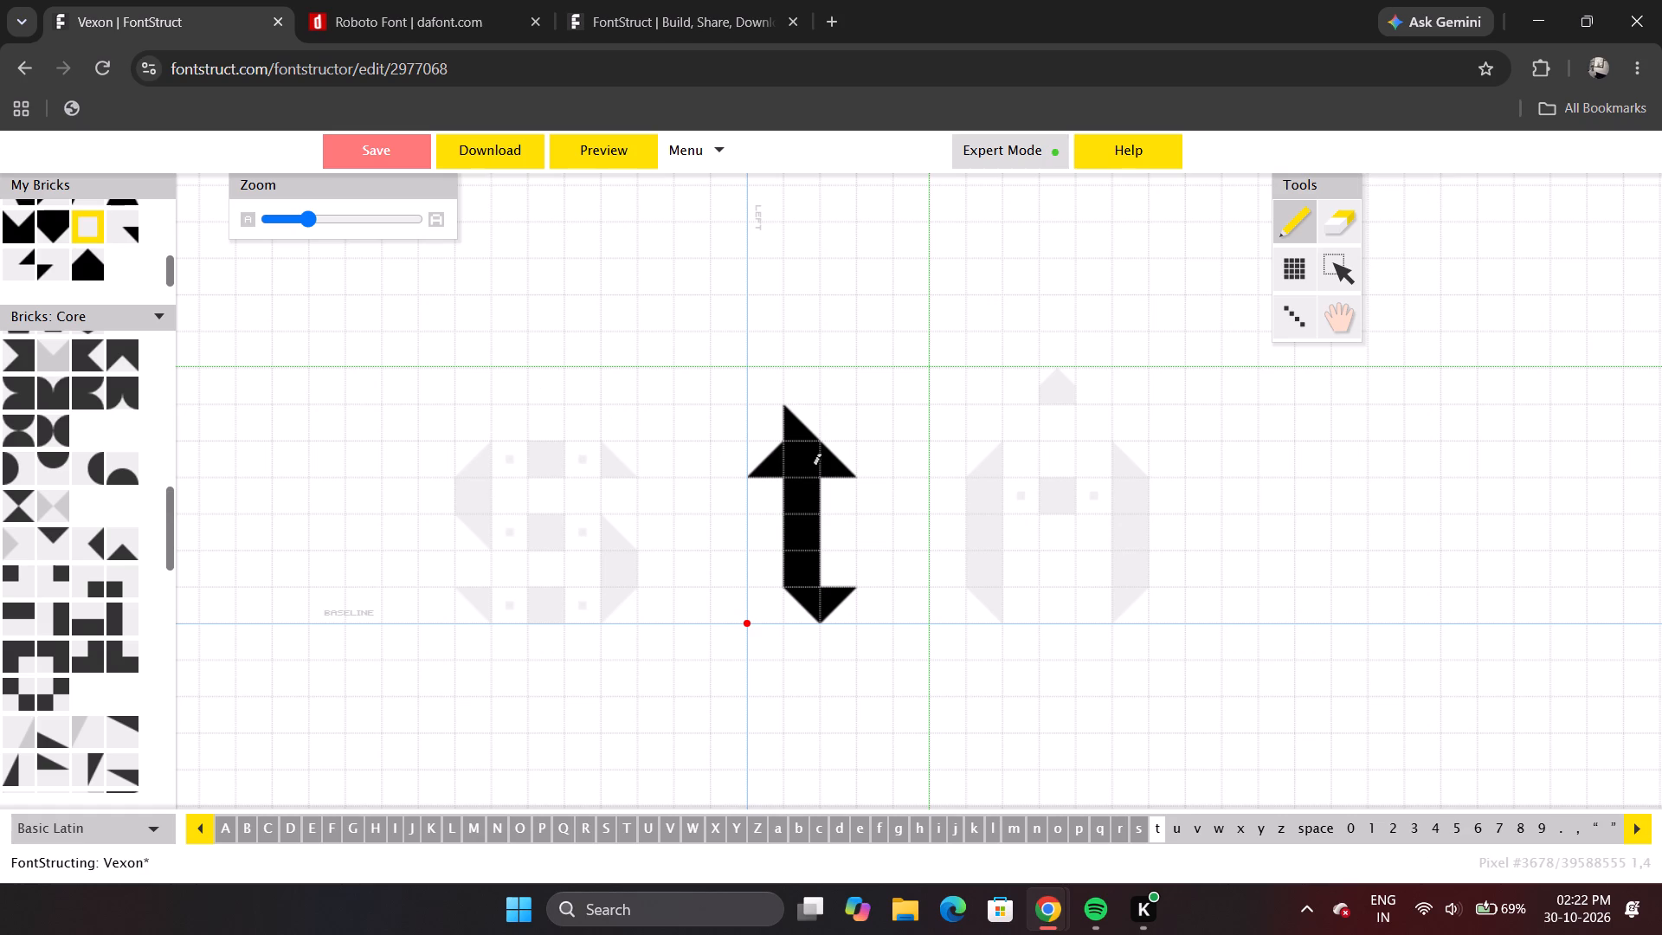
left_click(801, 535)
left_click(583, 154)
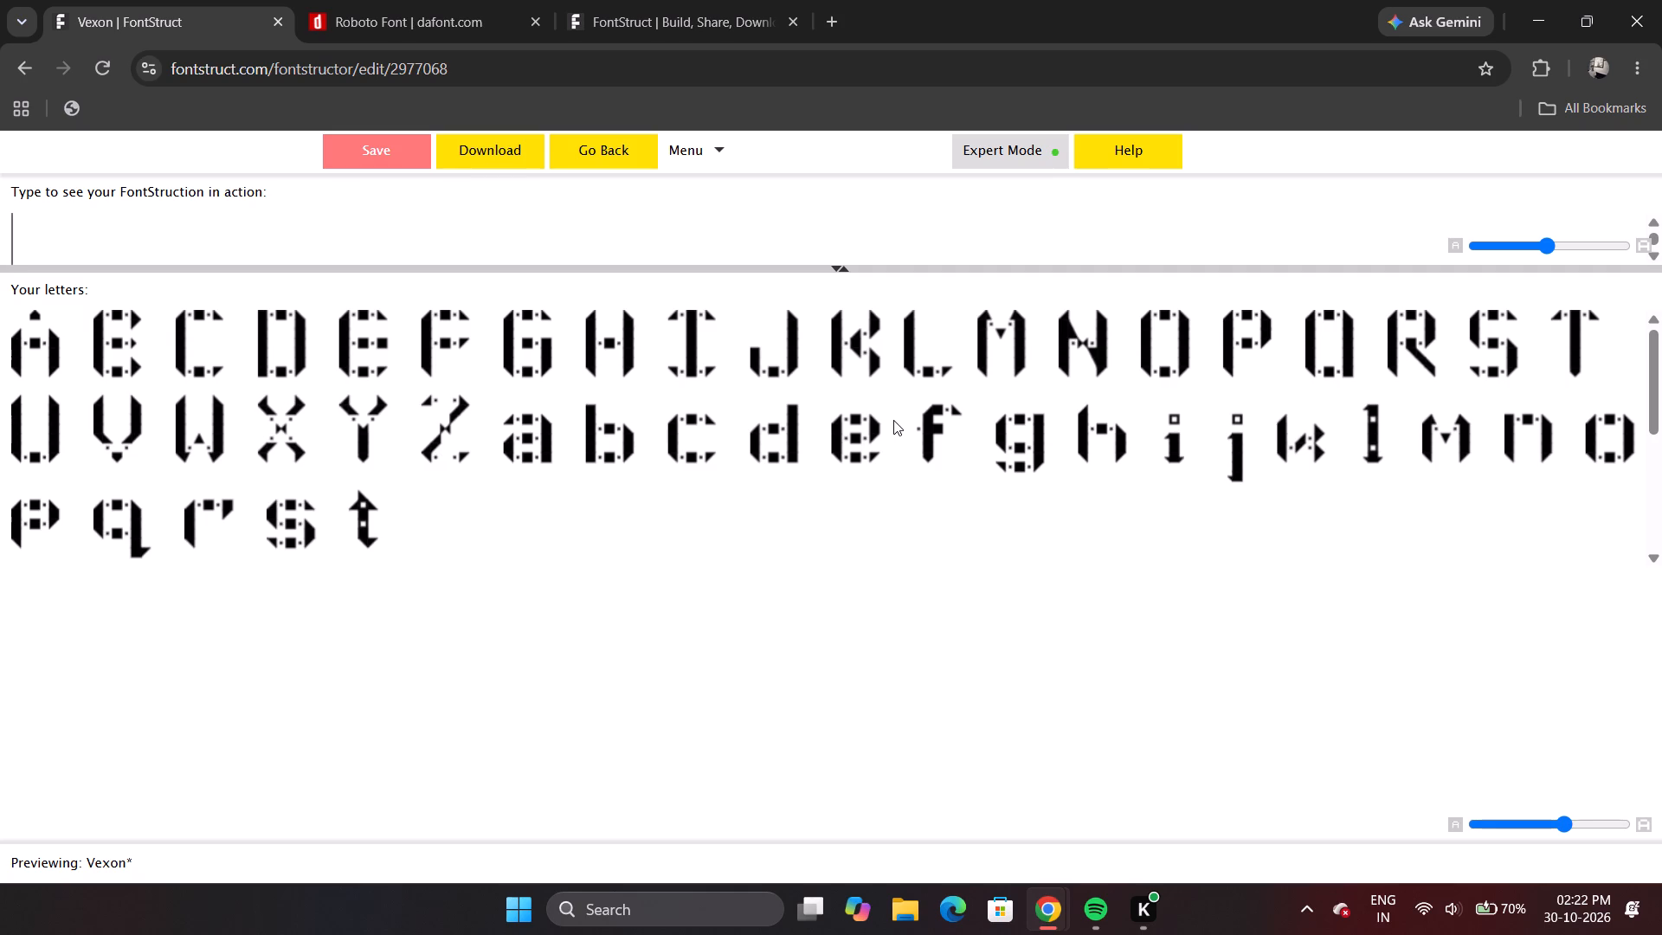
left_click(621, 152)
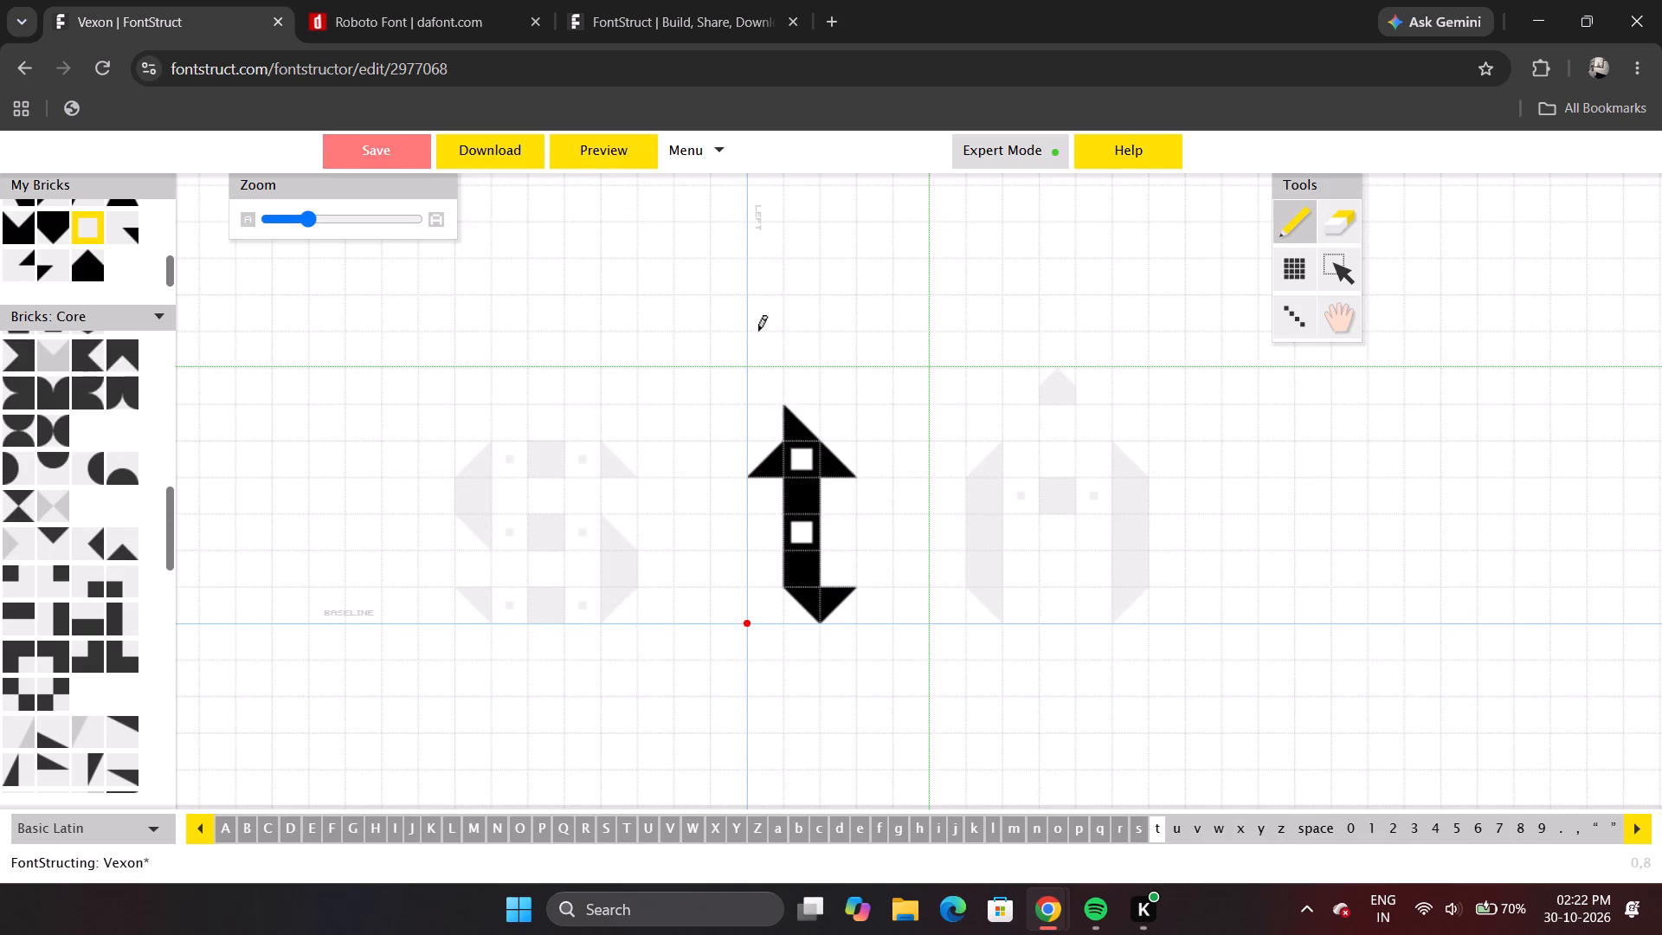
left_click(610, 170)
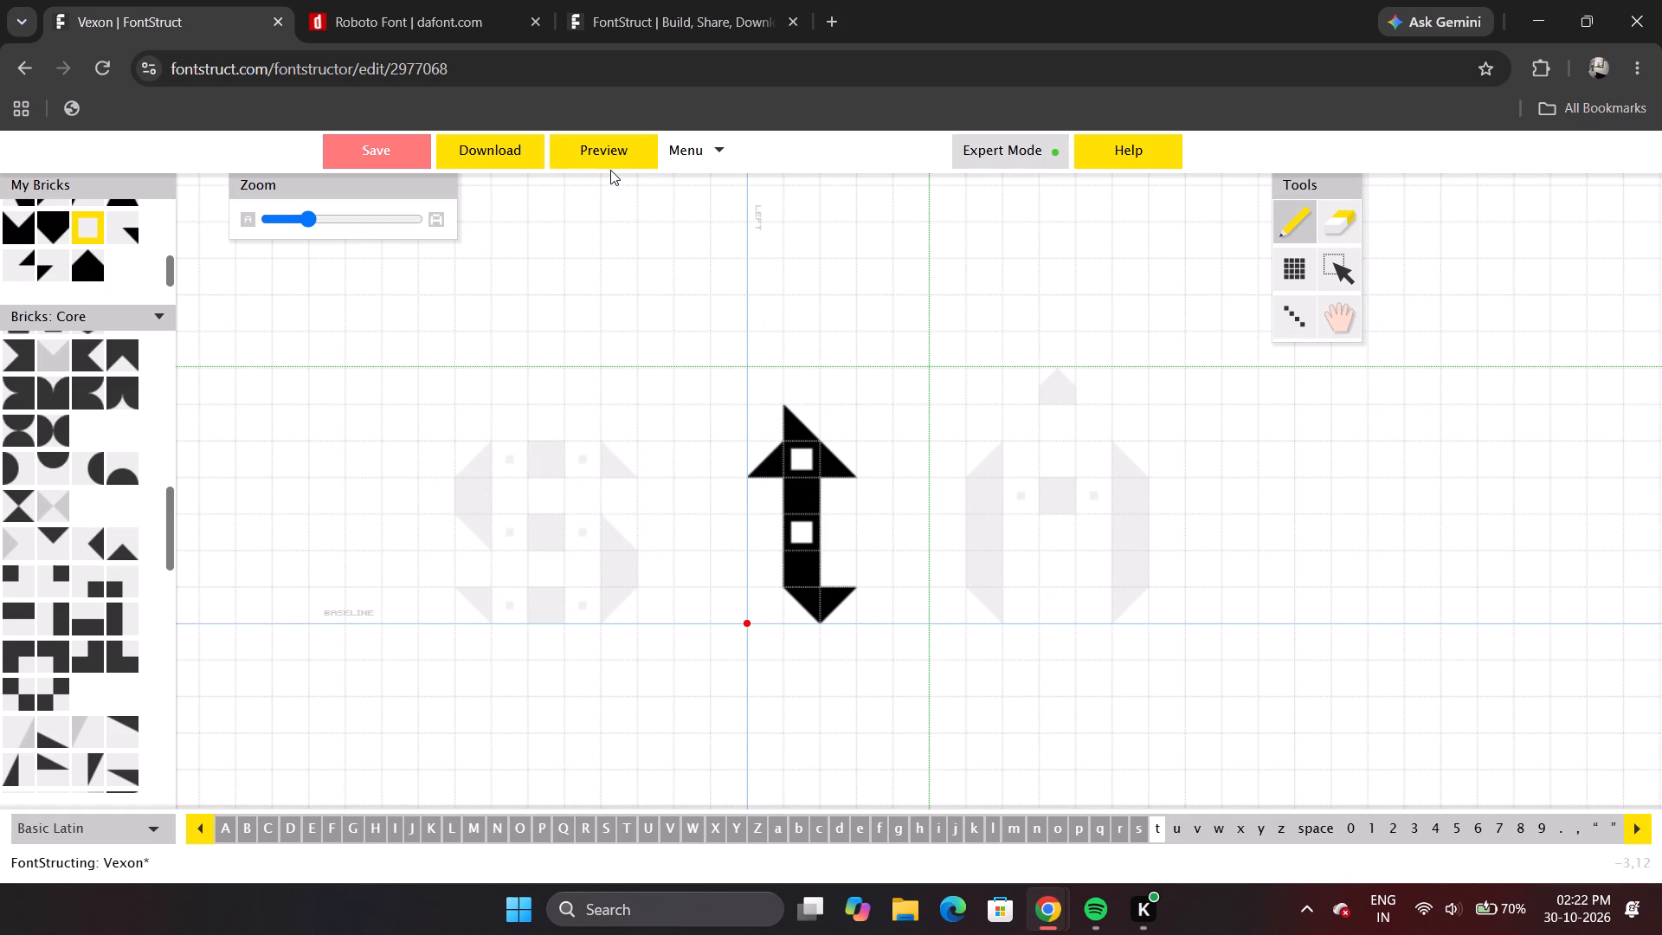
left_click(610, 166)
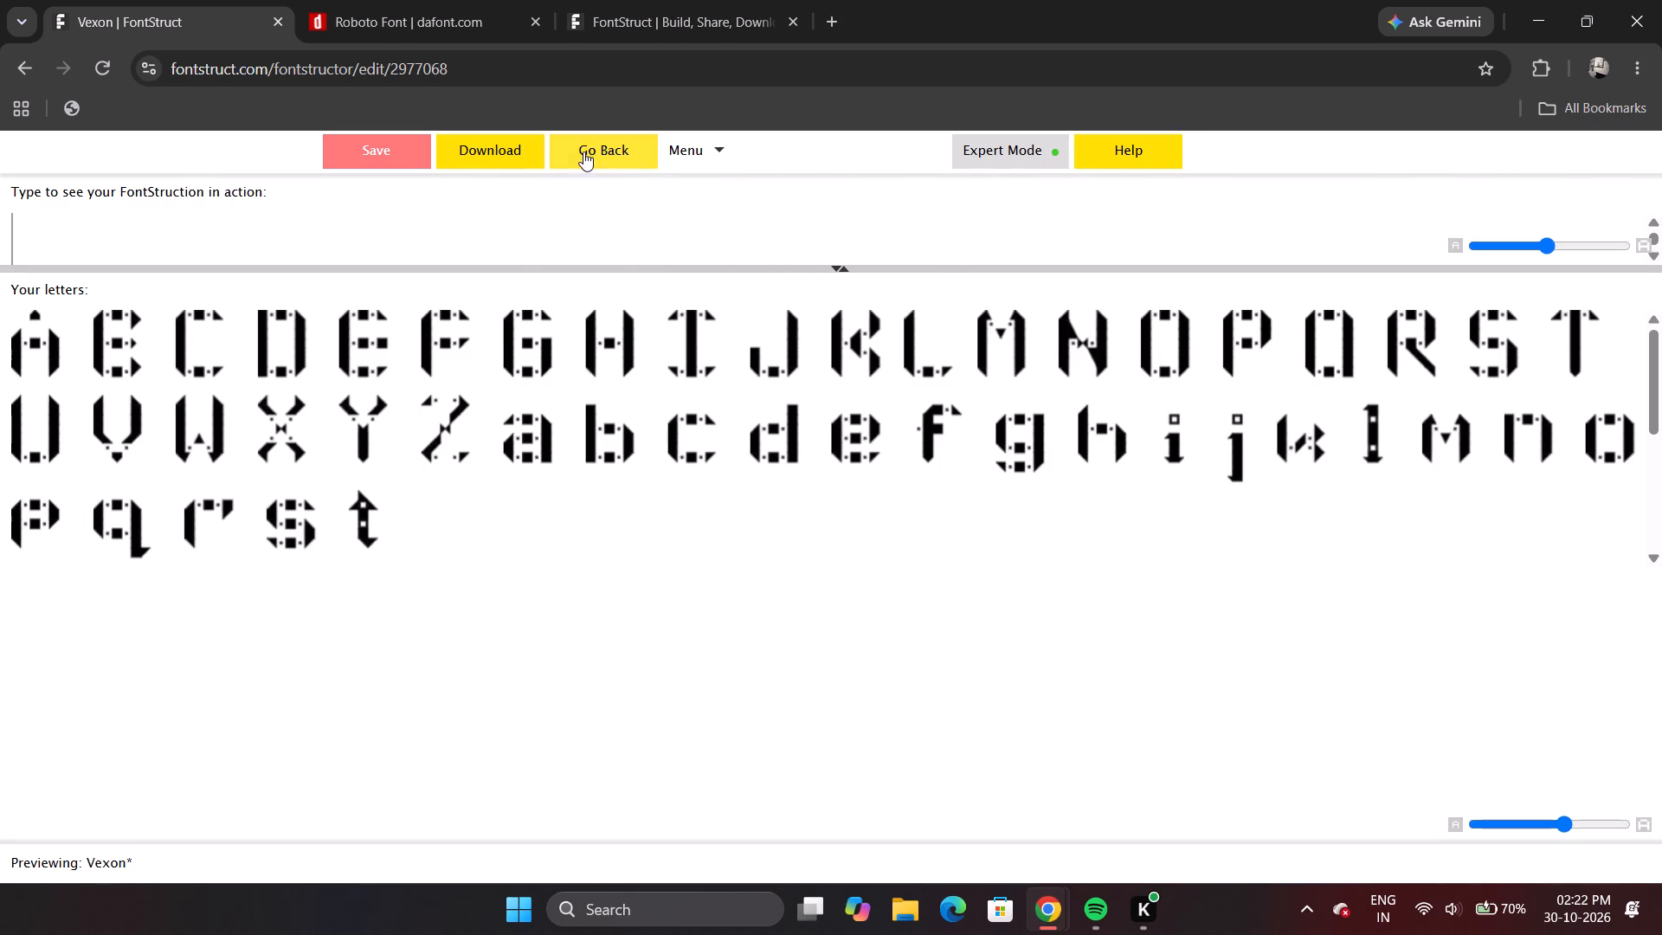
left_click(589, 139)
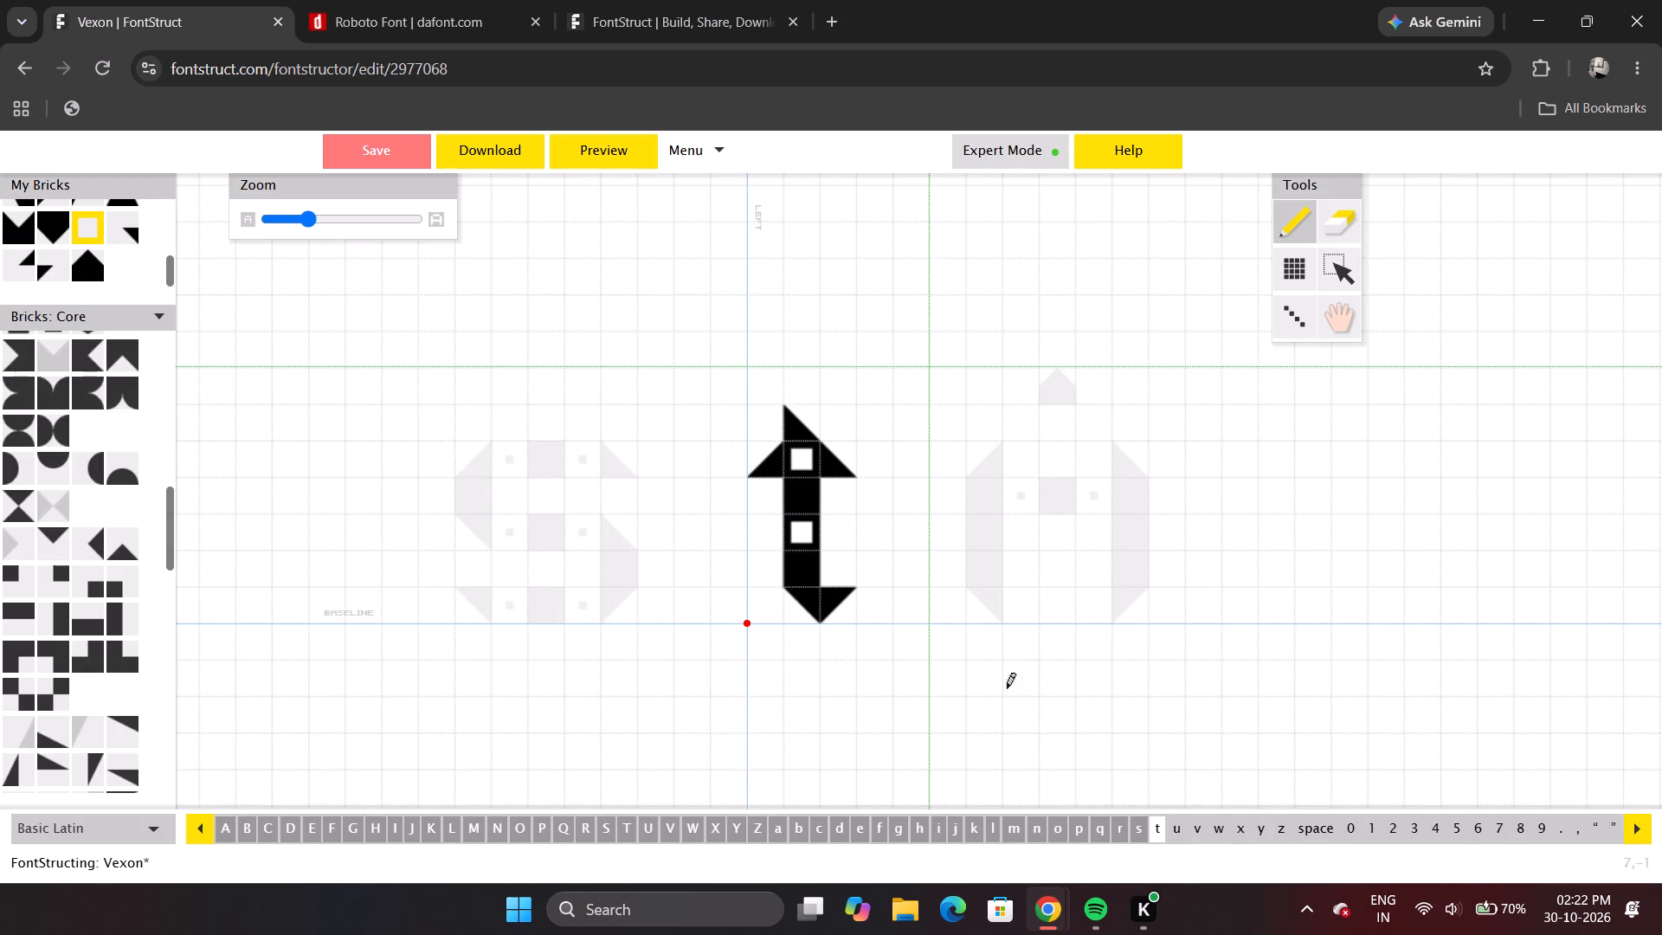
Replace the small triangle at the foot of the j with a larger triangle sloping down to the baseline side, and check the font preview.
left_click(989, 834)
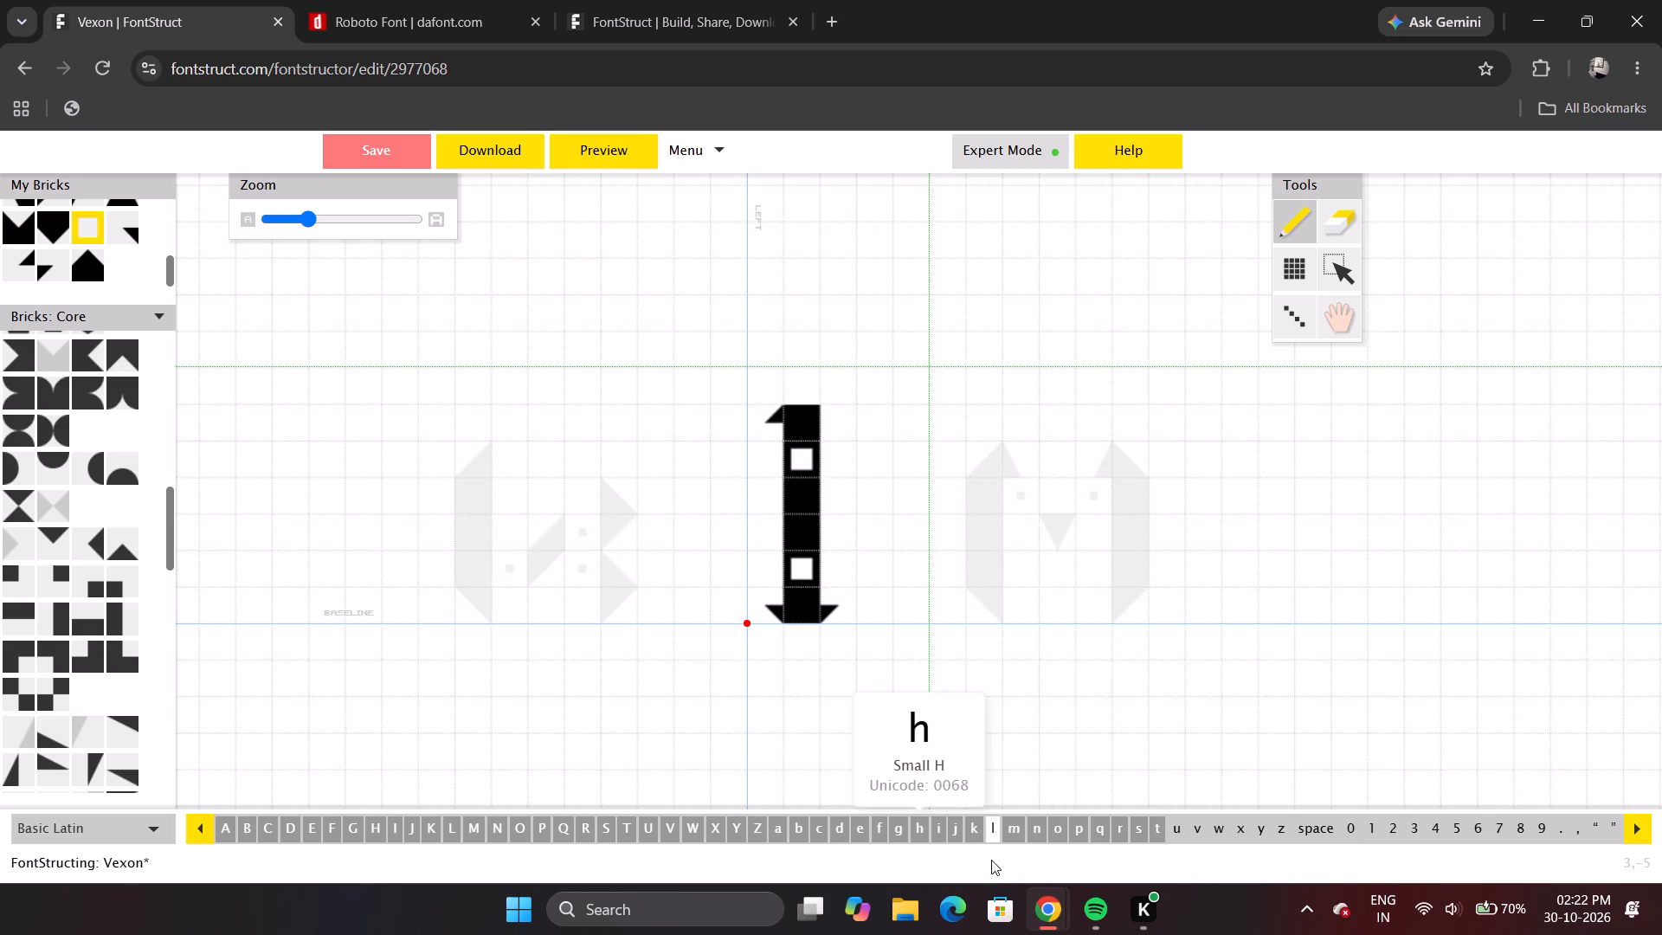
left_click(948, 836)
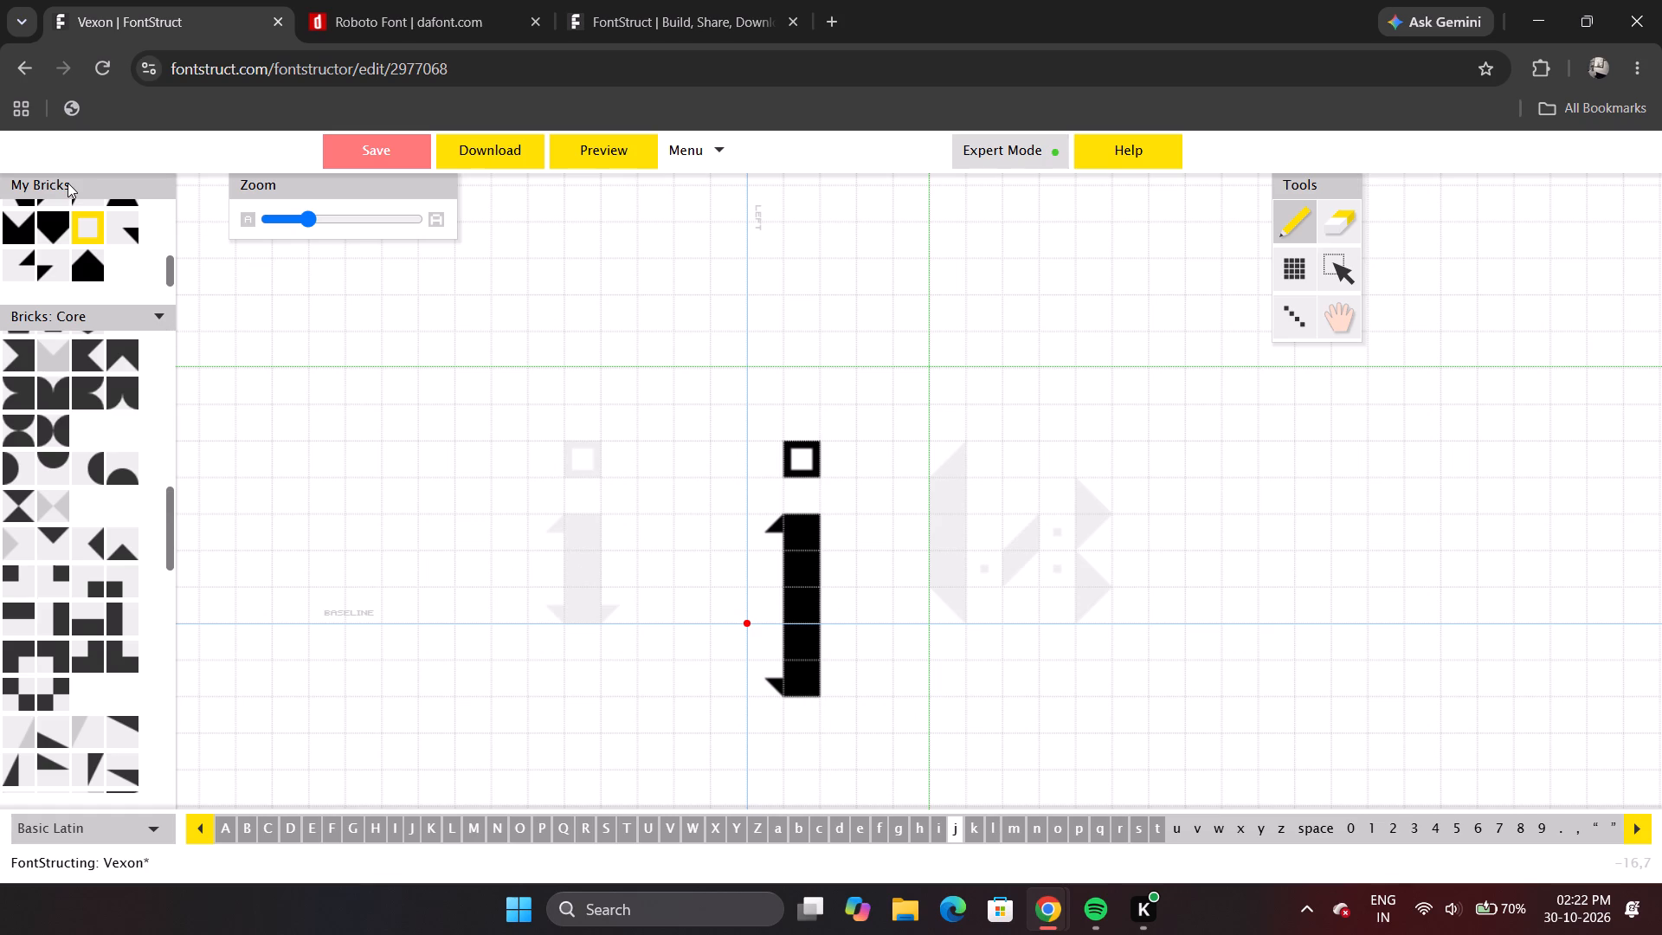
scroll(61, 220, "up", 2)
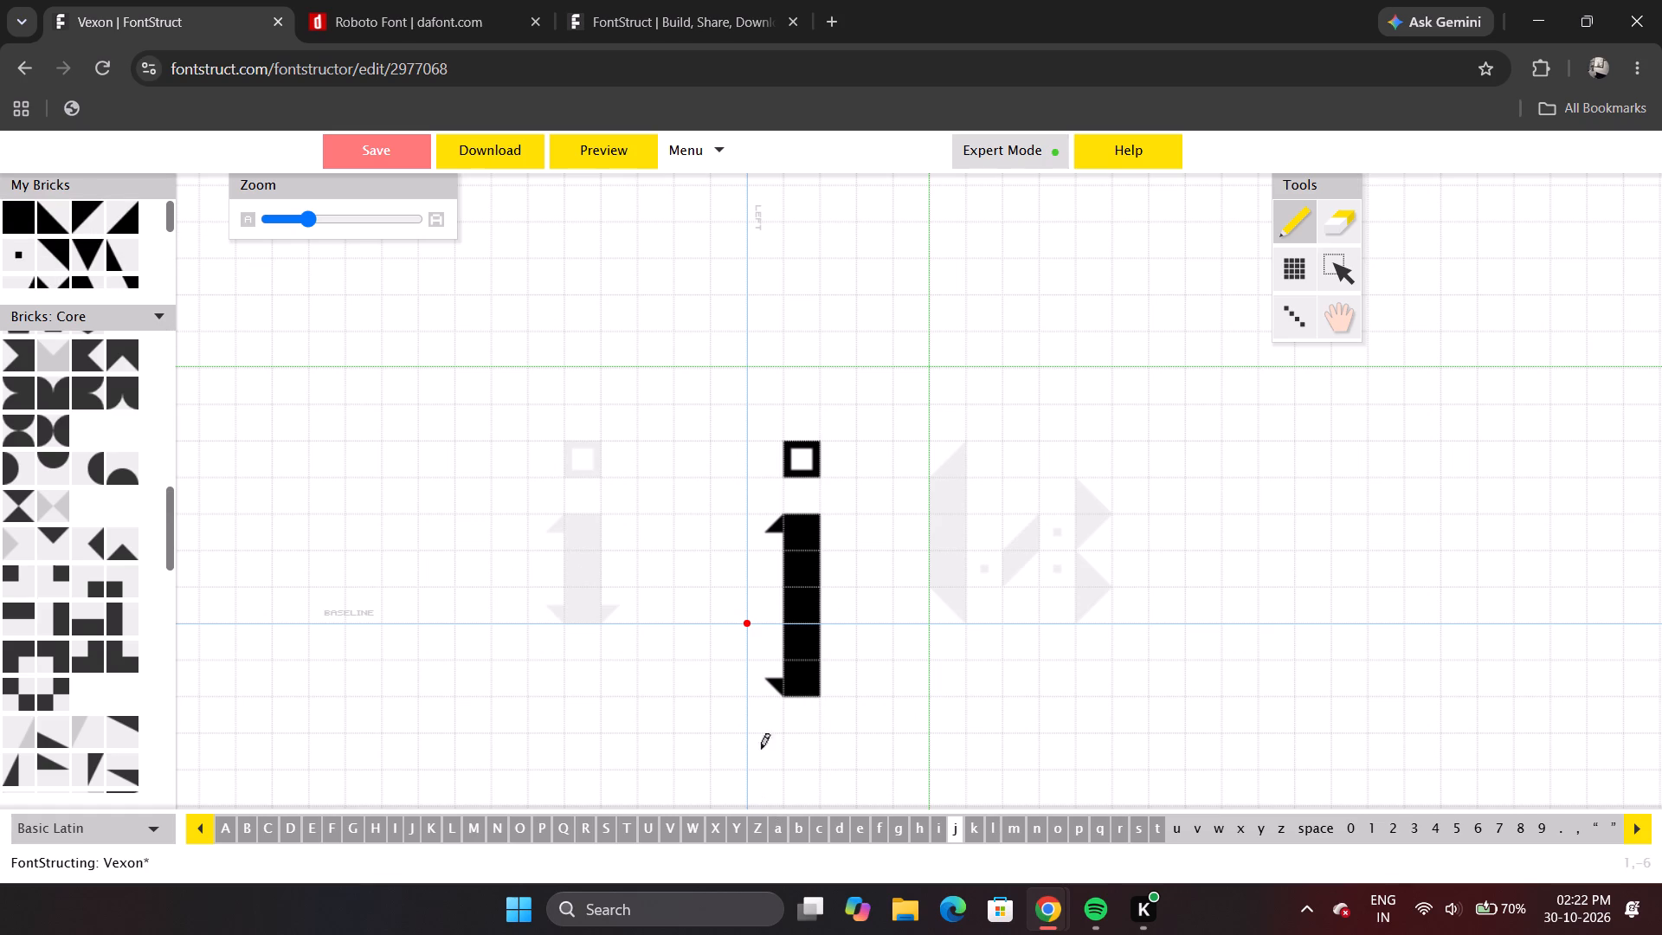
left_click(769, 688)
left_click(769, 688)
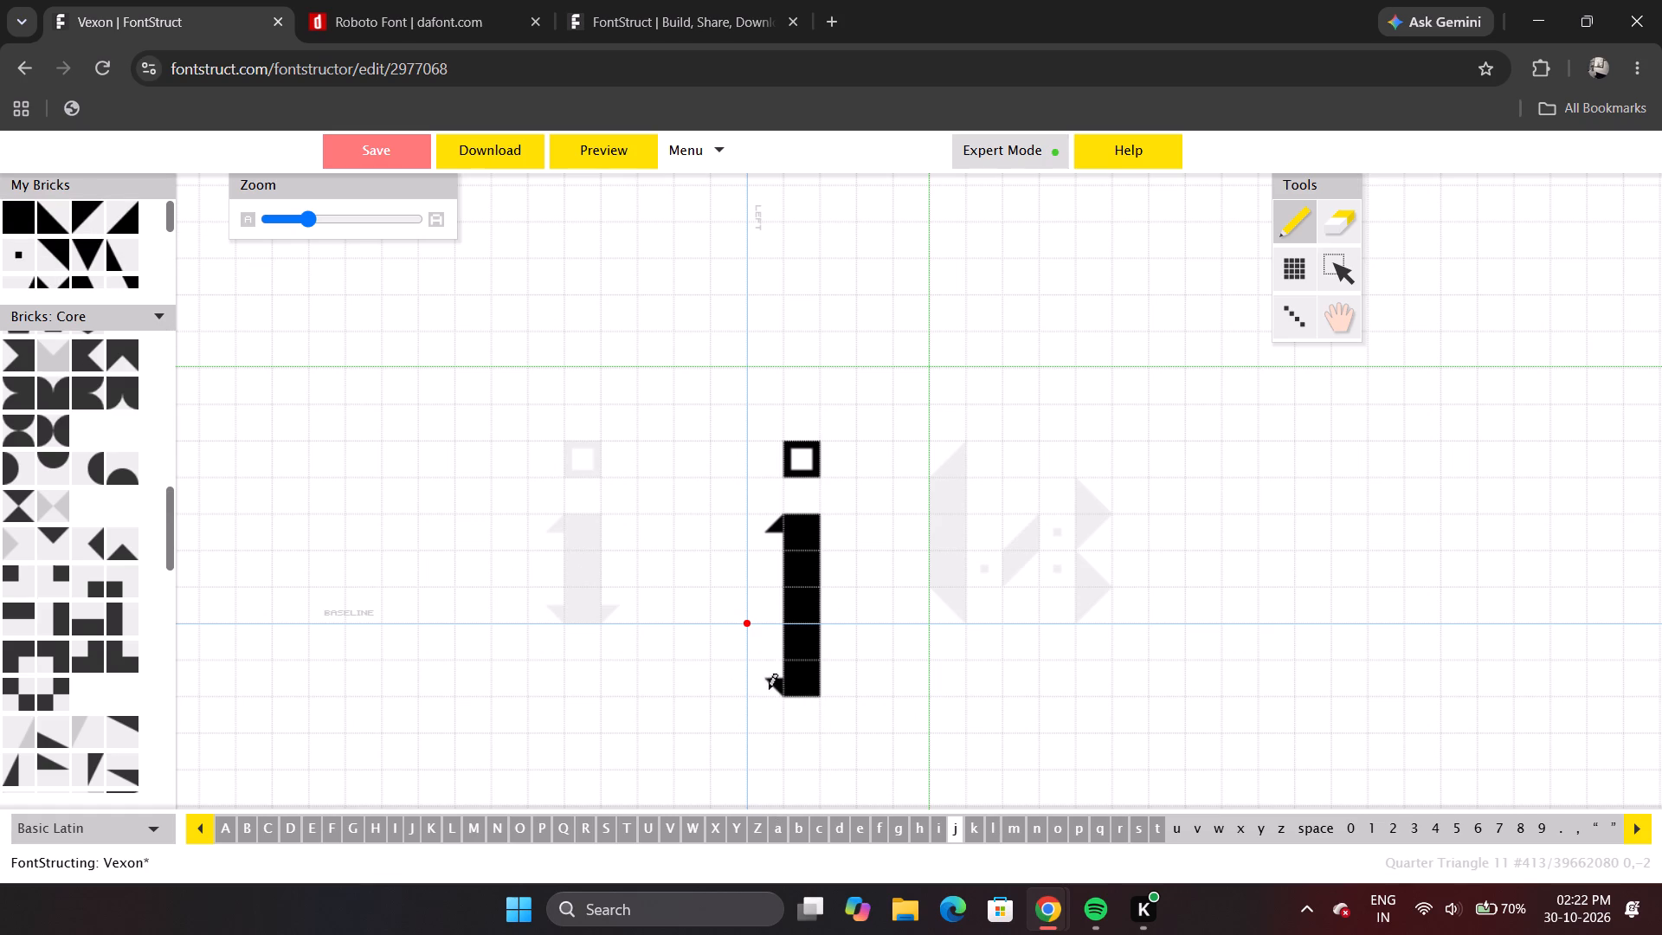
left_click(769, 688)
triple_click(769, 688)
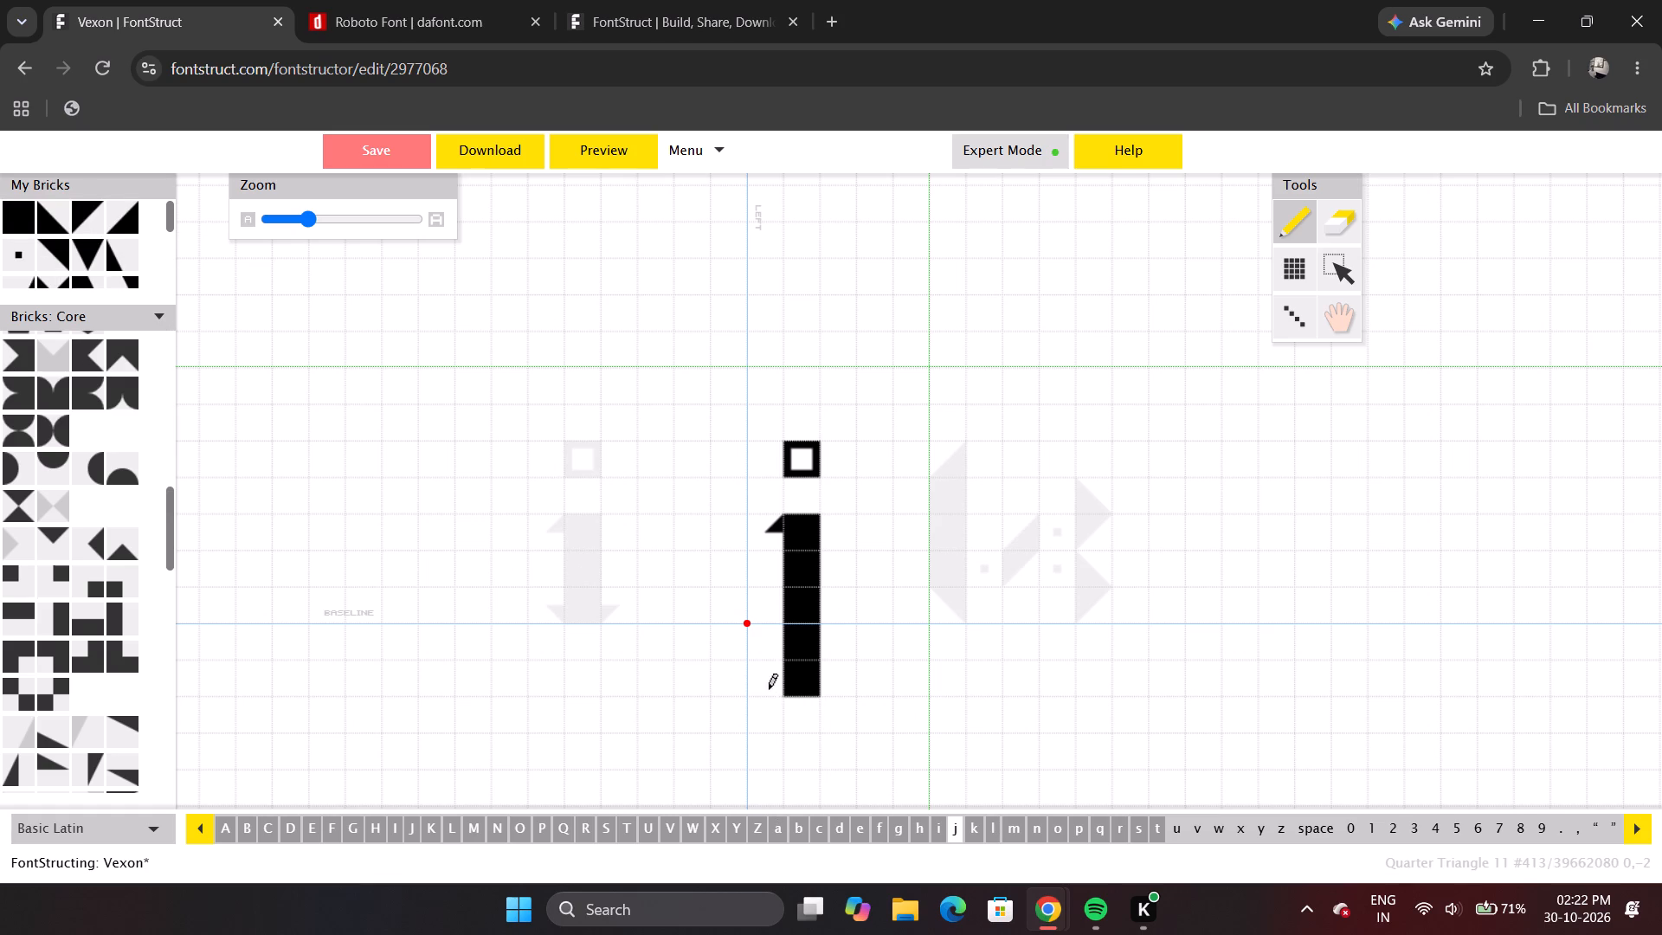
left_click(769, 688)
left_click(769, 688)
left_click(769, 688)
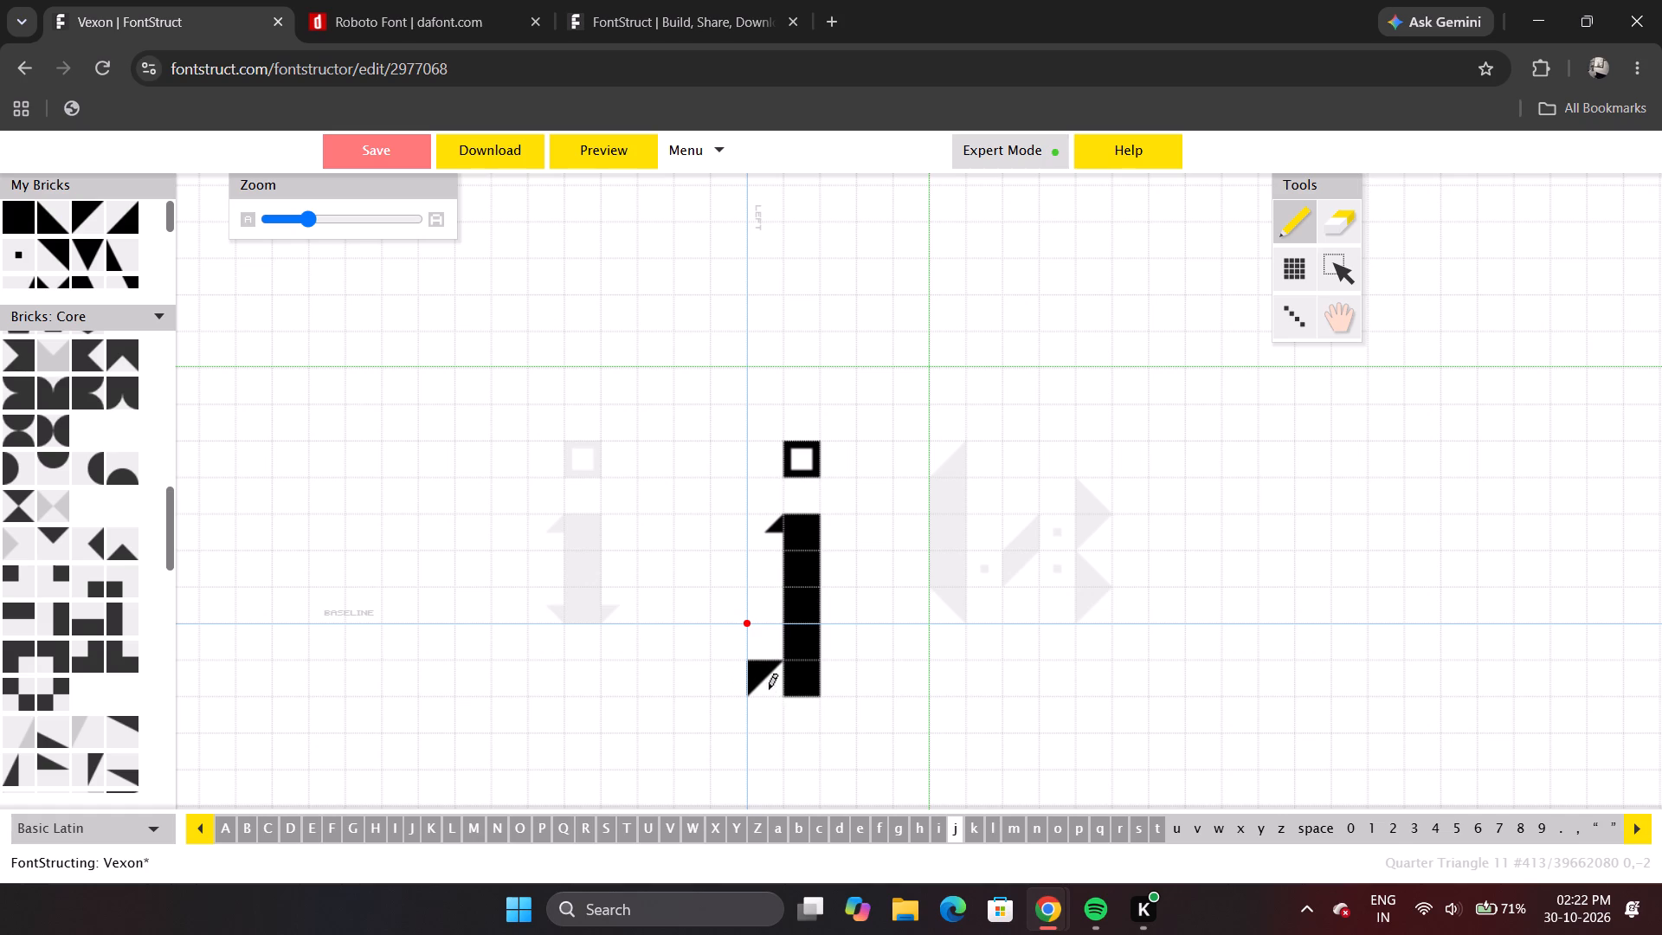
left_click(769, 688)
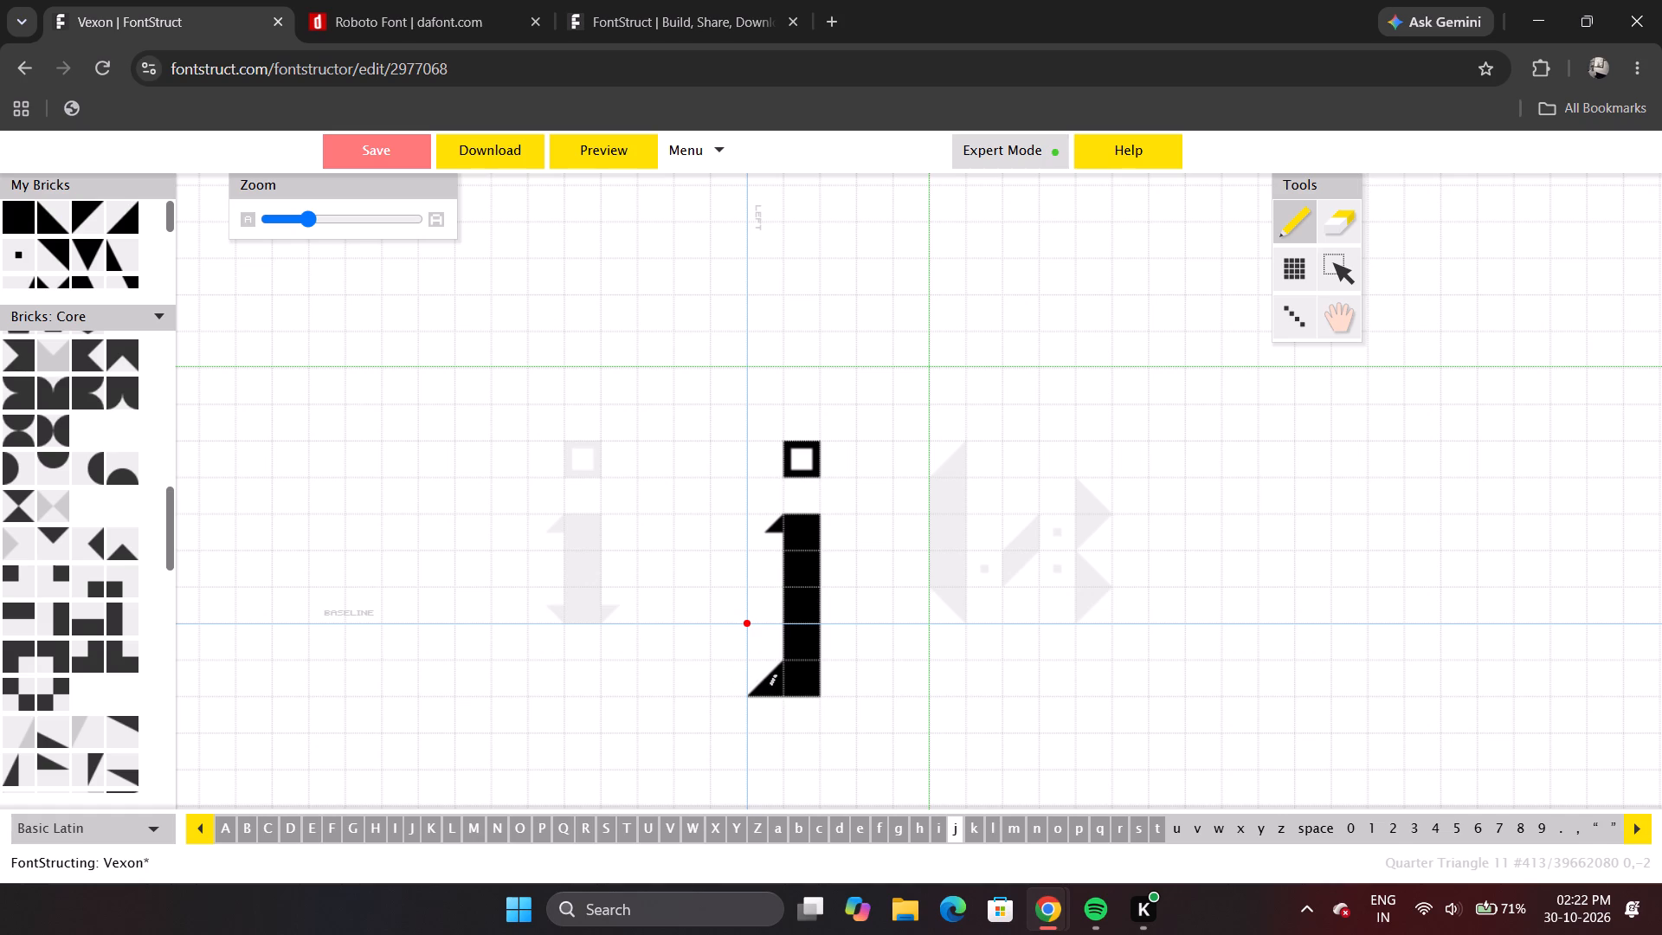
left_click(601, 158)
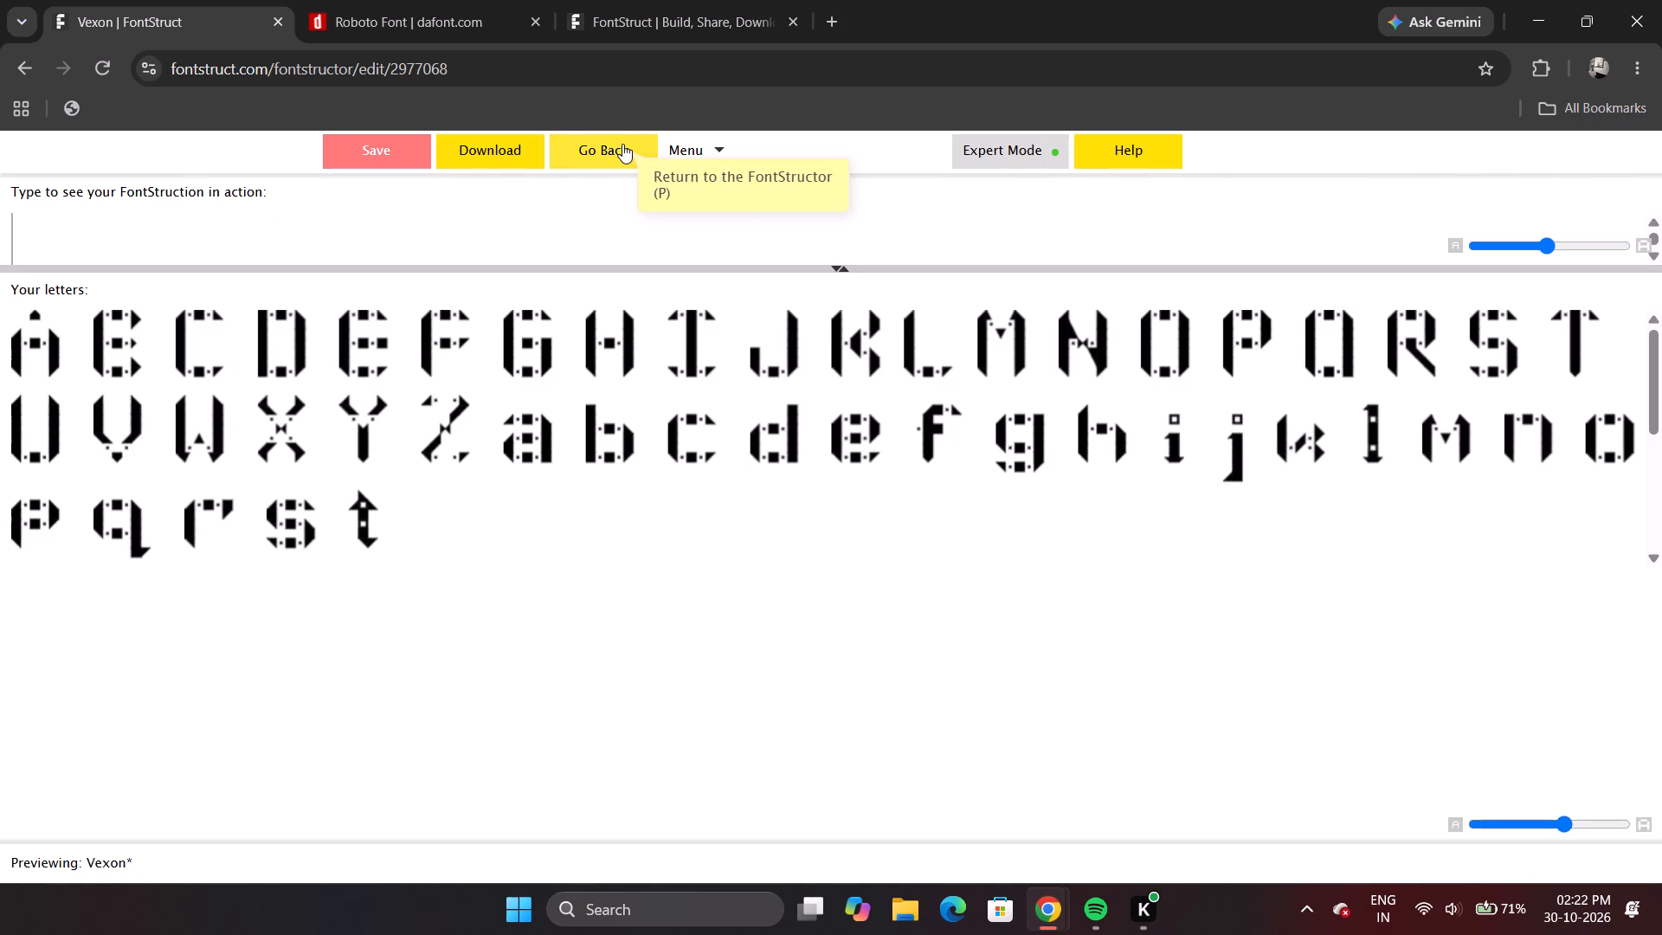
left_click(622, 144)
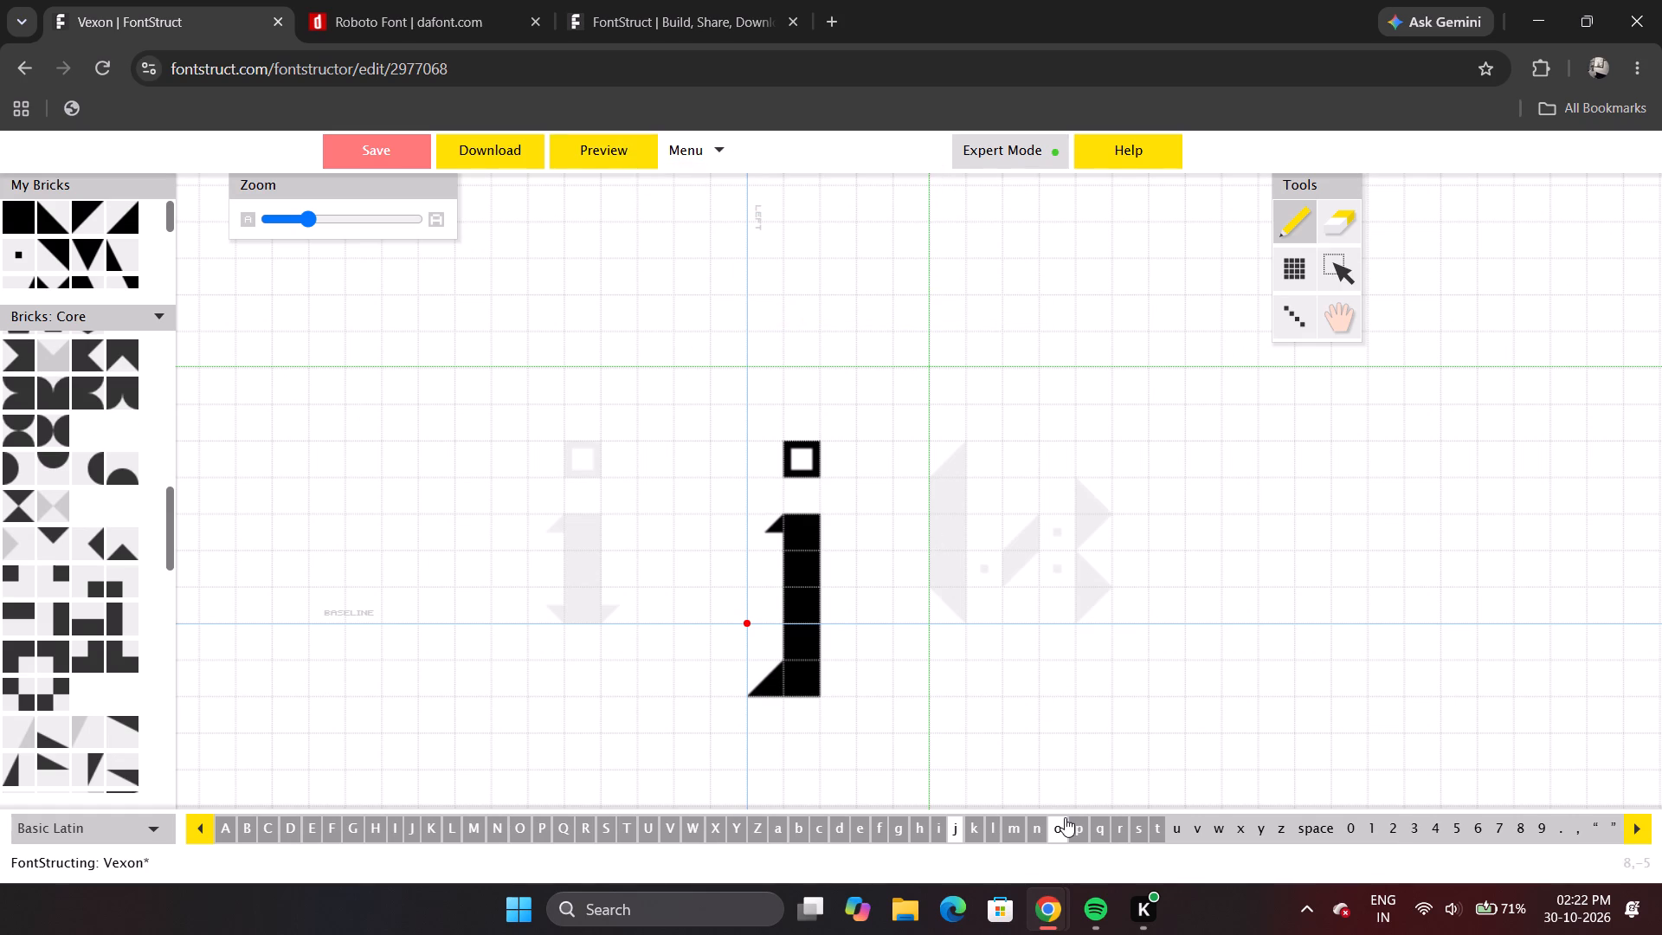
Browse the lowercase letters from i to q, comparing their shapes, baseline positions and descenders.
key("Left")
key("Right")
key("Left")
key("Right")
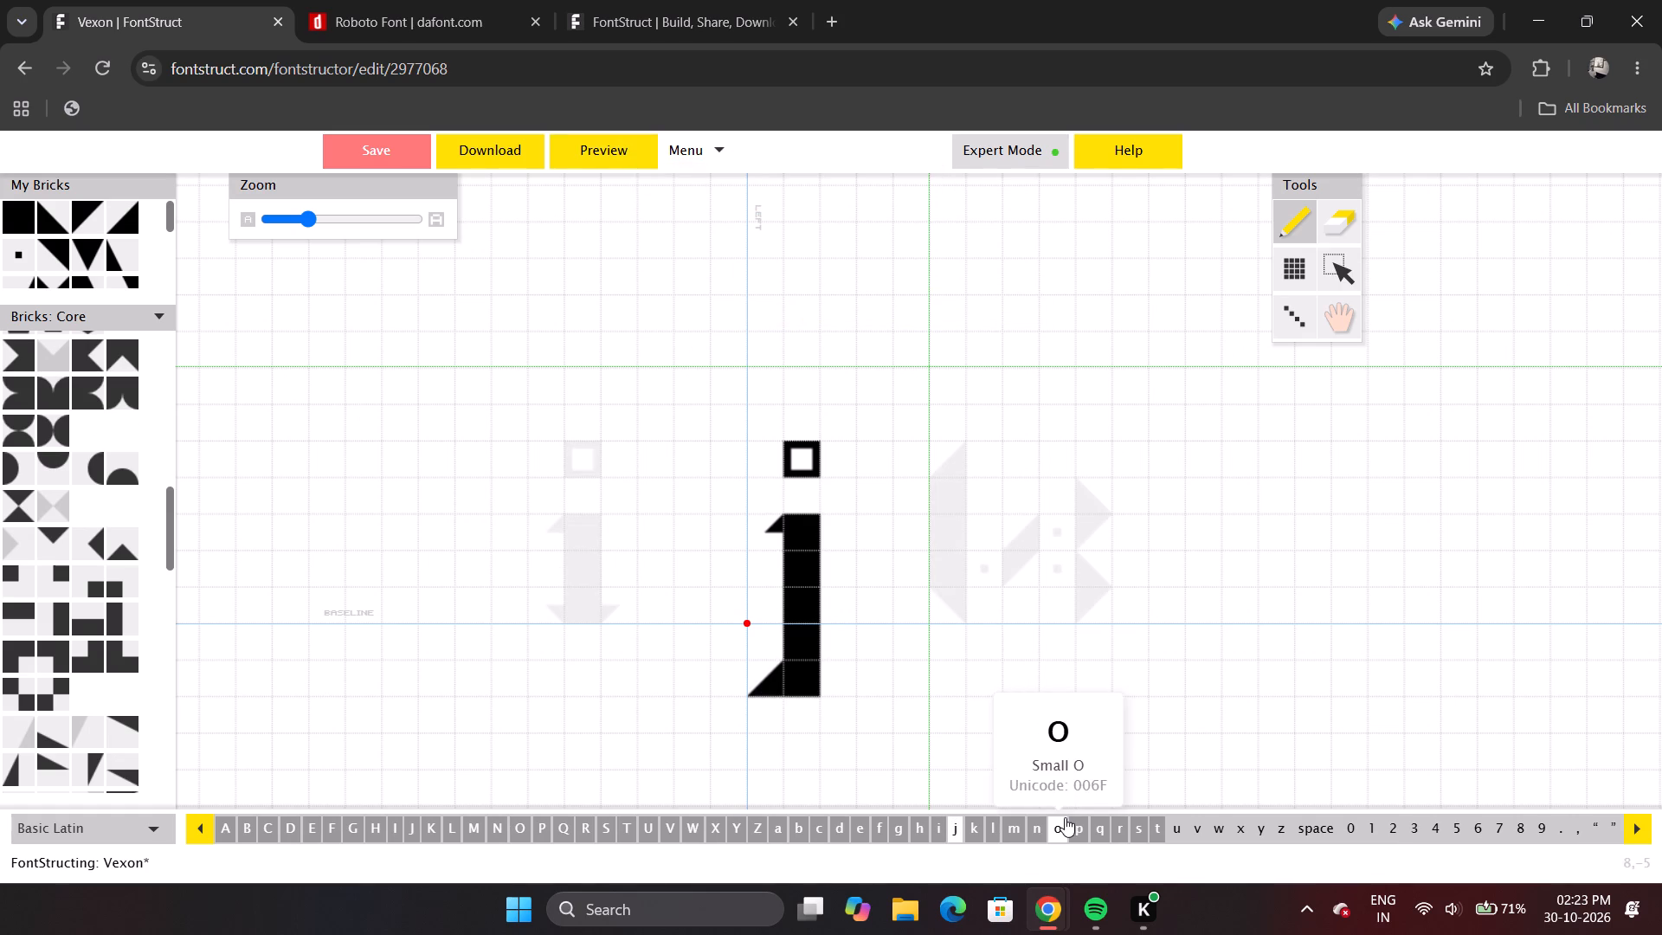
key("Left")
key("Right")
key("Left")
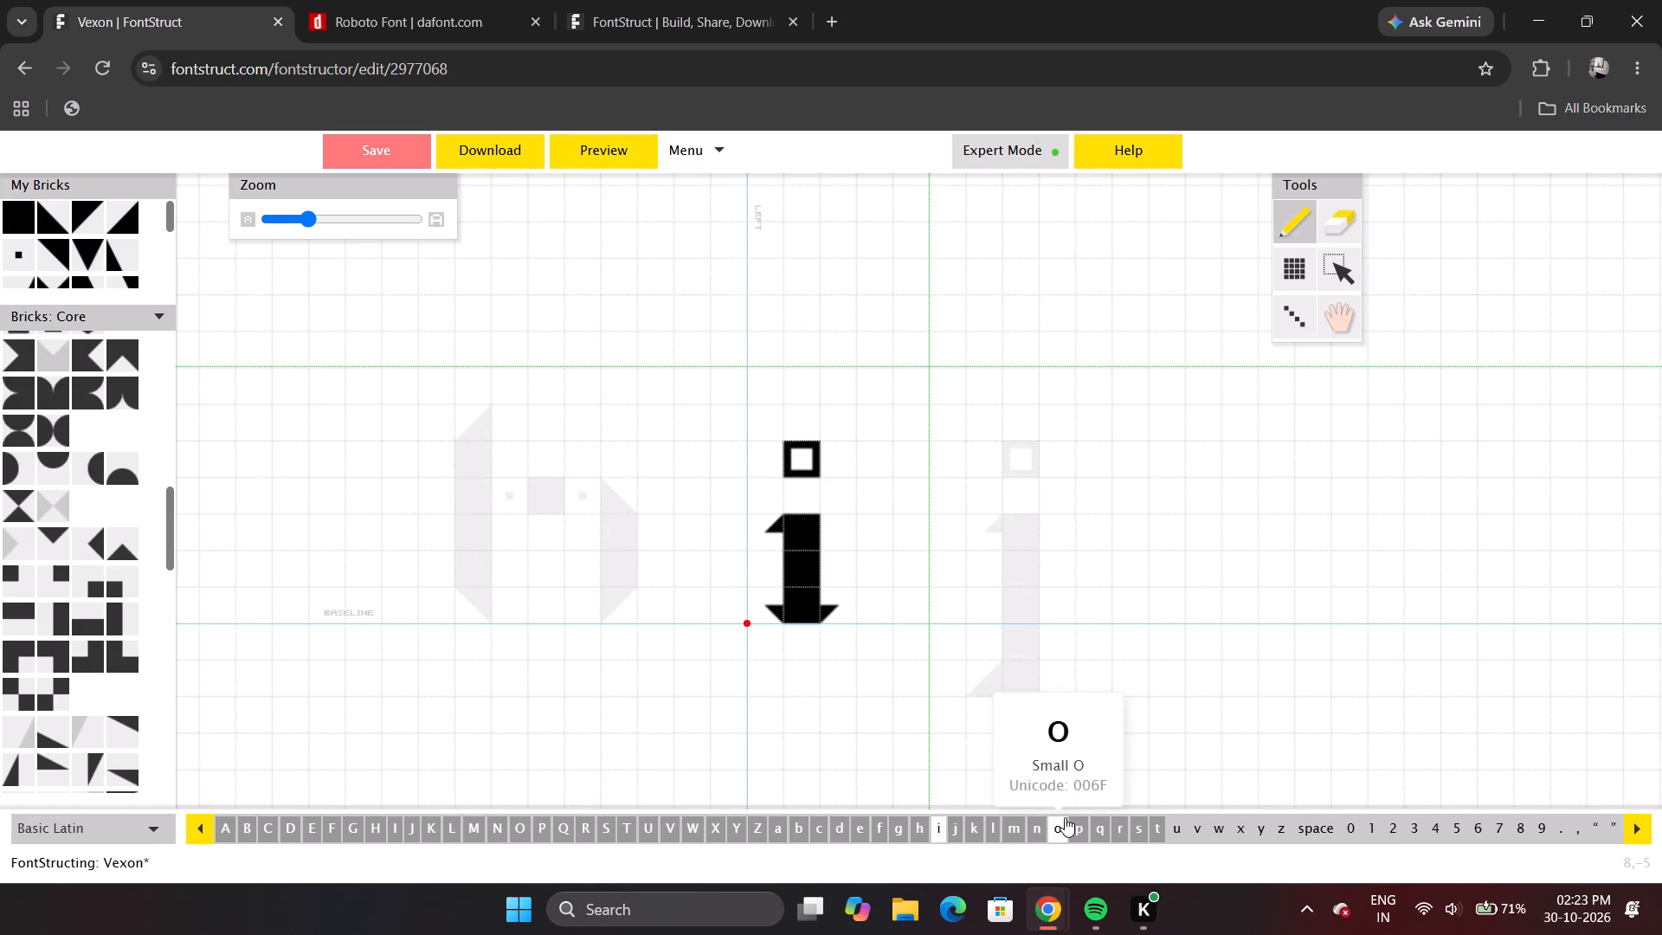
key("Right")
key("Left")
key("Right")
key("Left")
key("Right")
key("Right")
key("Right")
key("Right")
key("Right")
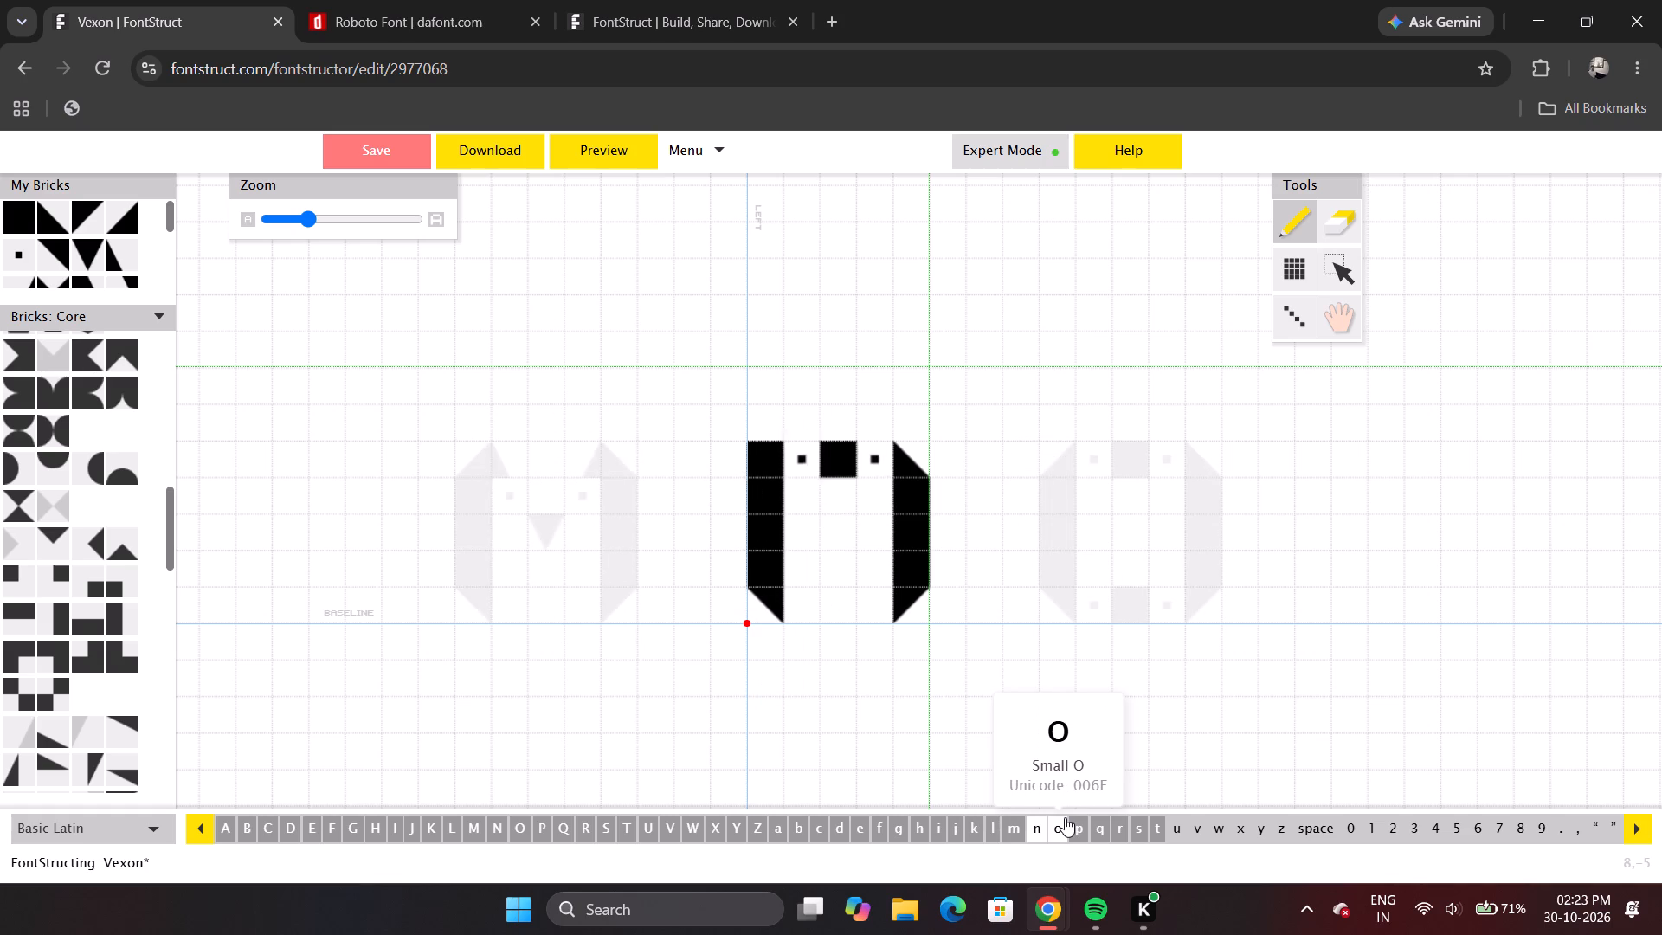
key("Left")
key("Left")
key("Right")
key("Left")
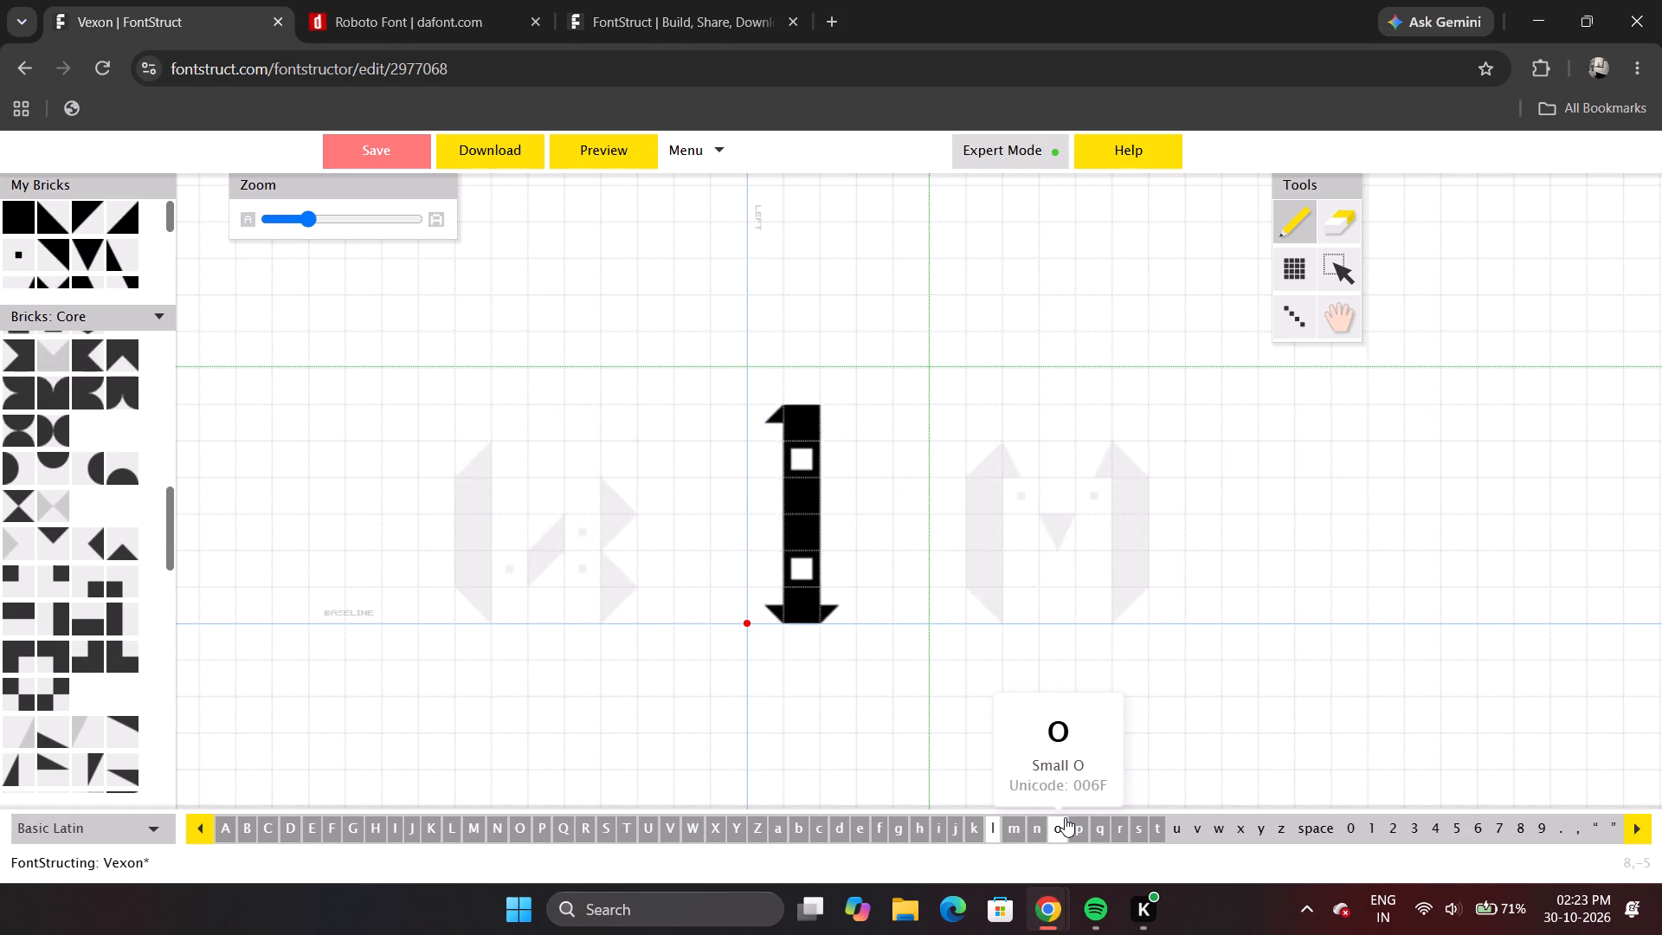
key("Right")
key("Left")
key("Right")
key("Left")
key("Right")
key("Right")
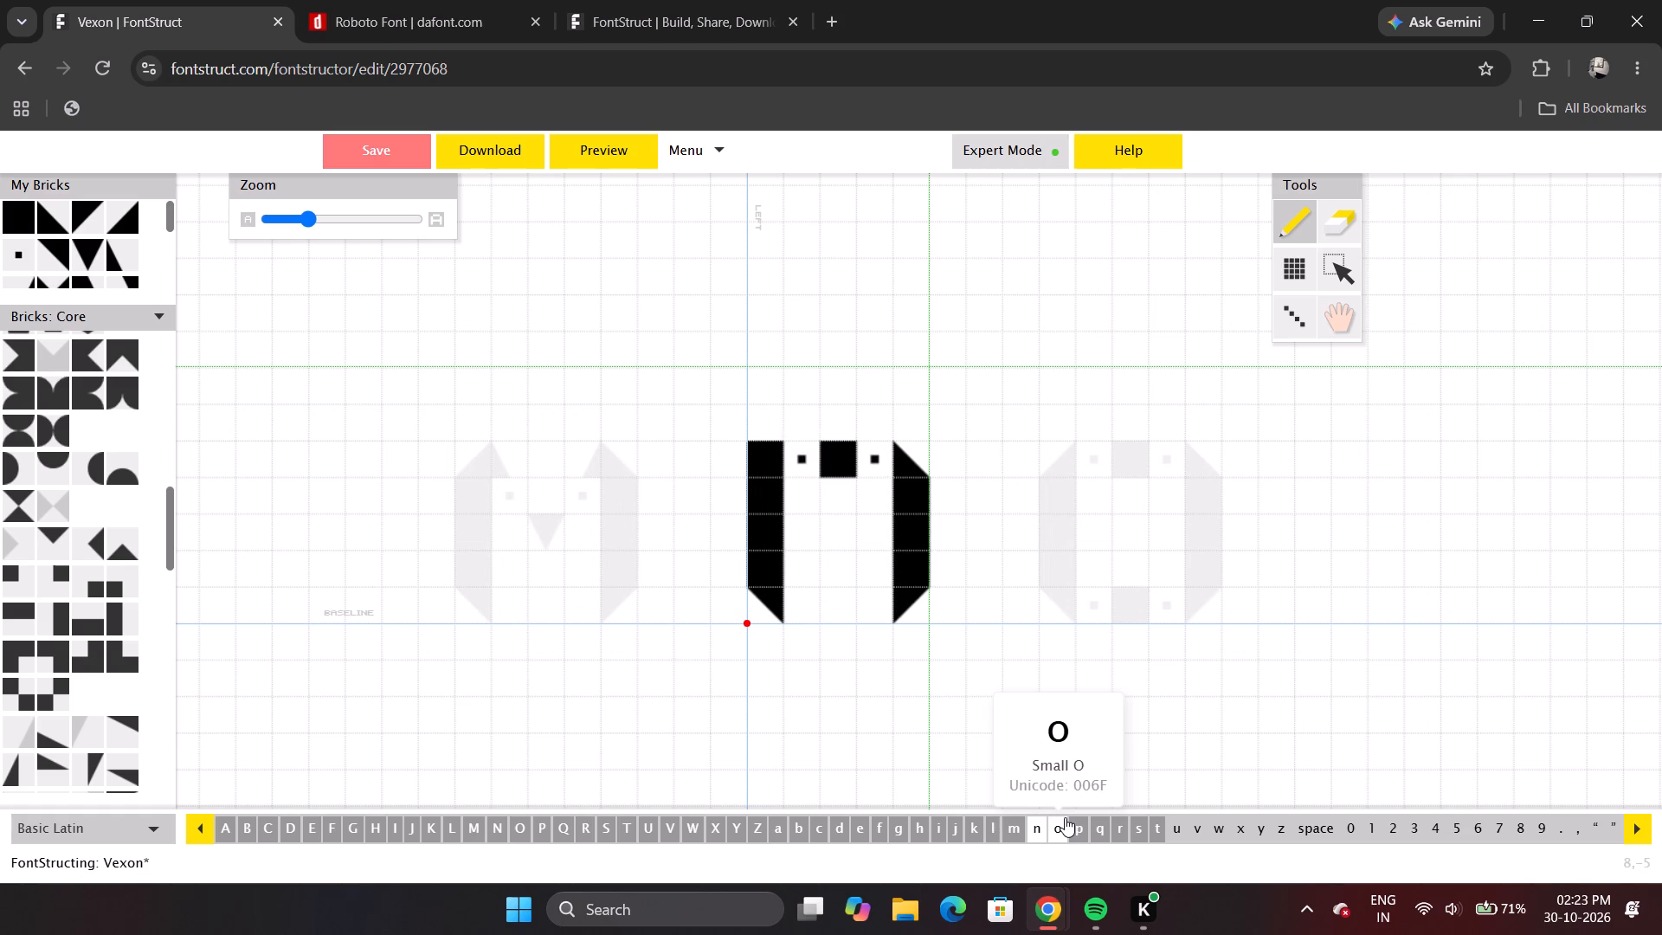
key("Right")
key("Right")
key("Right")
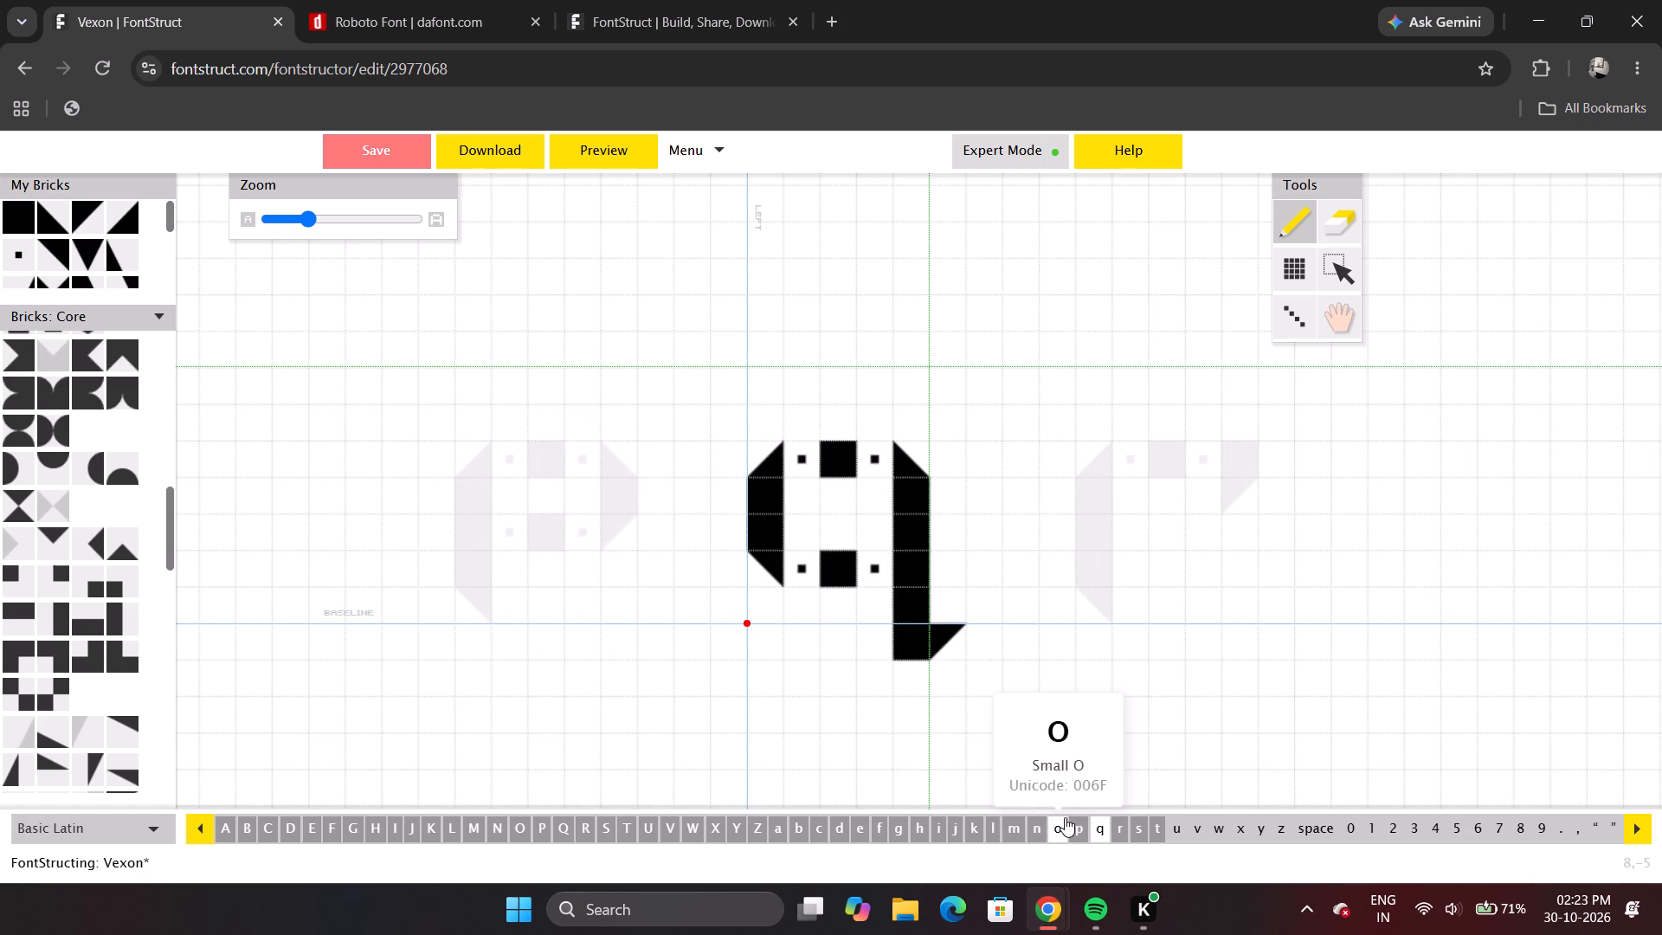
Extend the p's stem one row below the baseline with a diagonal end brick, and replace the old diagonal with a solid square.
key("Left")
key("Right")
key("Left")
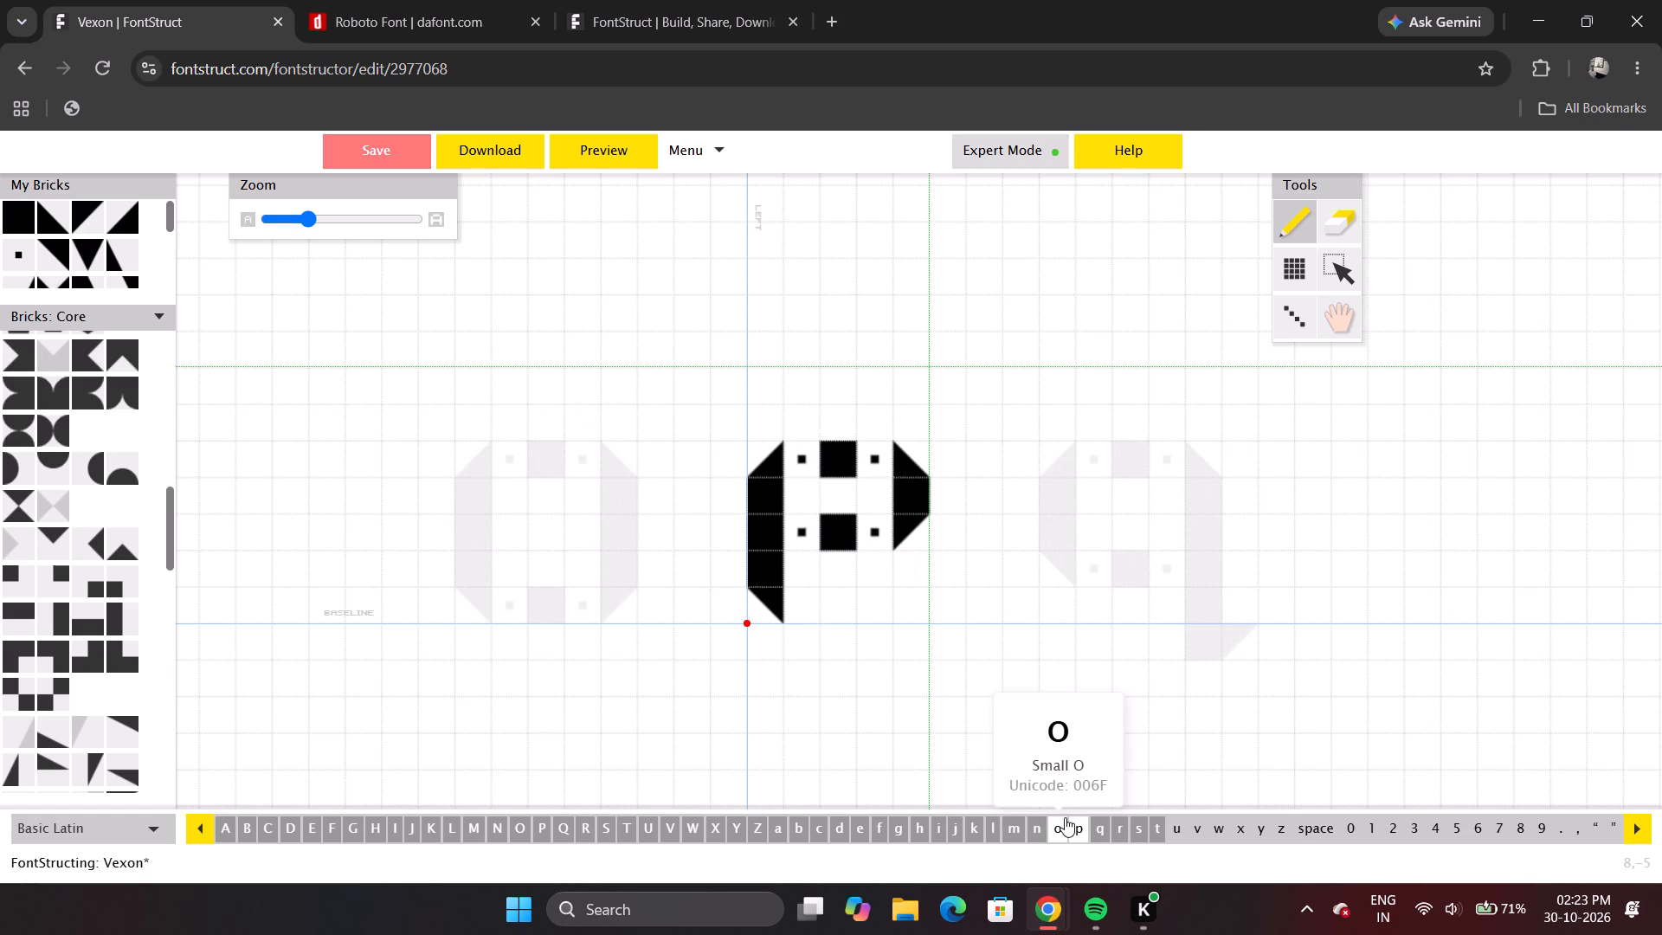
left_click(765, 643)
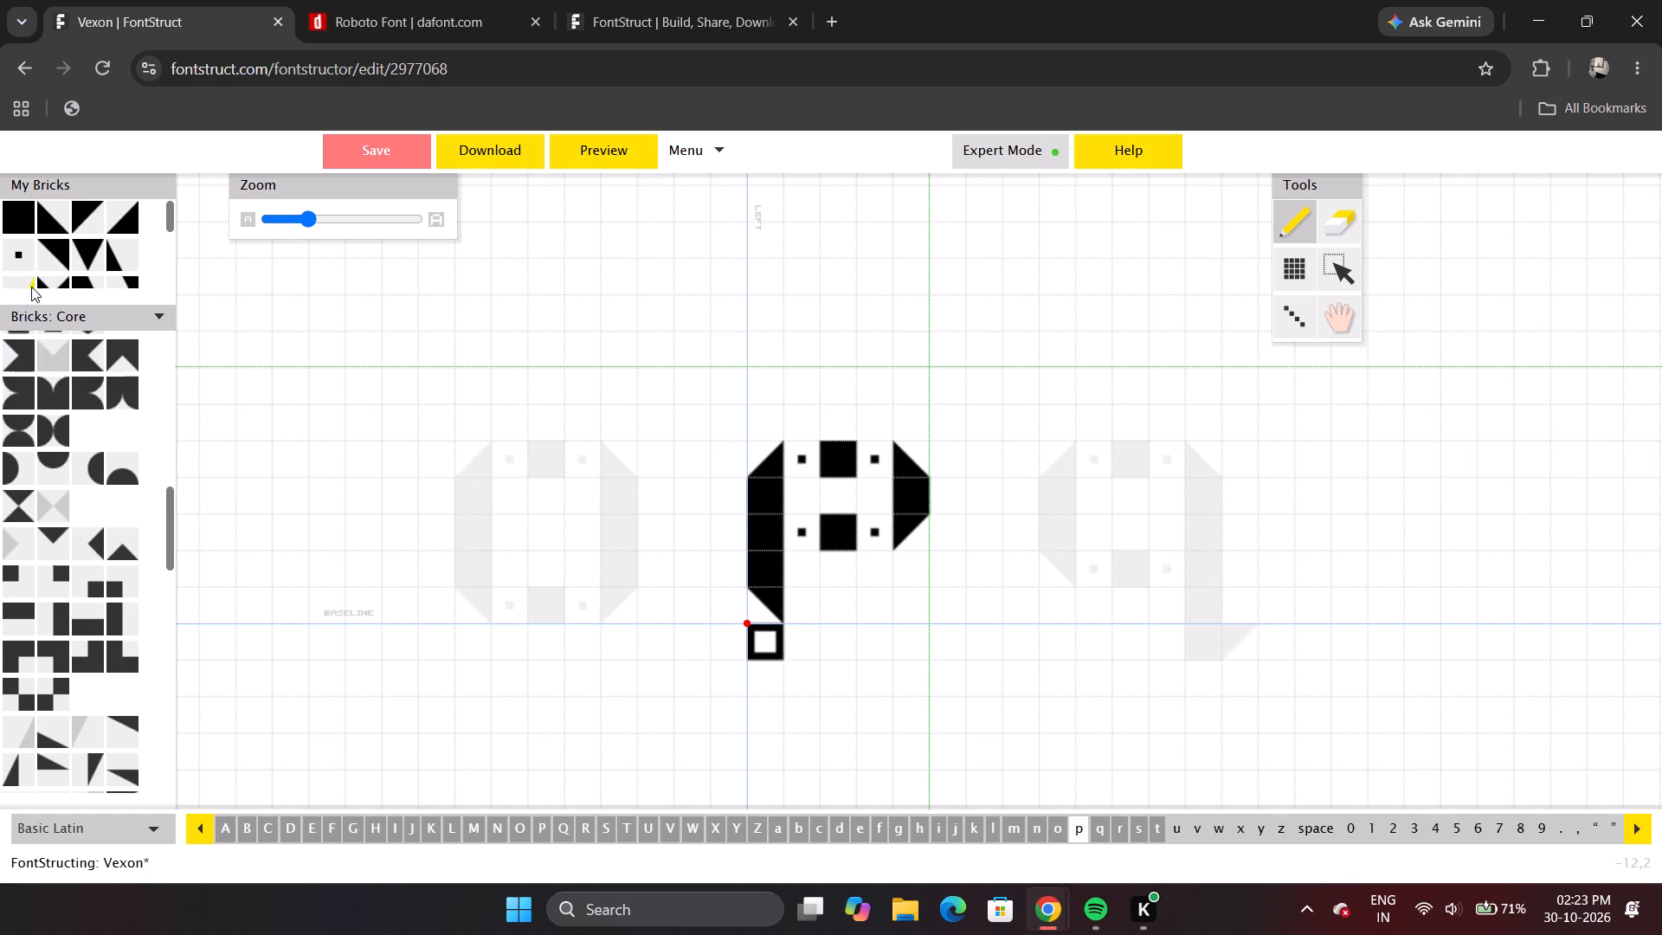
left_click(50, 260)
left_click(770, 645)
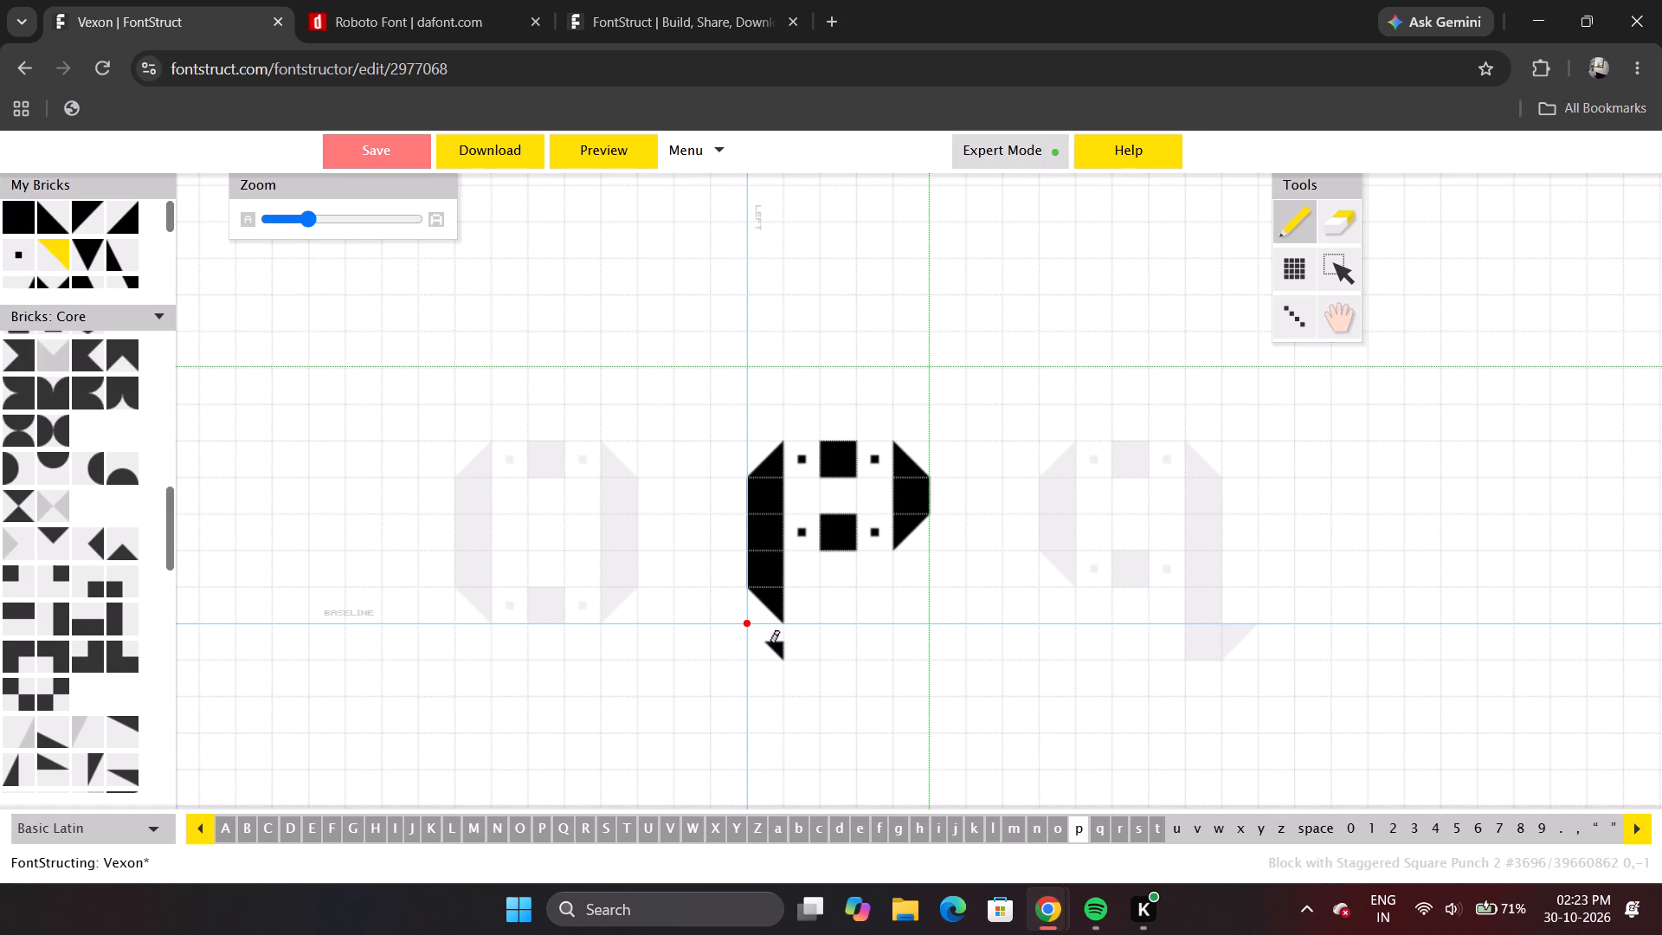
left_click(770, 645)
triple_click(770, 645)
triple_click(770, 645)
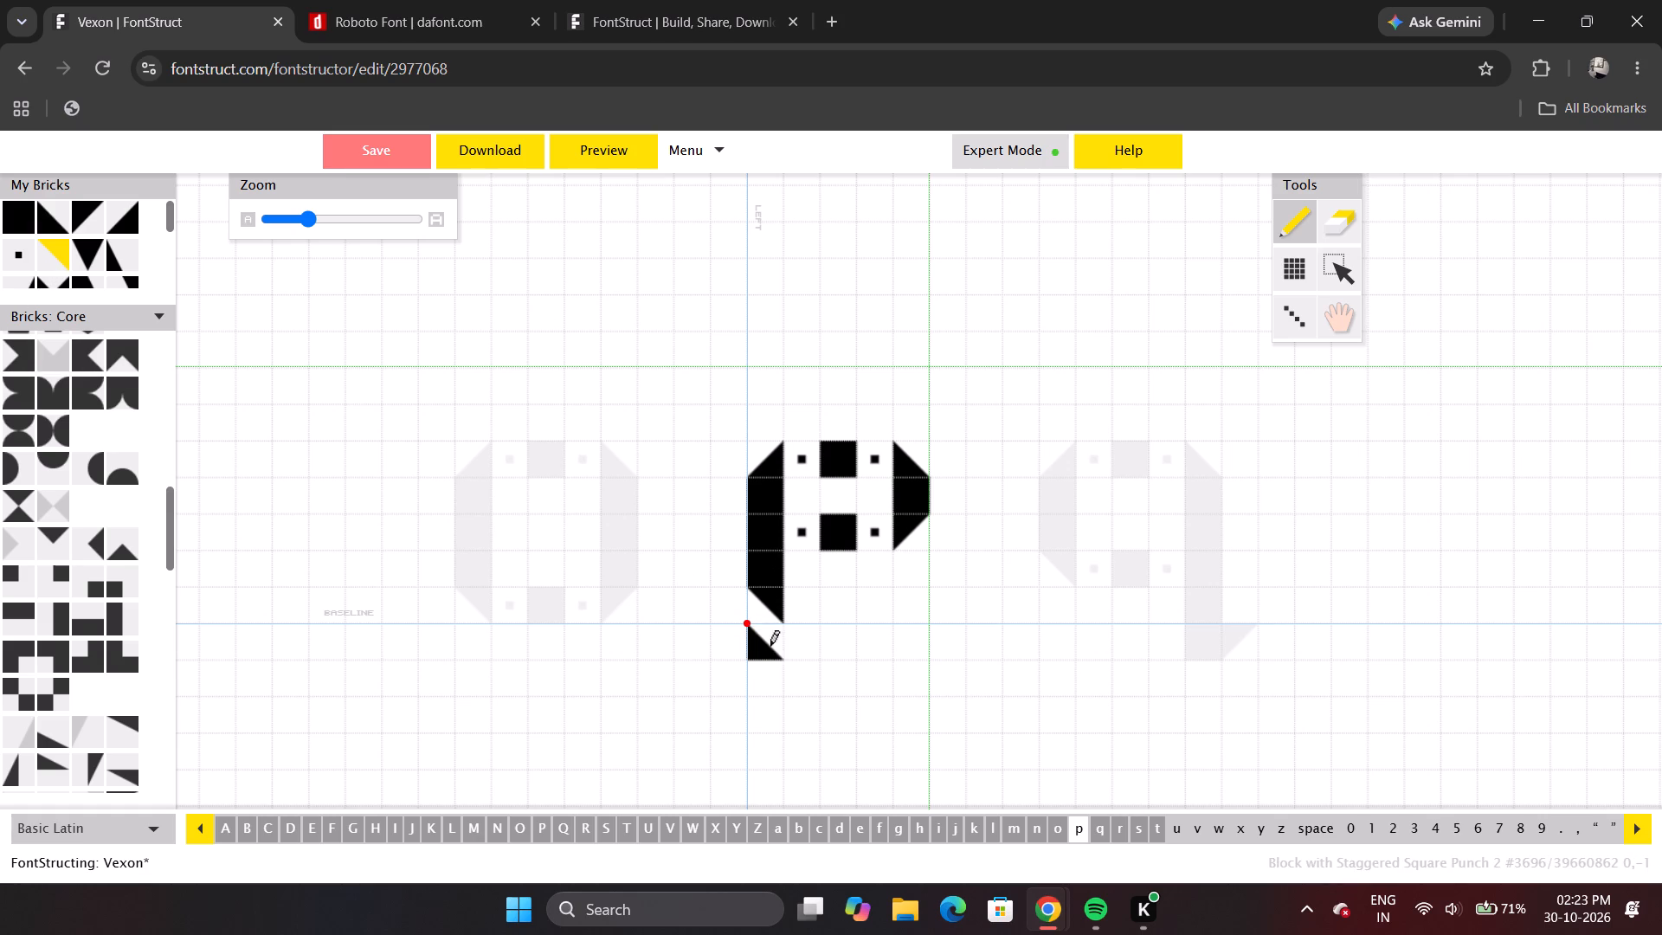
left_click(770, 645)
left_click(770, 645)
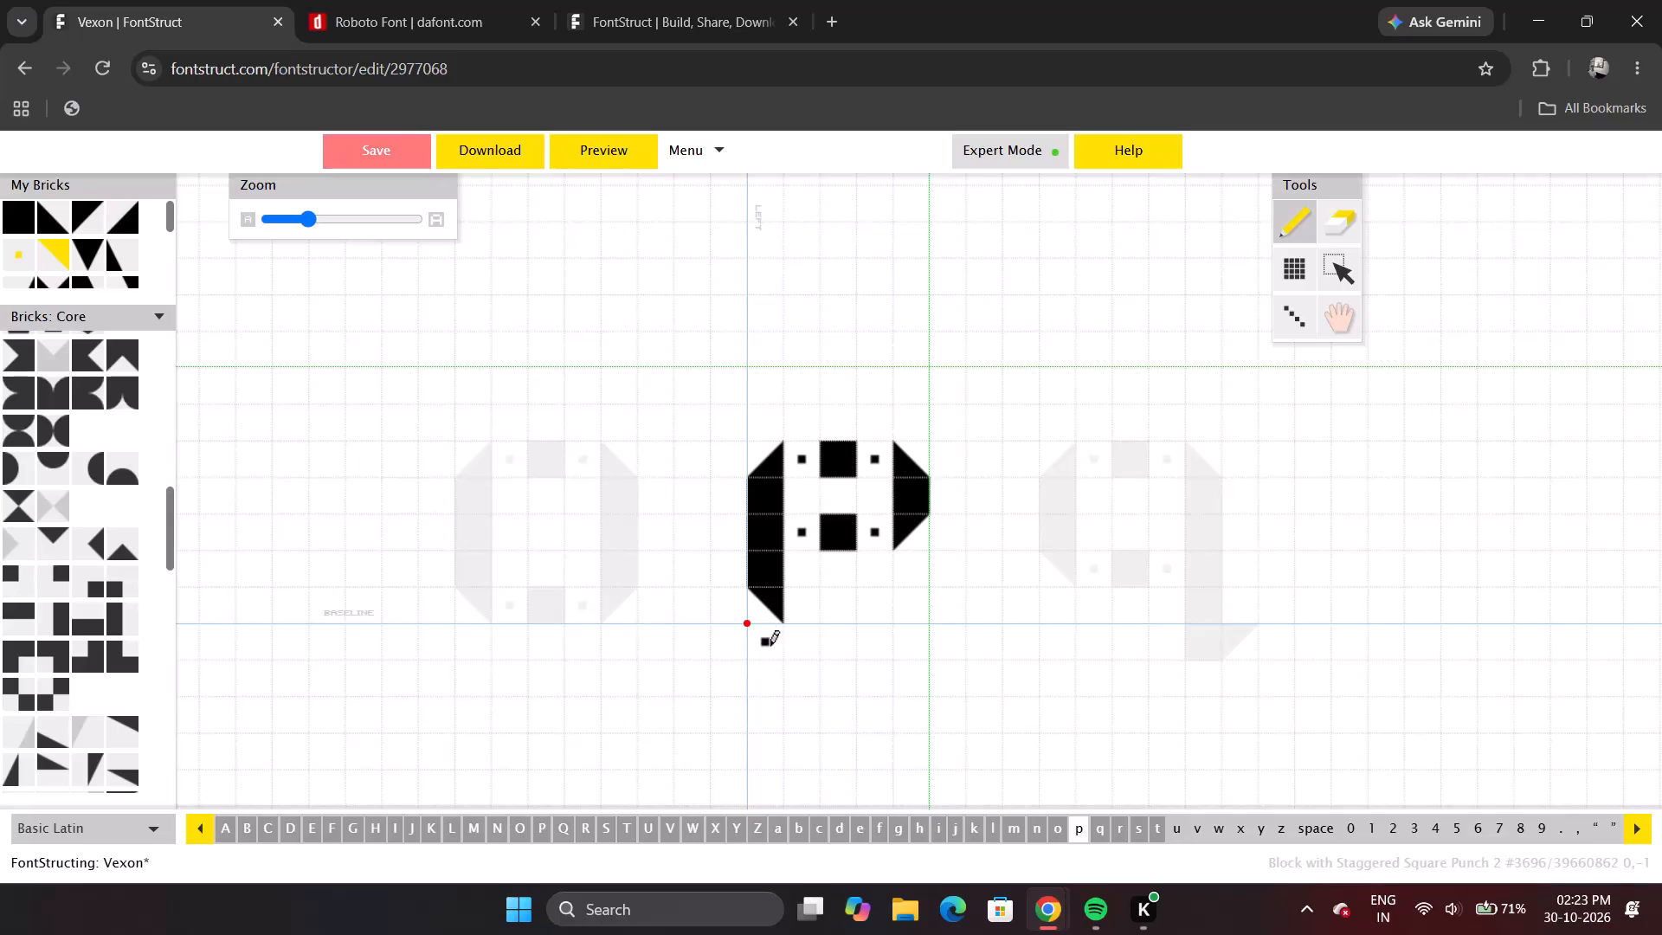
left_click(770, 645)
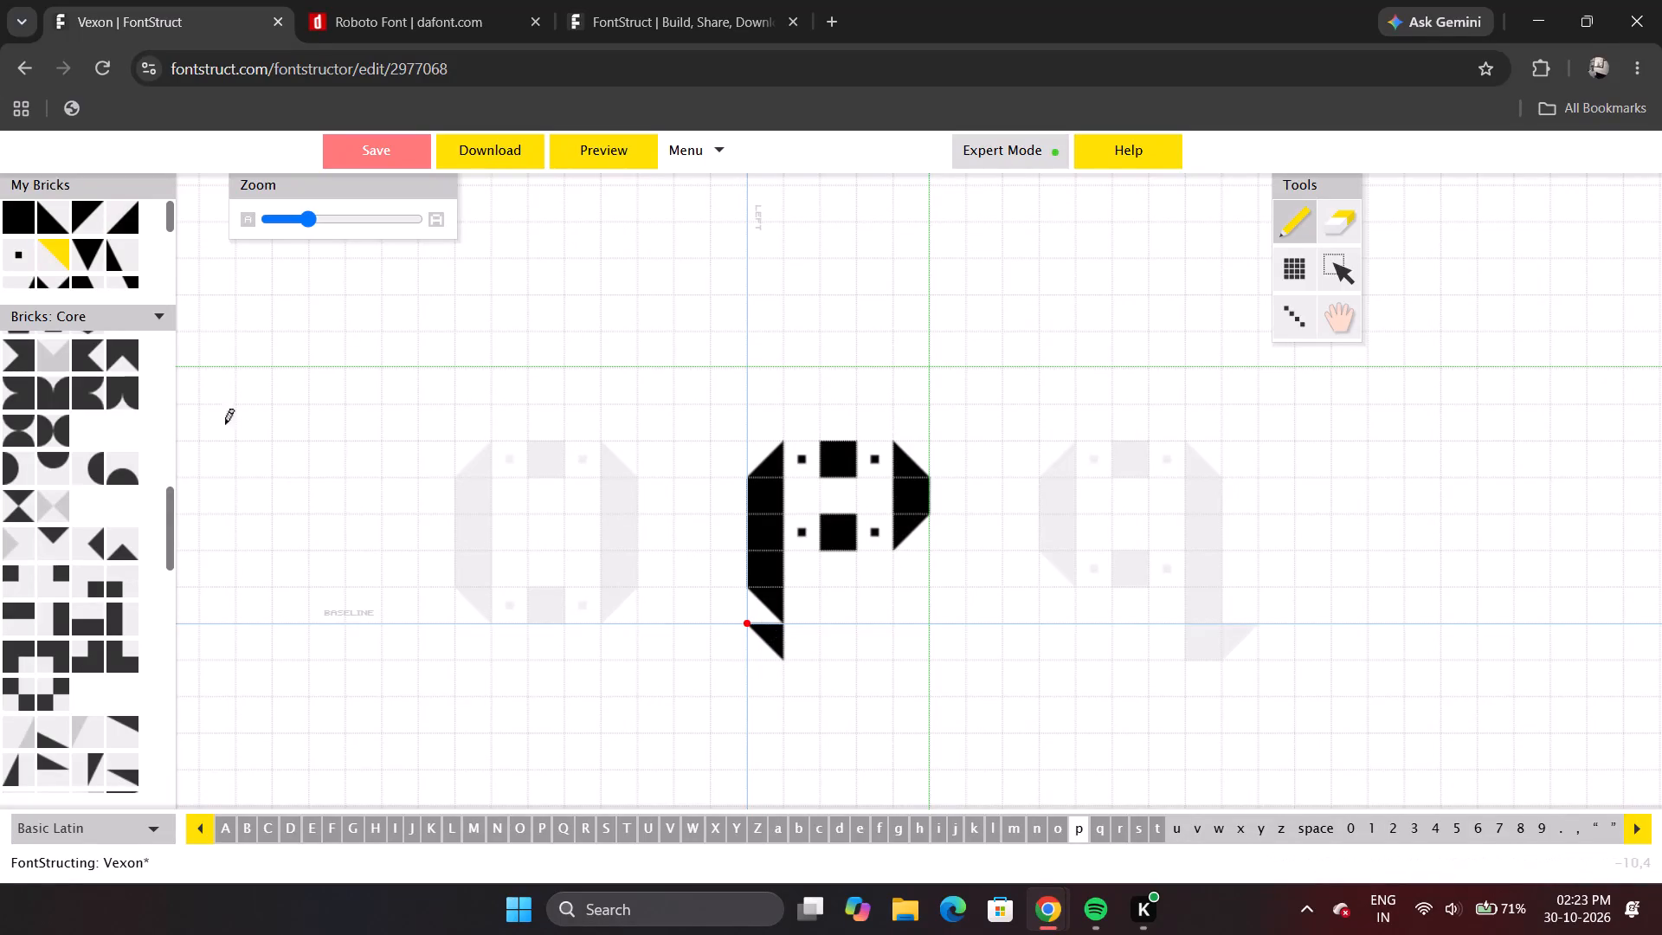
left_click(13, 223)
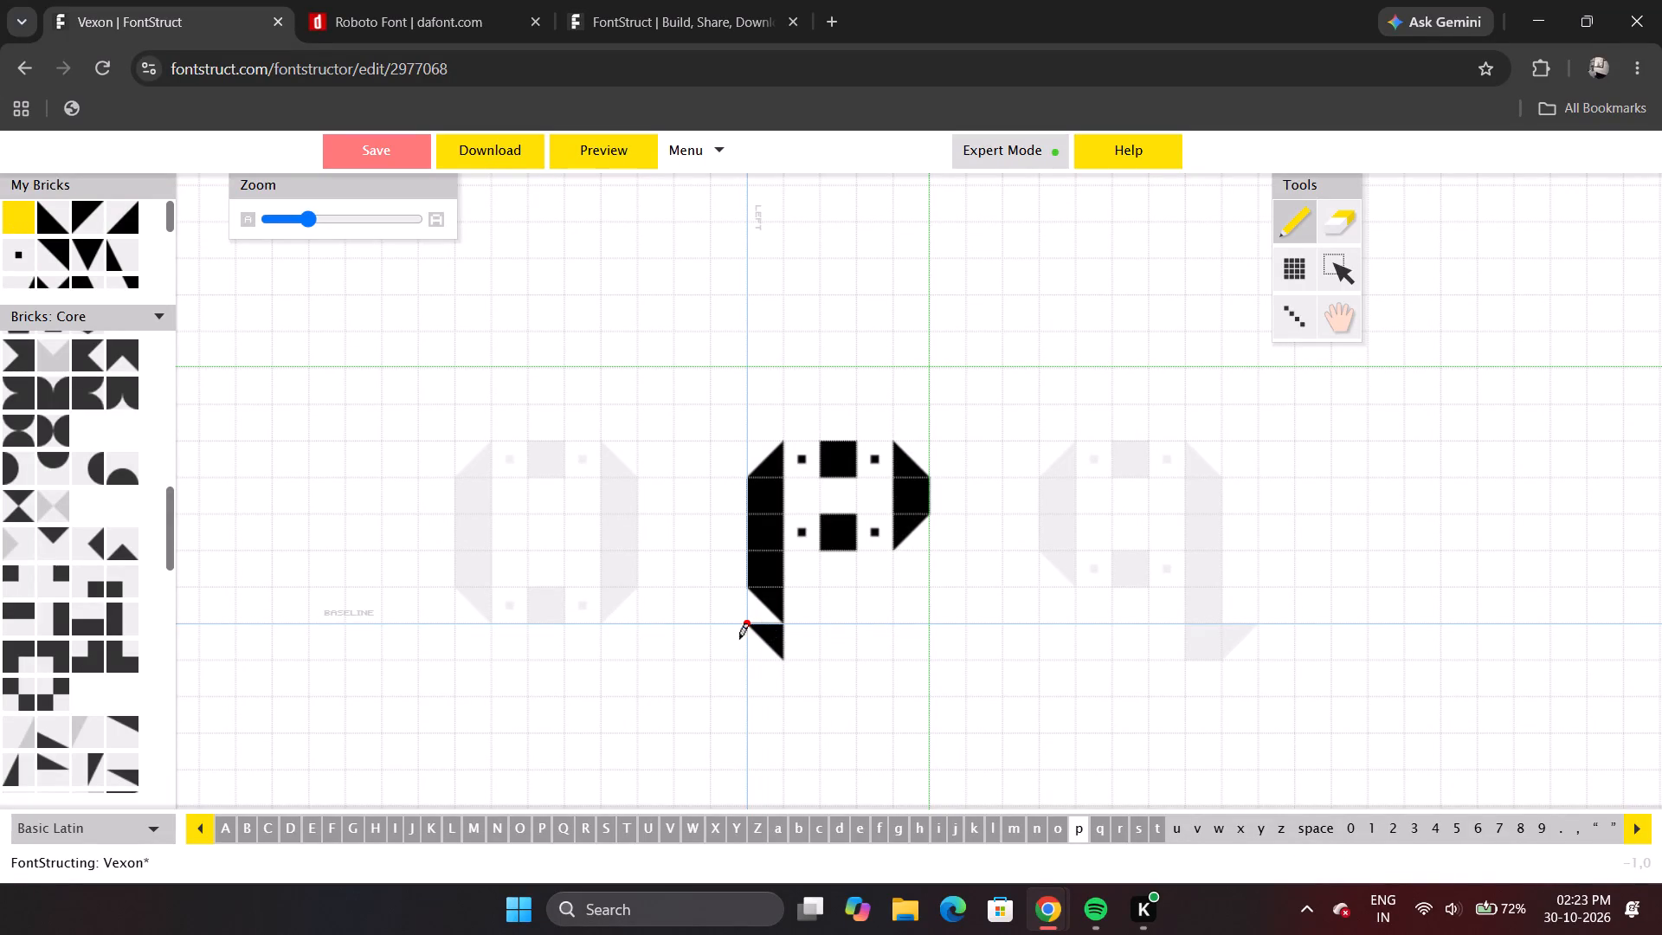
left_click(770, 616)
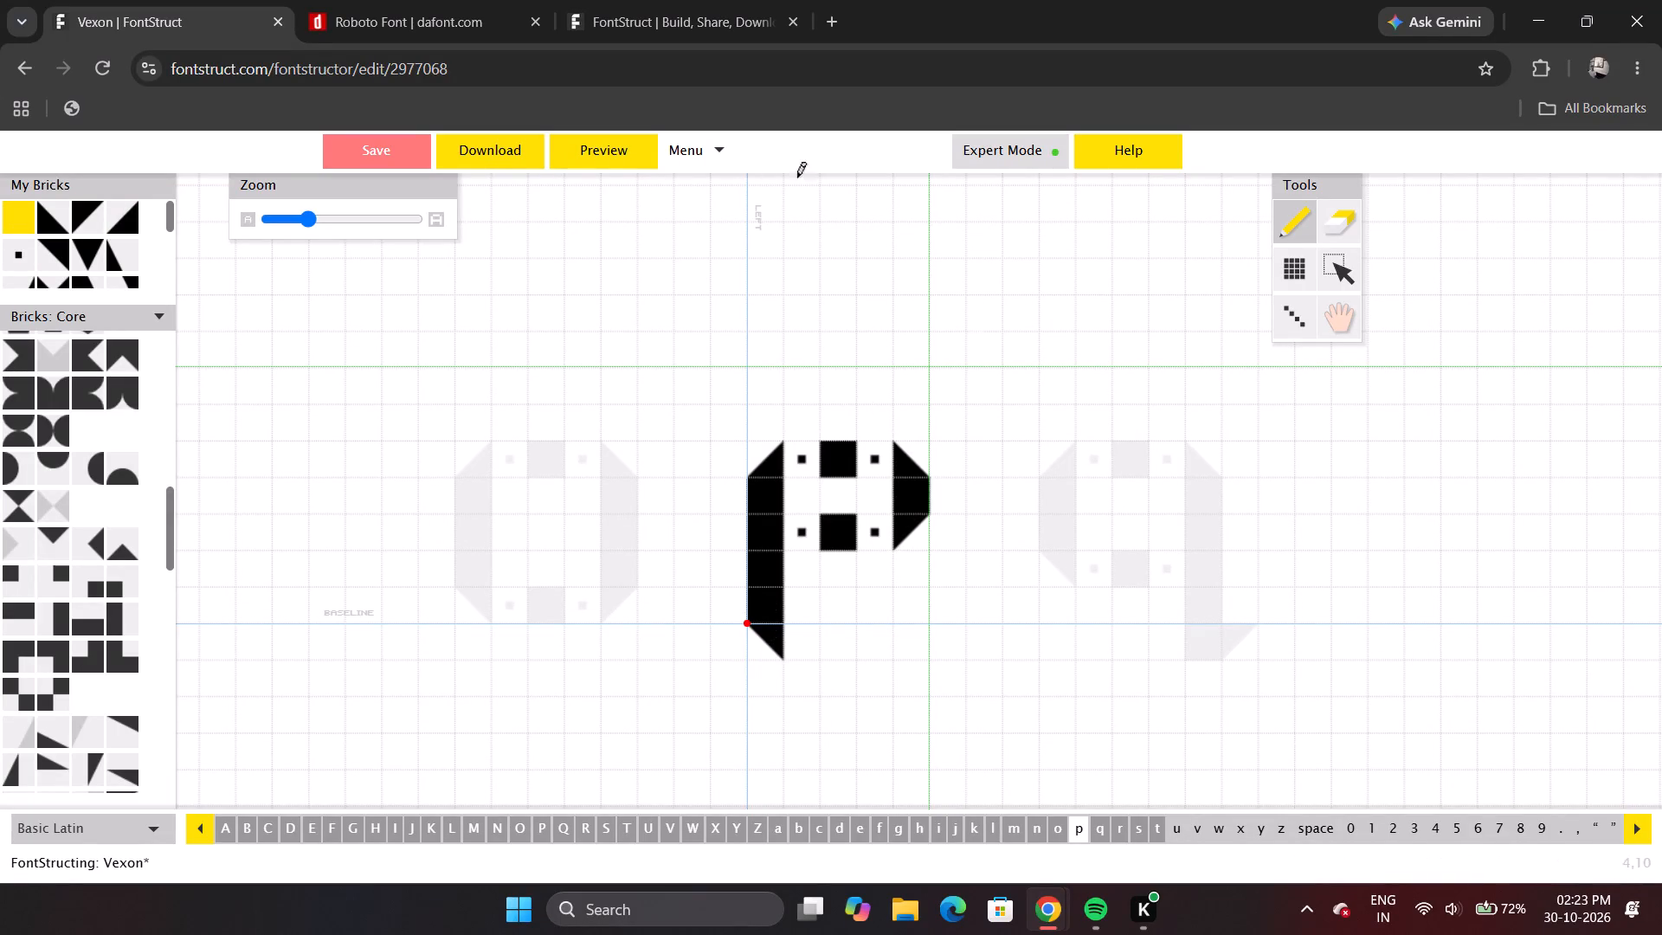
key("Right")
key("Left")
Move the bottom row of the p's bowl down one row and fill the gap in its outer side with a solid square.
left_click(1344, 267)
left_click_drag(934, 531, 795, 534)
left_click(795, 534)
left_click_drag(795, 534, 800, 558)
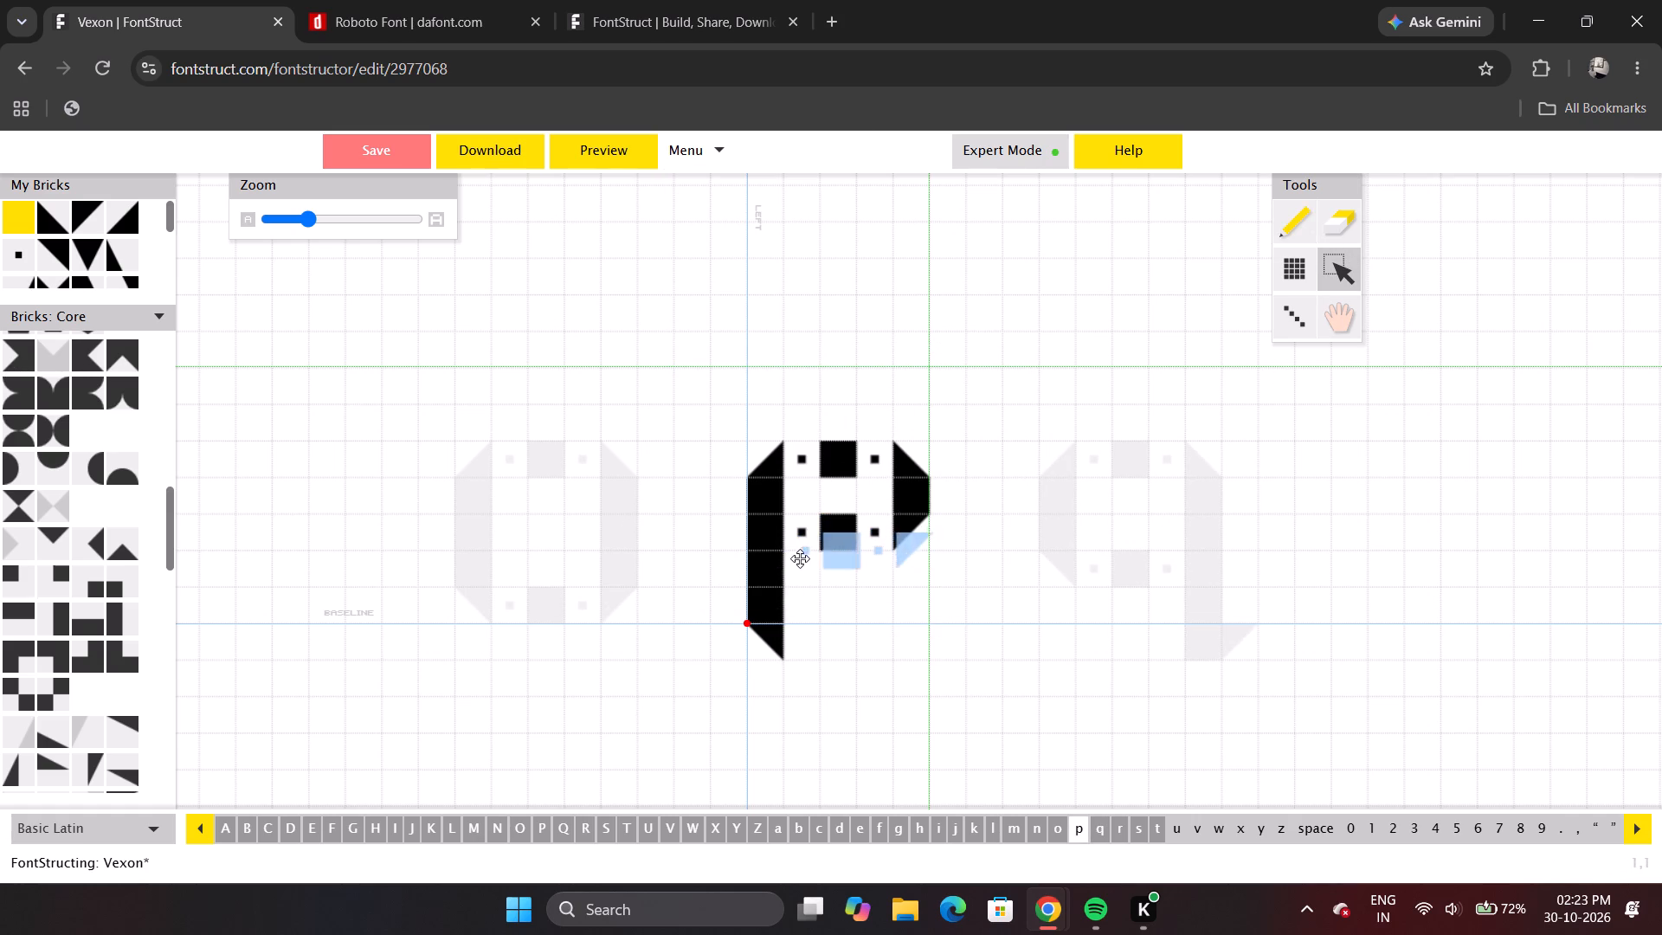
left_click_drag(800, 558, 800, 567)
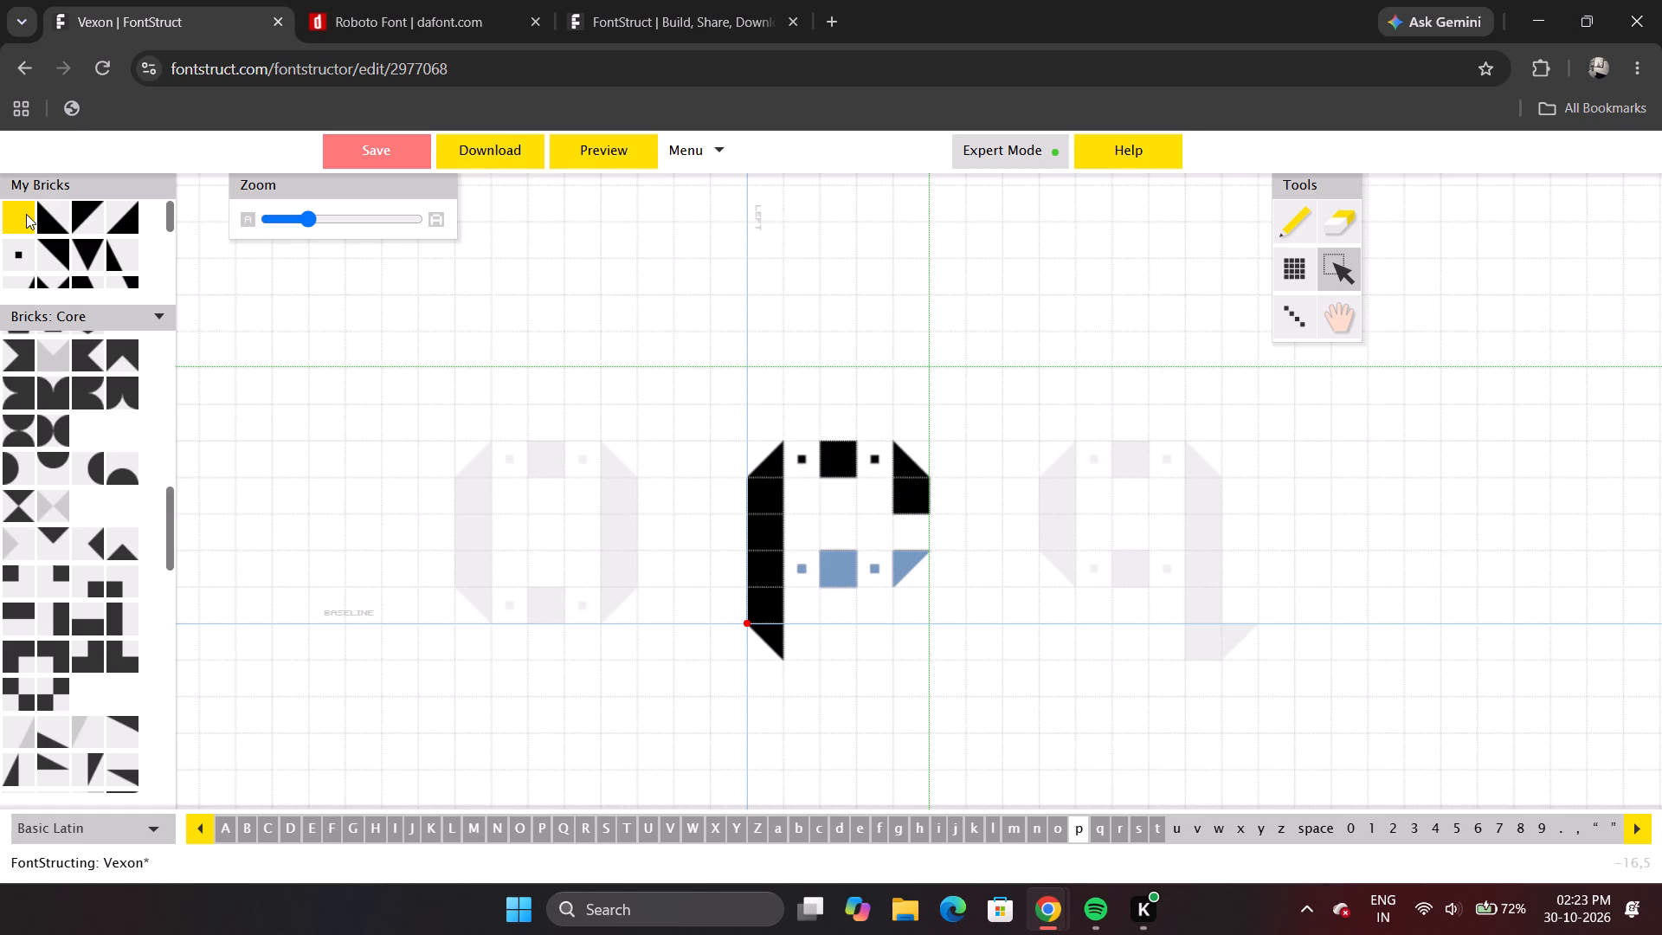
left_click(17, 207)
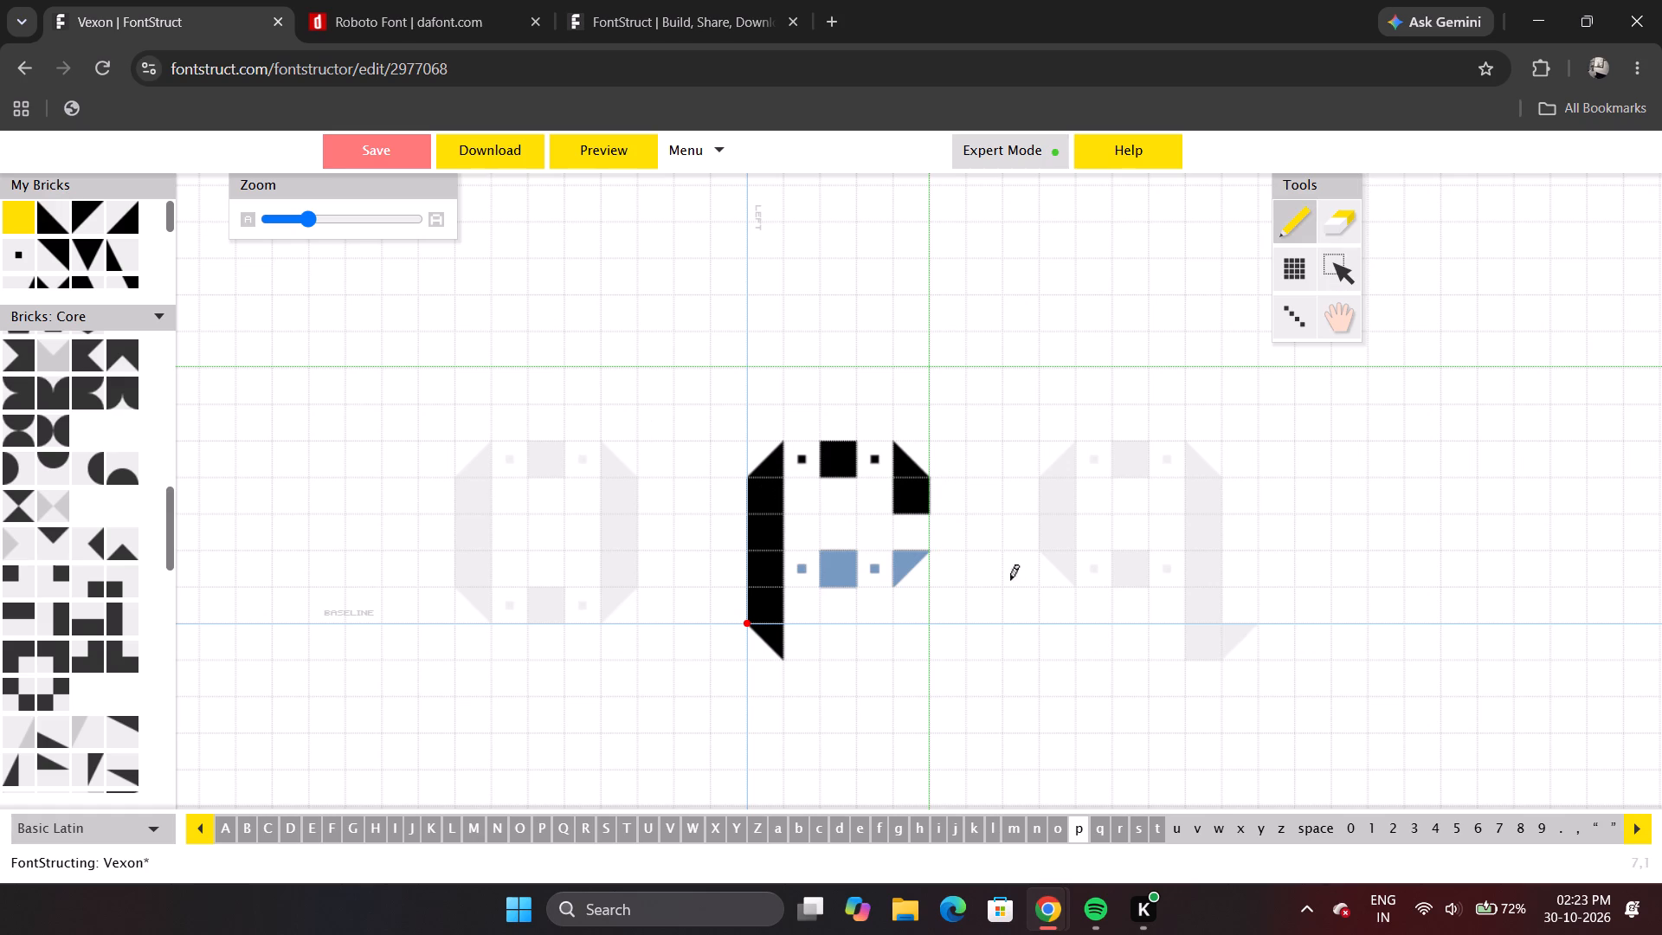
left_click(912, 541)
Compare the p with the neighbouring o and q, look through the letters up to u, and check the font preview.
key("Right")
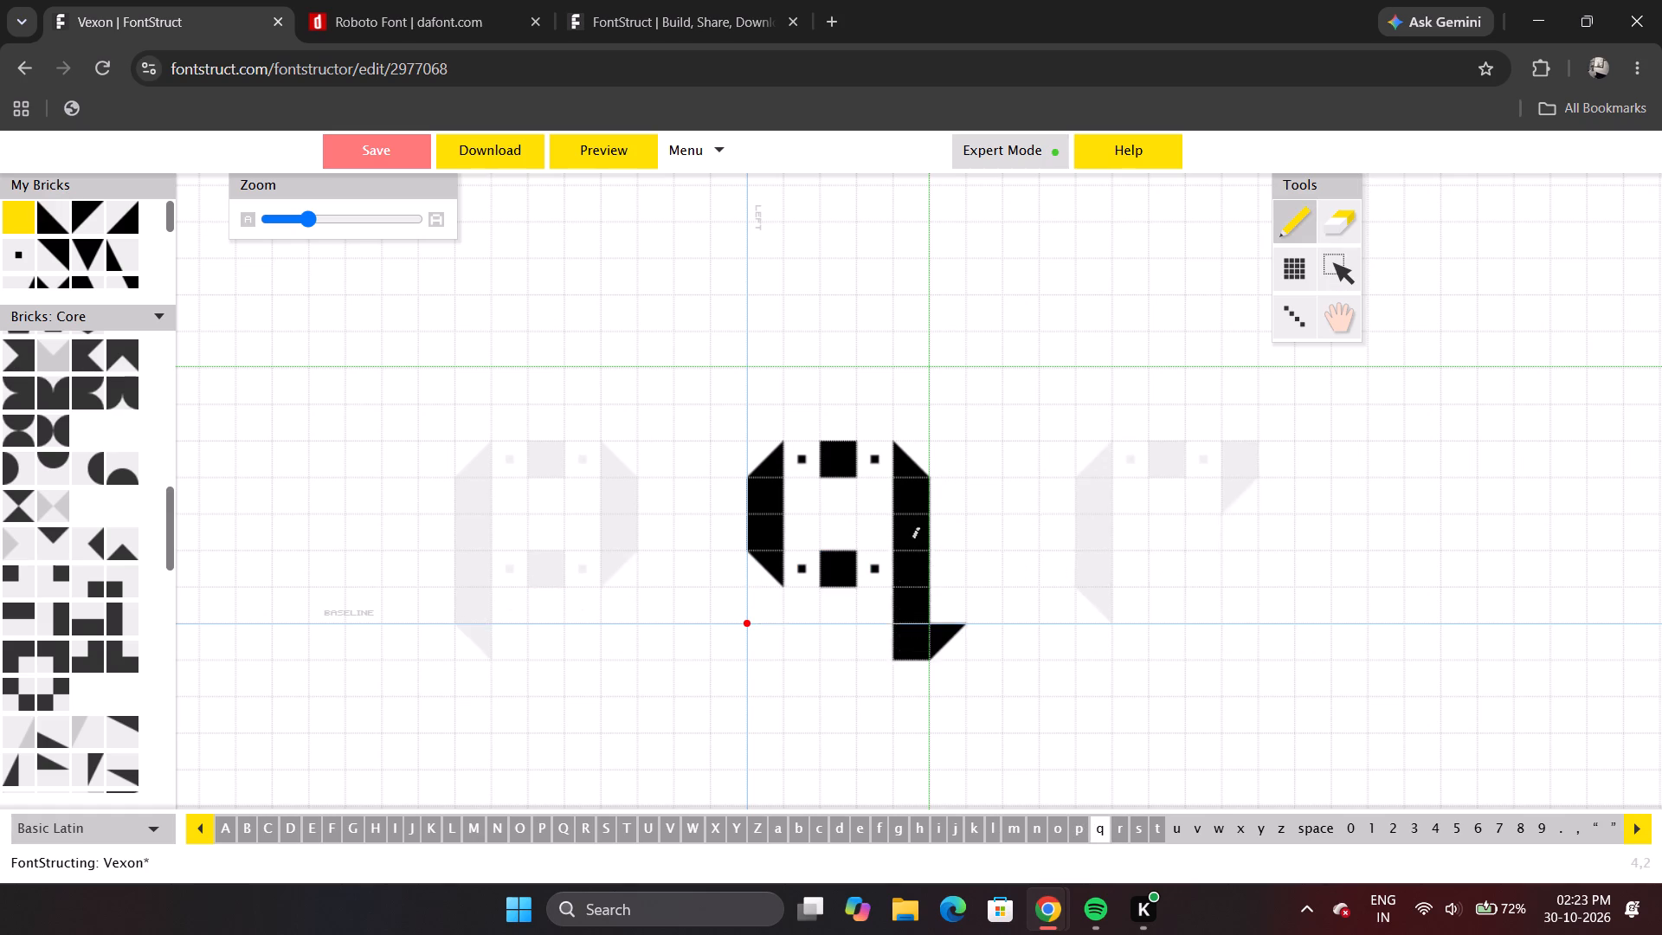
key("Left")
key("Right")
key("Left")
key("Right")
key("Left")
key("Right")
key("Left")
key("Left")
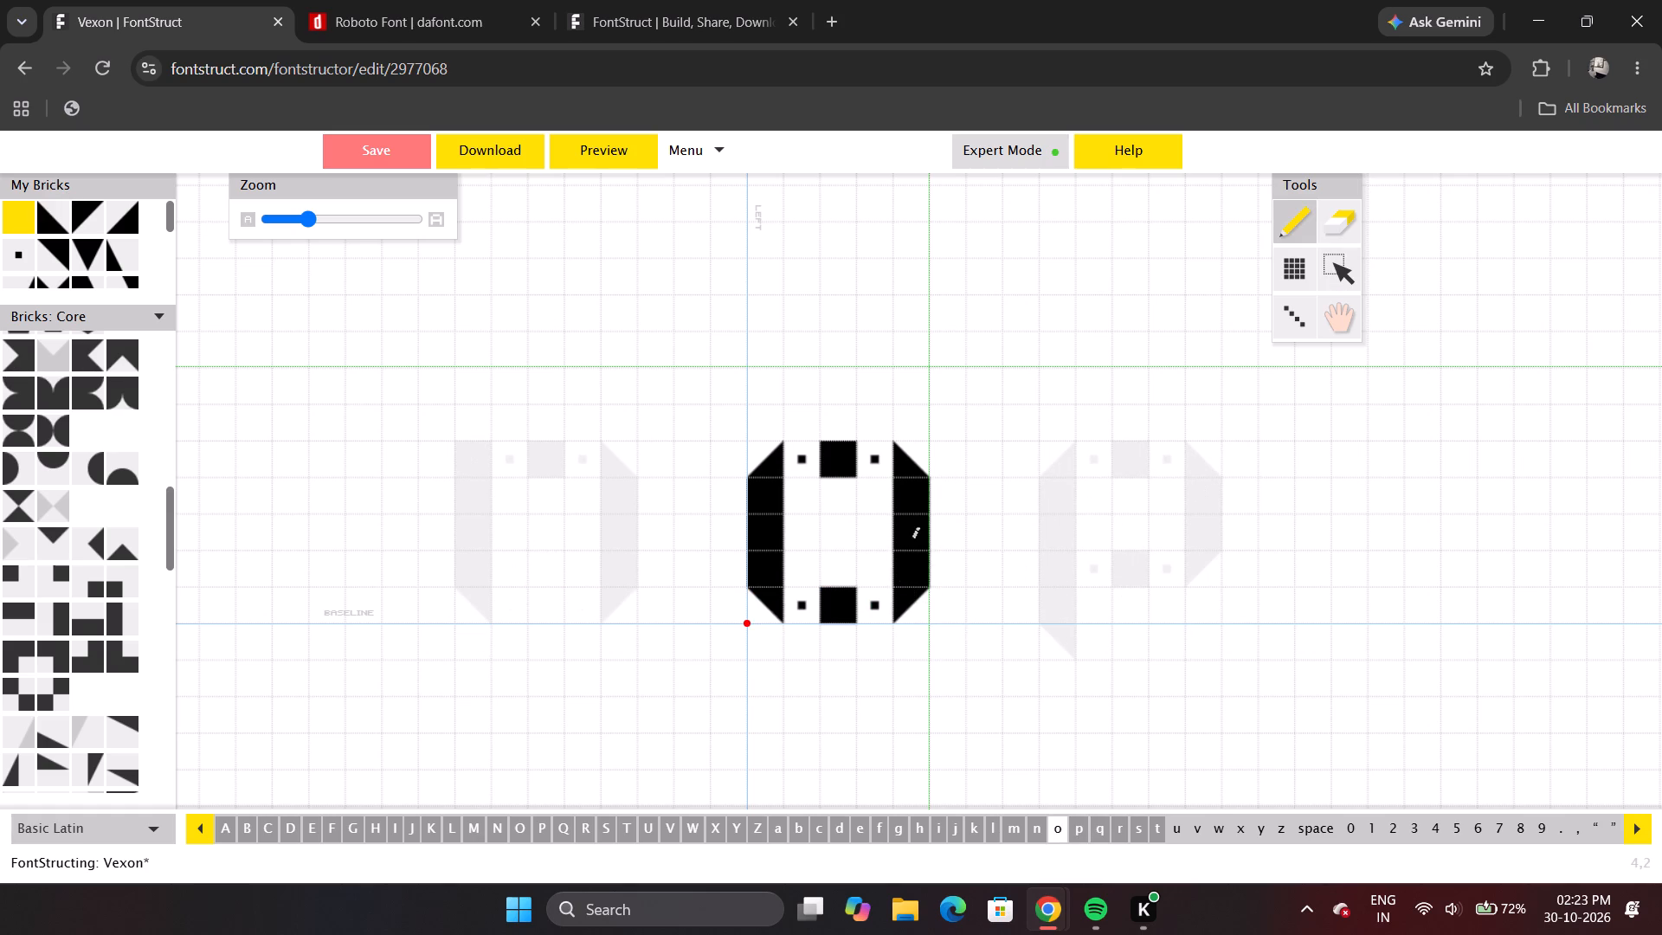
key("Right")
key("Right")
key("Left")
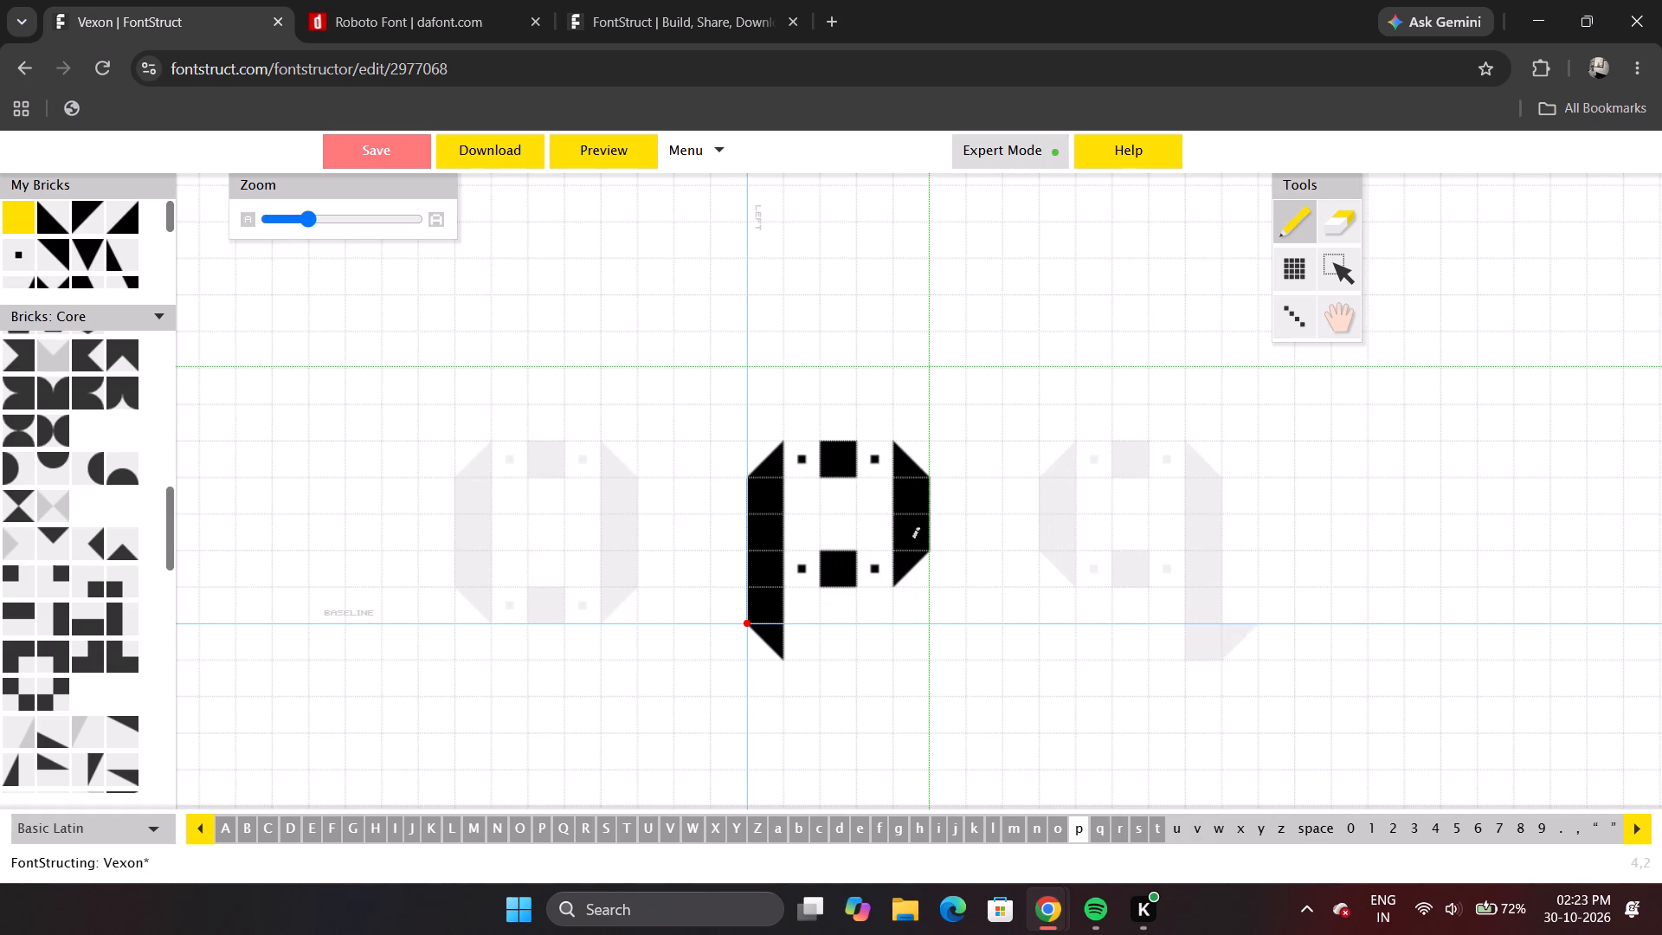
key("Right")
key("Right")
key("Right")
key("Right")
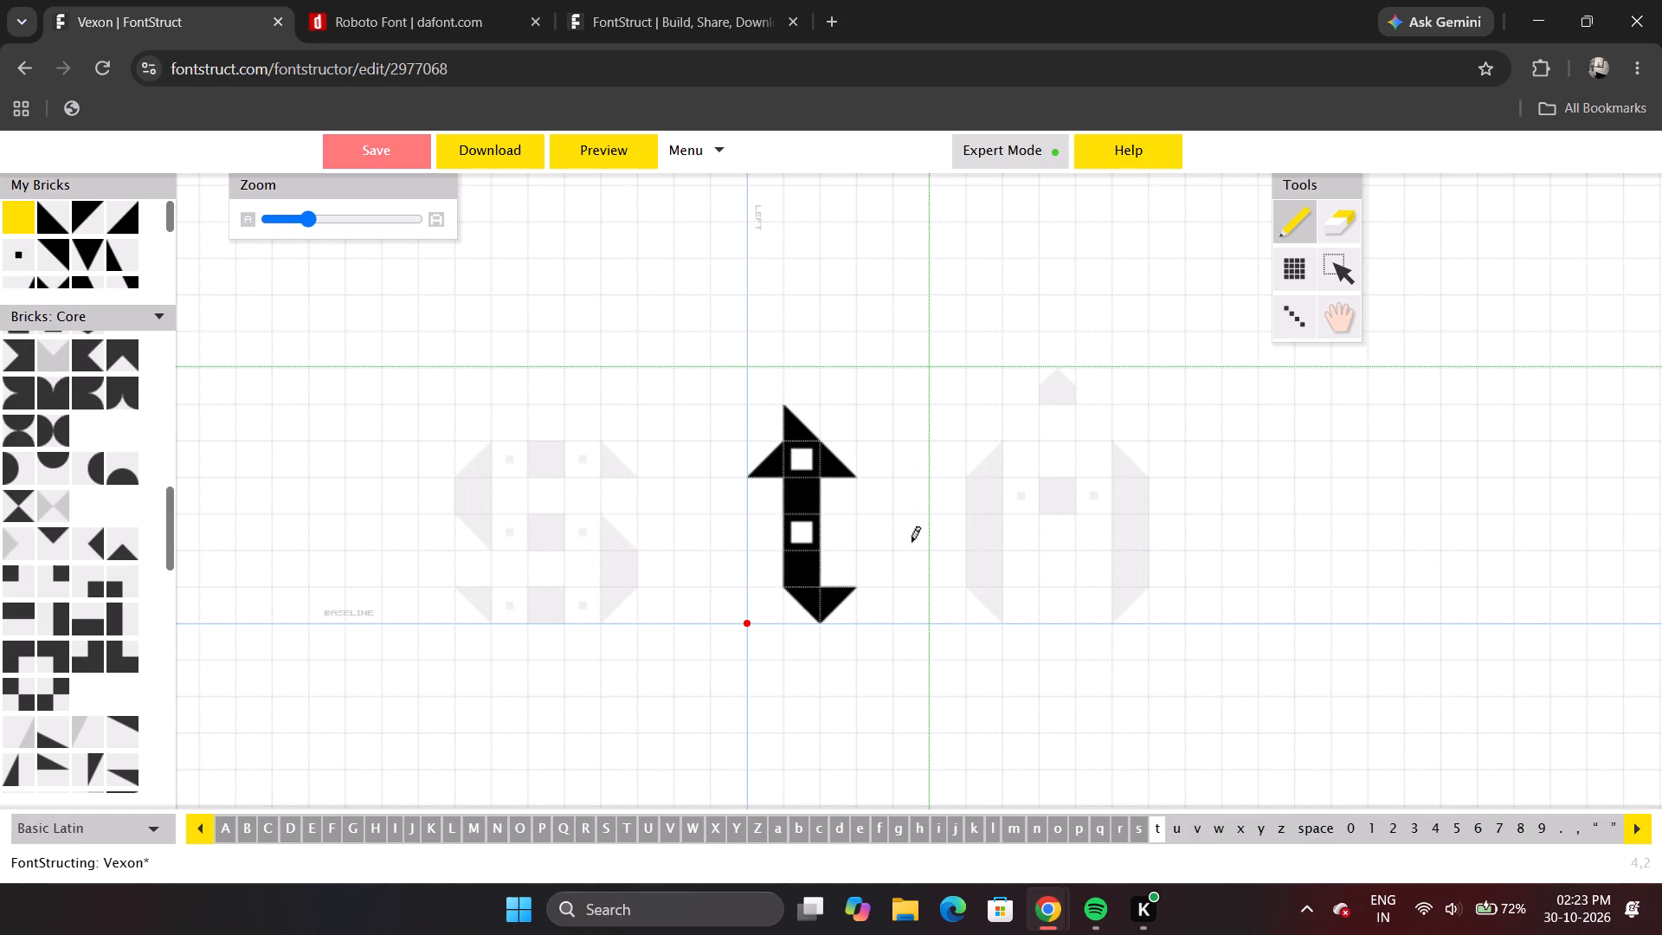
key("Right")
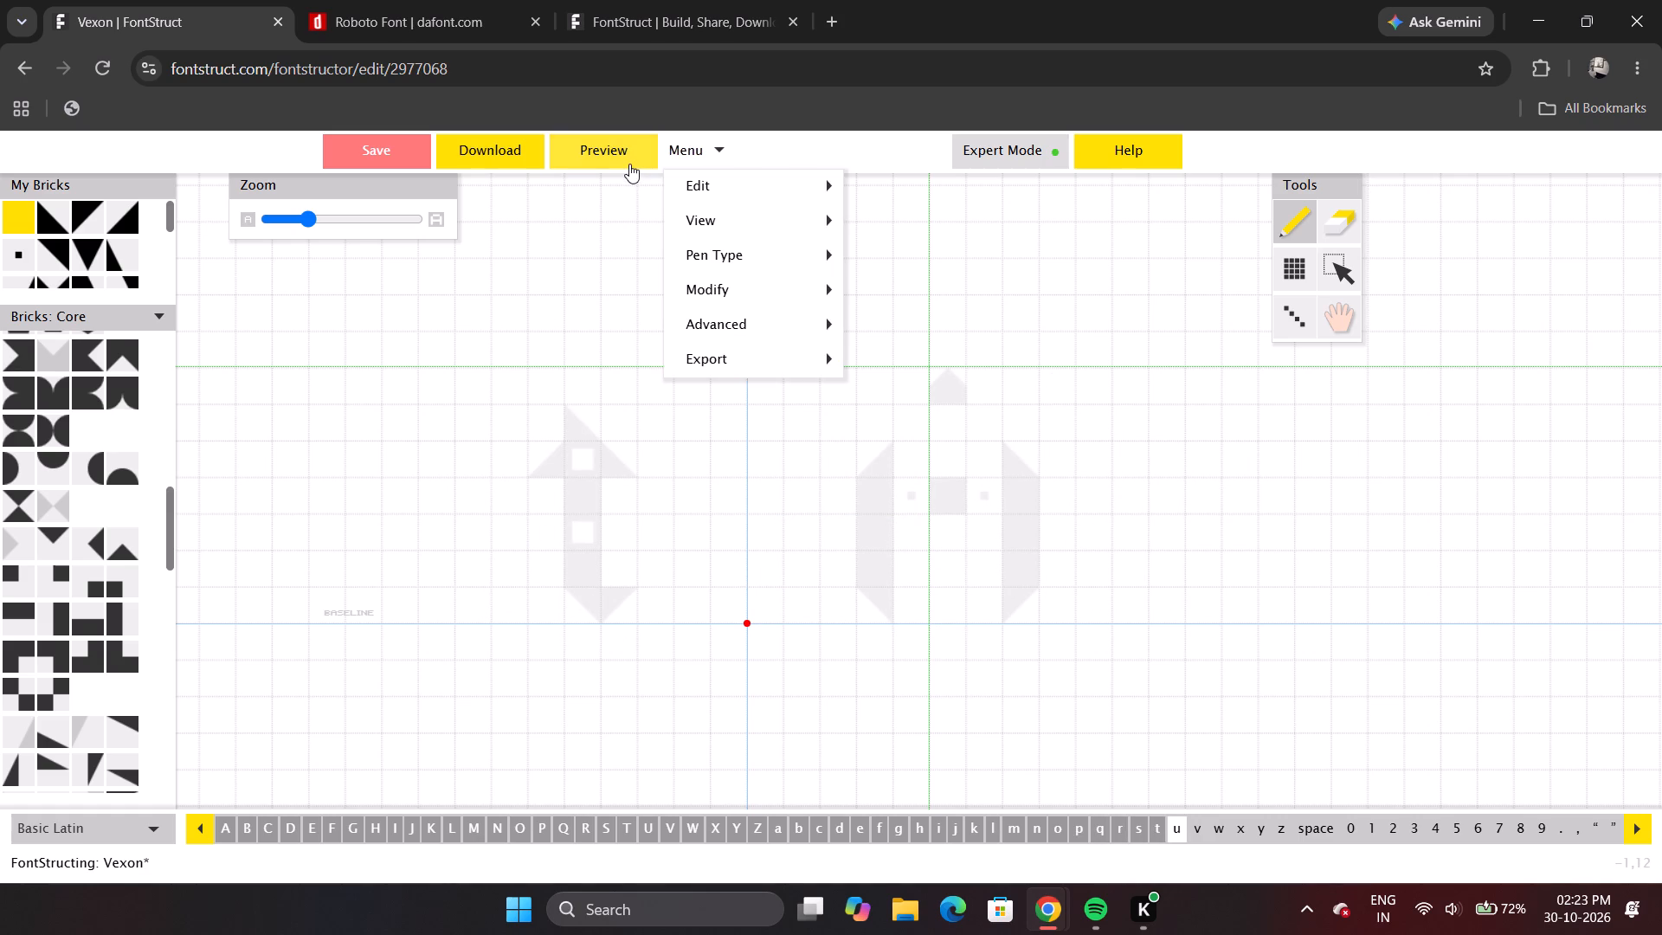
left_click(629, 164)
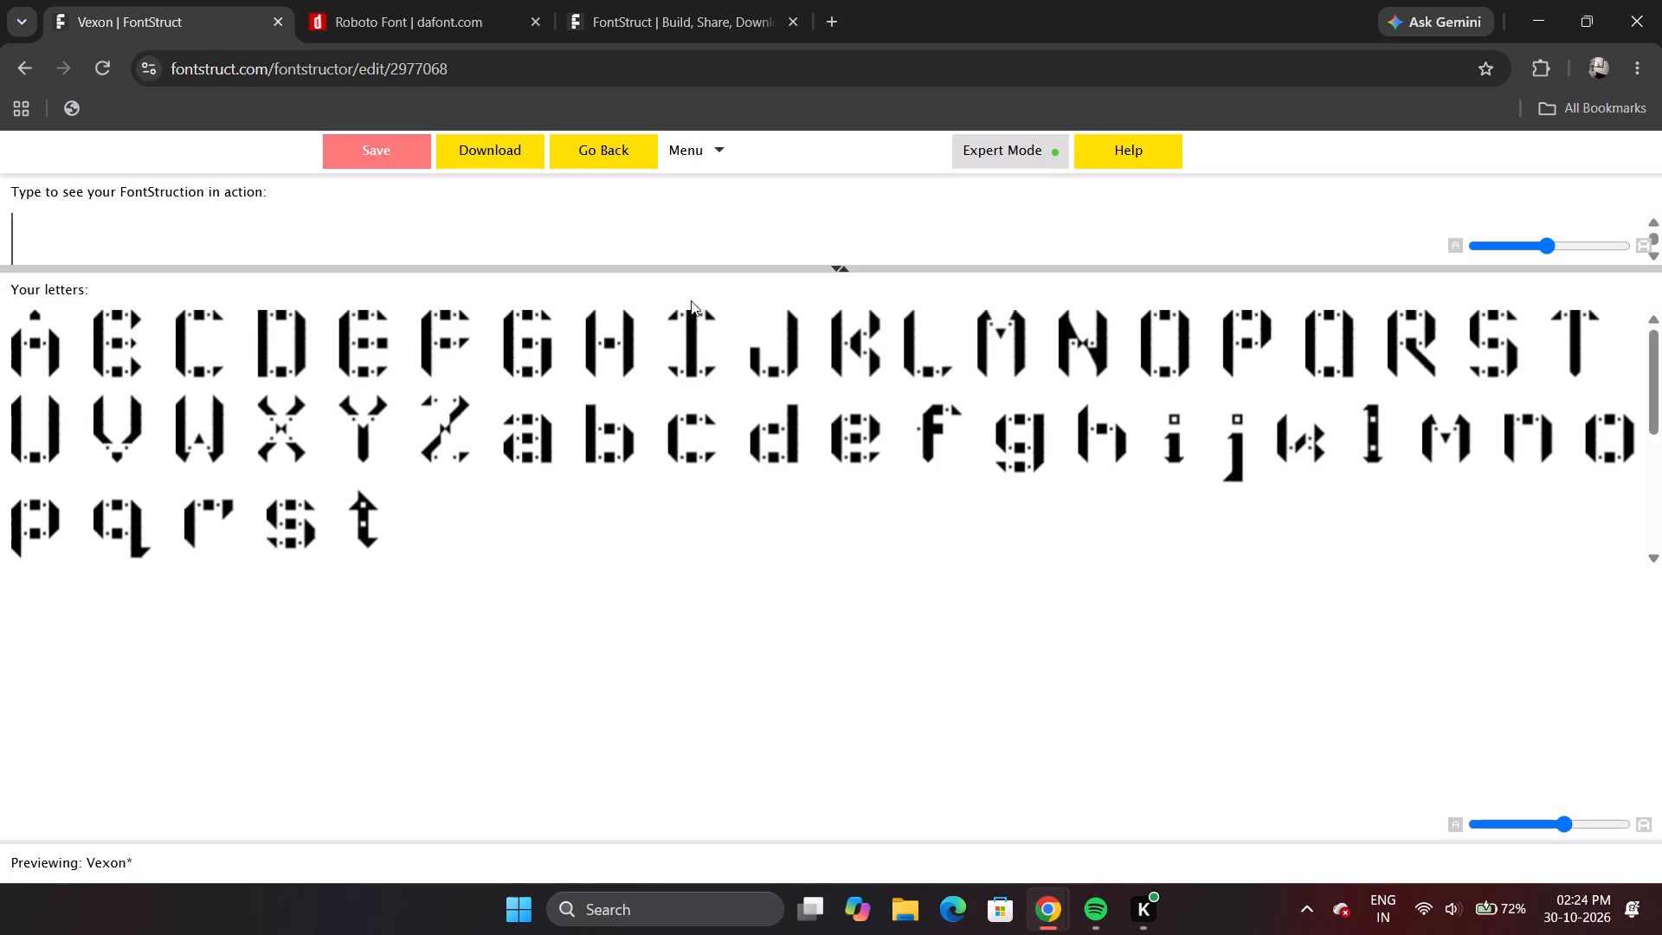
Return to the glyph editor and compare the s and t with the empty u, ending on the u.
left_click(604, 159)
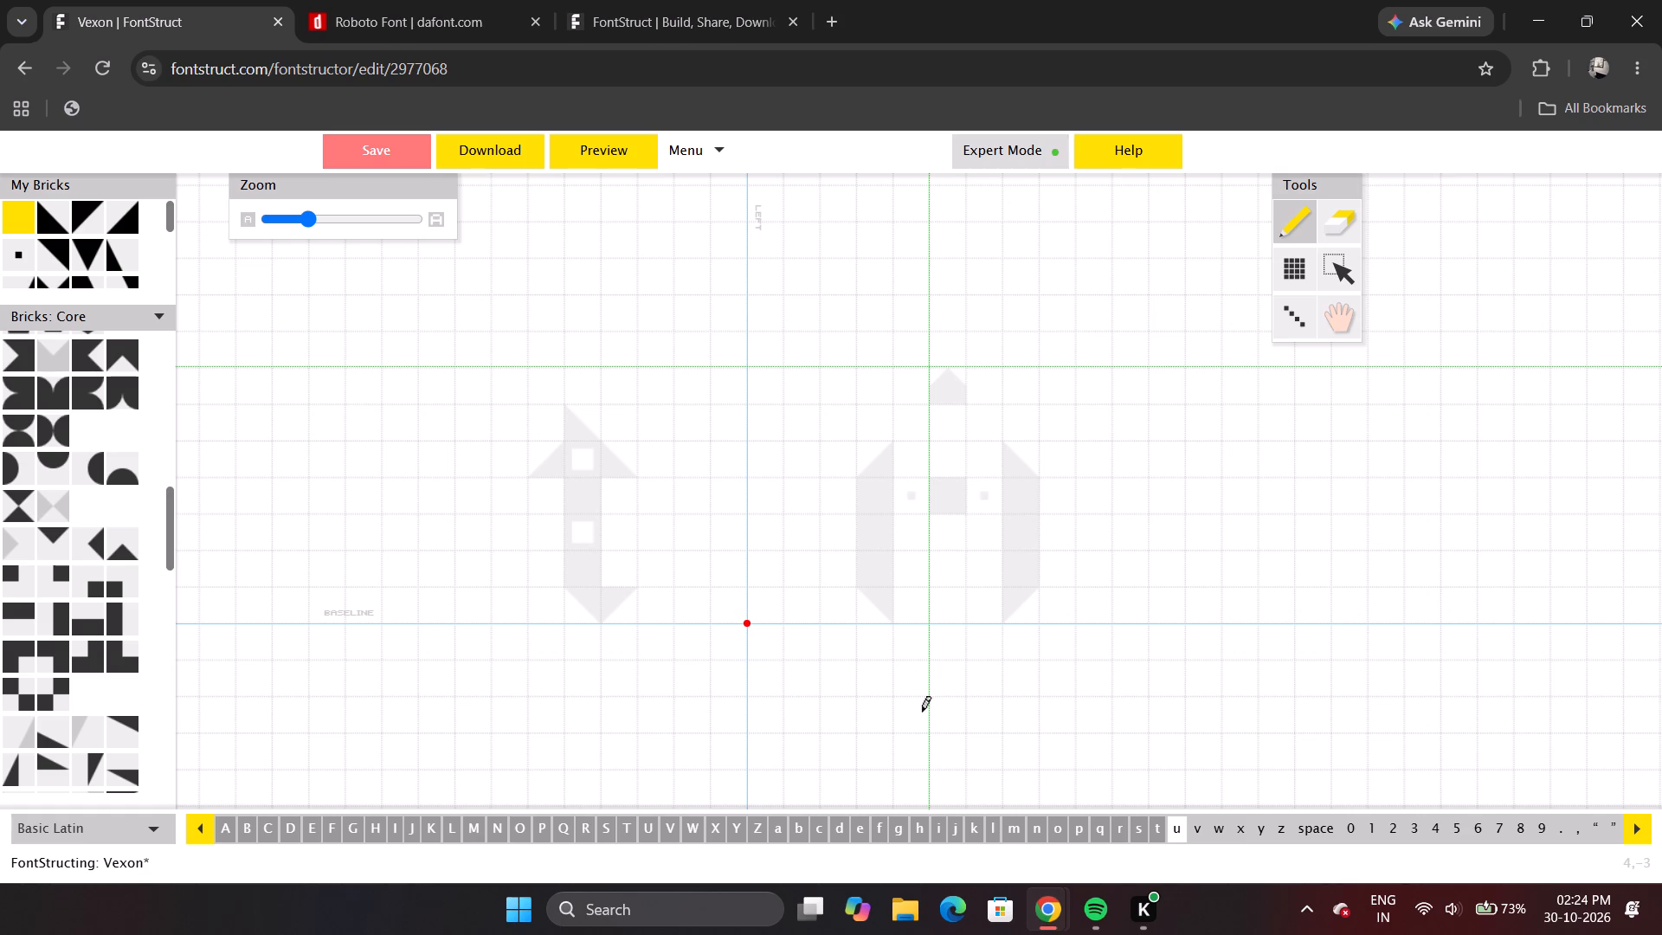
key("Right")
key("Left")
key("Left")
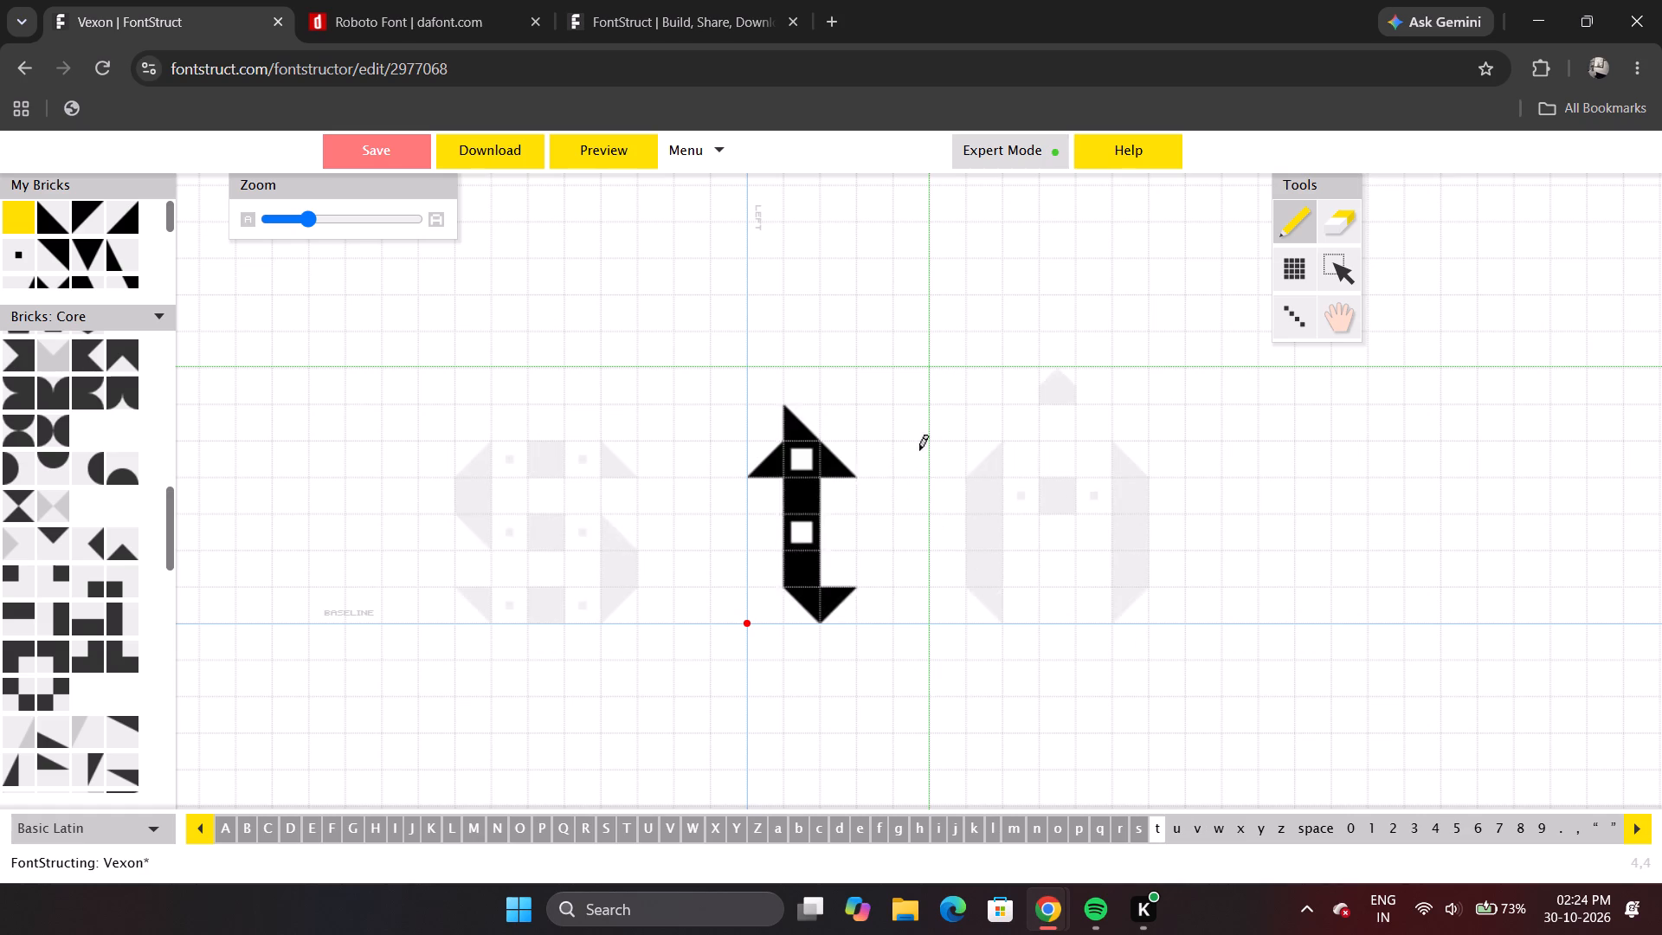
key("Left")
key("Right")
key("Left")
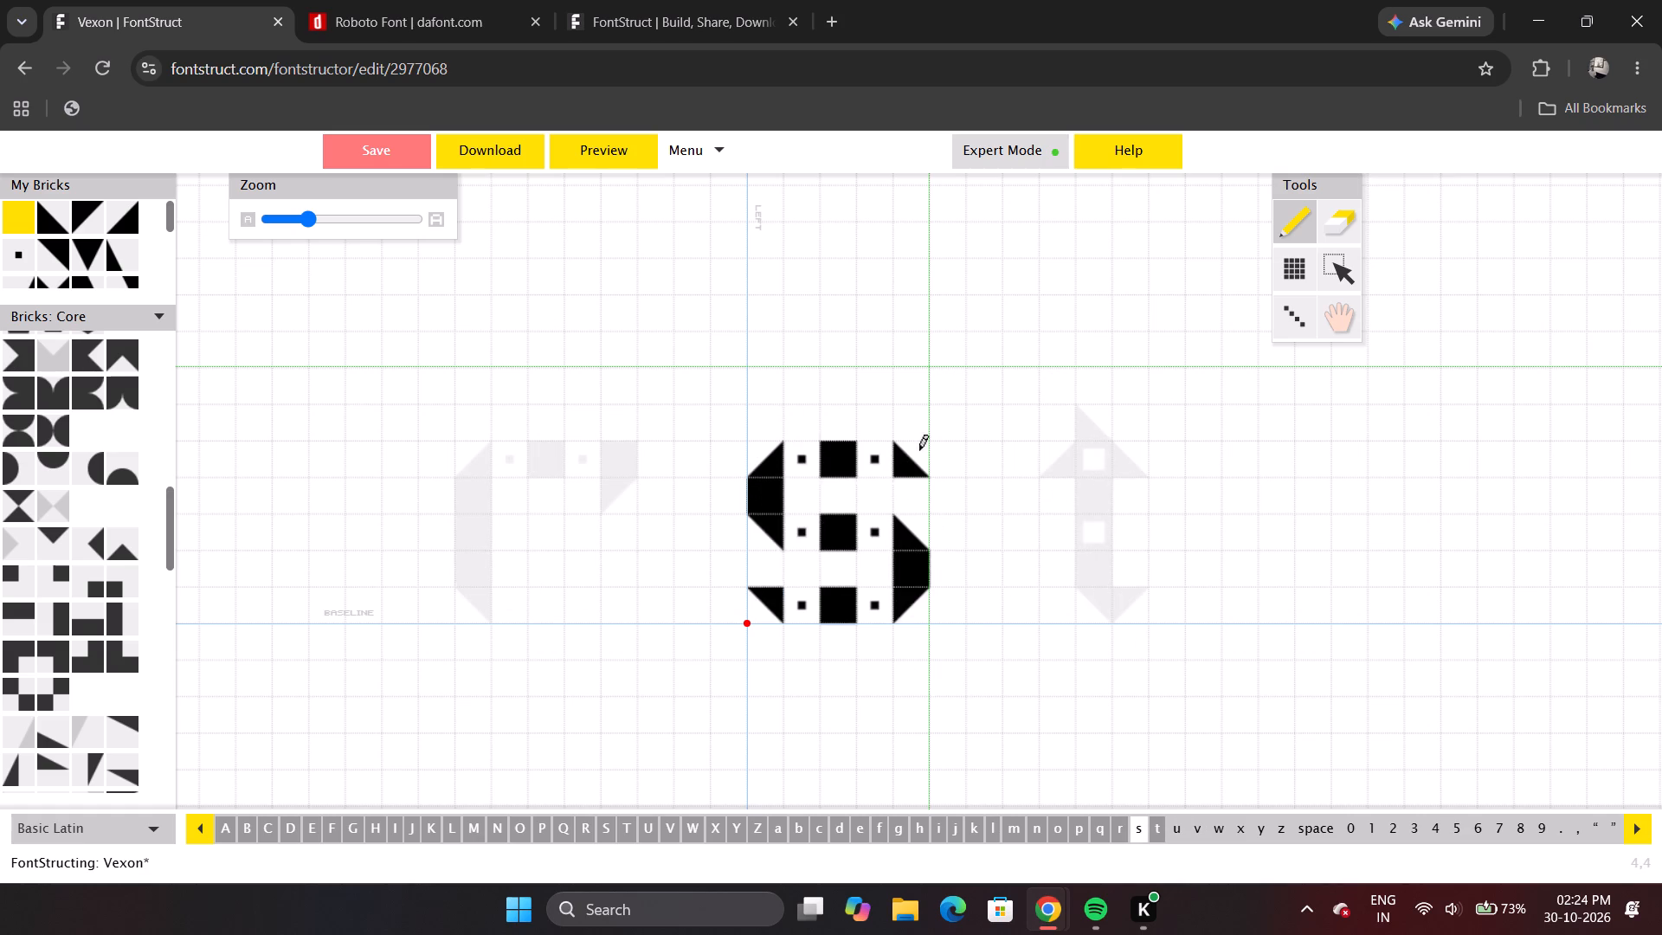
key("Right")
key("Left")
key("Right")
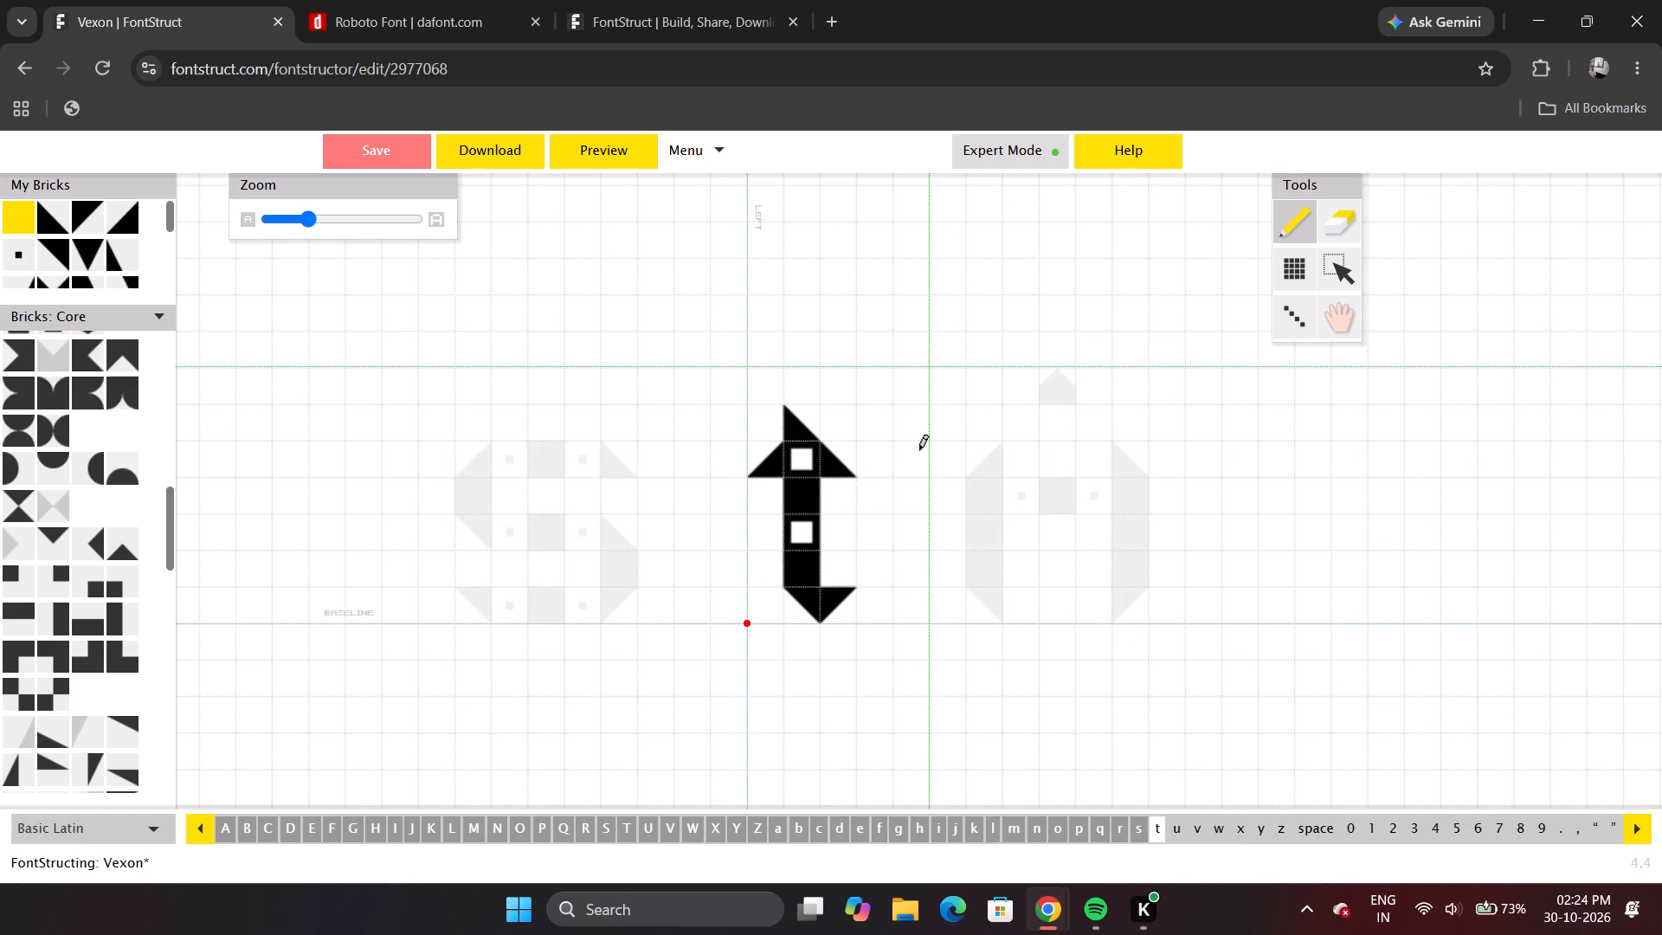
key("Right")
key("Left")
key("Right")
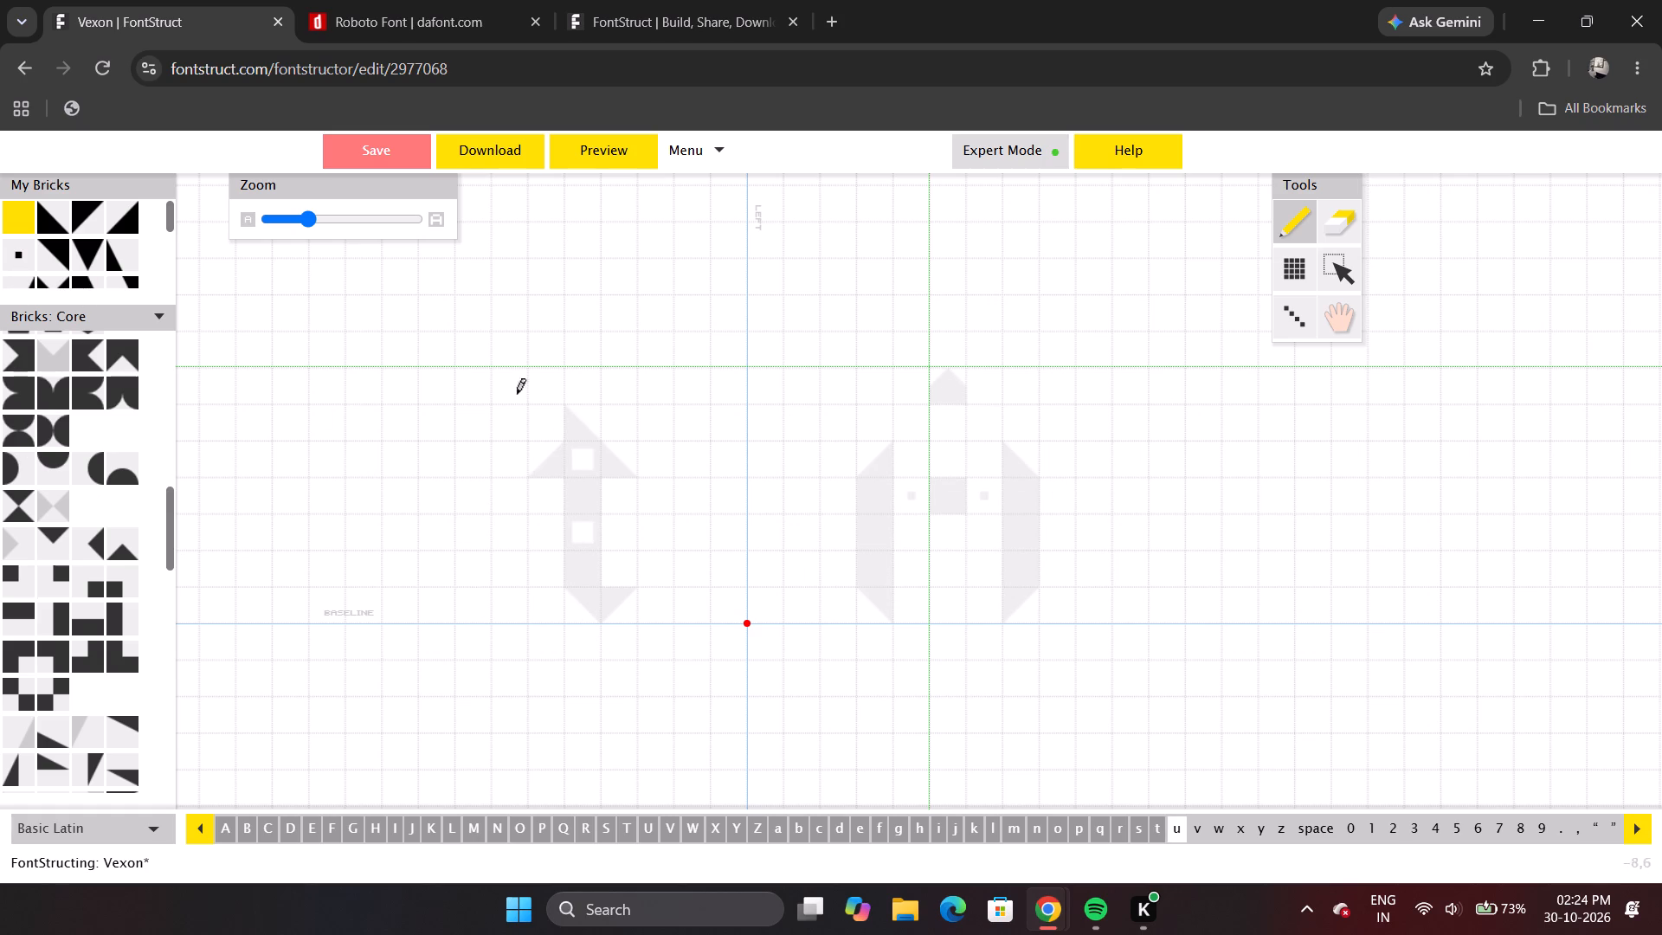
Draw the u from solid squares, with two stems five bricks tall joined by a five-brick-wide base on the baseline.
left_click_drag(770, 460, 779, 571)
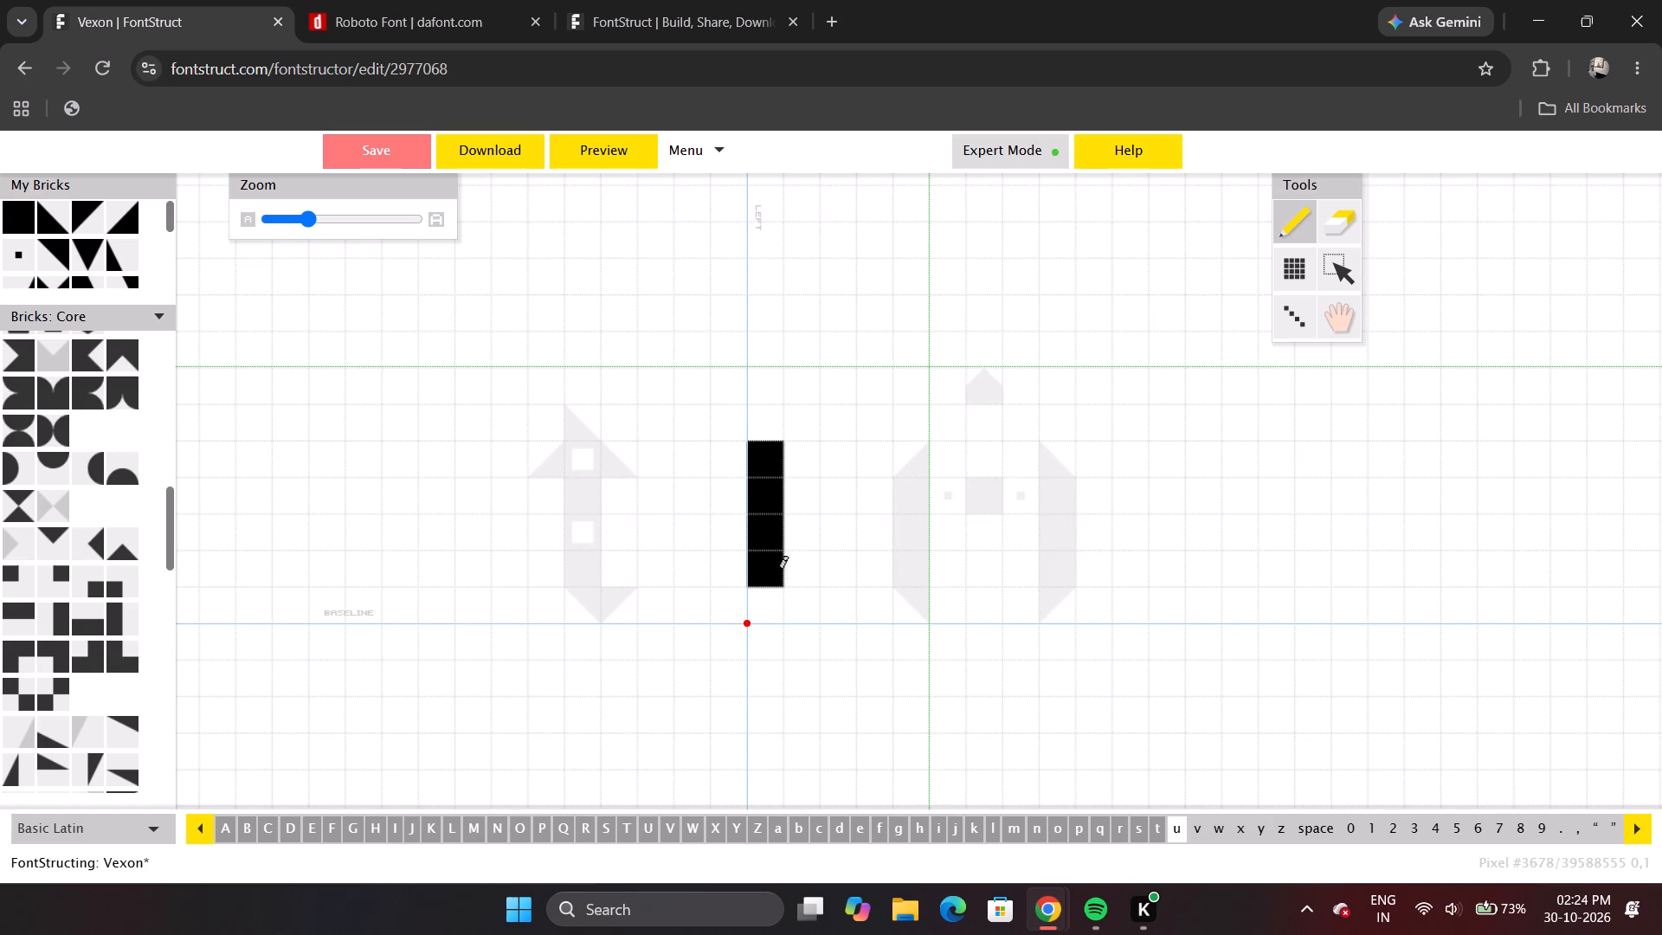
left_click_drag(779, 571, 860, 605)
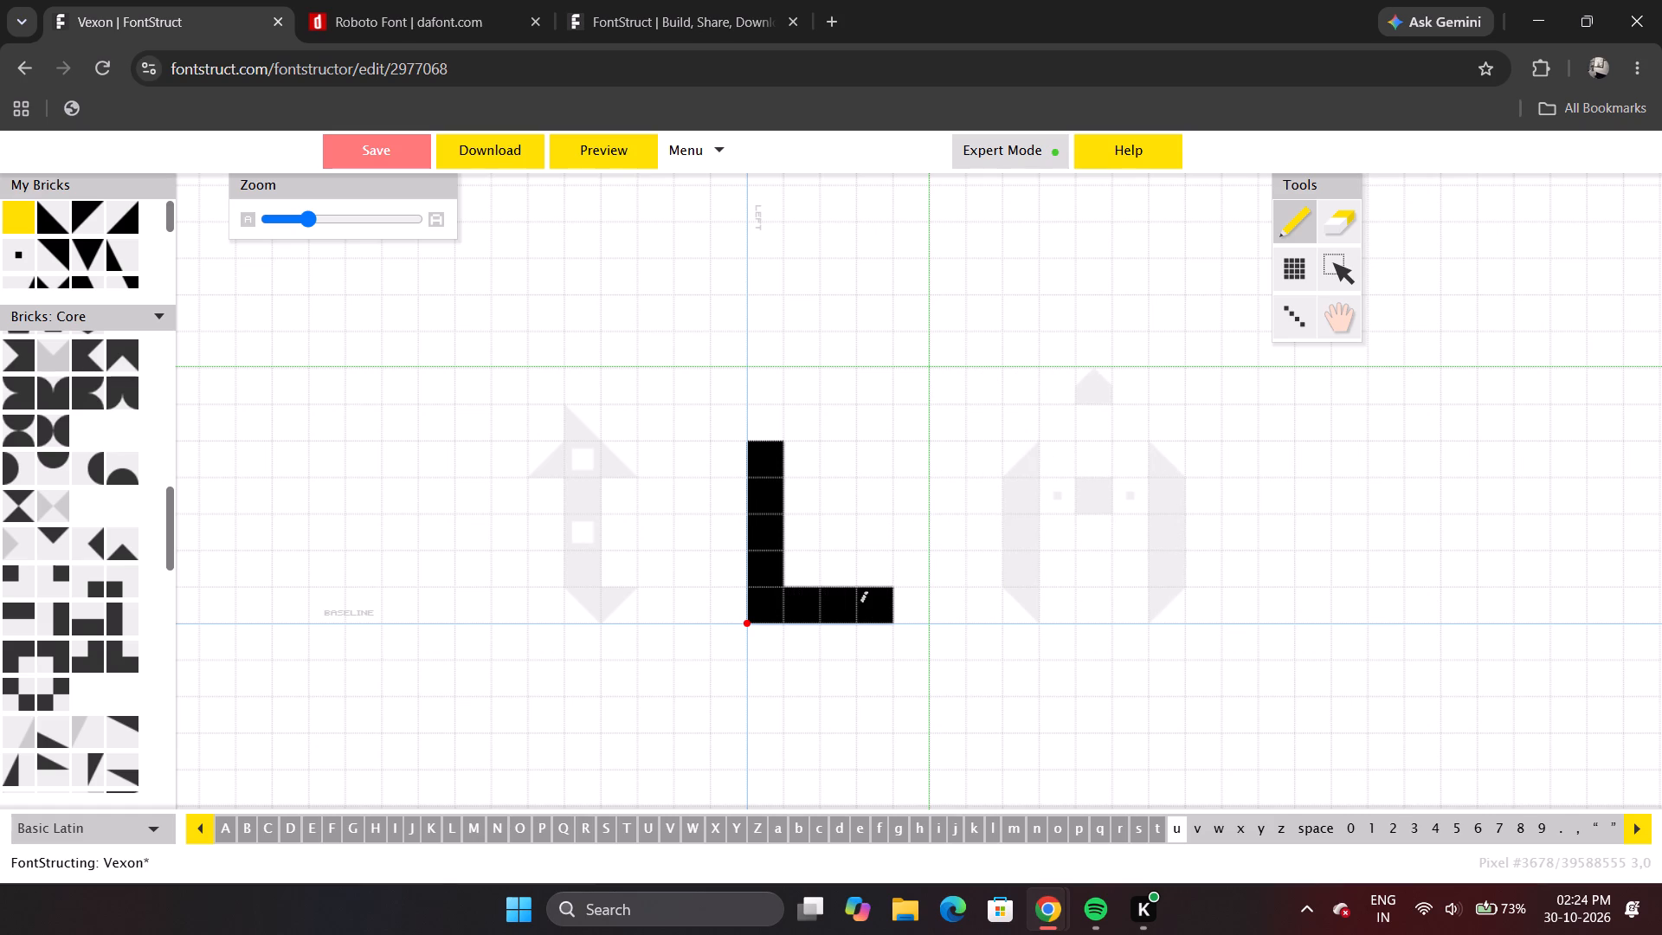
left_click_drag(860, 605, 901, 486)
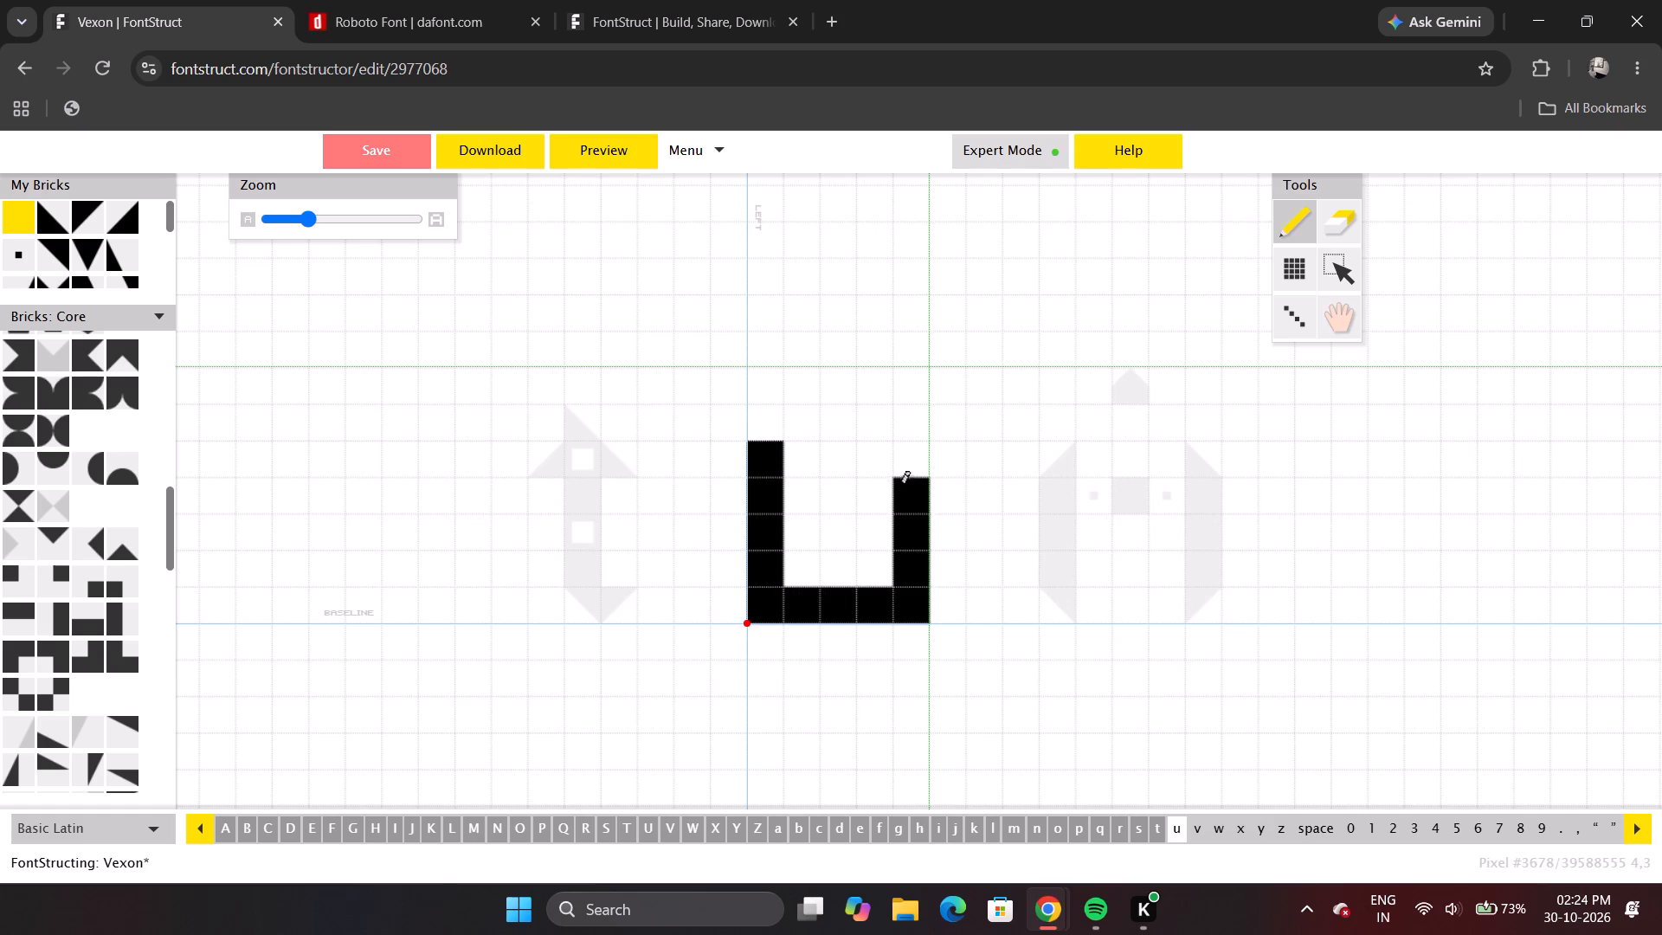
left_click_drag(901, 486, 901, 468)
Replace the top bricks of both u stems with diagonals that slope down towards the outer sides.
left_click(770, 457)
left_click(770, 457)
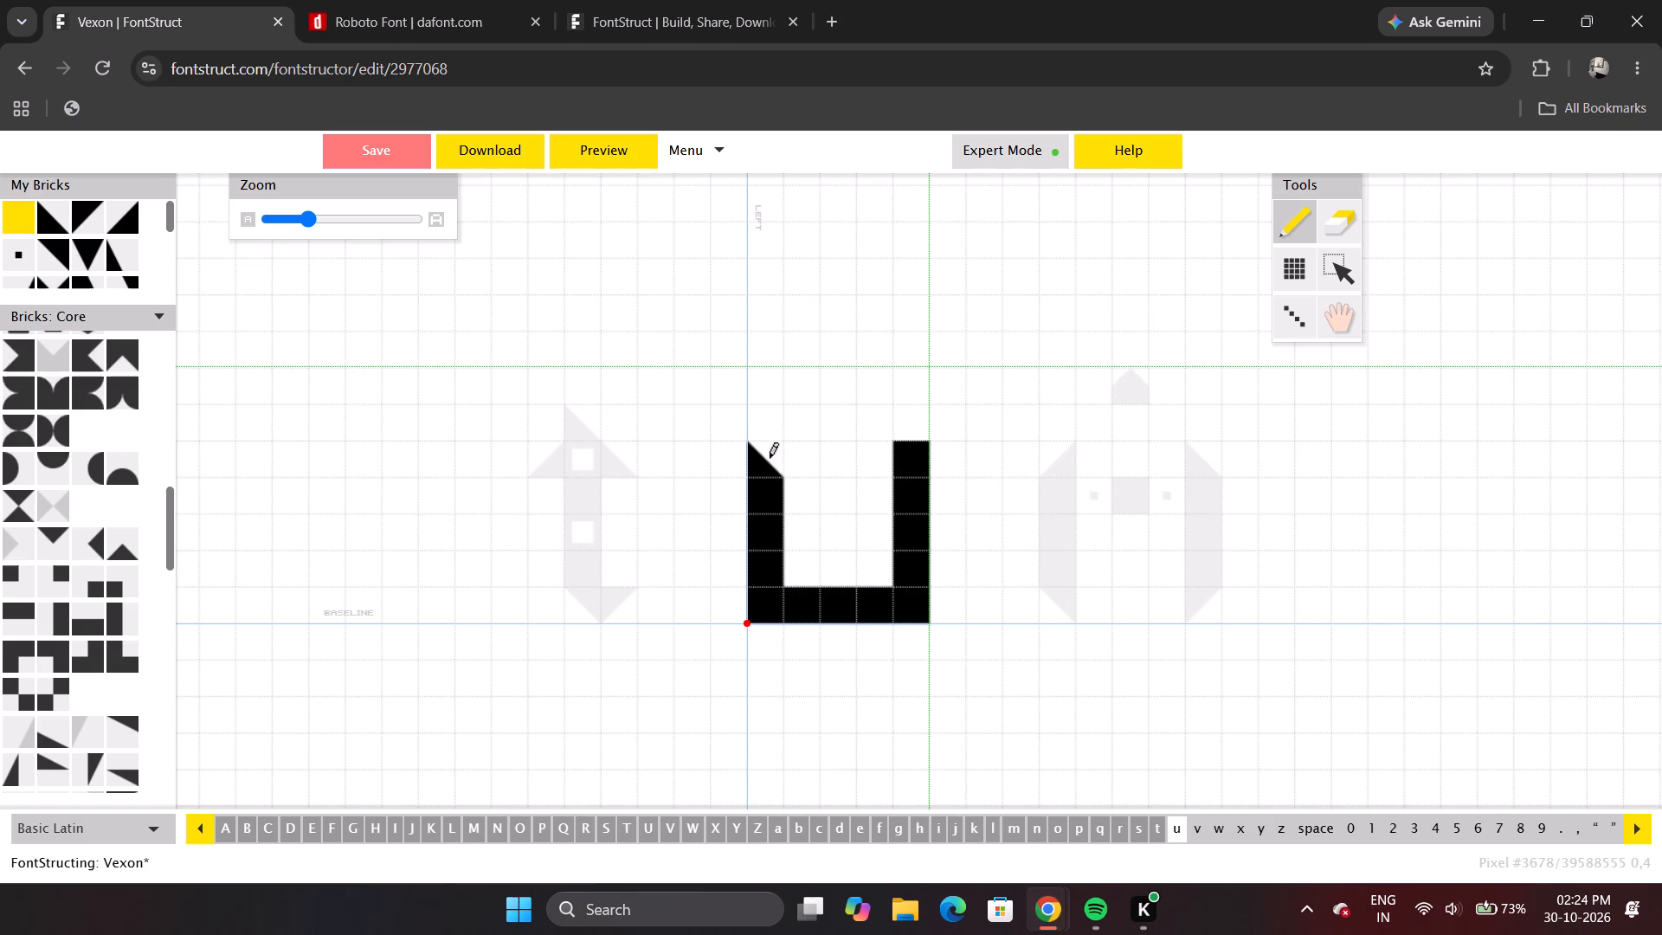
left_click(770, 457)
left_click(910, 465)
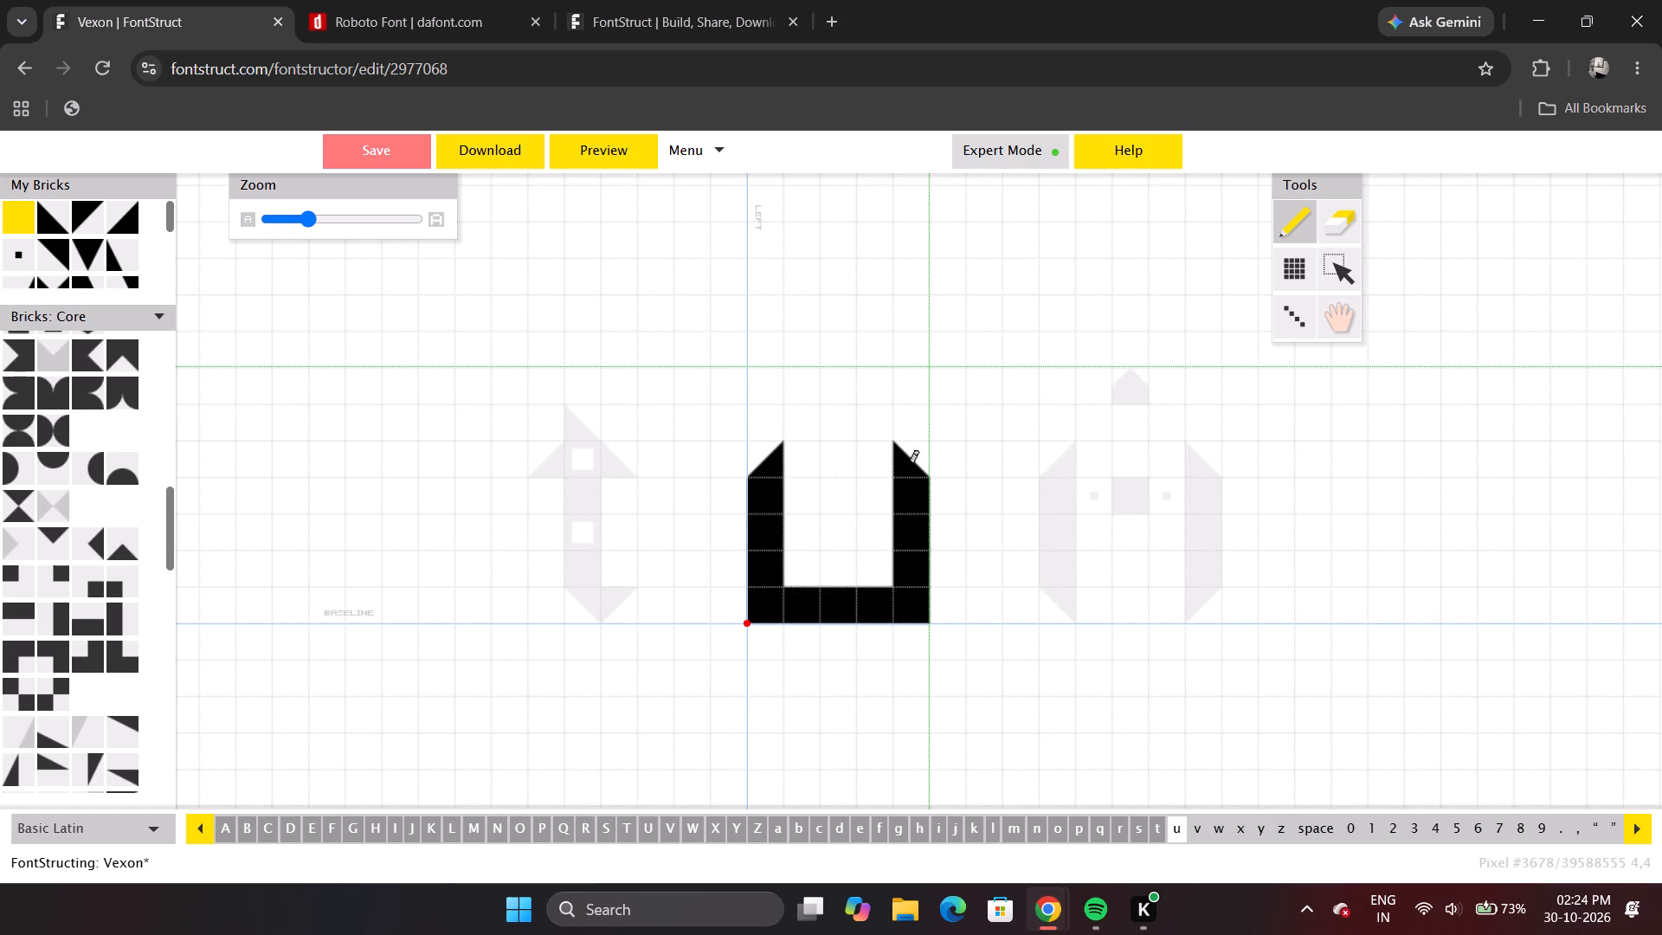
Replace the u's bottom-left corner square with a diagonal brick that cuts off the outer corner.
left_click(768, 612)
left_click(768, 612)
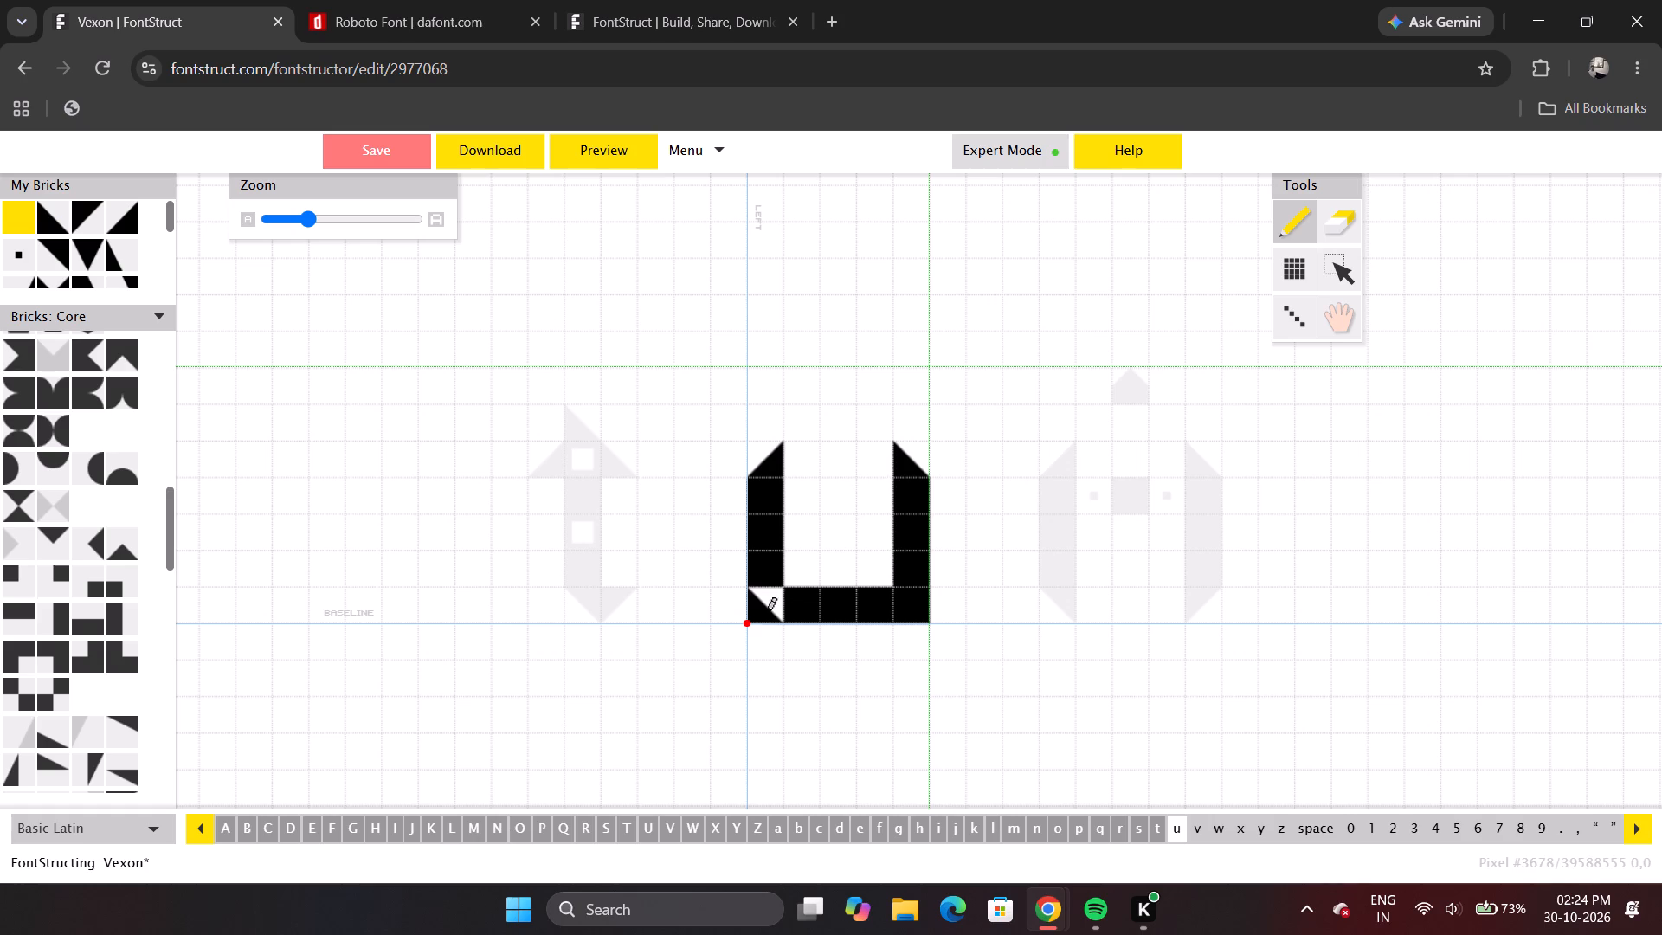
left_click(768, 612)
left_click(768, 612)
triple_click(768, 612)
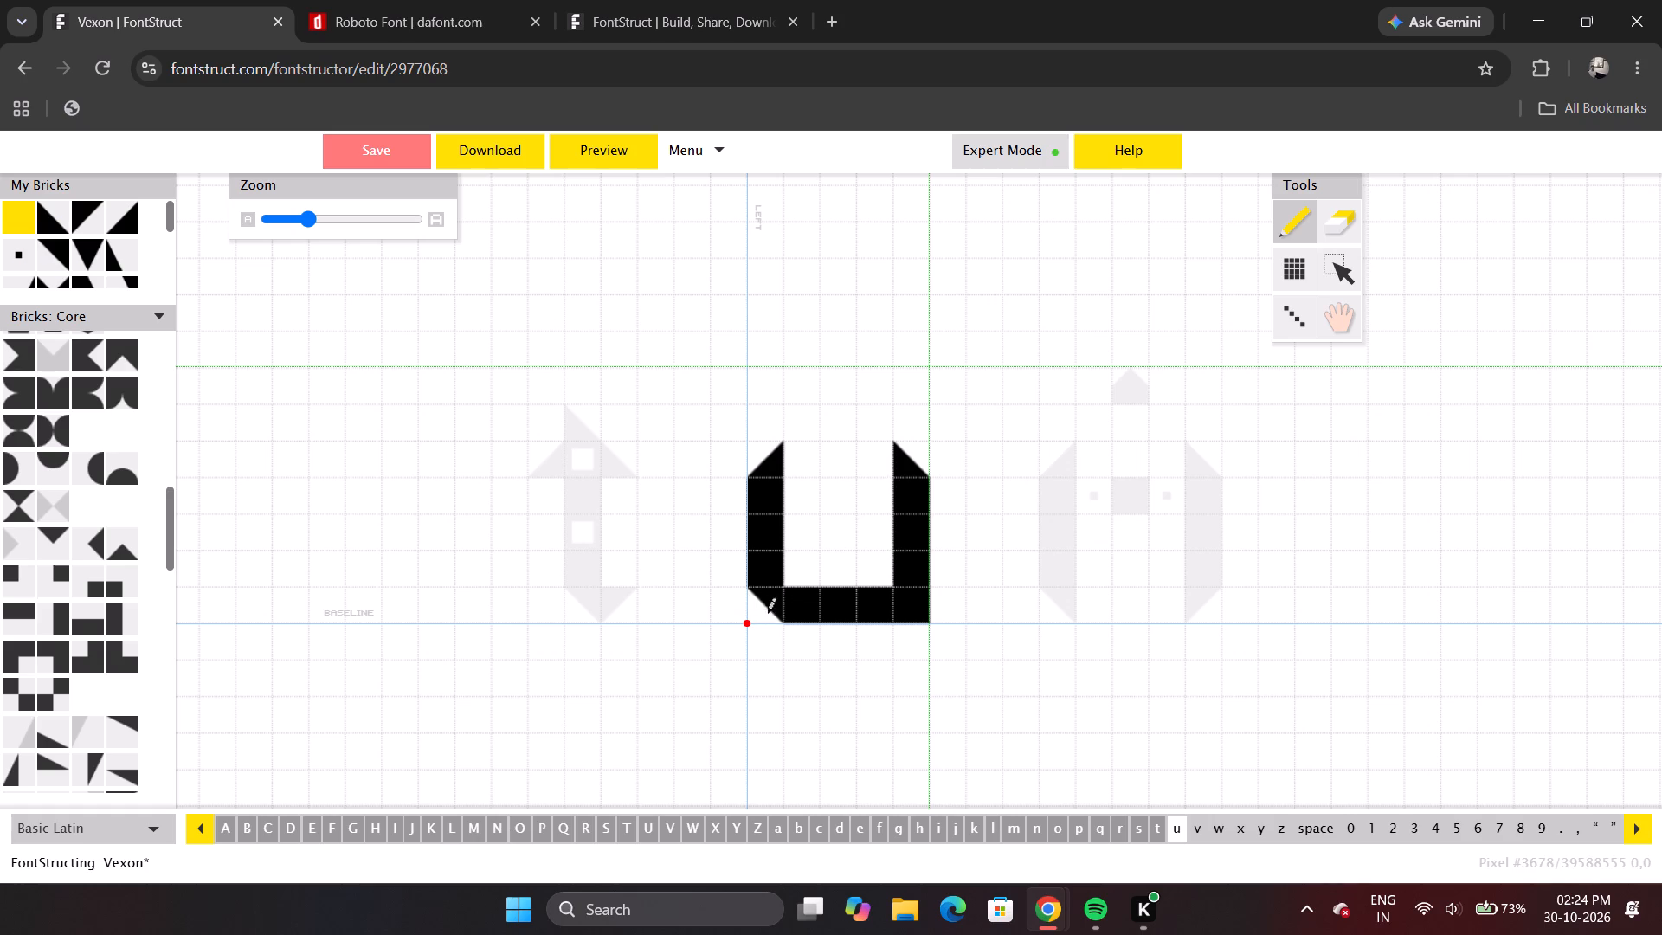
type("zzzzz")
left_click(768, 612)
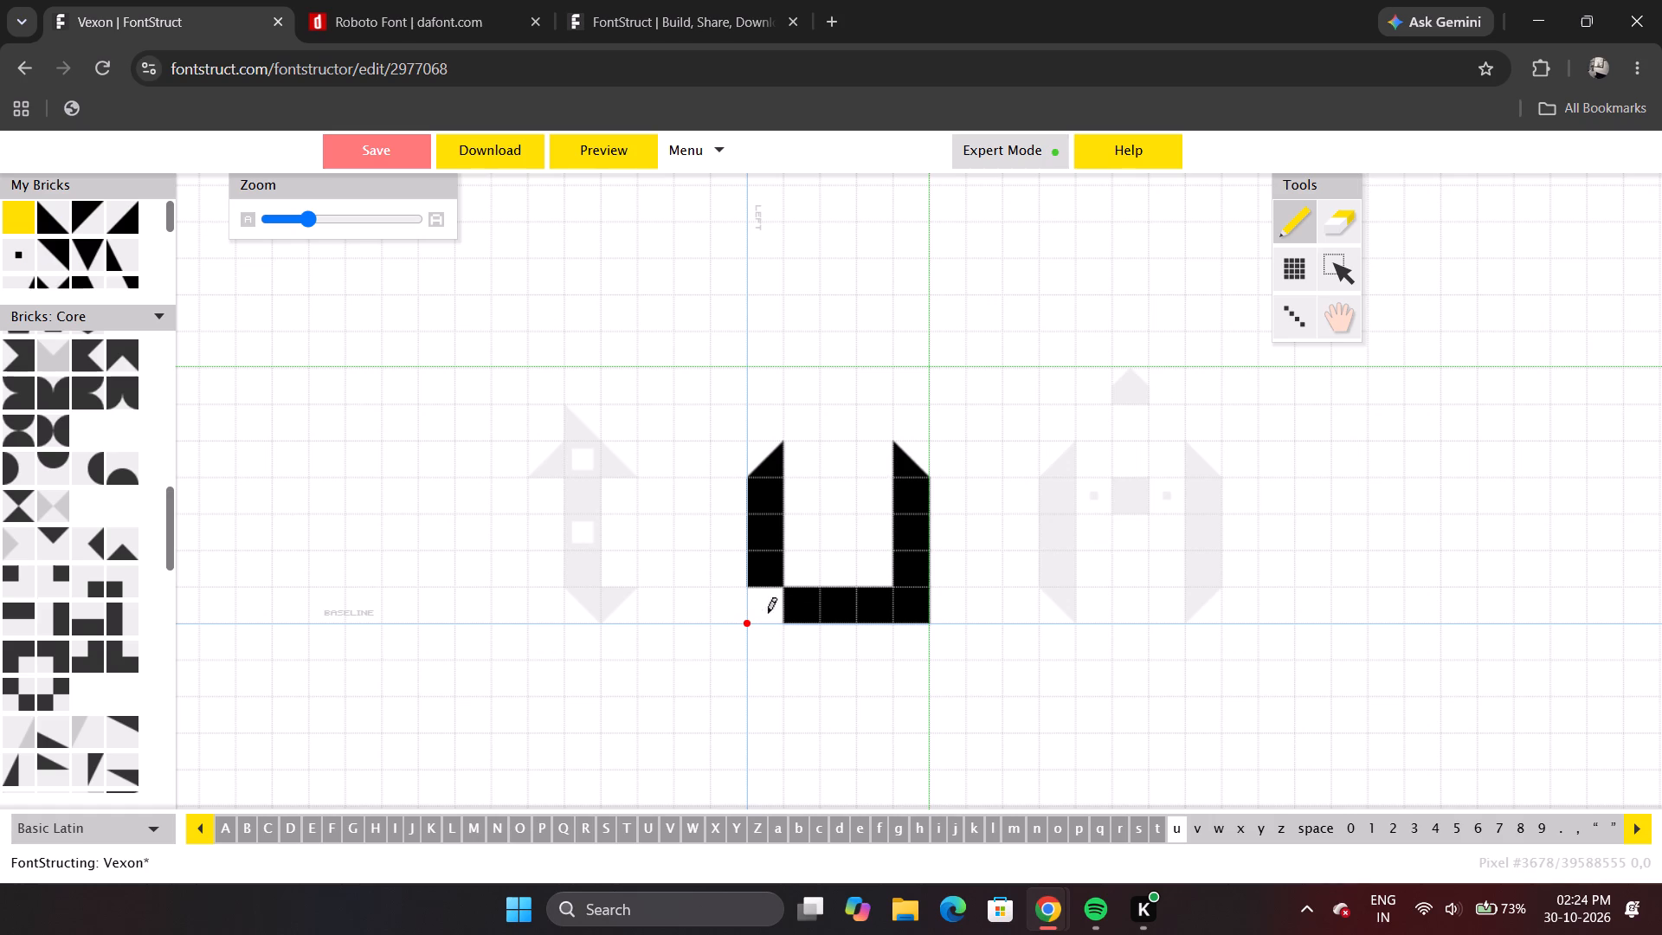
left_click(768, 612)
left_click(768, 612)
left_click(768, 612)
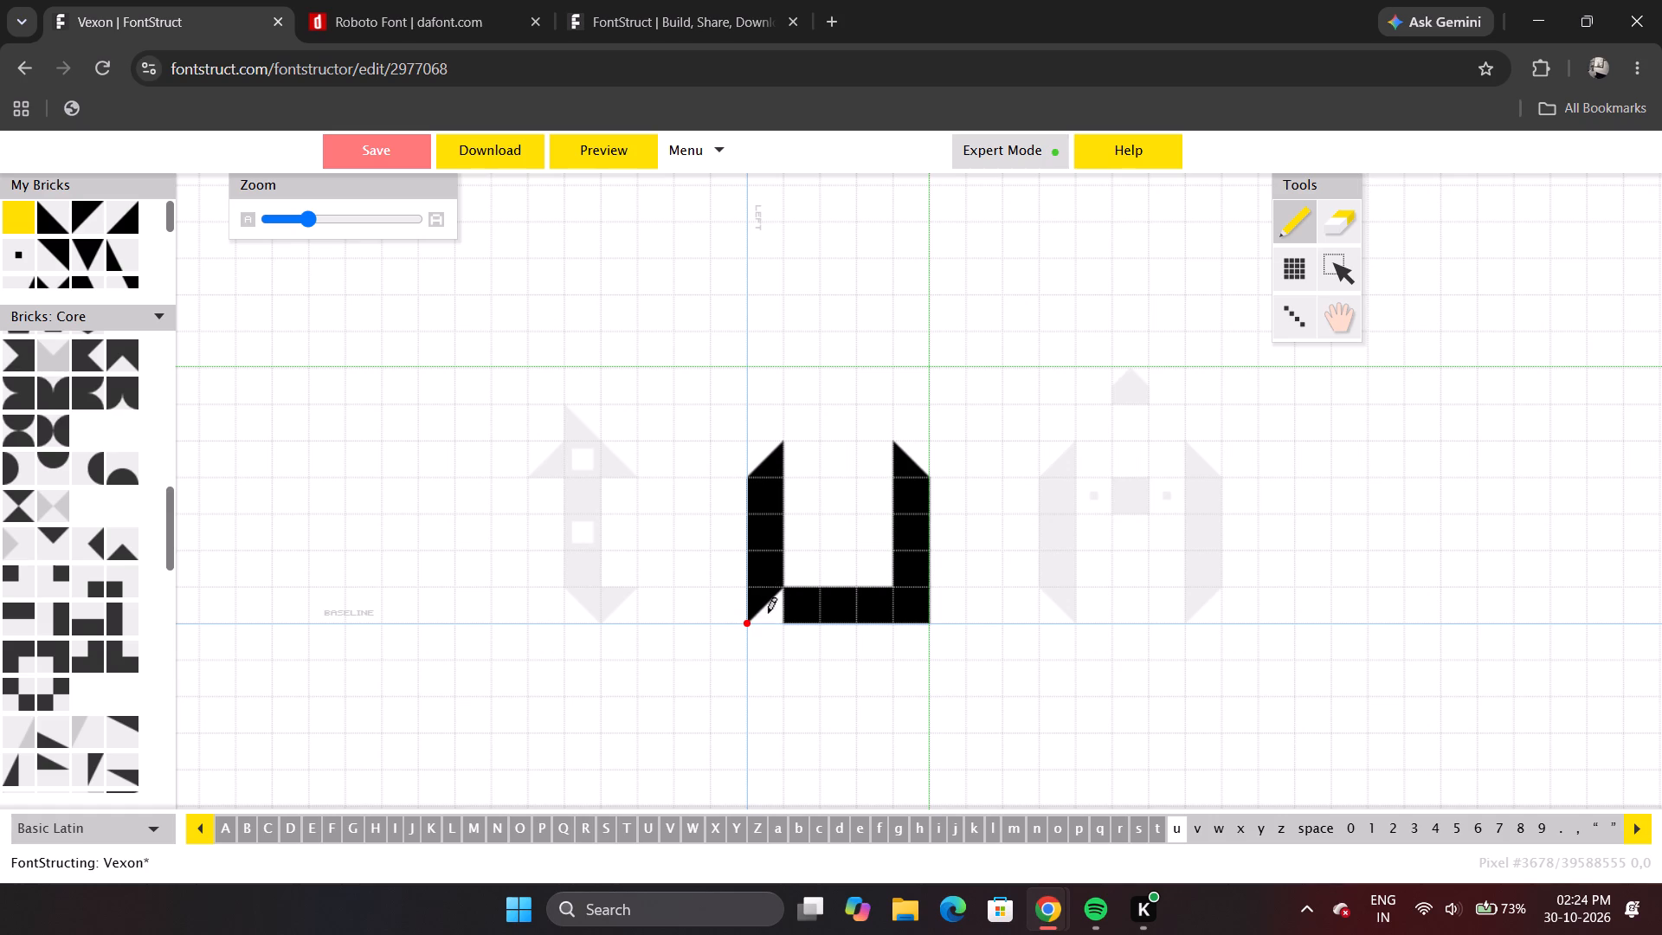
left_click(768, 612)
left_click(768, 612)
left_click(768, 612)
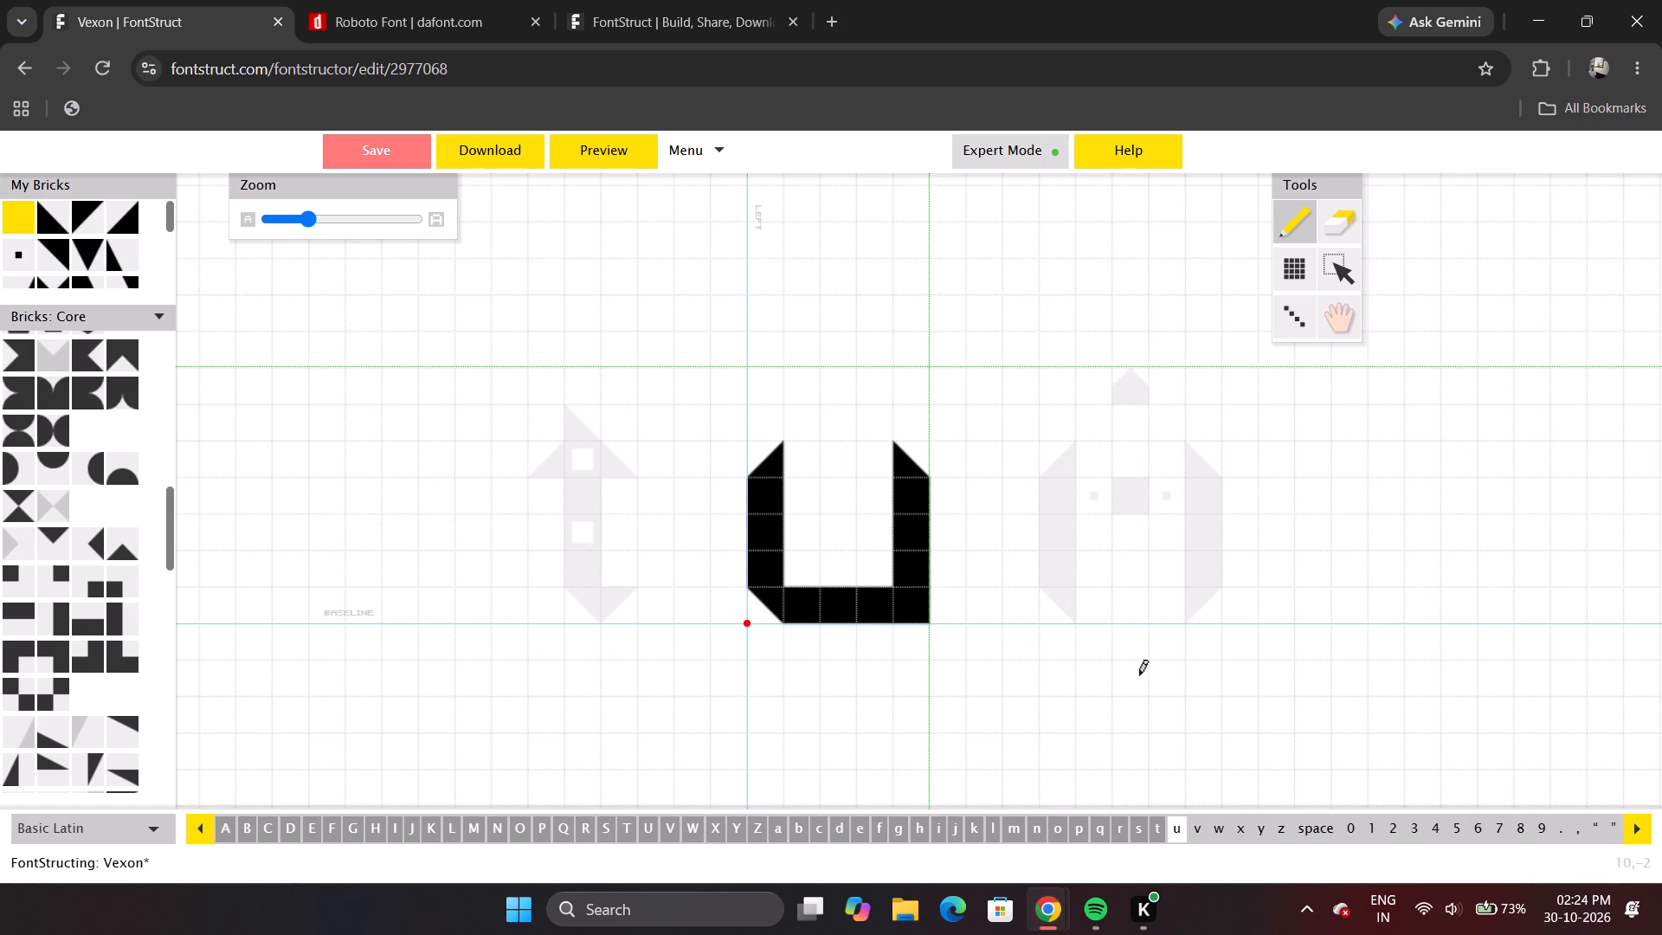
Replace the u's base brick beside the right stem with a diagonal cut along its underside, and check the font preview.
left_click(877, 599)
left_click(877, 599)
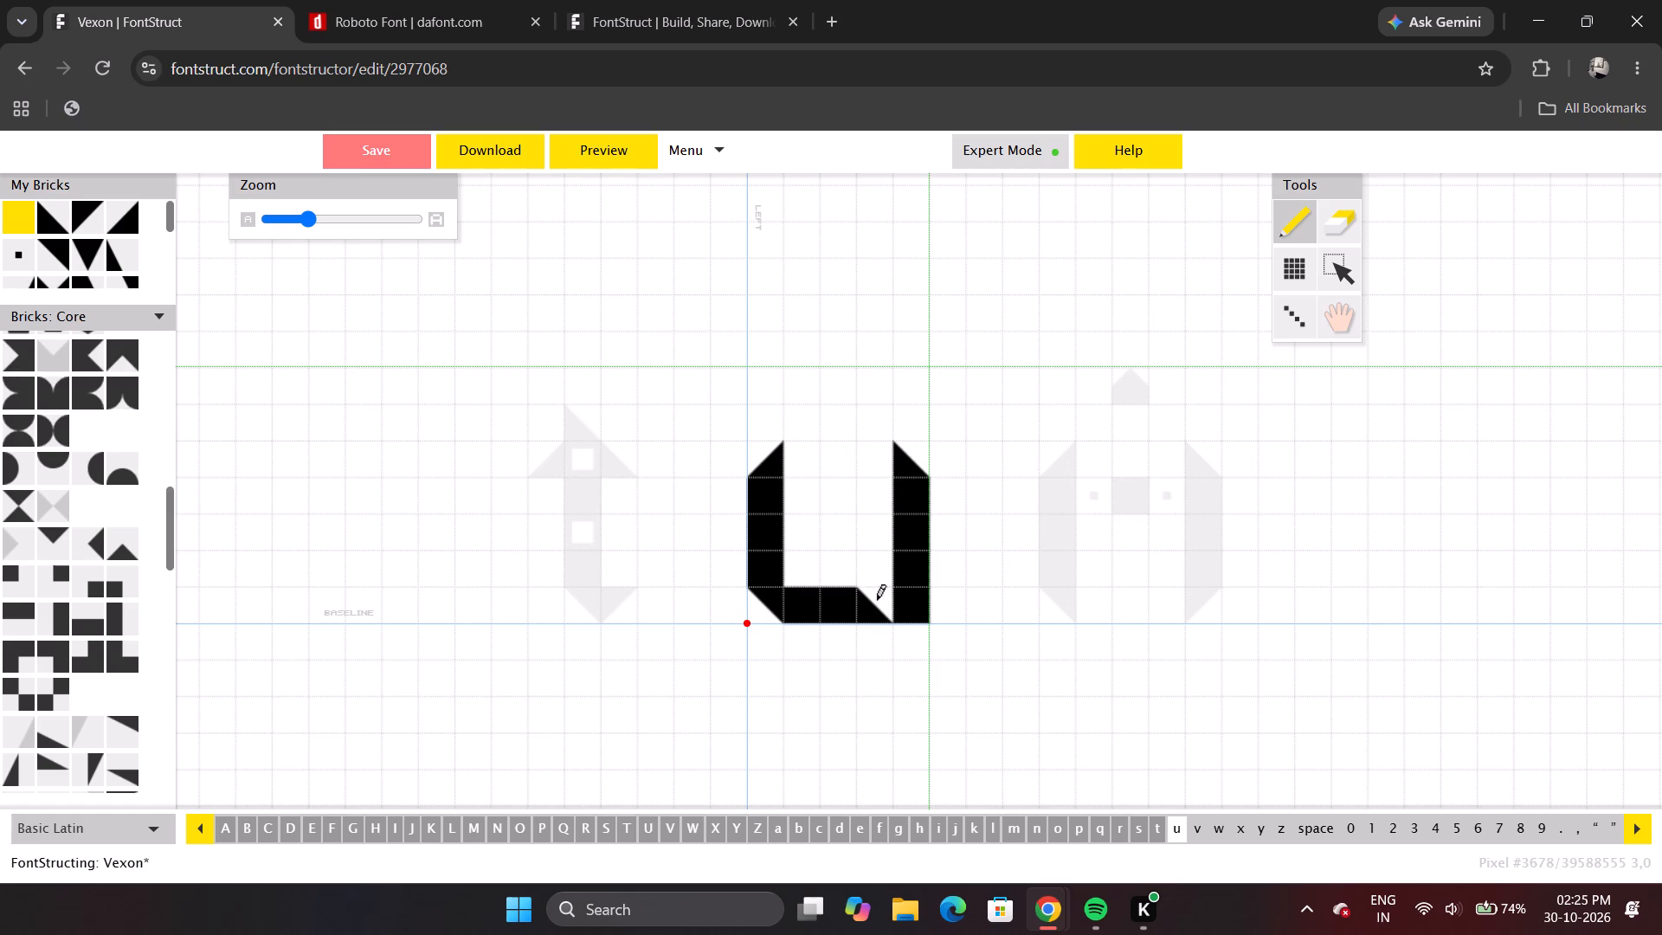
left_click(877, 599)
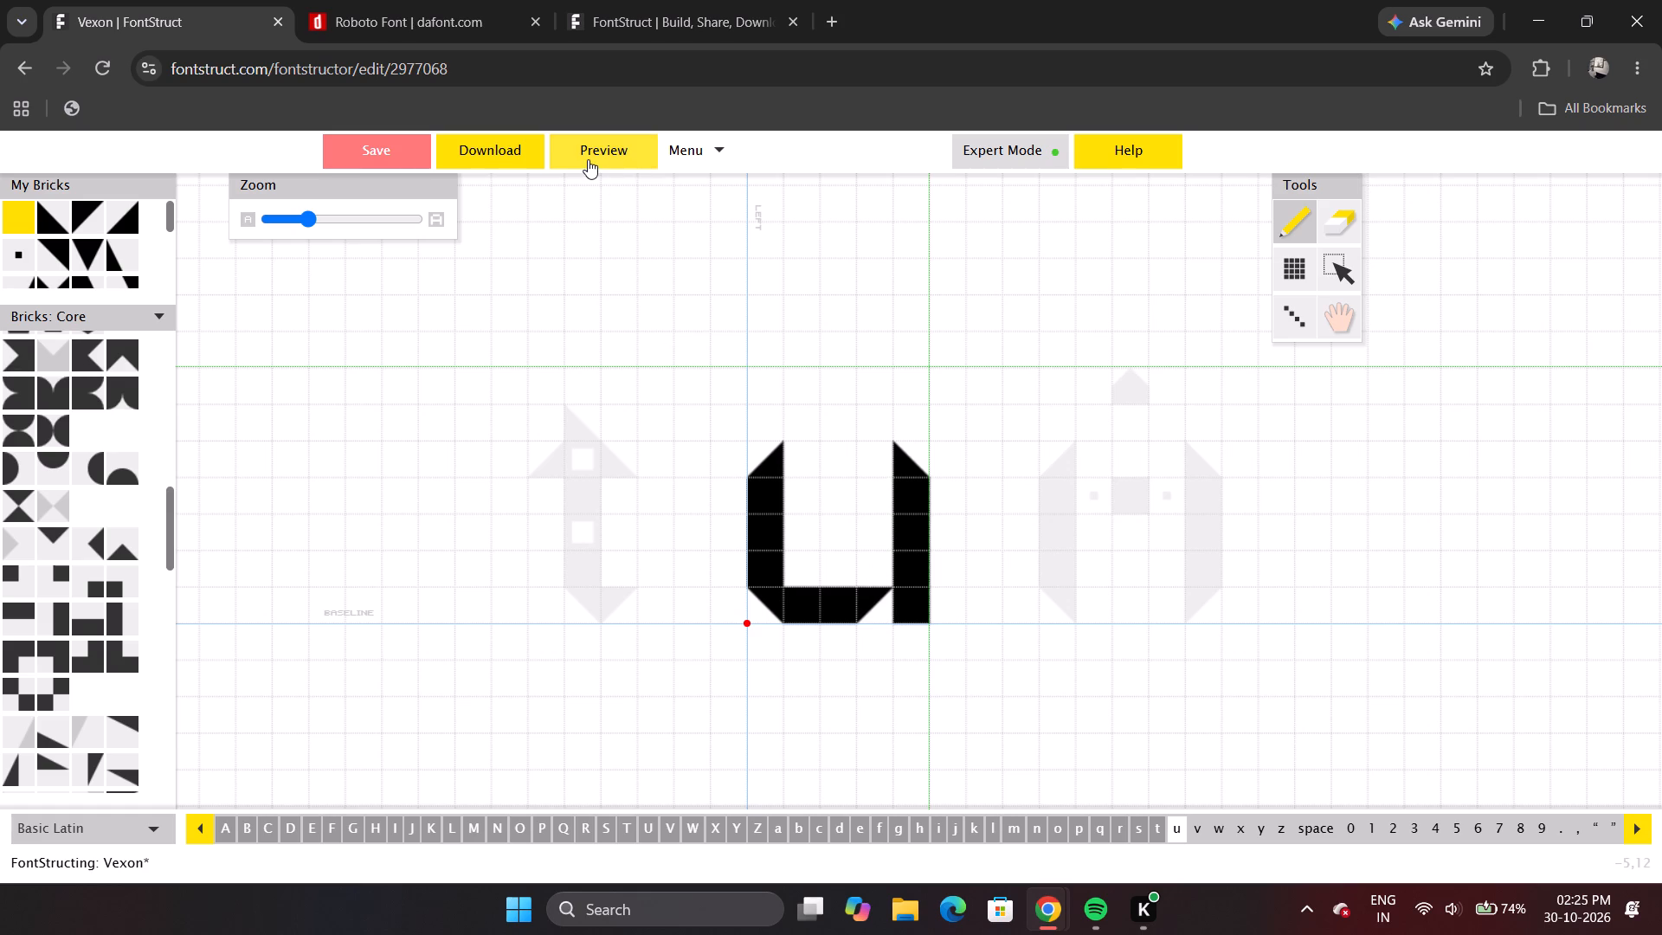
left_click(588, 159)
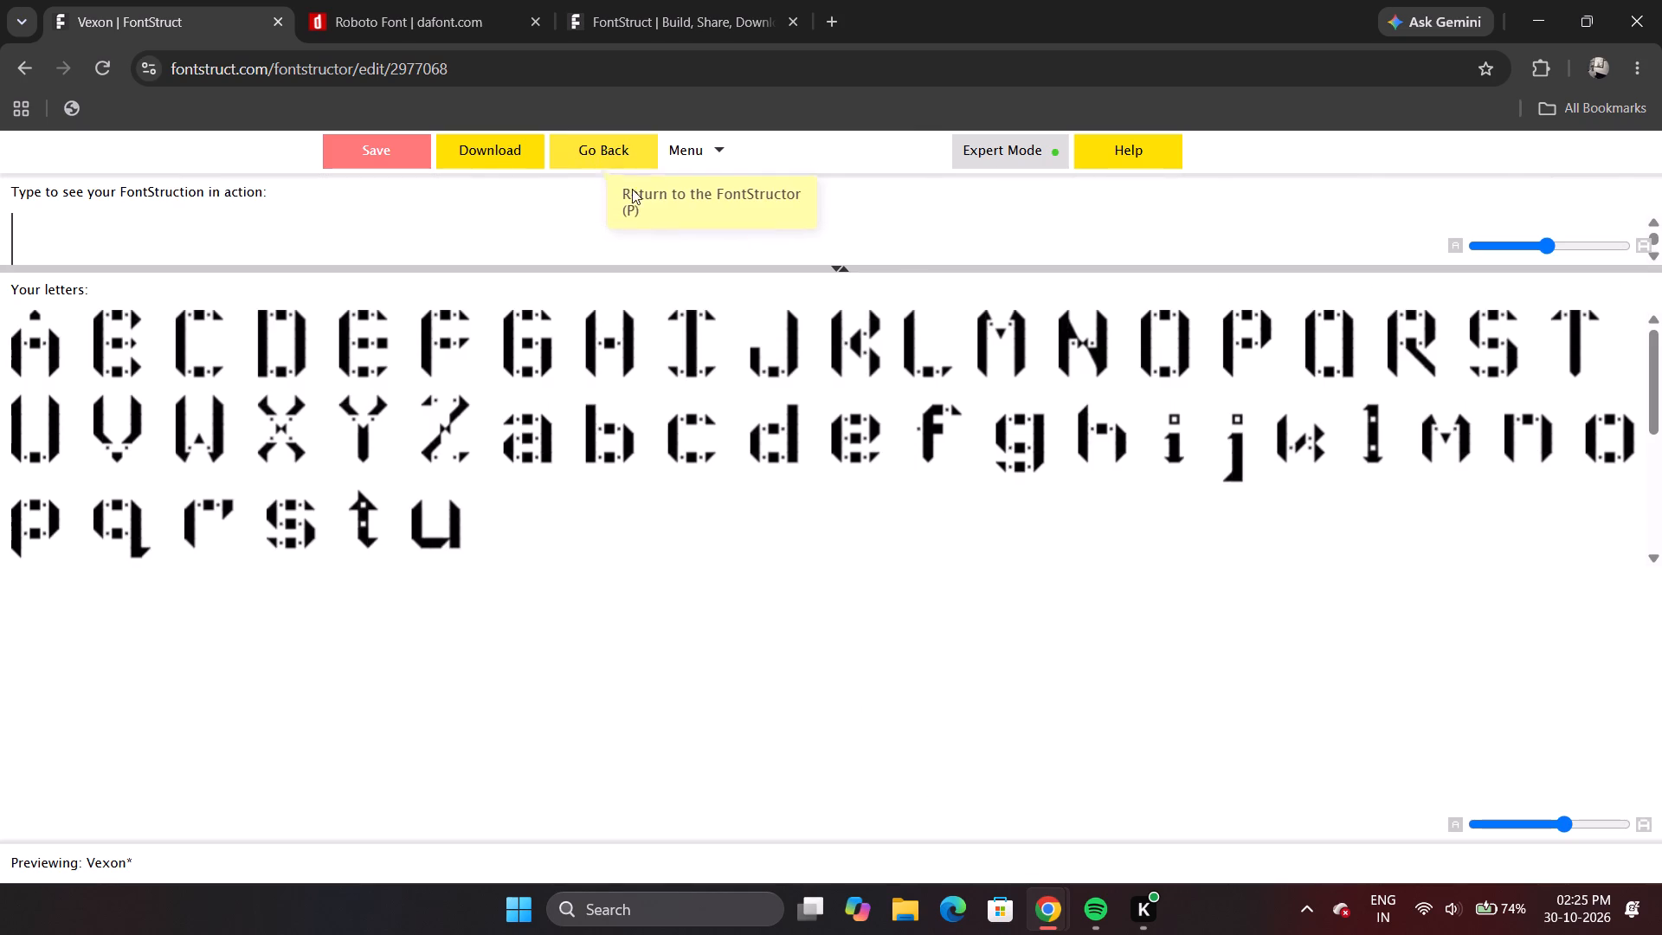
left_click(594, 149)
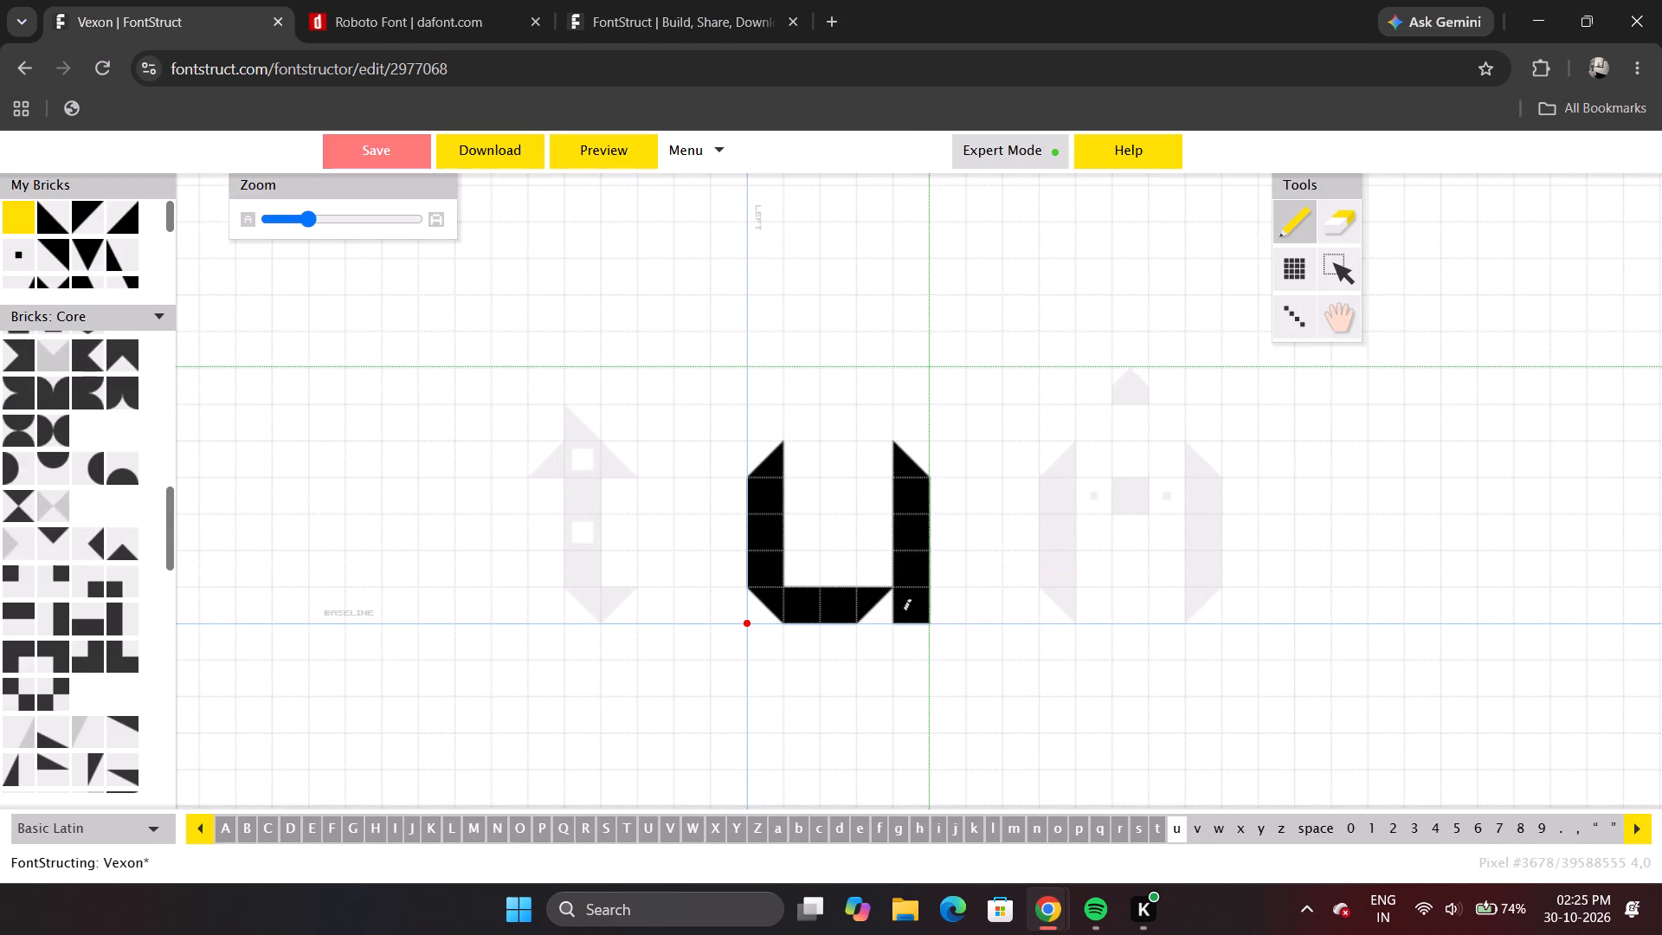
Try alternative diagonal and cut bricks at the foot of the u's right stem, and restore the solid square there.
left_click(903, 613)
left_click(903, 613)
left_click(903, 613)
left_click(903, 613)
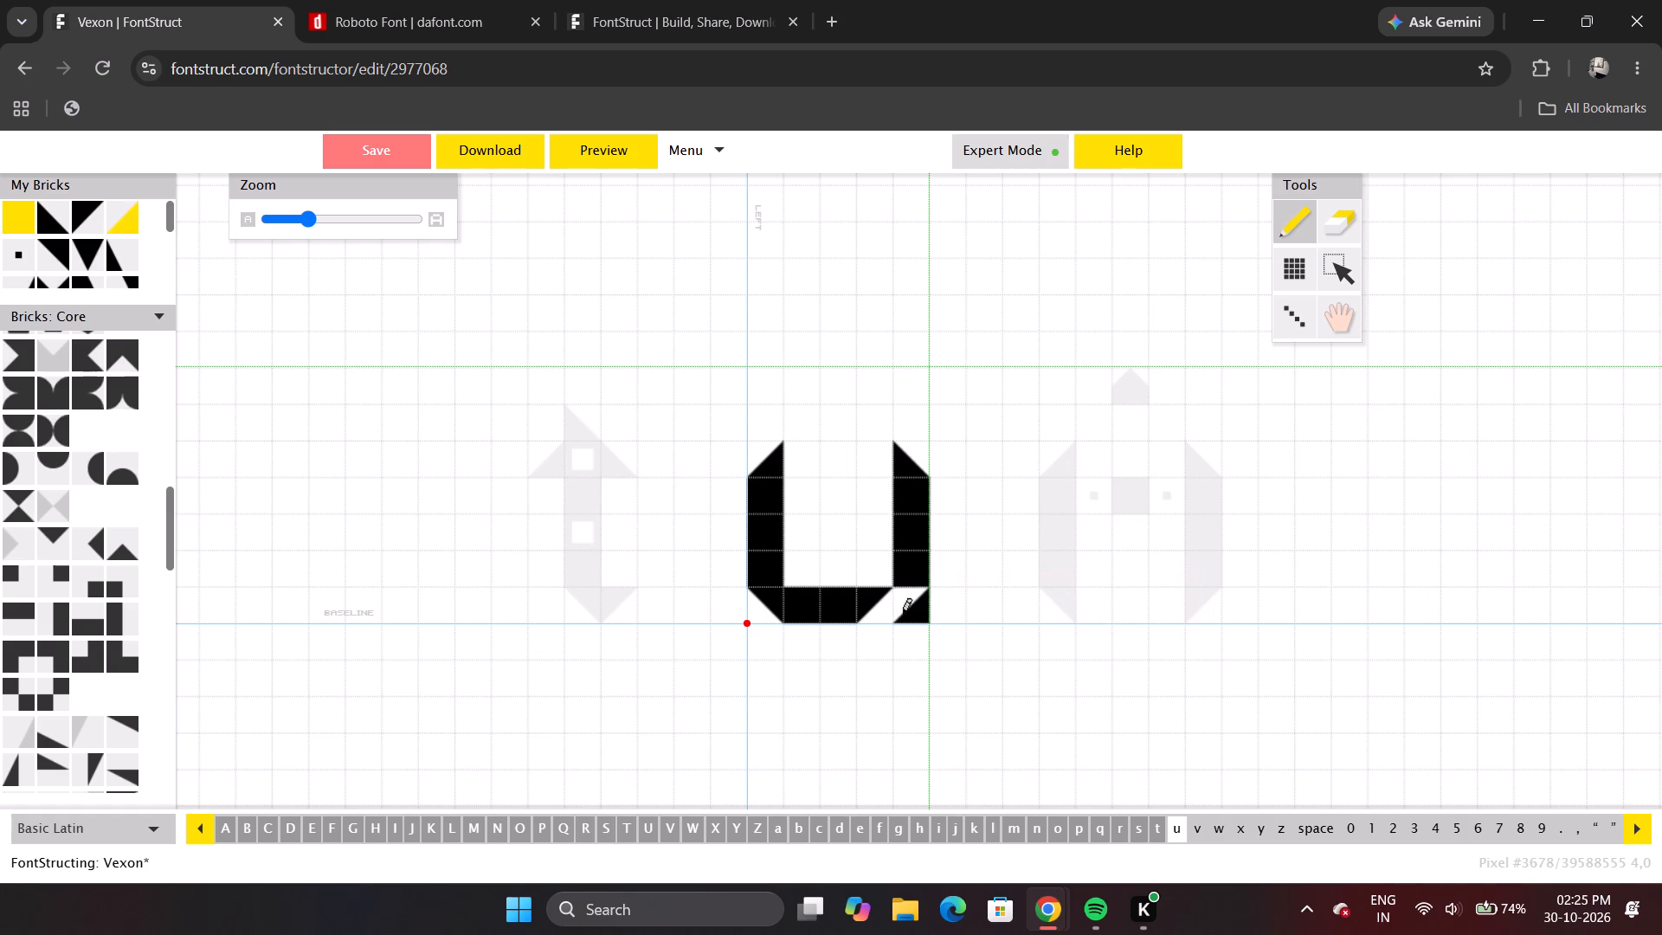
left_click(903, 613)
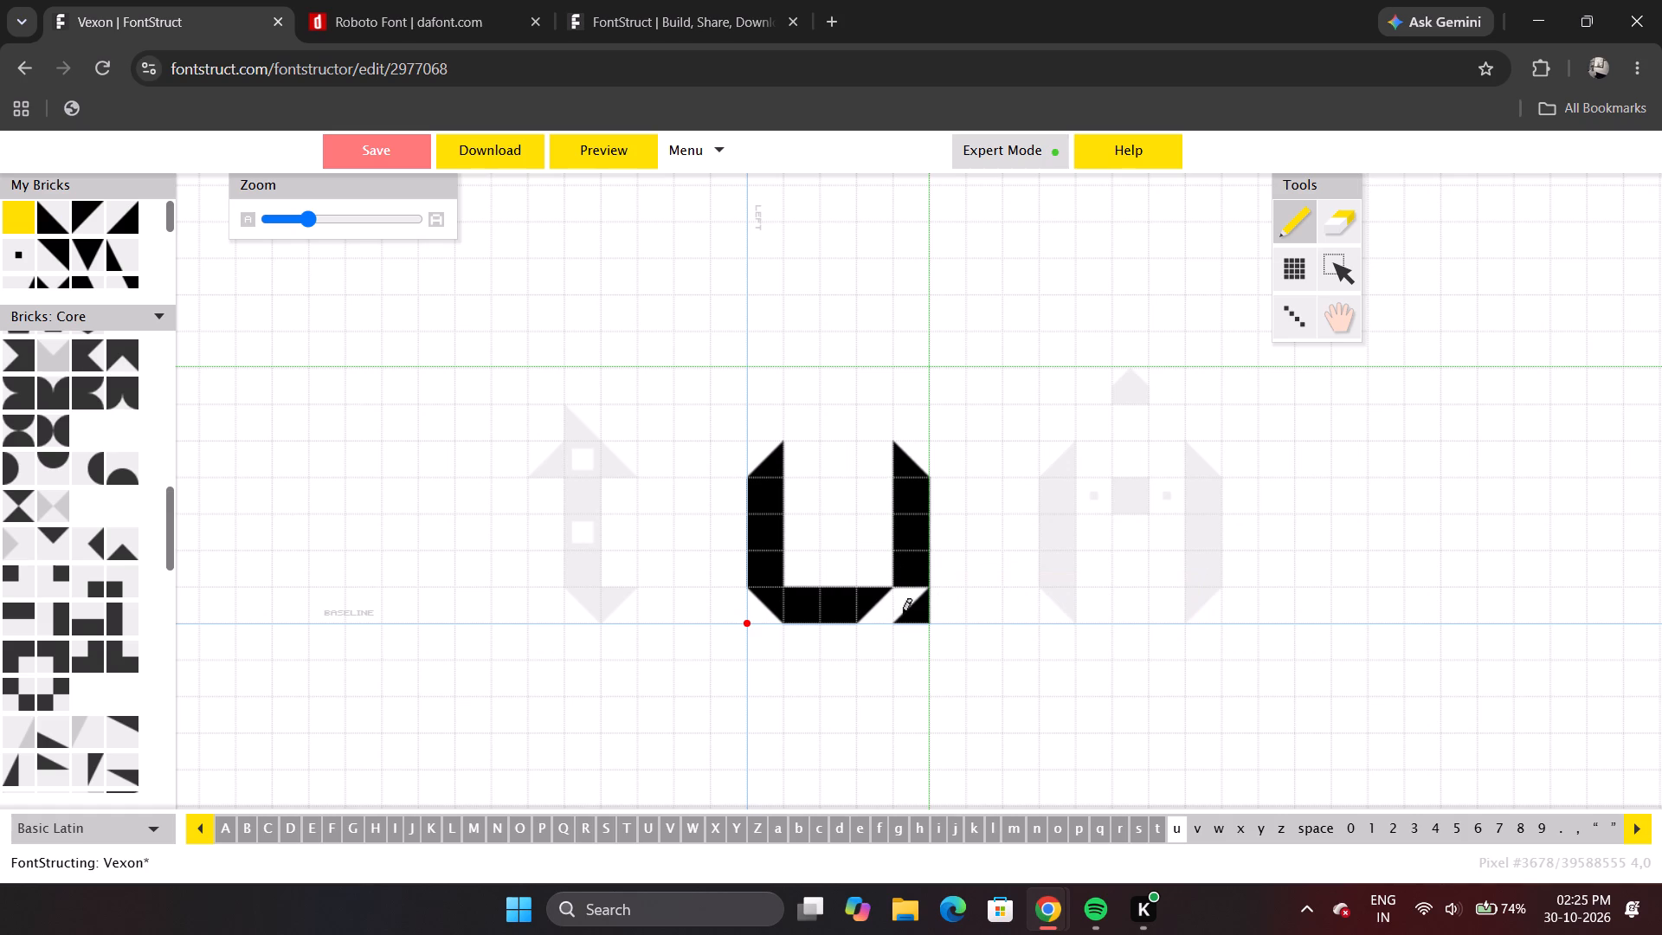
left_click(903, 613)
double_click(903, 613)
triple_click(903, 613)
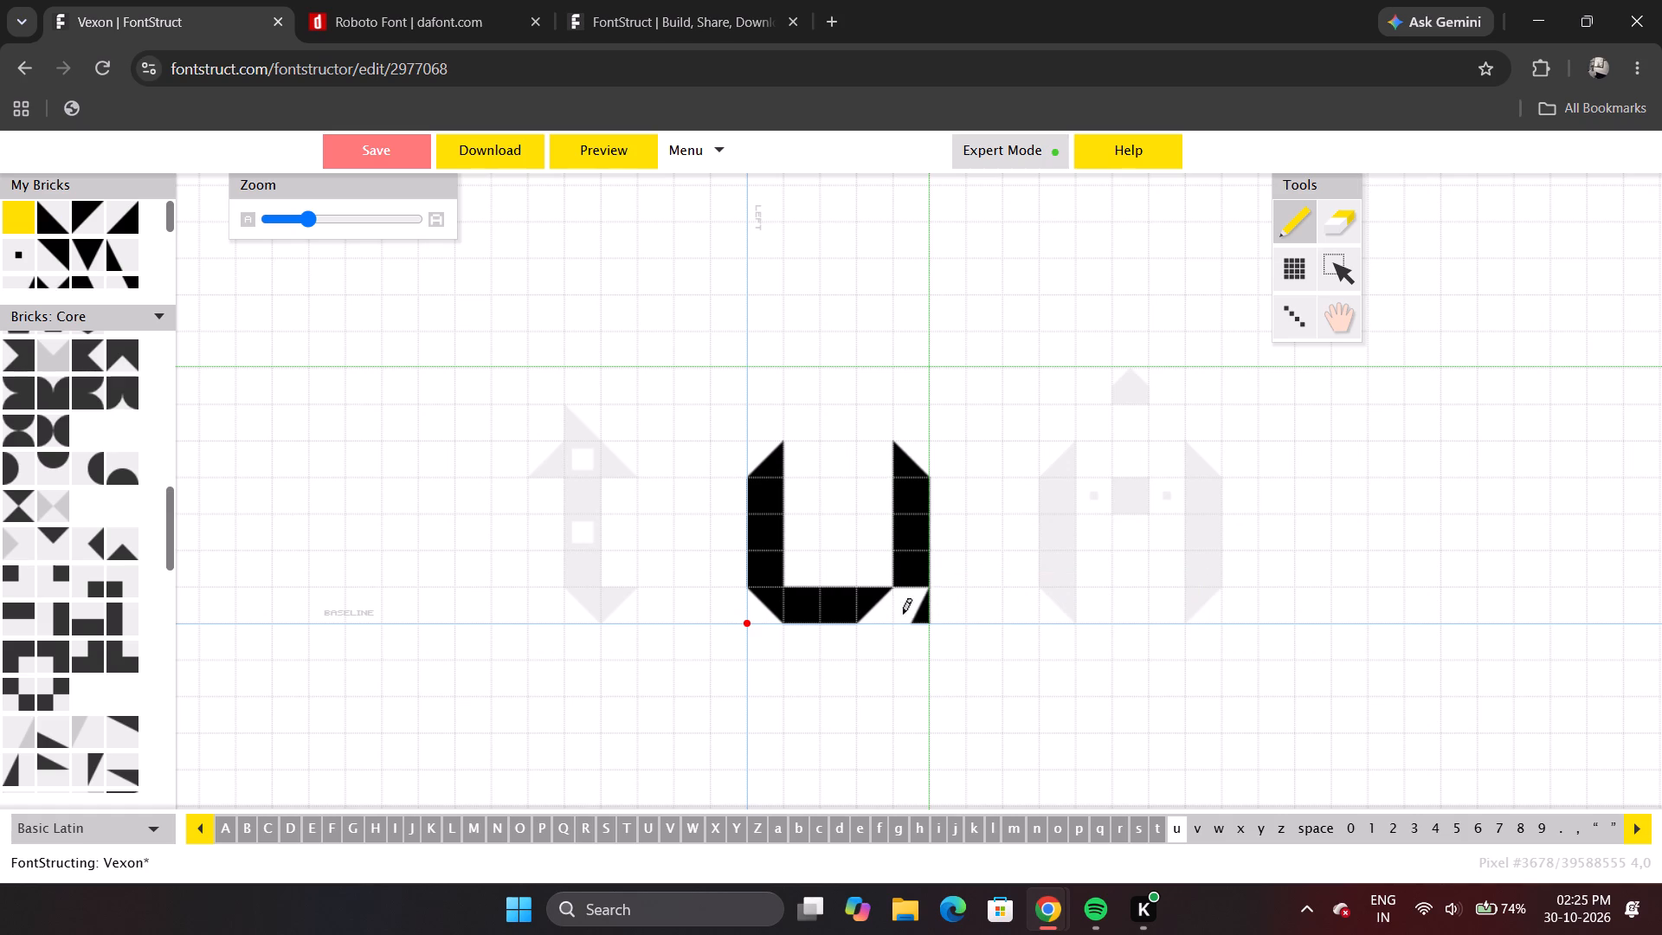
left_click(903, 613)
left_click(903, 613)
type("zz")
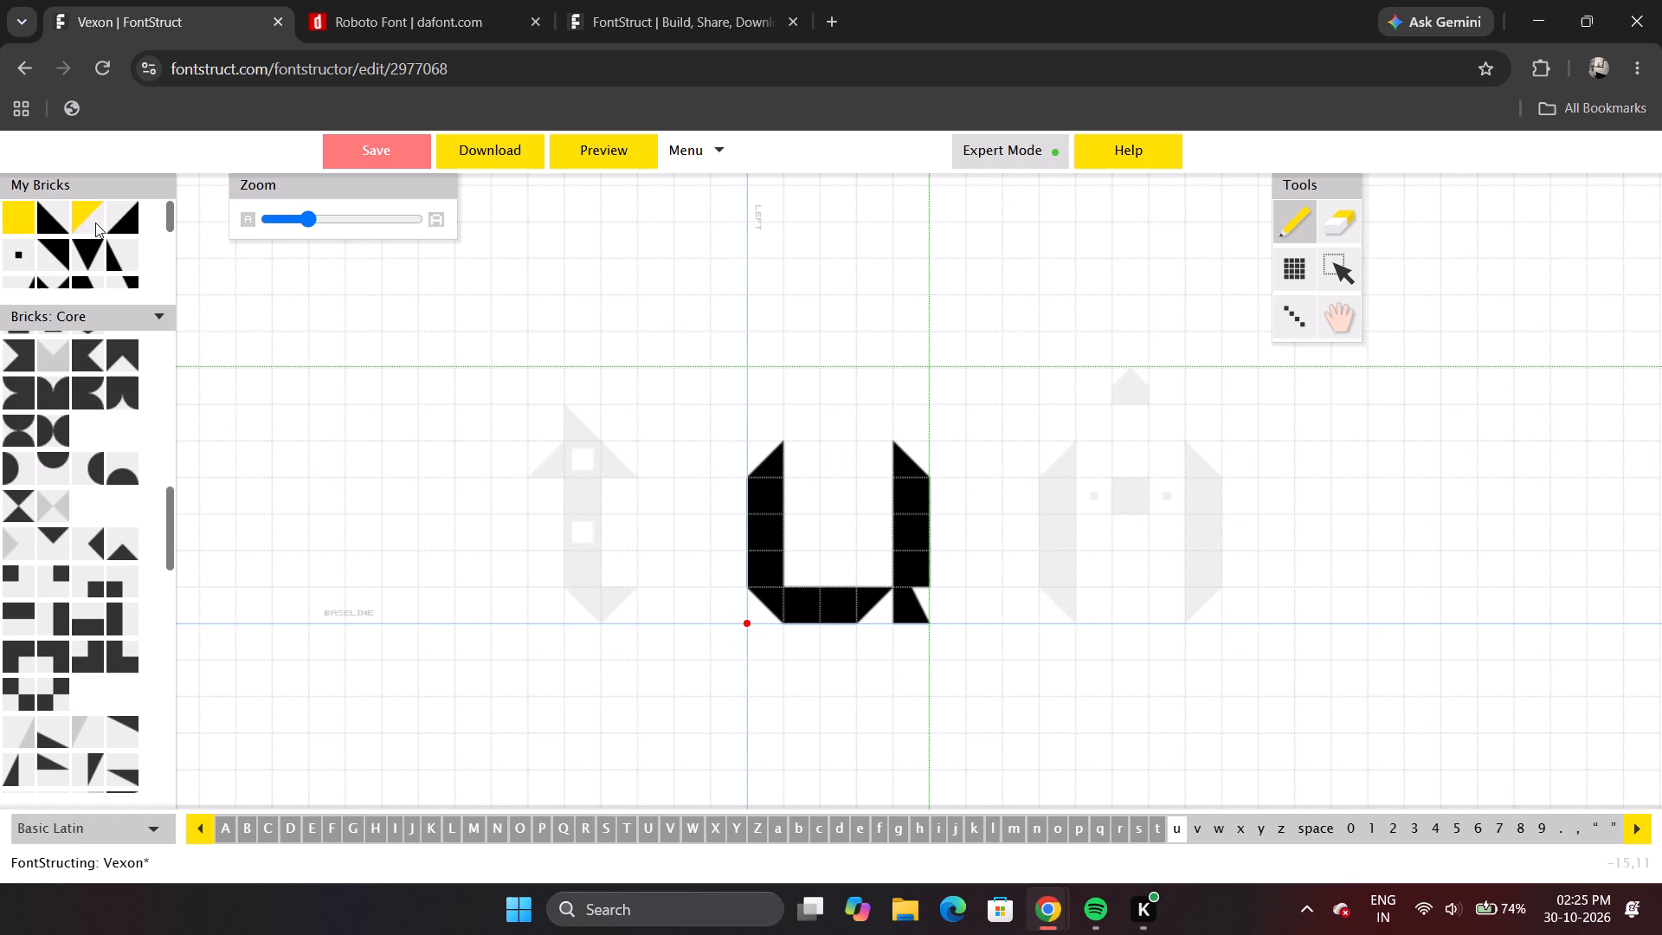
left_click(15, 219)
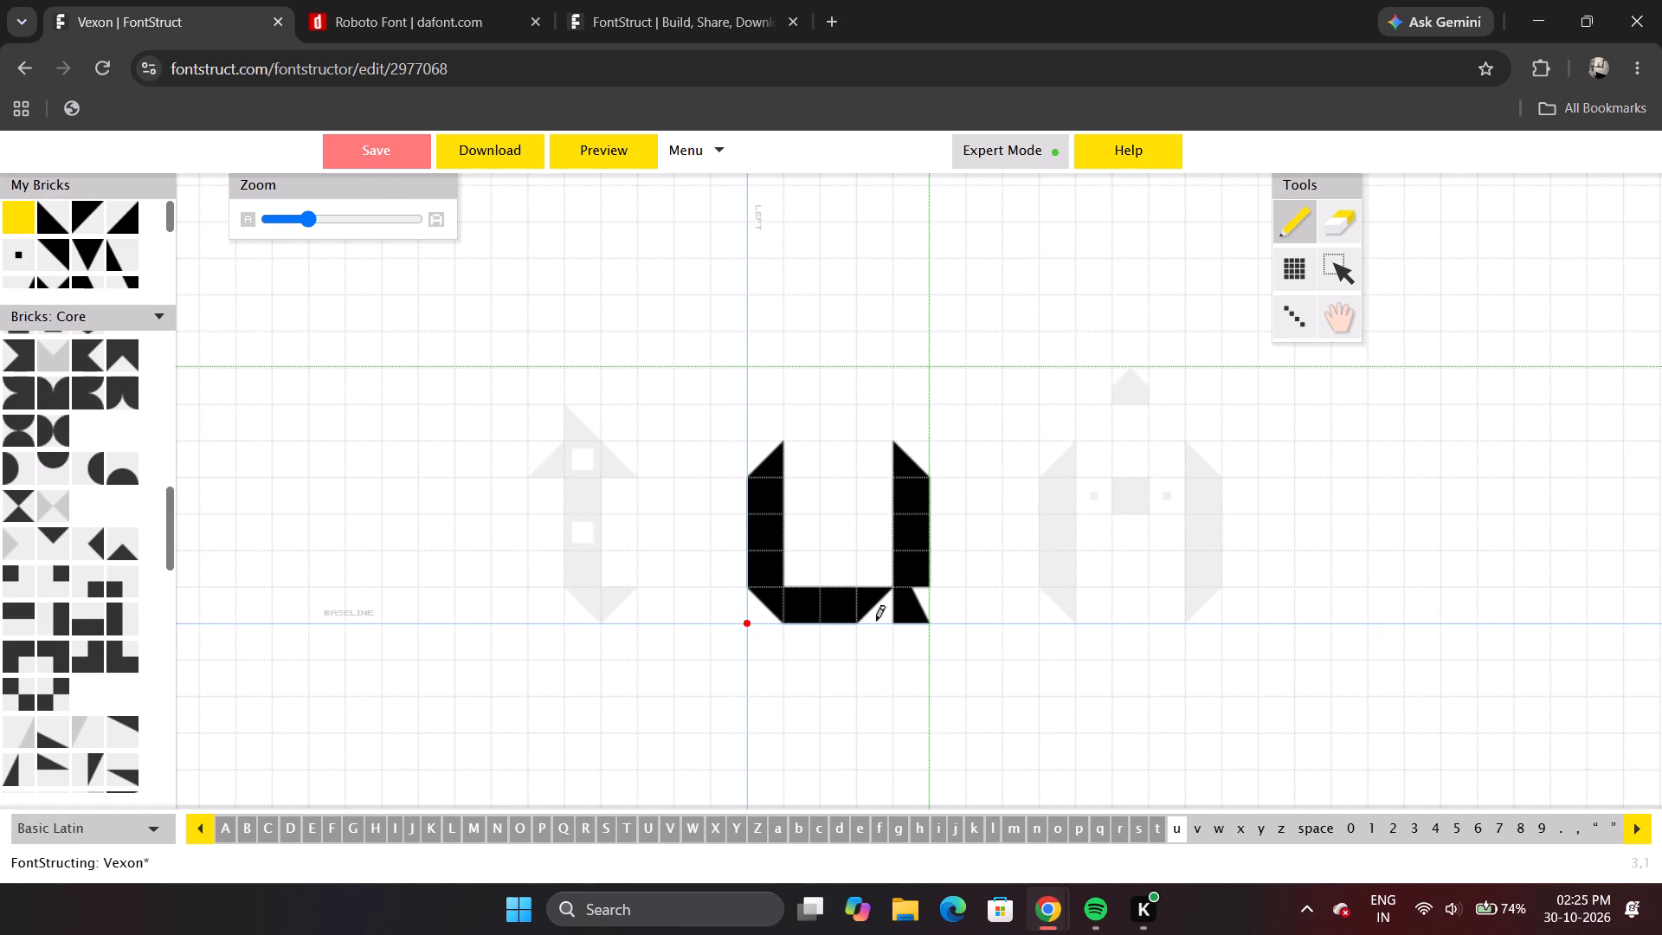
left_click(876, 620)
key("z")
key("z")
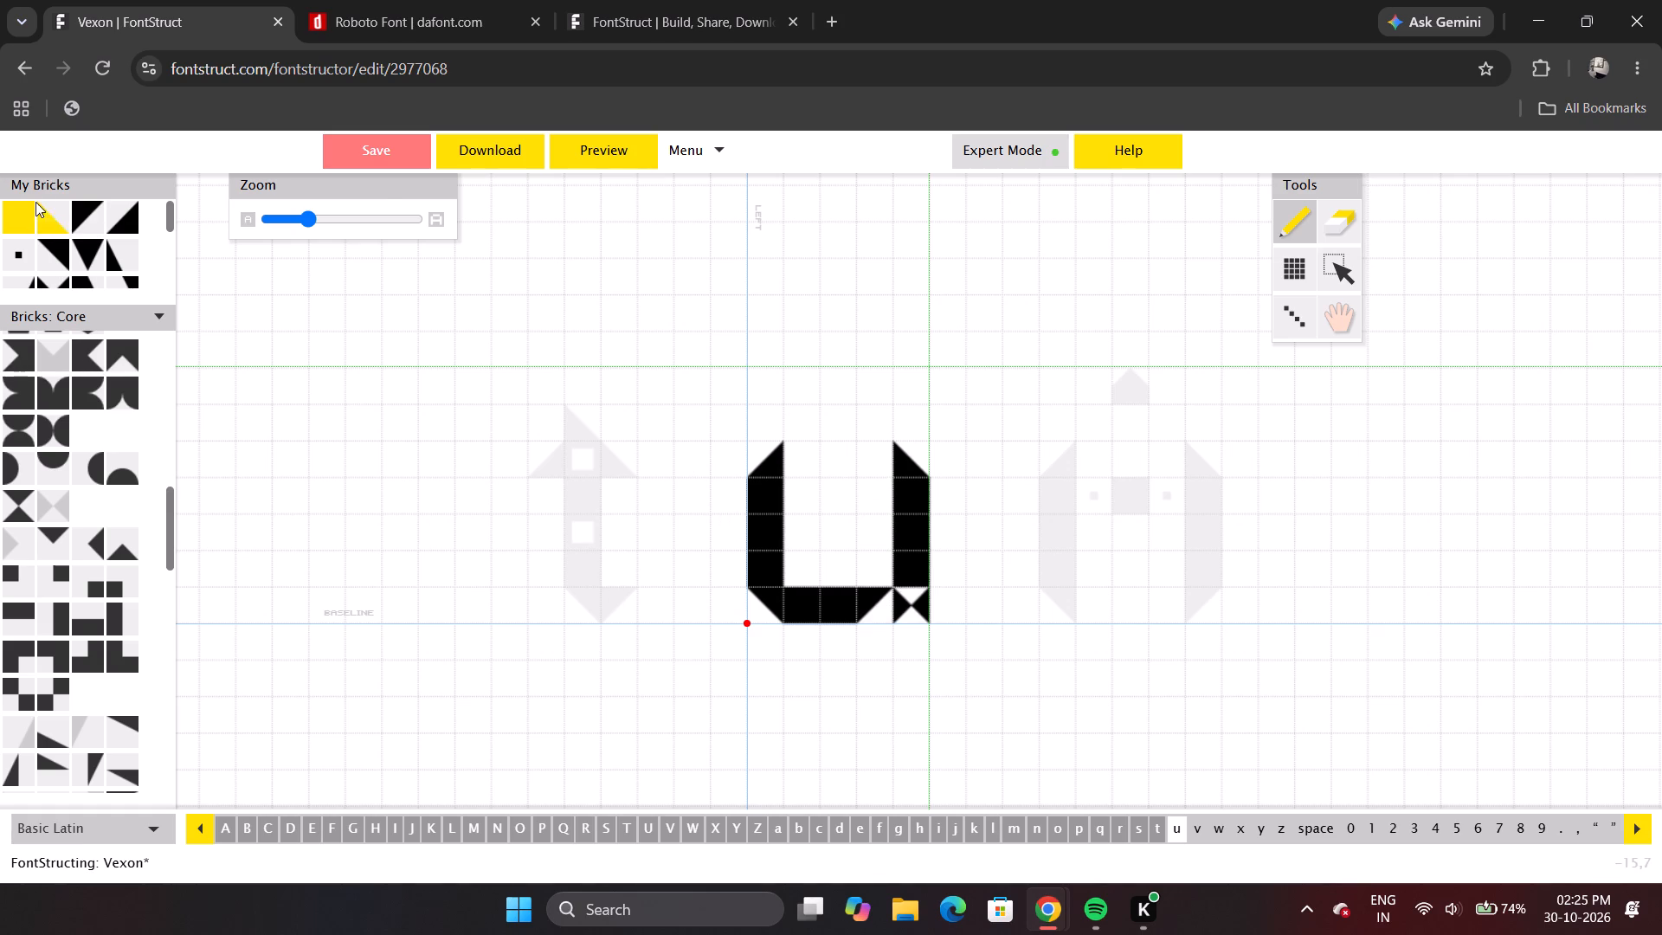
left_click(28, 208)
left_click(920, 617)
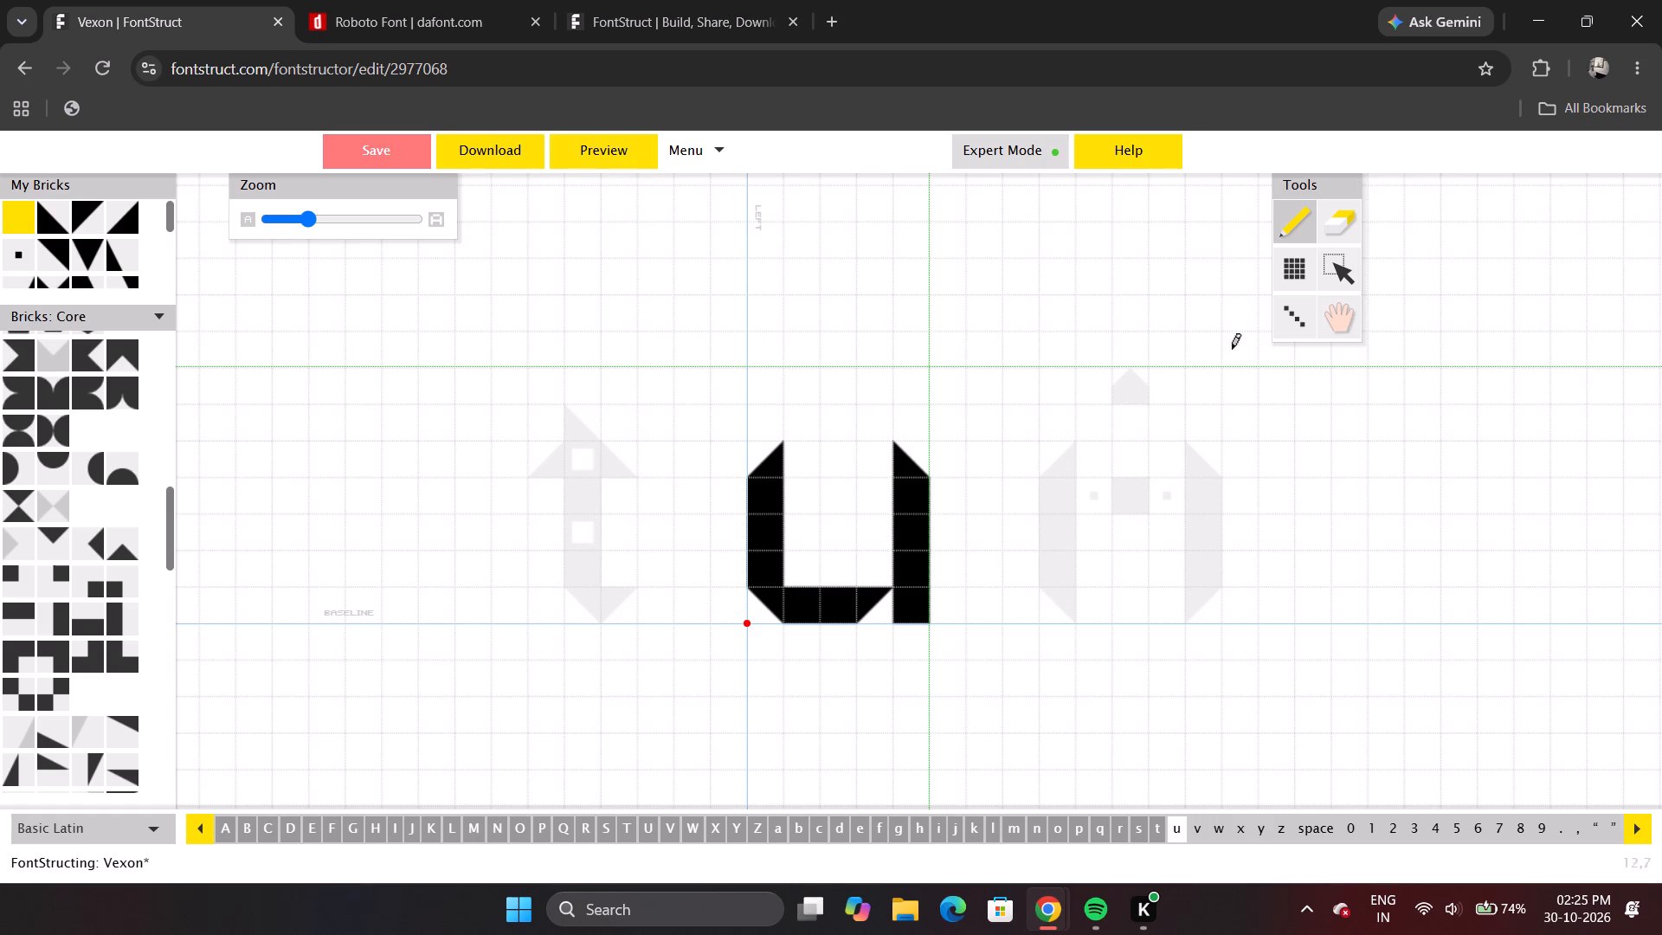
Place small square dot bricks on both sides of the u's middle base square, and check the font preview.
left_click(12, 255)
left_click(870, 609)
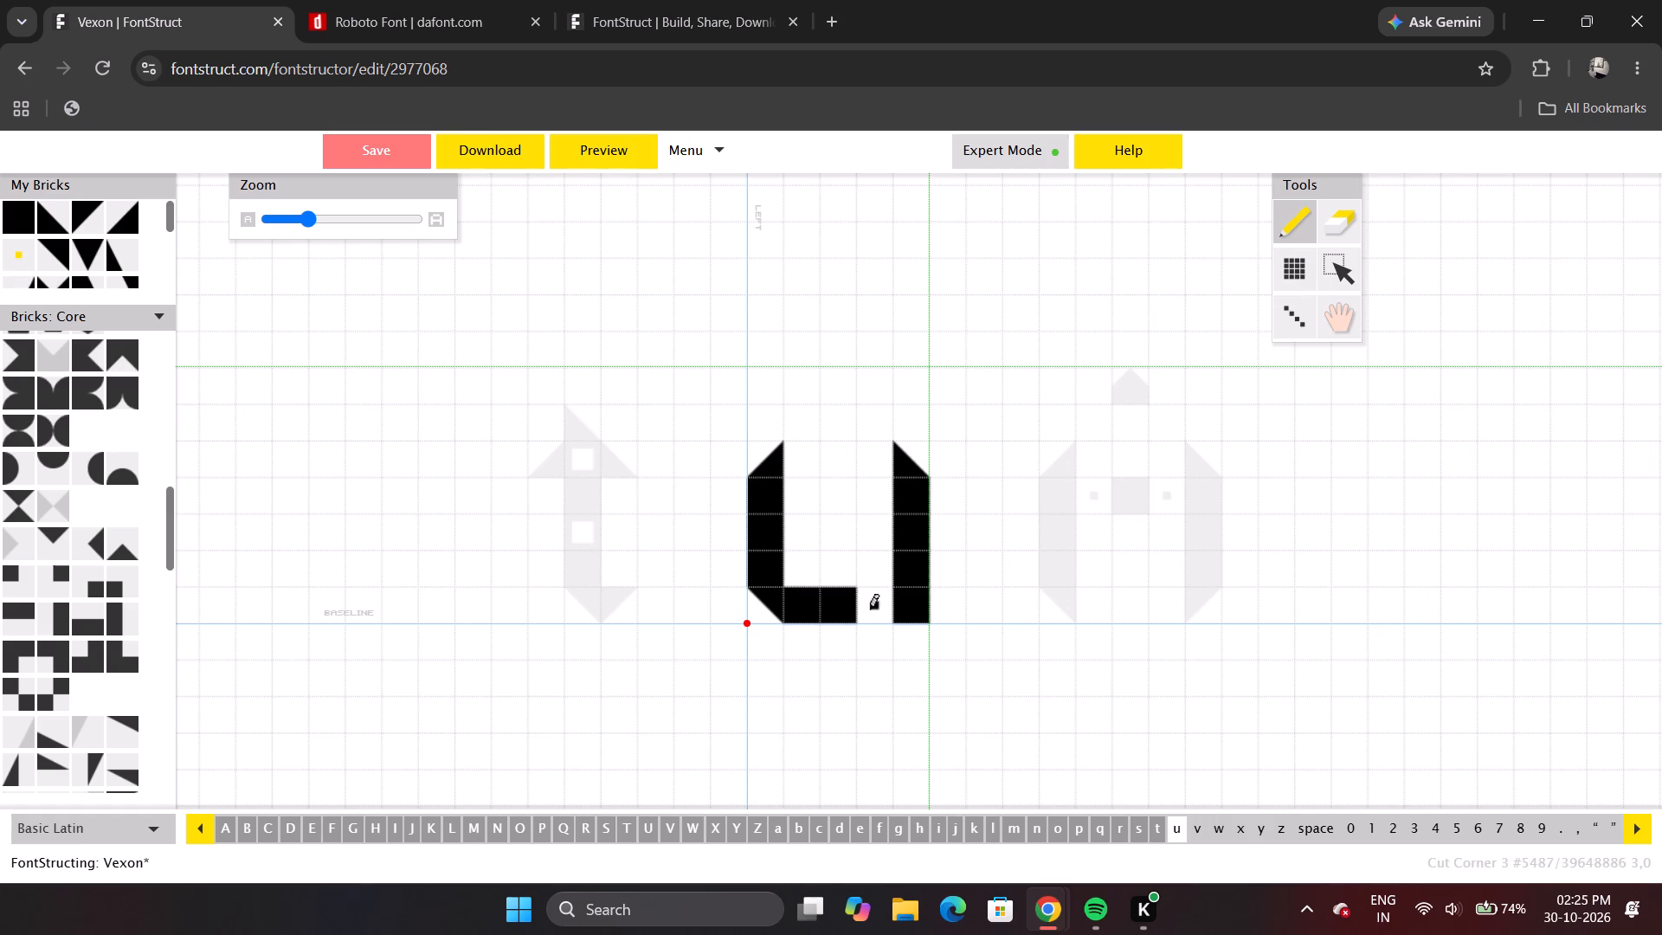
left_click(796, 609)
left_click(635, 157)
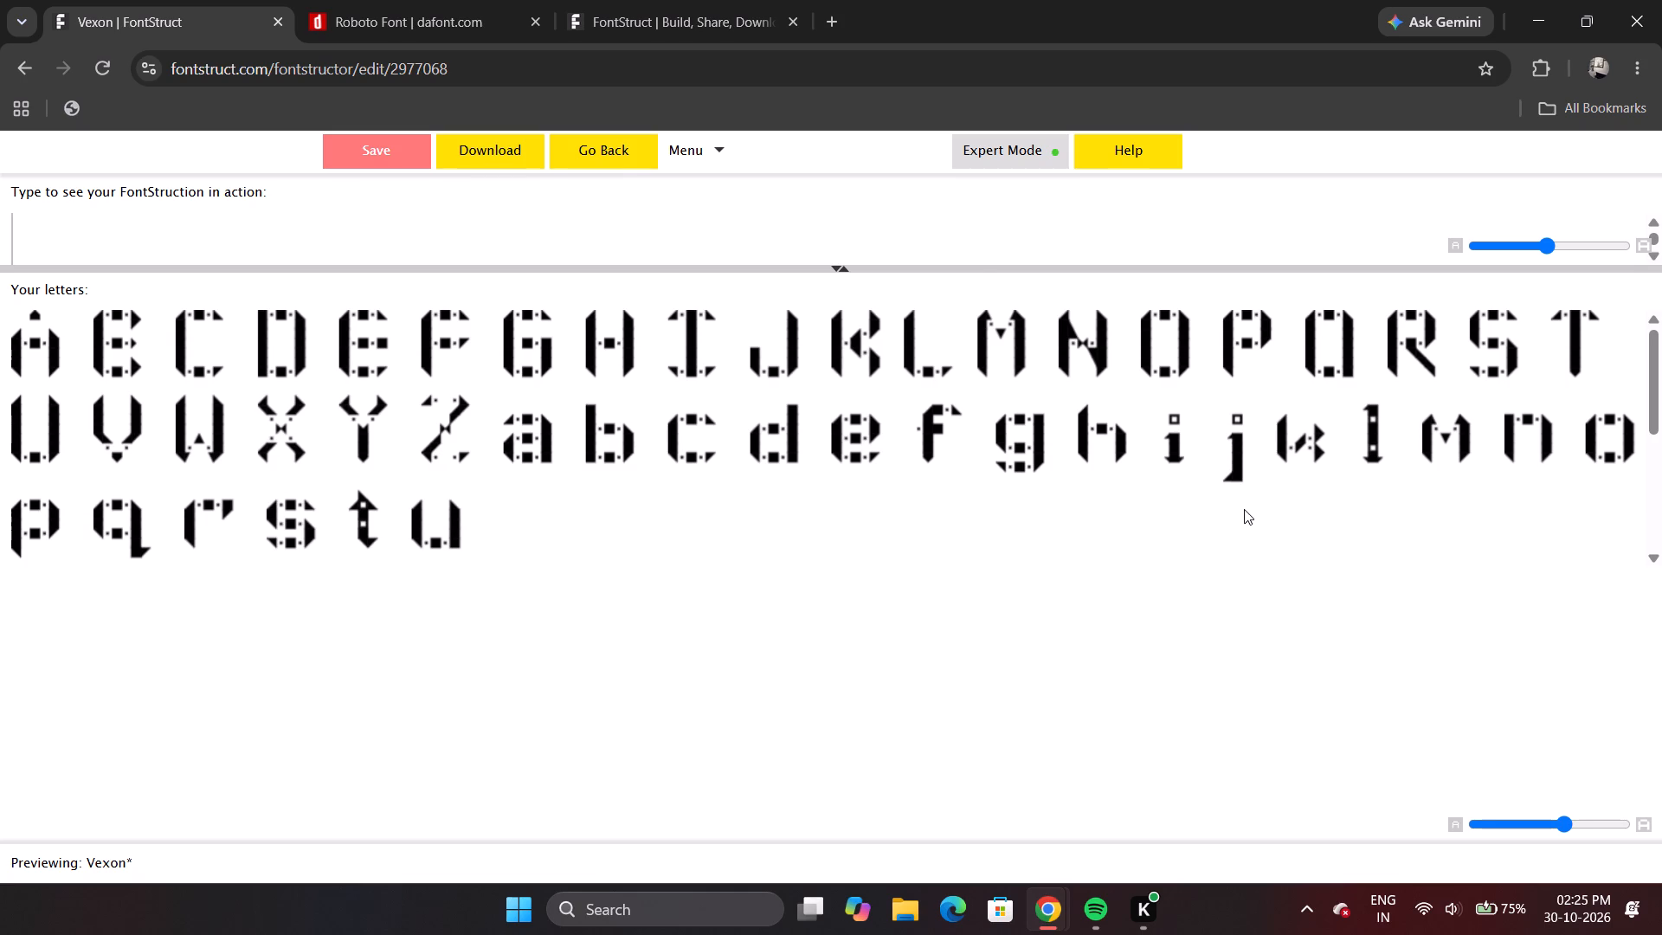
left_click(641, 159)
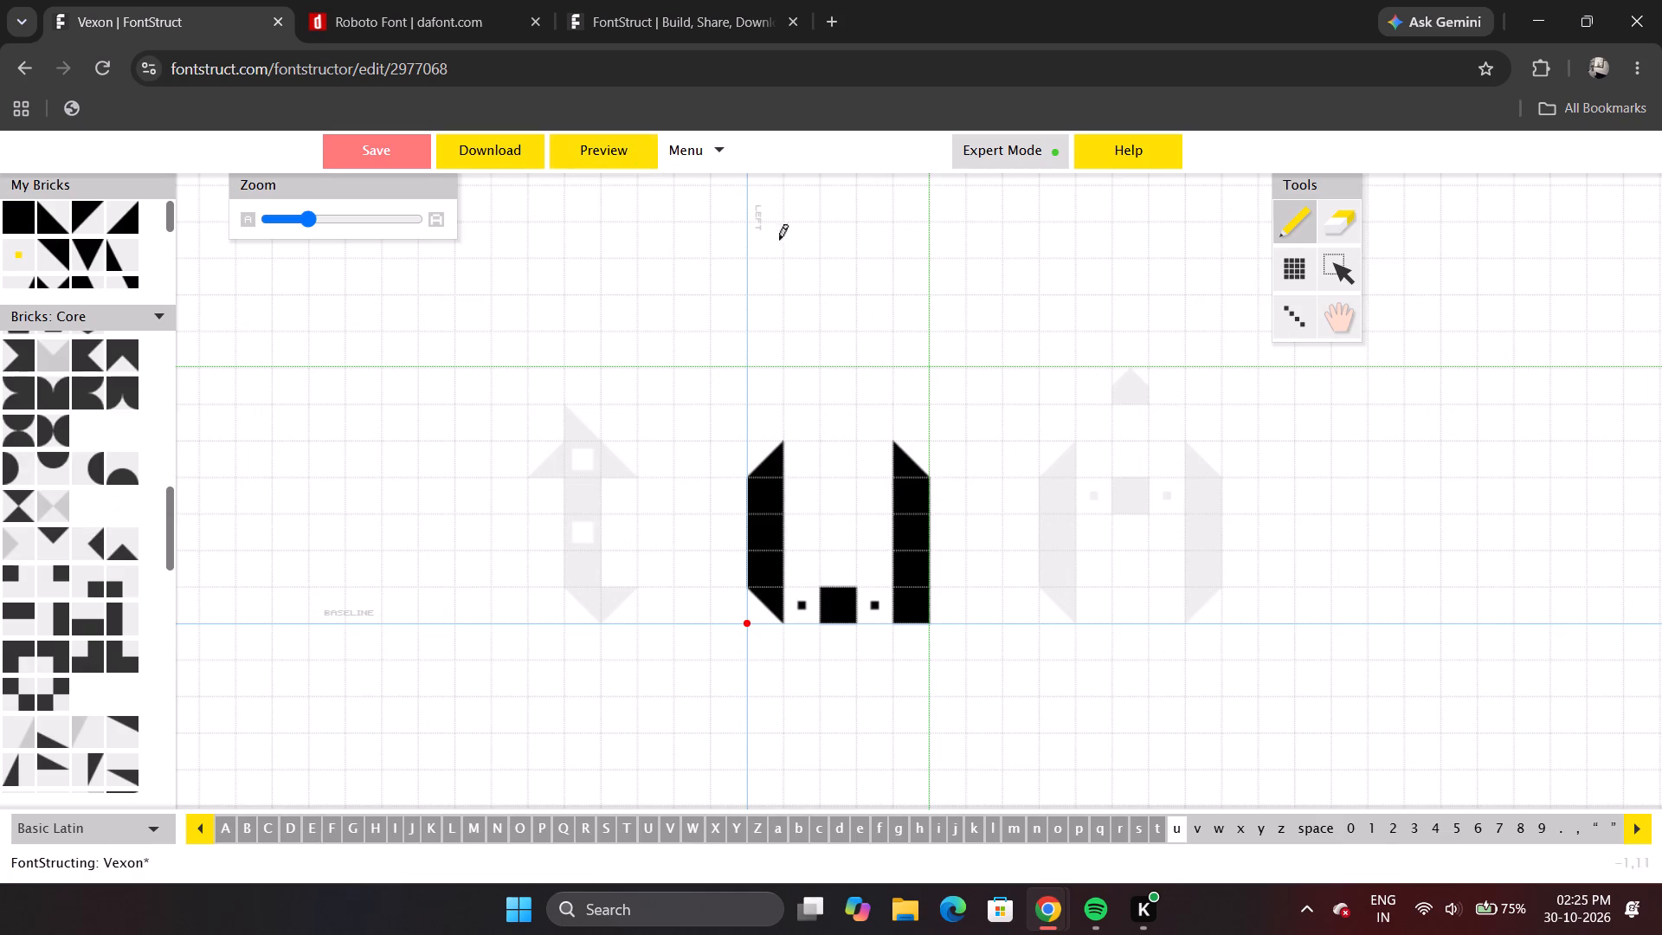
Browse the letters from r to w, comparing the u's shape and spacing with its neighbours.
key("Right")
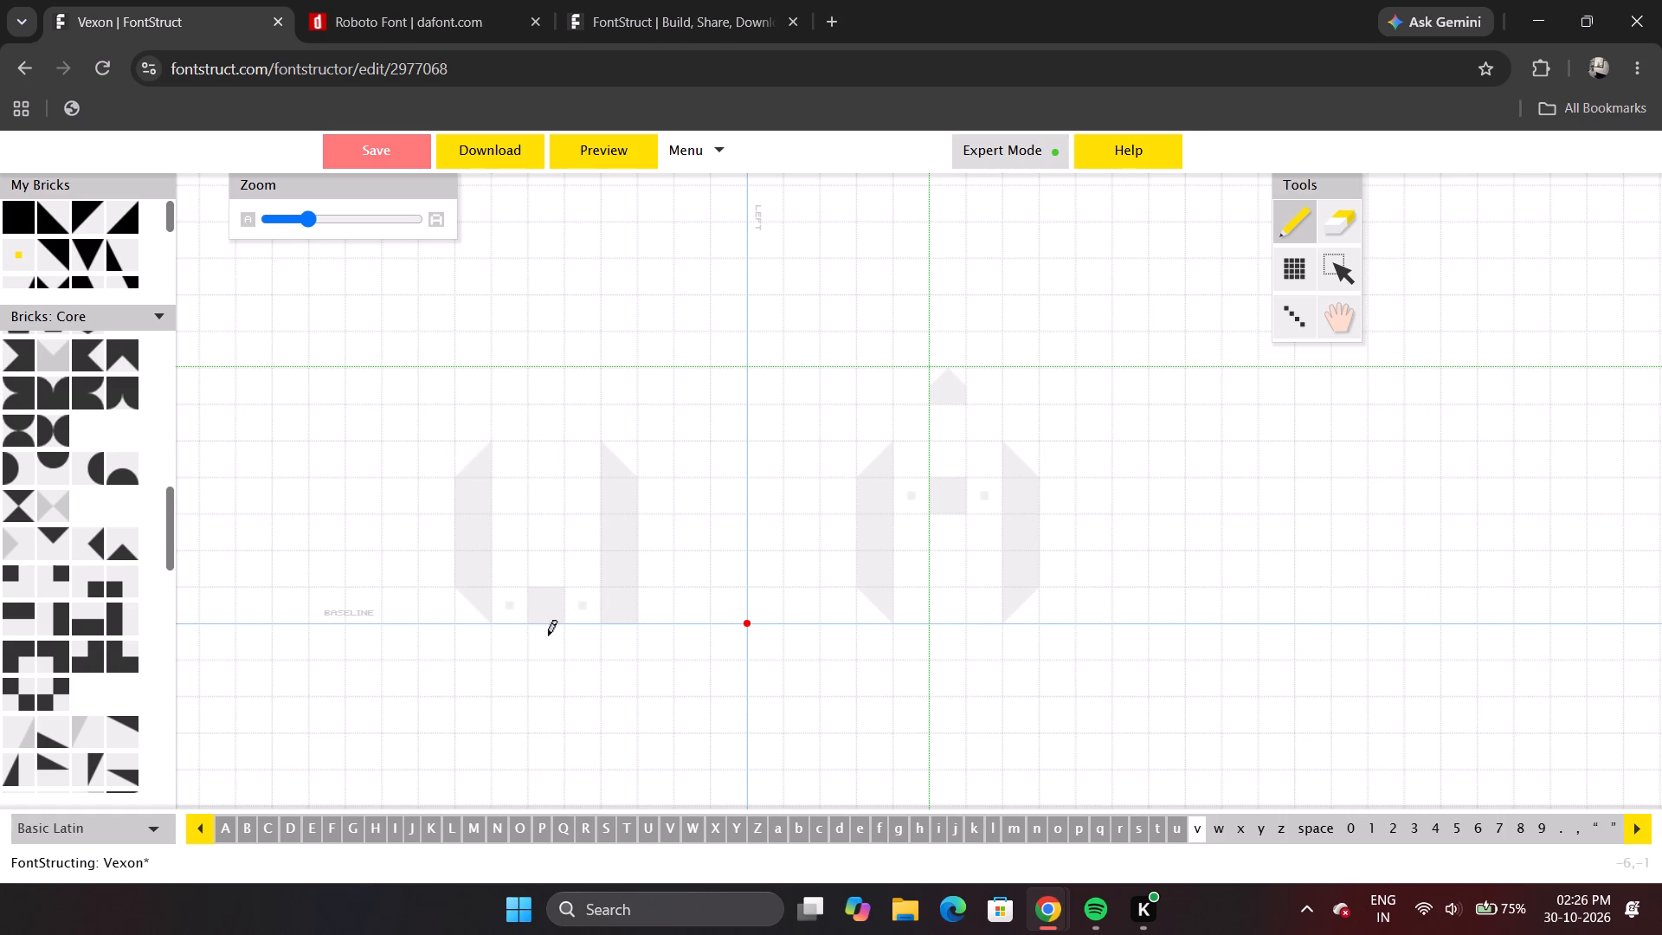
key("Left")
key("Right")
key("Right")
key("Left")
key("Left")
key("Right")
key("Left")
key("Right")
key("Left")
key("Left")
key("Left")
key("Left")
key("Right")
key("Right")
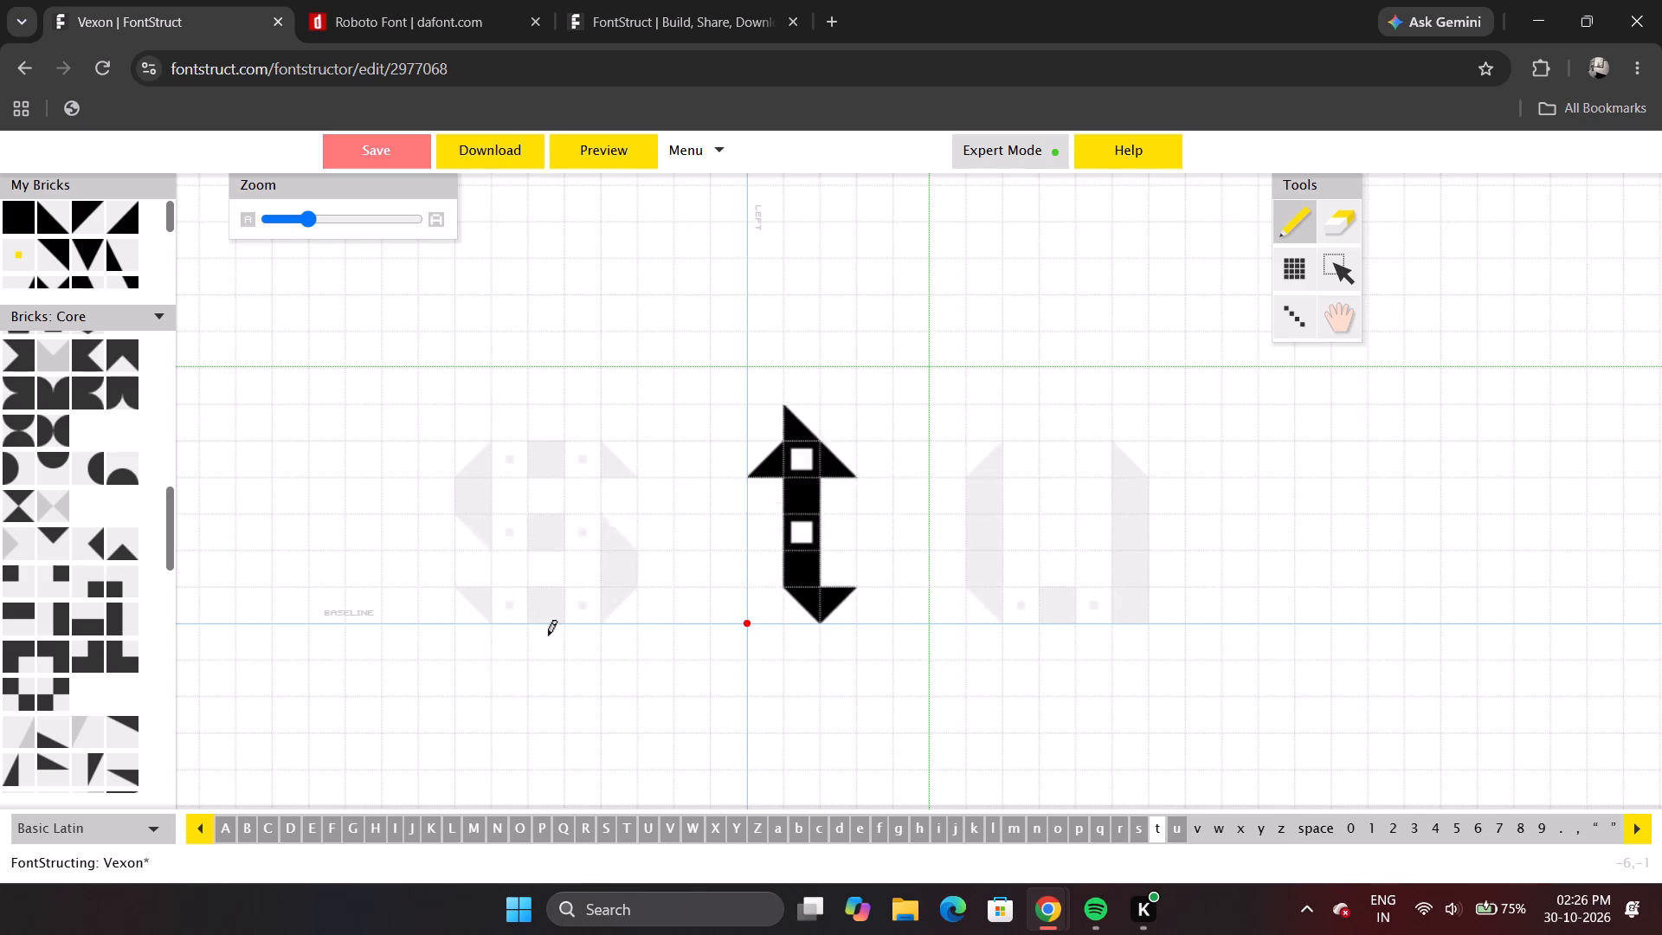
Check the full letter set in the font preview and save the Vexon font.
key("Right")
left_click(590, 156)
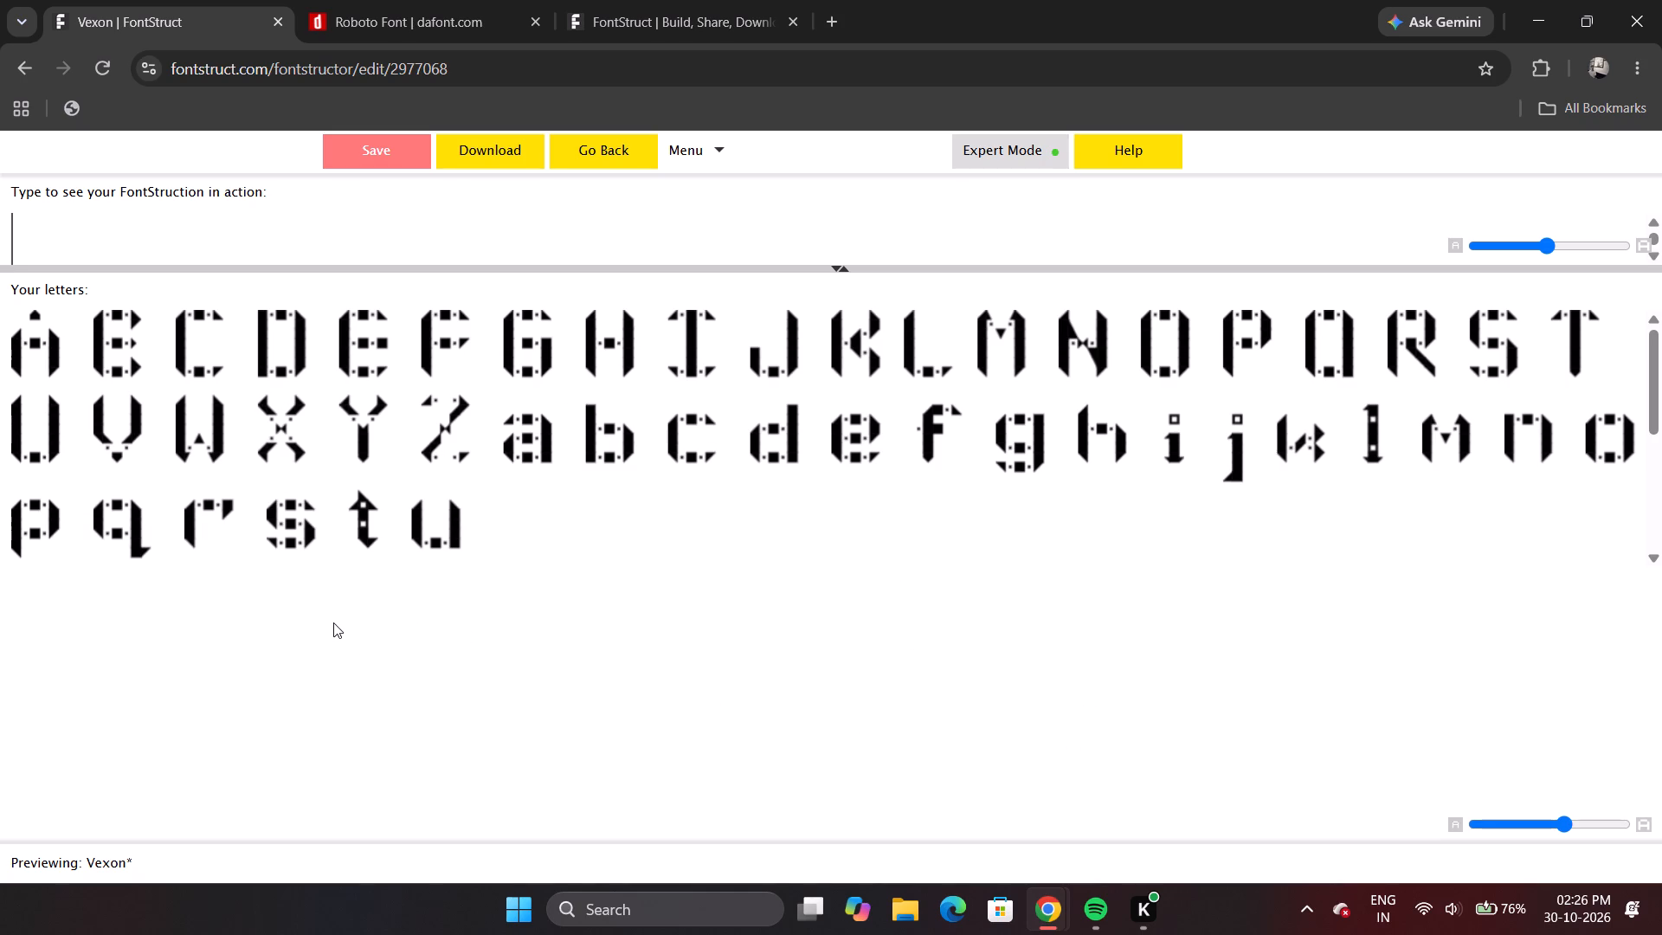
left_click(385, 139)
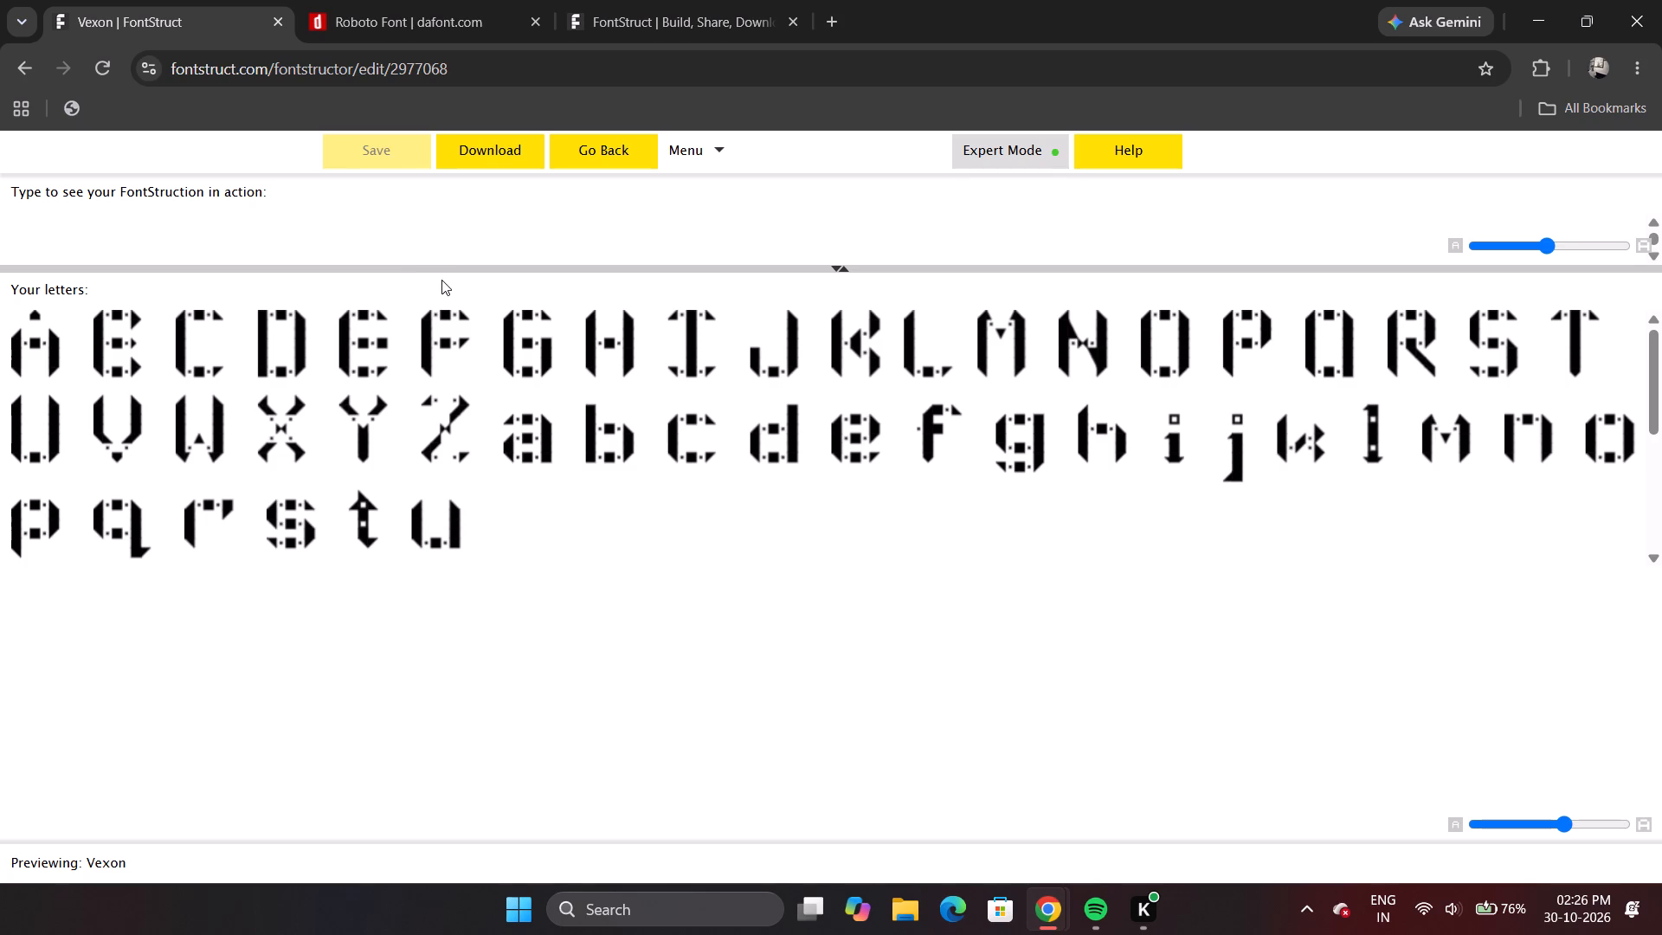
Enlarge the preview's test area and enter a random run of lowercase and capital letters to examine the font in text.
left_click_drag(441, 267, 480, 436)
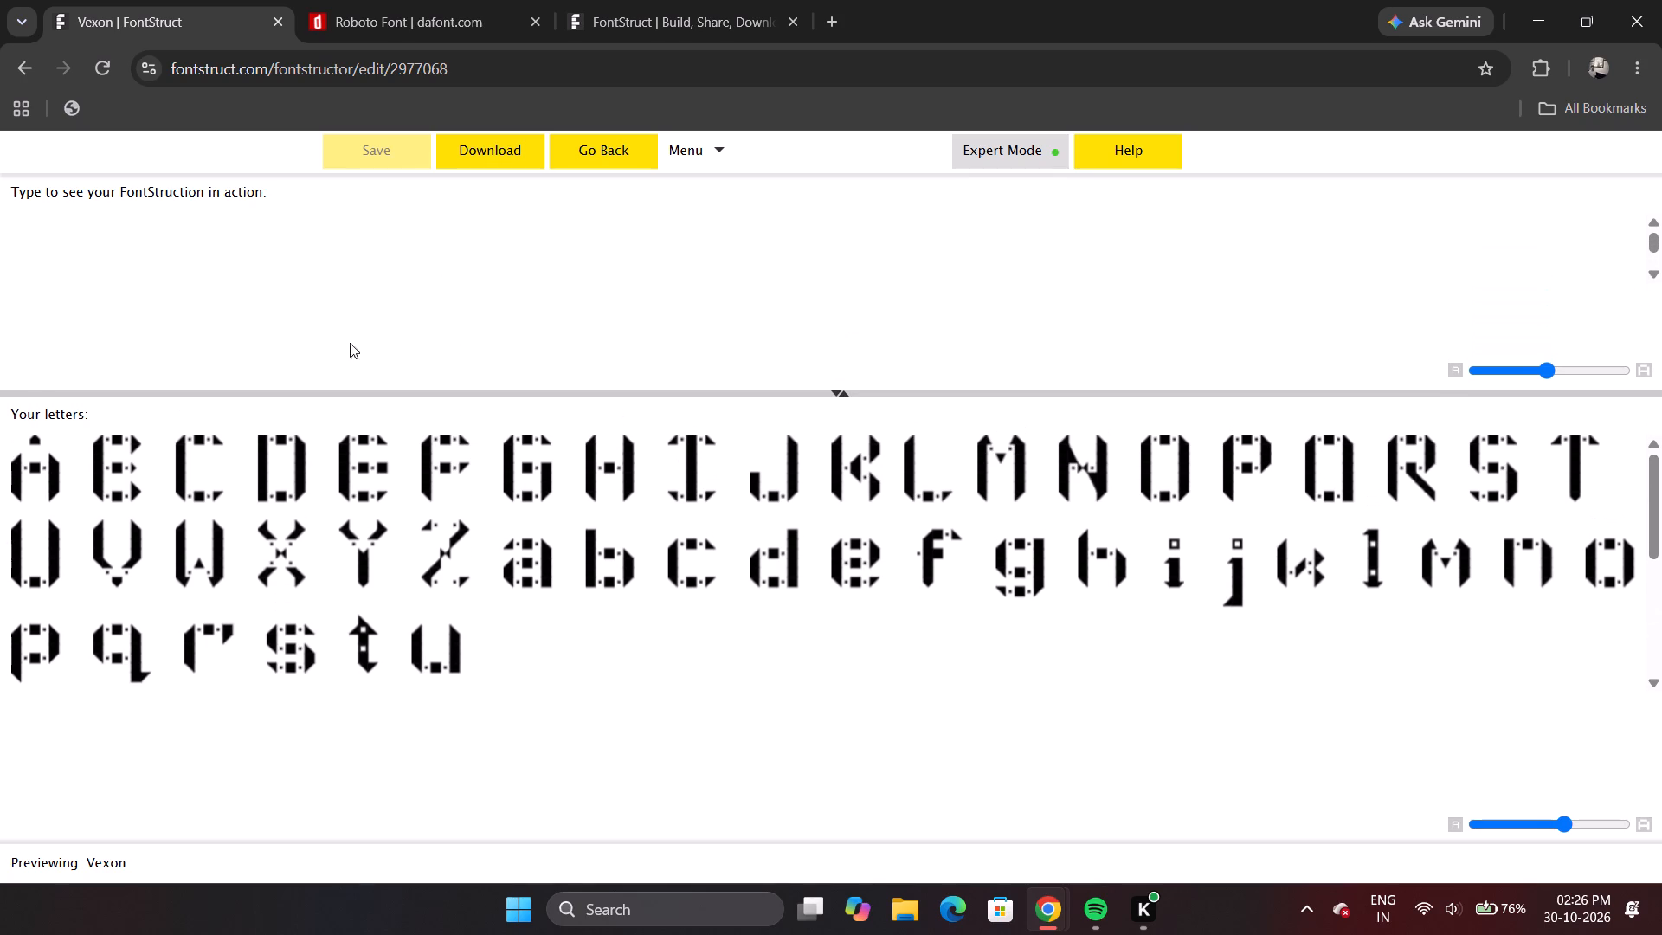
left_click(317, 332)
left_click(118, 252)
type("bdbsbfdsbngfdjhfkuytyut")
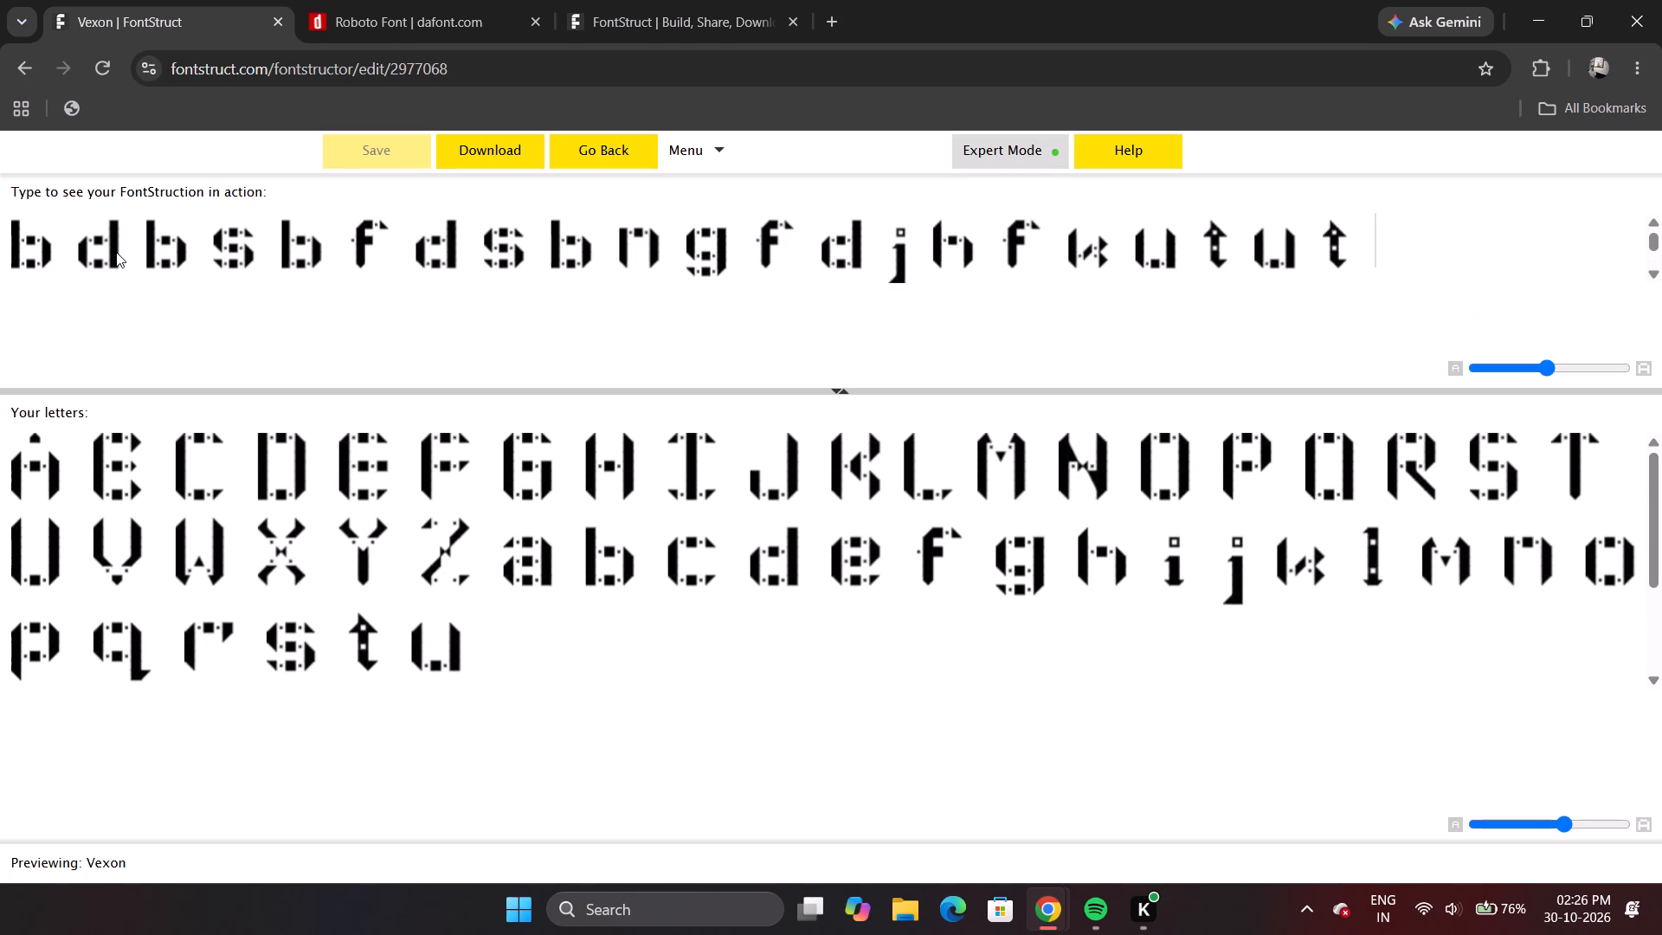
key("shift+a")
type("BGRGGDDGVDGDGDGVDGDF")
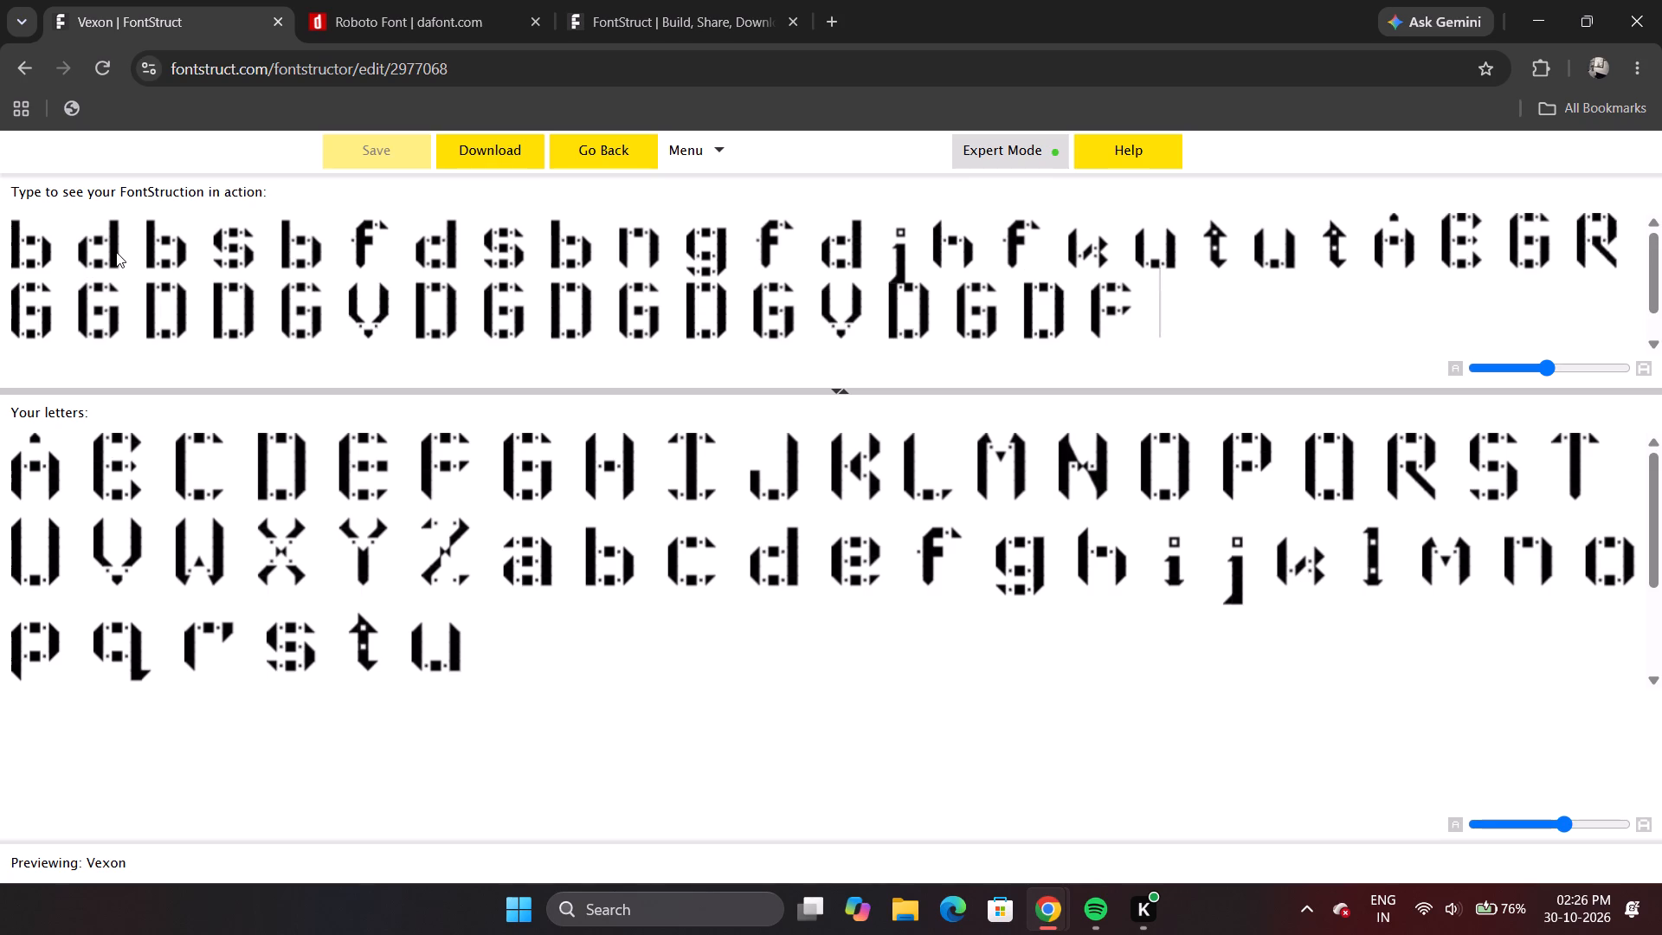
Clear all the sample text from the preview's test area and return to the glyph editor.
key("ctrl+a")
triple_click(1124, 316)
left_click_drag(1124, 316, 823, 191)
key("BackSpace")
key("BackSpace")
key("BackSpace")
key("BackSpace")
key("BackSpace")
key("BackSpace")
key("BackSpace")
key("BackSpace")
key("BackSpace")
key("BackSpace")
key("BackSpace")
key("BackSpace")
key("BackSpace")
key("BackSpace")
key("BackSpace")
key("BackSpace")
left_click(1096, 312)
left_click(1138, 325)
key("BackSpace")
key("BackSpace")
key("BackSpace")
key("BackSpace")
key("BackSpace")
key("BackSpace")
key("BackSpace")
key("BackSpace")
key("BackSpace")
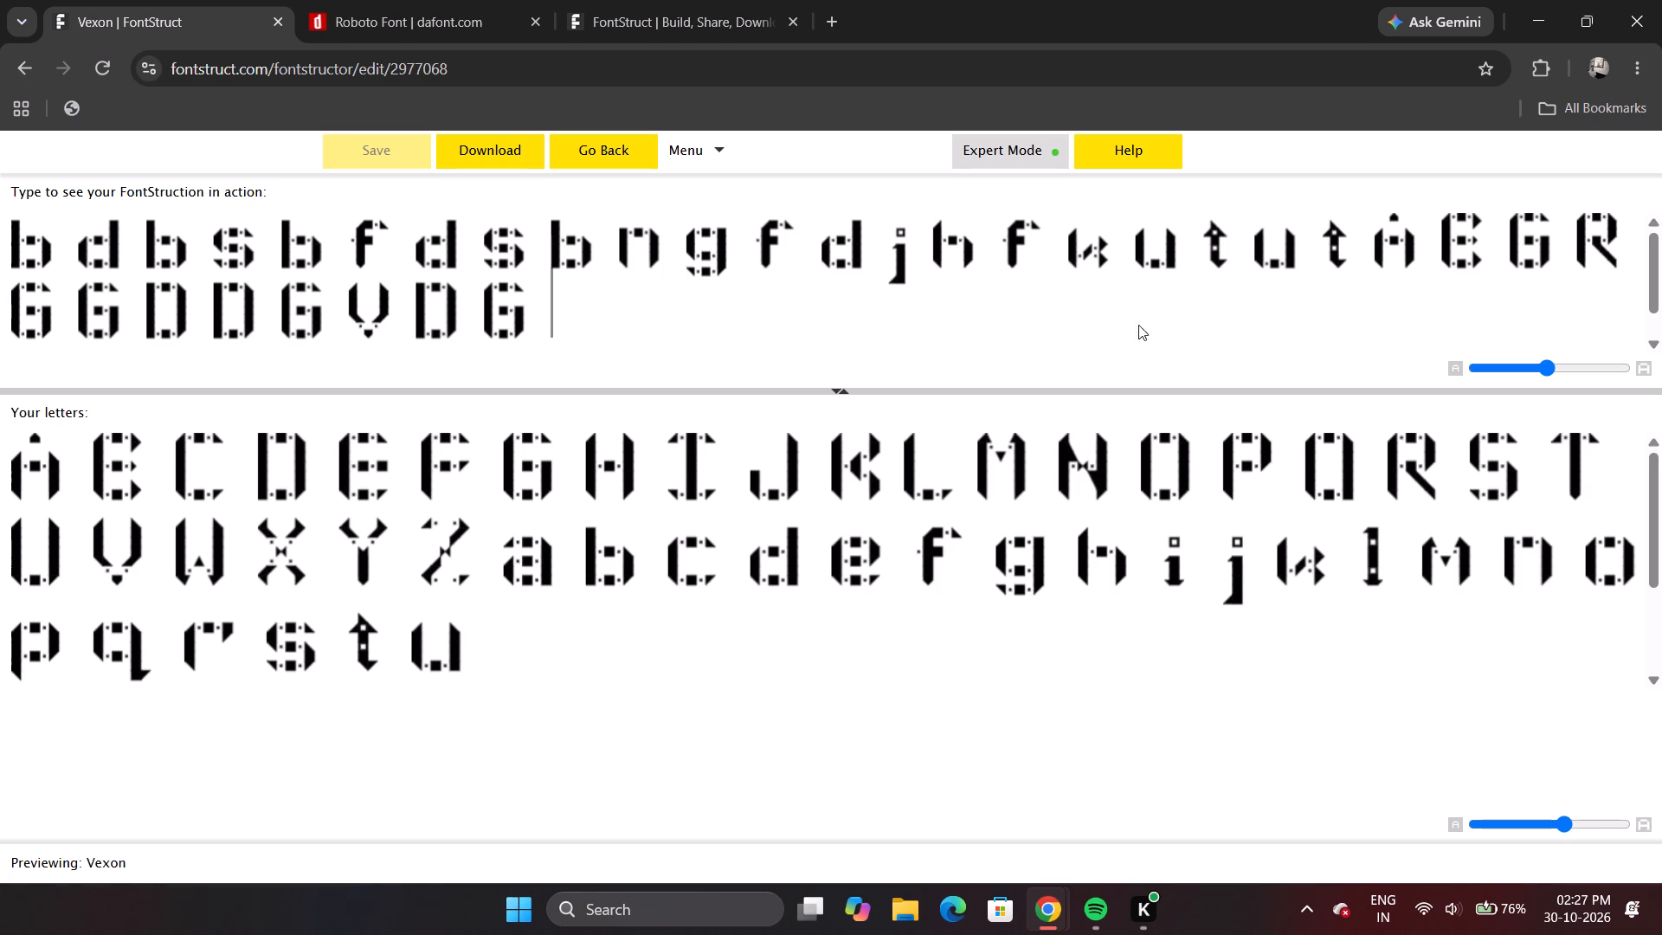
key("BackSpace")
key("BackSpace")
key("BackSpace")
key("BackSpace")
key("BackSpace")
key("BackSpace")
key("BackSpace")
key("BackSpace")
key("BackSpace")
key("BackSpace")
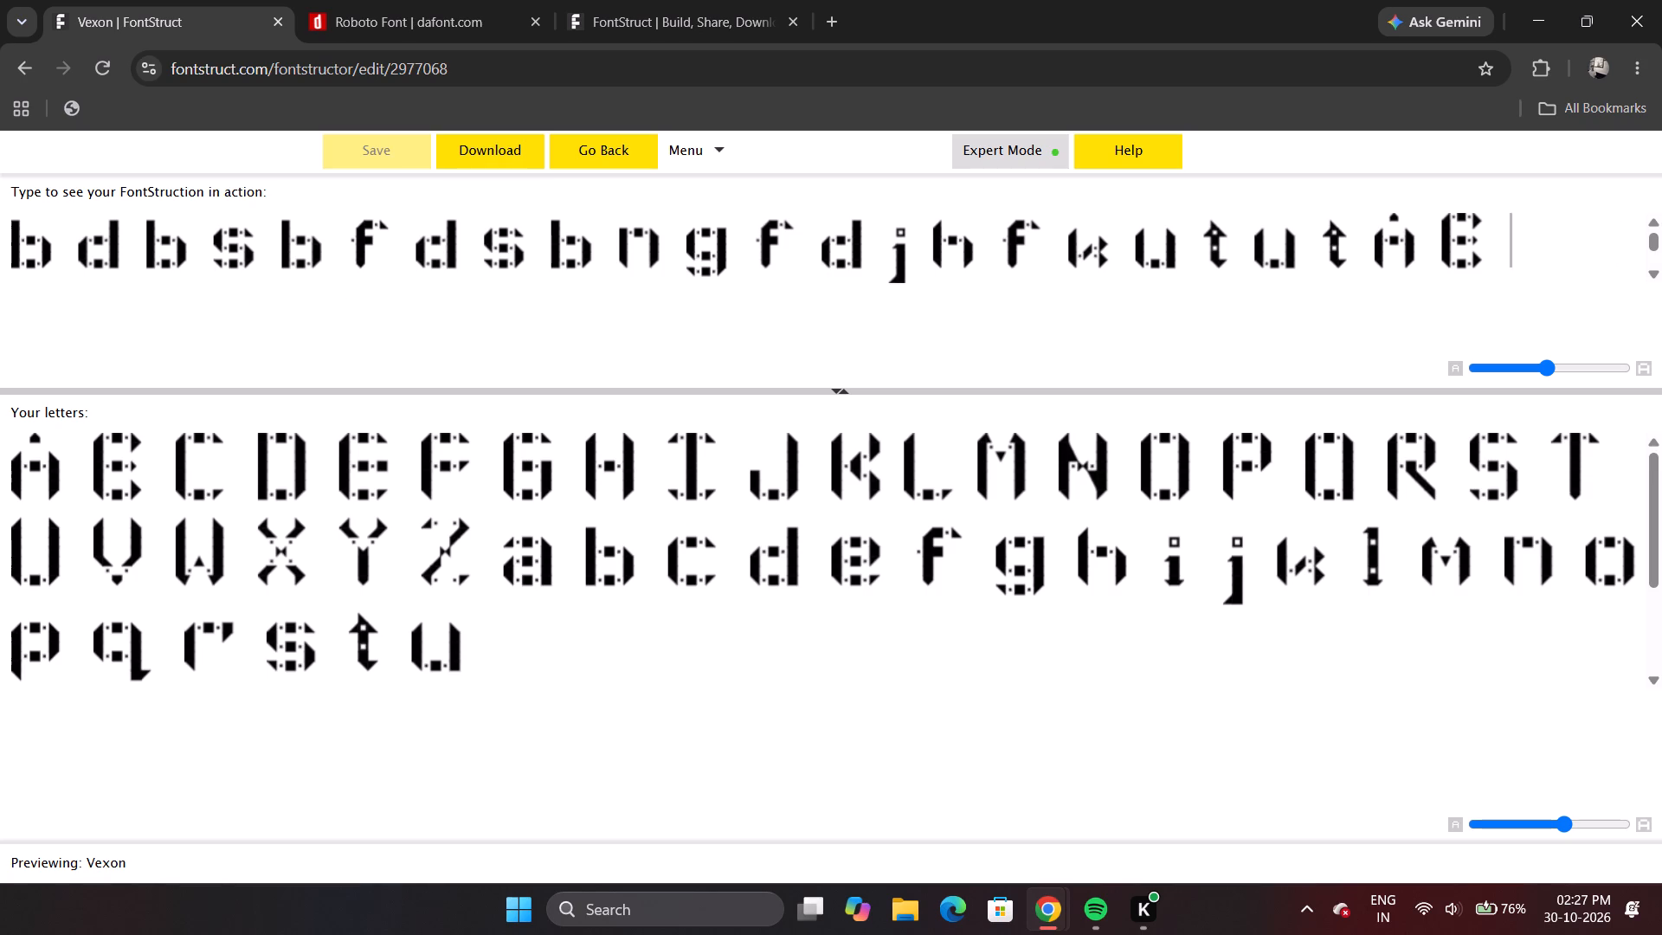
key("BackSpace")
key("BackSpace")
key("BackSpace")
key("BackSpace")
key("BackSpace")
key("BackSpace")
key("BackSpace")
key("BackSpace")
key("BackSpace")
key("BackSpace")
key("BackSpace")
key("BackSpace")
key("BackSpace")
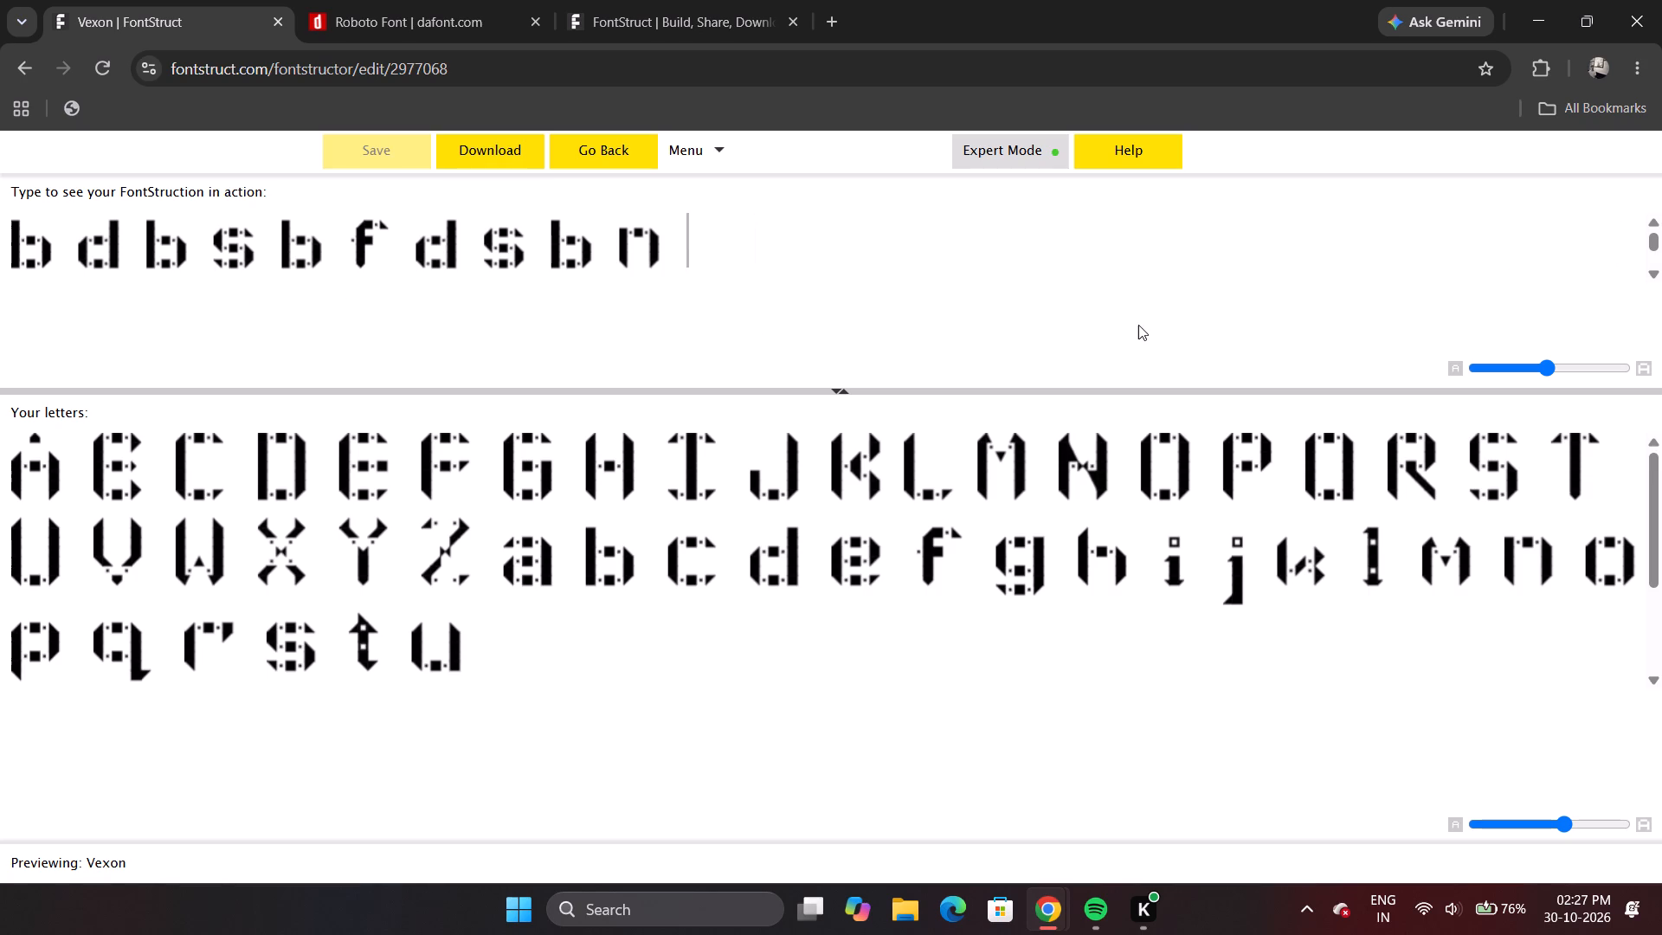
key("BackSpace")
key("BackSpace")
key("BackSpace")
key("BackSpace")
key("BackSpace")
key("BackSpace")
key("BackSpace")
key("BackSpace")
key("BackSpace")
key("BackSpace")
key("BackSpace")
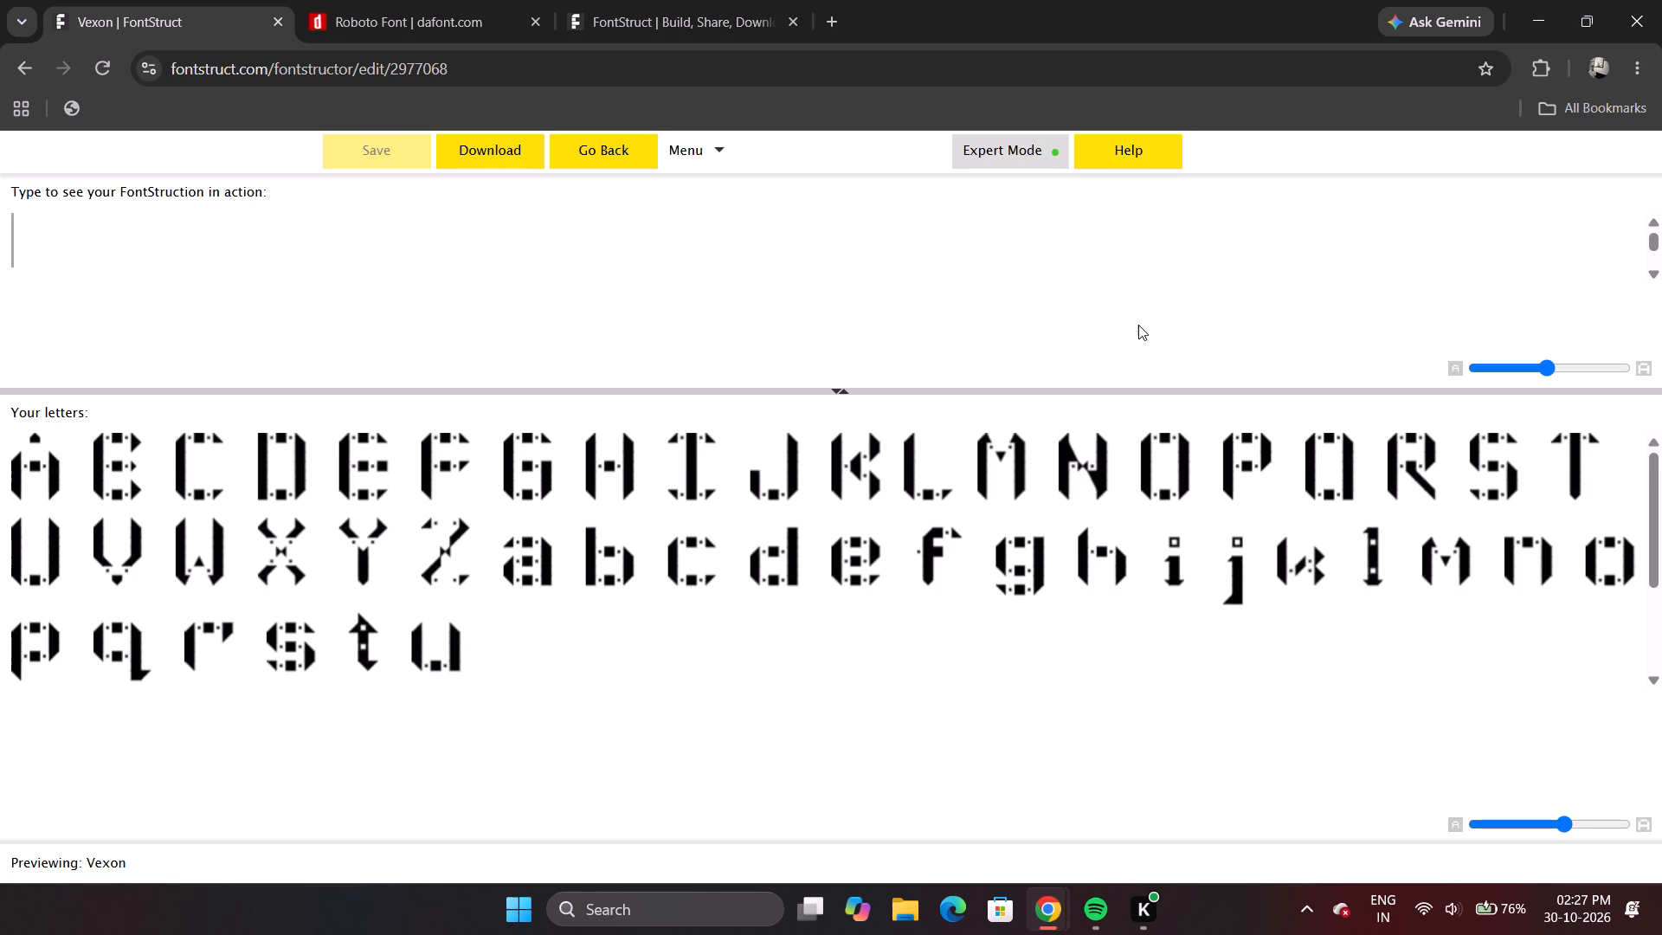
left_click(612, 169)
left_click(601, 145)
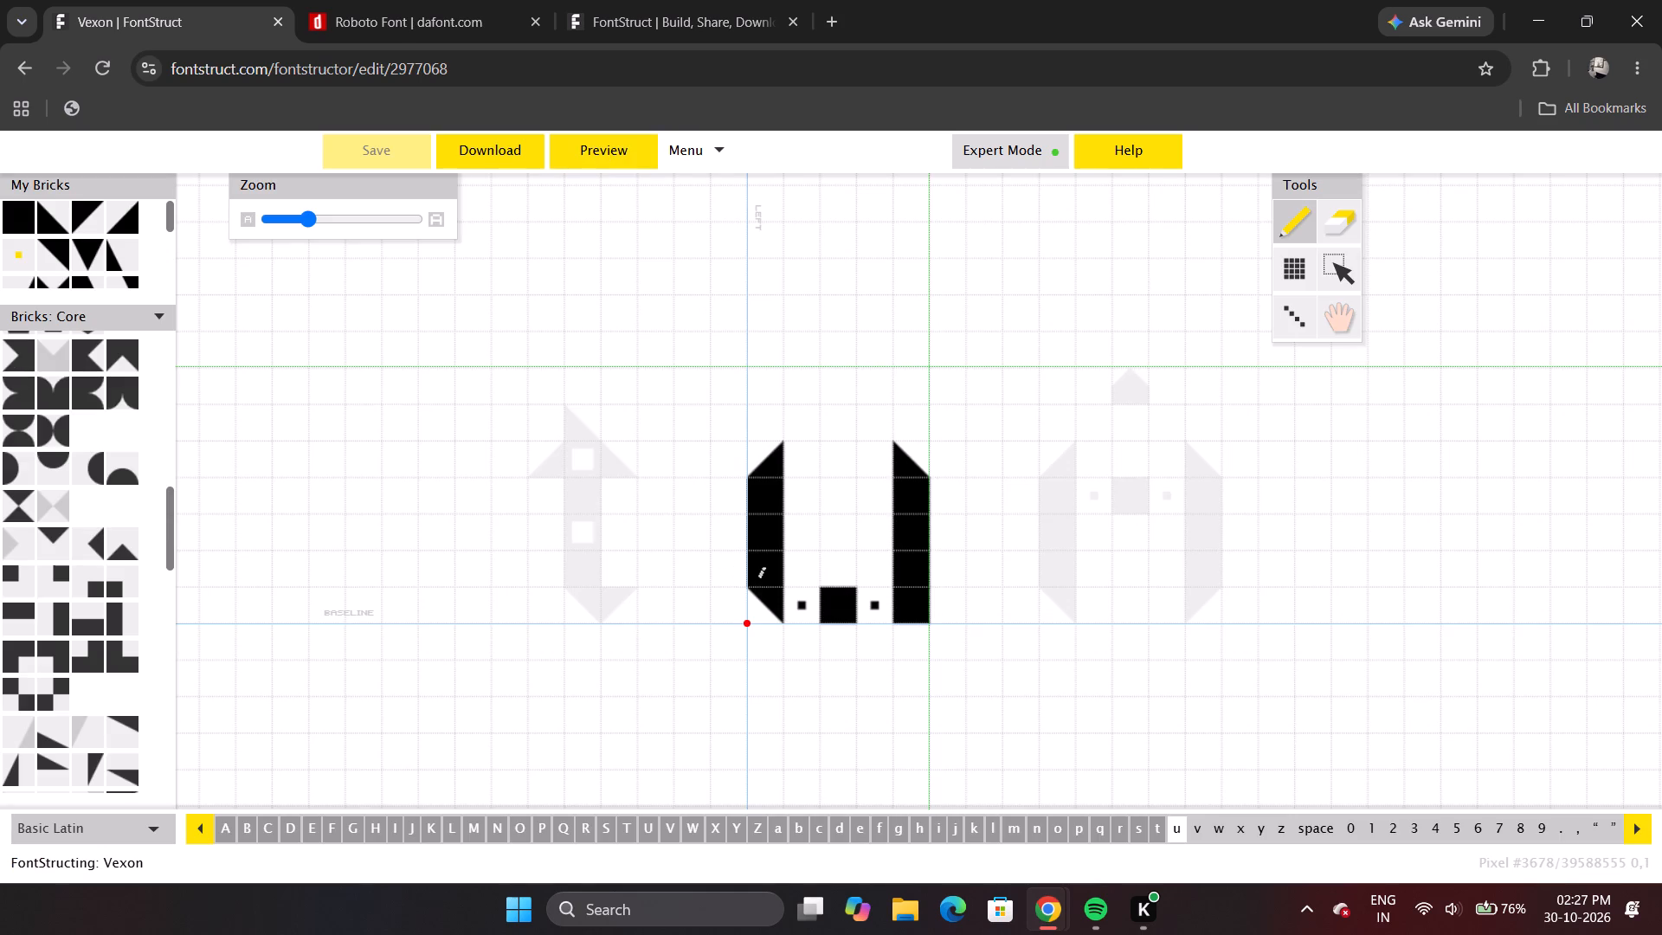
Browse backward from the lowercase u to the capital S, comparing the construction of the finished letters.
key("Left")
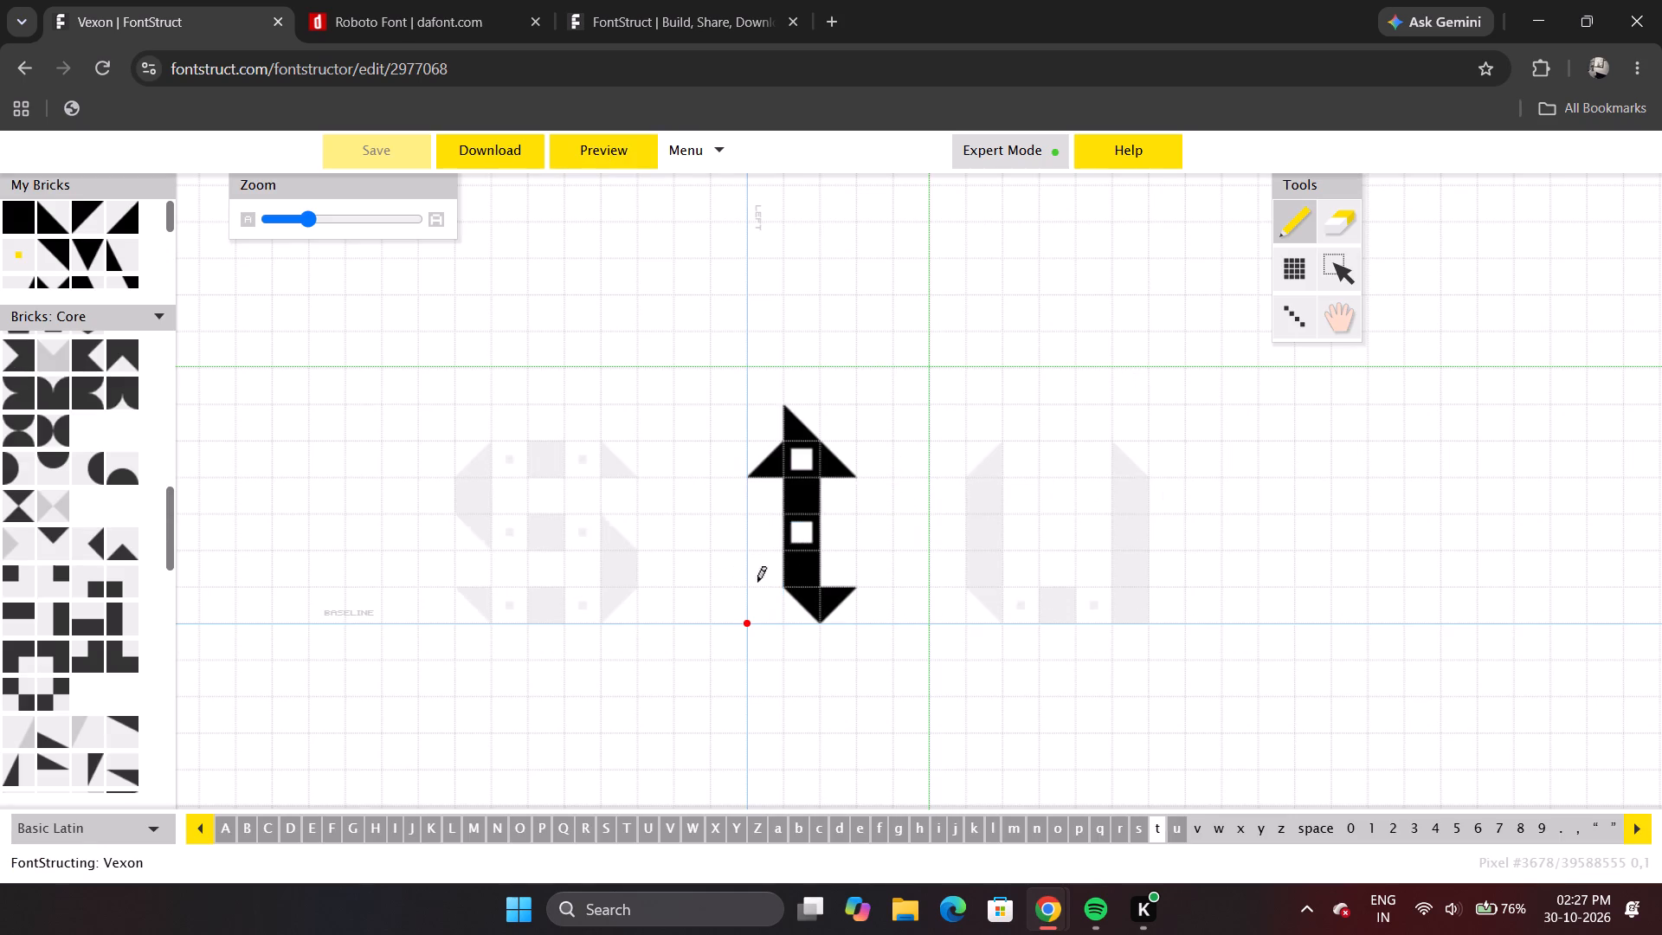
key("Left")
key("Right")
key("Left")
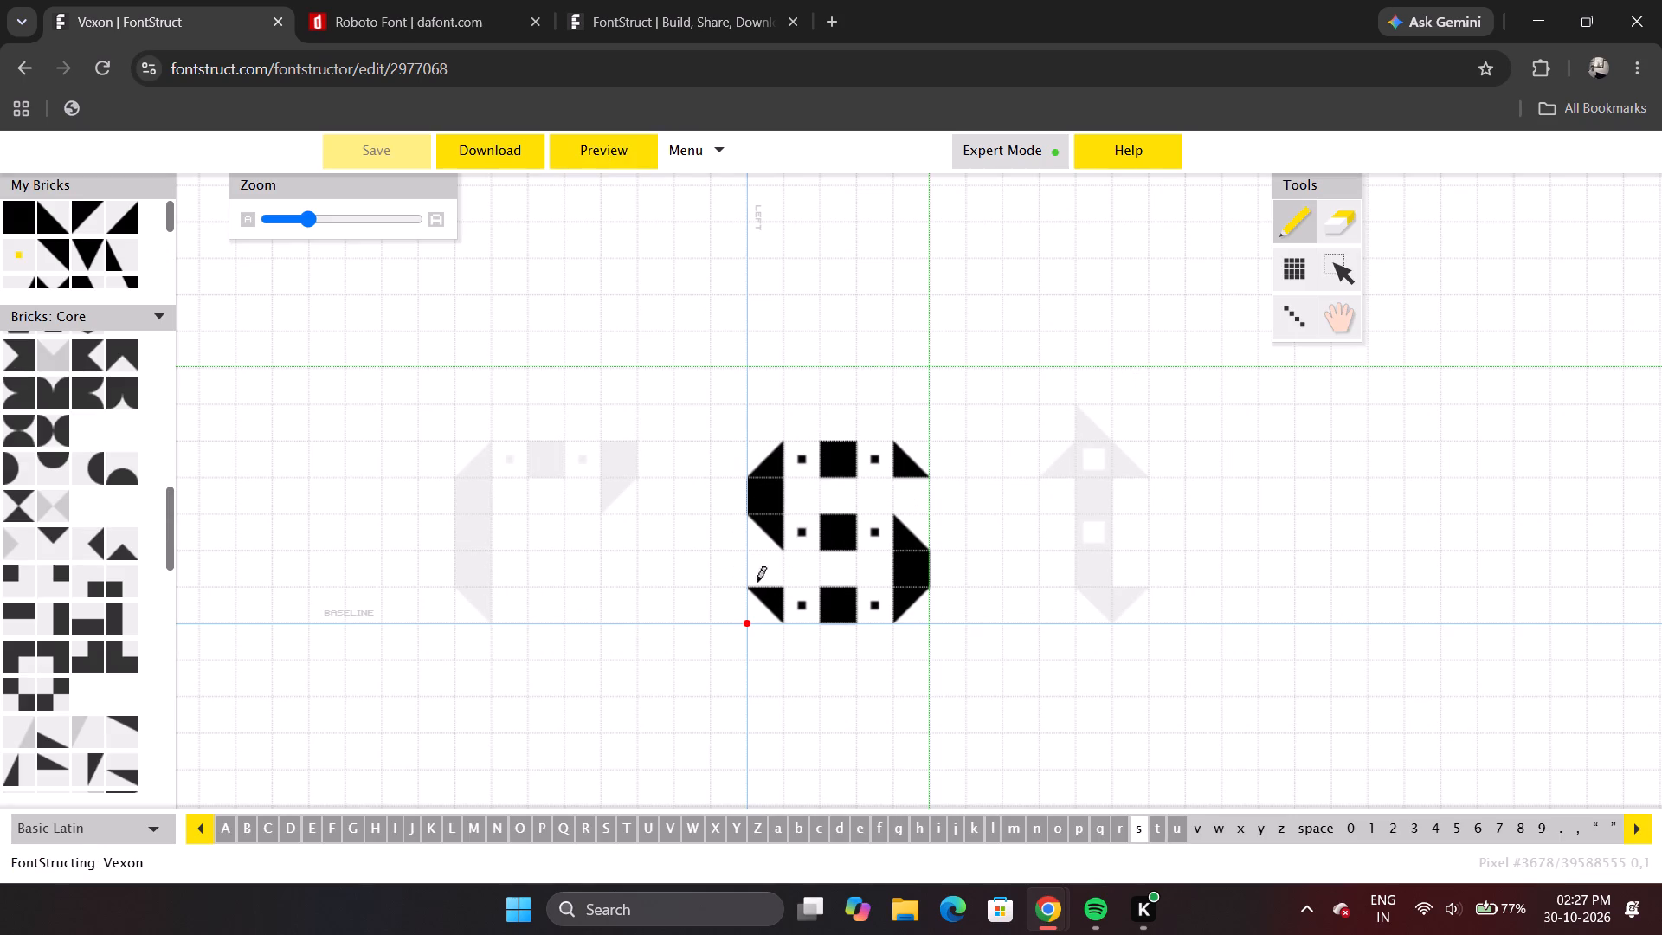
key("Left")
key("Left")
key("Left")
key("Left")
key("Left")
key("Left")
key("Left")
key("Left")
key("Left")
key("Left")
key("Left")
key("Left")
key("Left")
key("Left")
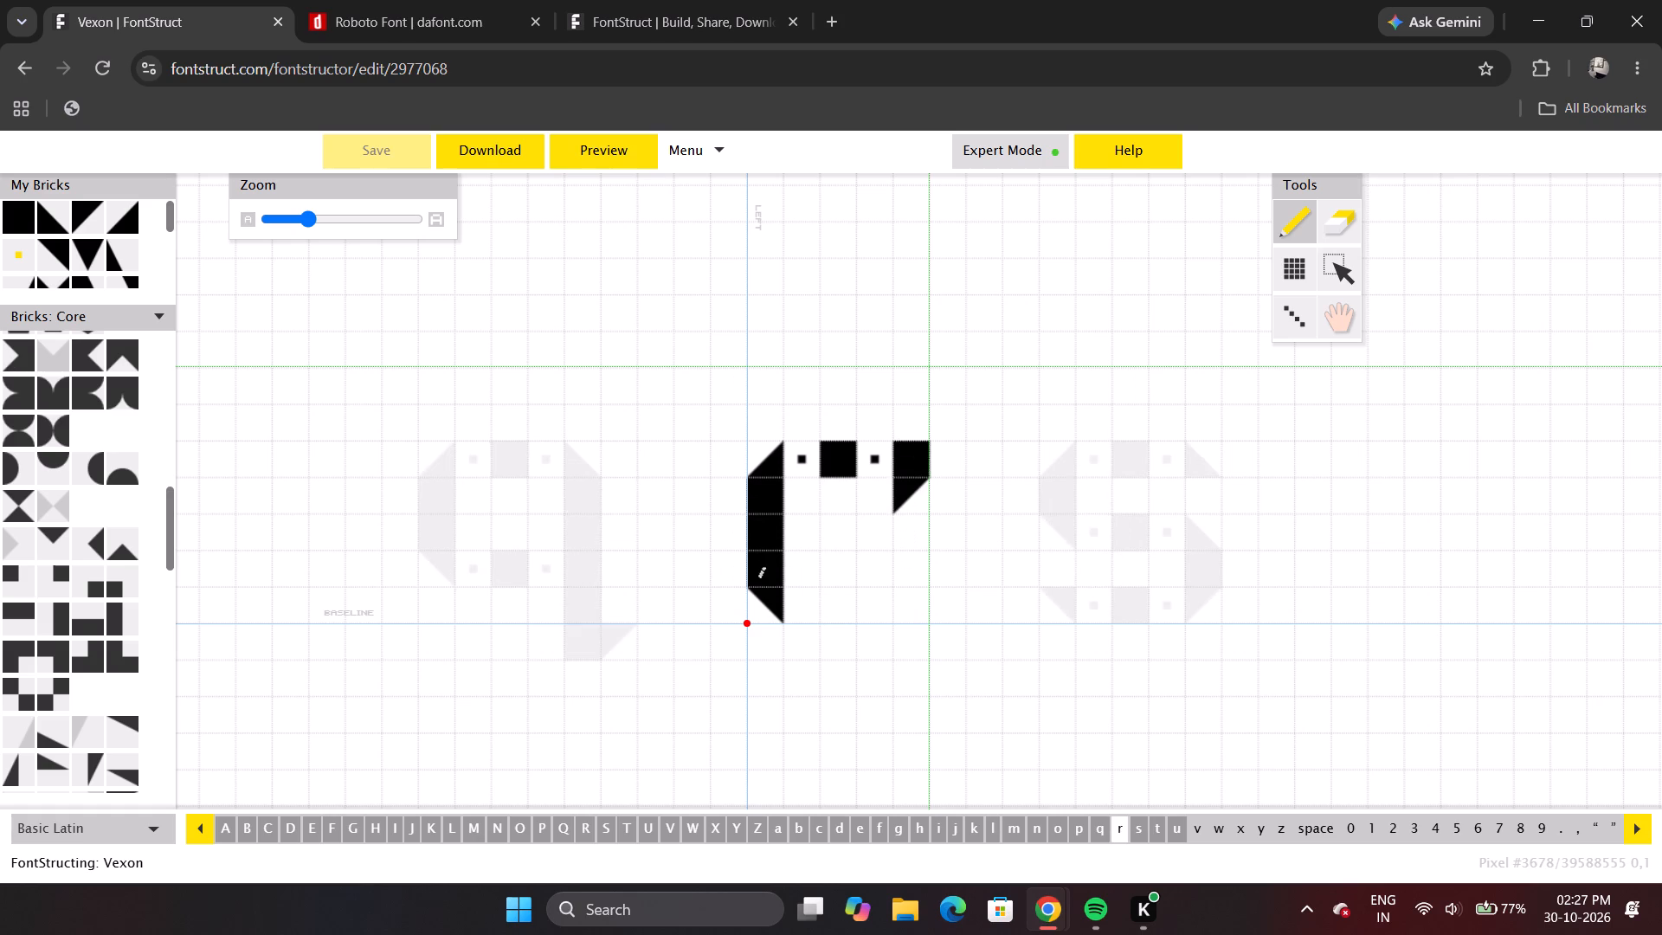
key("Left")
key("Left")
key("Left")
key("Left")
key("Left")
key("Left")
key("Left")
key("Left")
key("Left")
key("Left")
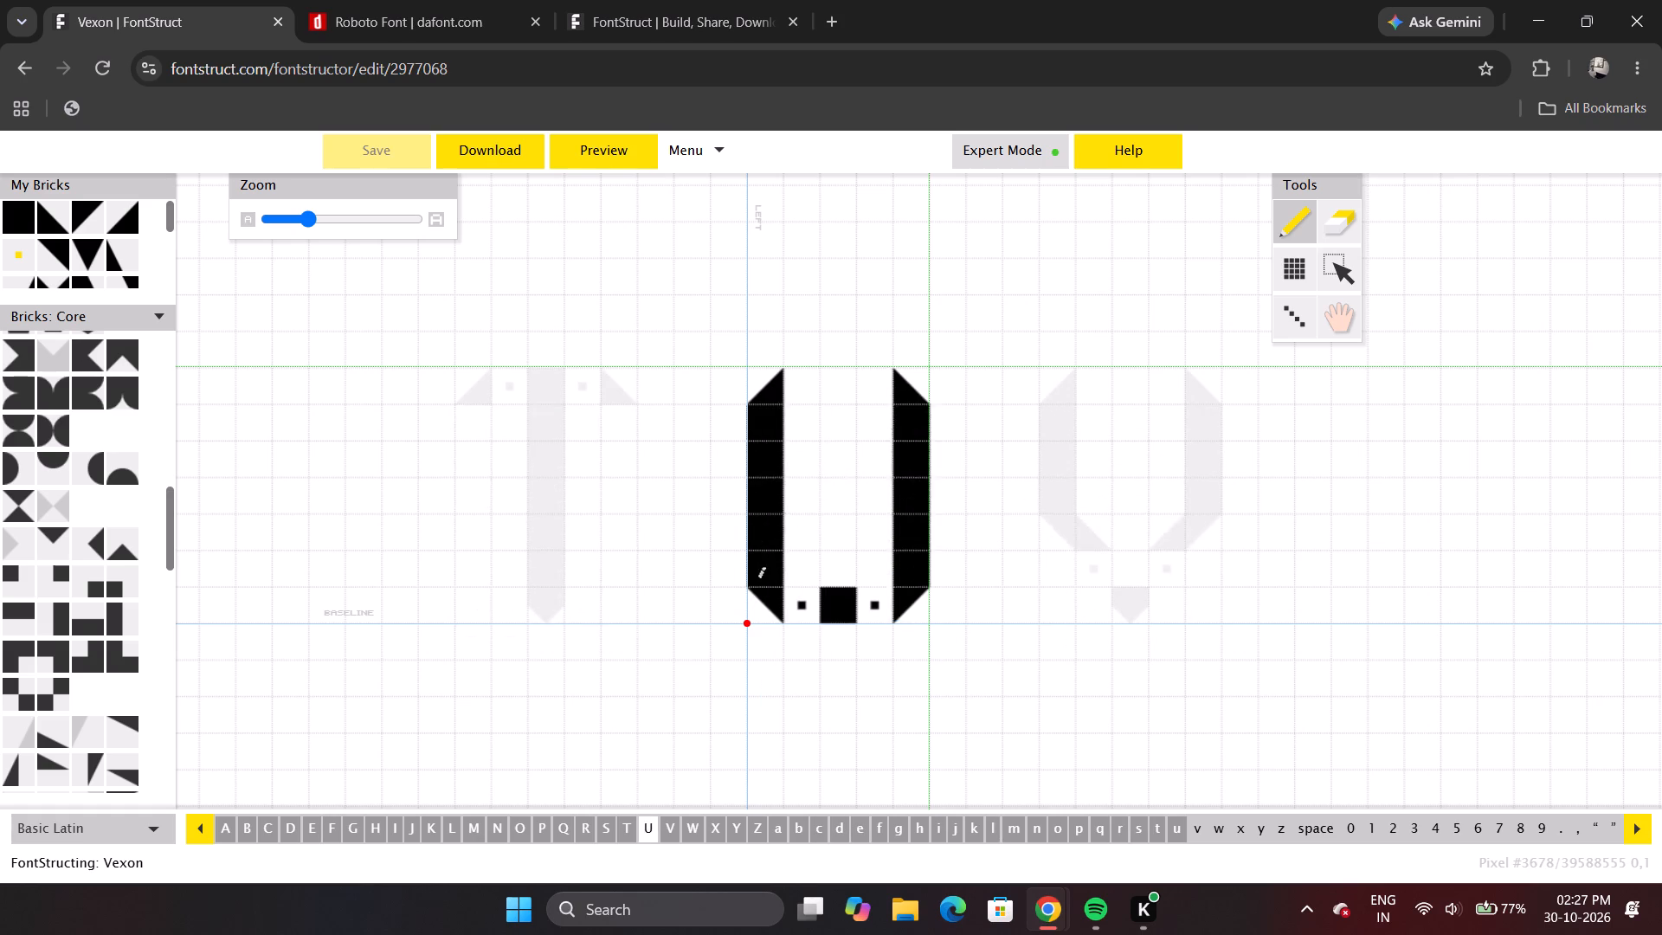
key("Left")
key("Left")
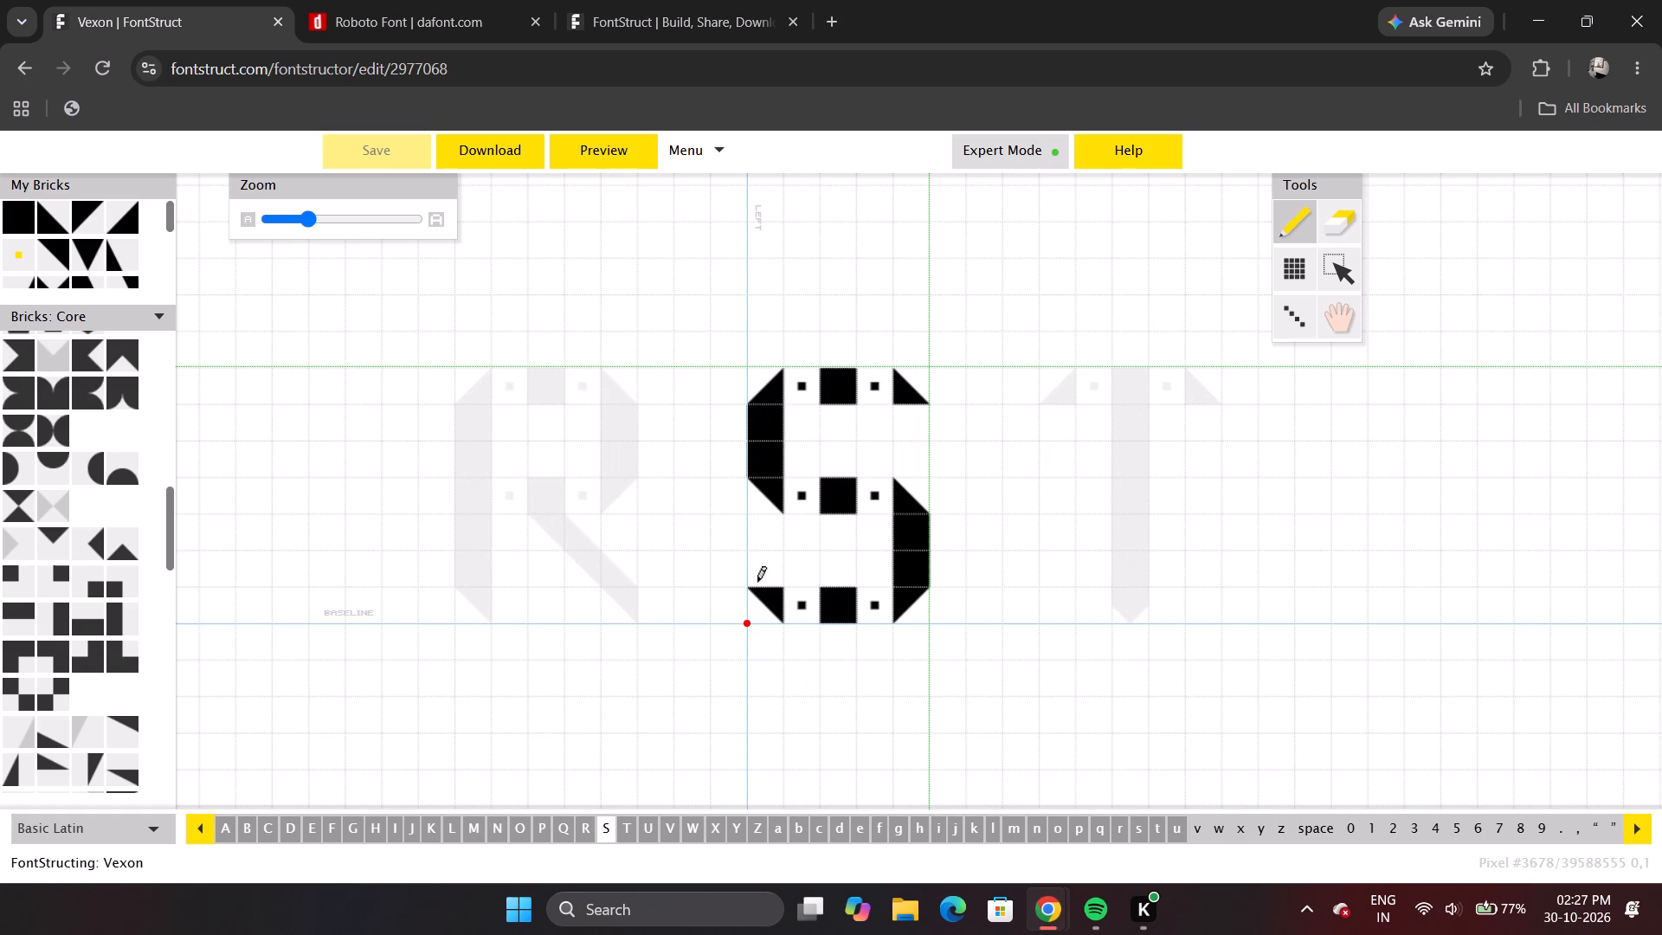
Browse forward from the capital S through the finished letters to the empty lowercase v.
key("Right")
key("Right")
key("Right")
key("Right")
key("Right")
key("Right")
key("Right")
key("Right")
key("Right")
key("Right")
key("Right")
key("Right")
key("Right")
key("Right")
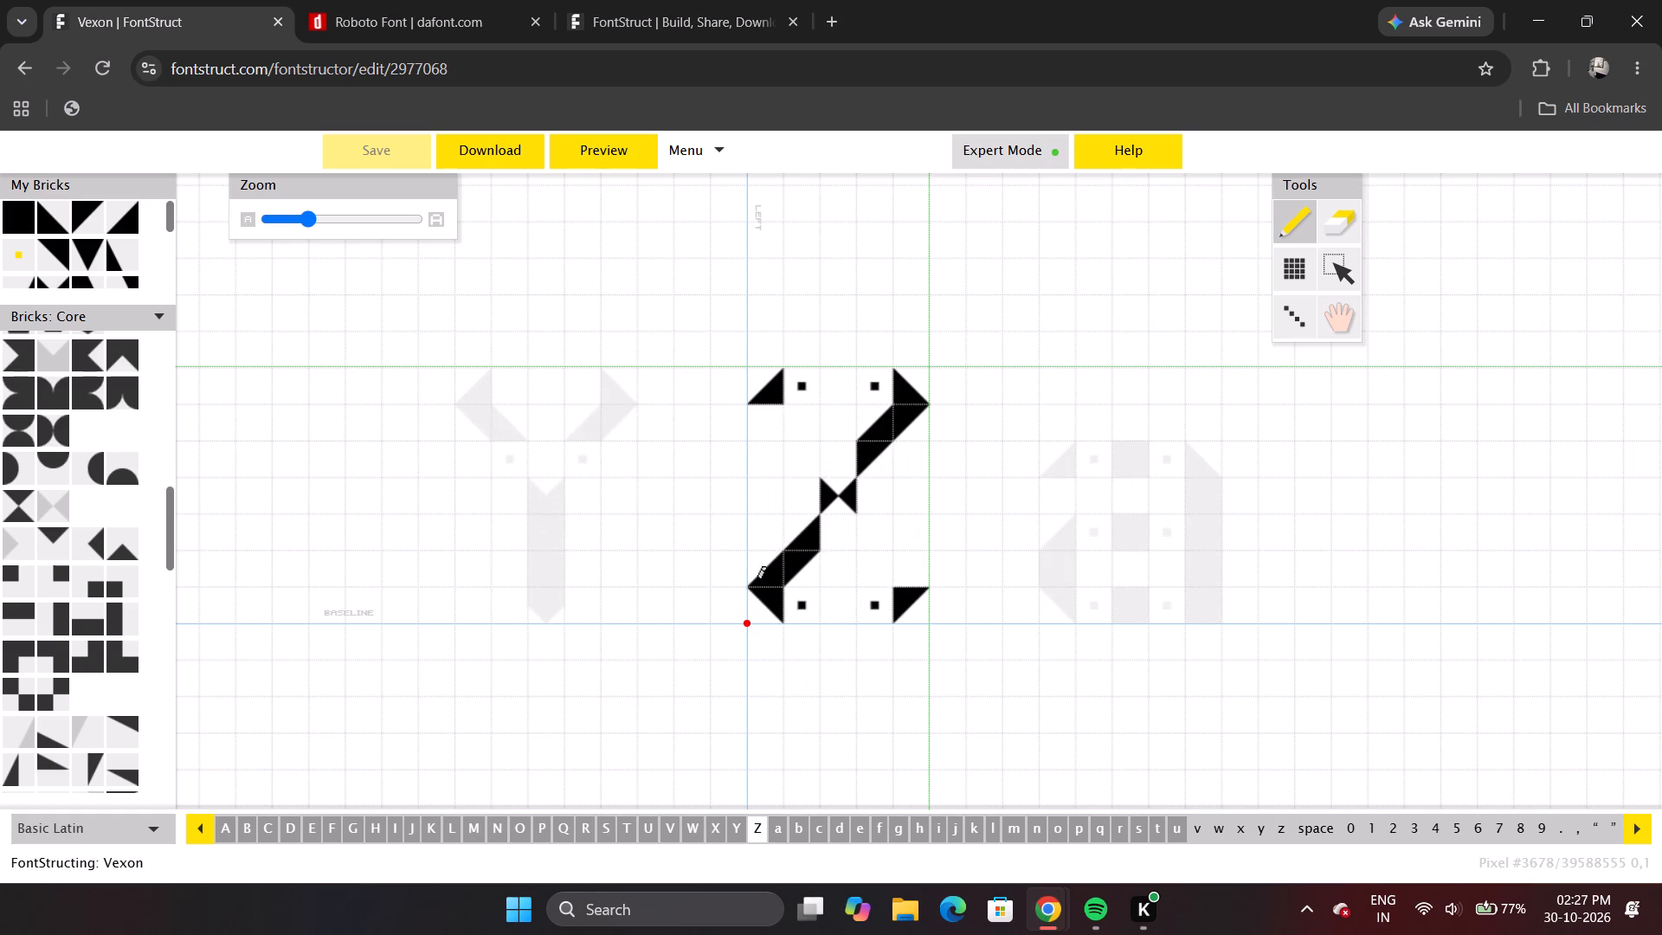
key("Right")
key("Right")
key("Right")
key("Right")
key("Right")
key("Right")
key("Right")
key("Right")
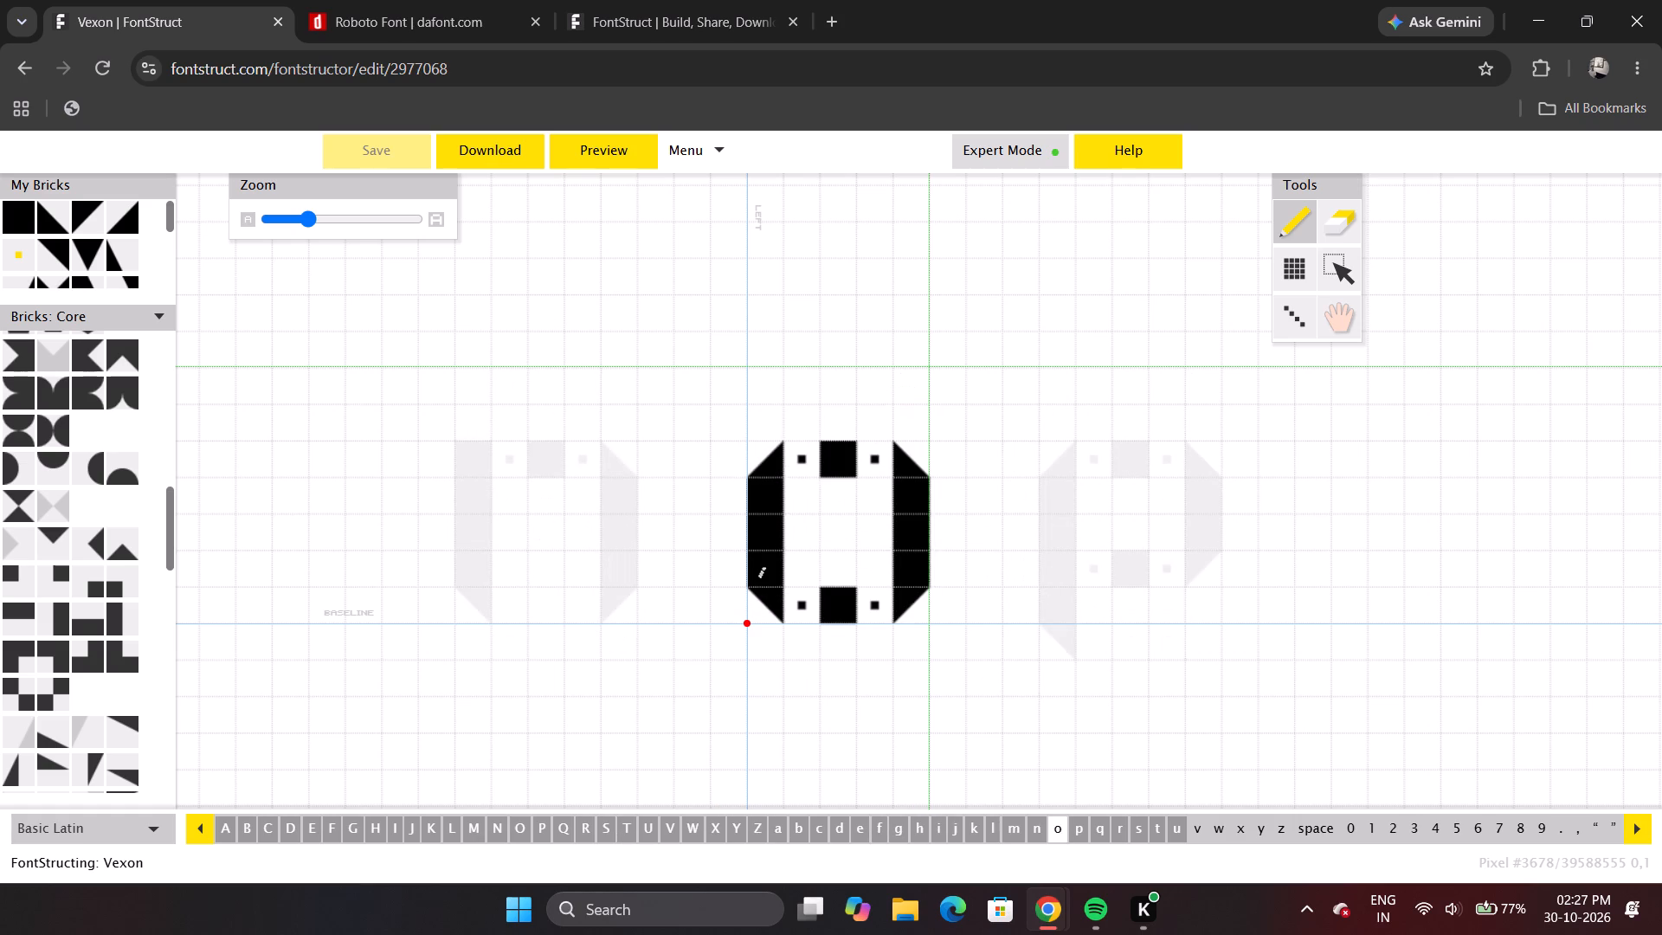
key("Right")
key("Right")
key("Right")
key("Right")
key("Right")
key("Right")
key("Right")
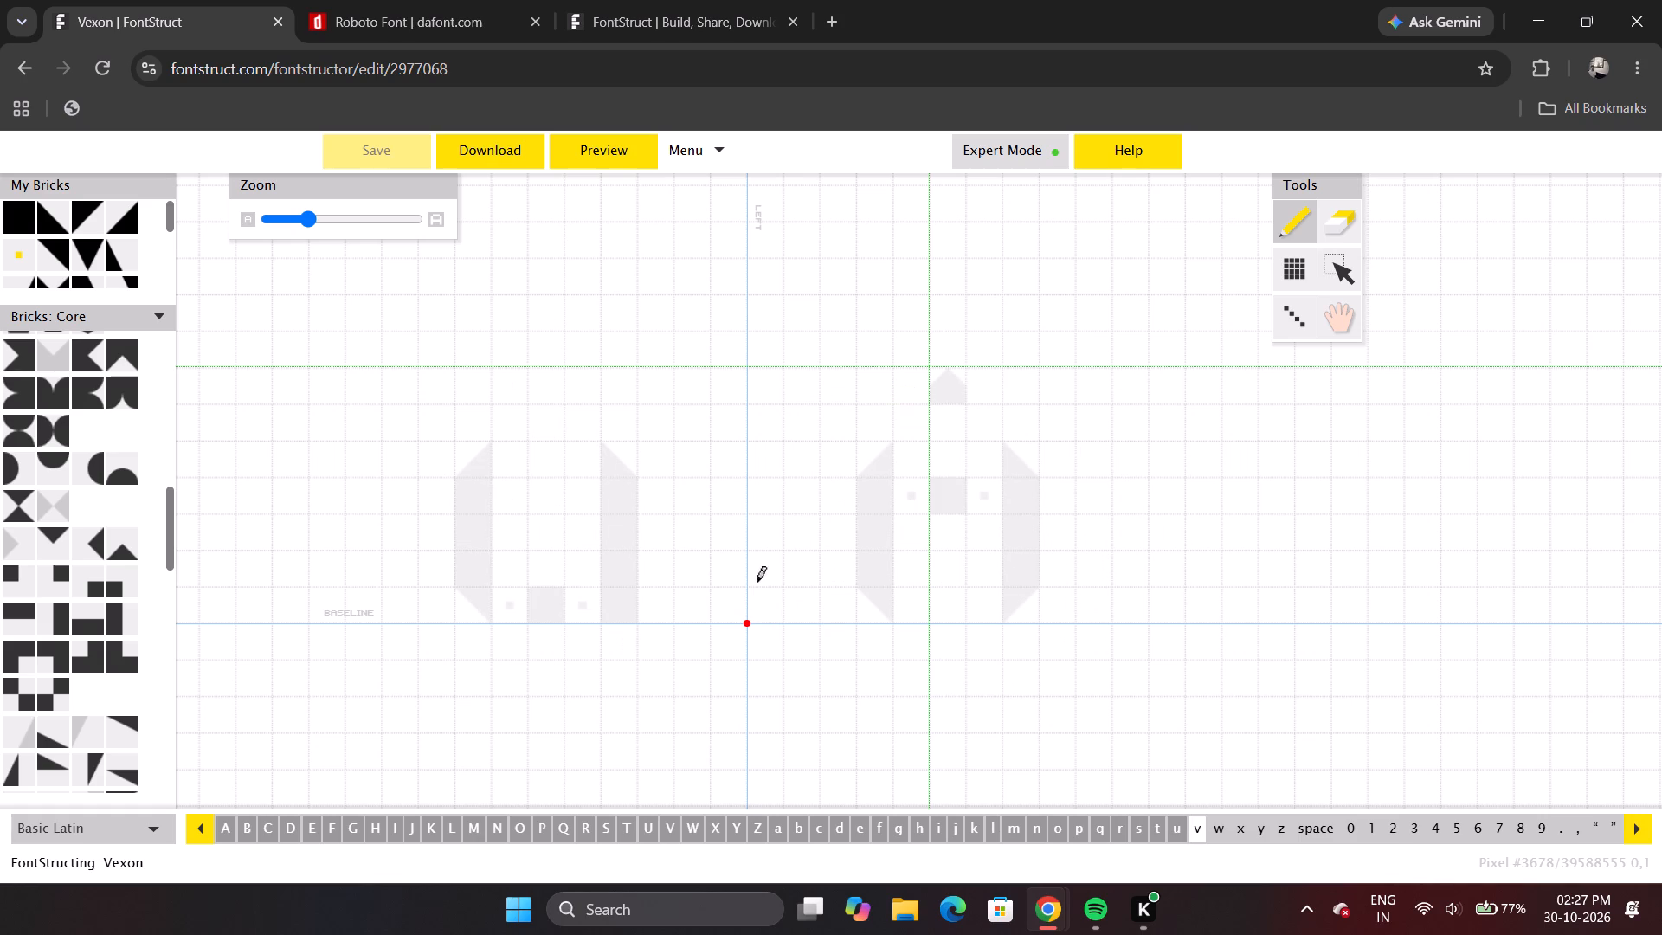
Reduce the preview's test area slightly, try a short capitalised name in the font, and clear the text.
left_click(615, 151)
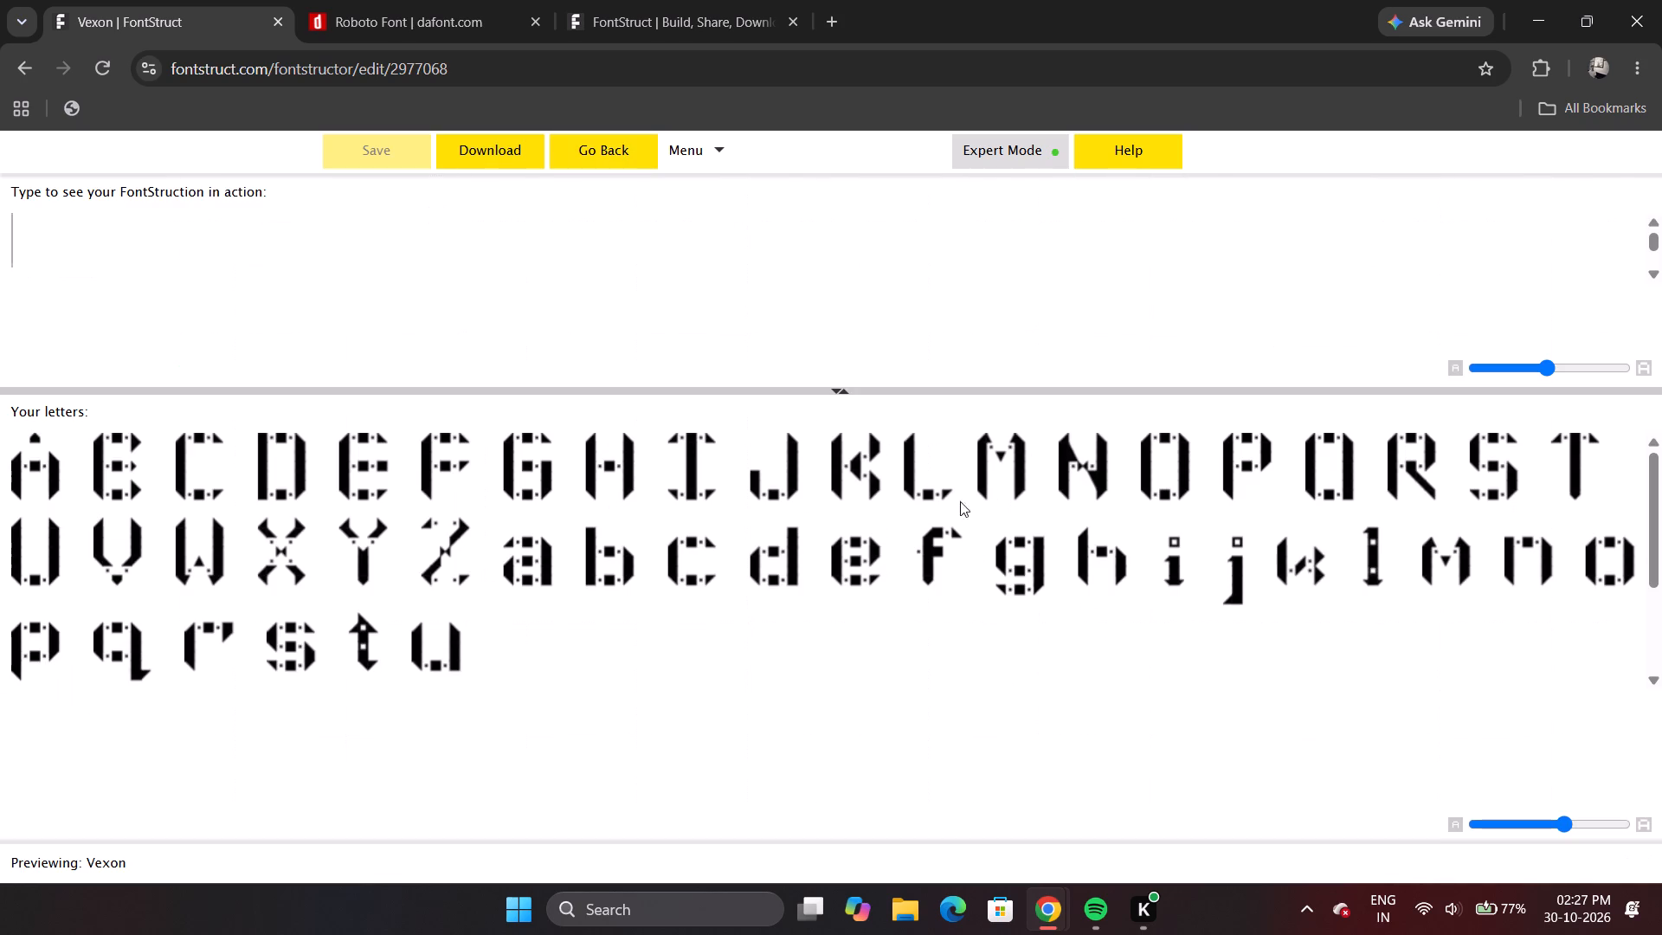
left_click(835, 383)
left_click_drag(842, 388, 844, 370)
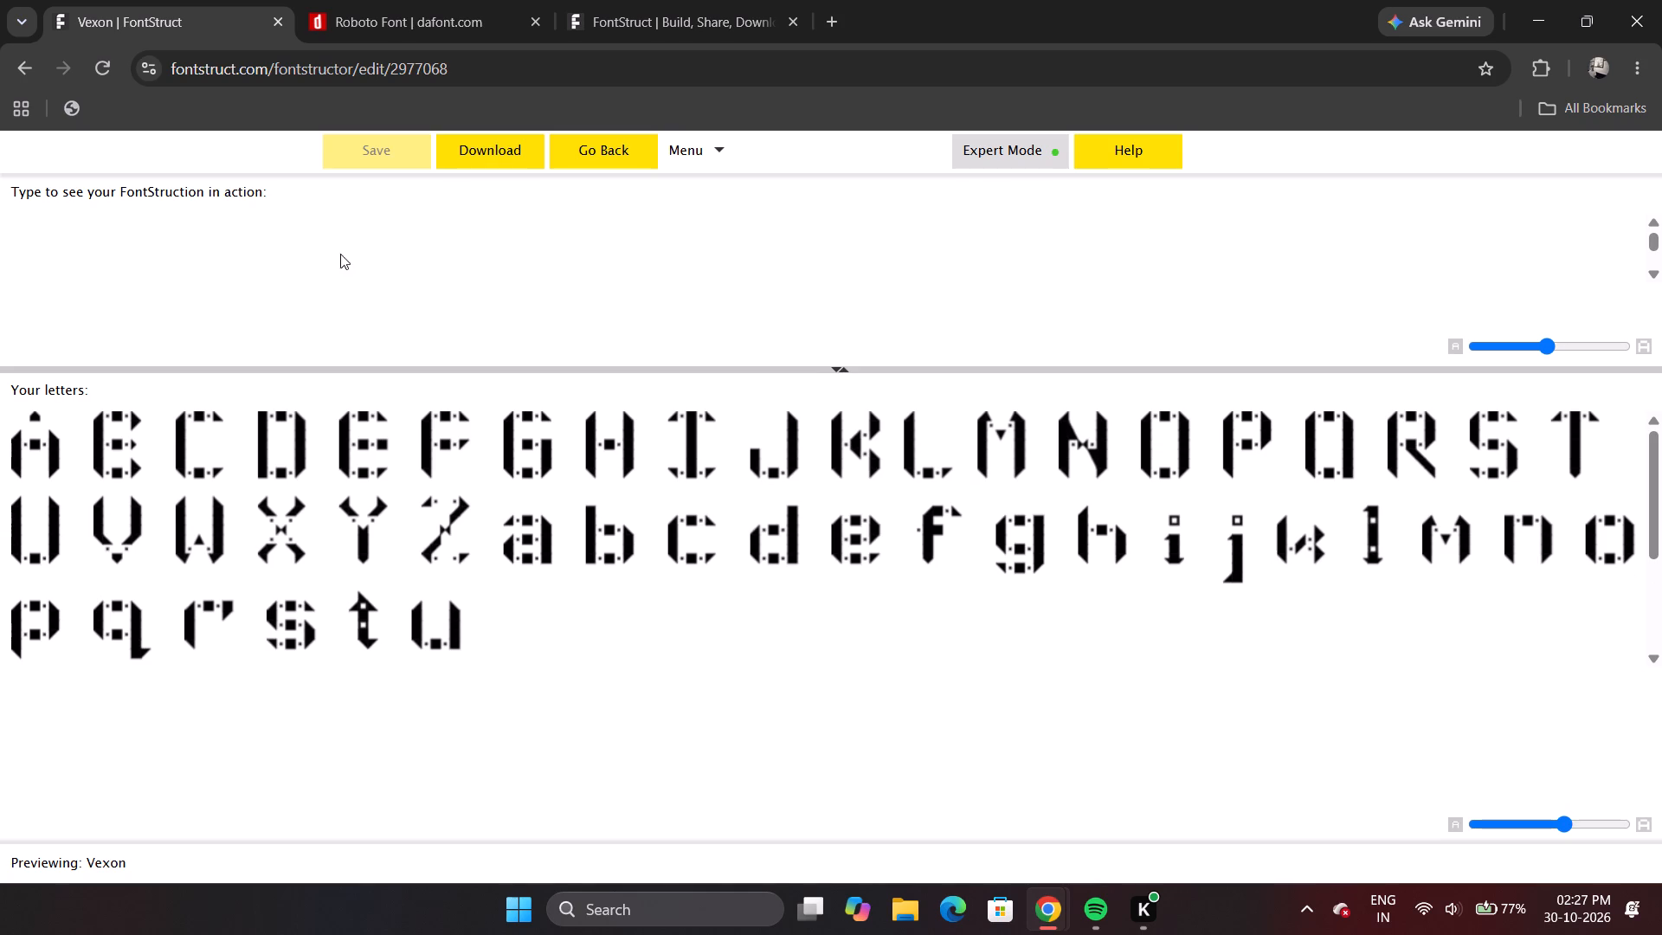
left_click(331, 263)
type("So")
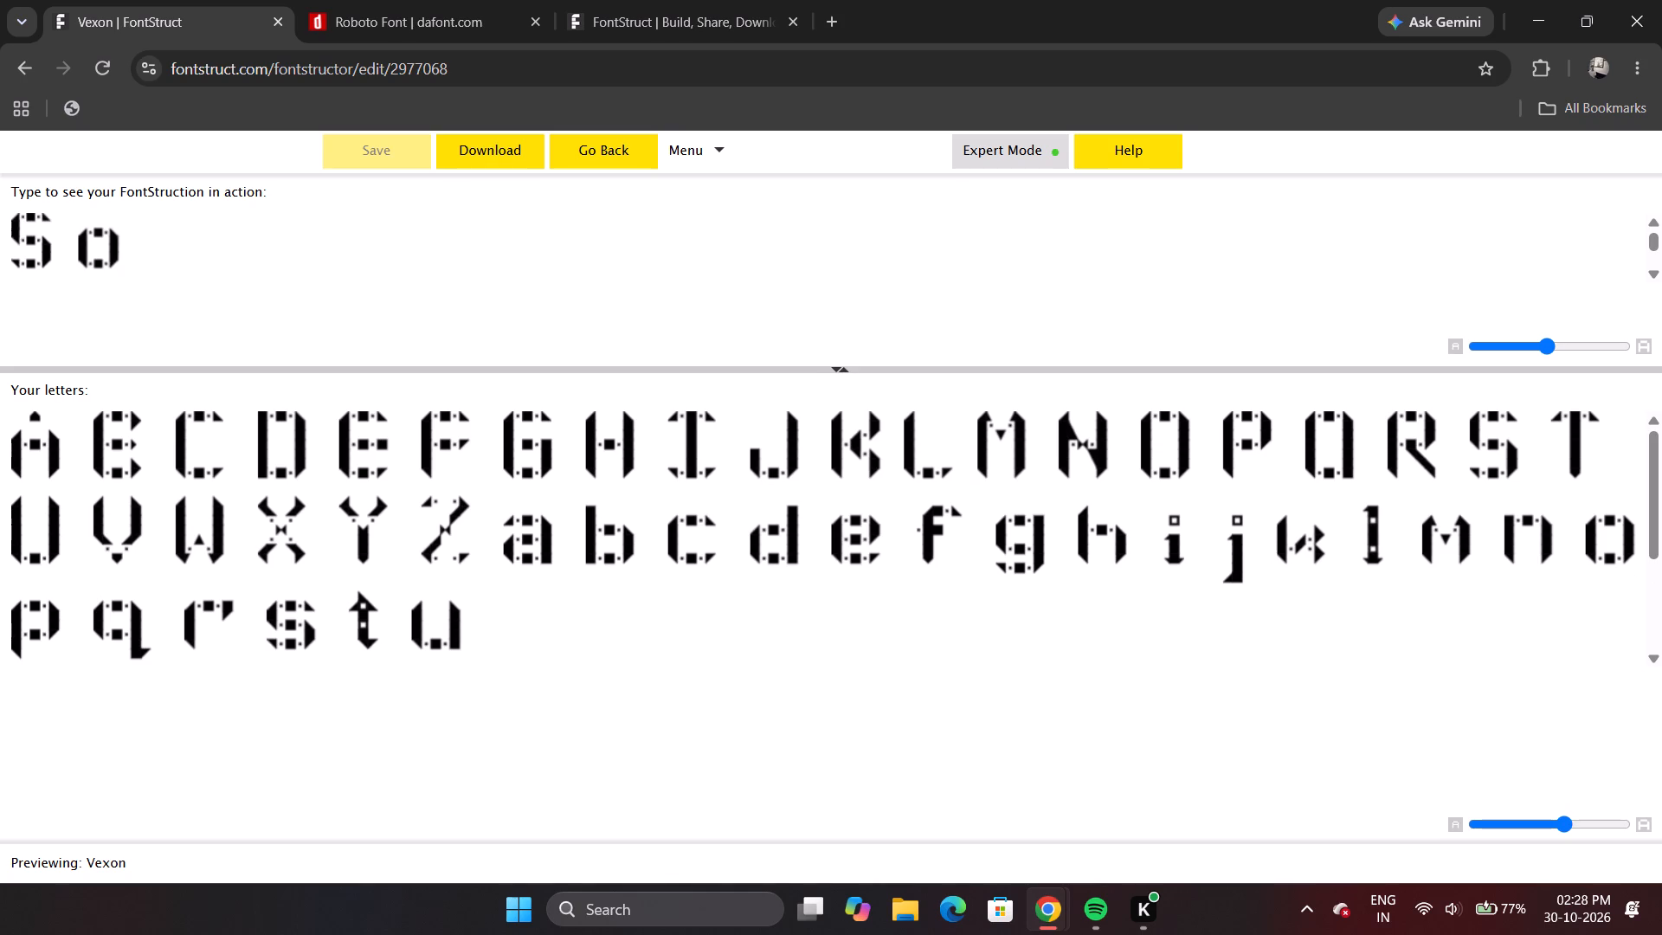
type("mya")
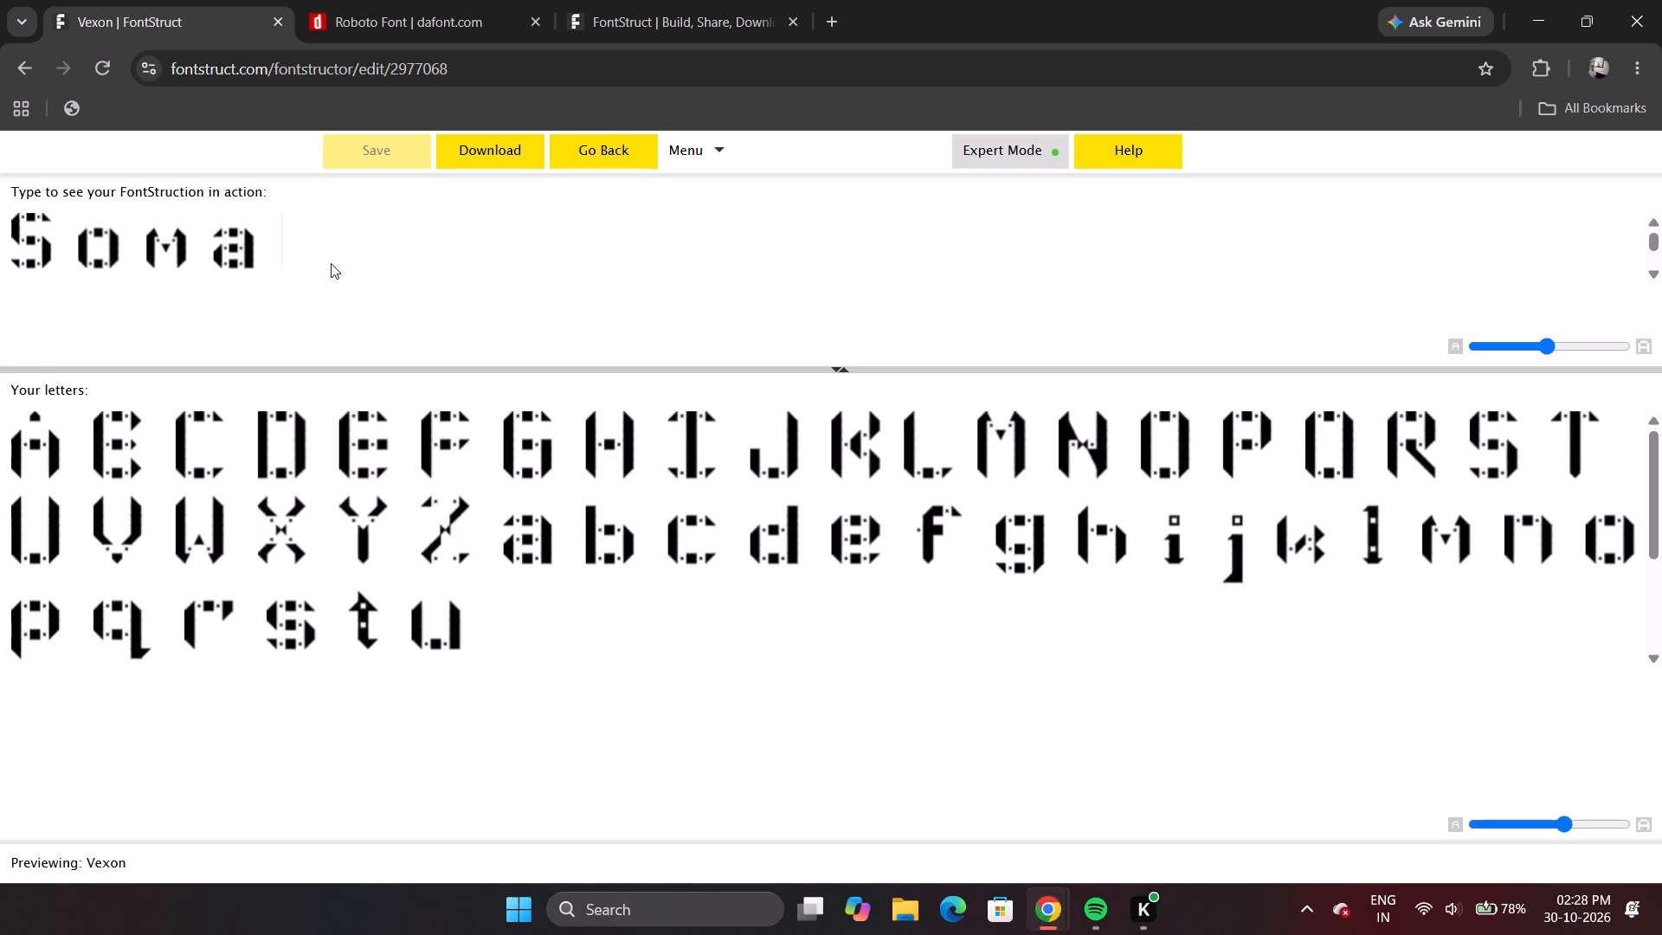
key("BackSpace")
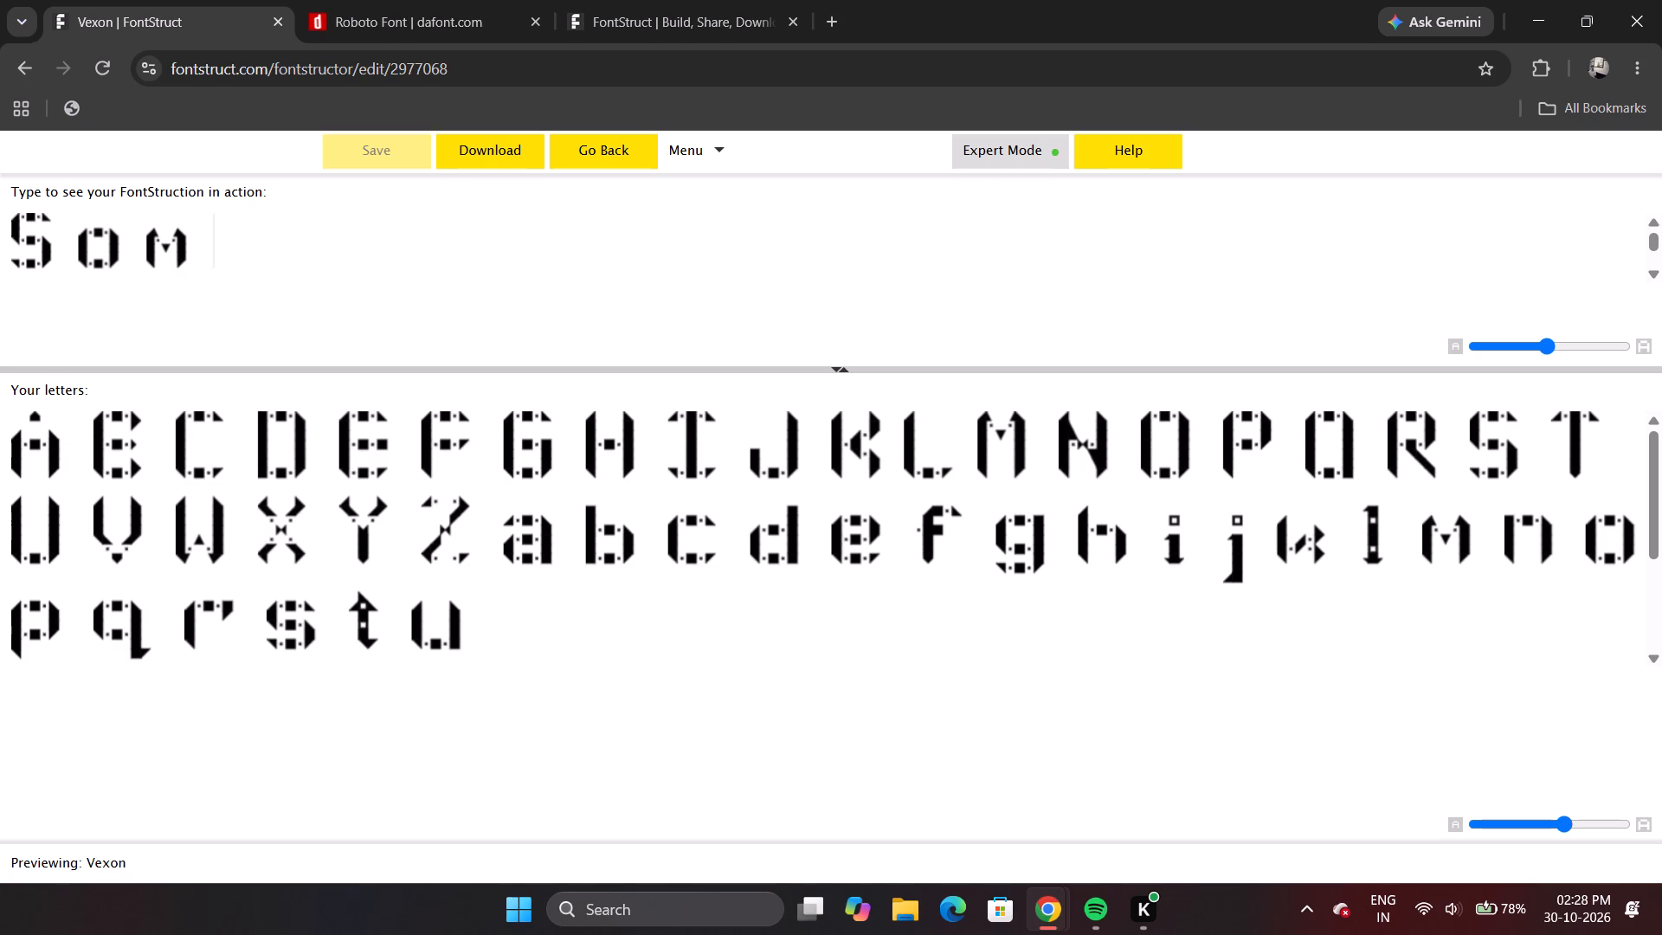
key("BackSpace")
key("BackSpace")
key("BackSpace")
key("BackSpace")
key("BackSpace")
key("BackSpace")
key("BackSpace")
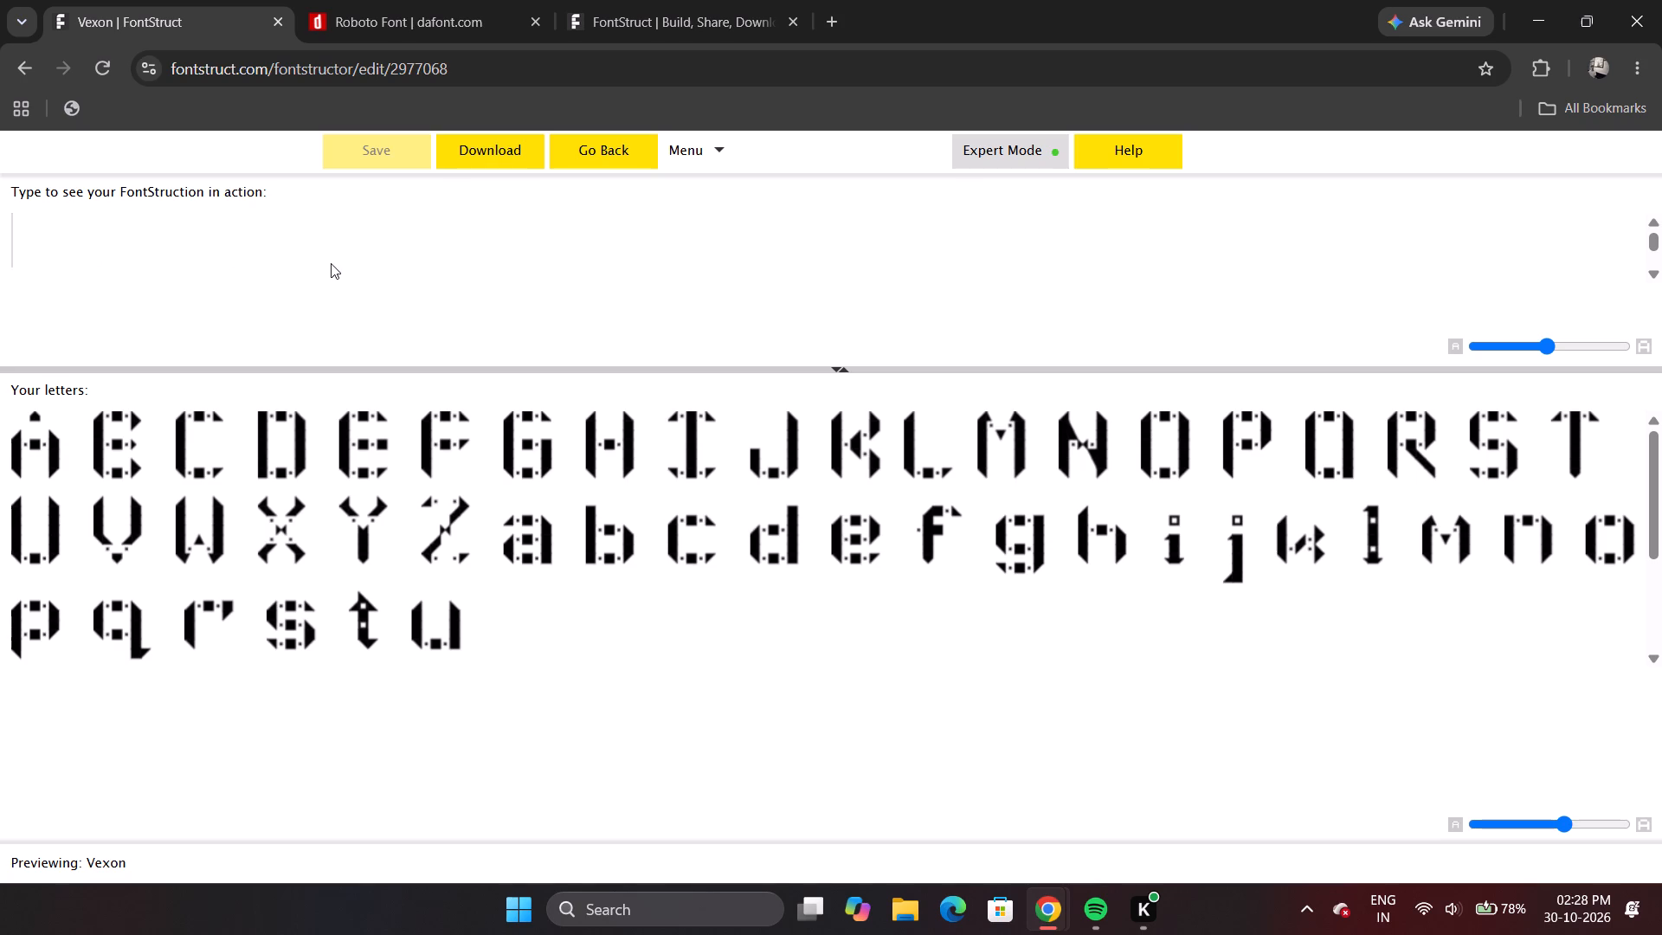
Try the same name in lowercase with a zero in place of the o, and clear the text.
type("s0mya")
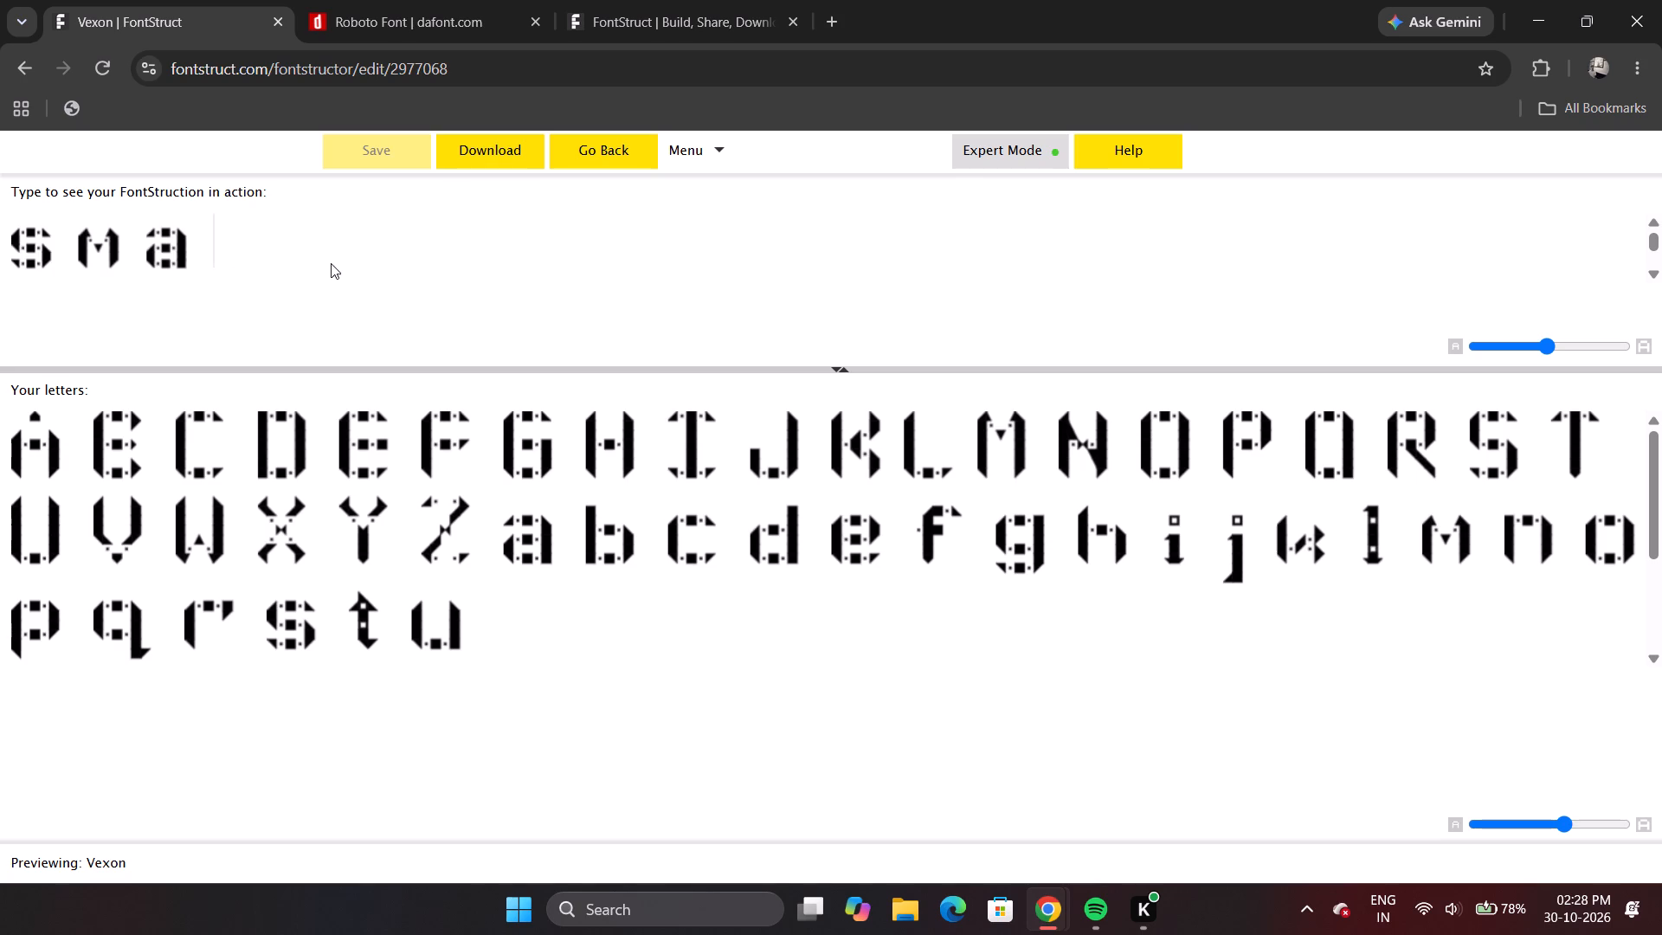
key("BackSpace")
key("BackSpace")
key("BackSpace")
key("BackSpace")
key("BackSpace")
key("BackSpace")
key("BackSpace")
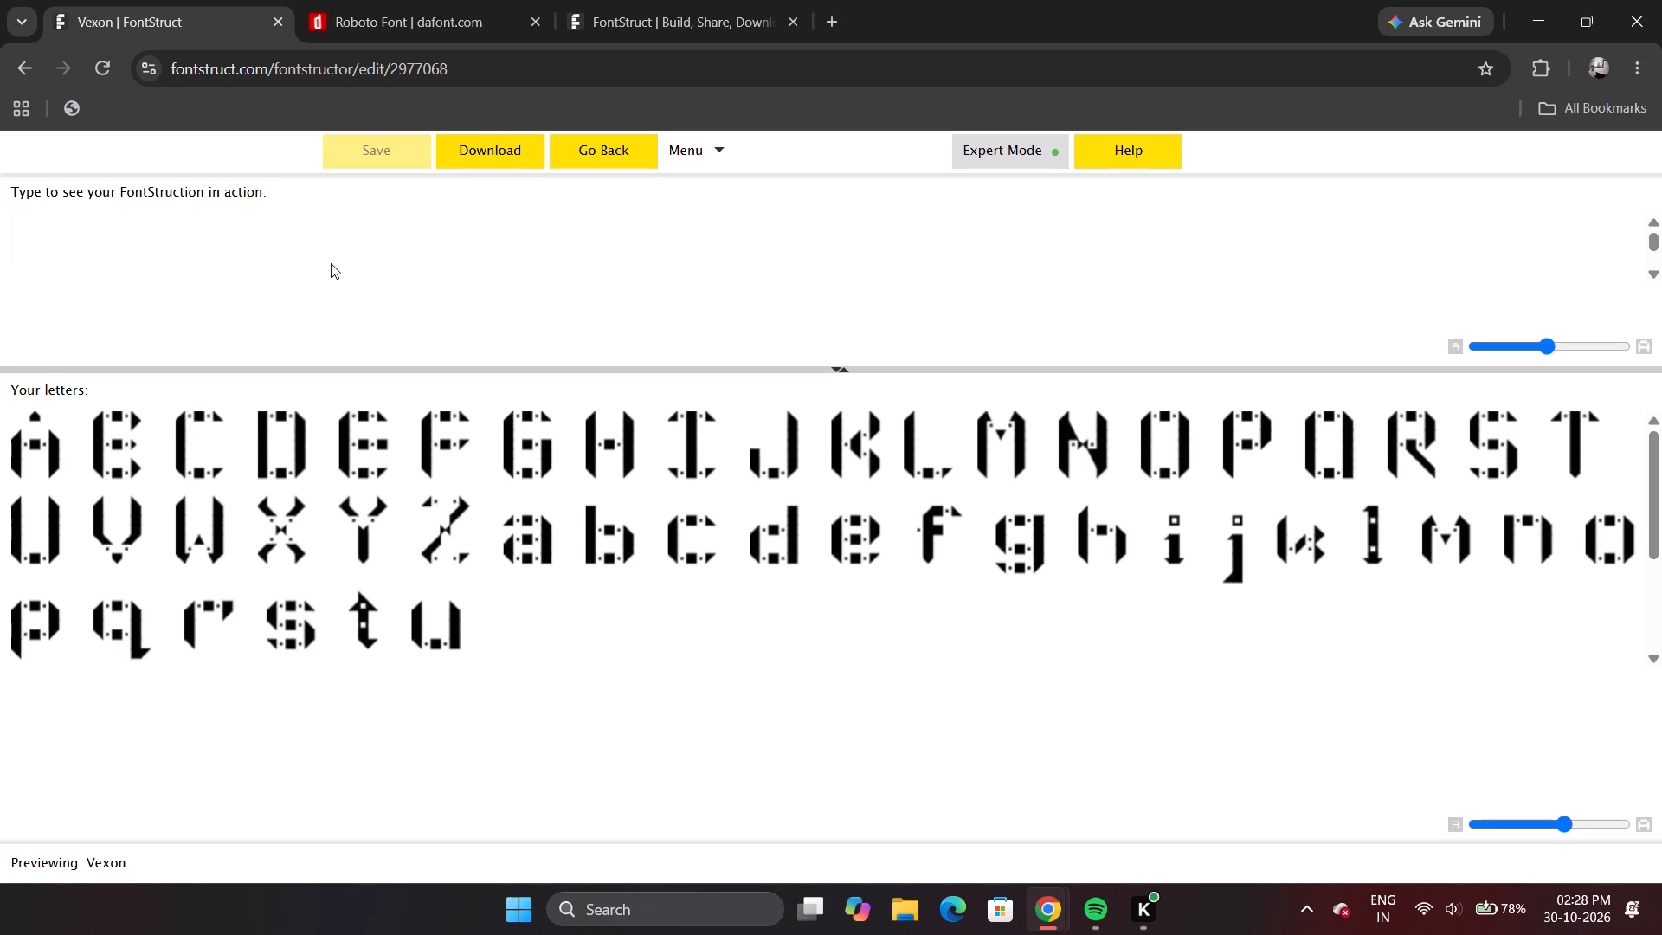
Test a random string of mixed capital and lowercase letters in the font preview, and clear the text.
type("AHJGbsjhaJhbjh")
type("knhKHJSnhshbkHJsjj")
key("BackSpace")
key("BackSpace")
key("BackSpace")
key("BackSpace")
key("BackSpace")
key("BackSpace")
key("BackSpace")
key("BackSpace")
key("BackSpace")
key("BackSpace")
key("BackSpace")
key("BackSpace")
key("BackSpace")
key("BackSpace")
key("BackSpace")
key("BackSpace")
key("BackSpace")
key("BackSpace")
key("BackSpace")
key("BackSpace")
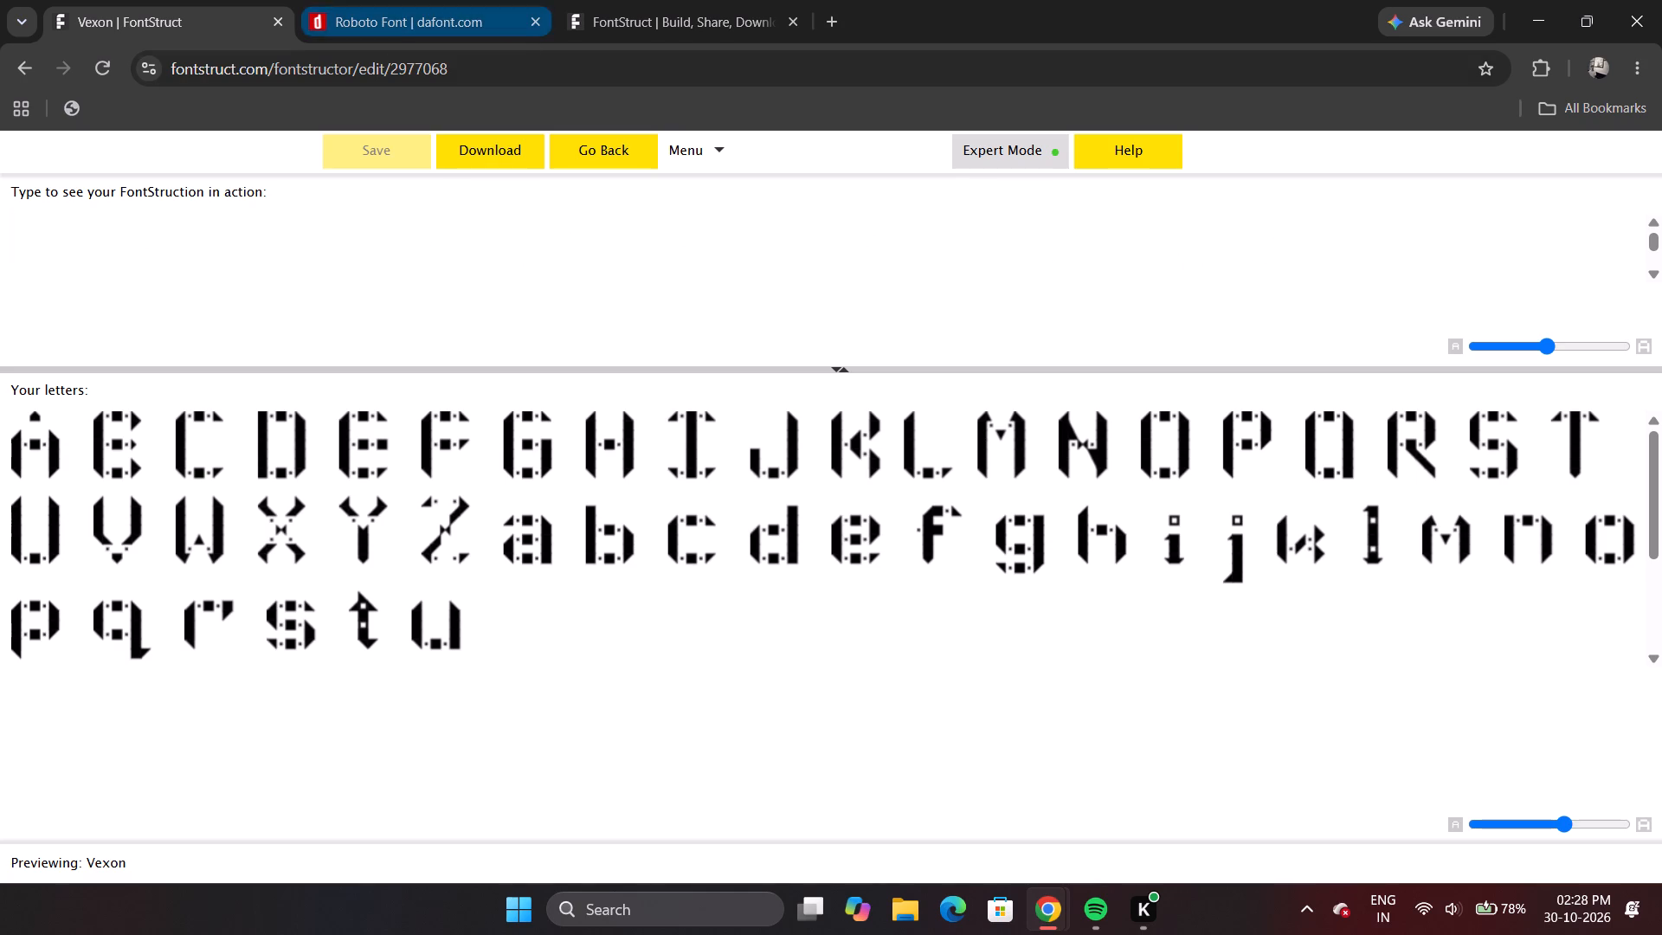
Return from the preview to glyph editing and look through the lowercase a, b and c.
left_click(591, 142)
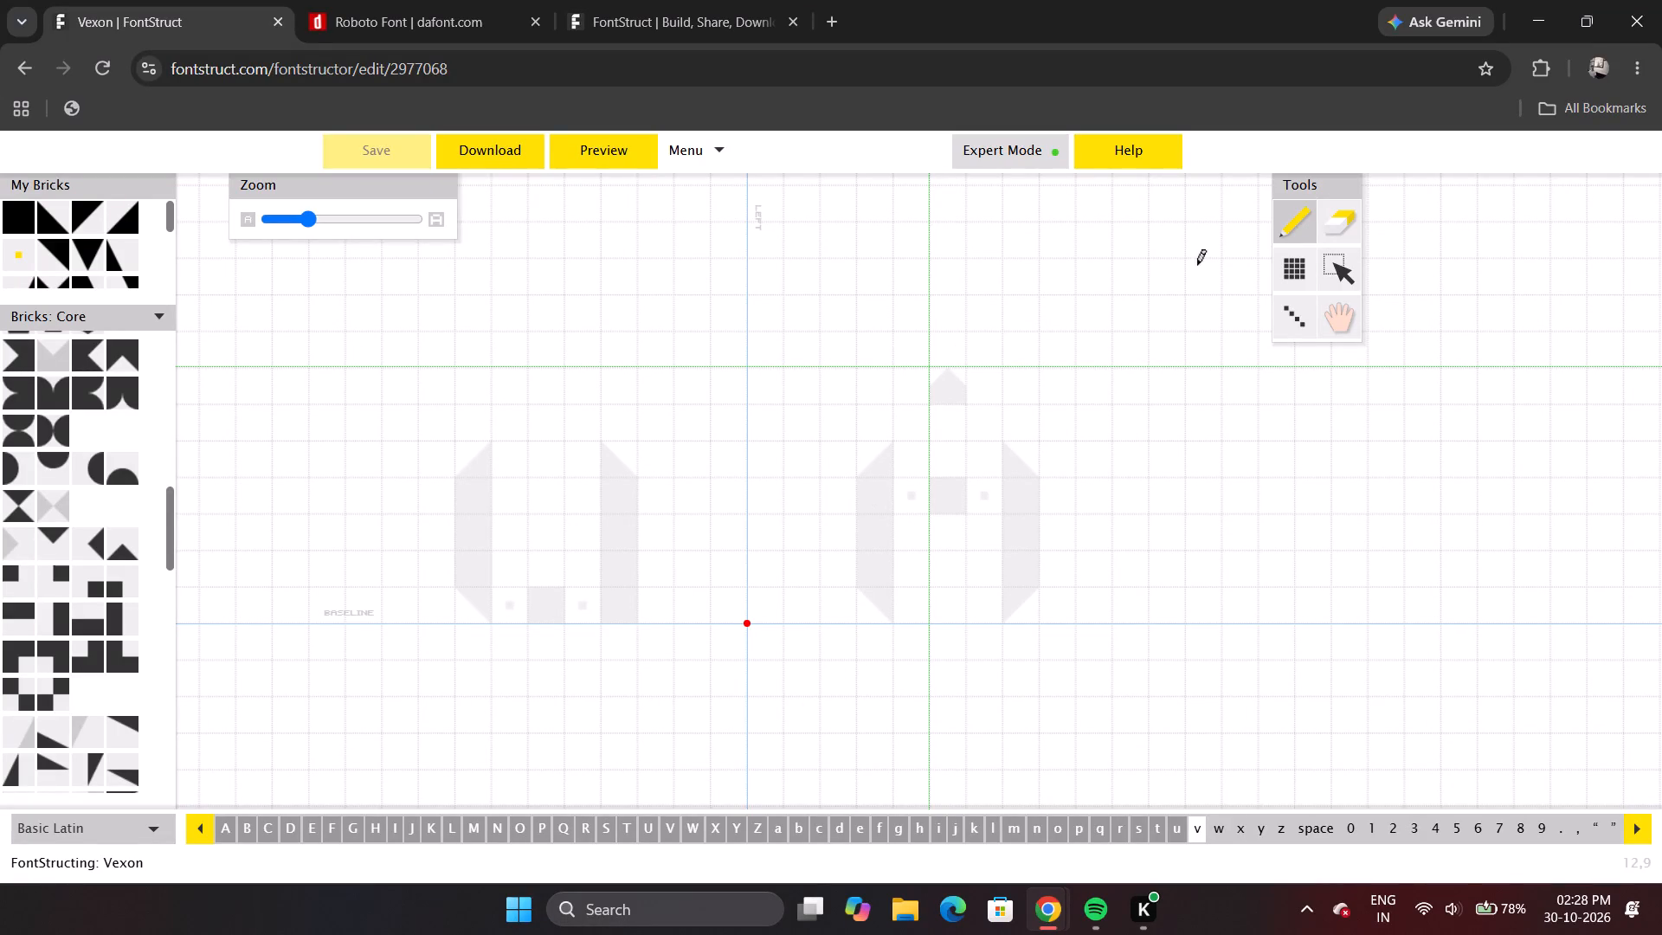
left_click(779, 829)
left_click(796, 832, "shift")
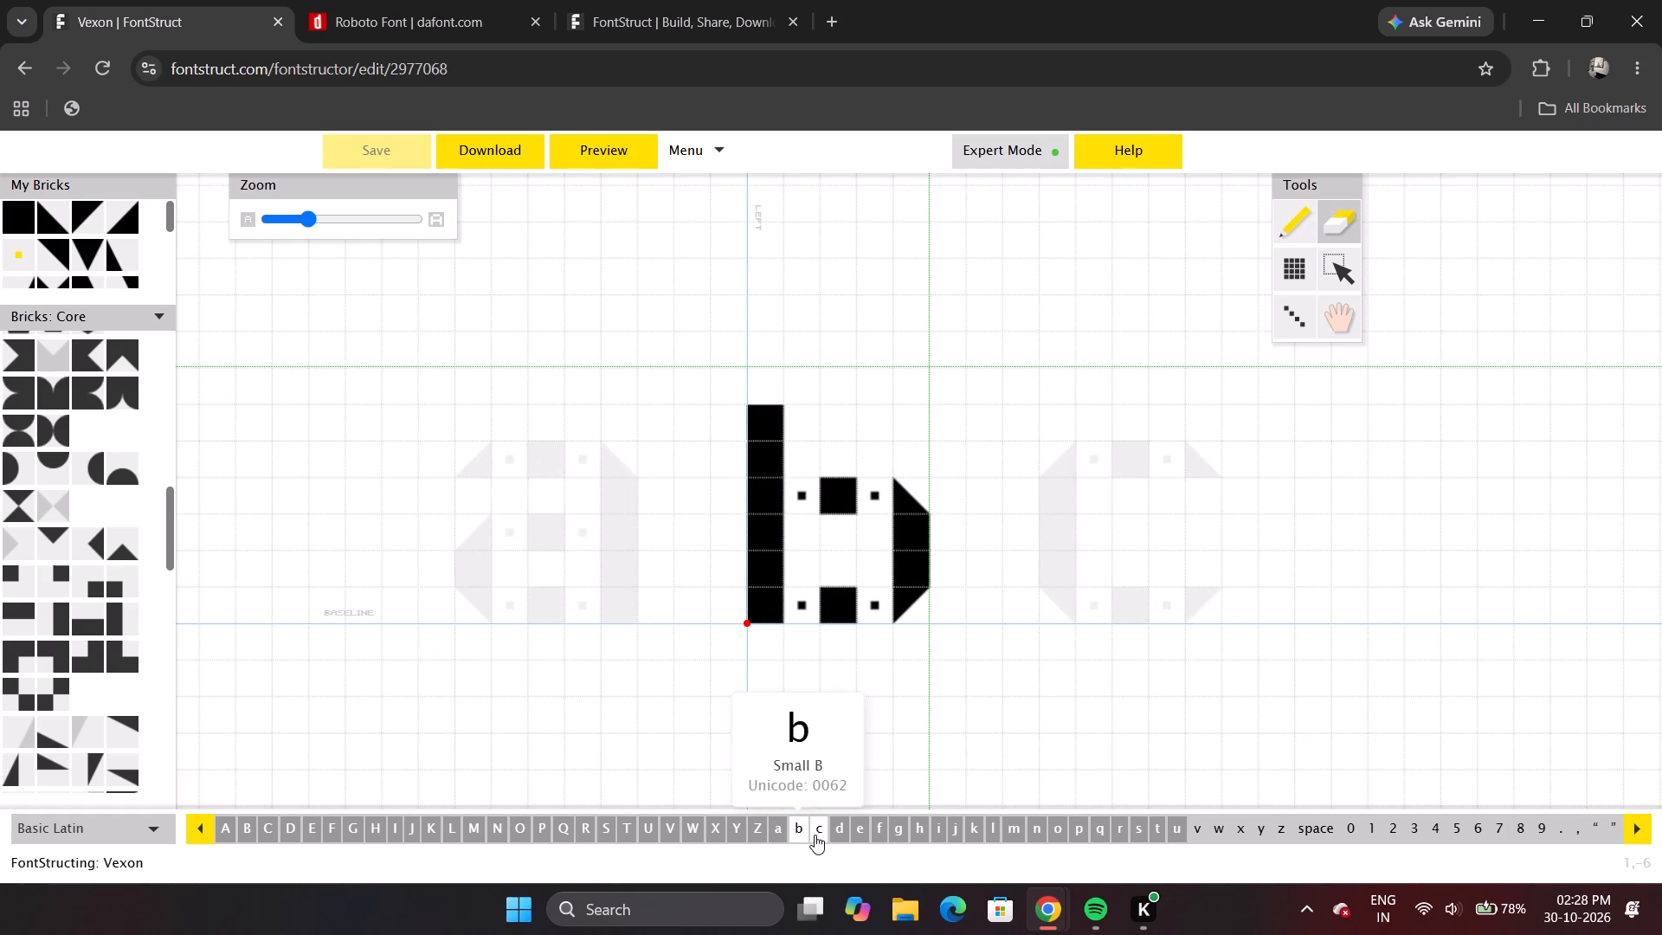
left_click(817, 835, "shift")
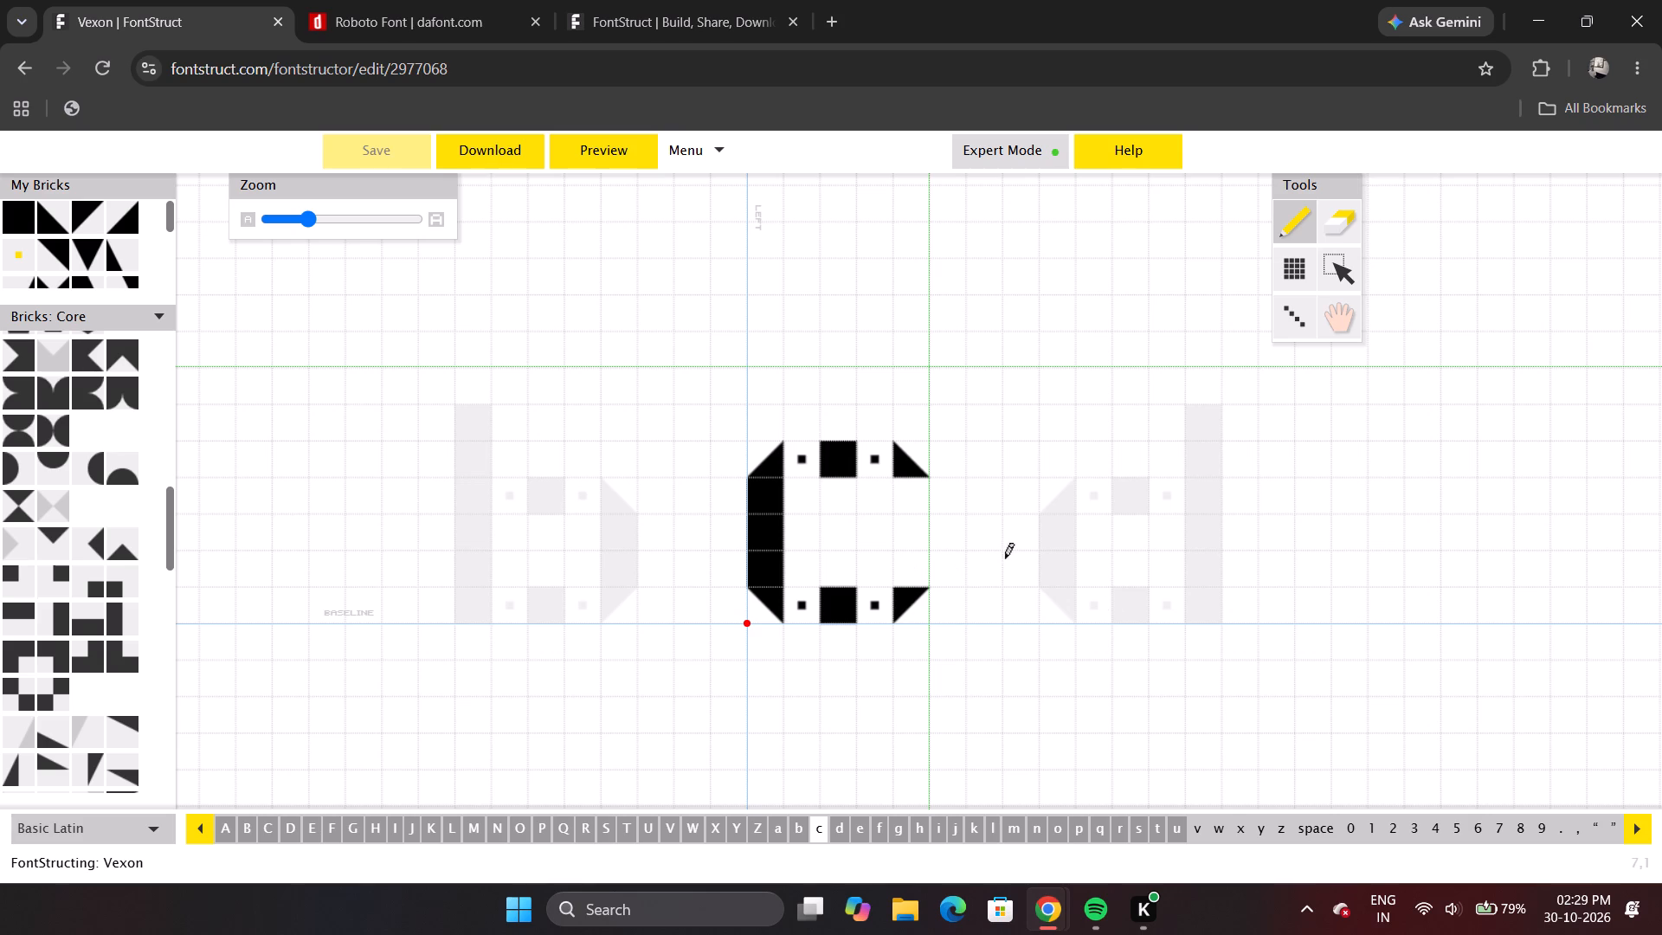
Check the live cricket stream in the other browser window and return to the Vexon font window.
left_click(1179, 800)
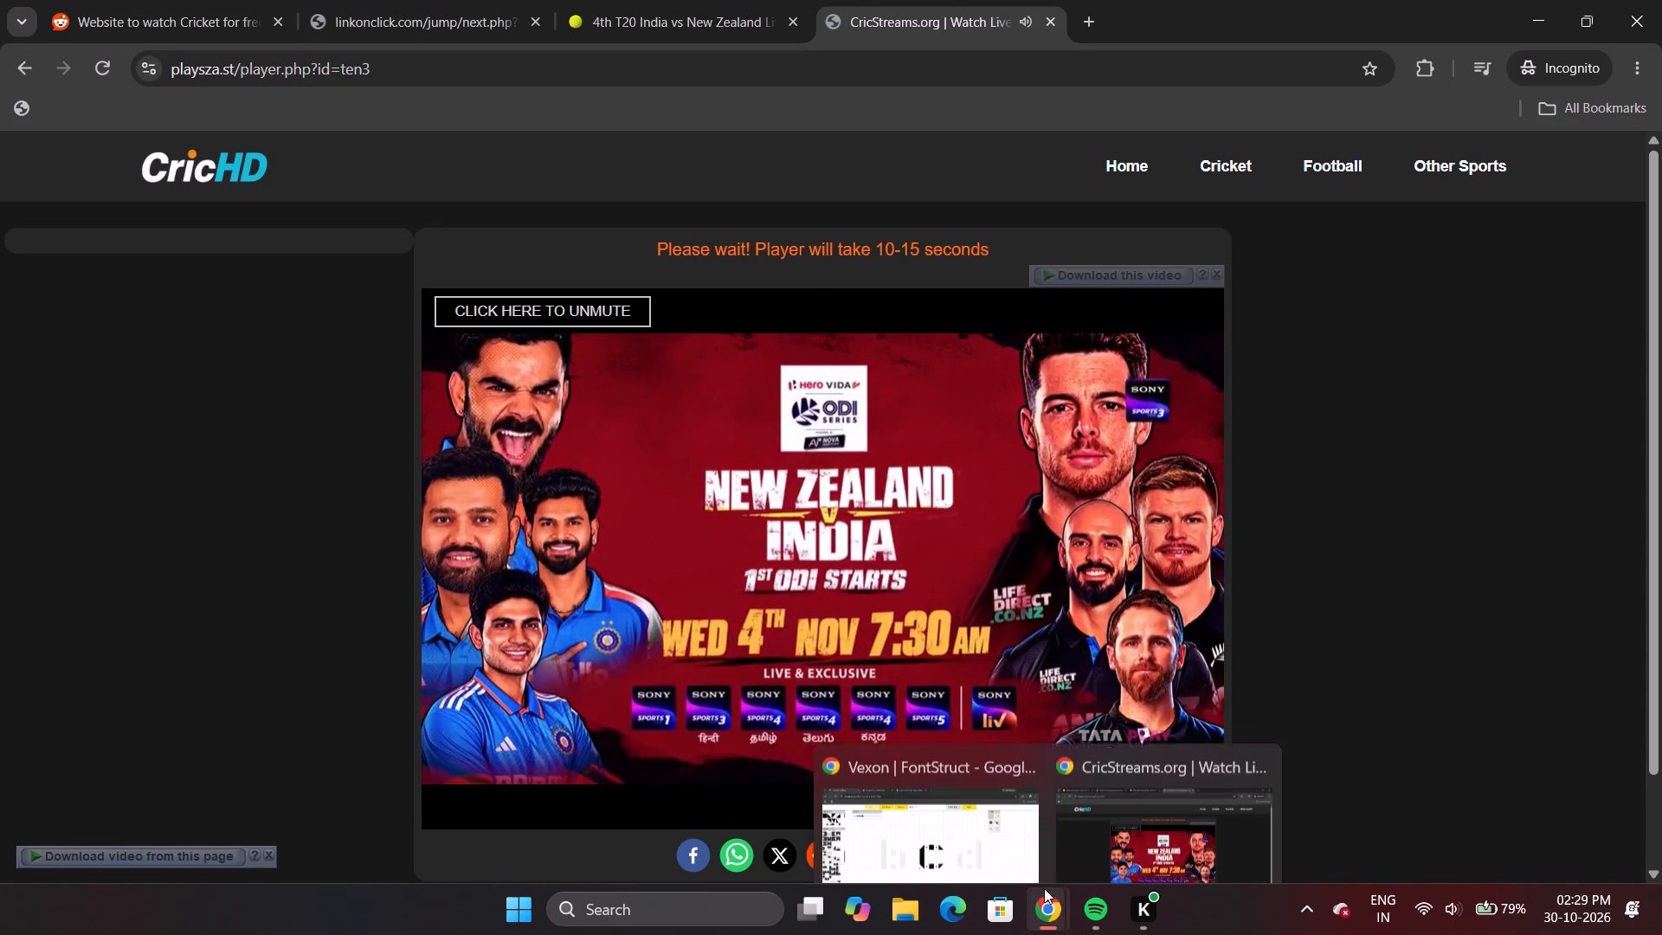
left_click(1001, 841)
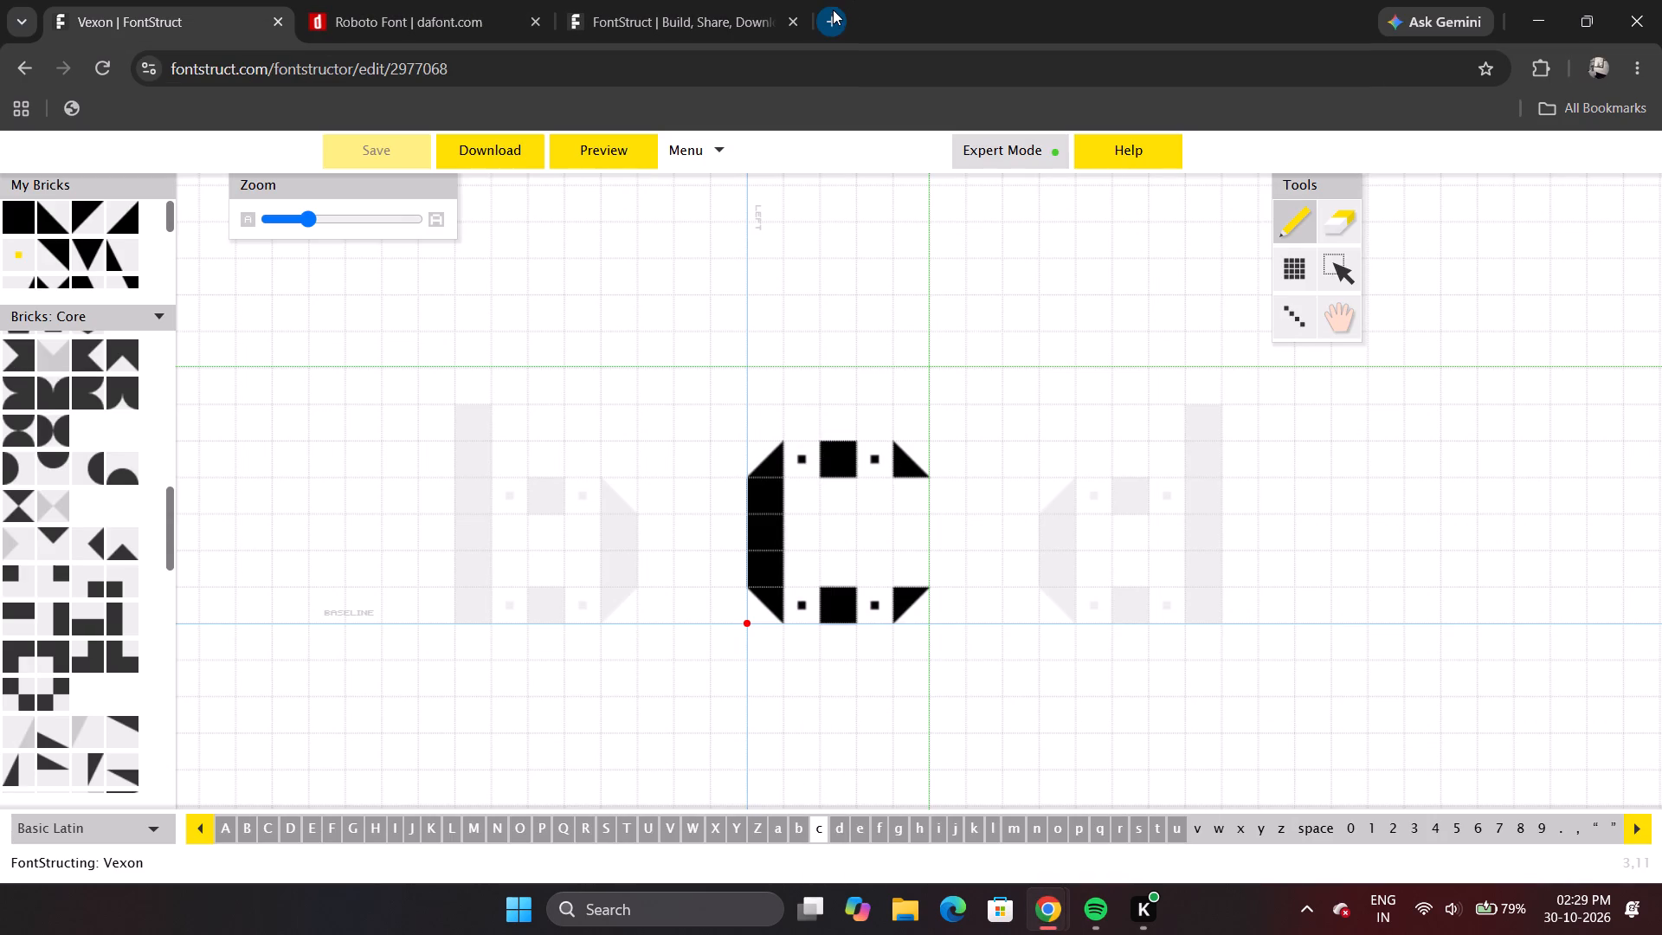
Search the web for "ind nz" in a new tab and examine the match scorecard for New Zealand and India.
left_click(833, 12)
type("ind")
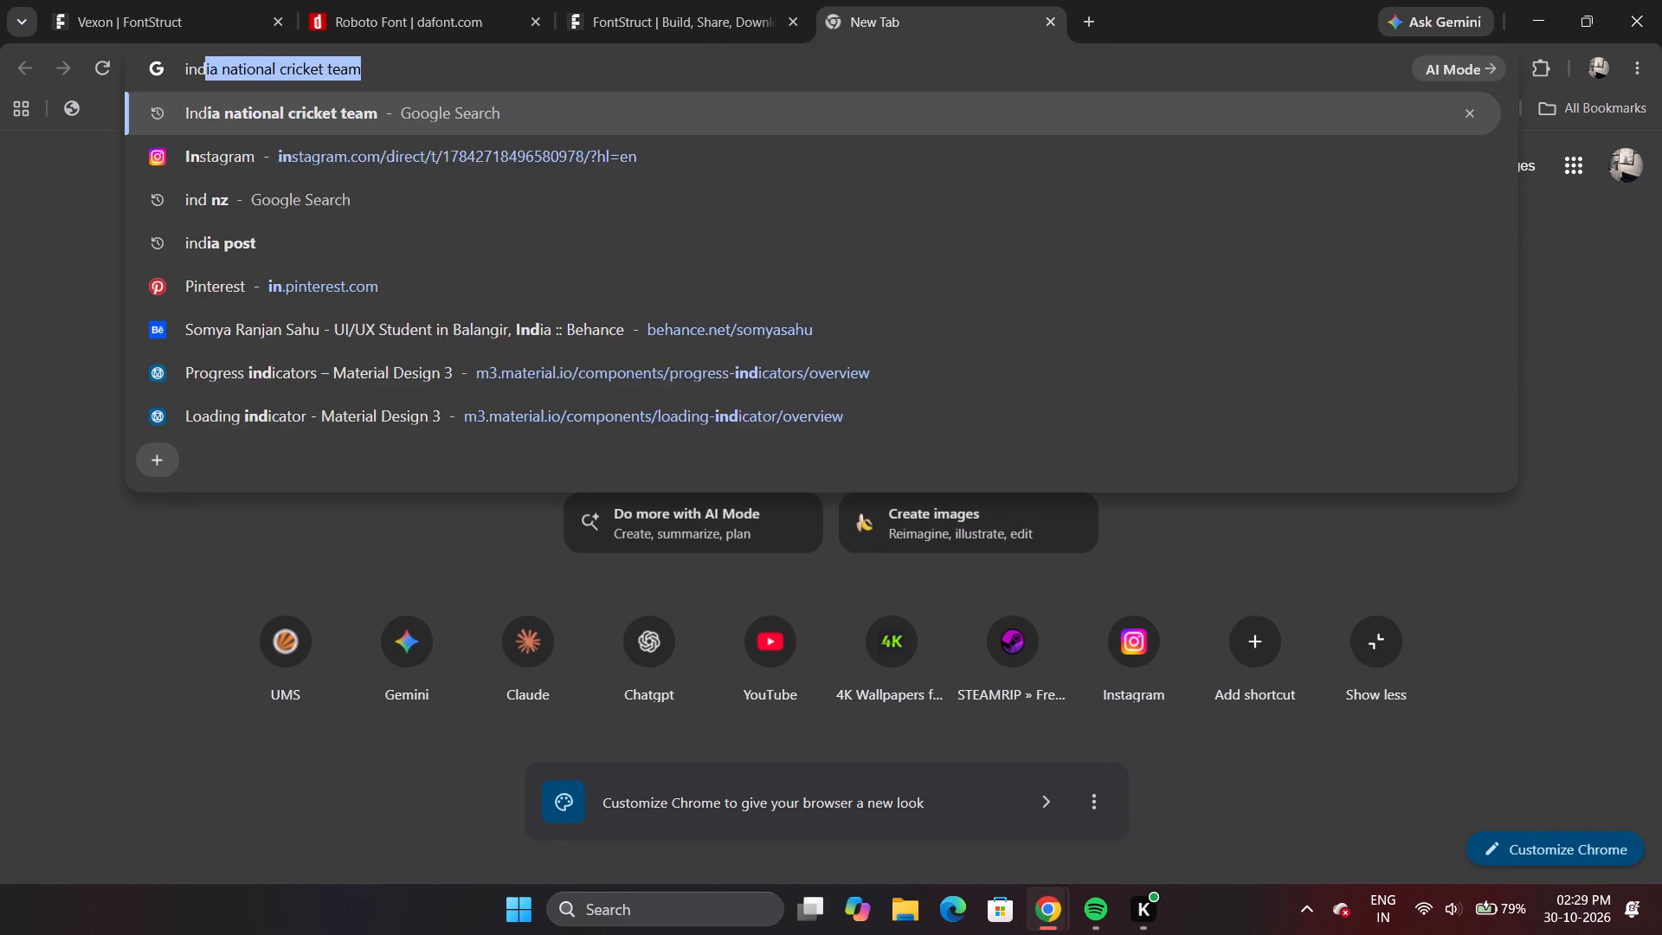
key("space")
key("Return")
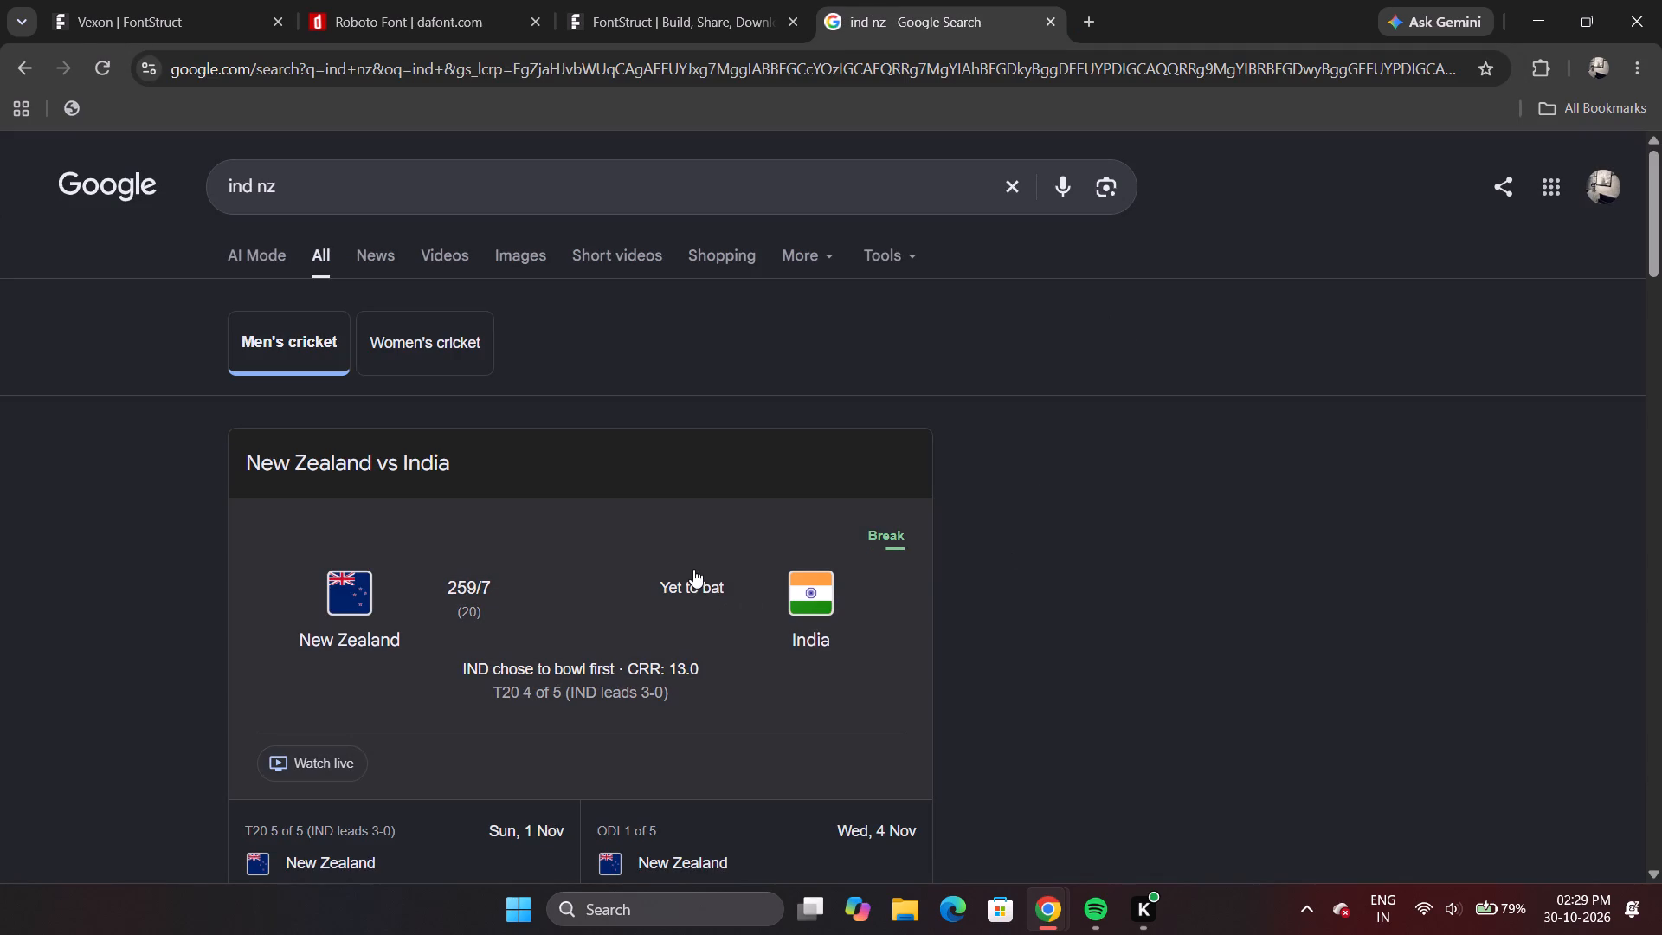
left_click(614, 577)
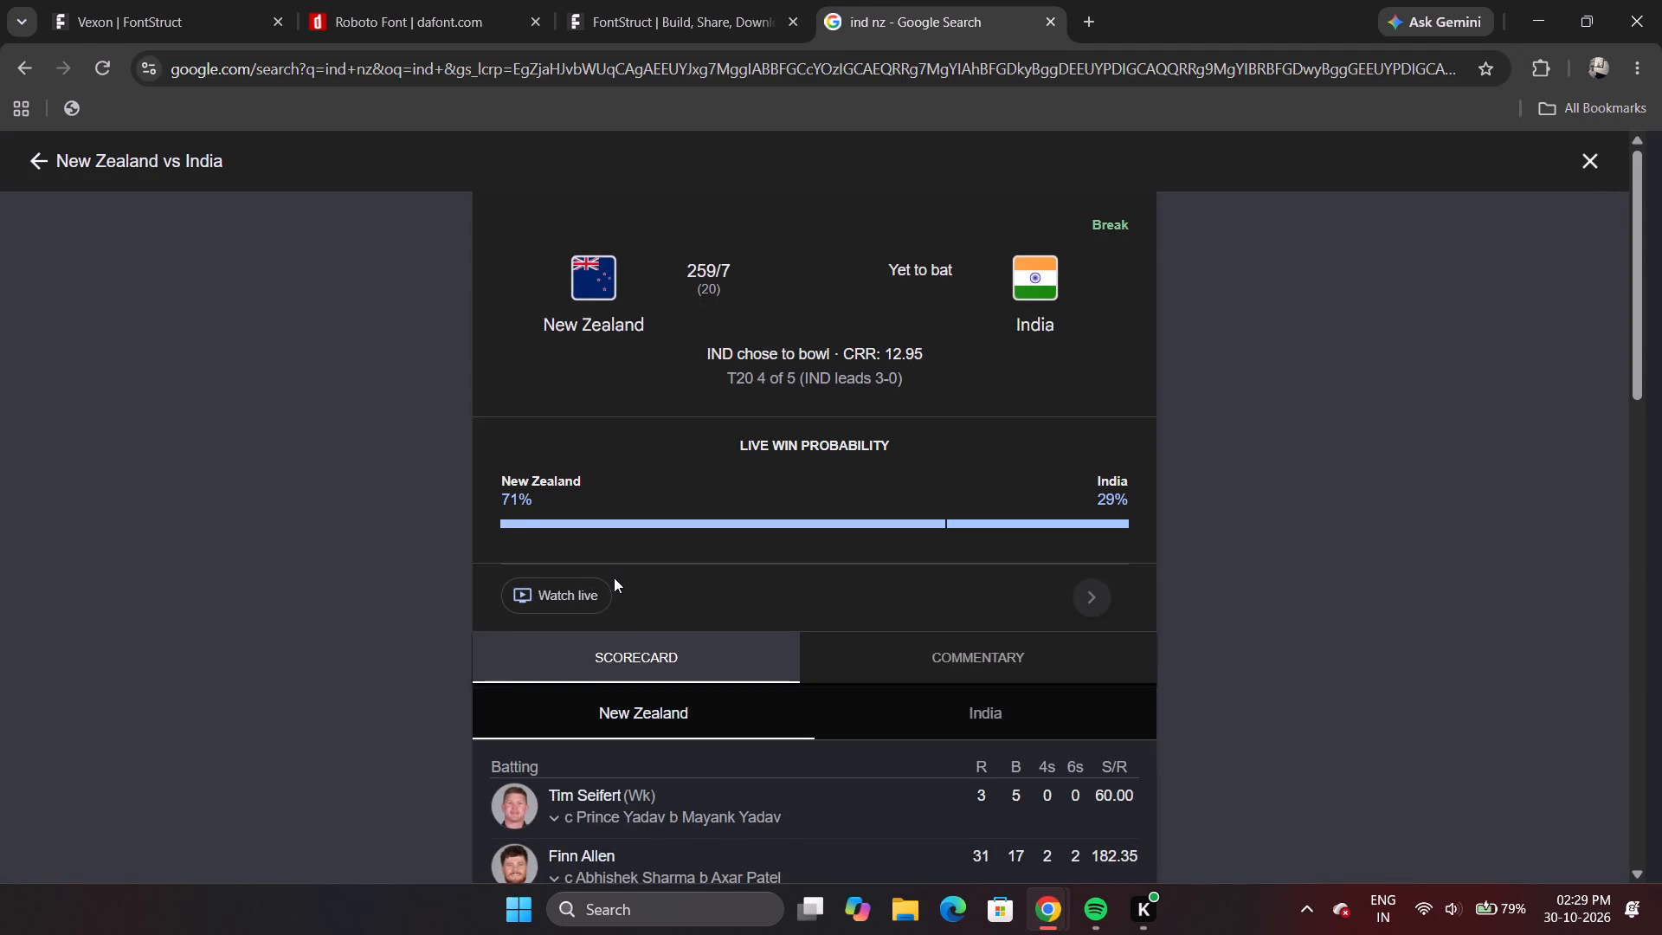
scroll(614, 577, "down", 7)
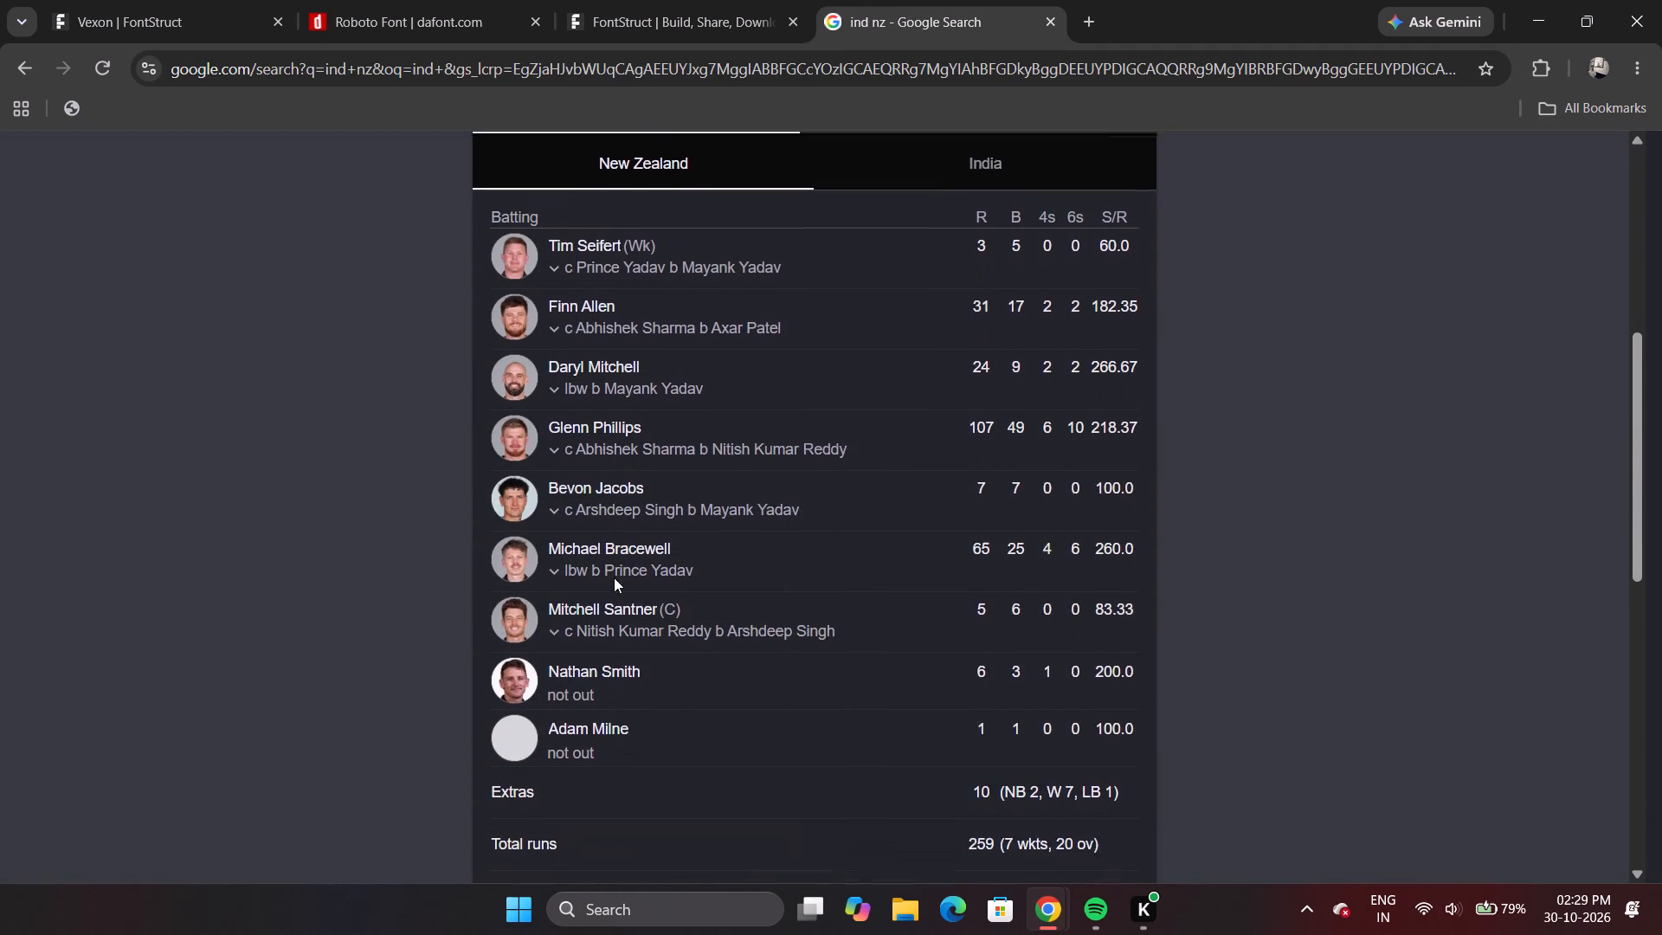
scroll(614, 577, "up", 5)
left_click(954, 707)
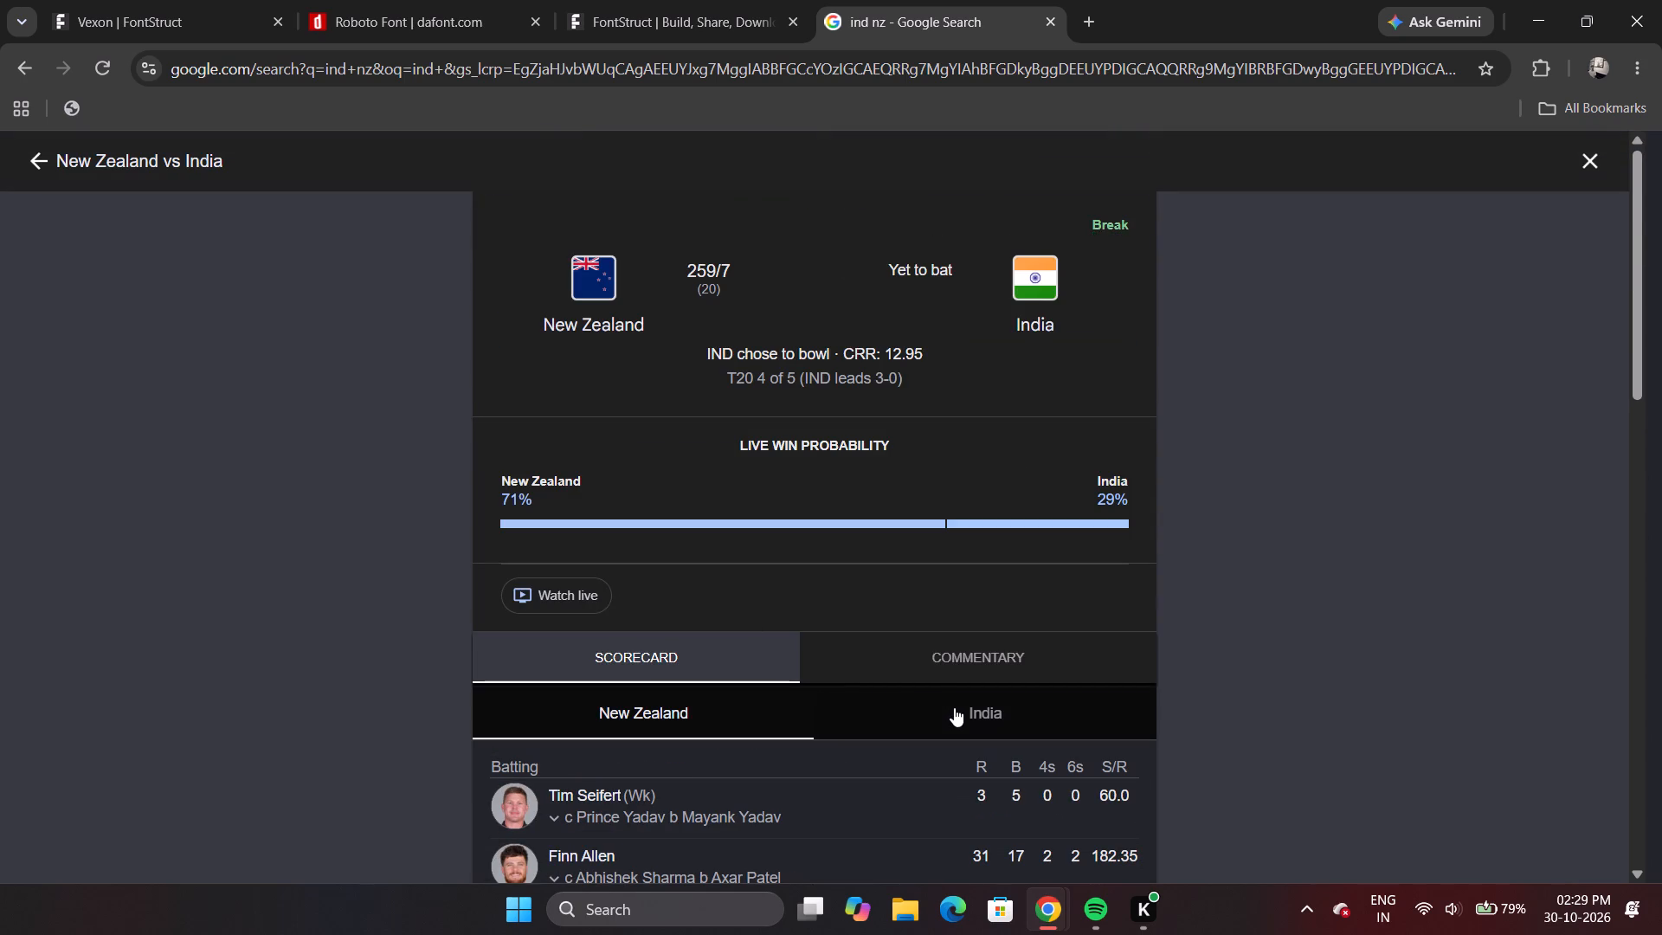
scroll(954, 707, "down", 4)
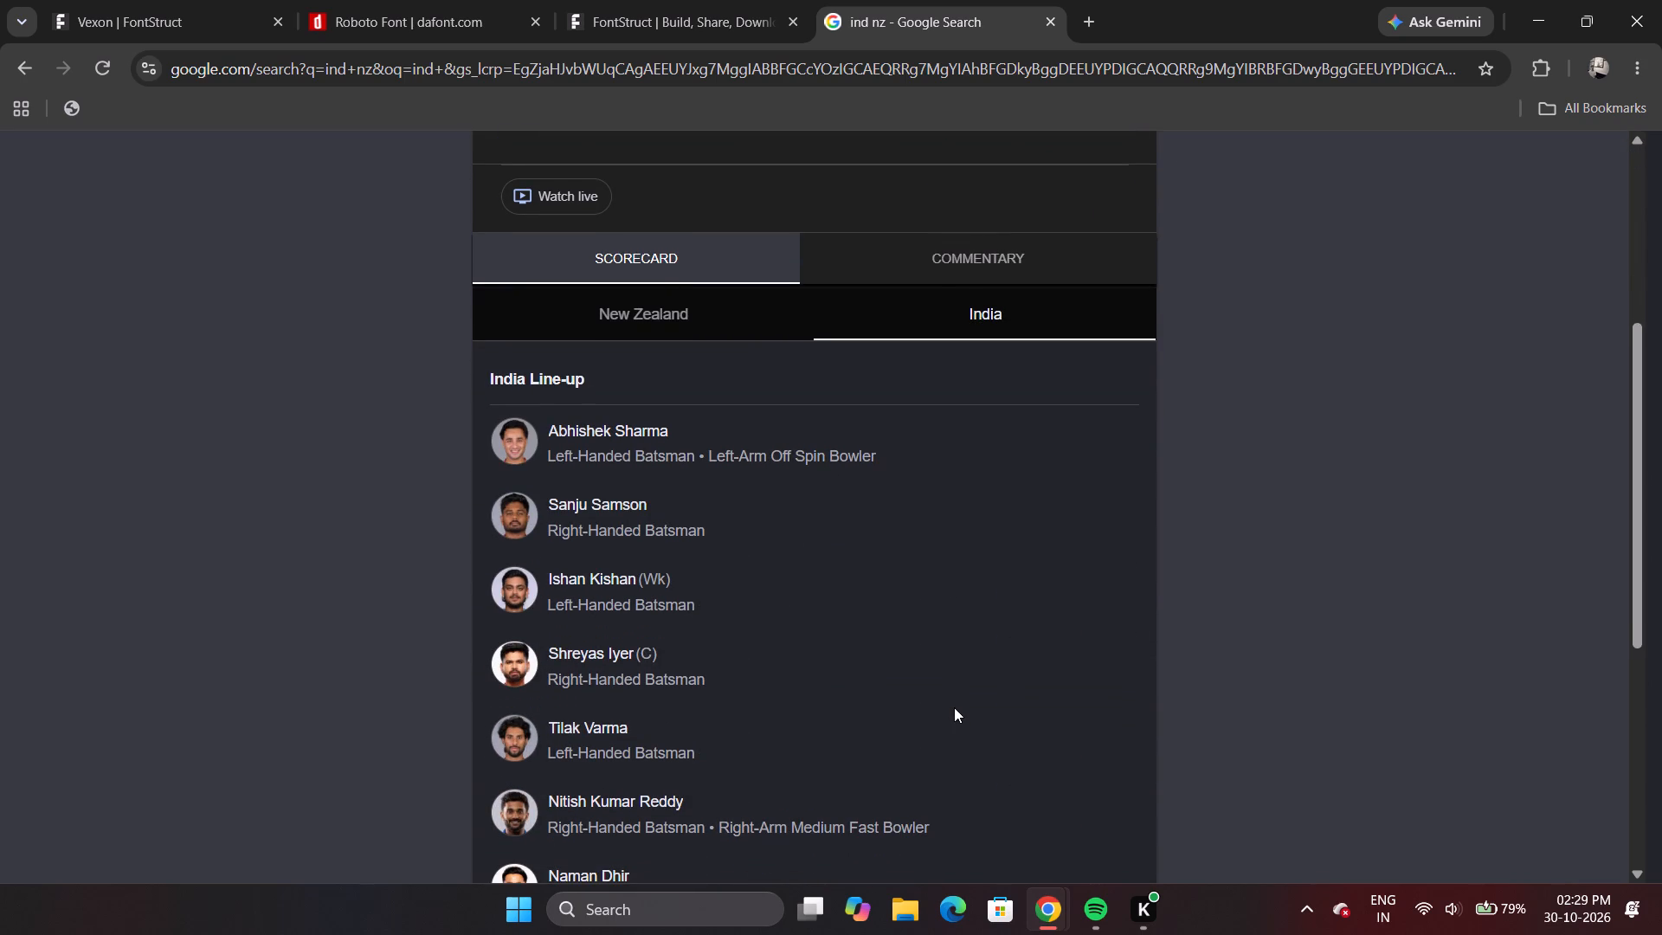
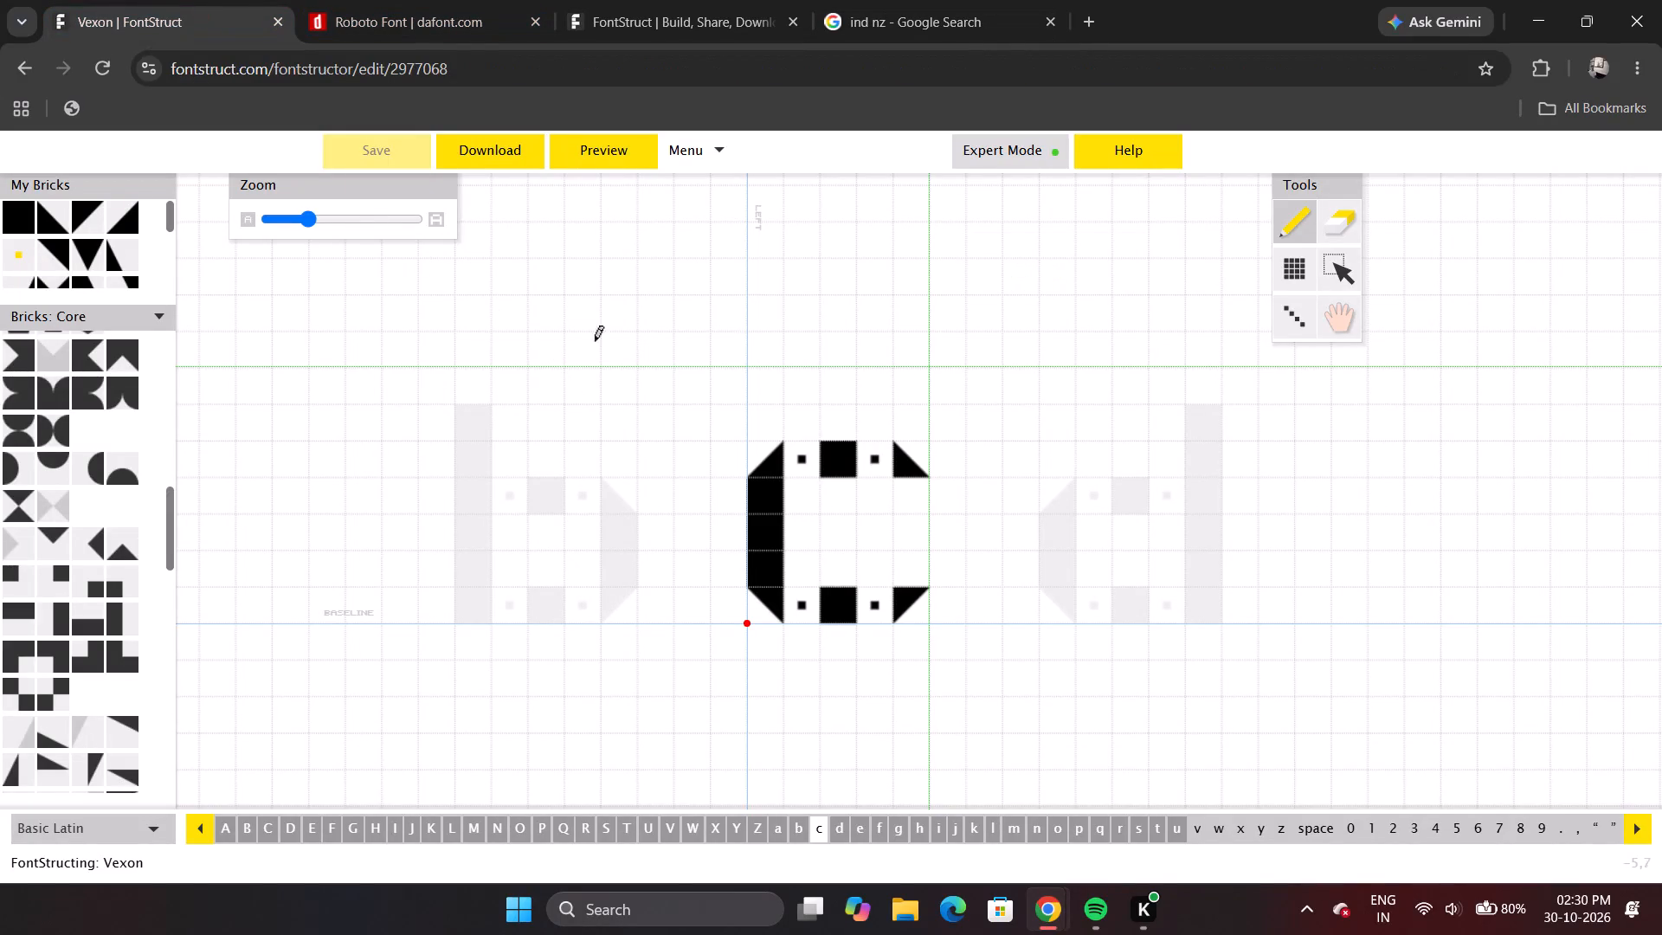
Open the Vexon font preview to examine the capitals and the lowercase letters drawn so far, a through u.
left_click(621, 152)
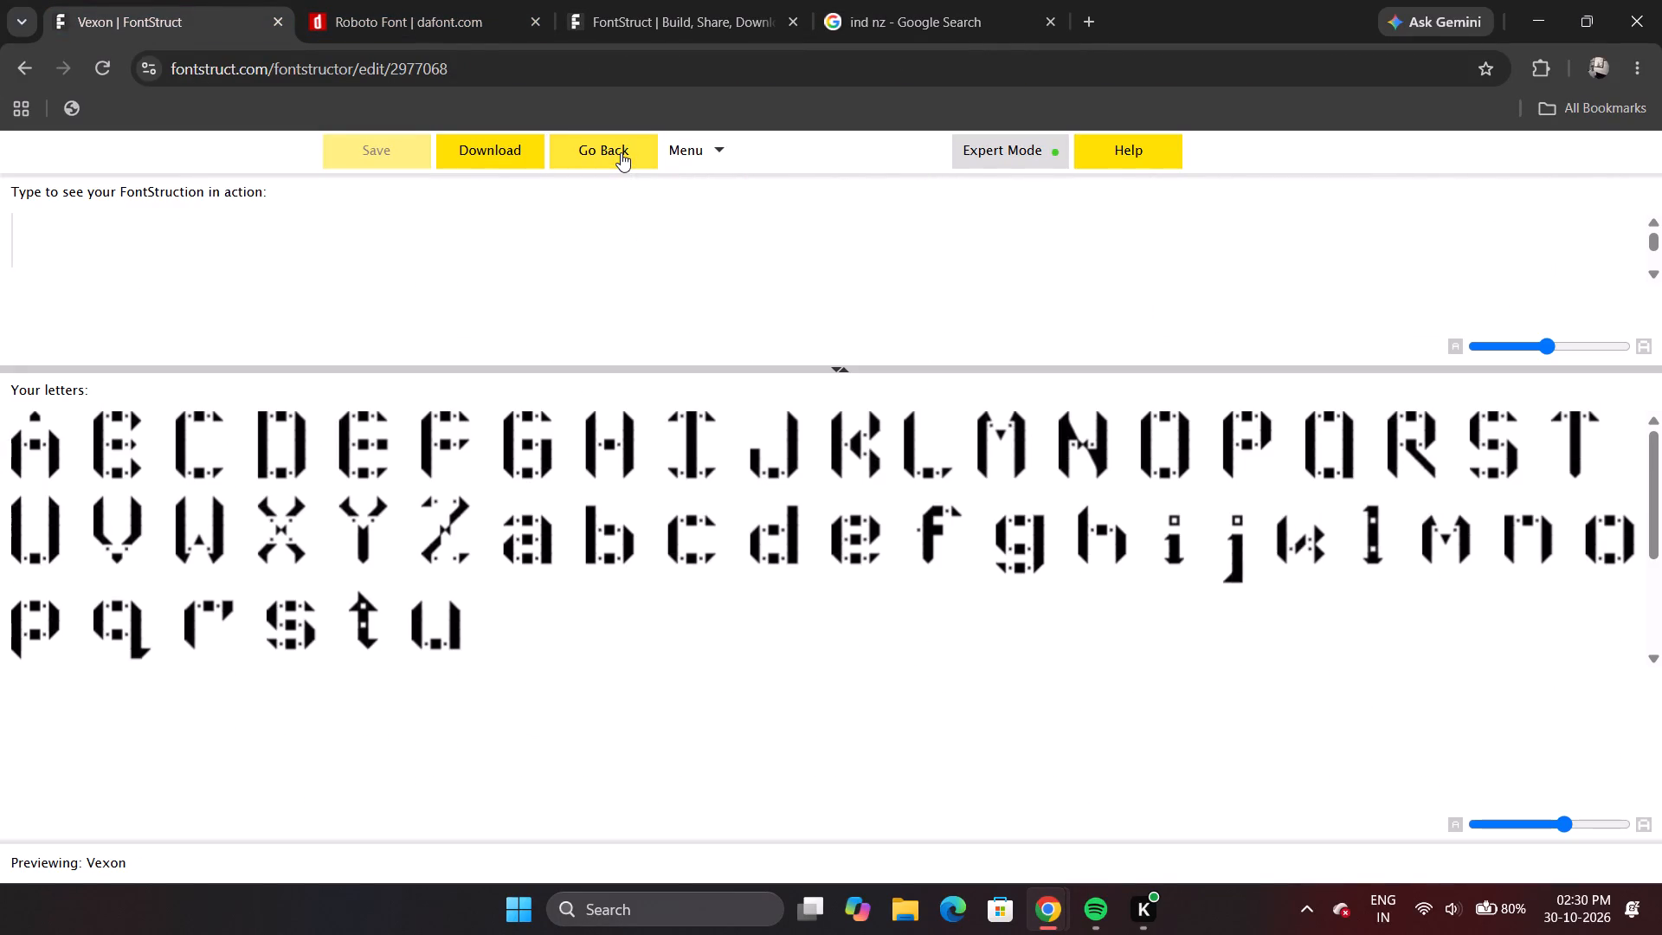
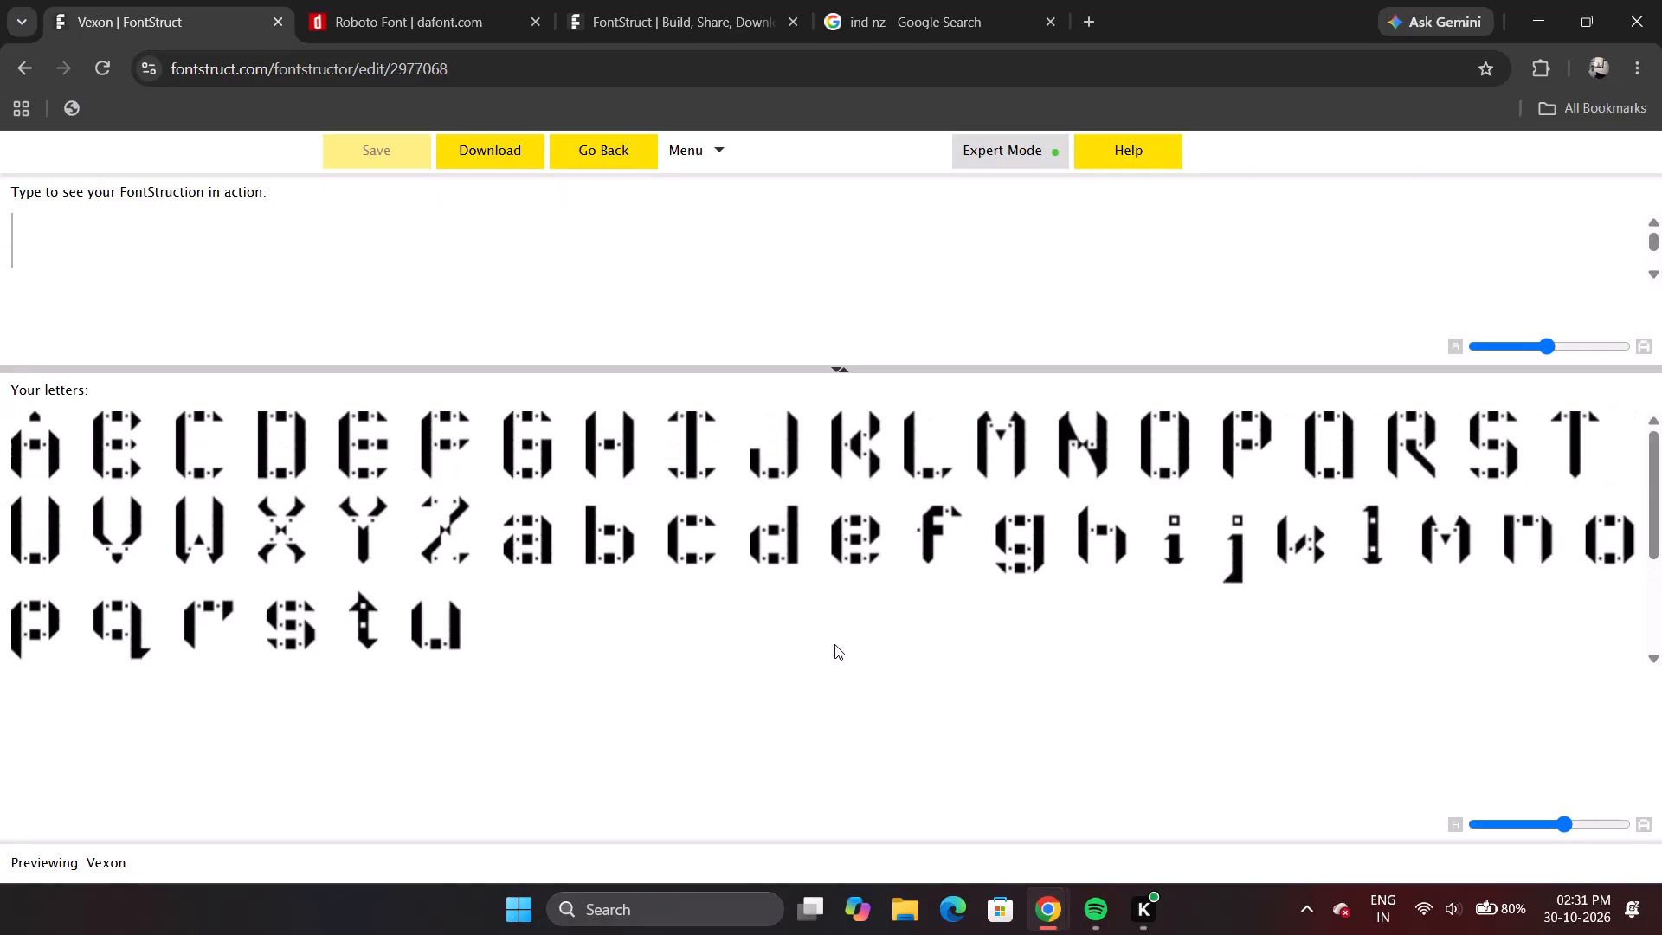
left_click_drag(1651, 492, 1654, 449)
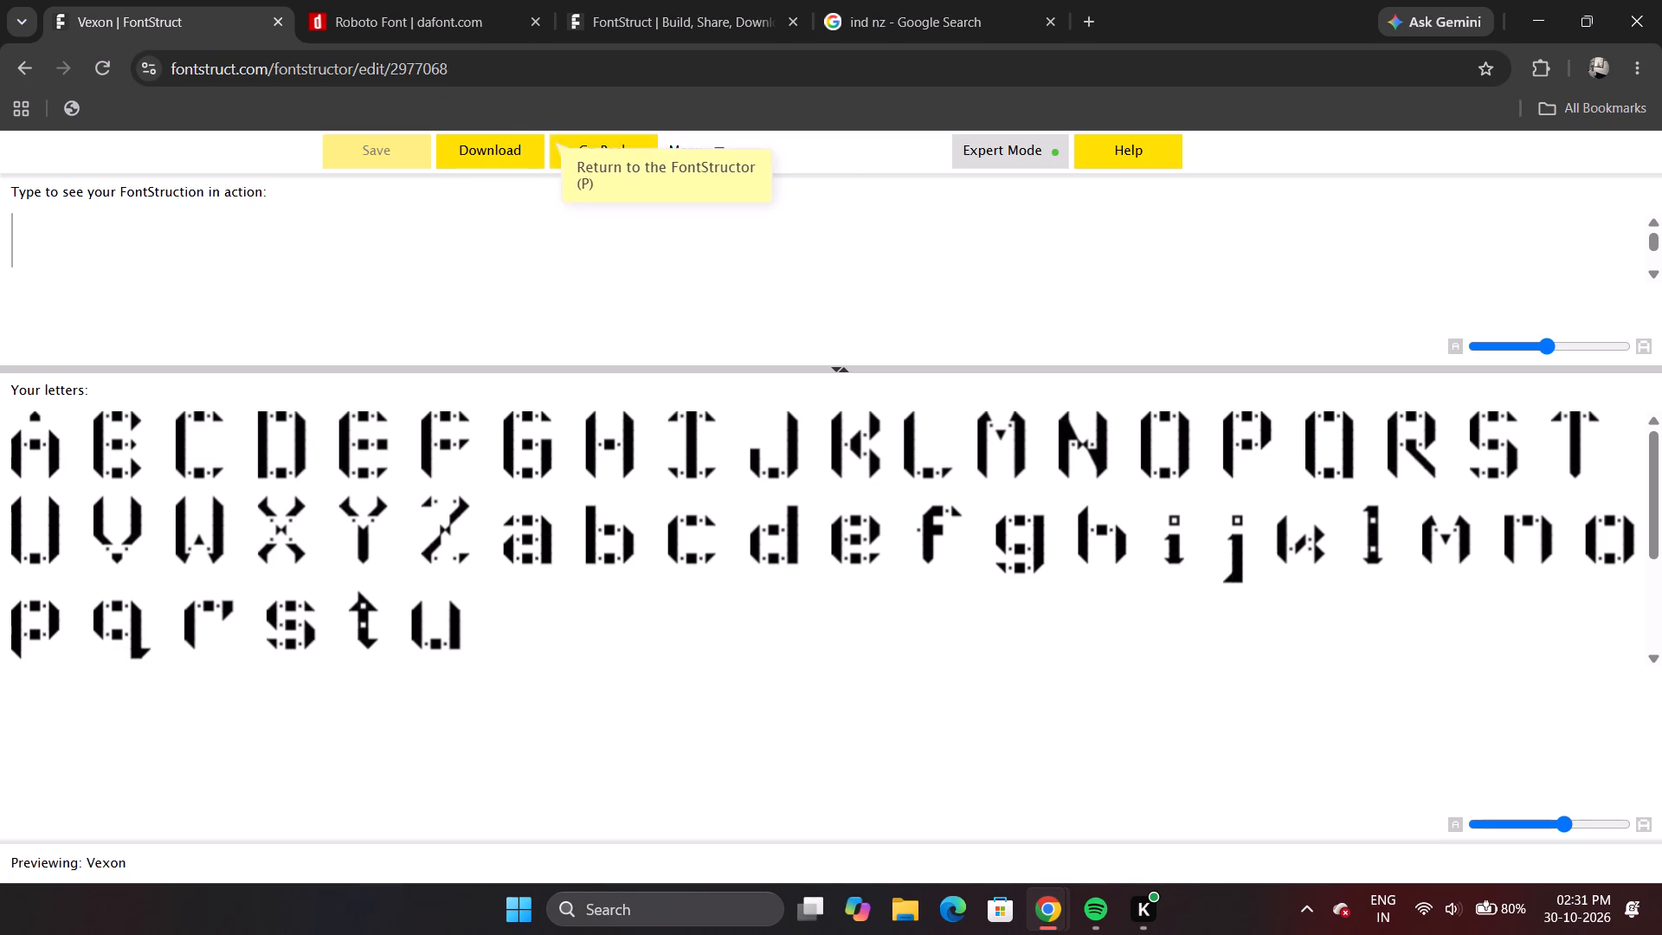
Switch to the open FontStruct homepage and reload it.
left_click(680, 19)
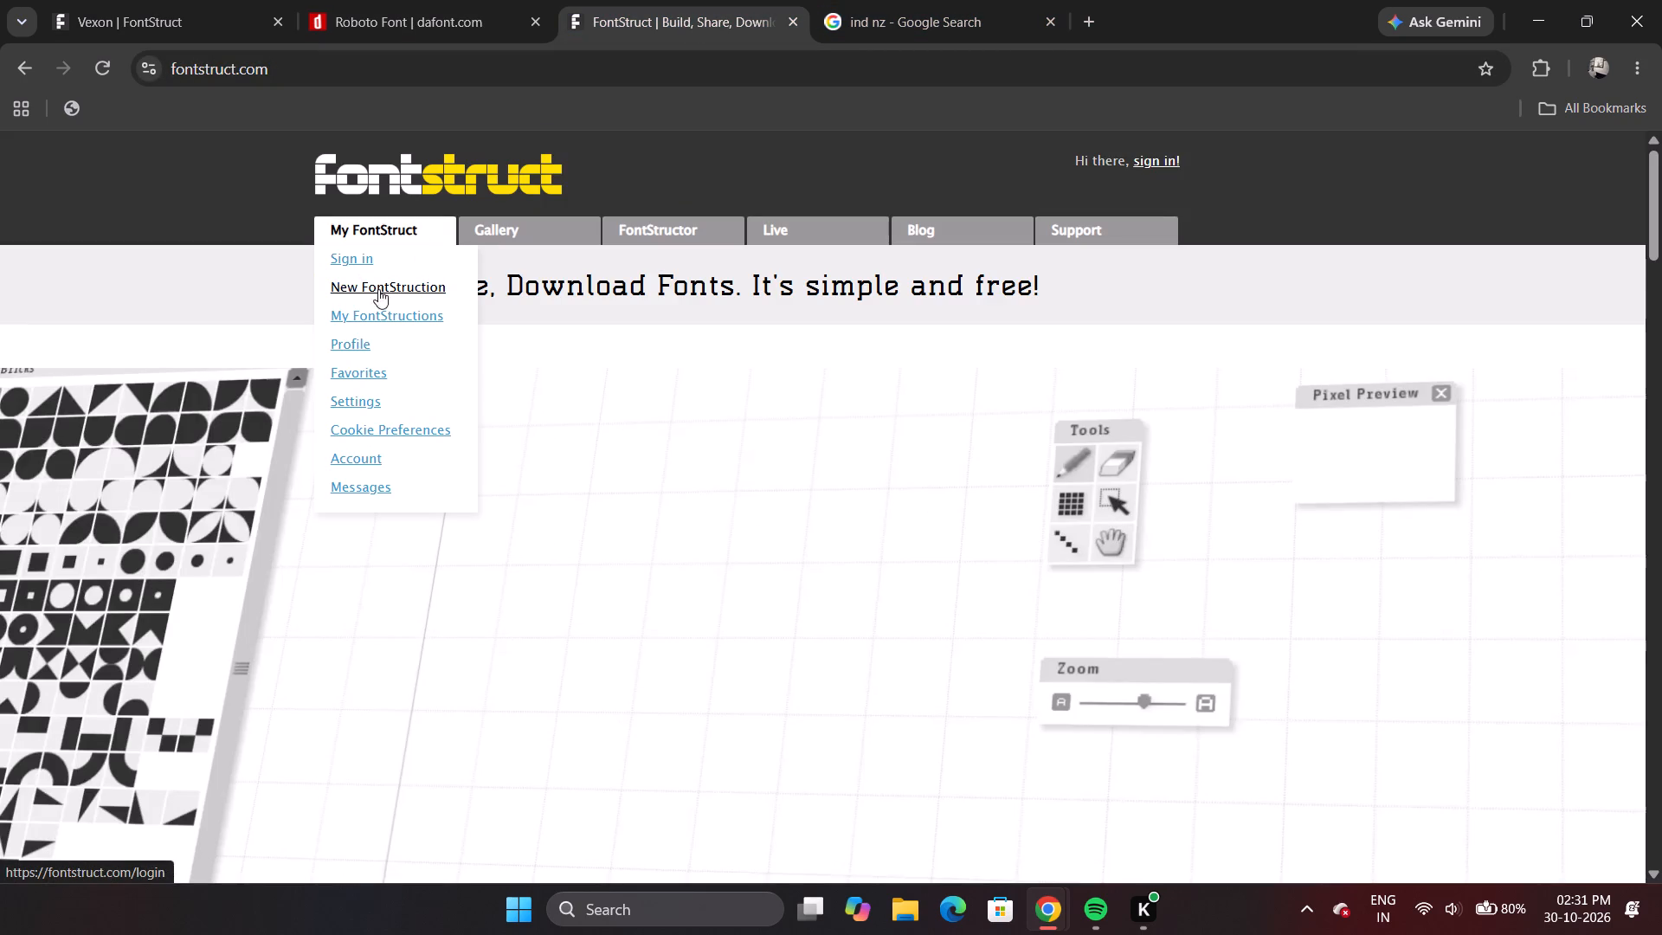
left_click(96, 66)
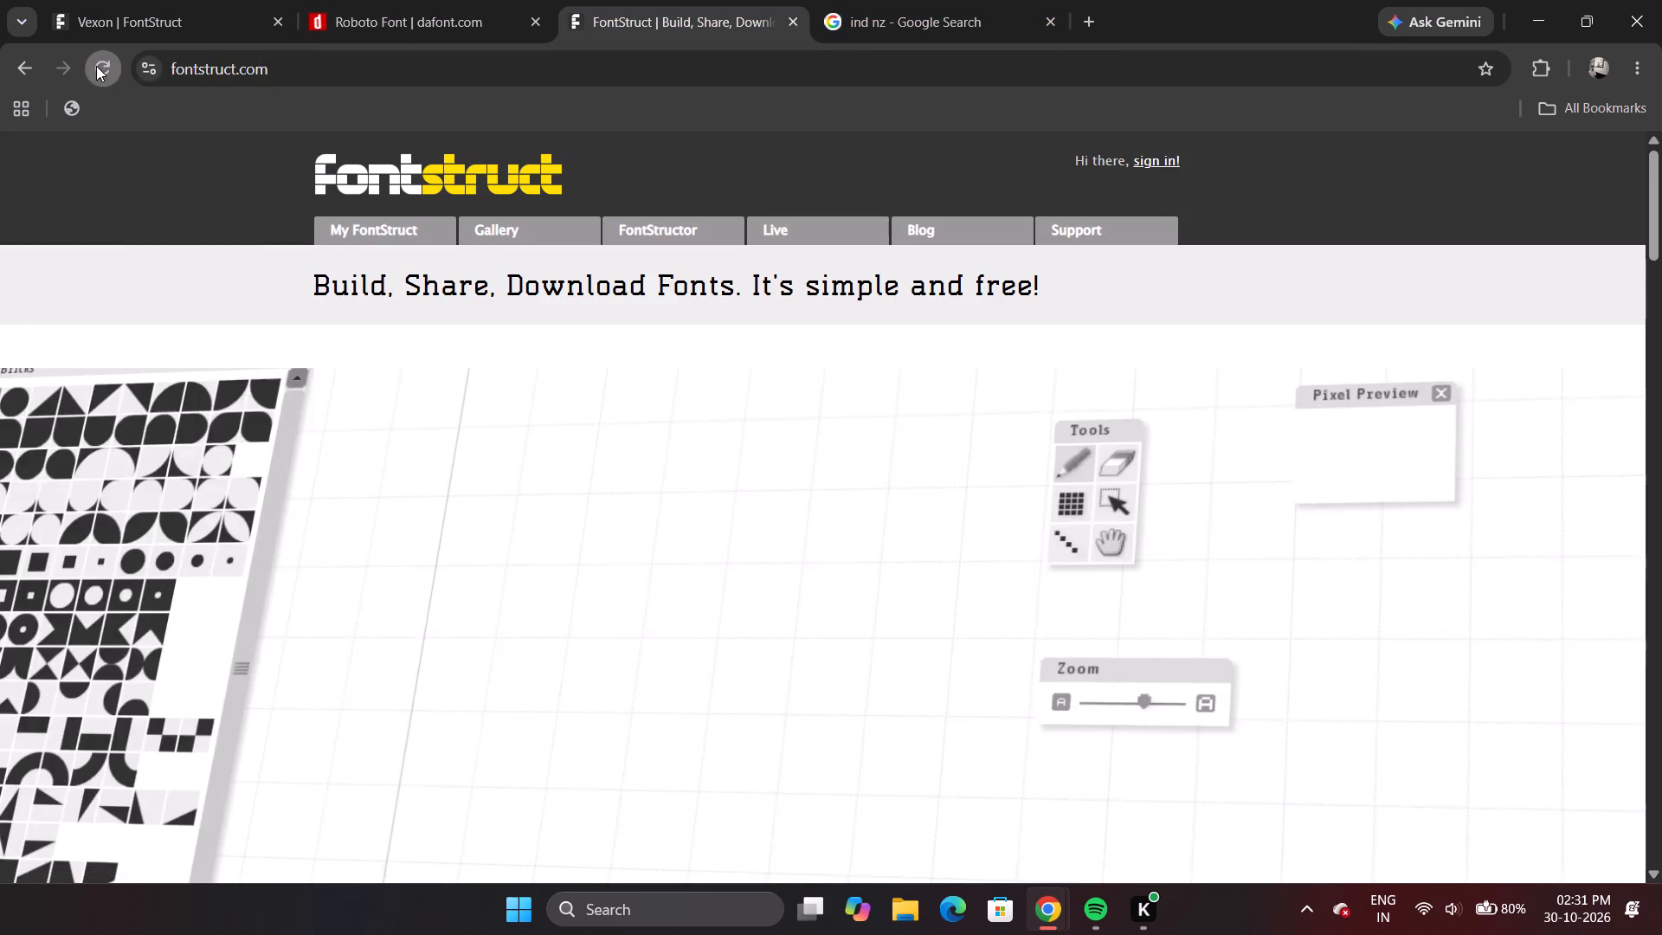
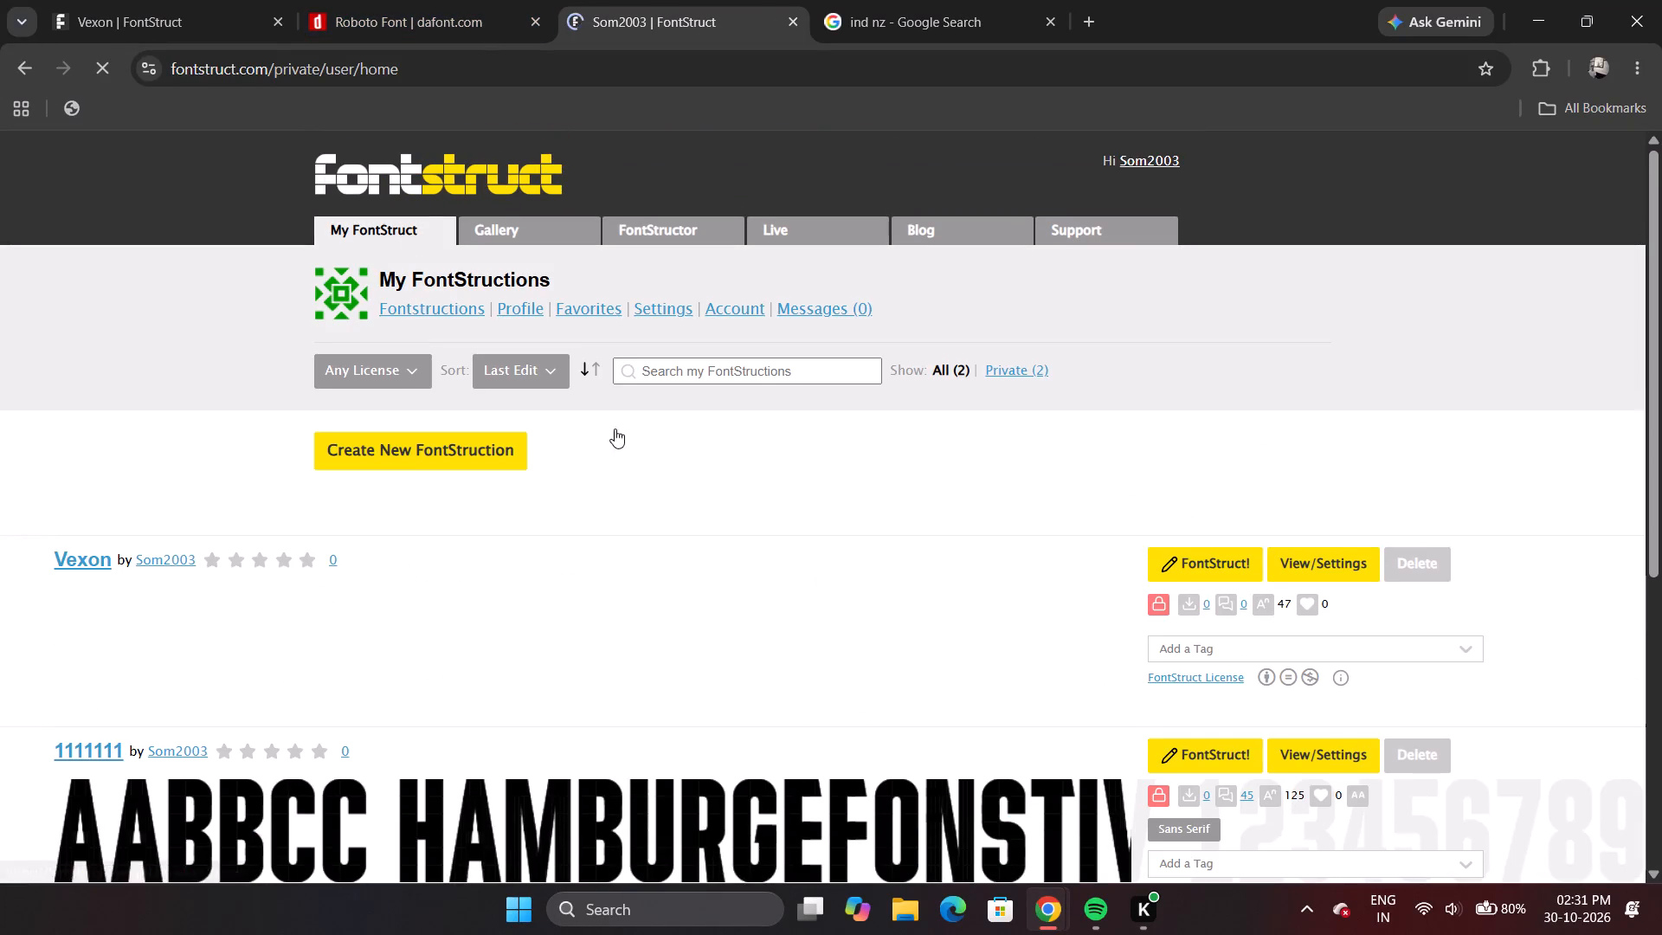
Look through the glyph samples on the 1111111 font's page and return to the FontStructions list.
scroll(729, 626, "down", 4)
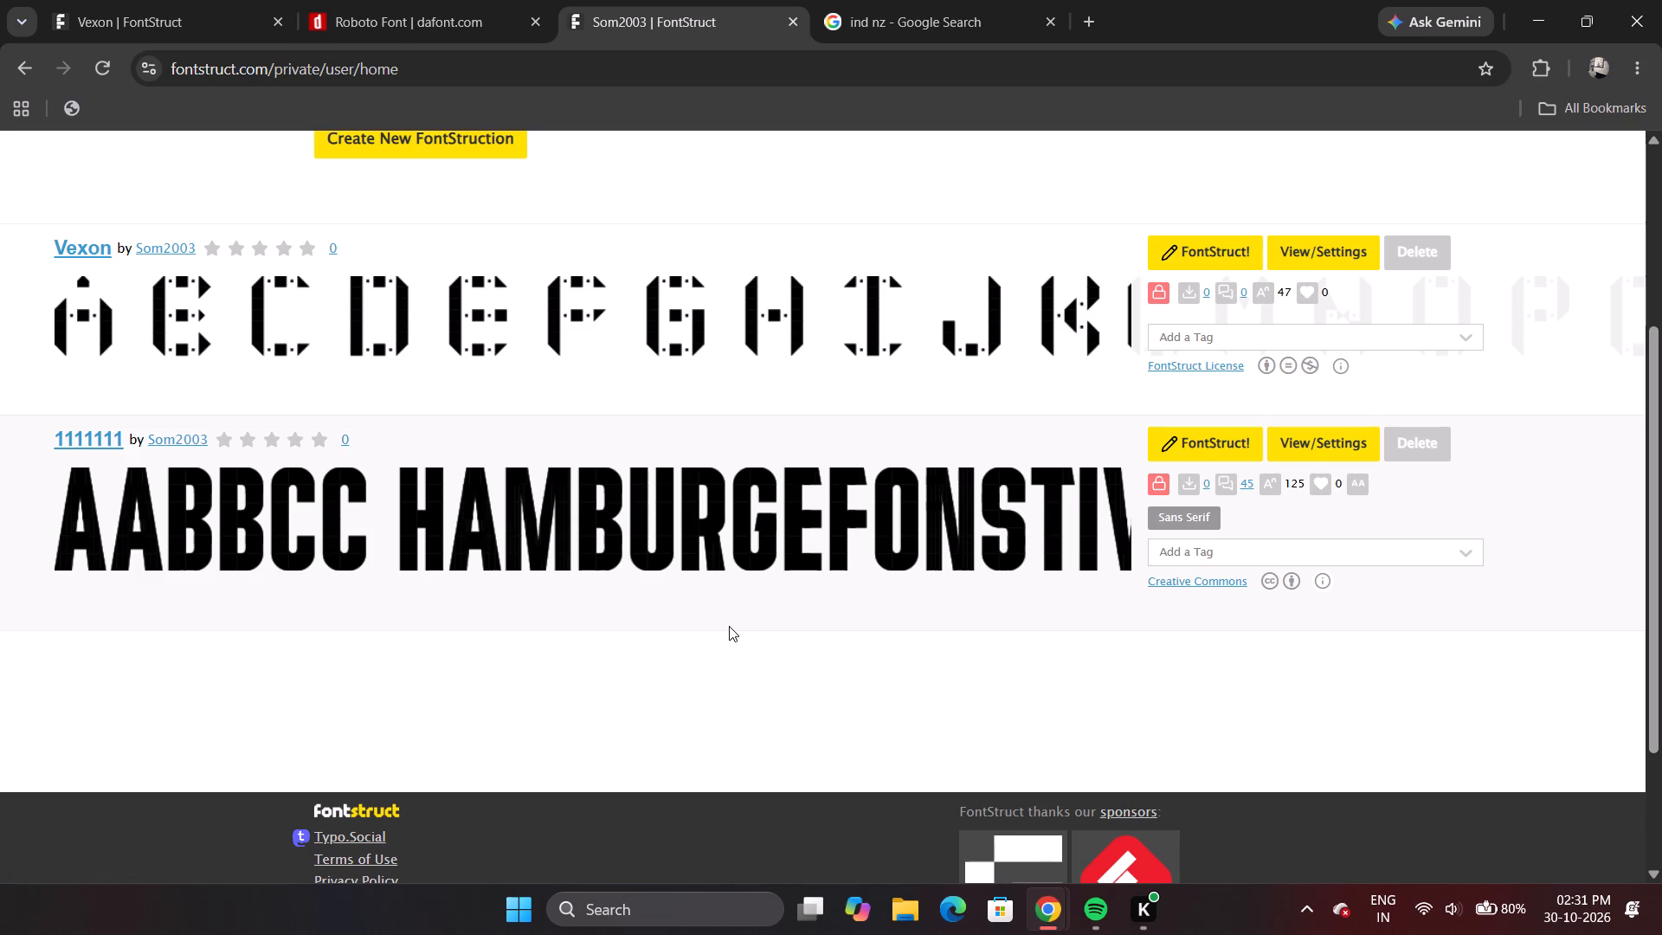
left_click(1303, 446)
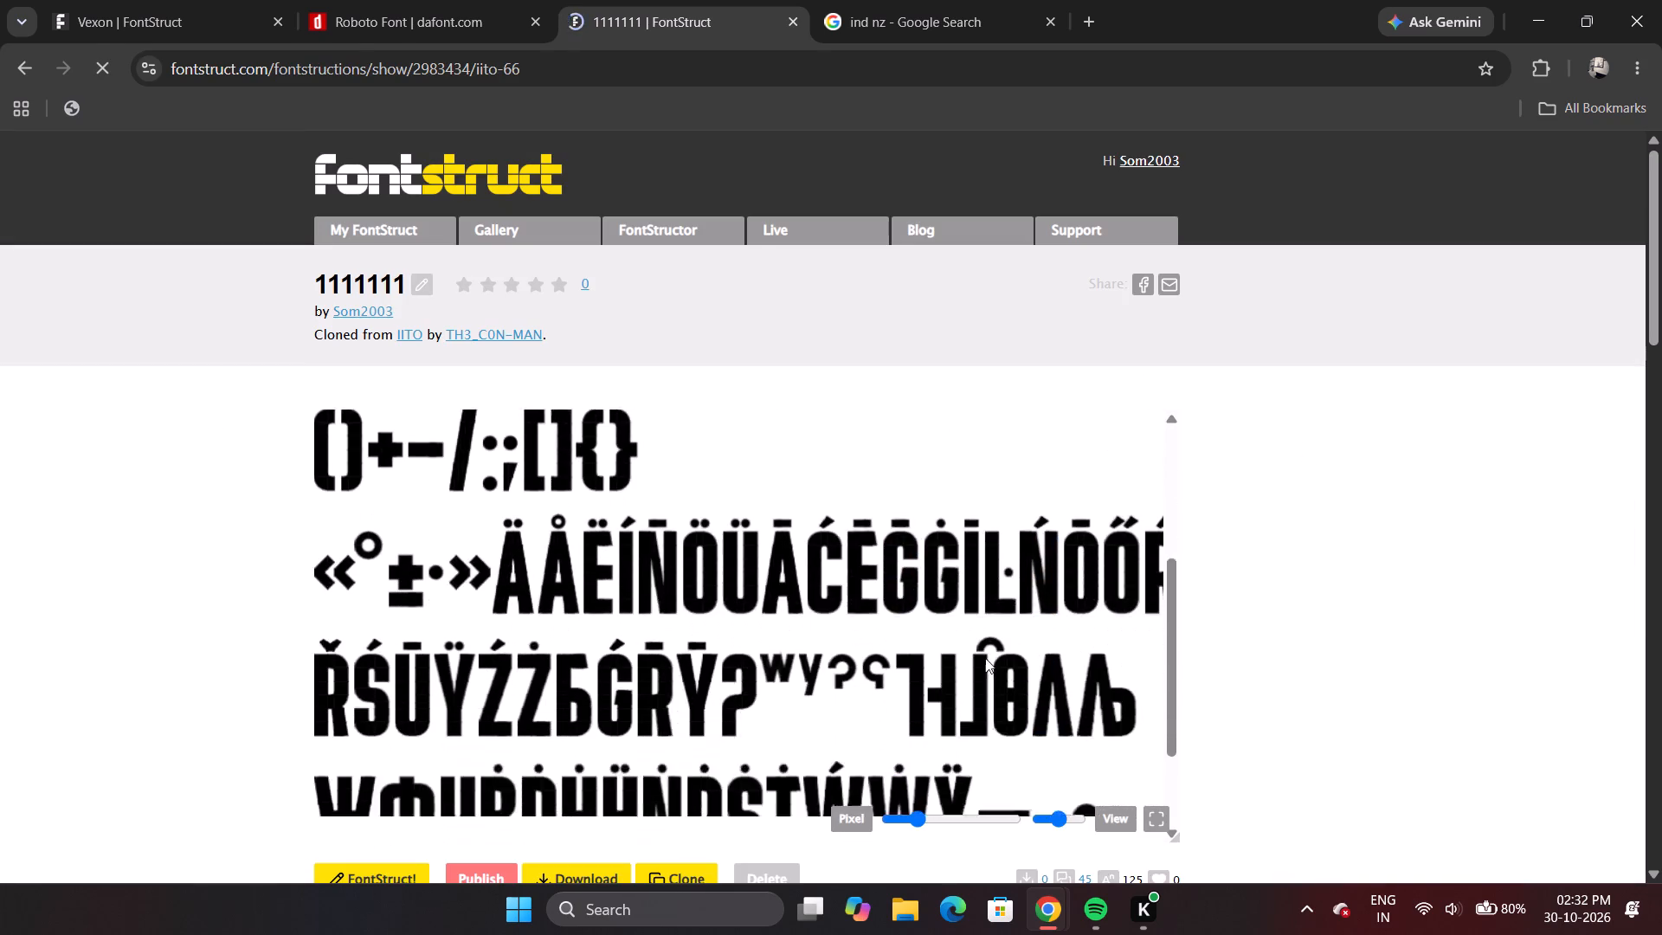
scroll(985, 658, "down", 4)
scroll(985, 658, "left", 1)
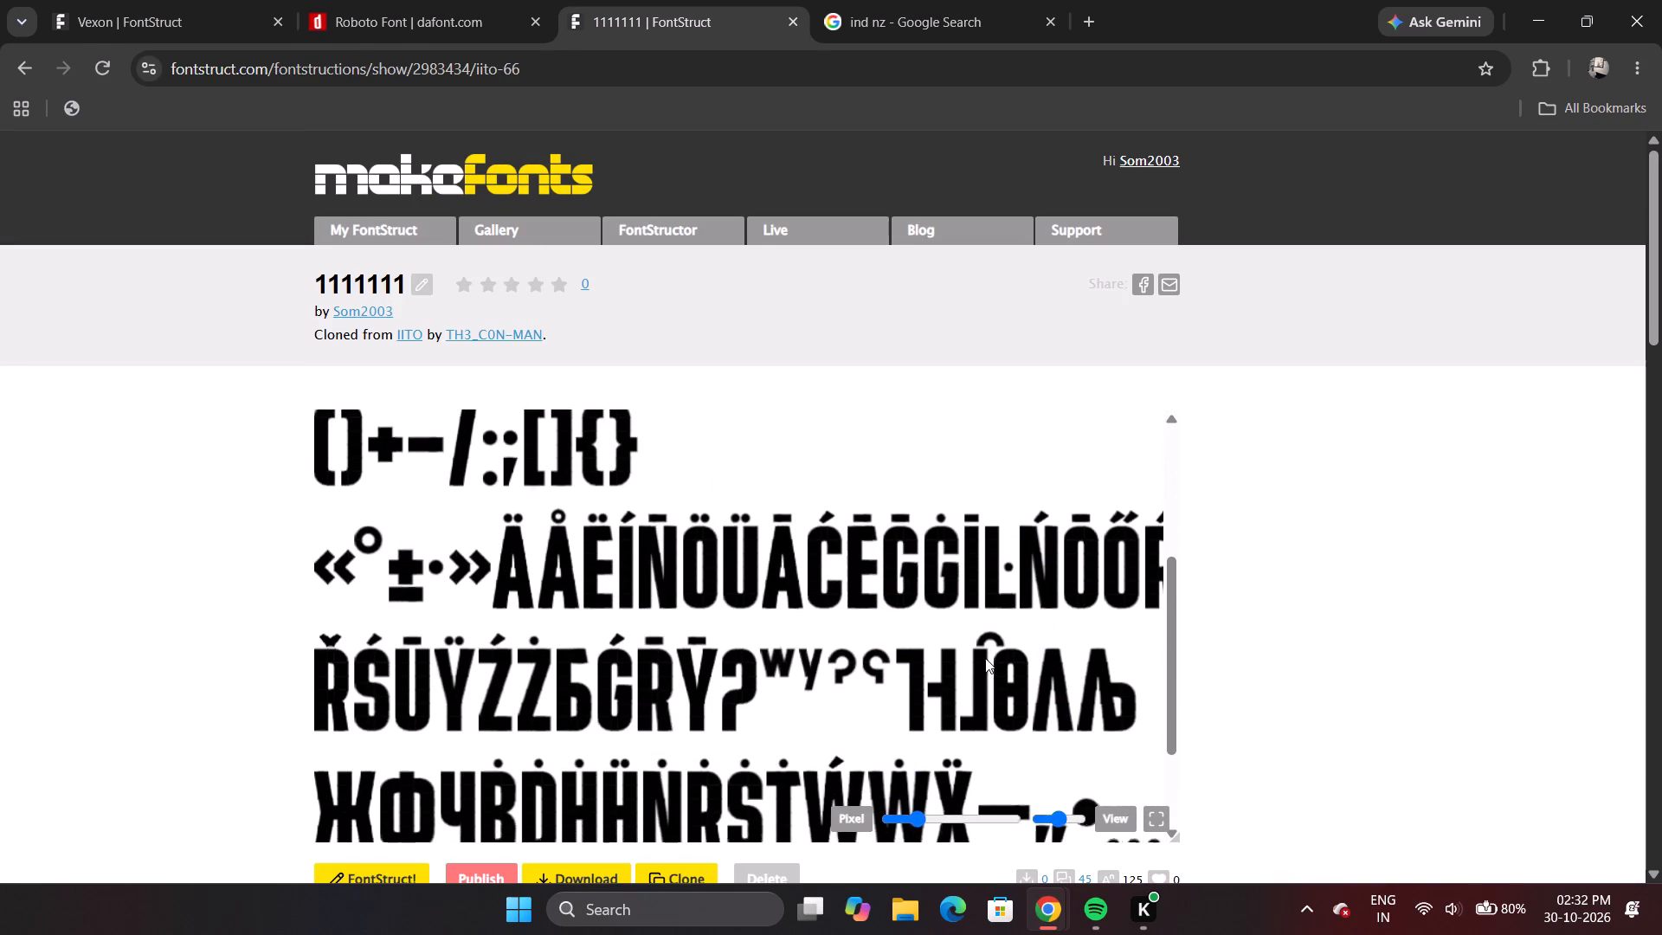
scroll(985, 658, "left", 1)
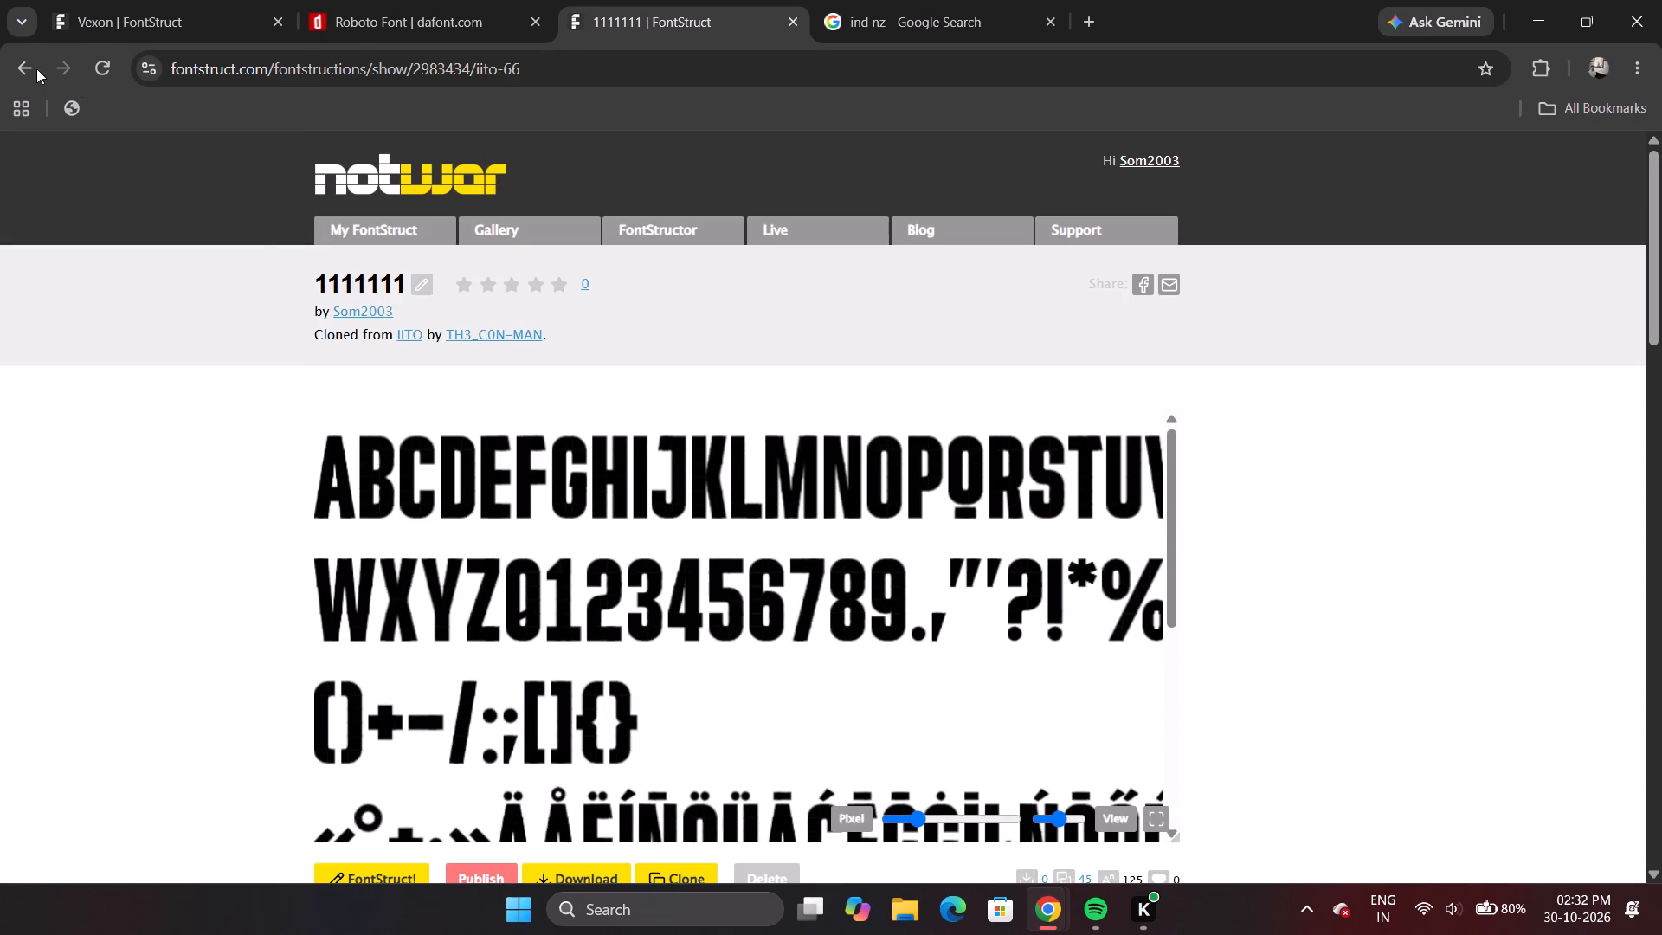
left_click(31, 67)
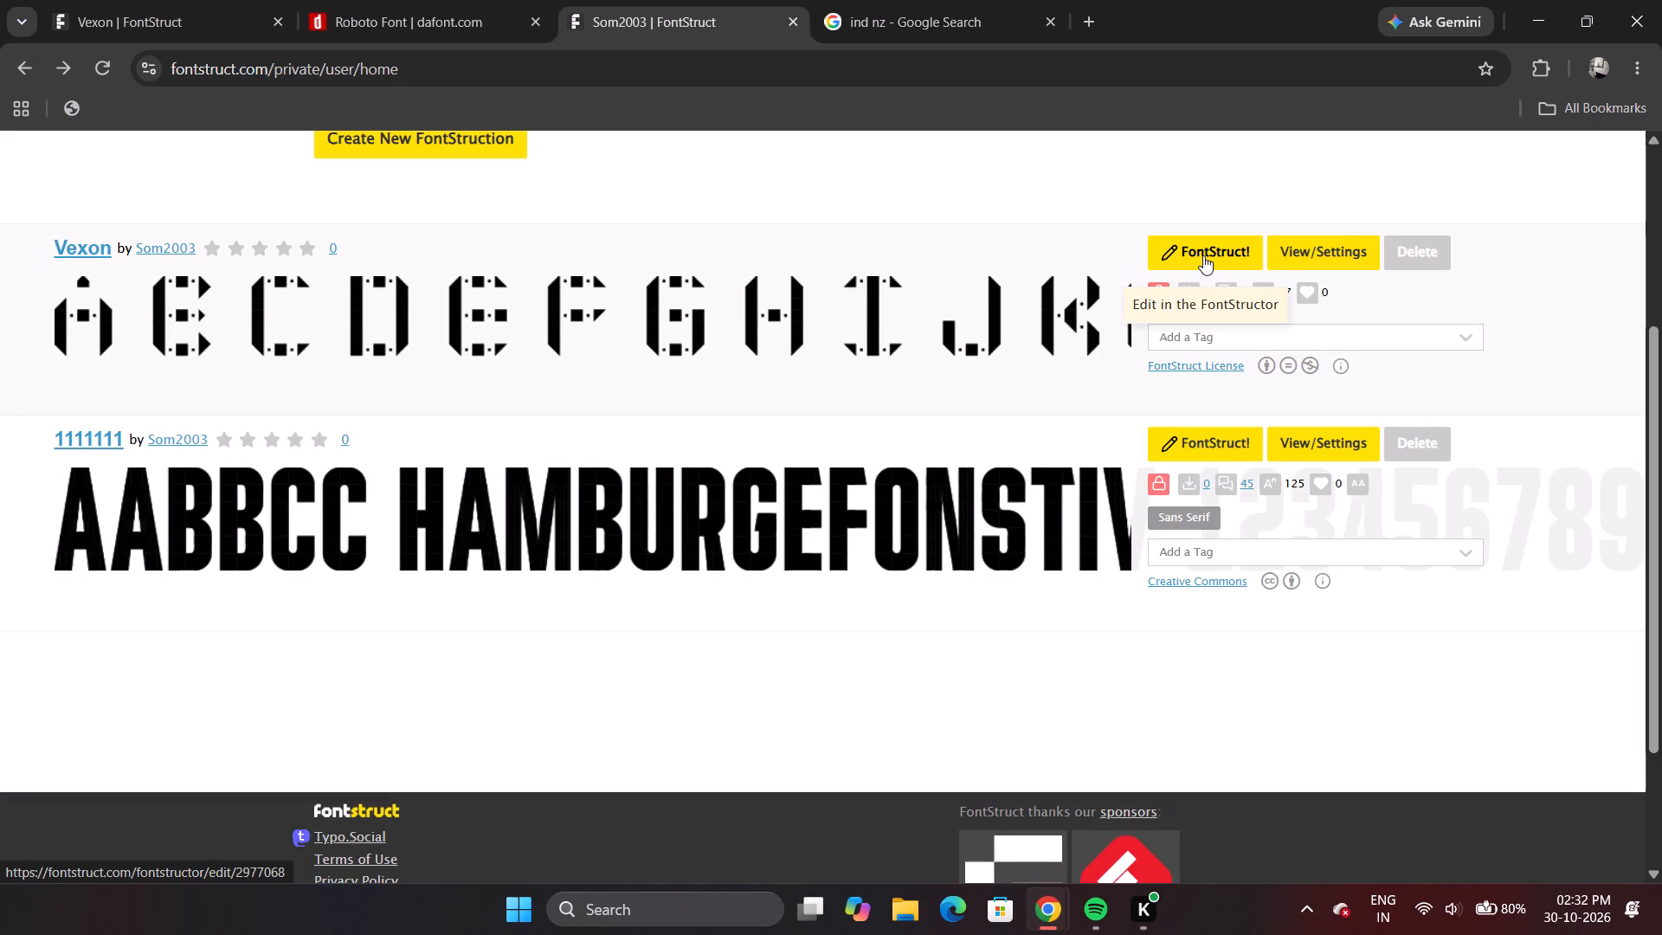
Review the uppercase and lowercase samples on the Vexon font's page and return to the FontStructions list.
left_click(1344, 249)
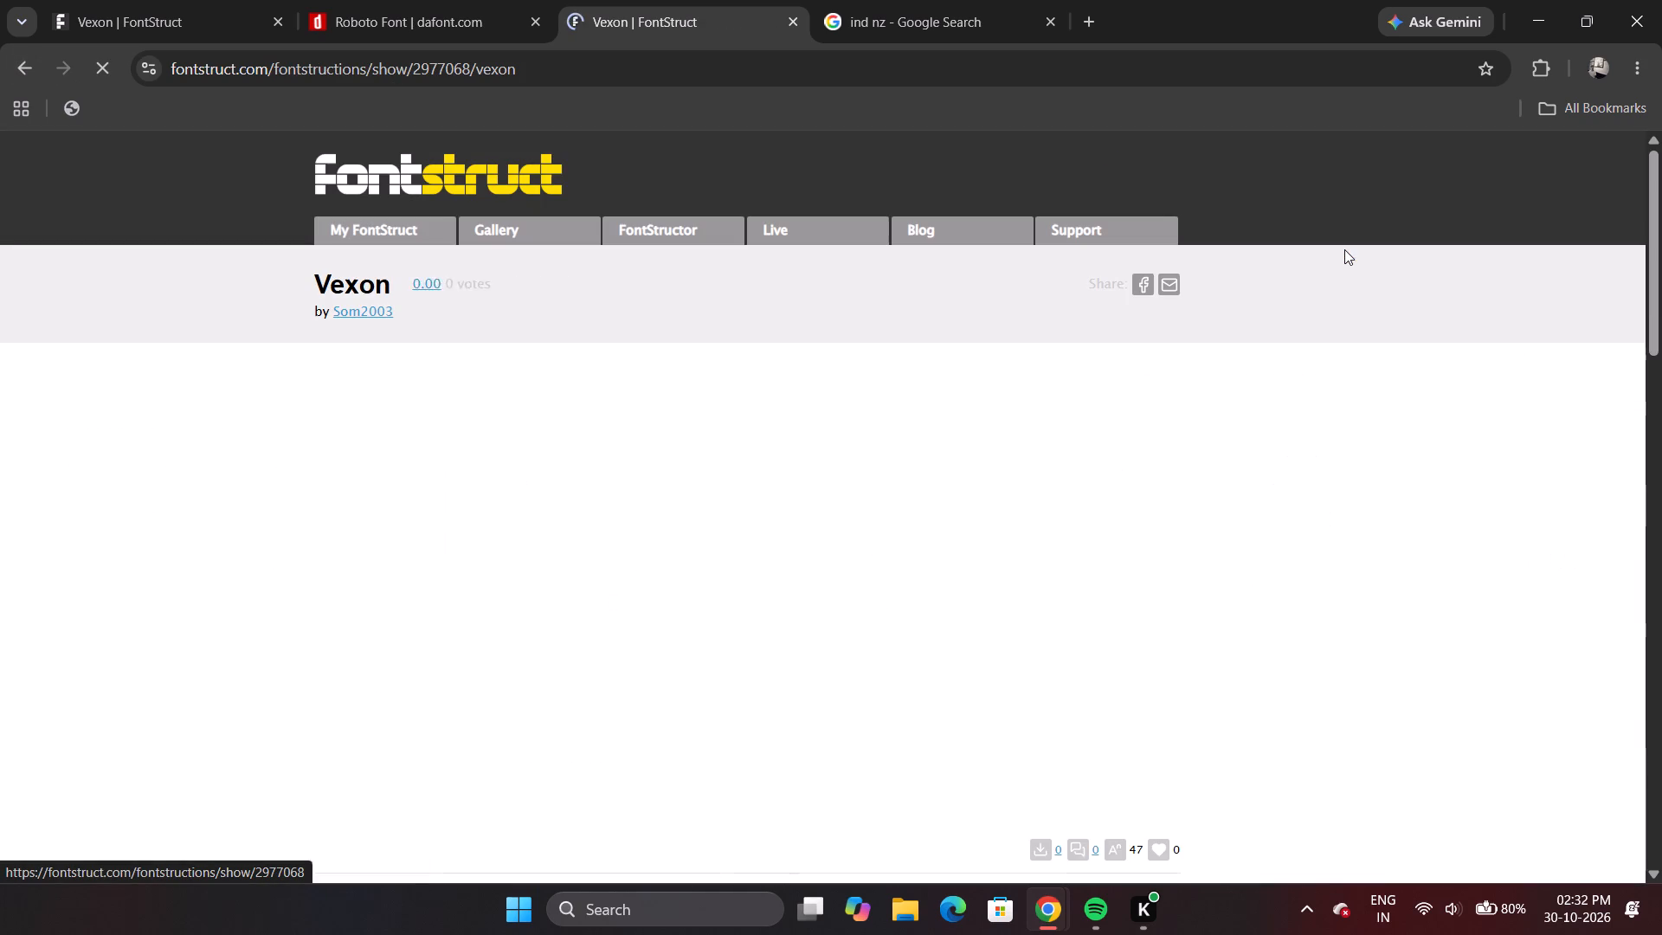
scroll(1004, 554, "down", 4)
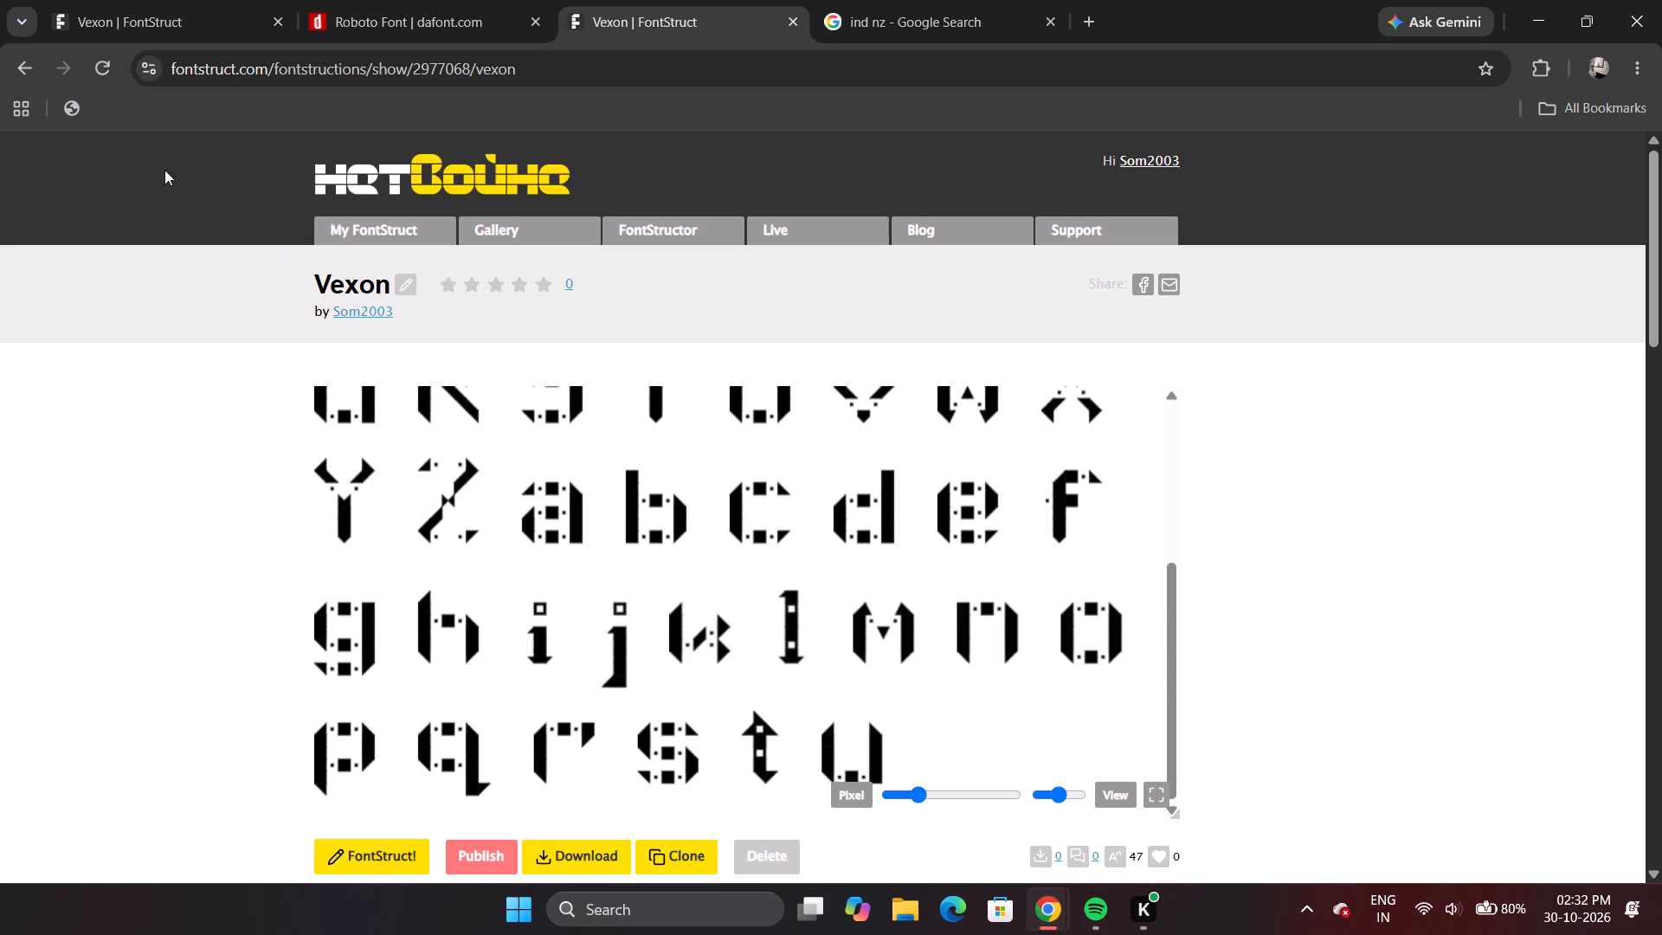
right_click(29, 68)
left_click(29, 68)
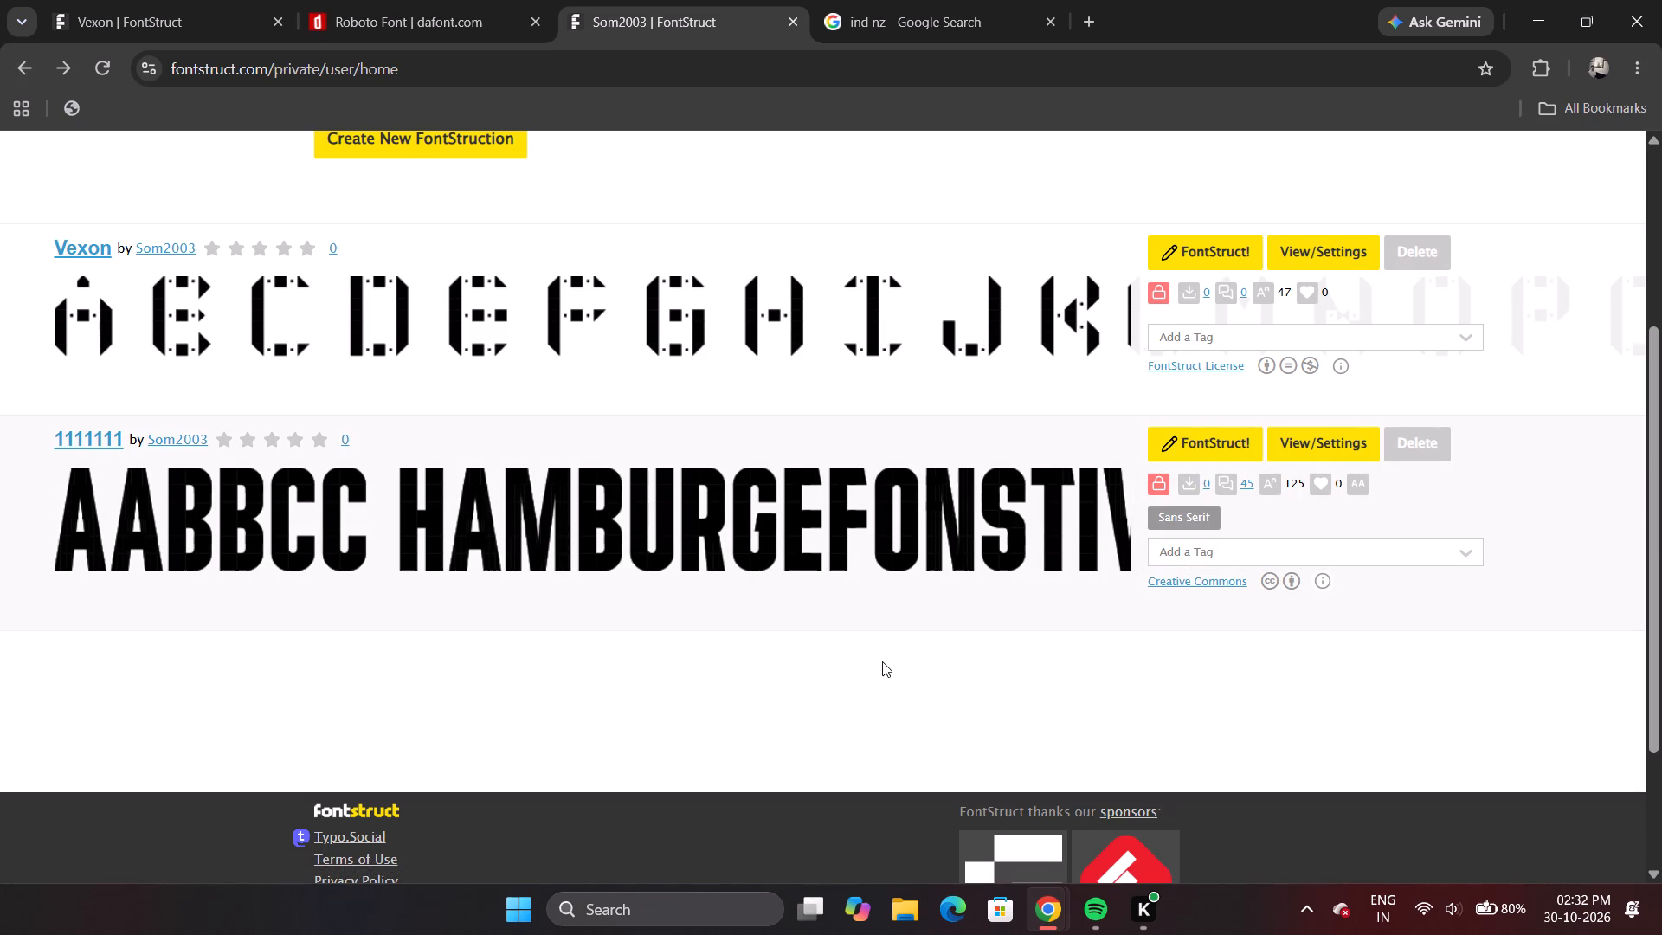
scroll(882, 661, "up", 1)
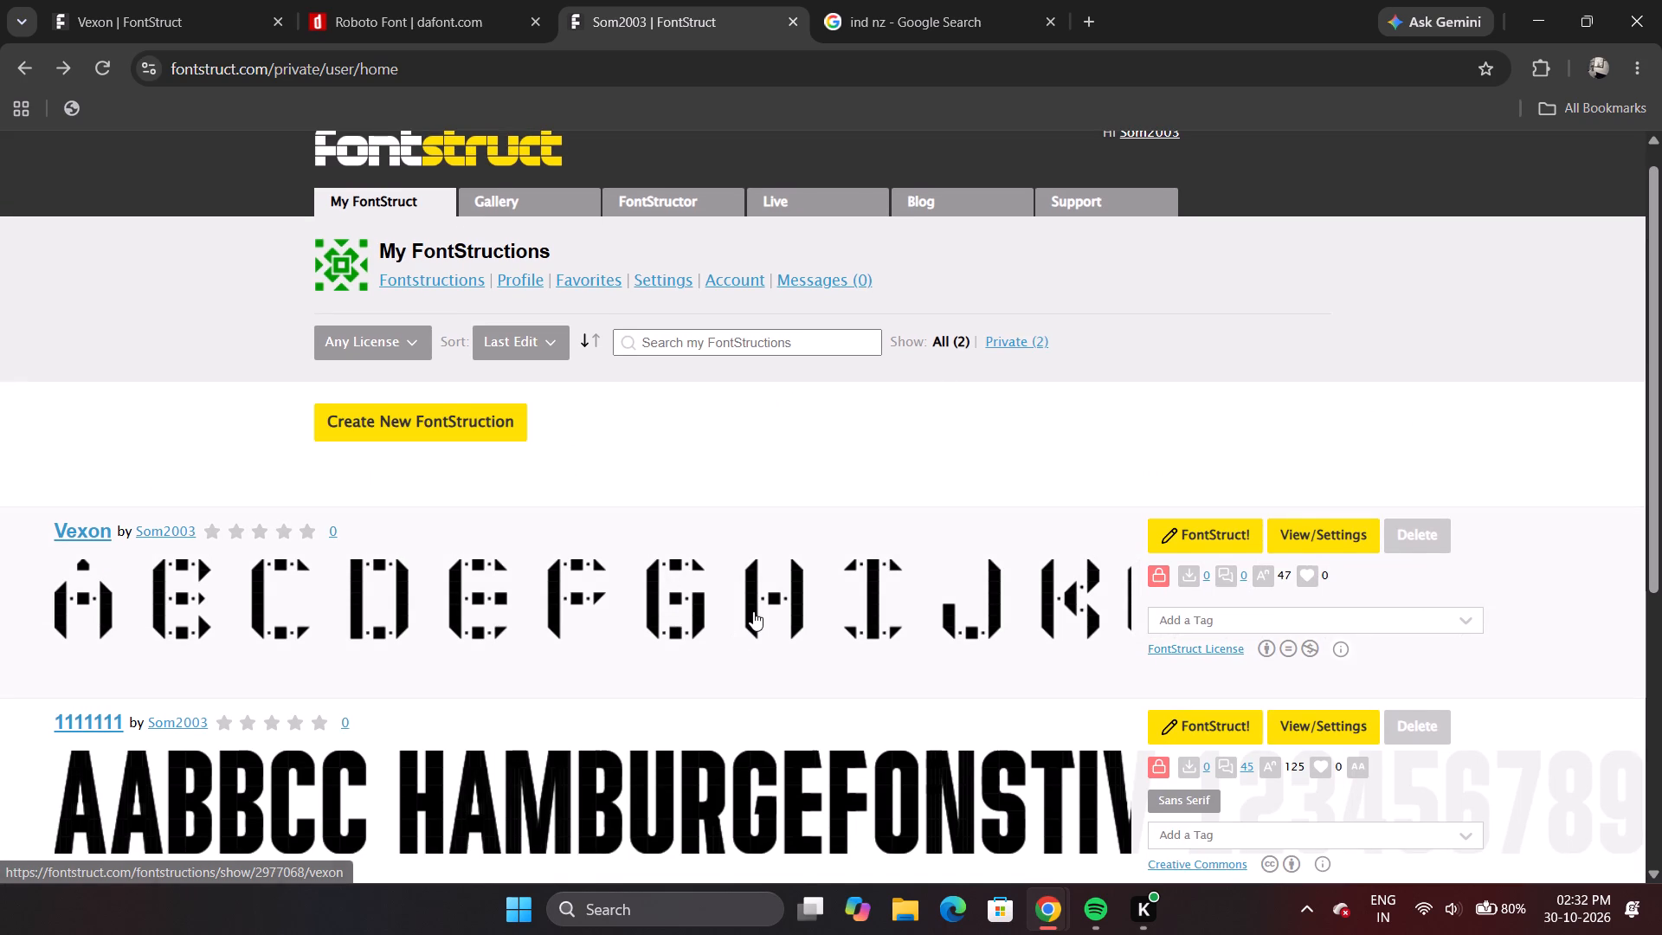
left_click(753, 611)
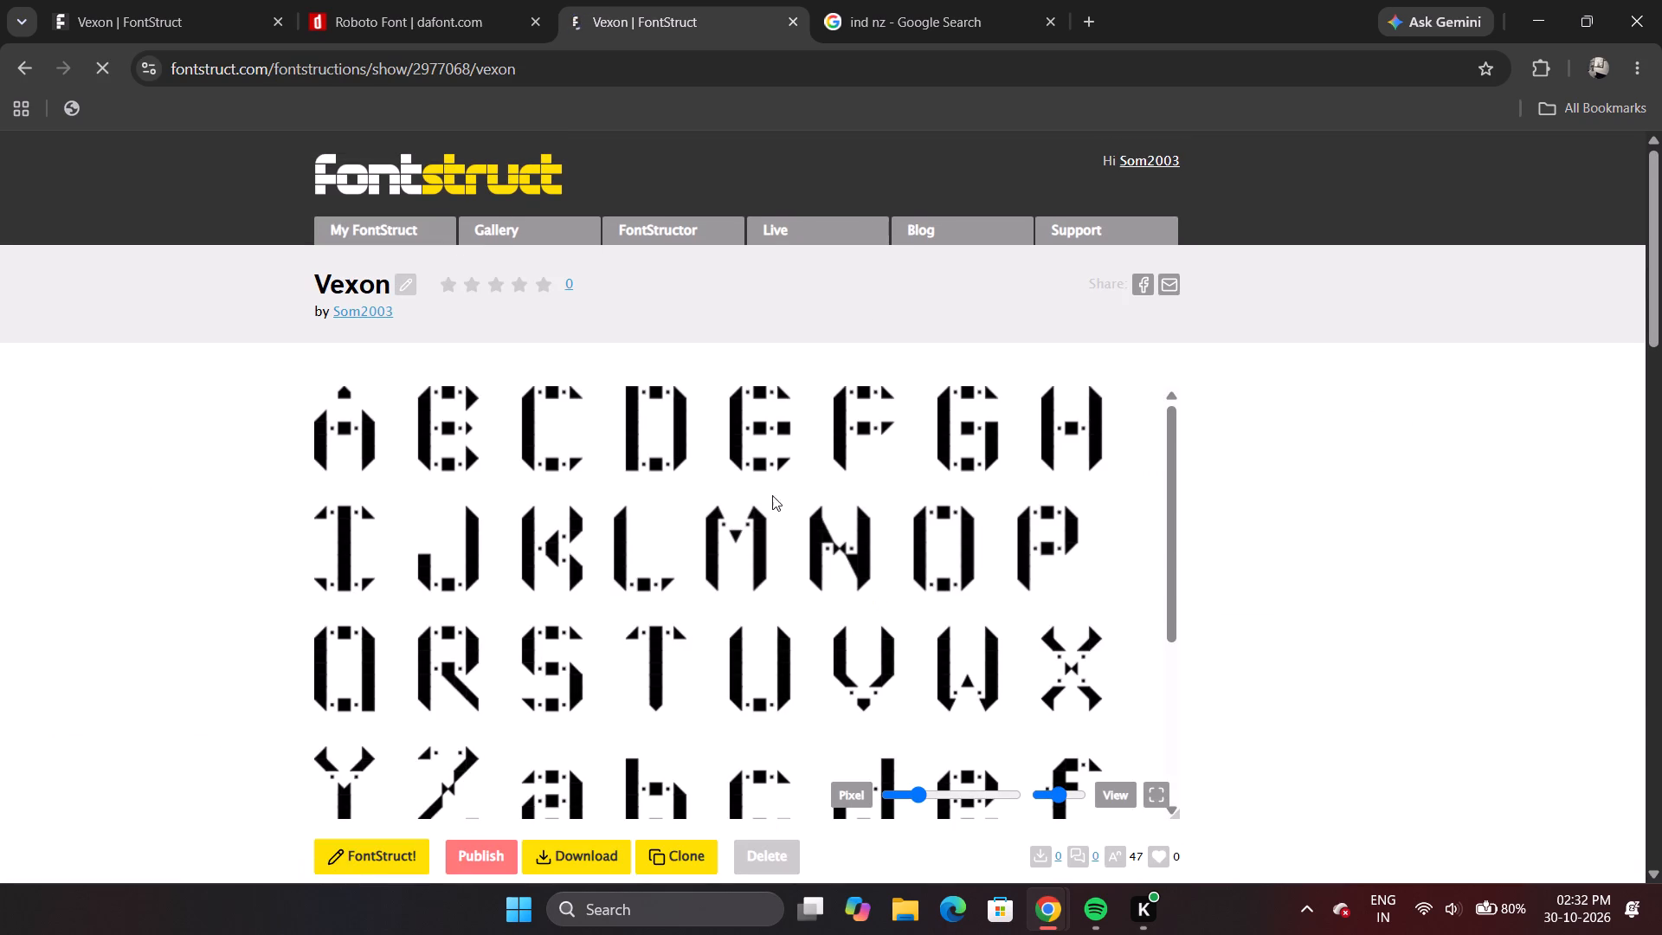
left_click(32, 62)
Examine the full character set on the 1111111 font's page again.
scroll(519, 623, "down", 3)
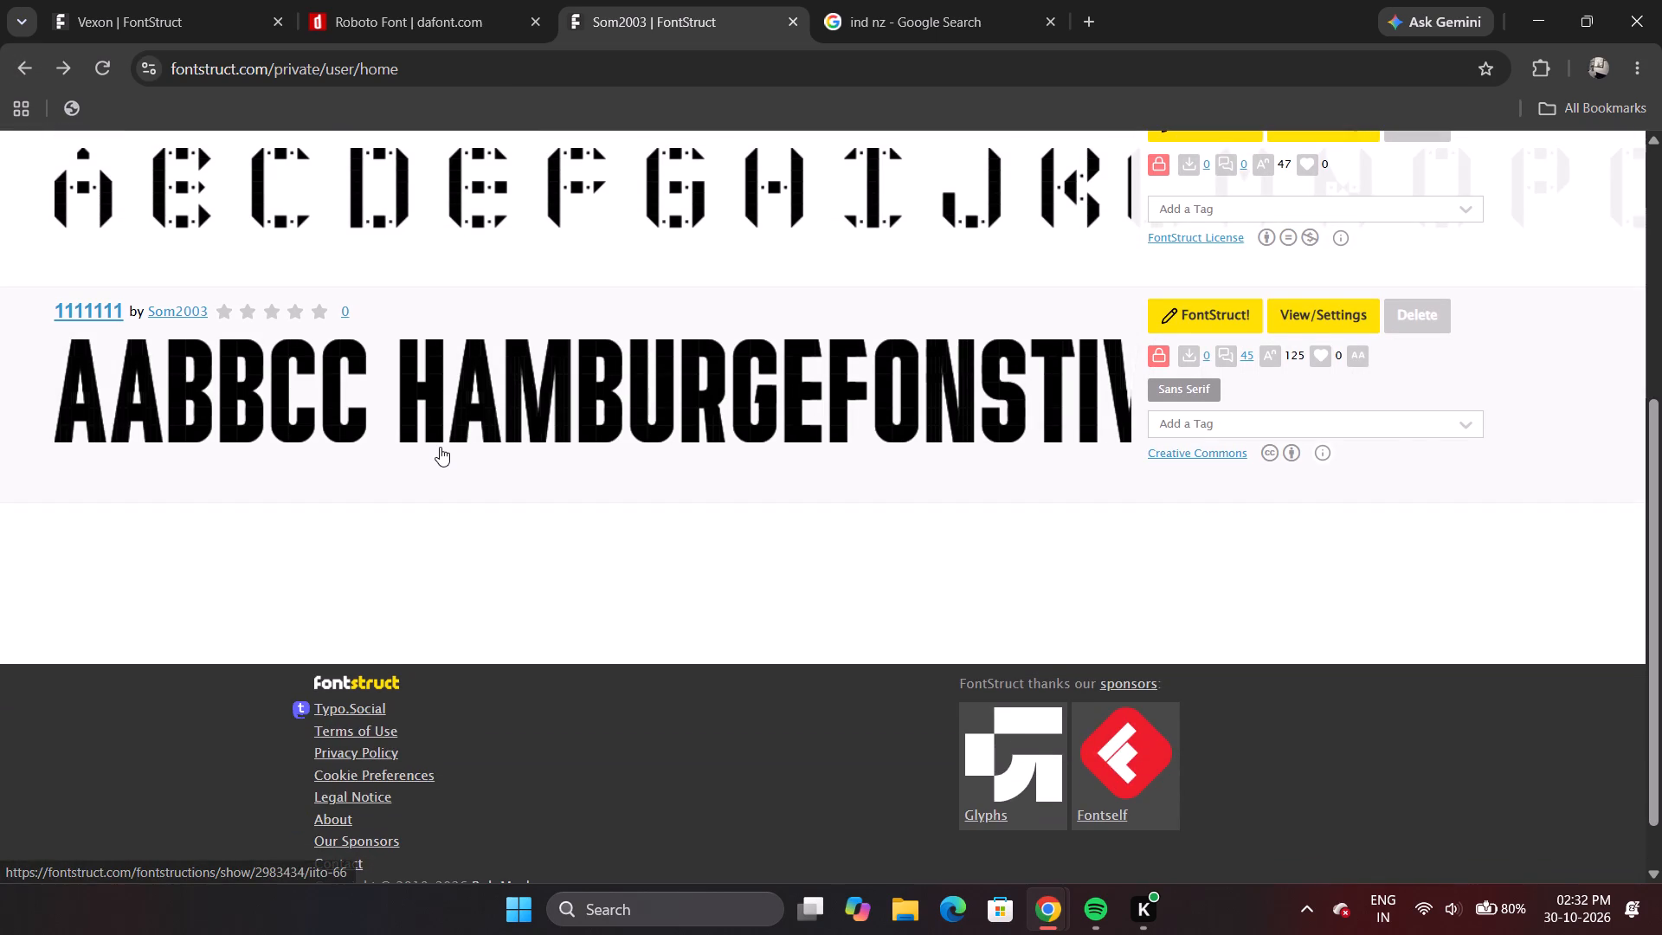
left_click(440, 447)
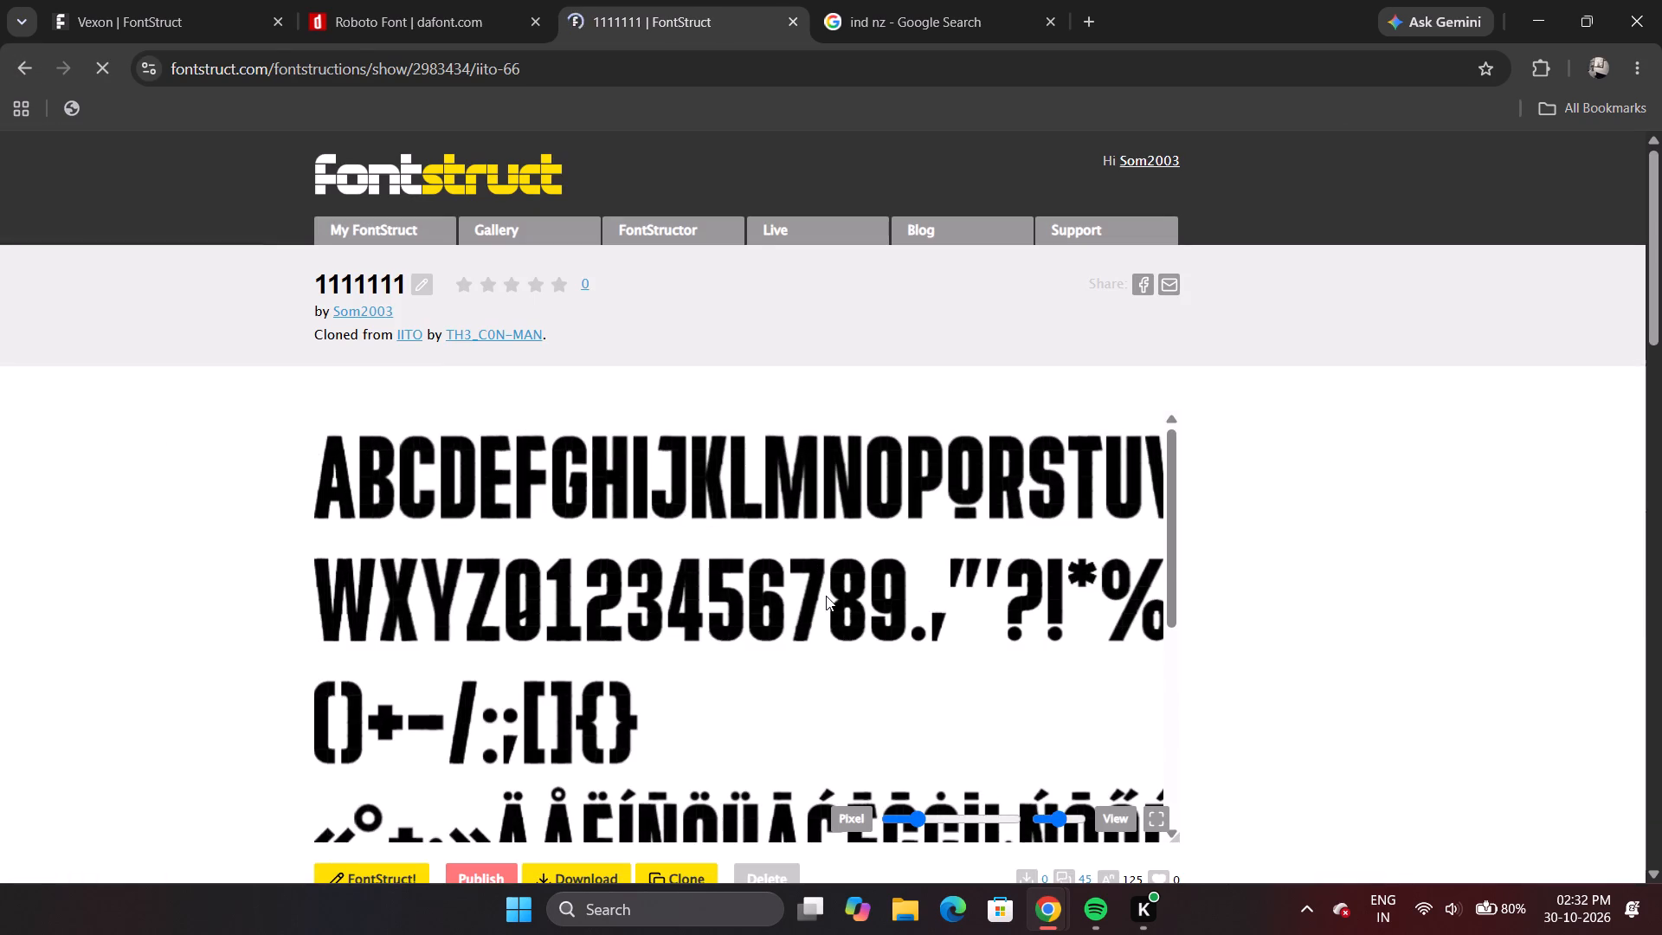
scroll(826, 596, "down", 2)
scroll(661, 747, "down", 2)
scroll(457, 777, "down", 1)
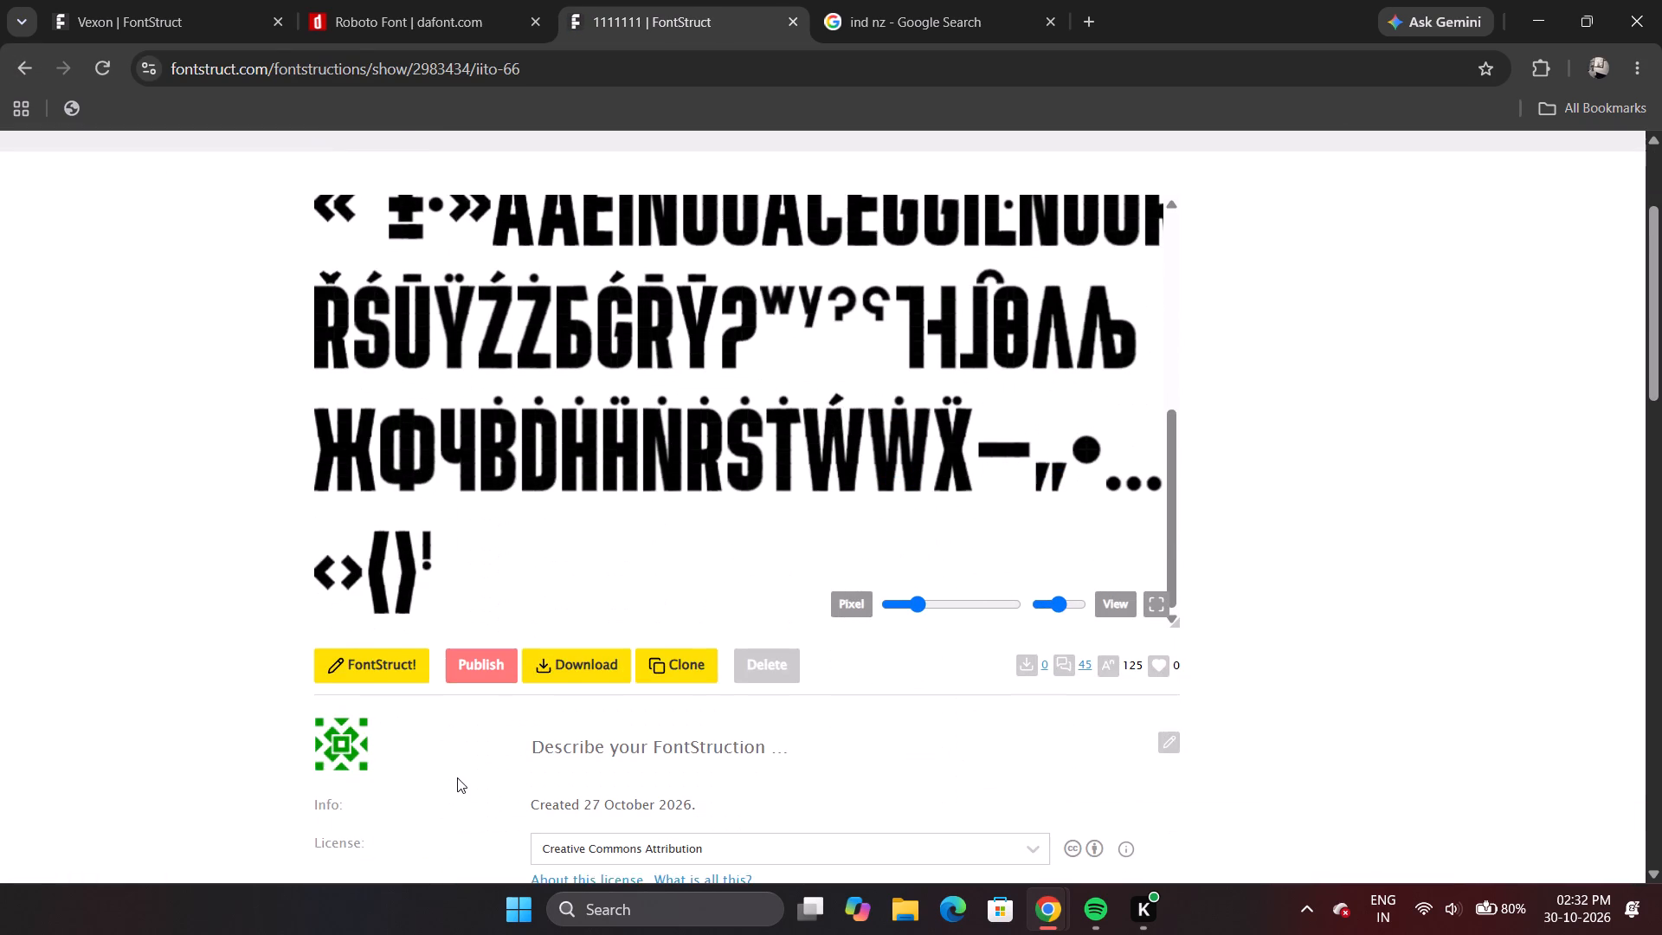
scroll(457, 777, "down", 1)
Open the 1111111 font in the FontStructor editor and browse its letters, numerals and punctuation one by one.
left_click(376, 656)
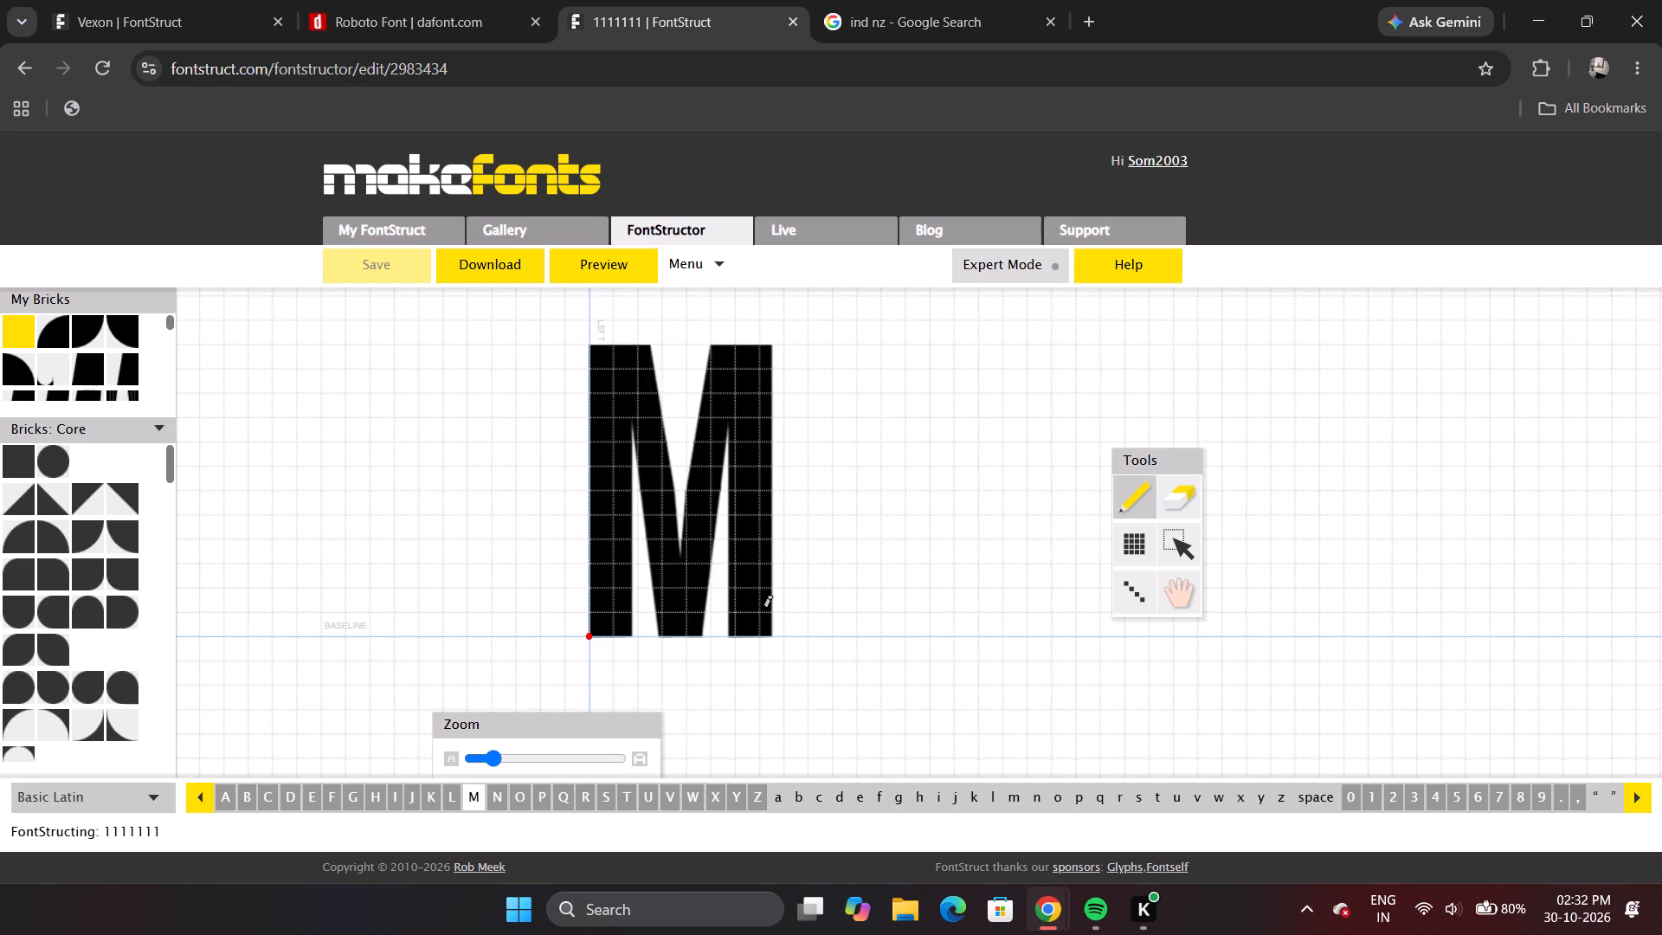
key("Right")
key("Left")
key("Right")
key("Left")
key("Left")
key("Left")
key("Left")
key("Left")
key("Left")
key("Left")
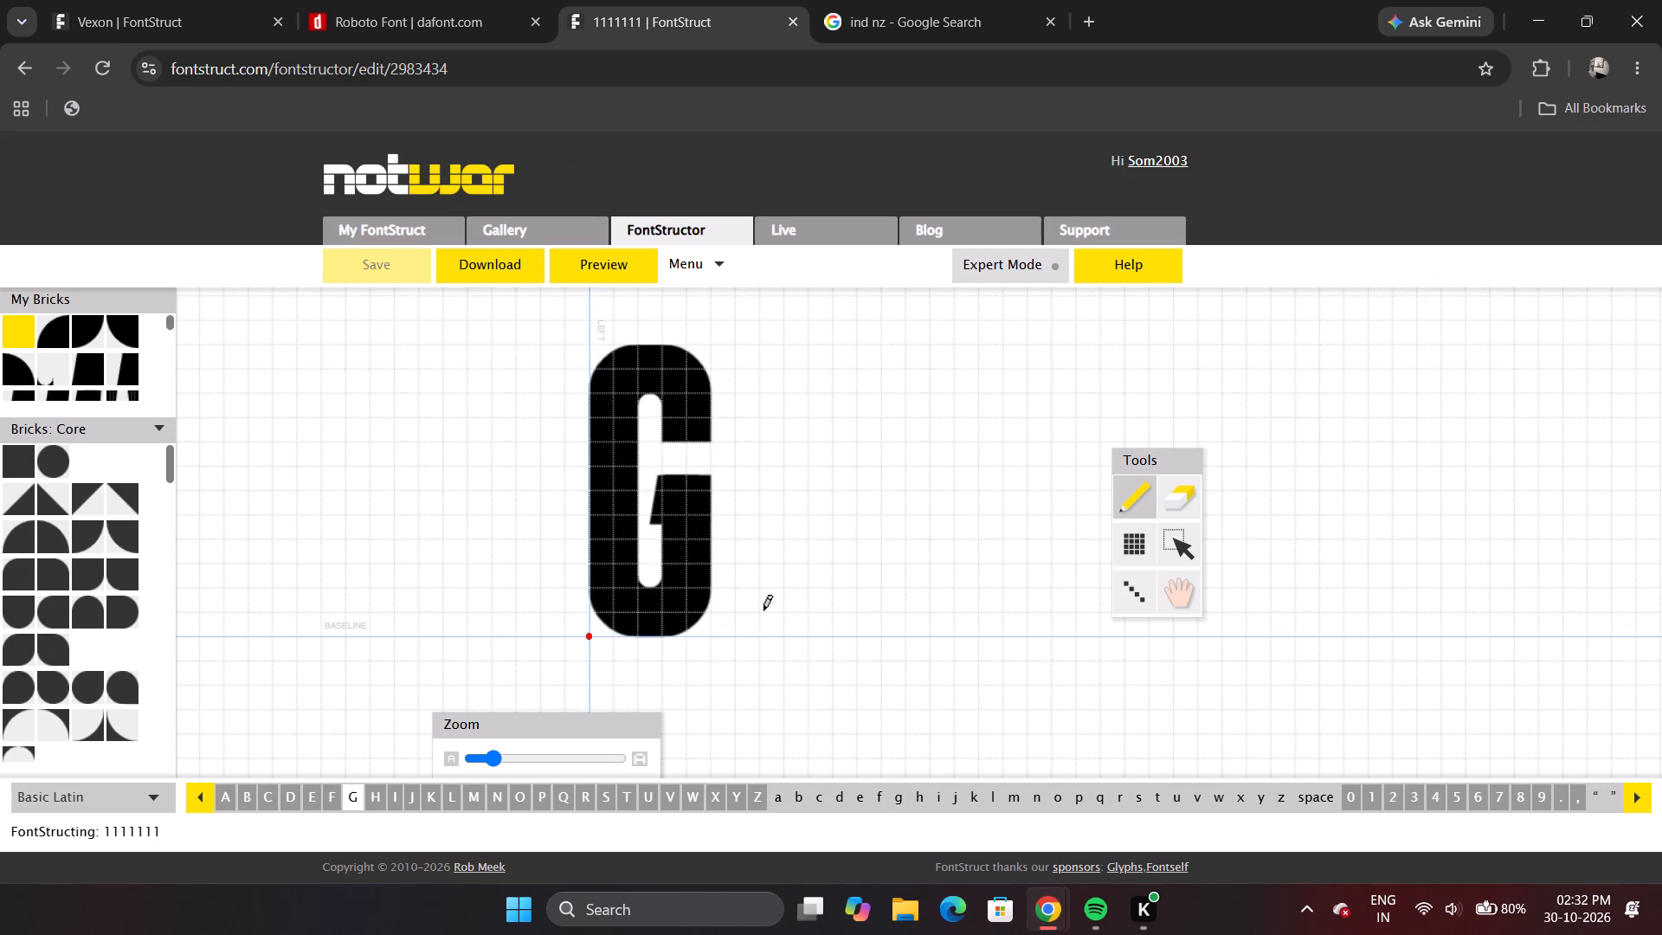
key("Left")
key("Left")
key("Left")
key("Left")
key("Left")
key("Left")
key("Left")
key("Left")
key("Left")
key("Left")
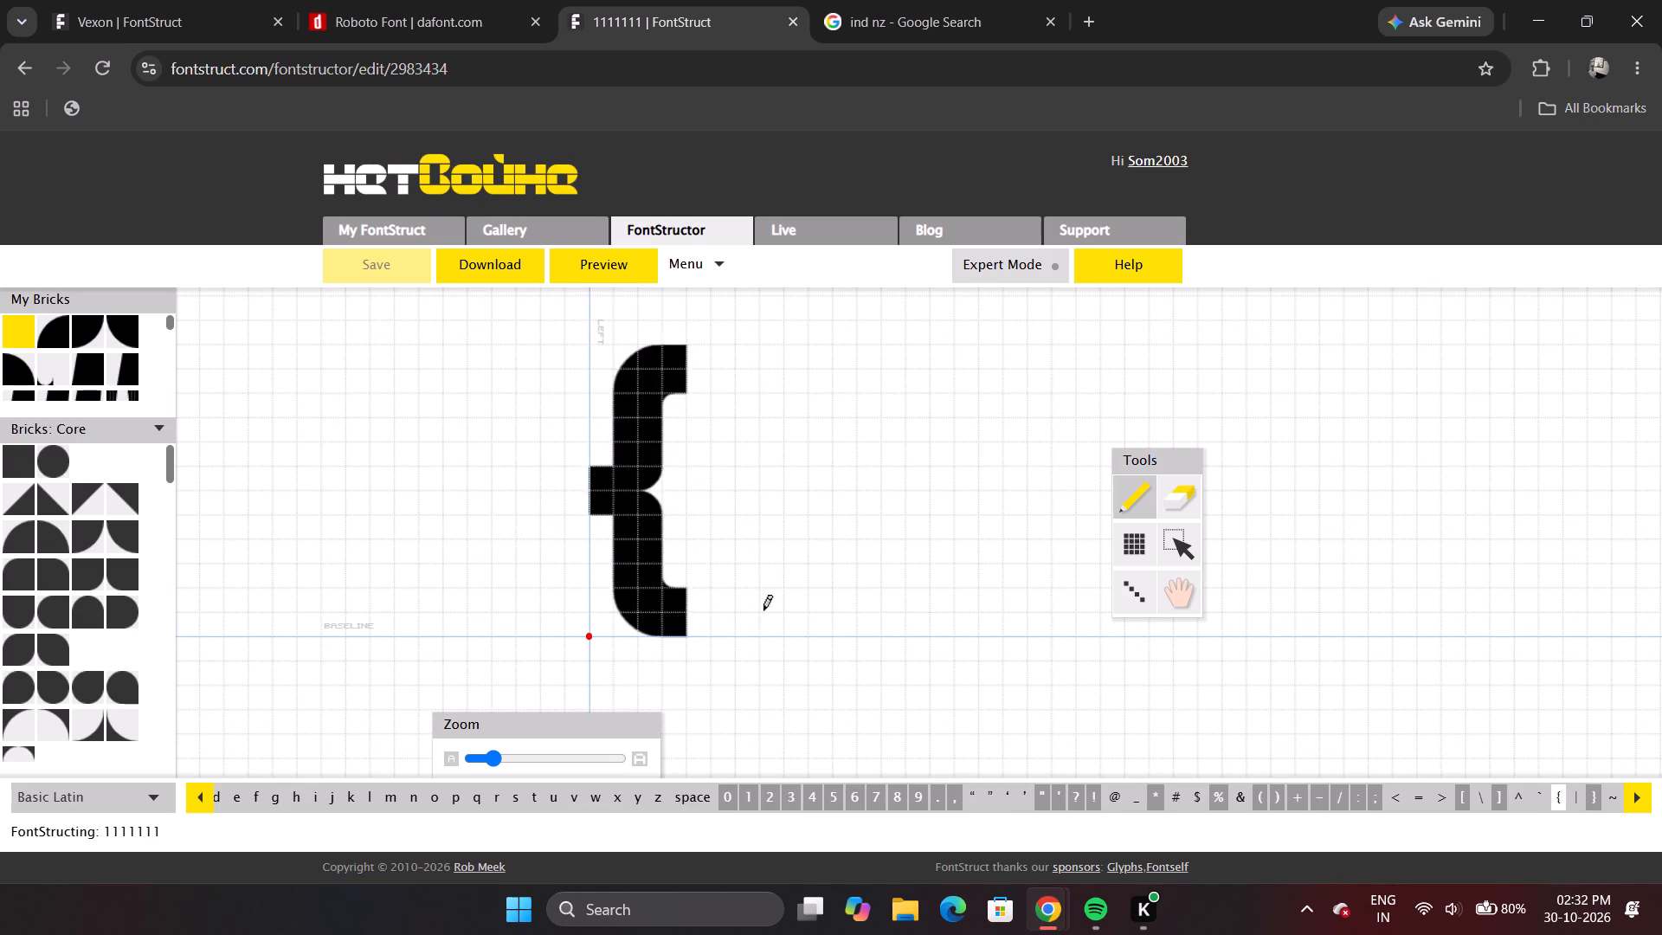
key("Left")
key("Left")
key("Left")
key("Left")
key("Left")
key("Left")
key("Left")
key("Left")
key("Left")
key("Left")
key("Left")
key("Left")
key("Left")
key("Left")
key("Left")
key("Left")
key("Left")
key("Left")
key("Left")
key("Left")
key("Left")
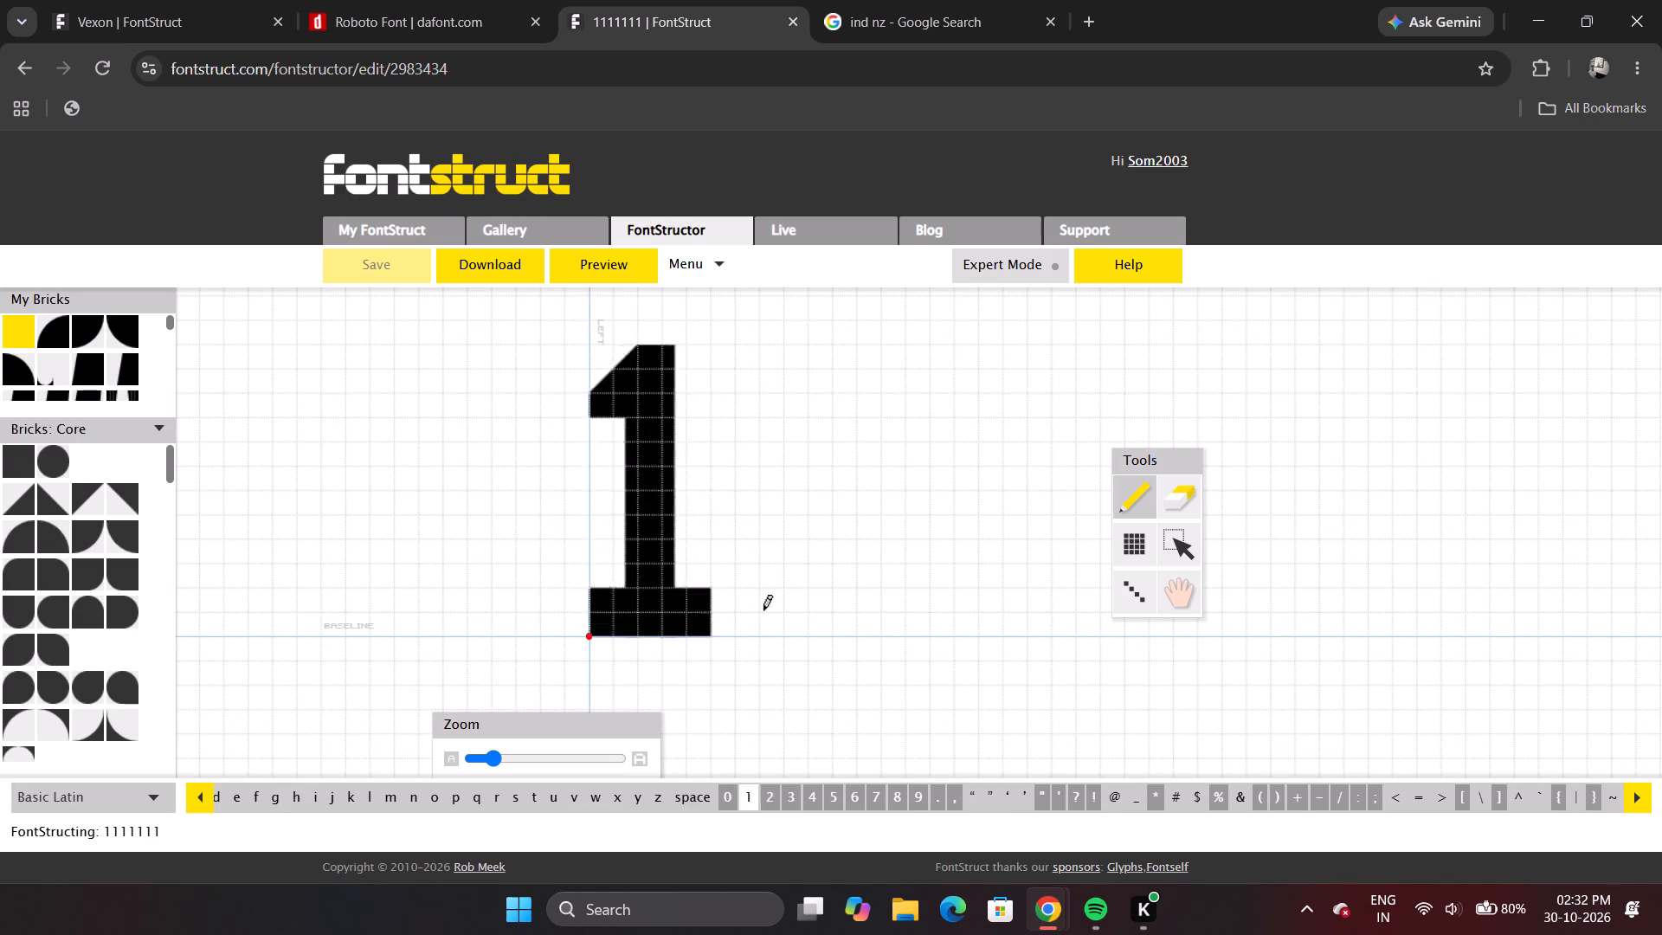
key("Right")
key("Right")
key("Right")
key("Right")
key("Right")
key("Right")
key("Right")
key("Right")
key("Right")
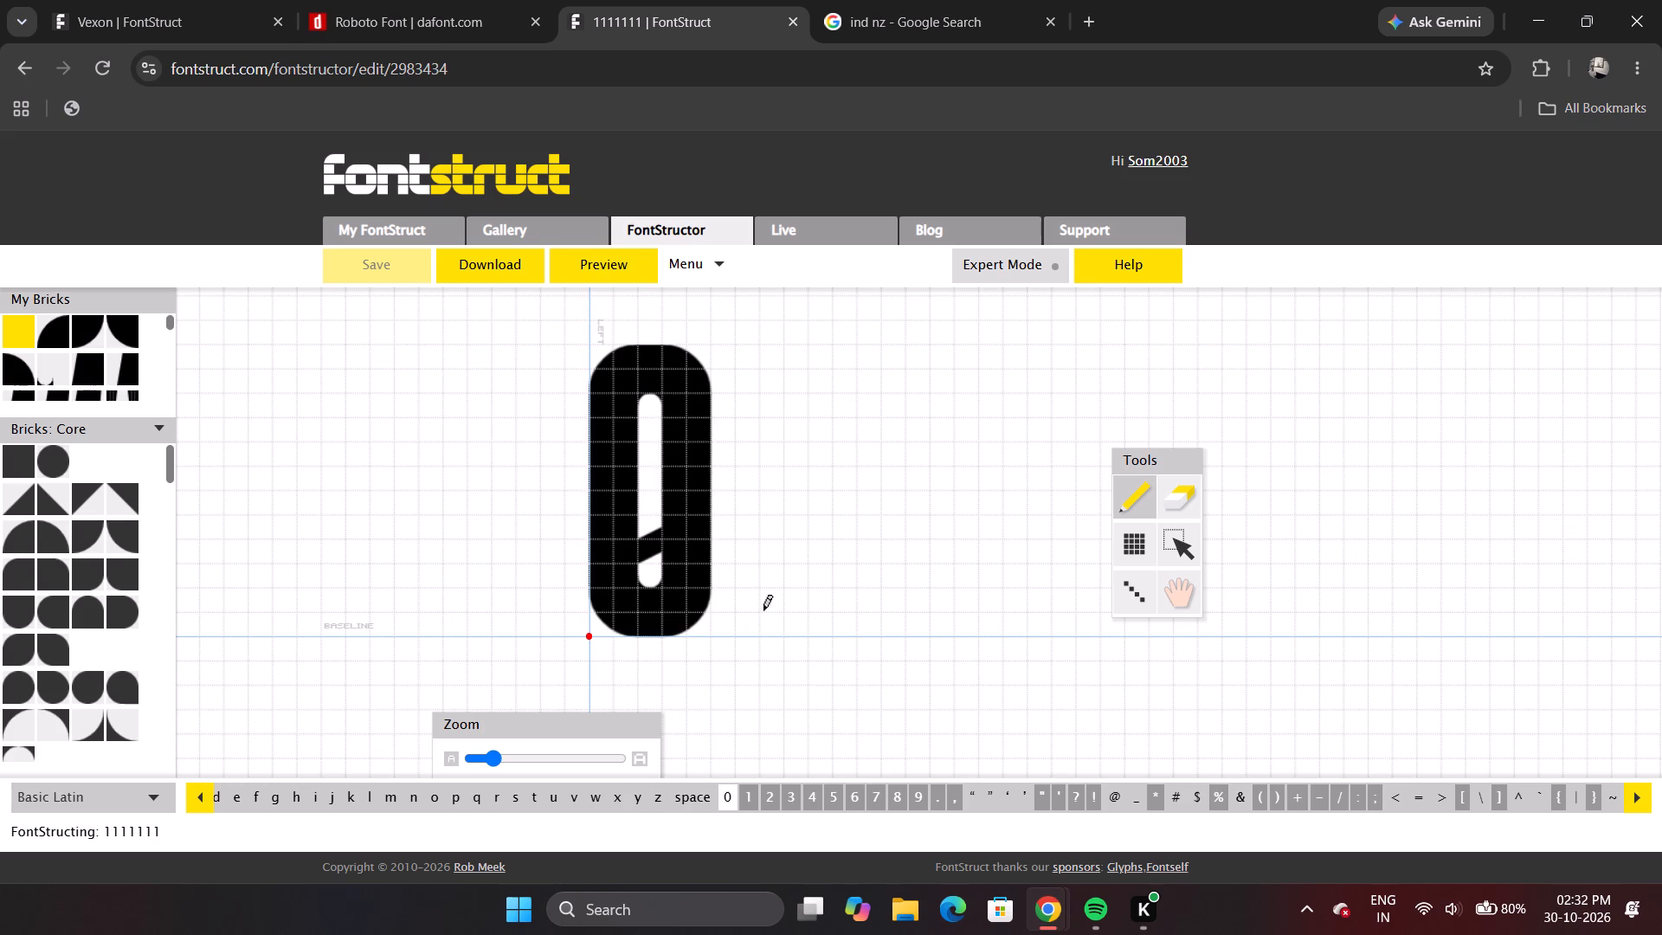
key("Right")
key("Left")
key("Left")
key("Left")
key("Left")
key("Left")
key("Left")
key("Left")
key("Left")
key("Left")
key("Left")
key("Left")
key("Left")
key("Left")
key("Left")
key("Left")
key("Left")
key("Left")
key("Left")
key("Left")
key("Left")
key("Left")
key("Left")
key("Left")
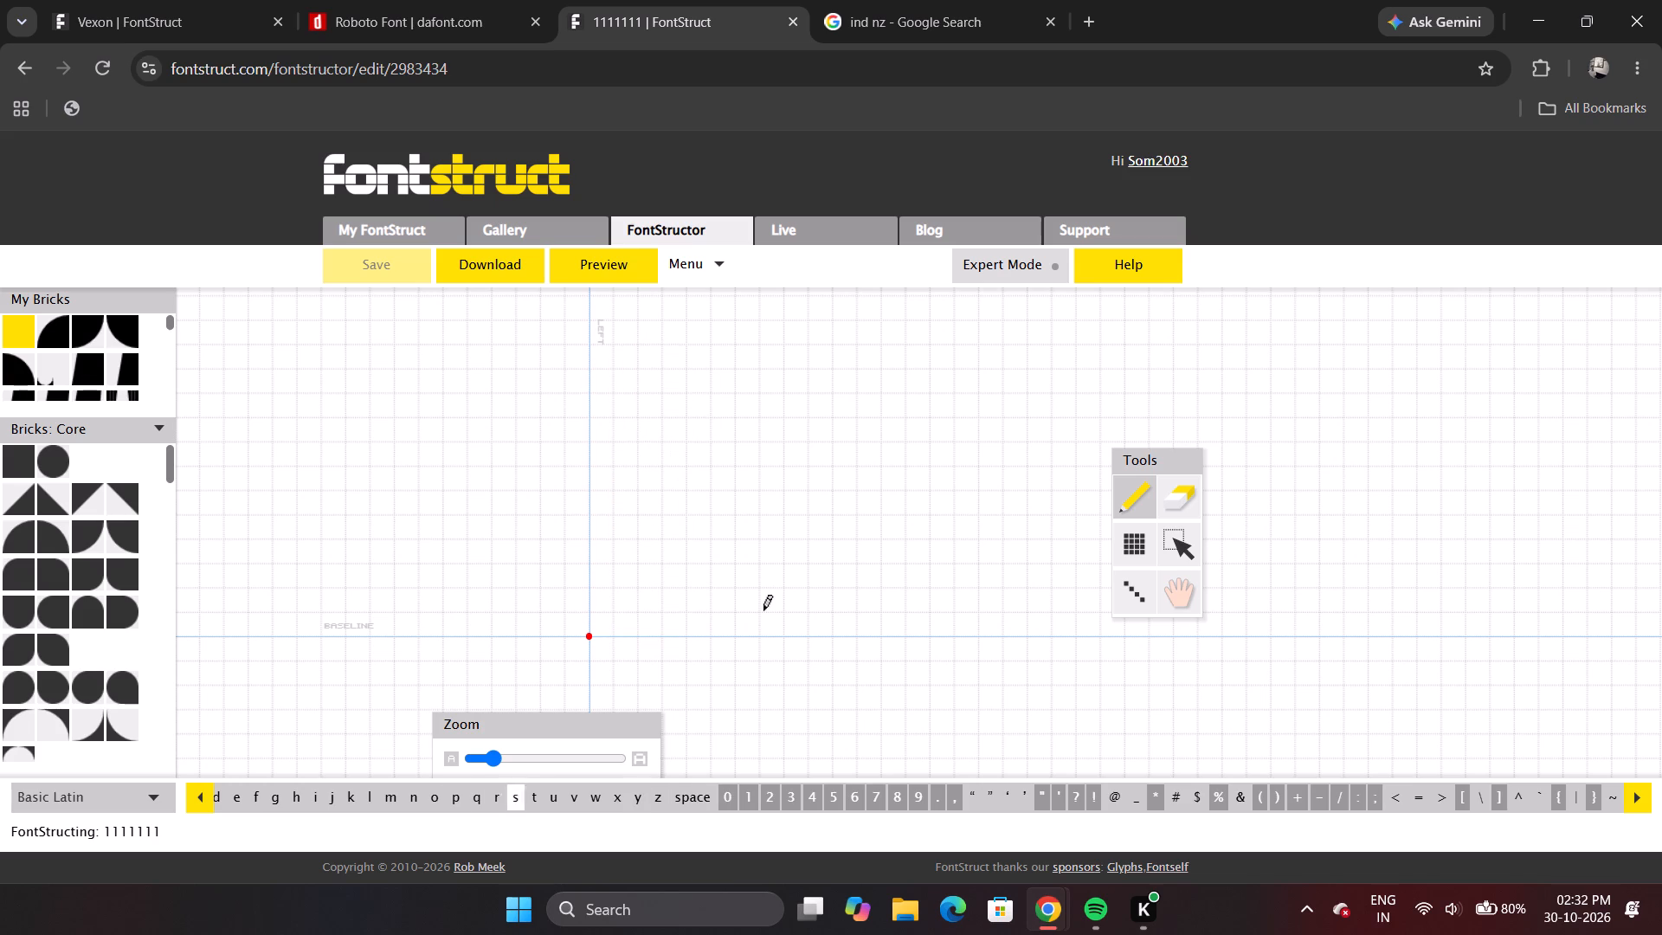
key("Left")
key("Left")
key("Left")
key("Left")
key("Left")
key("Left")
key("Left")
key("Left")
key("Left")
key("Left")
key("Left")
key("Left")
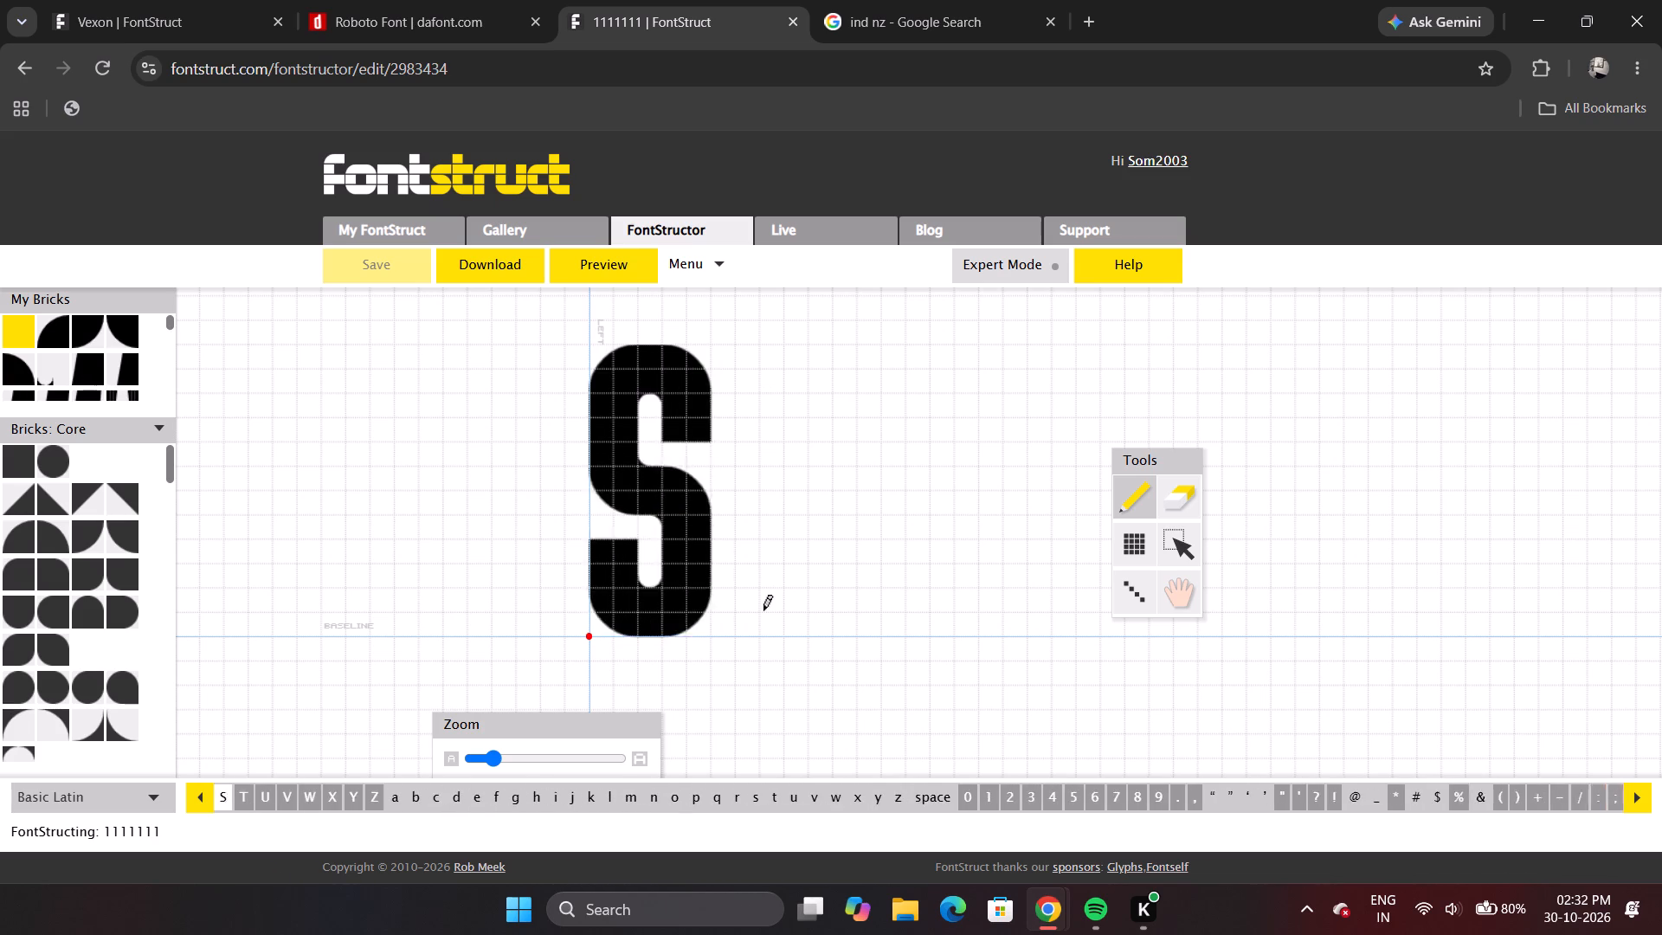
key("Left")
key("Left")
key("Left")
key("Left")
key("Left")
key("Left")
key("Left")
key("Left")
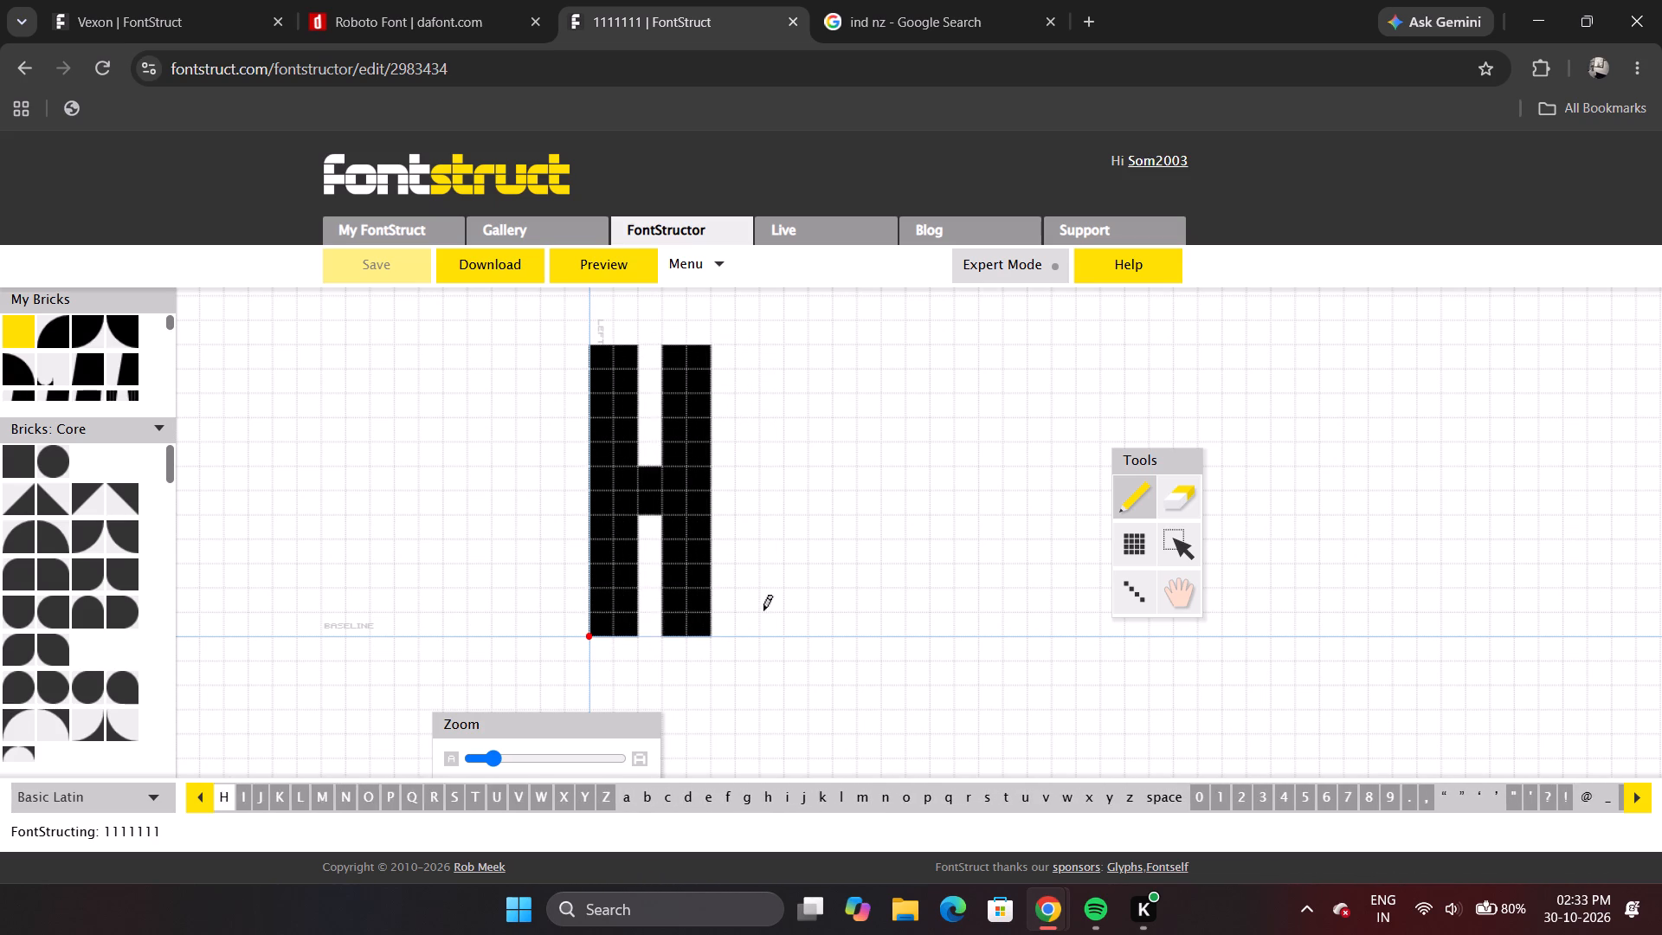
key("Left")
key("Left")
key("Left")
key("Left")
key("Left")
key("Left")
key("Left")
key("Left")
key("Left")
key("Left")
key("Left")
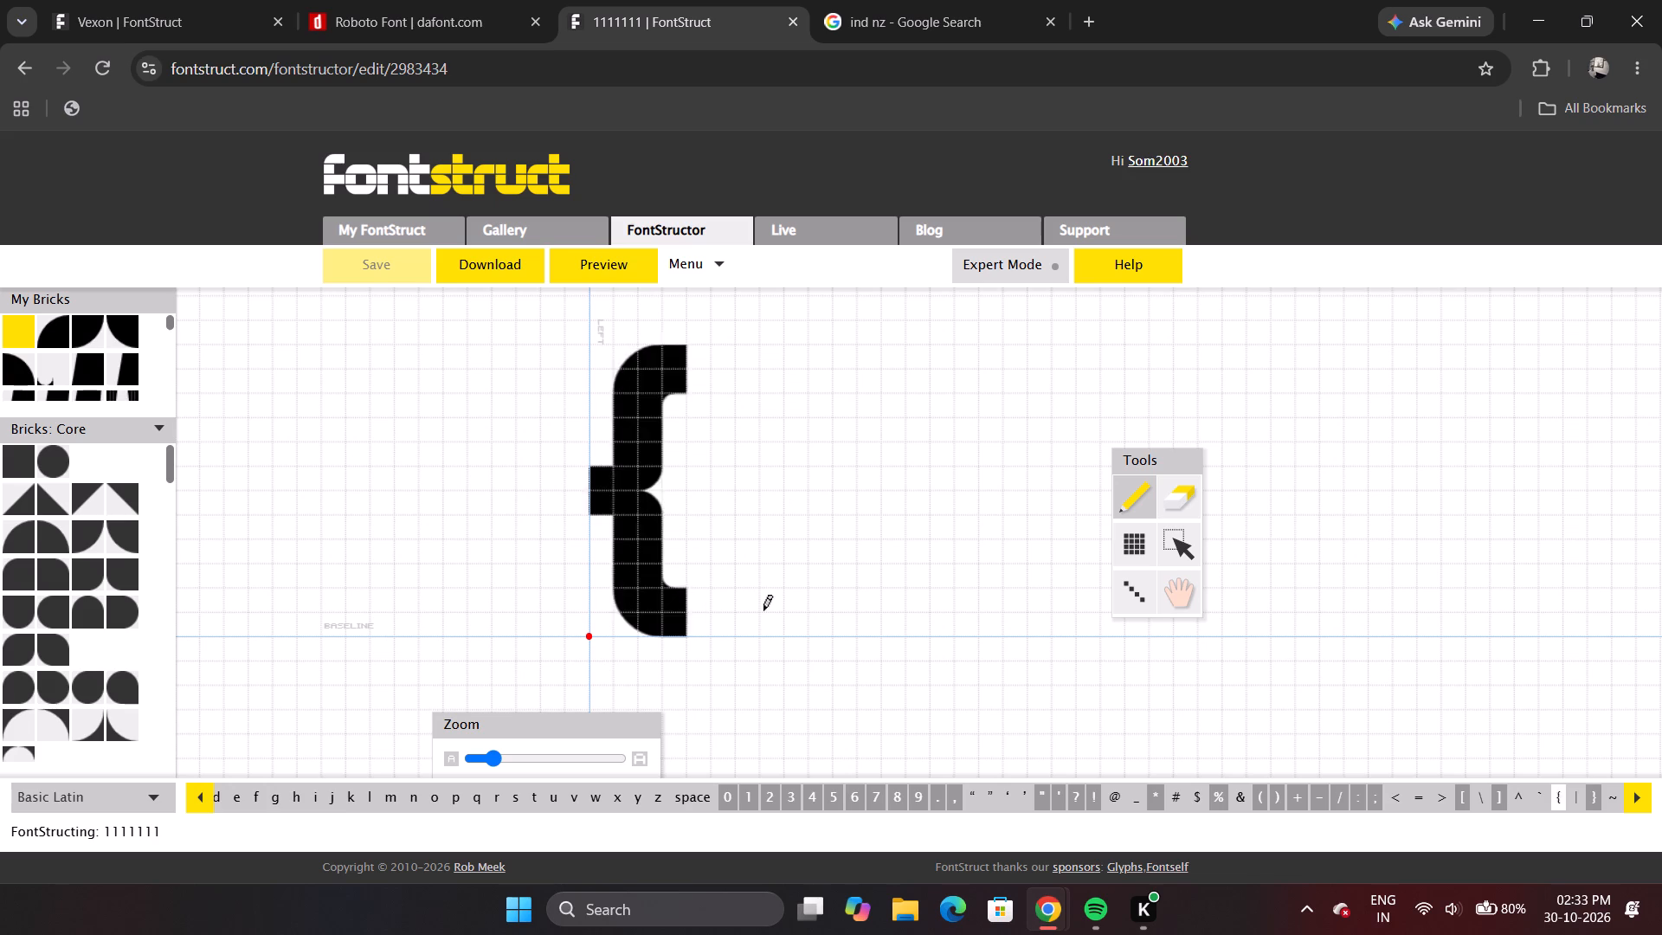
key("Left")
Switch back to the open Vexon editor and leave the preview to return to the drawing grid.
left_click(48, 0)
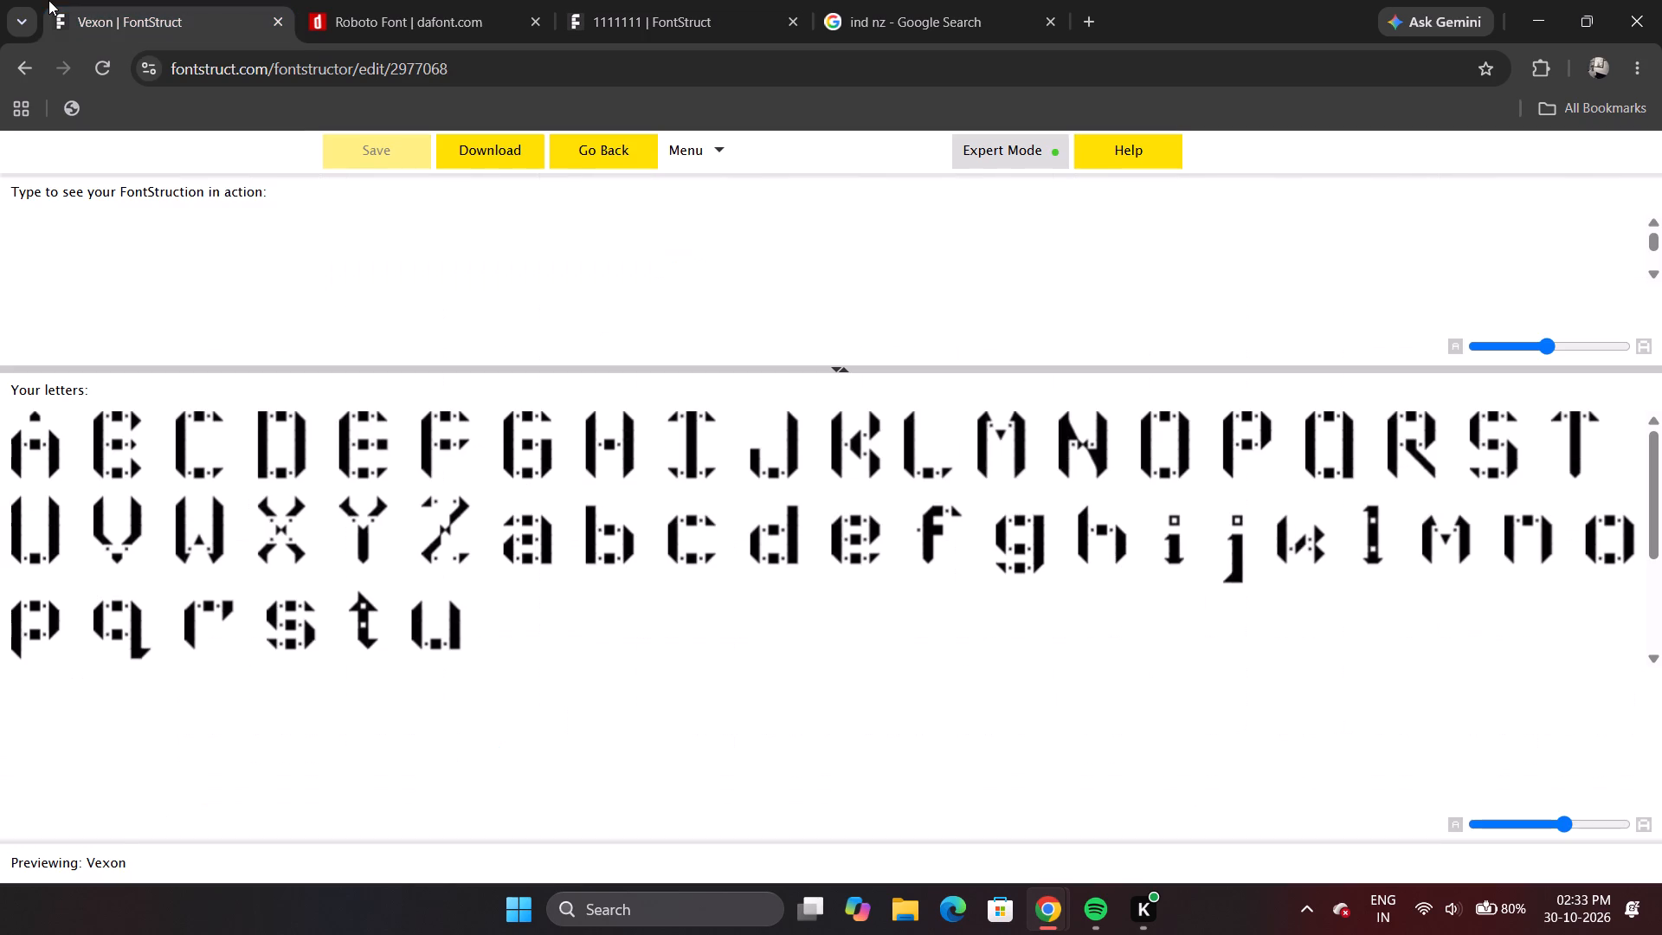
left_click(594, 148)
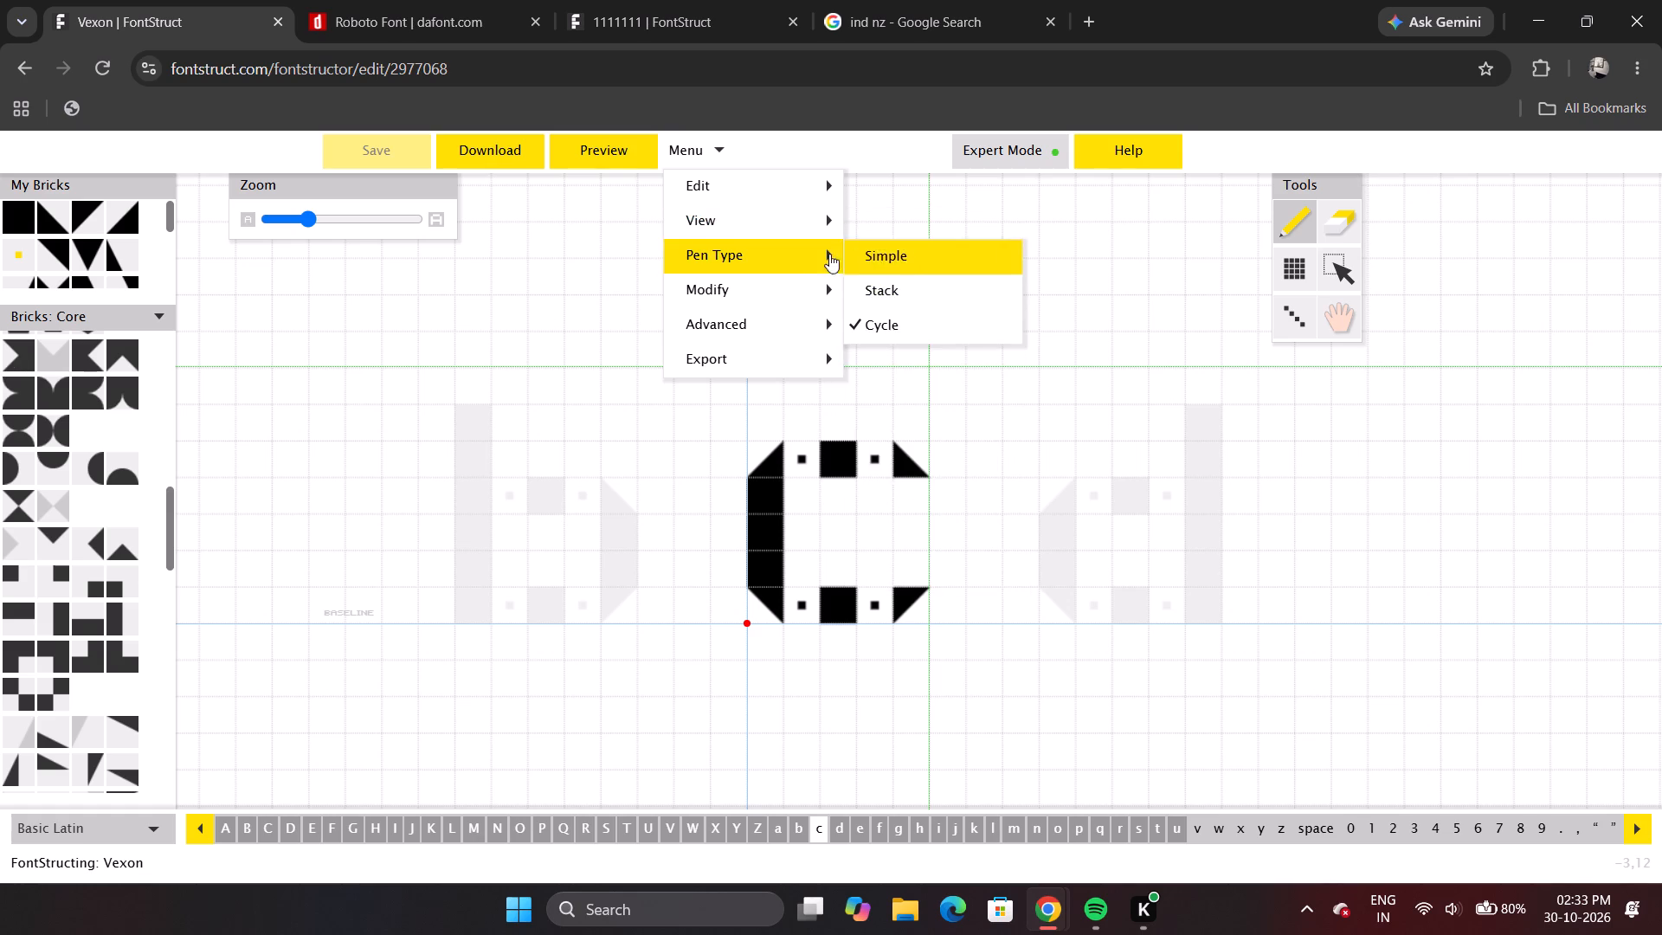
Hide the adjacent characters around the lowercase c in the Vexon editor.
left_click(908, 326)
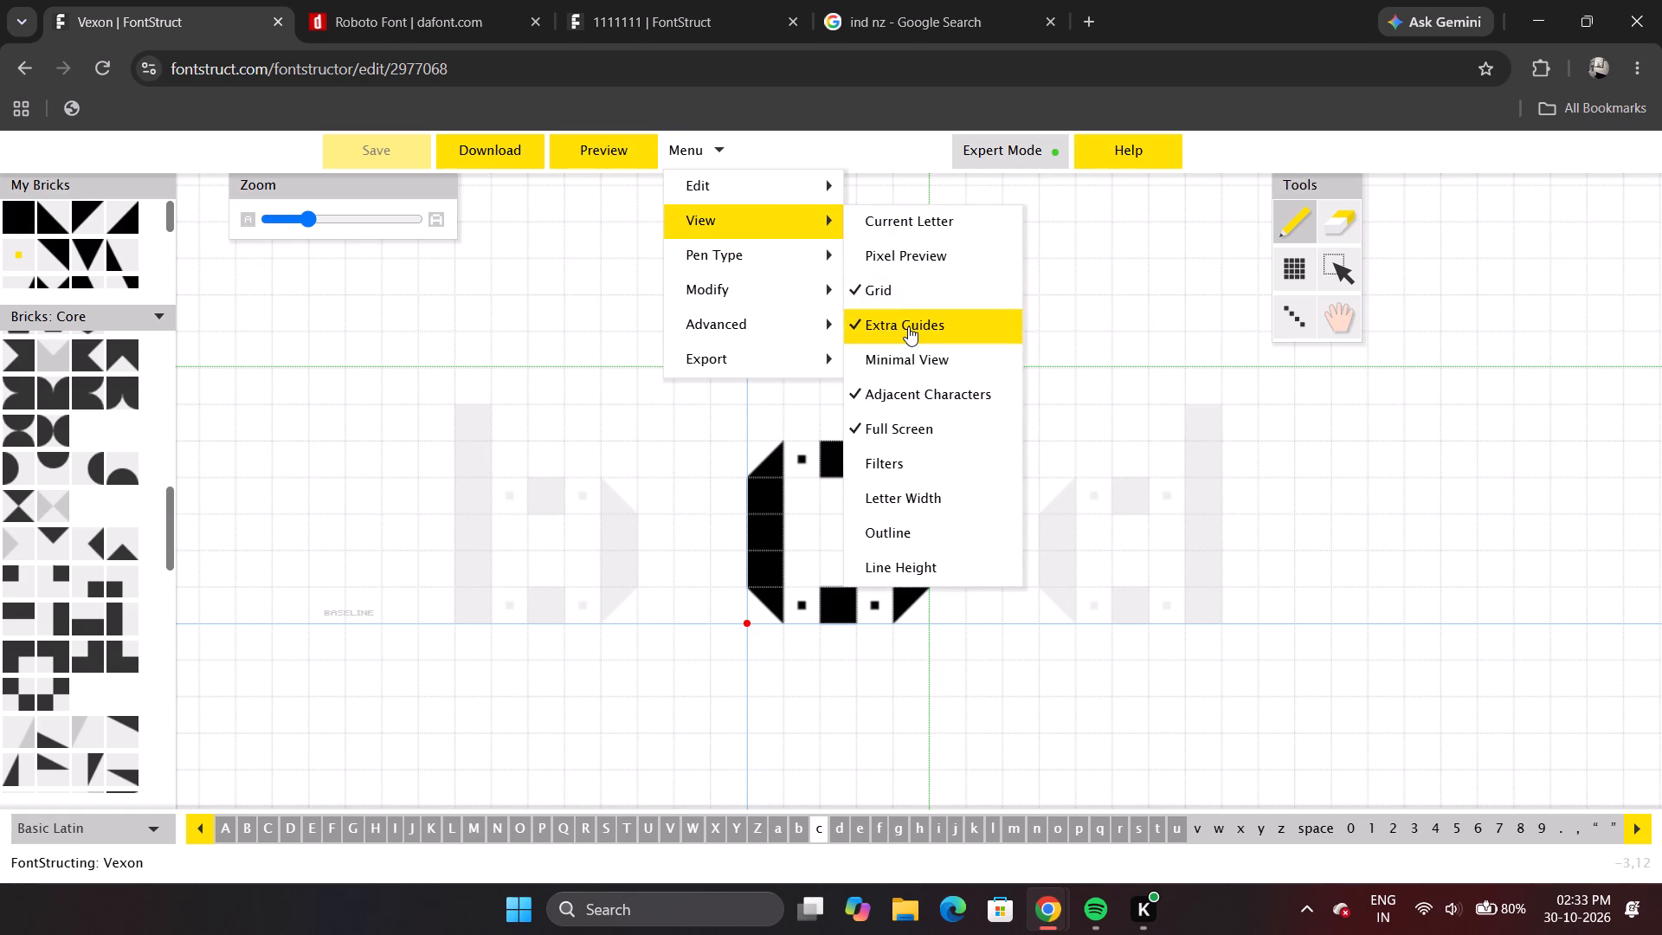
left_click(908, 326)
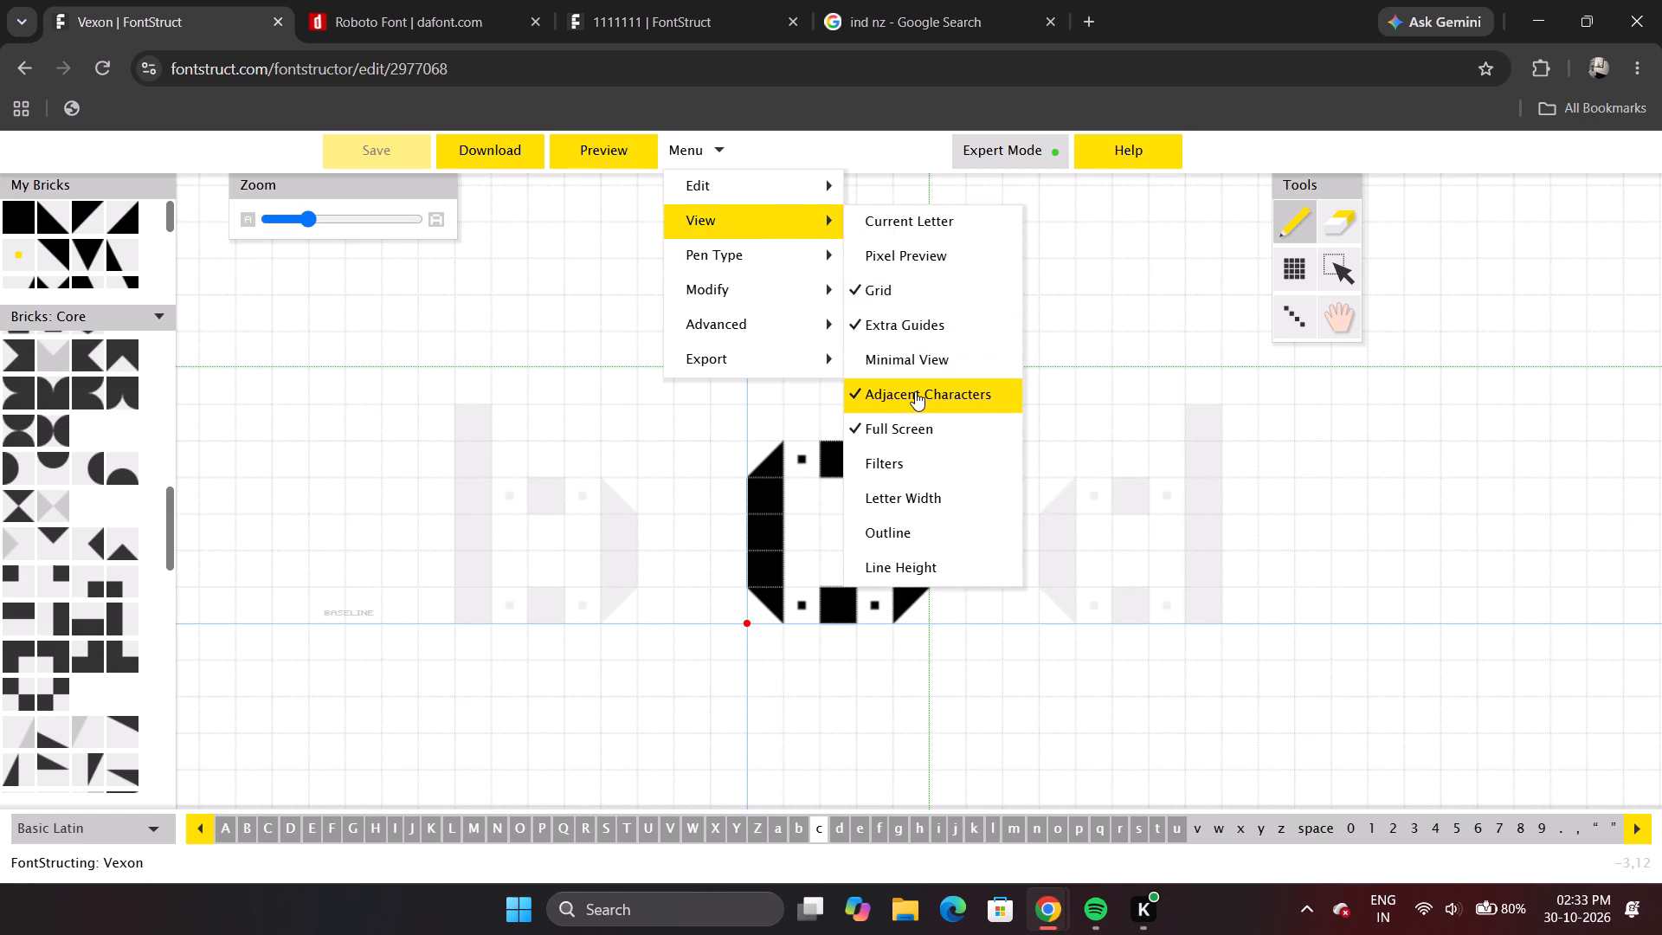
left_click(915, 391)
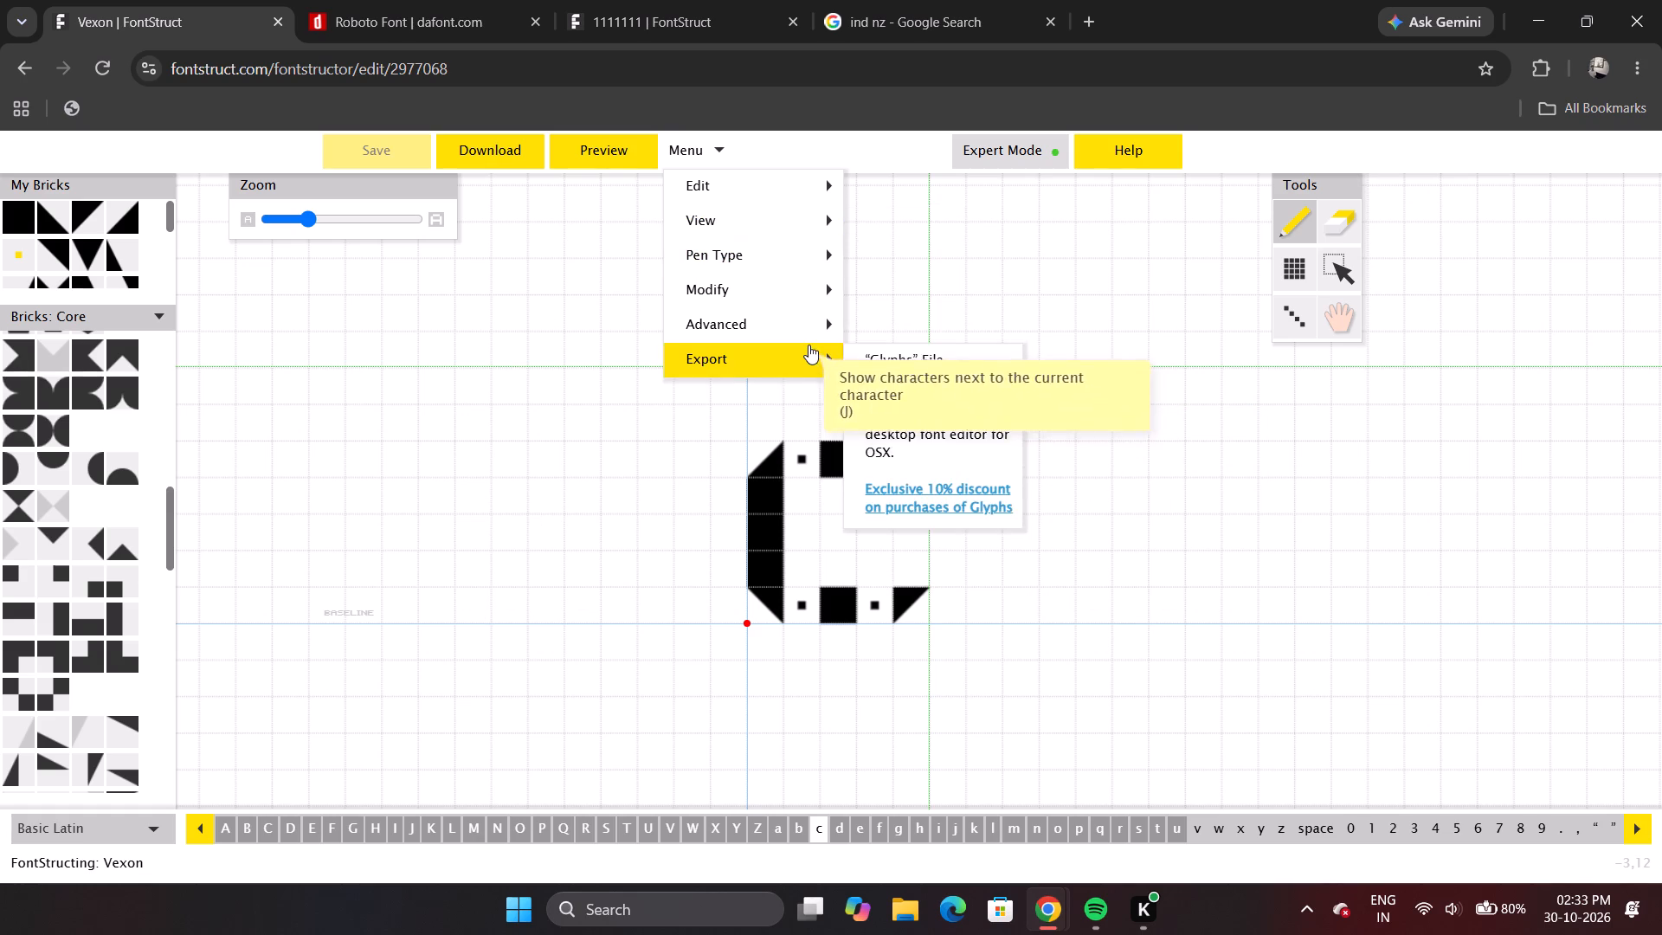
Check the Vexon letters in the preview and return to the lowercase c.
left_click(593, 148)
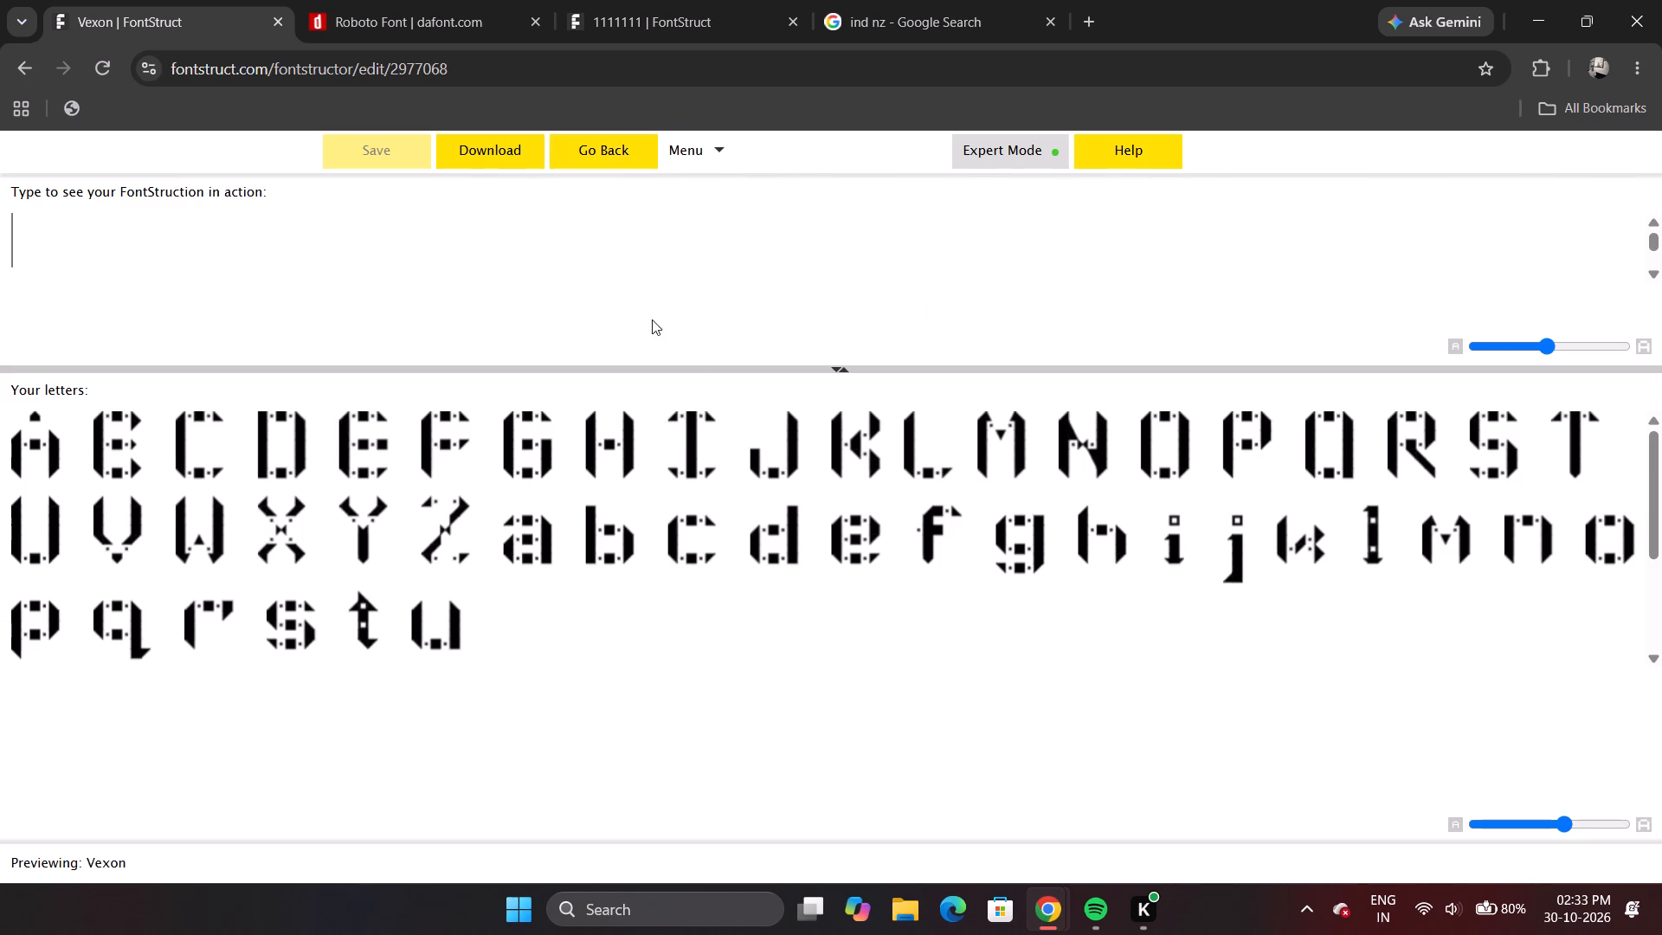
left_click(612, 154)
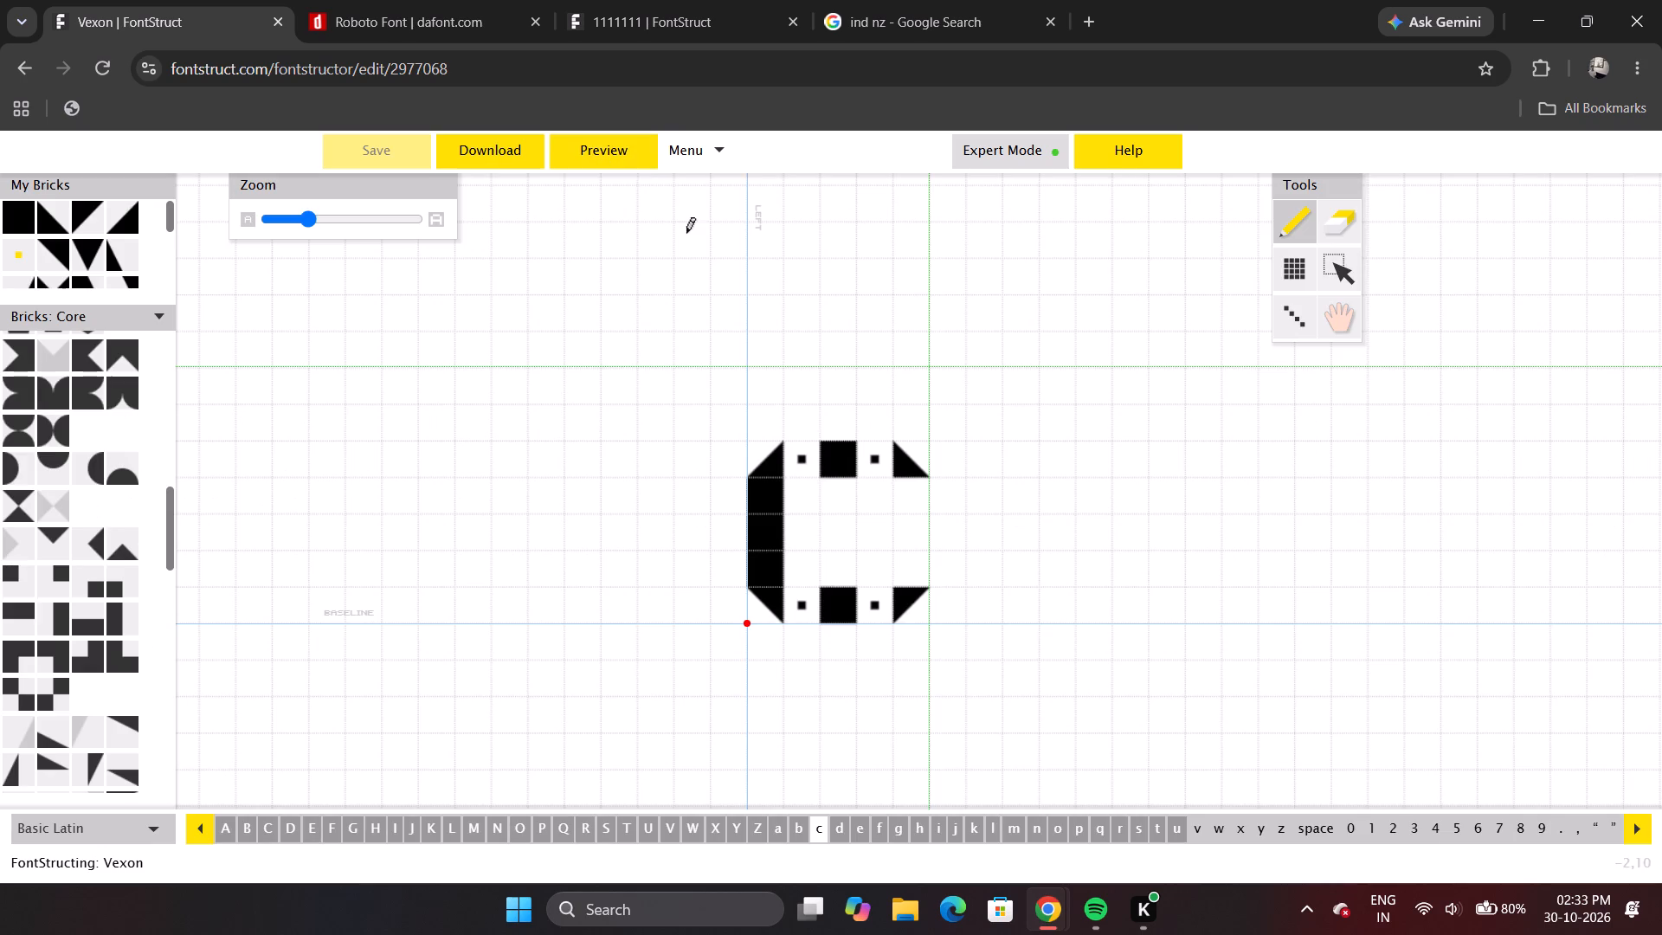
left_click(609, 158)
left_click(609, 158)
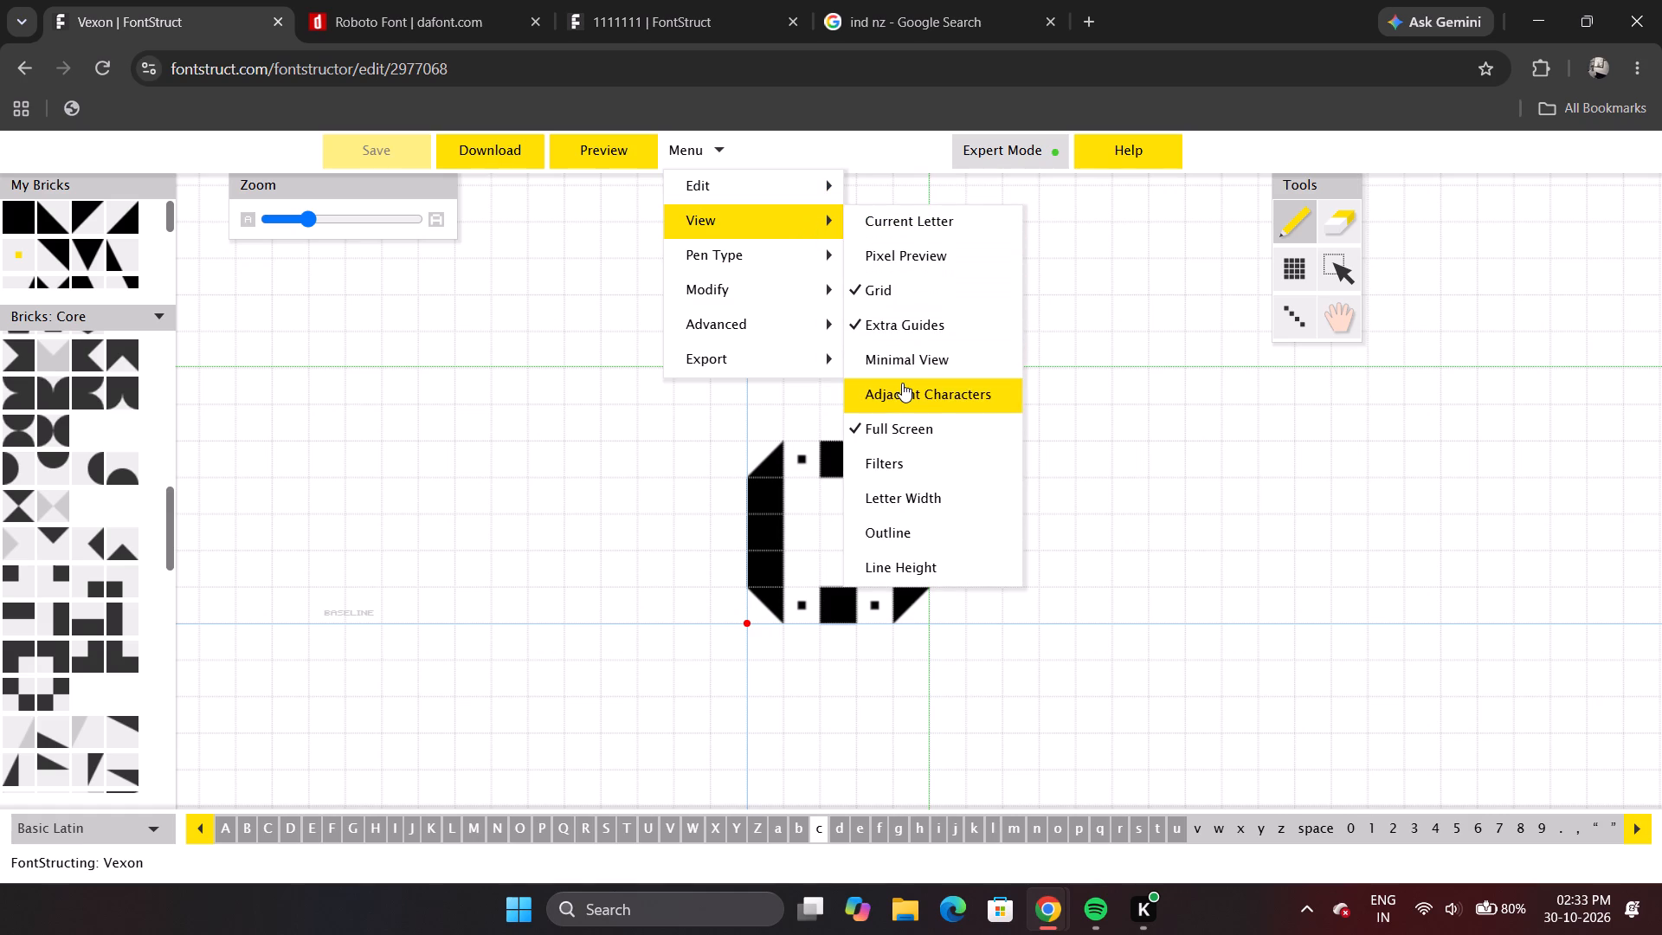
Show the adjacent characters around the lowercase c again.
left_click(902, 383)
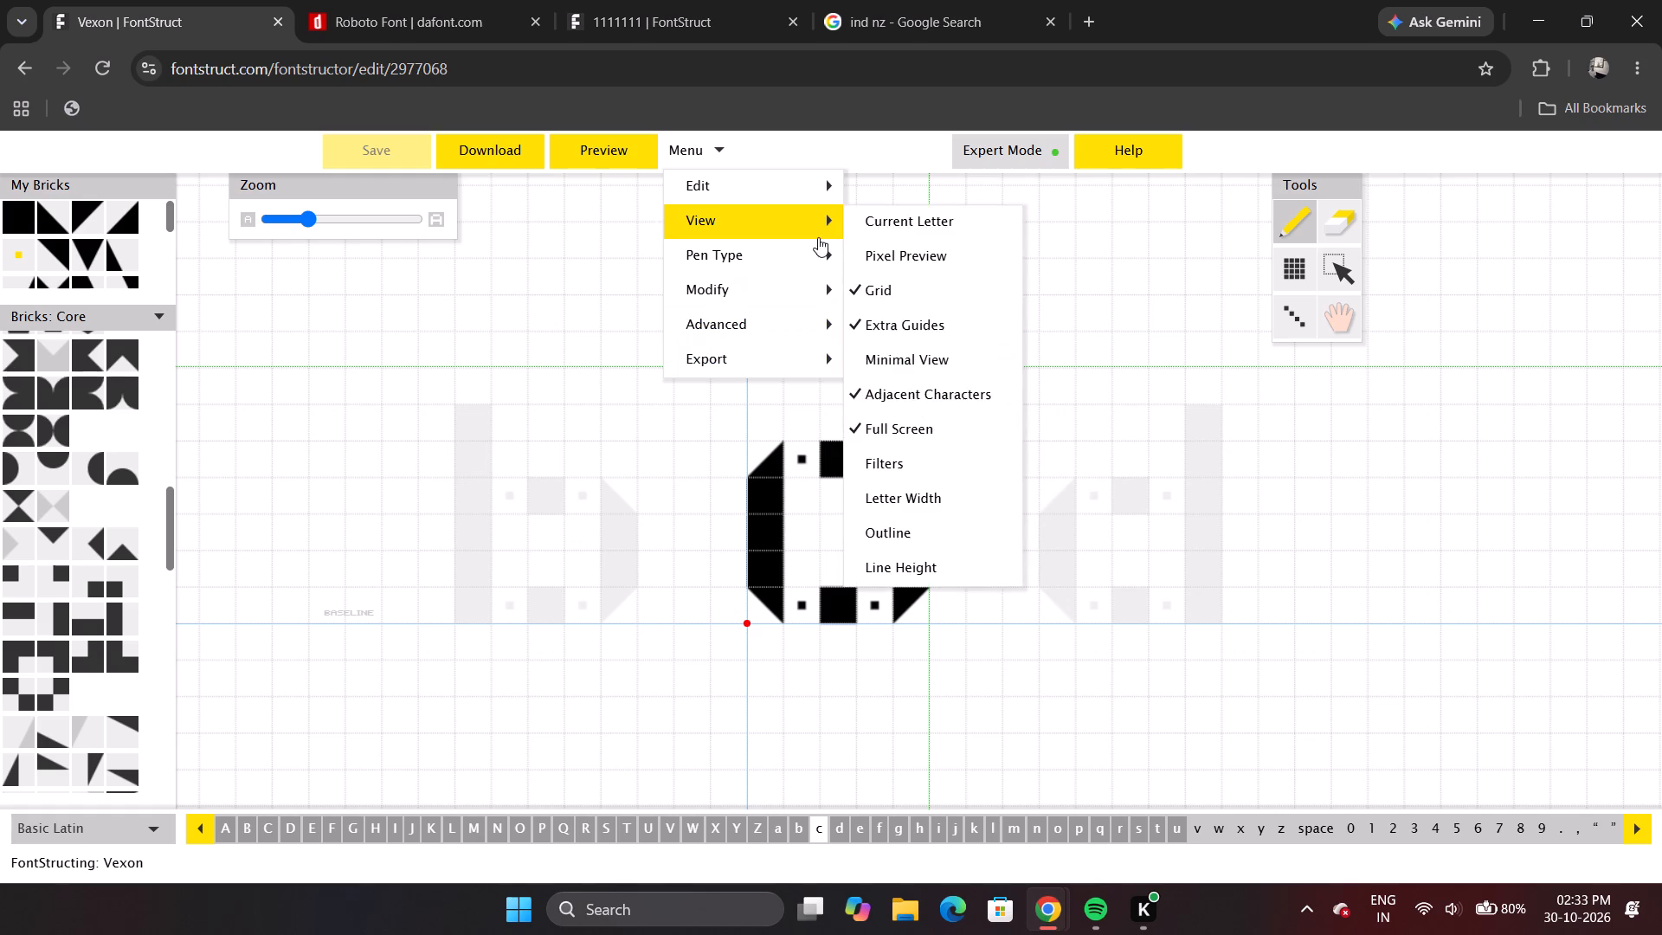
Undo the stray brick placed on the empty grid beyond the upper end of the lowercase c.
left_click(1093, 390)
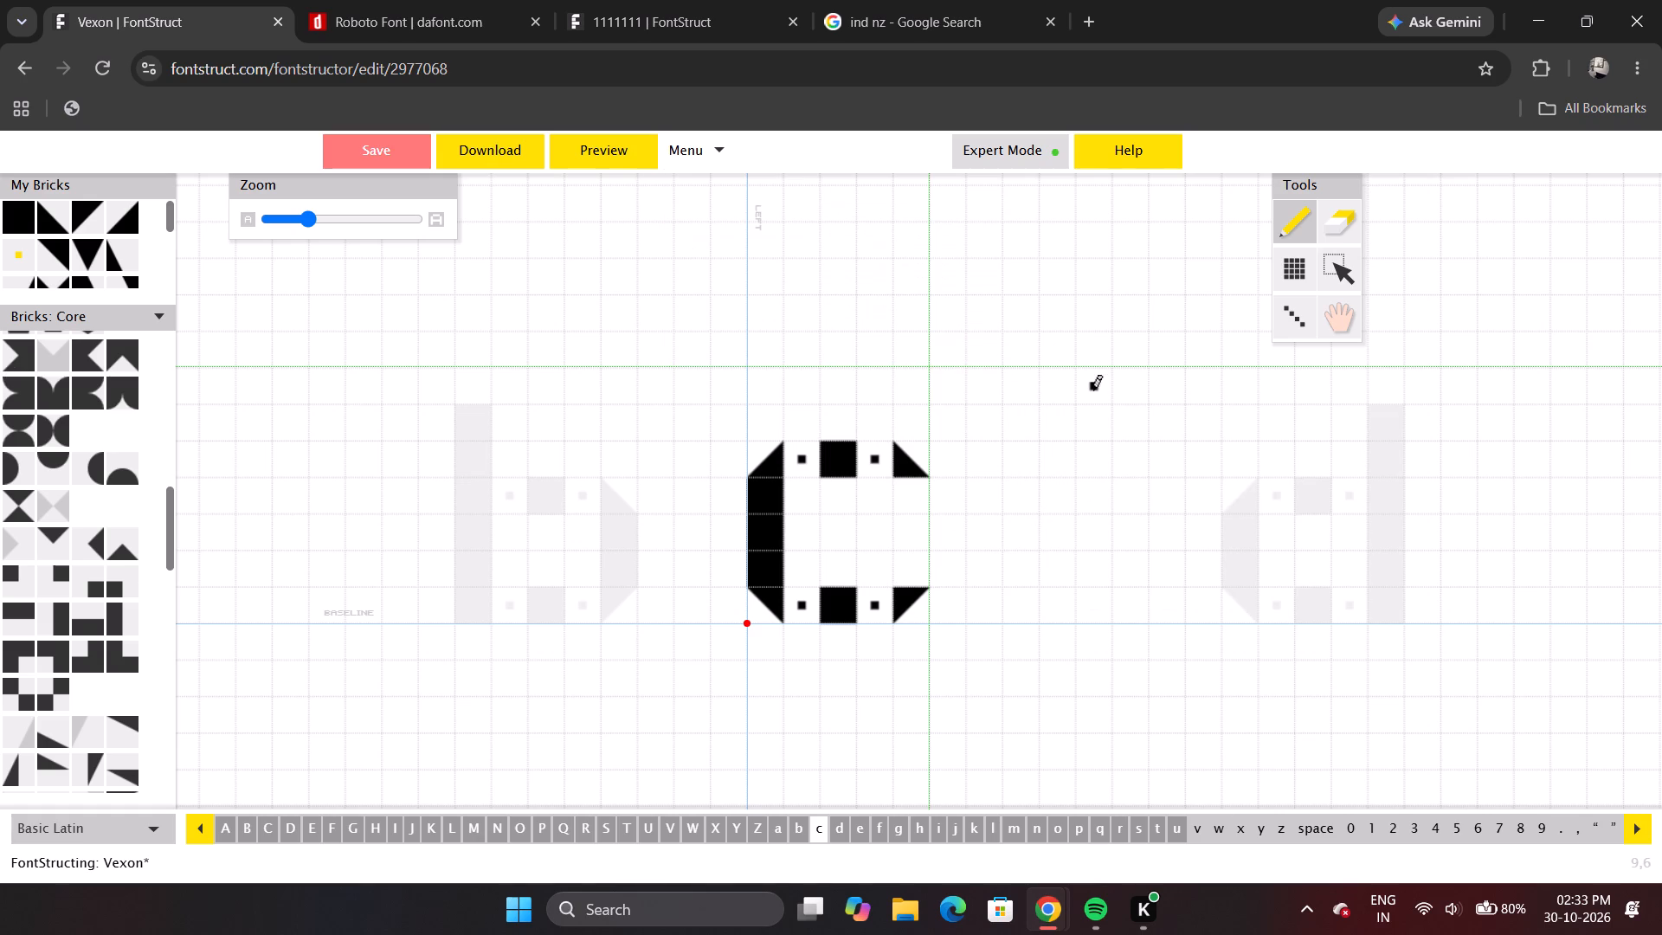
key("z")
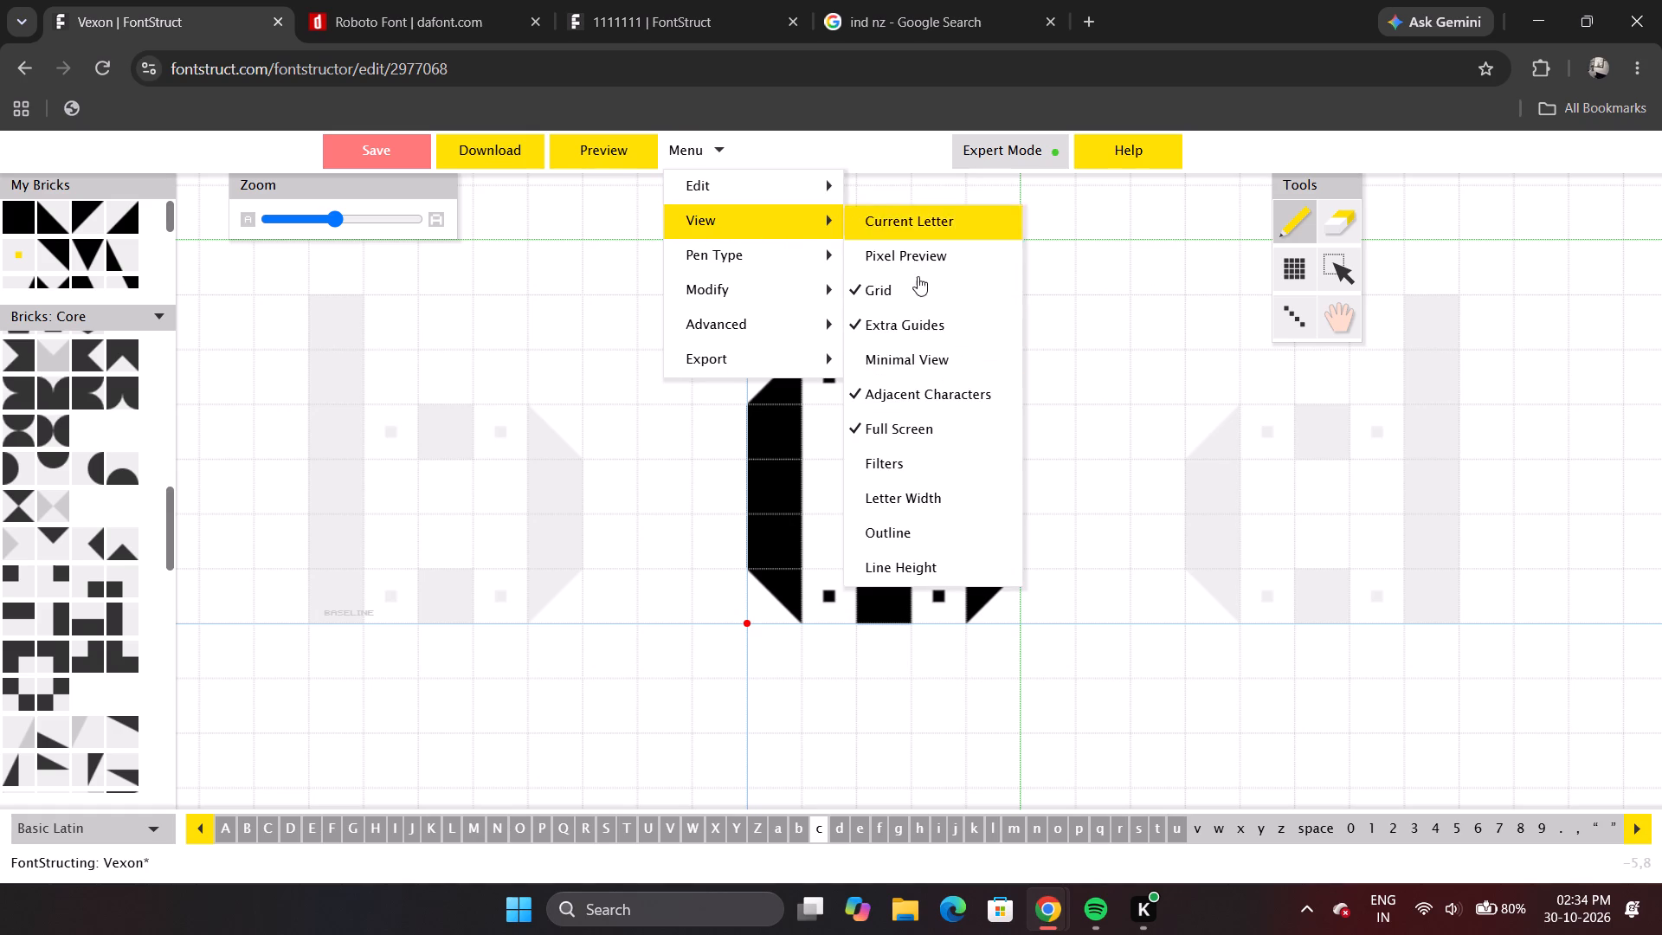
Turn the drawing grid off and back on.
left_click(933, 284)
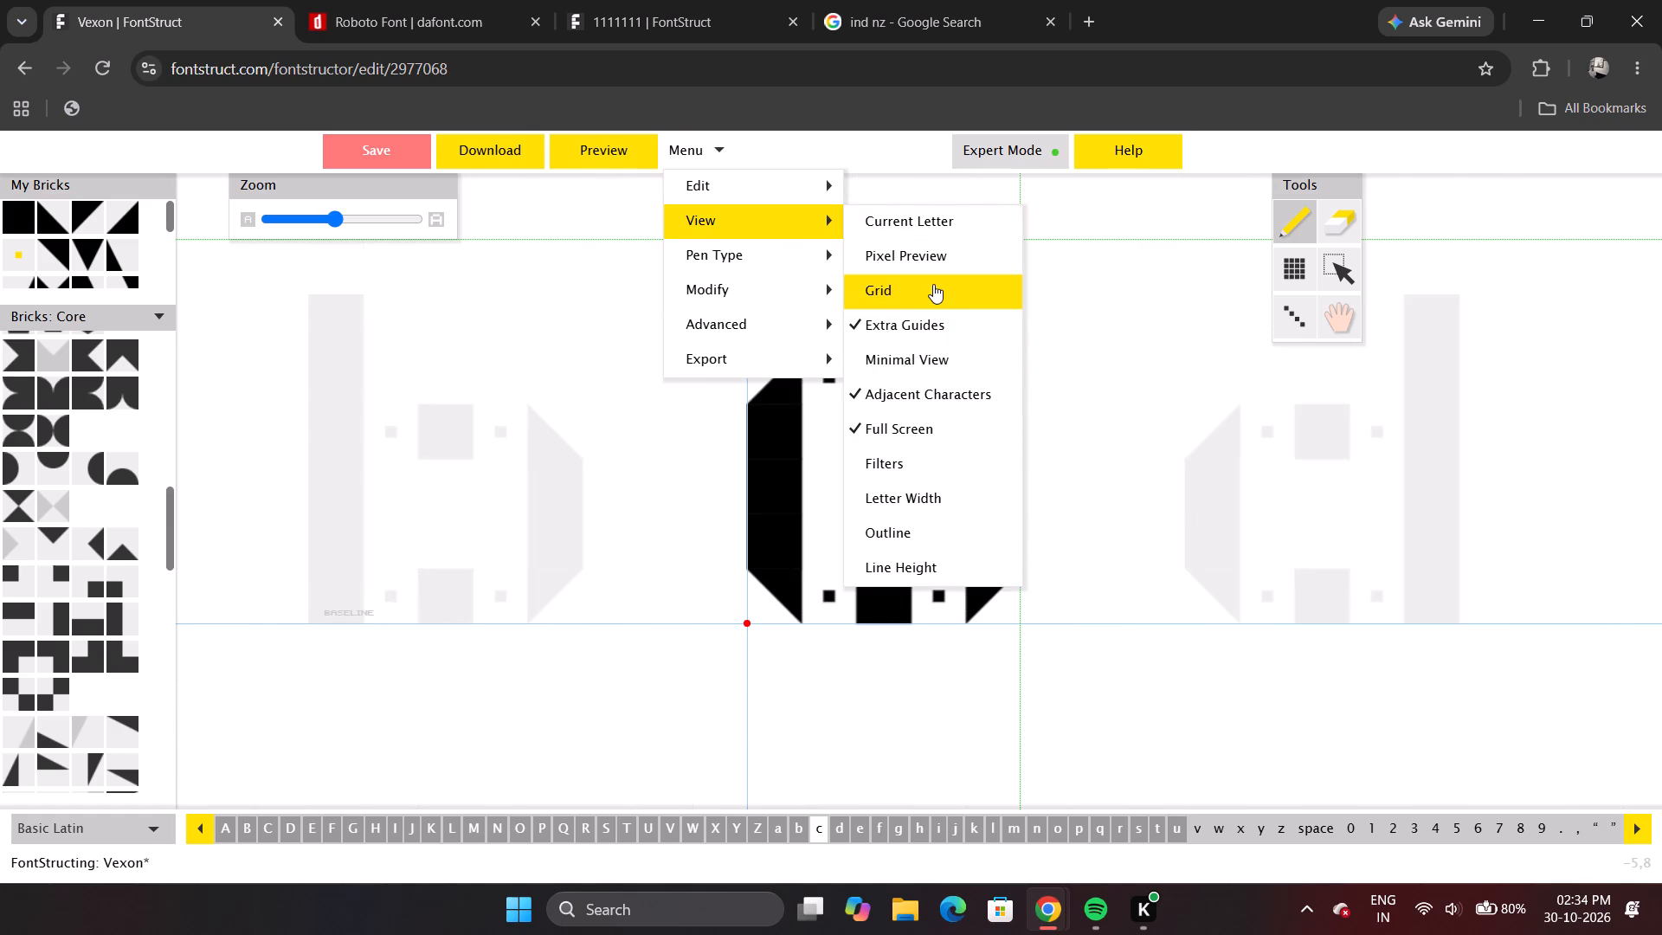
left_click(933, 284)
Hide the extra guides around the lowercase c.
left_click(923, 333)
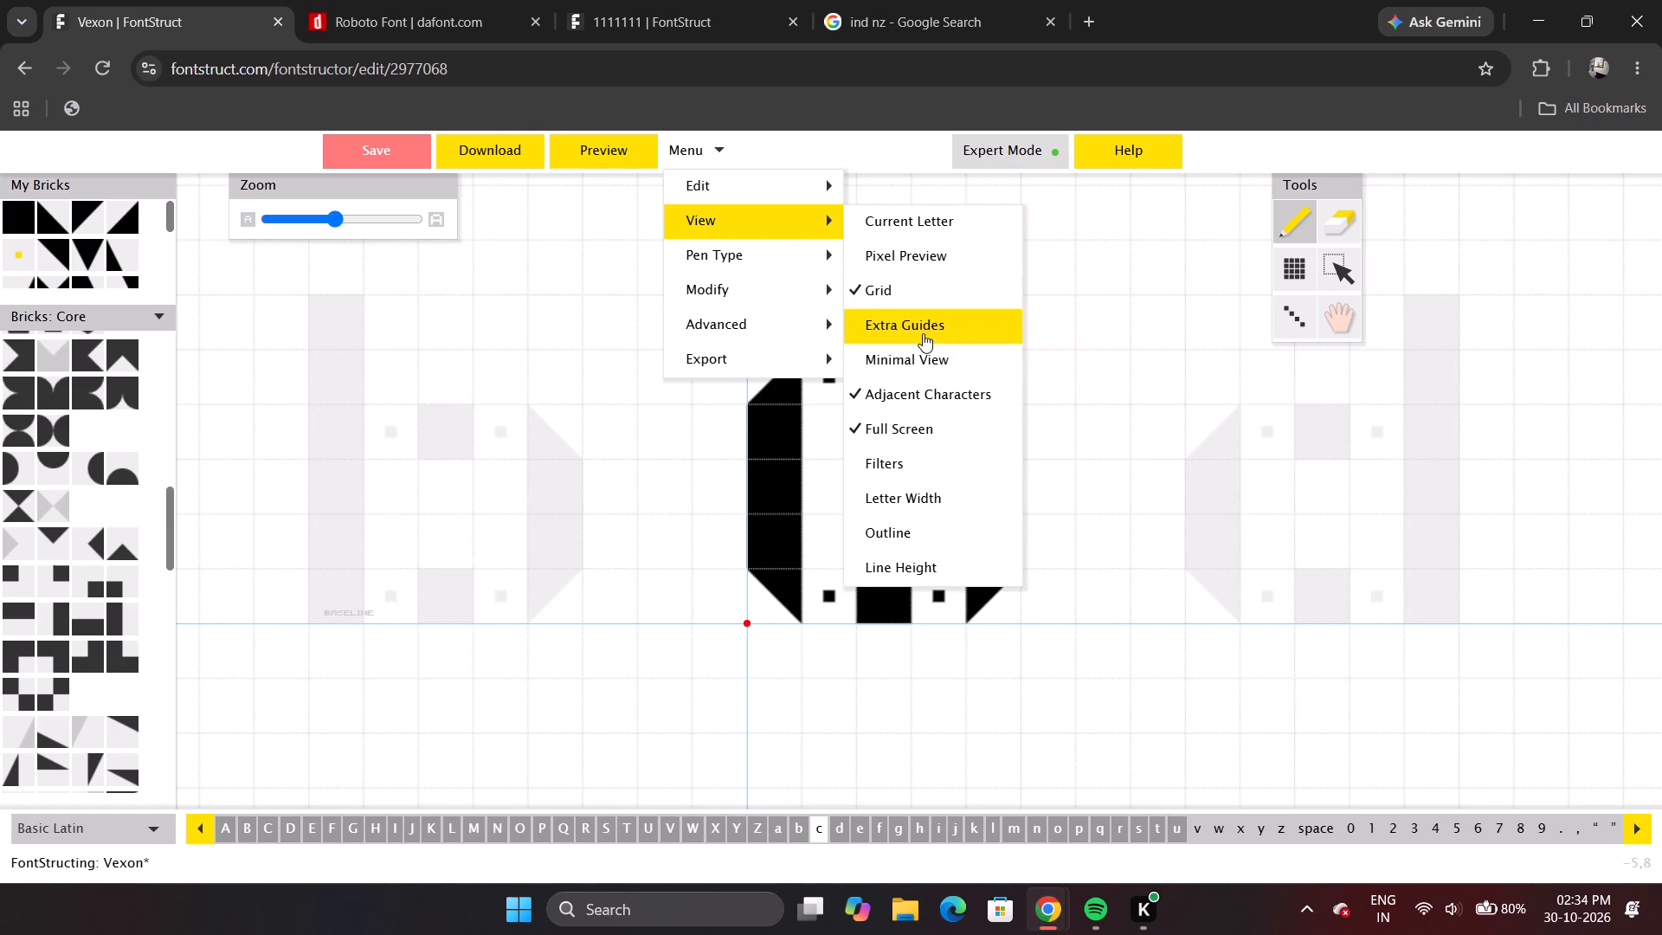
Preview all the letters of the Vexon font and return to the lowercase c.
left_click(625, 150)
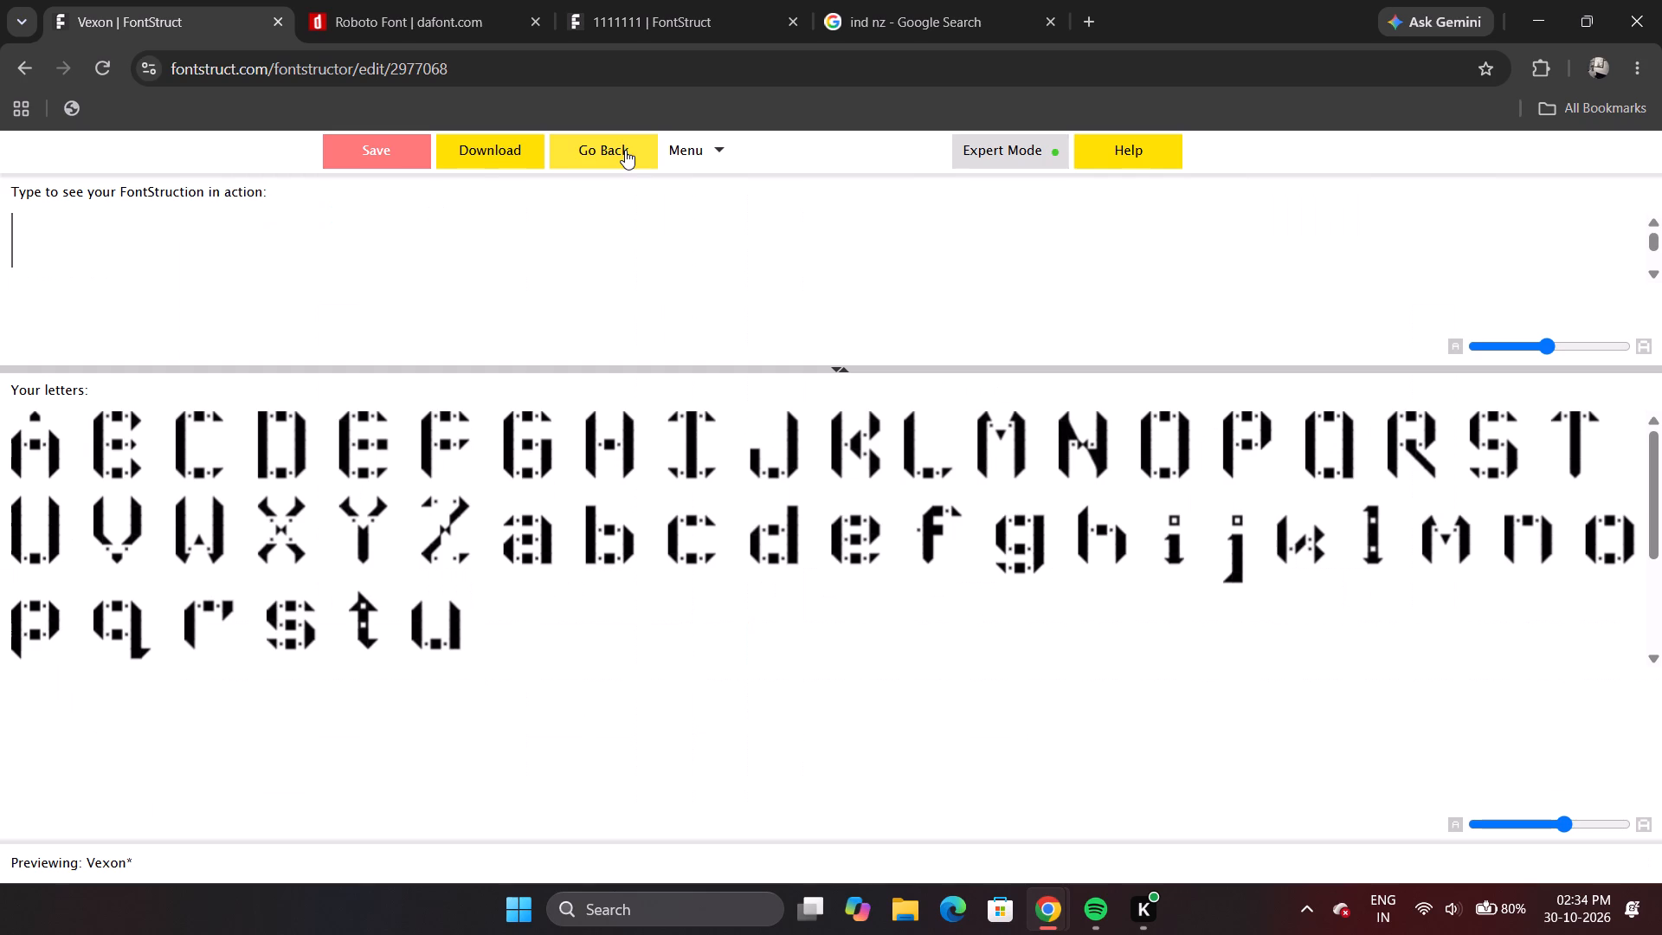
left_click(615, 149)
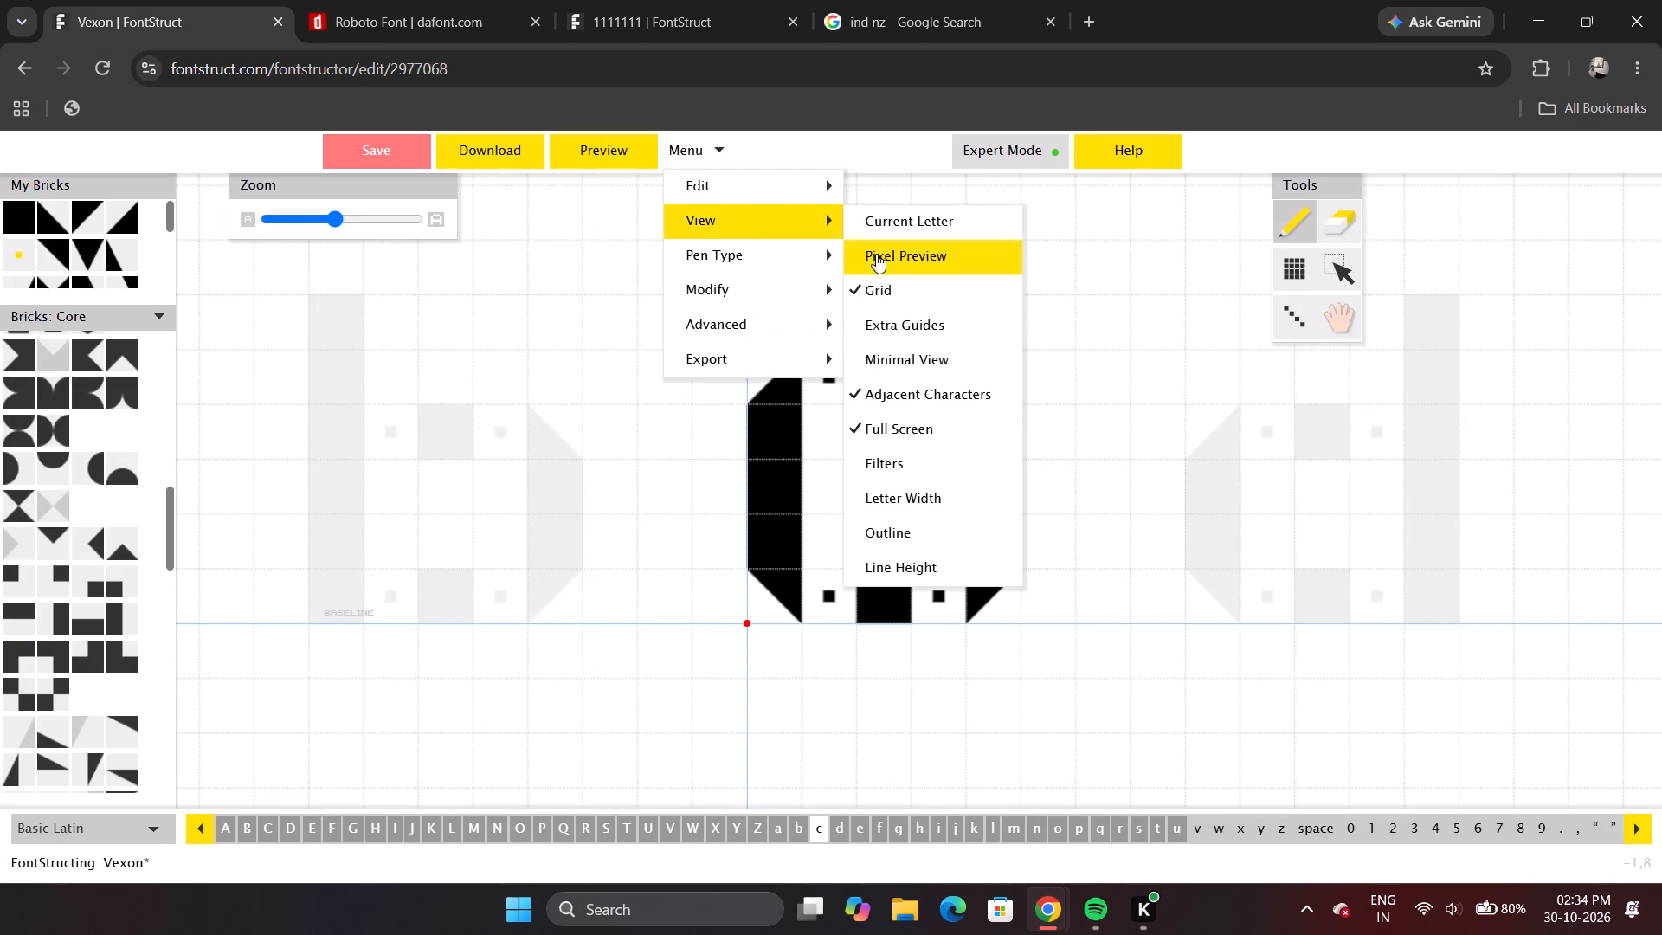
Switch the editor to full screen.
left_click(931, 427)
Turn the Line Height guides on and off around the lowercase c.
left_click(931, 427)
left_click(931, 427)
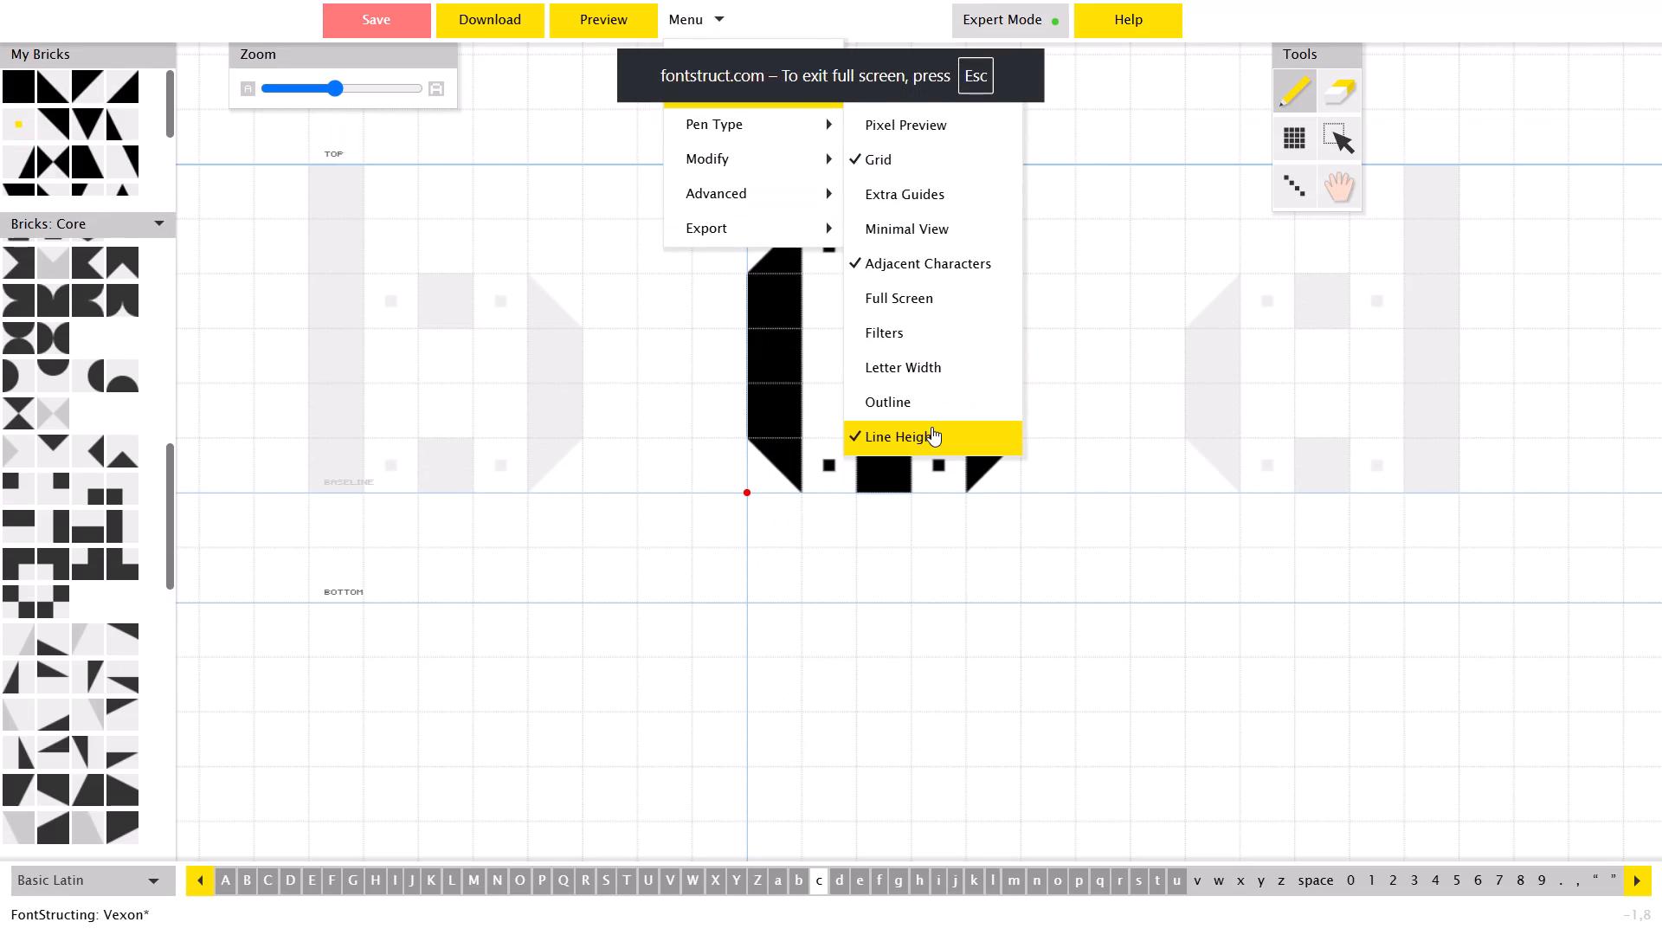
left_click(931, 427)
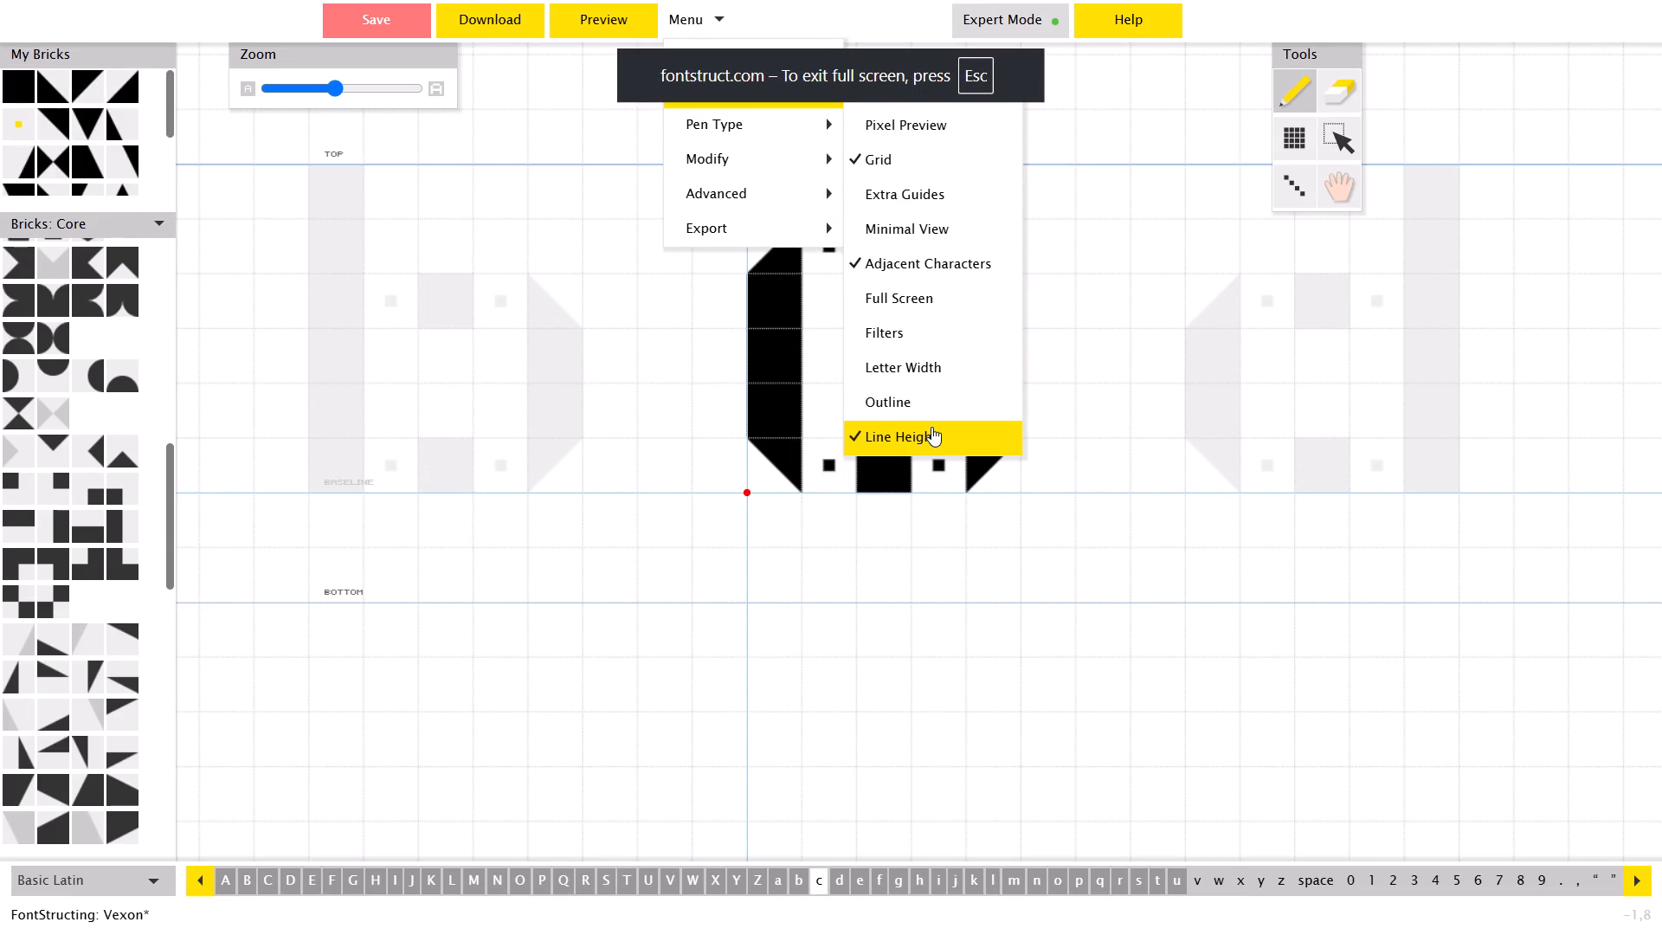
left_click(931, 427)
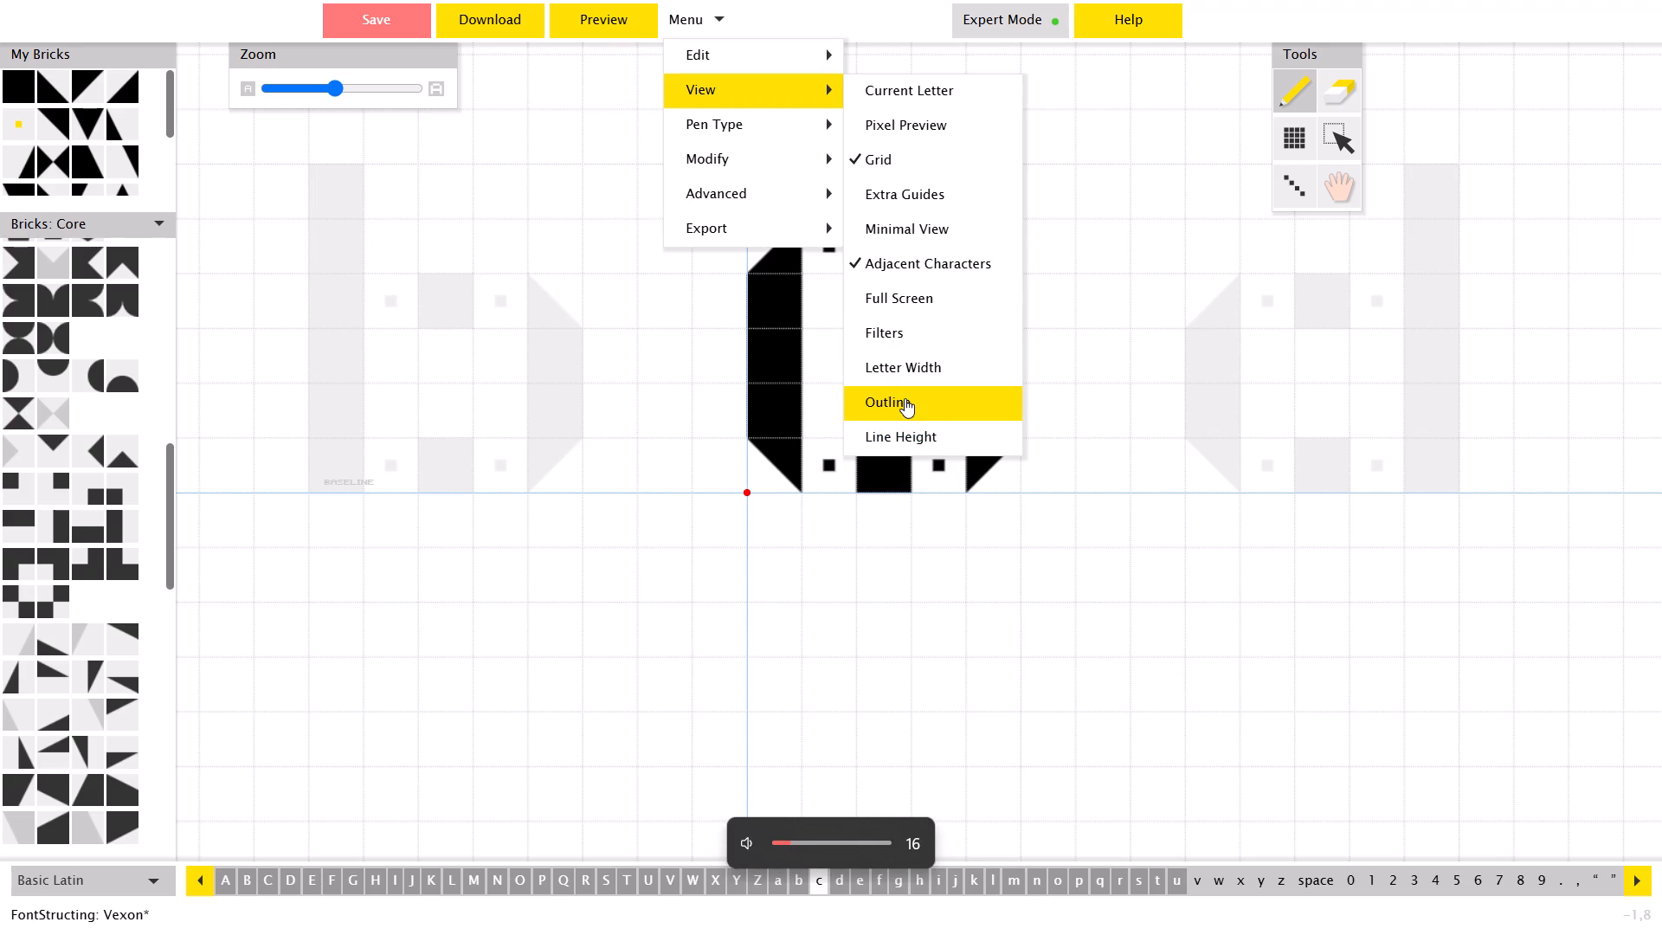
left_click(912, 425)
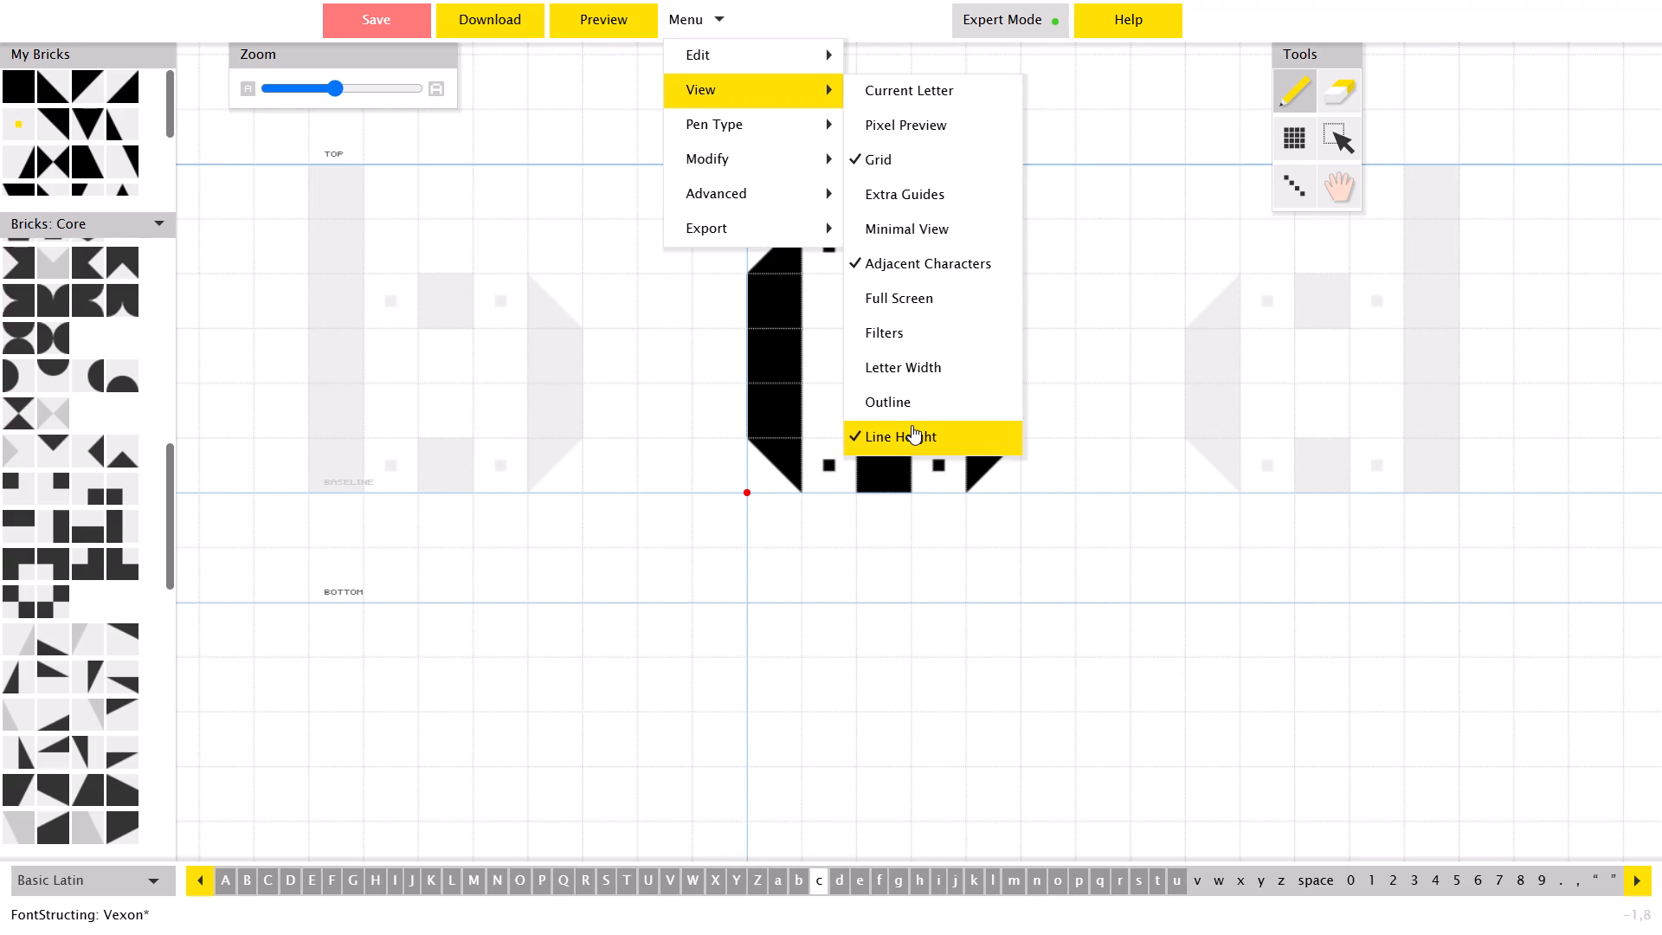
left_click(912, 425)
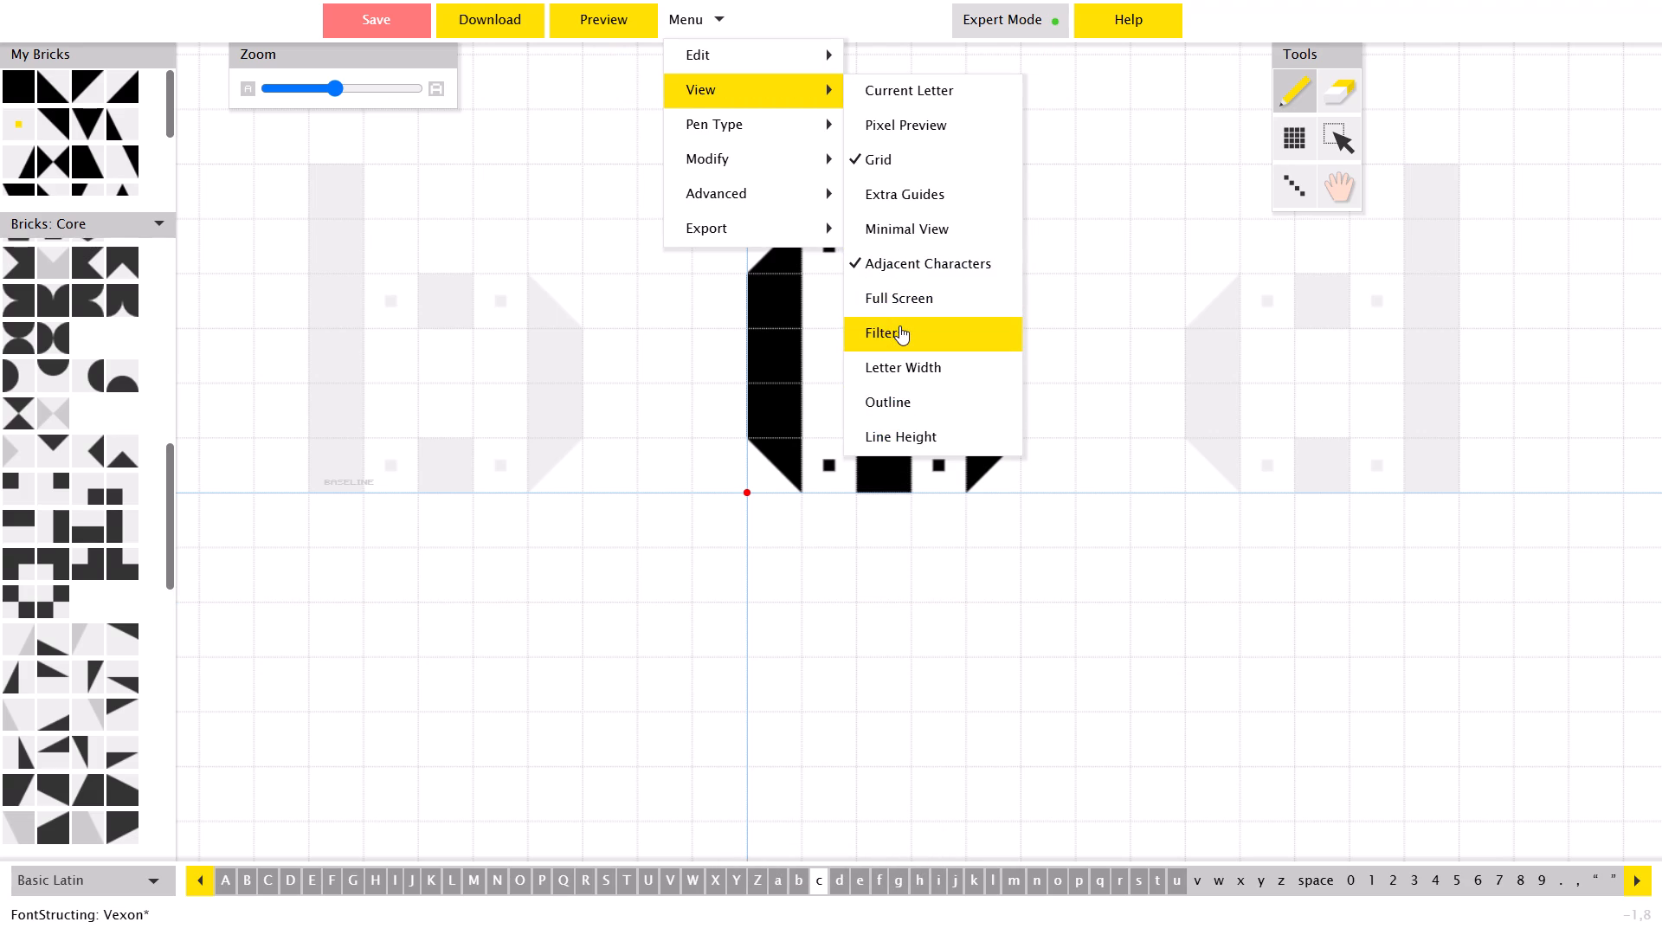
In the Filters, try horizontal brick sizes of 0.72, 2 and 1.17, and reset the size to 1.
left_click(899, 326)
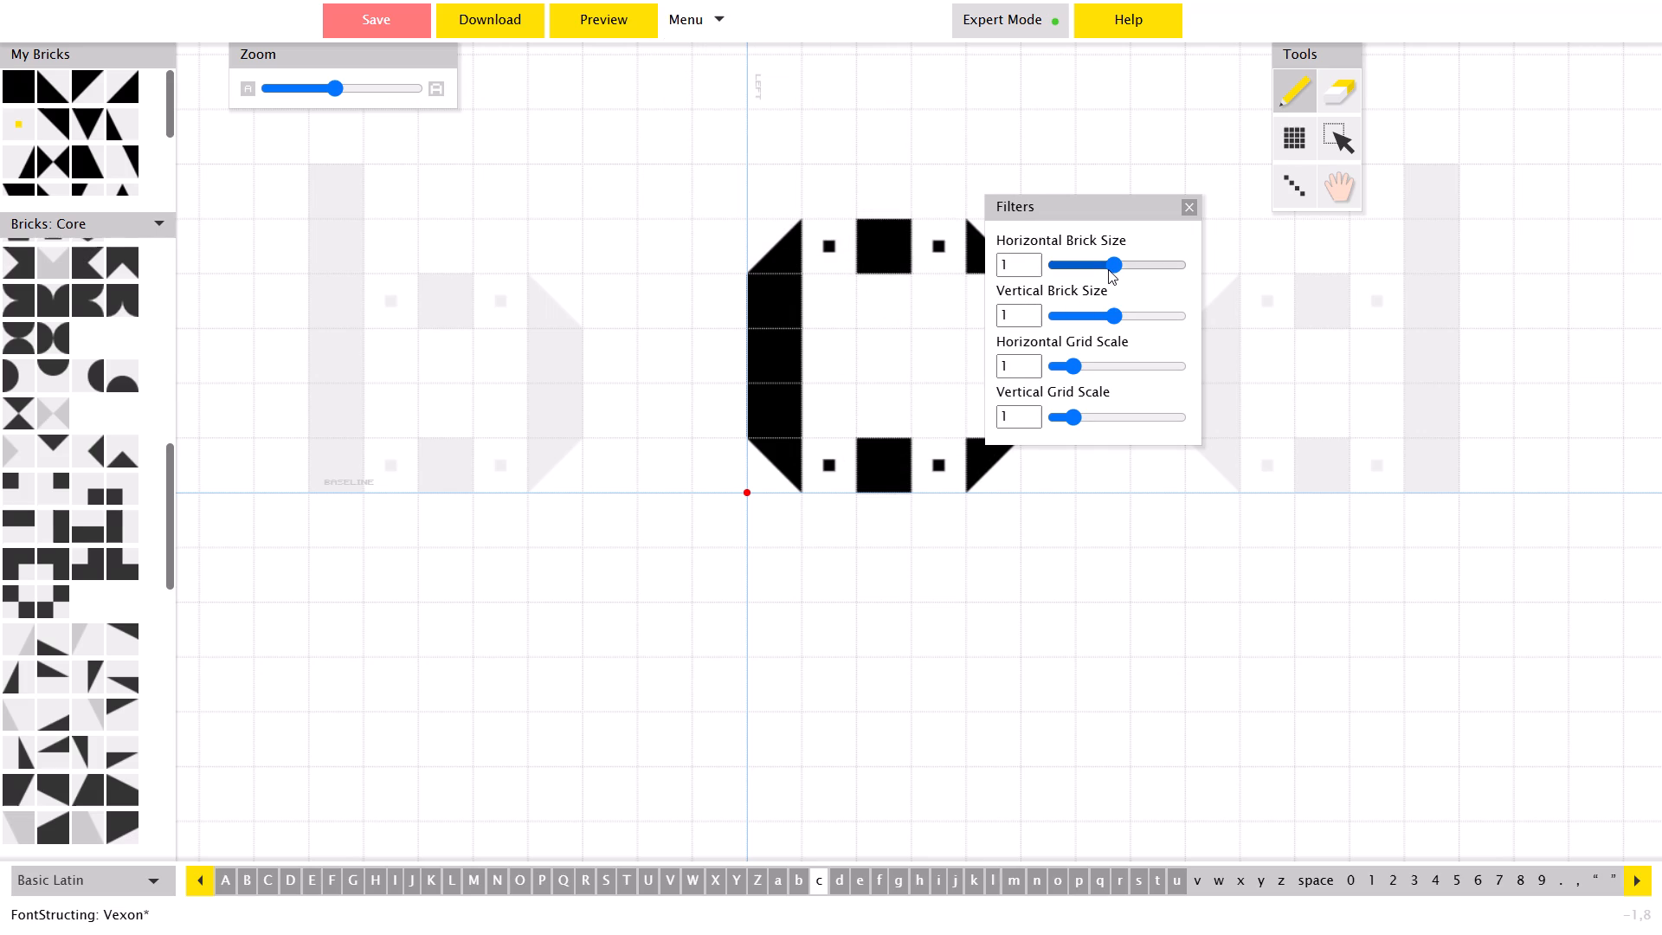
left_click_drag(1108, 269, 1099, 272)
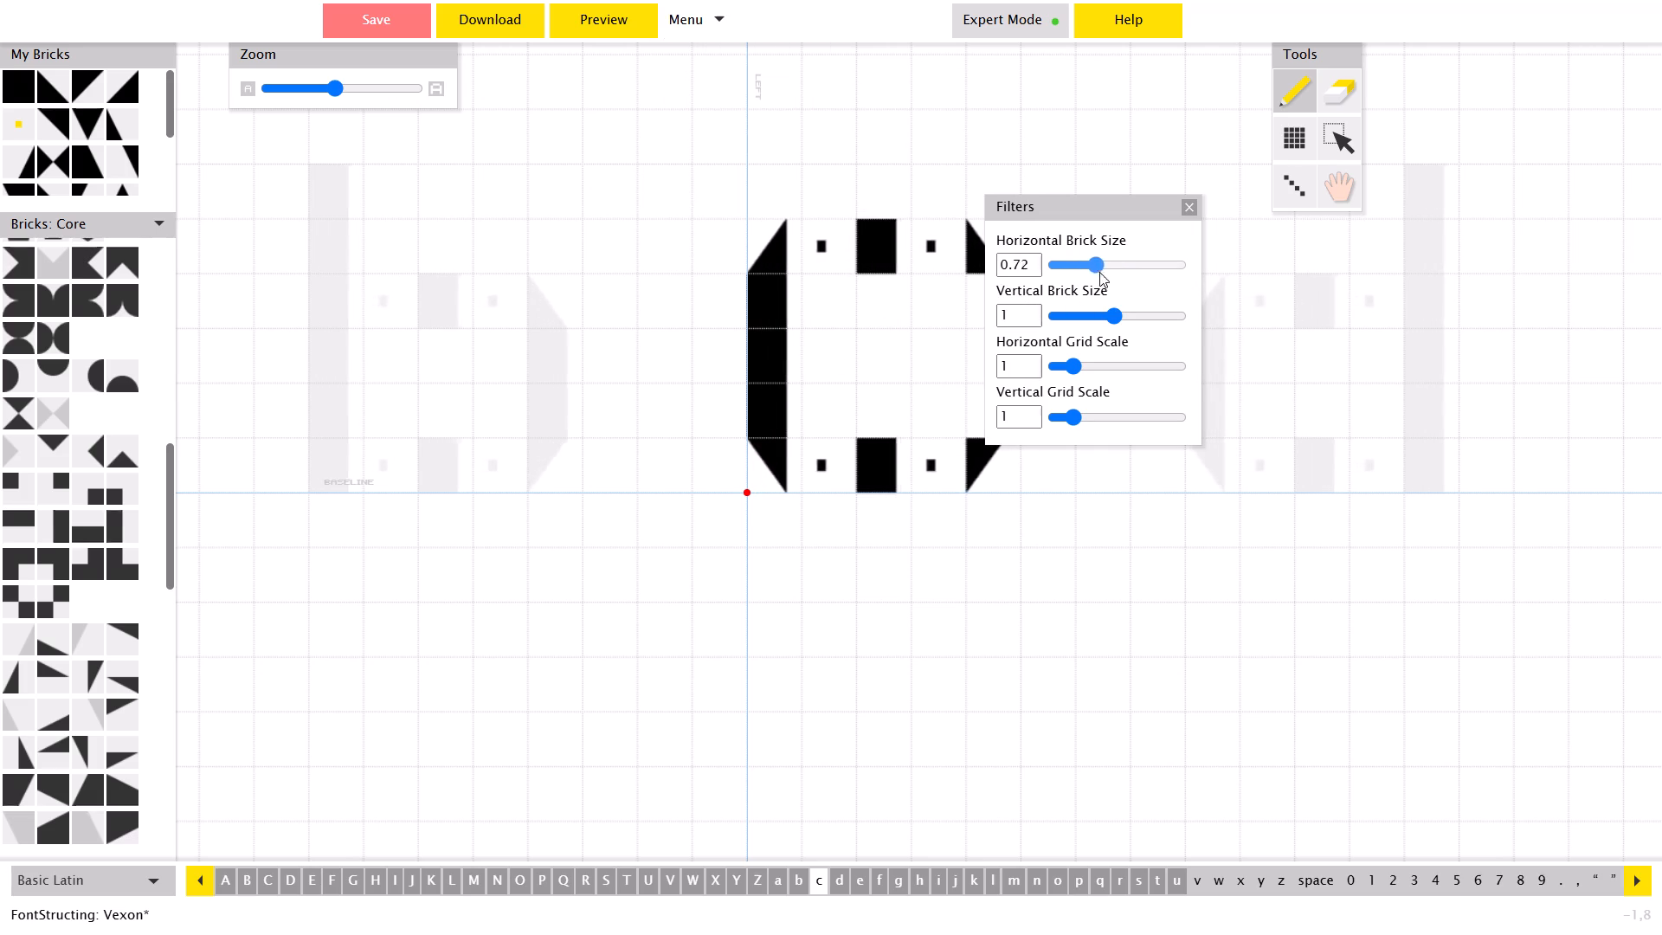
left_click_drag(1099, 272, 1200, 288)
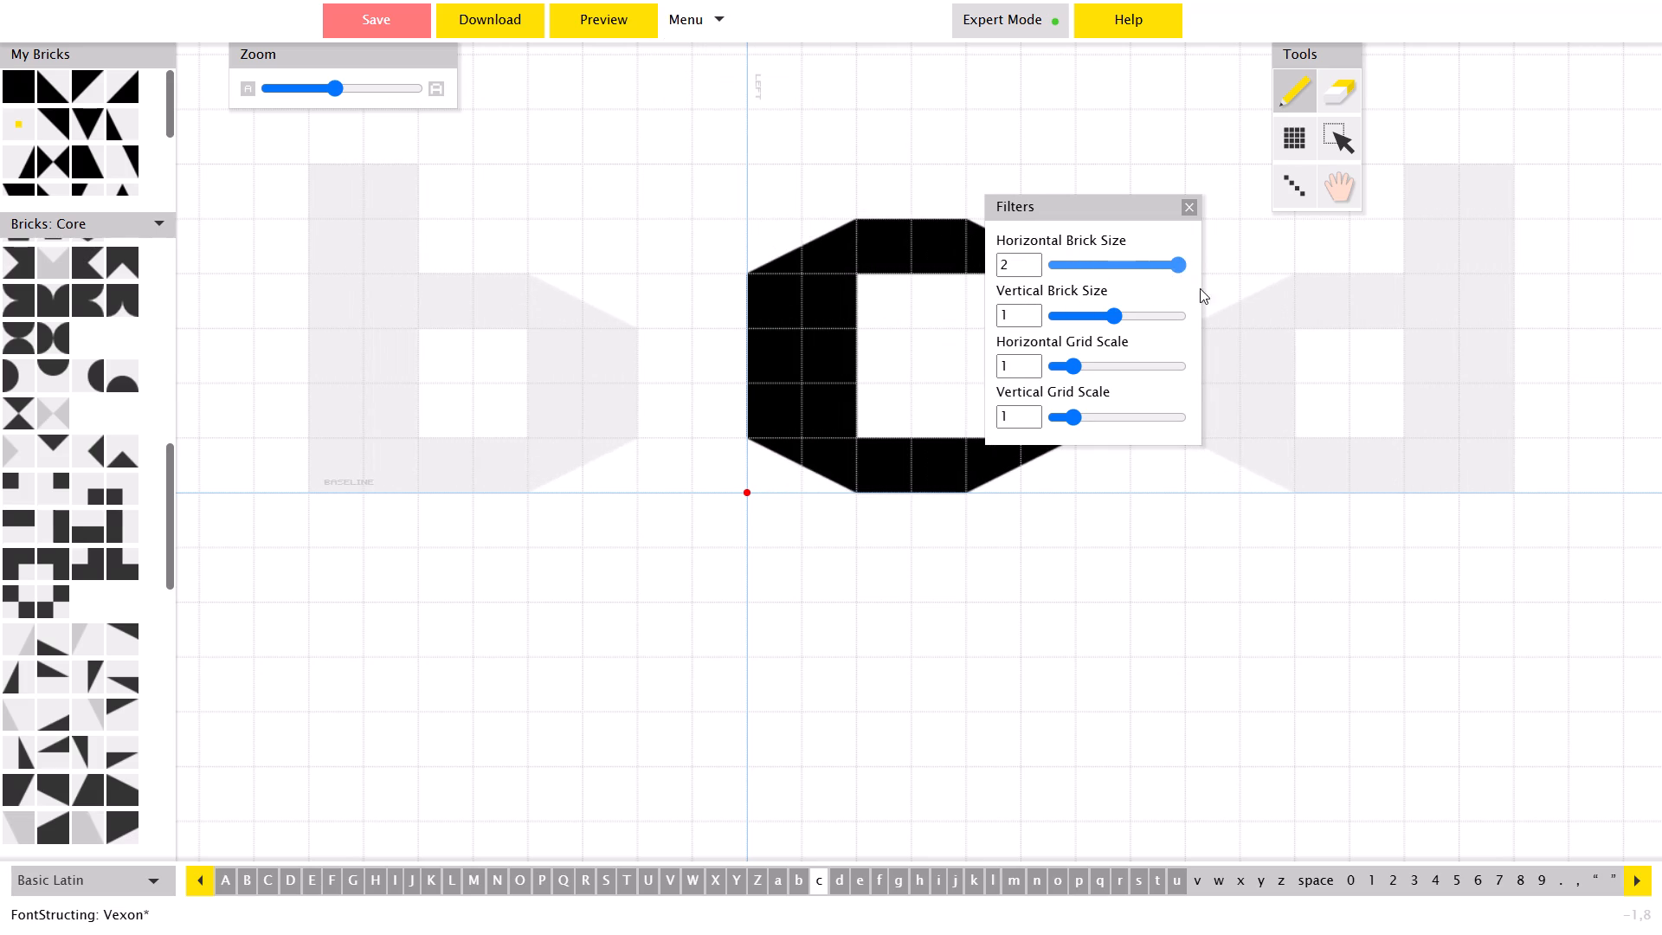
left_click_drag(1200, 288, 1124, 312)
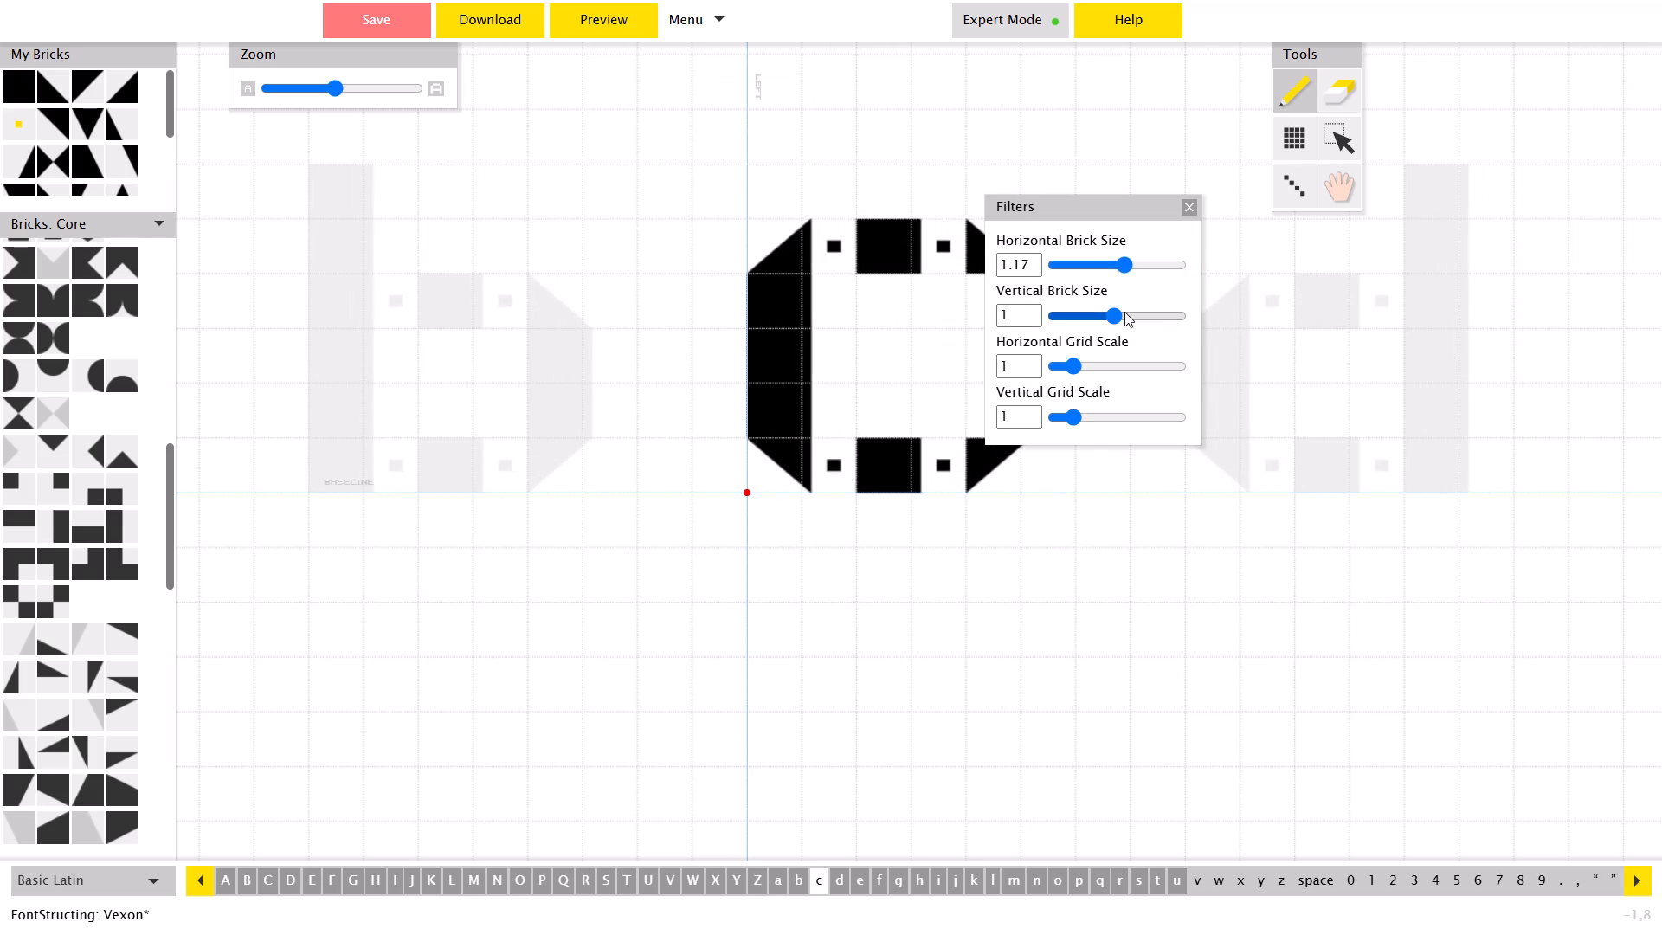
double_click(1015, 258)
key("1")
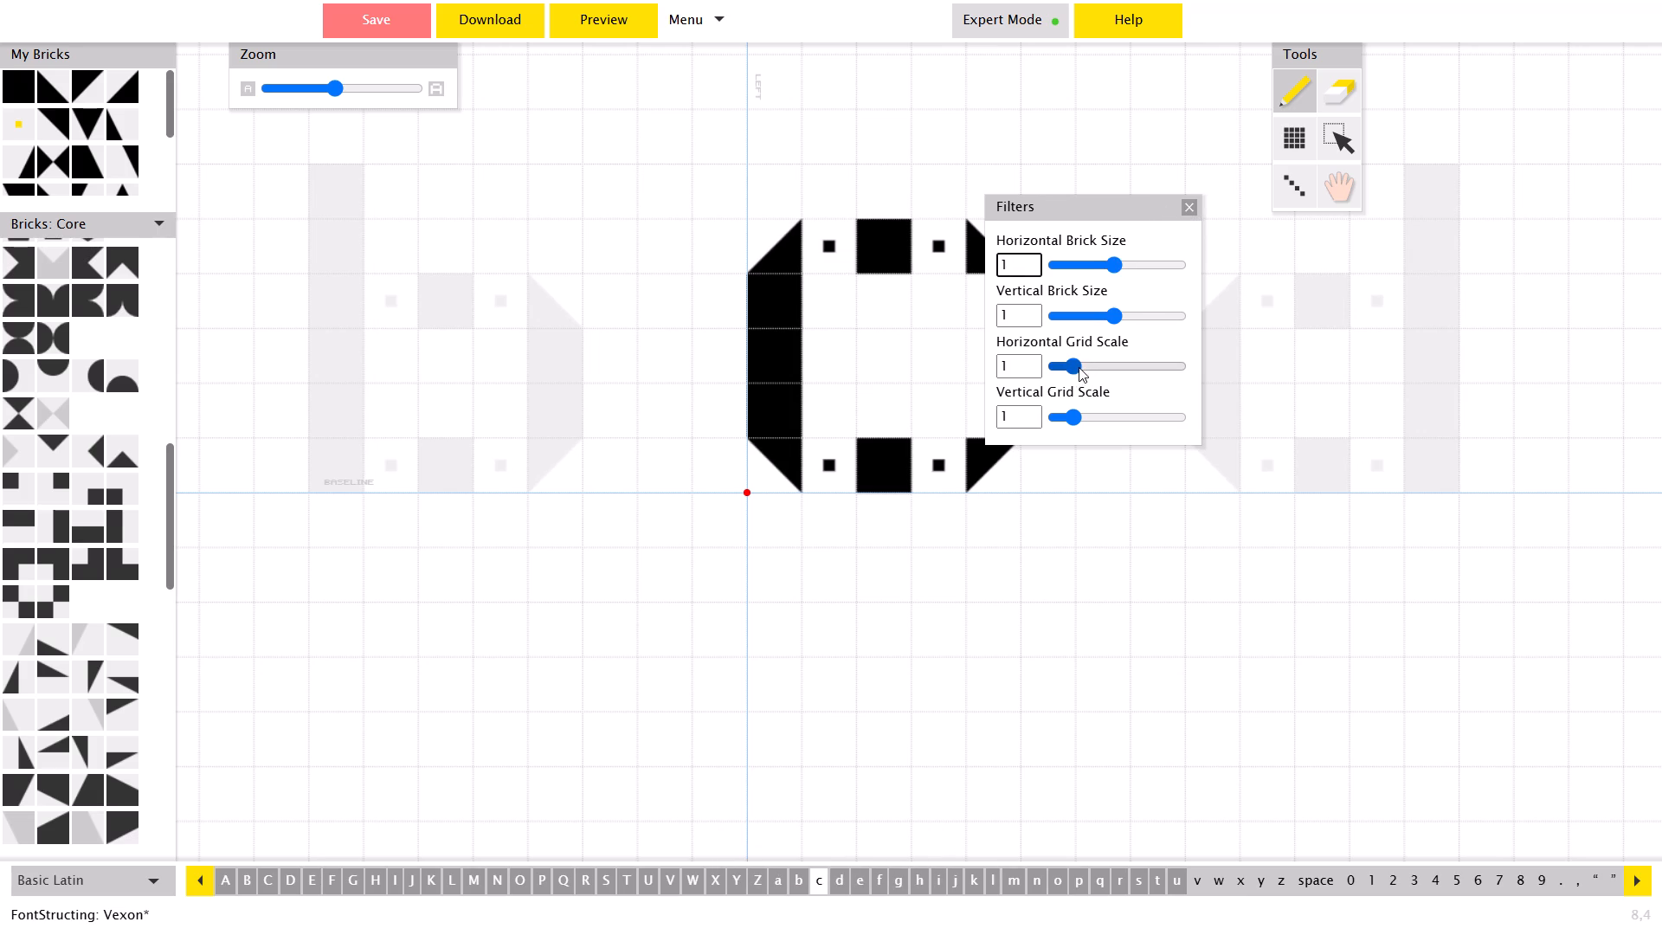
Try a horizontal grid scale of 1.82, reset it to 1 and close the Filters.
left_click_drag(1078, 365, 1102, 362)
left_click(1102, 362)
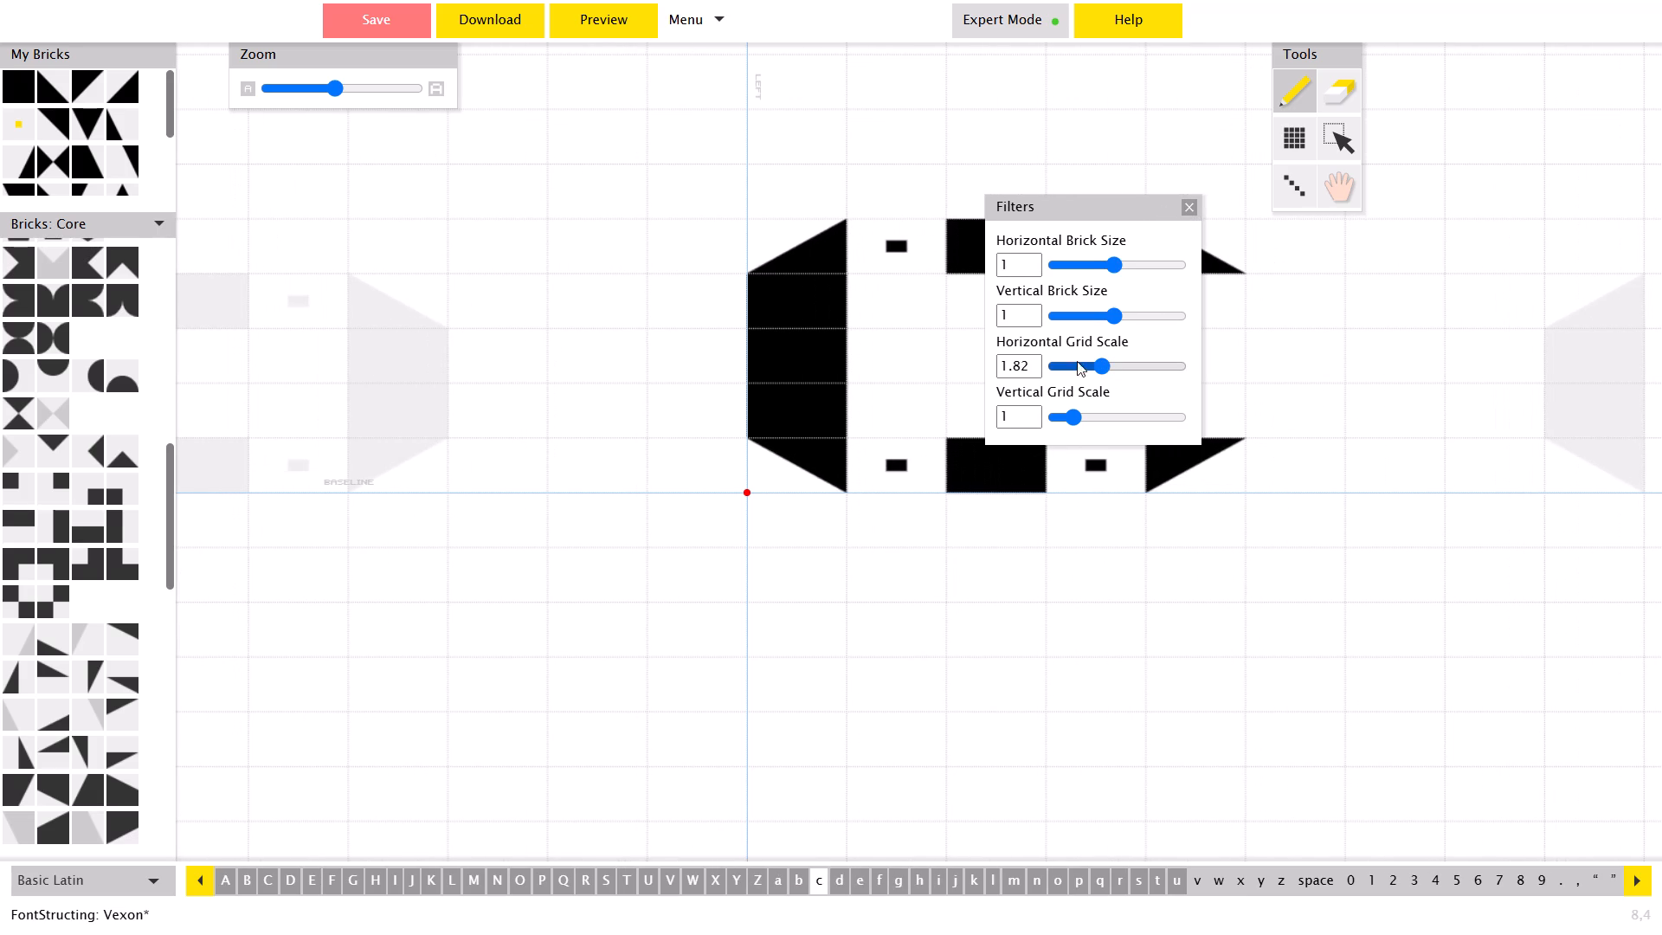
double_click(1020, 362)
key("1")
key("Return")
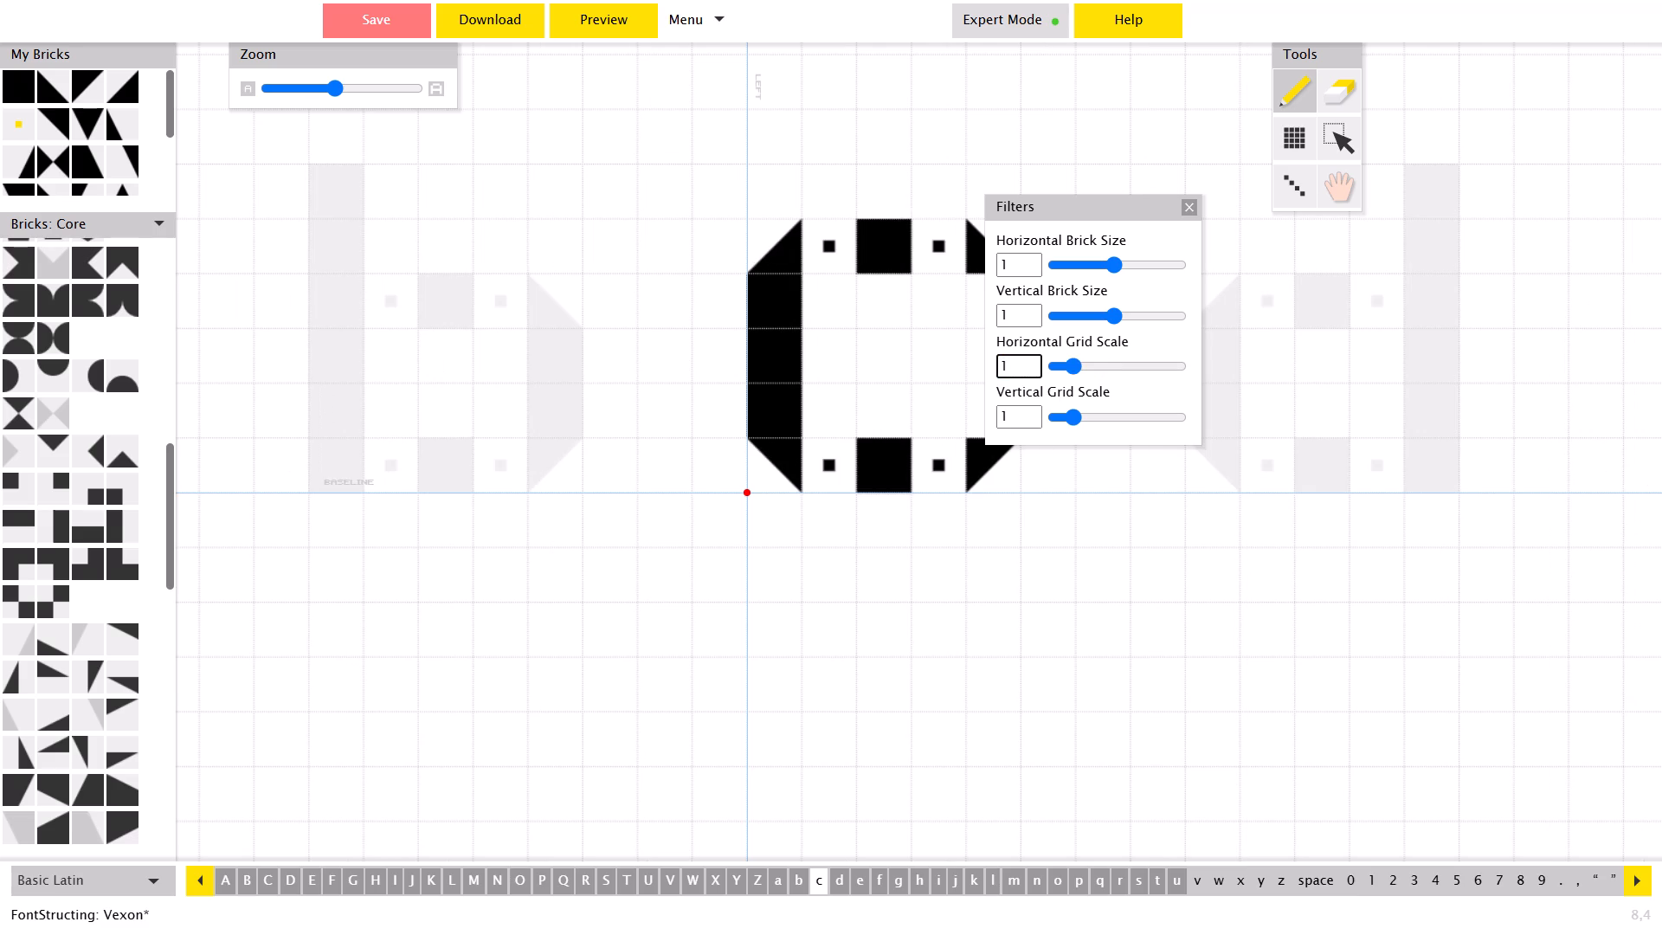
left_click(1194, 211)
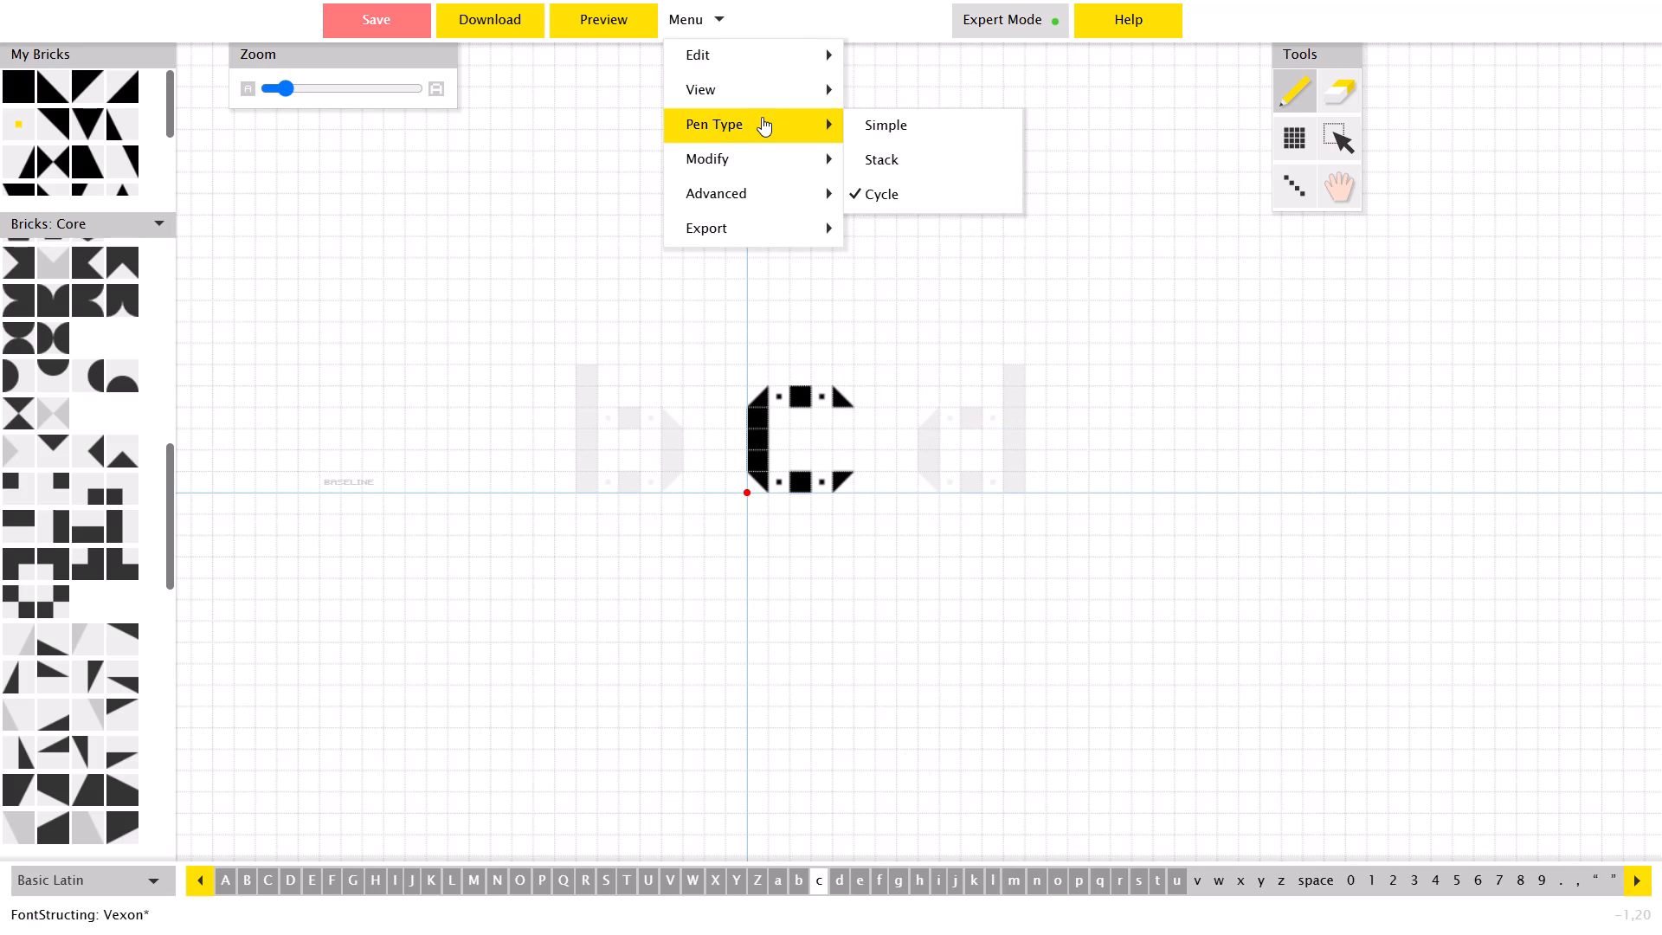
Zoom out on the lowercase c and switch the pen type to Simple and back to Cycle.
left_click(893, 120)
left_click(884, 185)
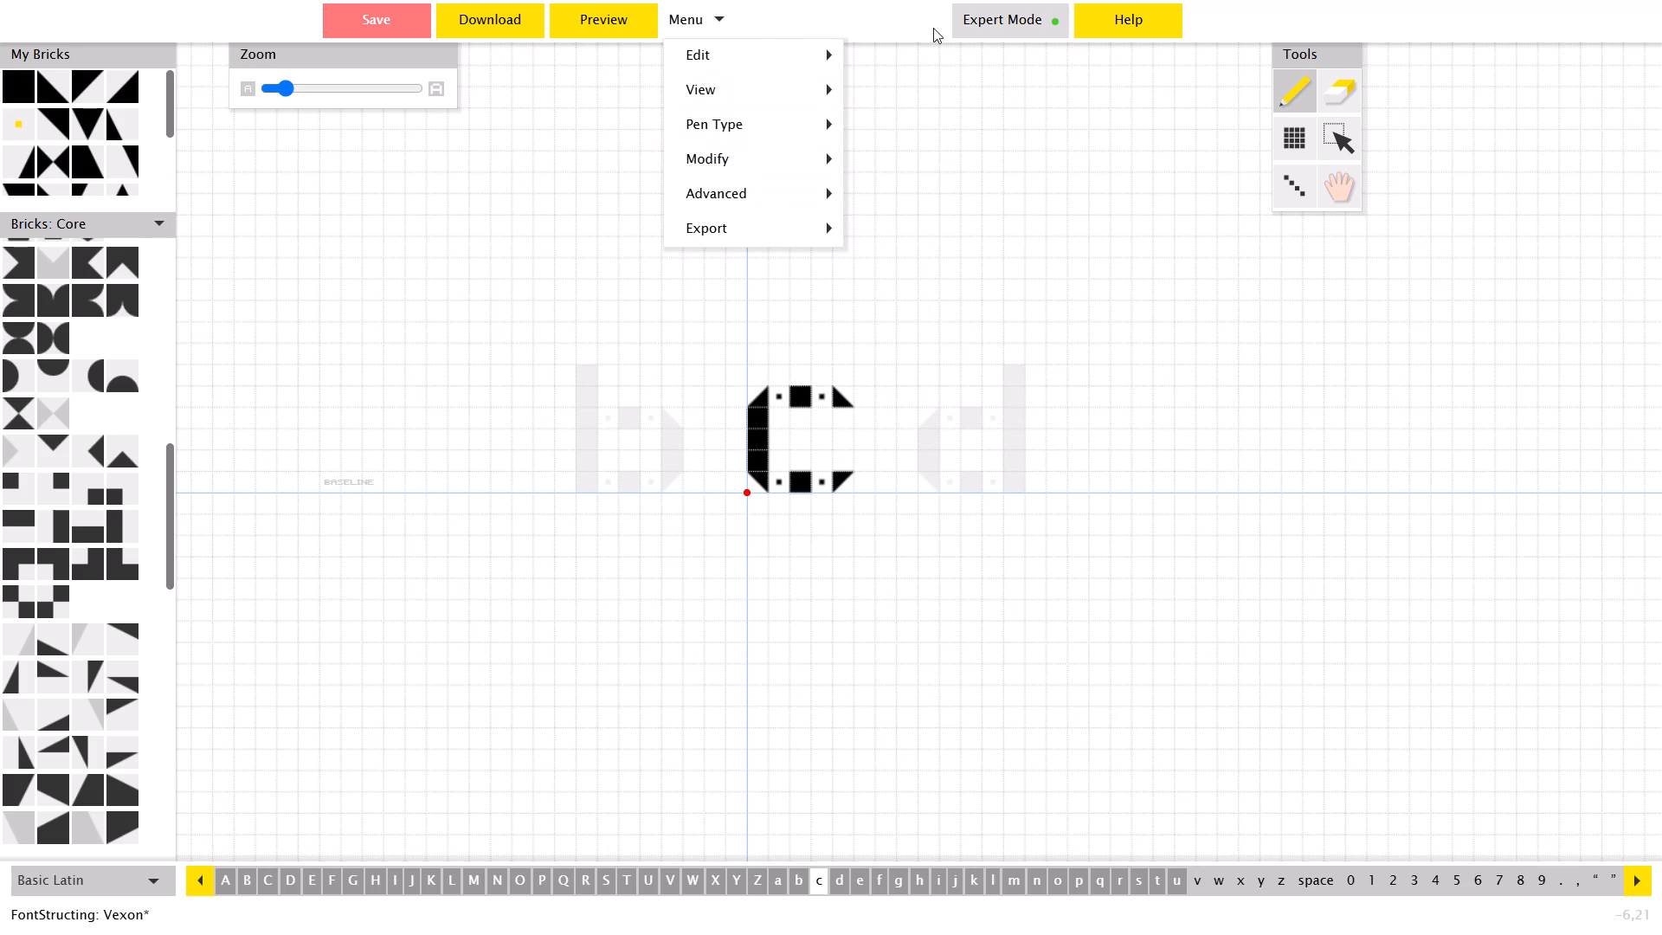
Turn off Expert Mode.
left_click(1015, 19)
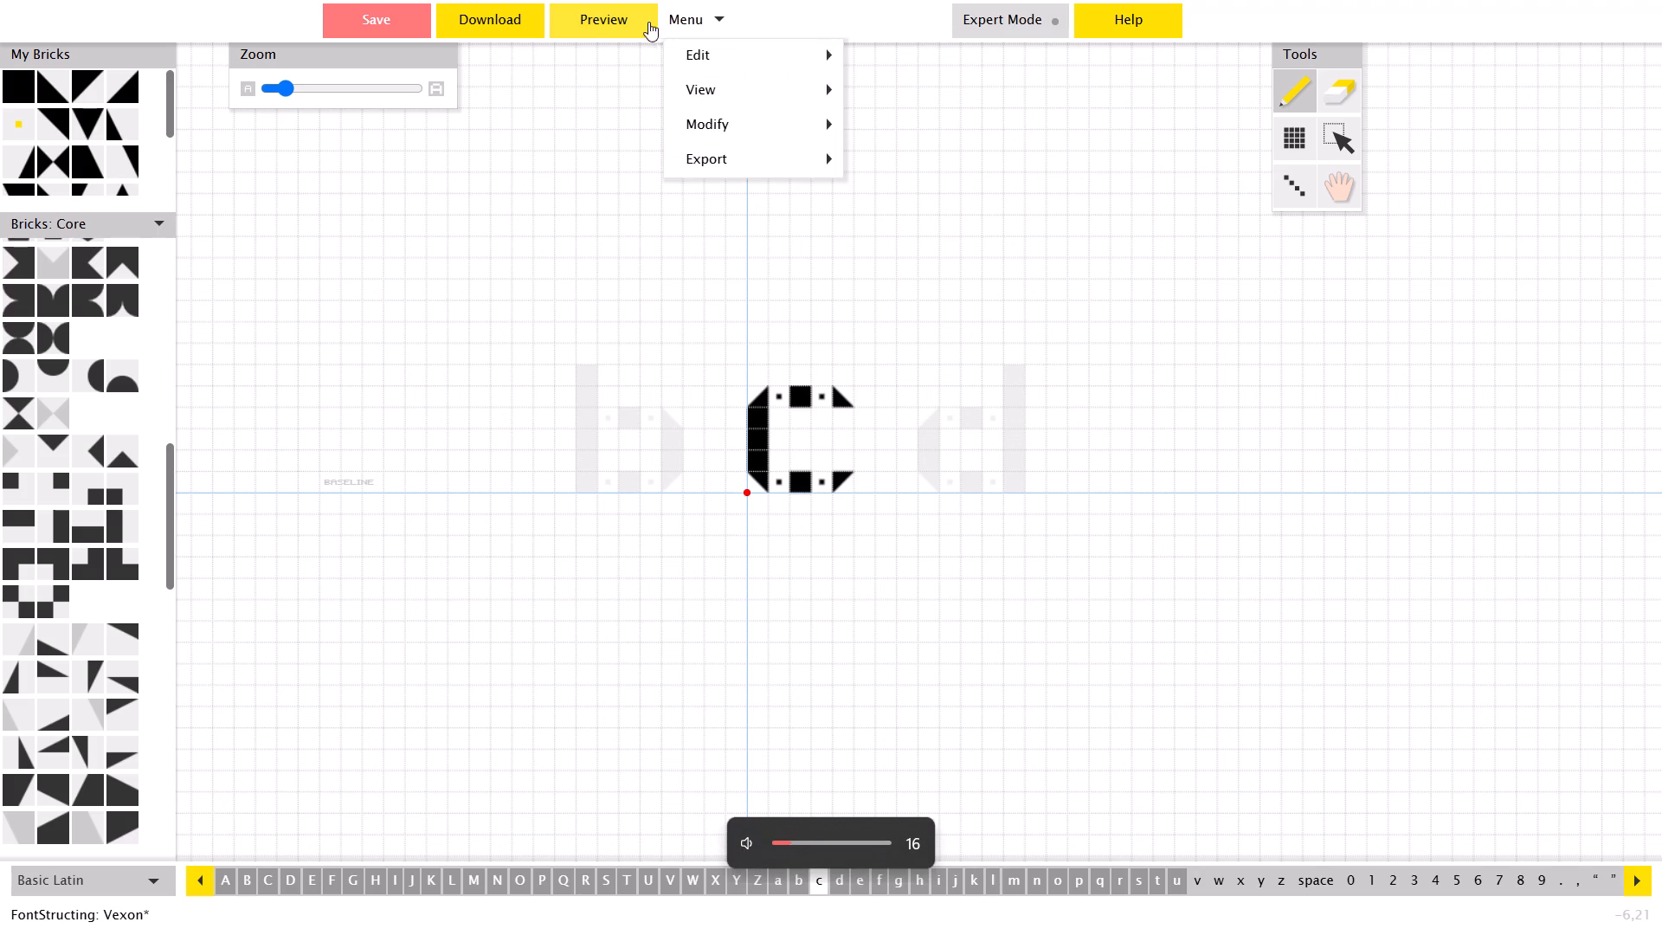
left_click(706, 22)
left_click(706, 22)
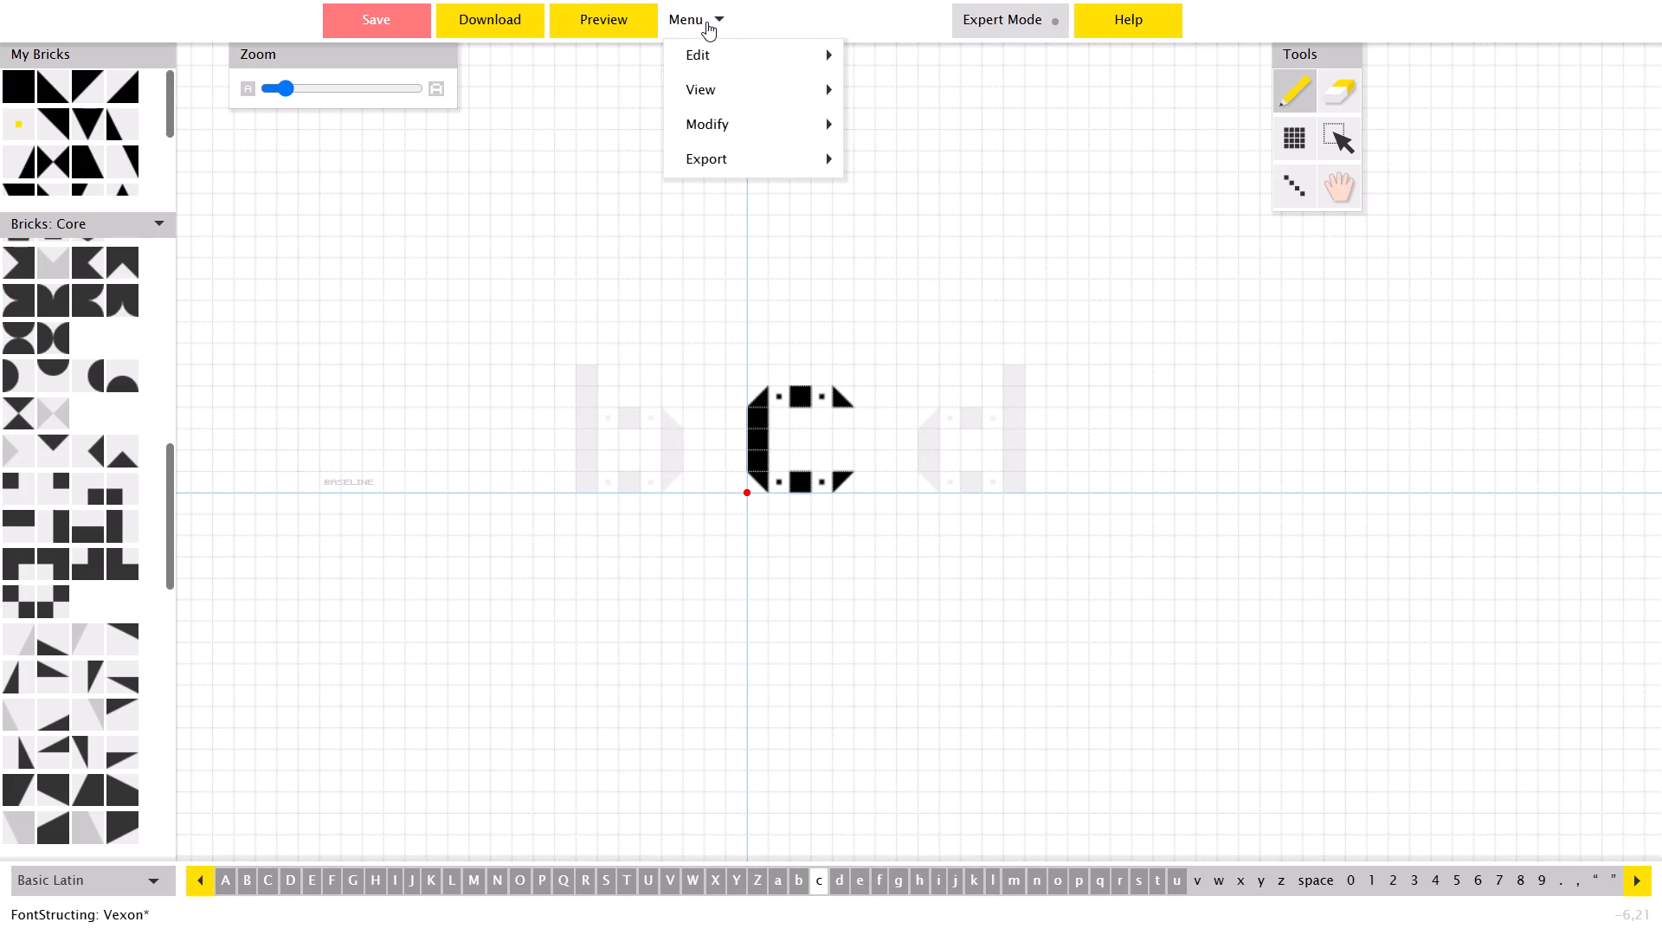
left_click(706, 22)
left_click(690, 15)
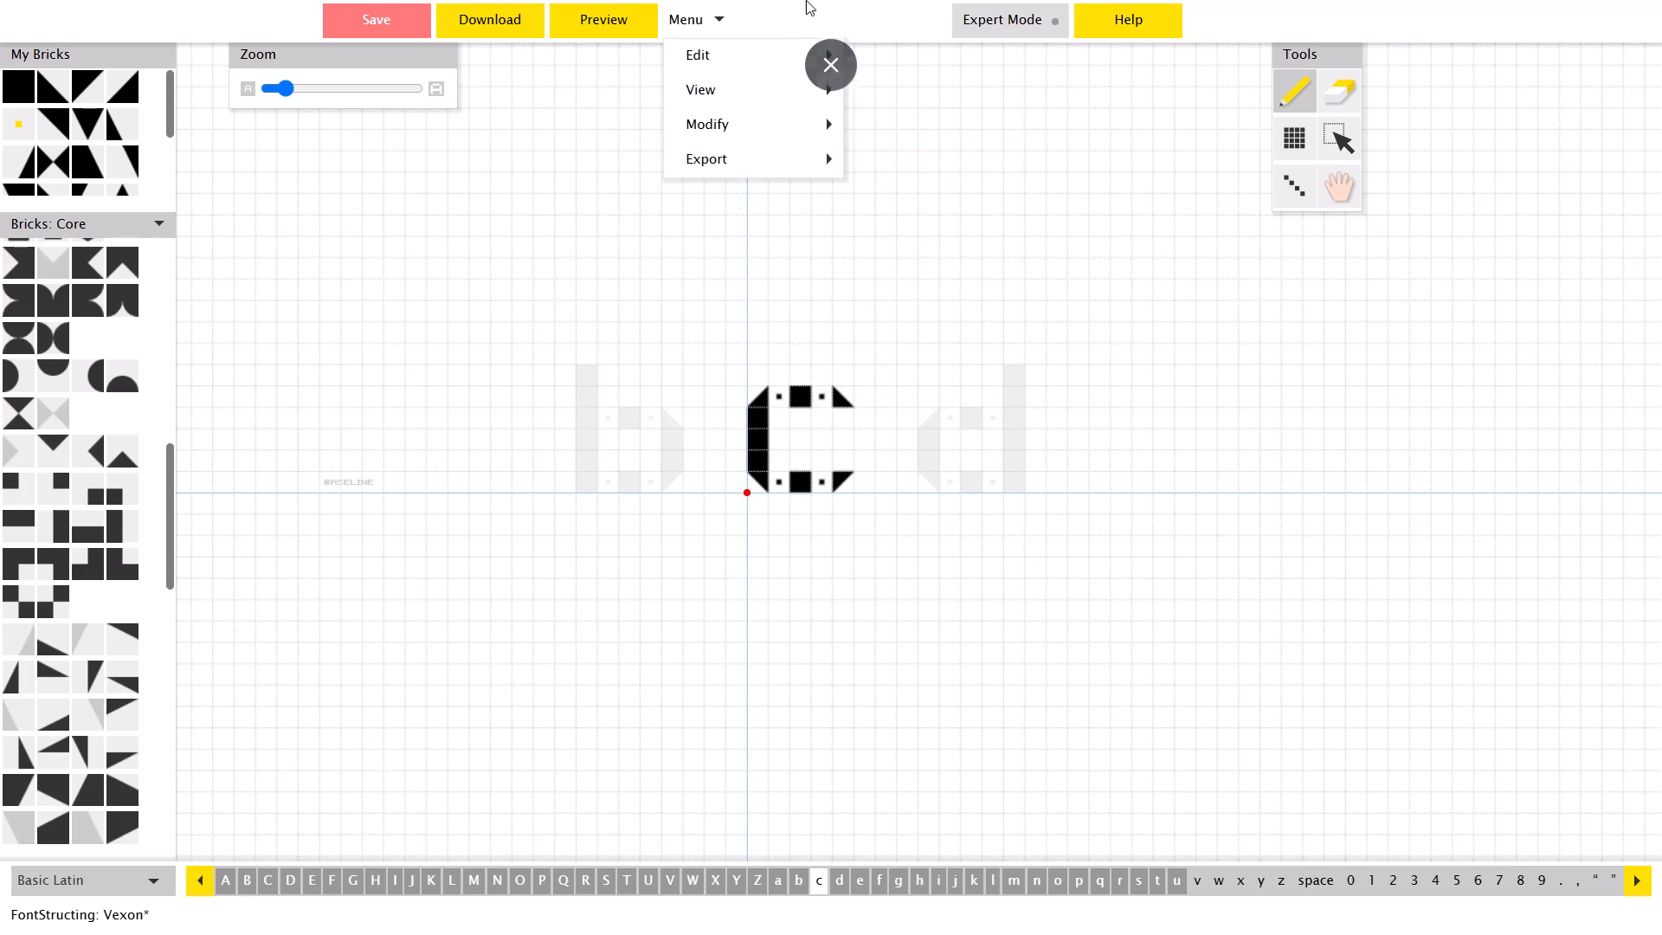
Exit full screen.
left_click(850, 81)
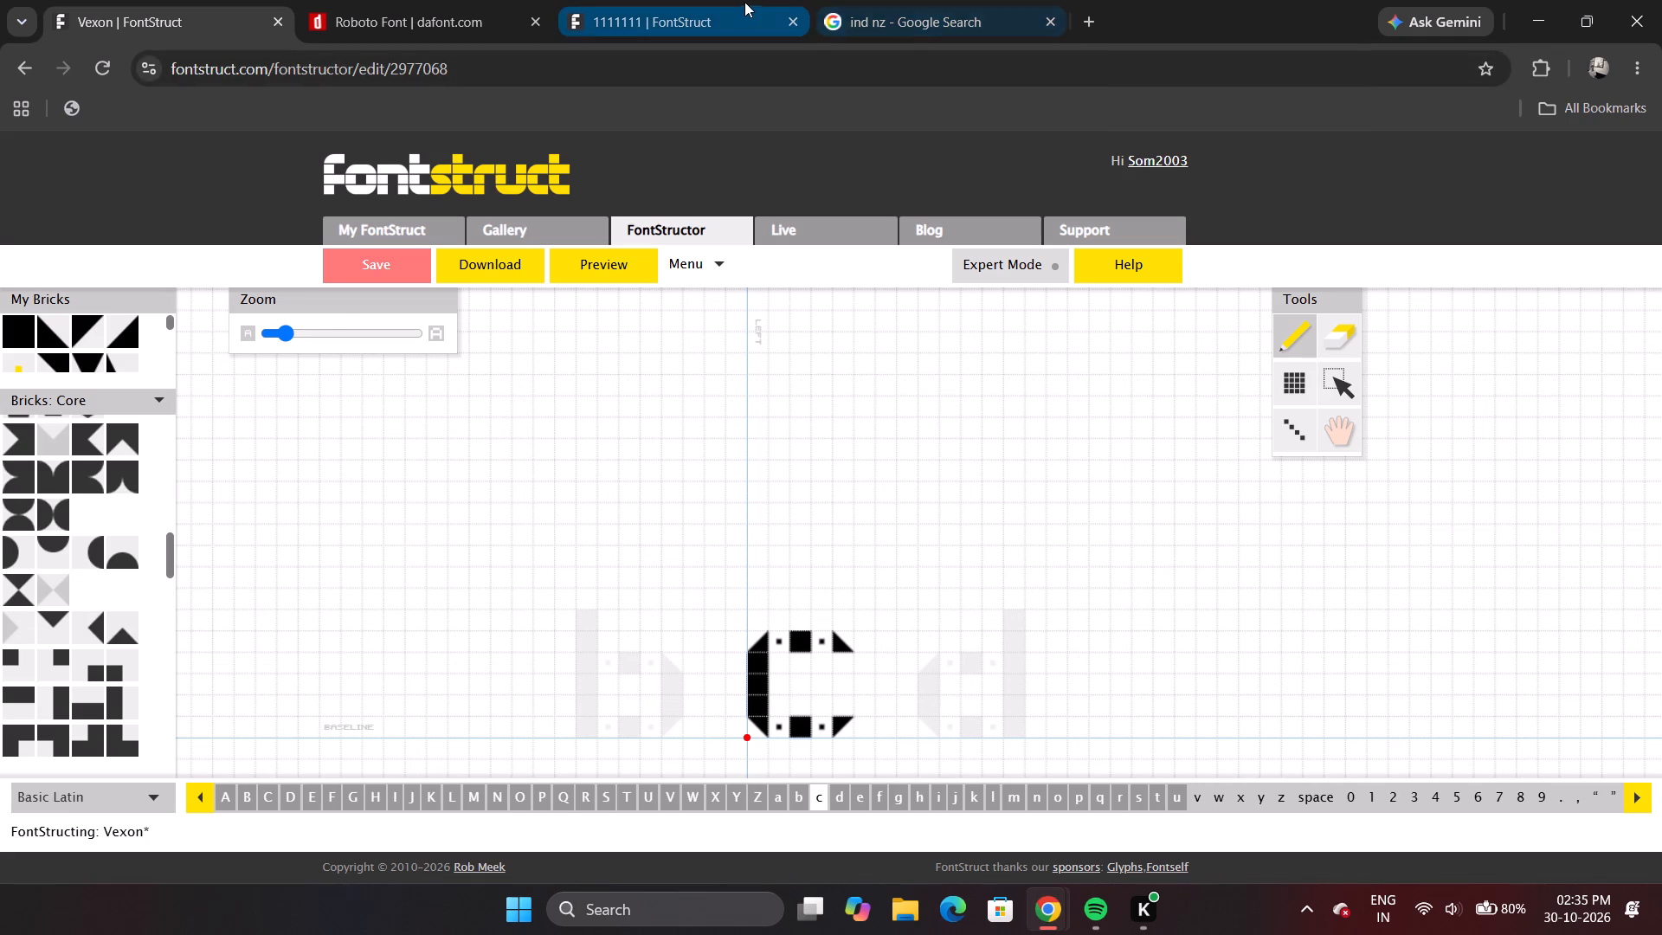
Switch to the 1111111 font and browse its characters backwards to the capital R, examining their shapes.
left_click(738, 7)
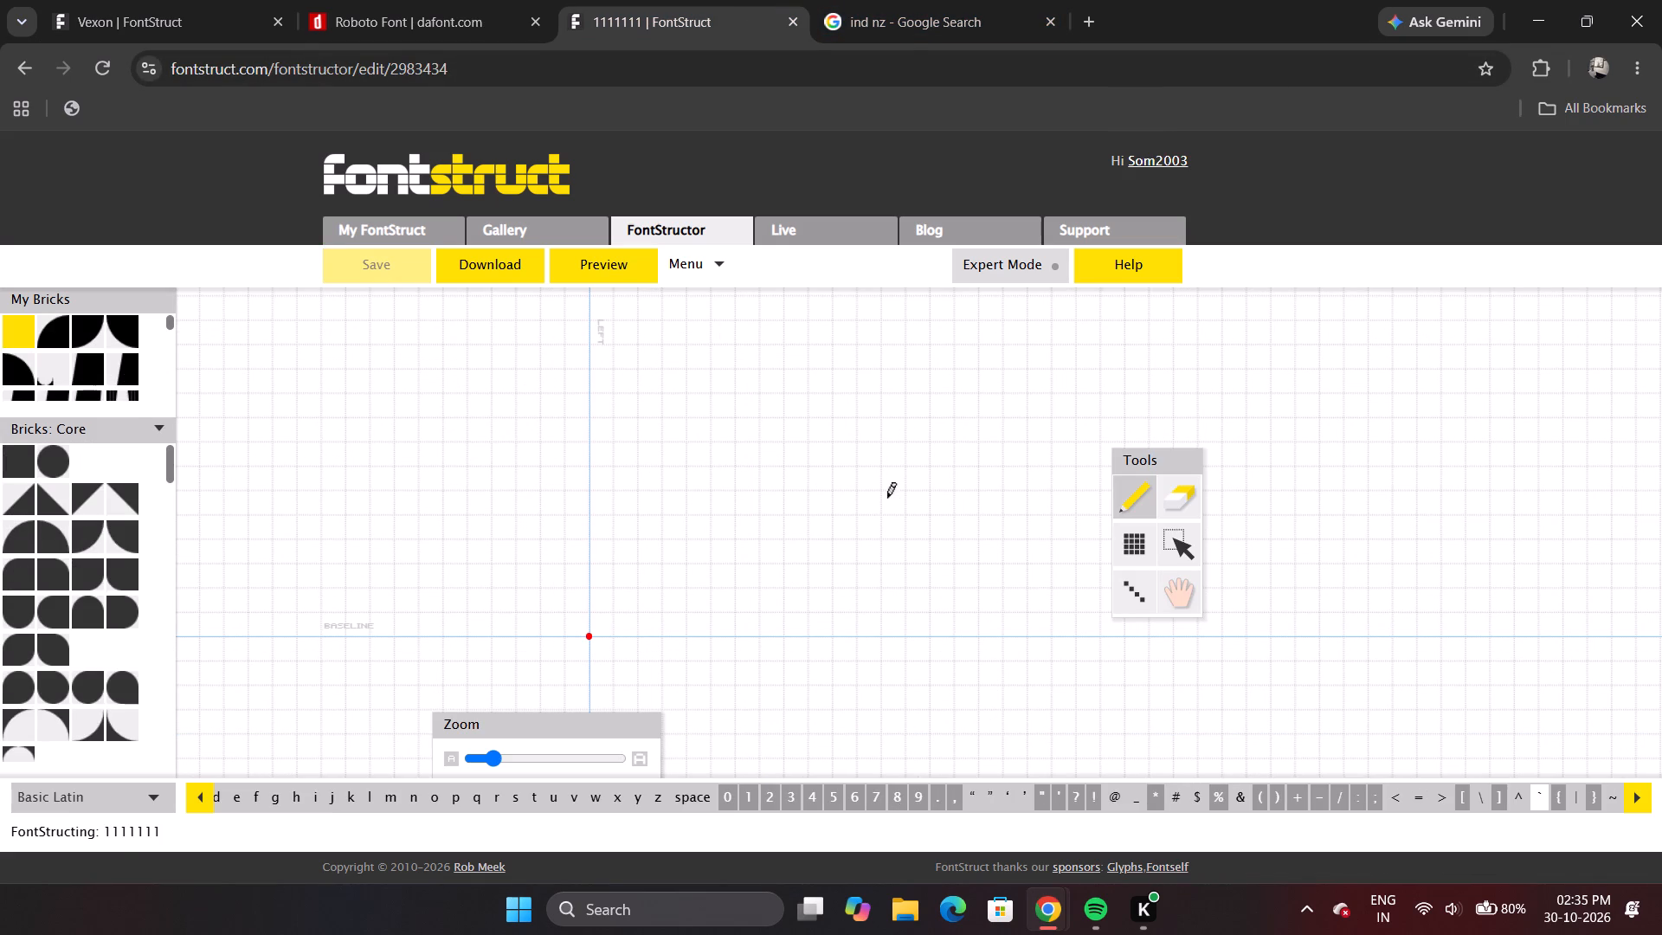
key("Left")
key("Left")
key("Left")
key("Left")
key("Left")
key("Left")
key("Left")
key("Left")
key("Left")
key("Left")
key("Left")
key("Left")
key("Left")
key("Left")
key("Left")
key("Left")
key("Left")
key("Left")
key("Left")
key("Left")
key("Left")
key("Left")
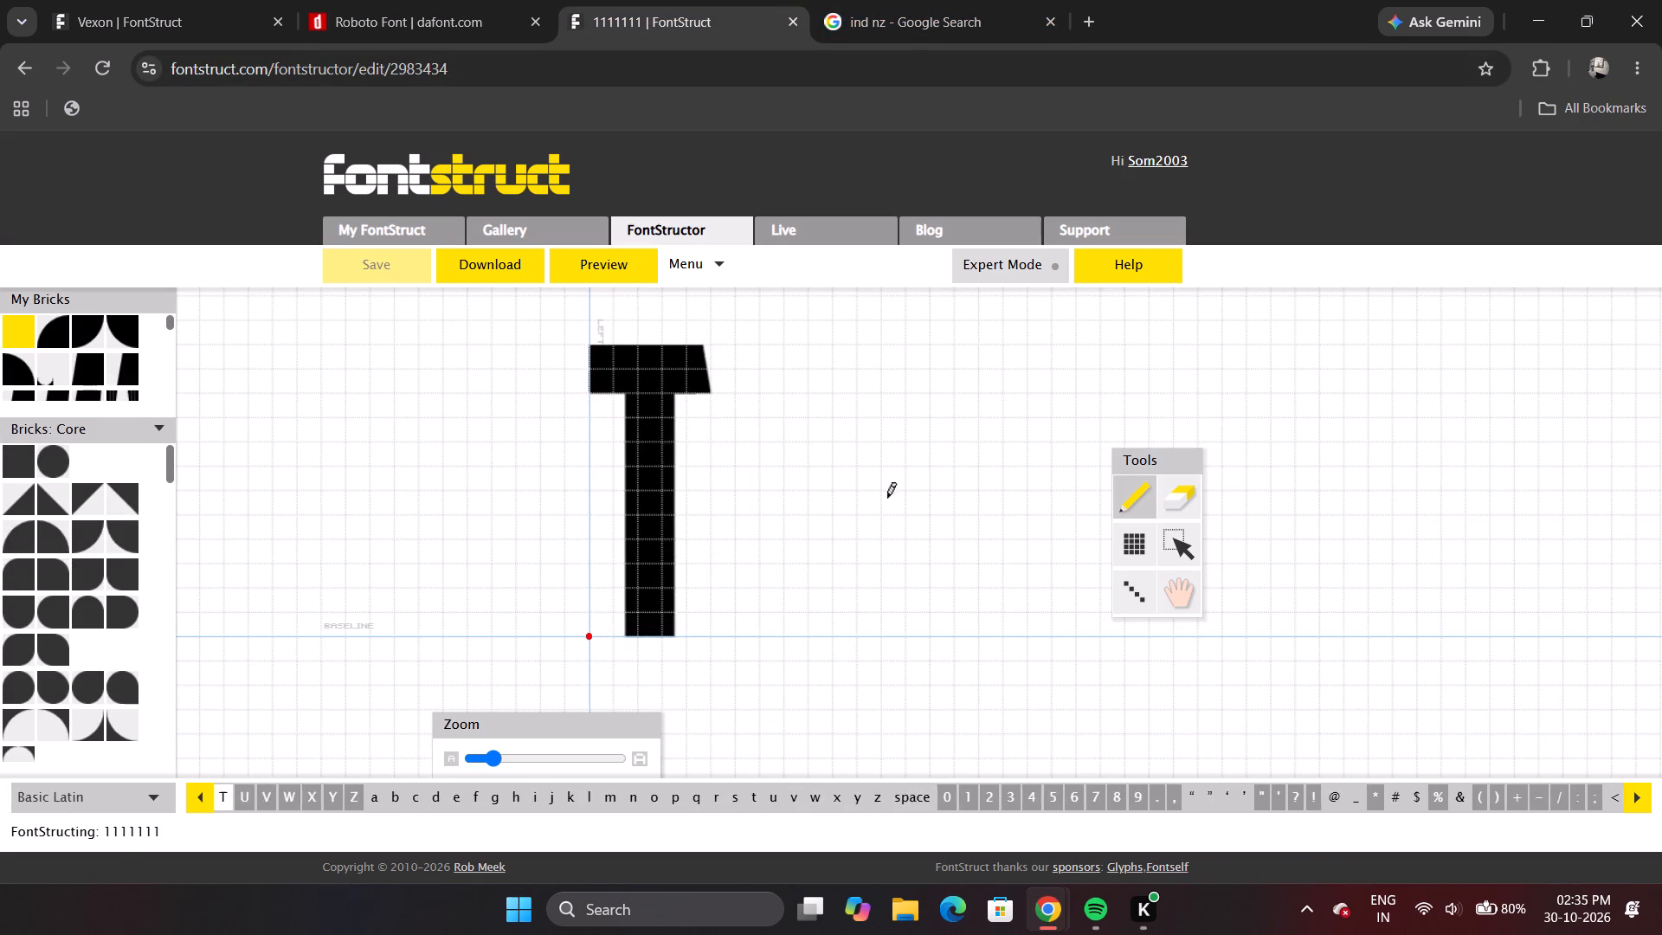
key("Left")
key("Left")
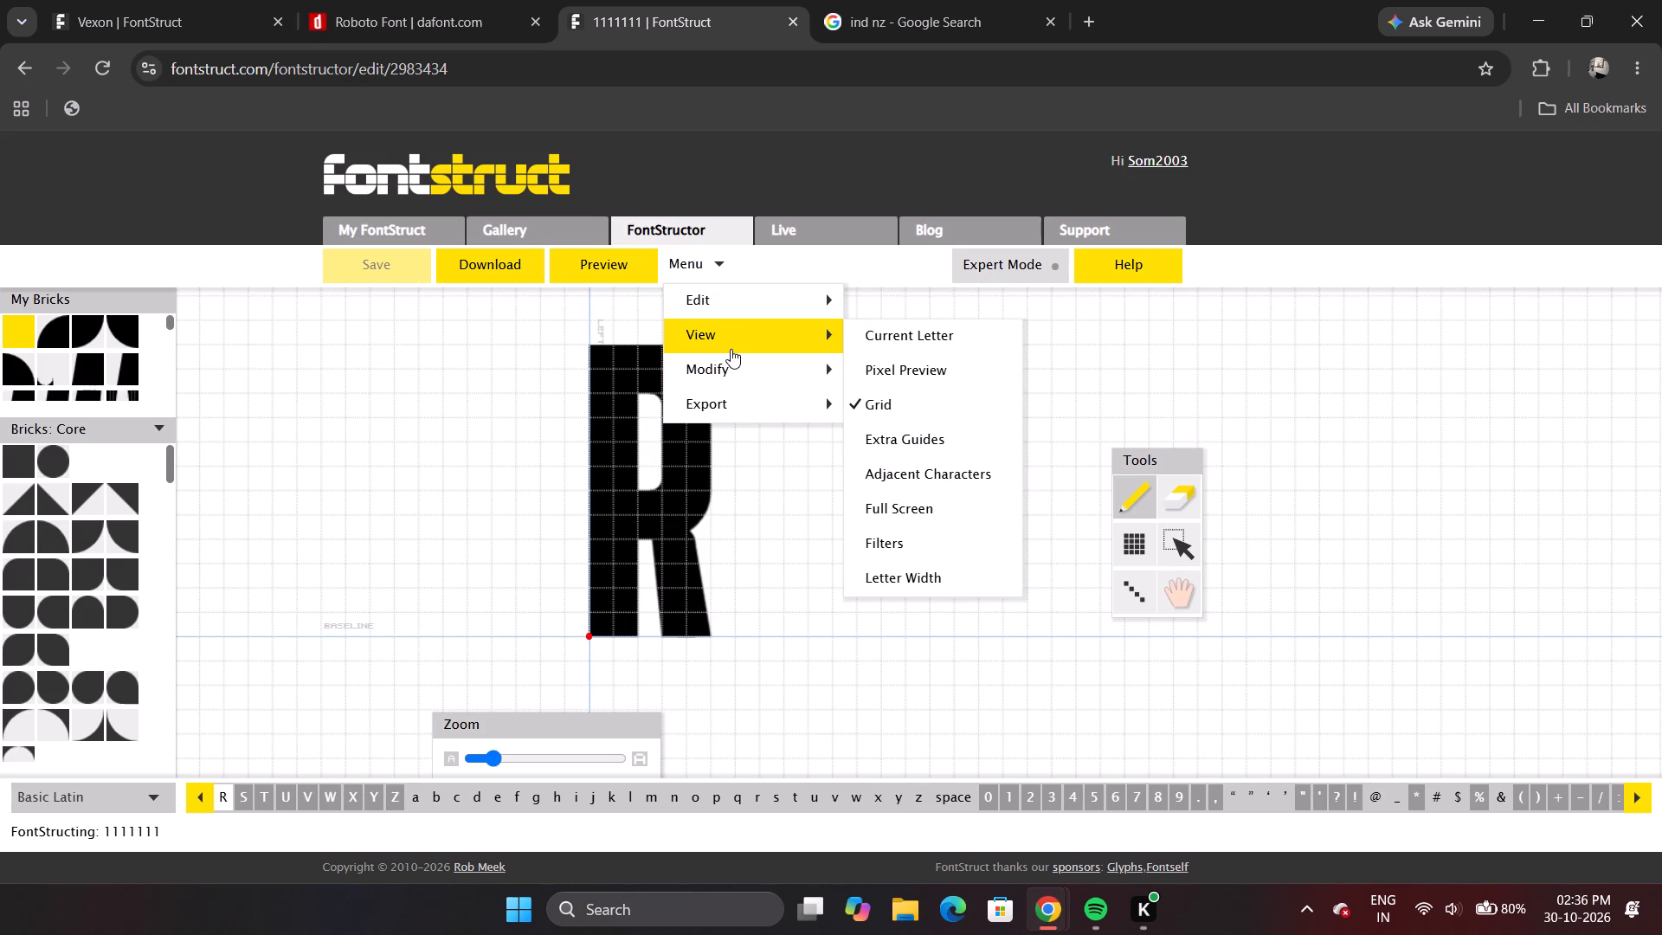
Return to the Vexon font and hide the adjacent characters around the lowercase c.
left_click(142, 23)
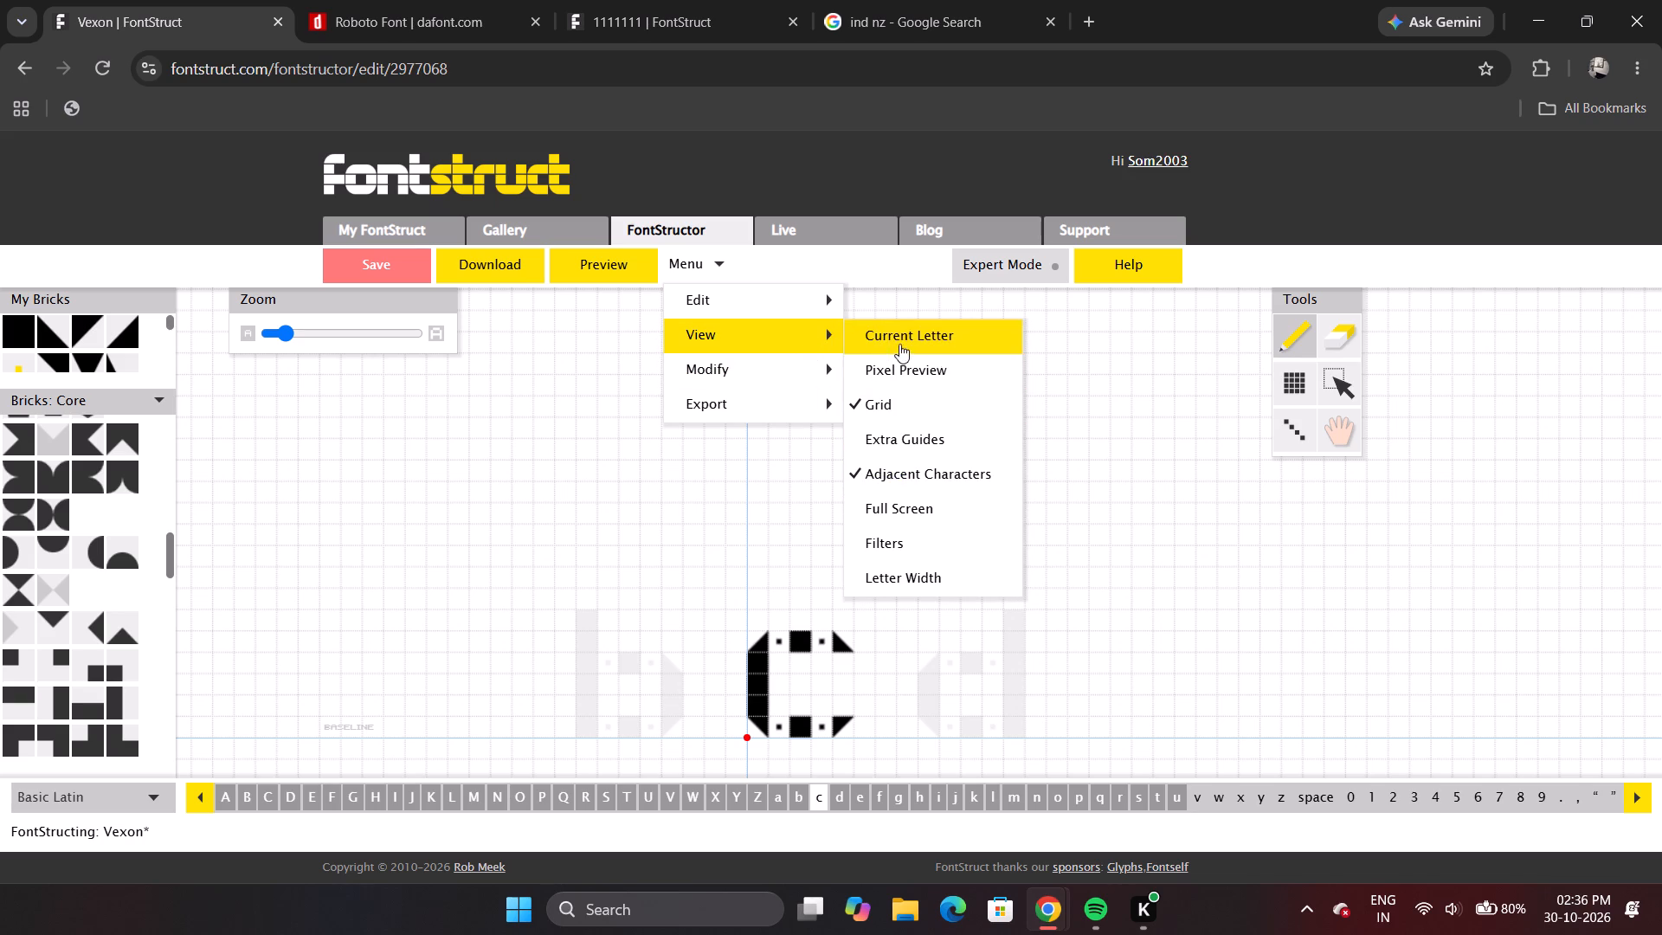
left_click(902, 487)
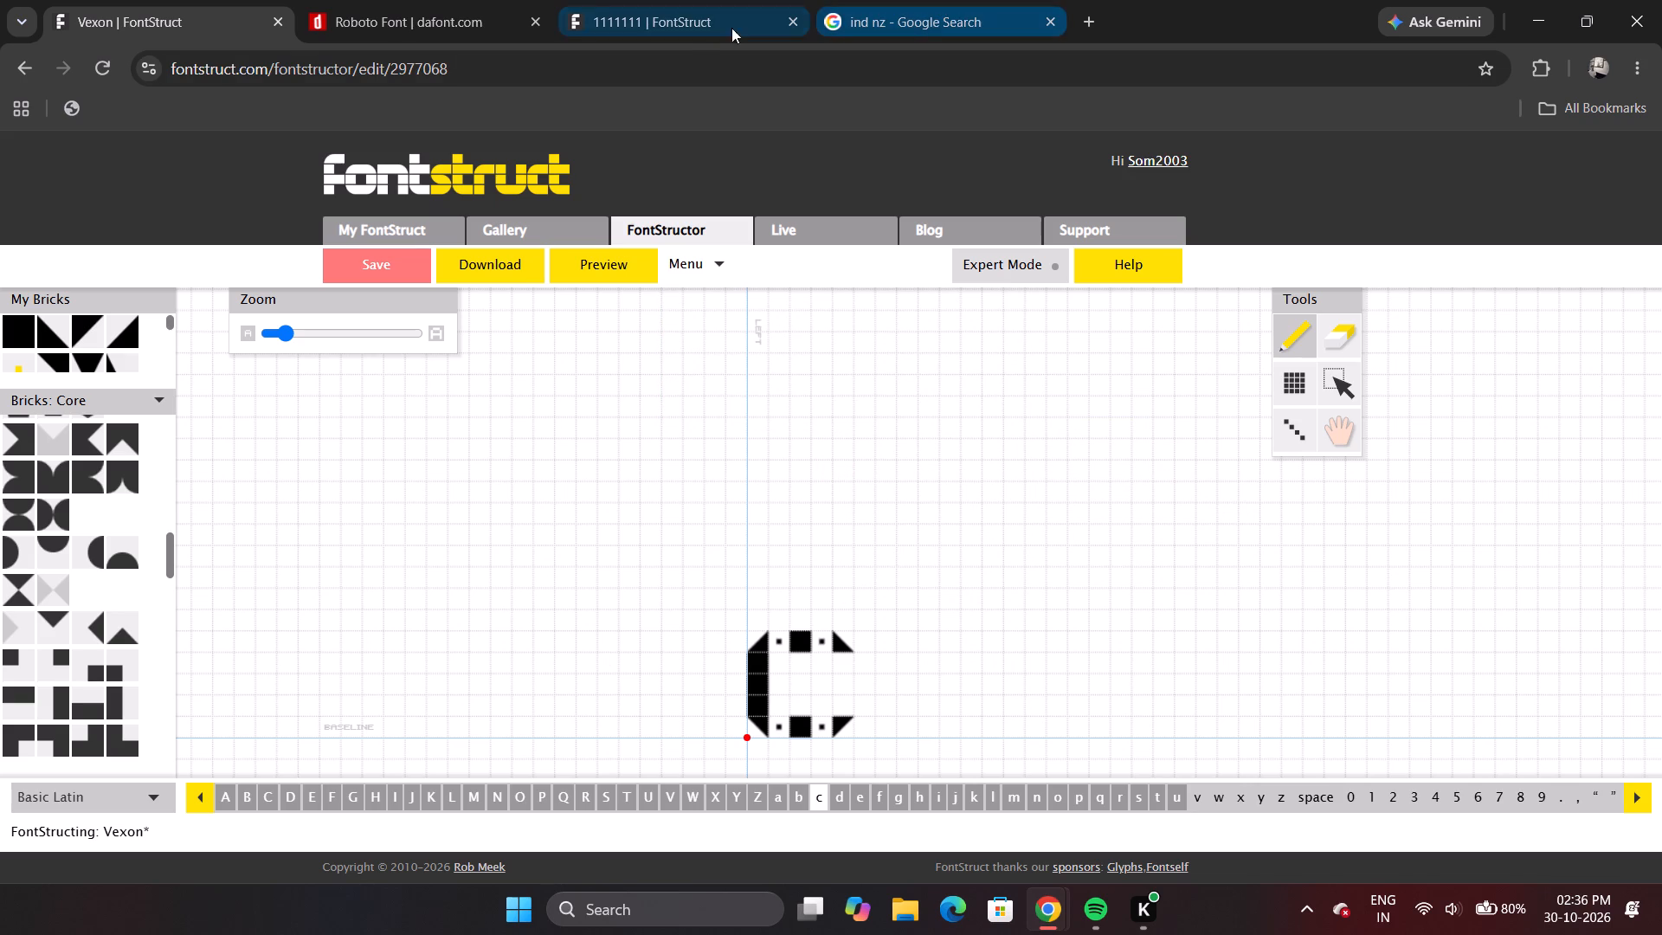
Check the capital R of the 1111111 font again and return to the Vexon font.
left_click(704, 33)
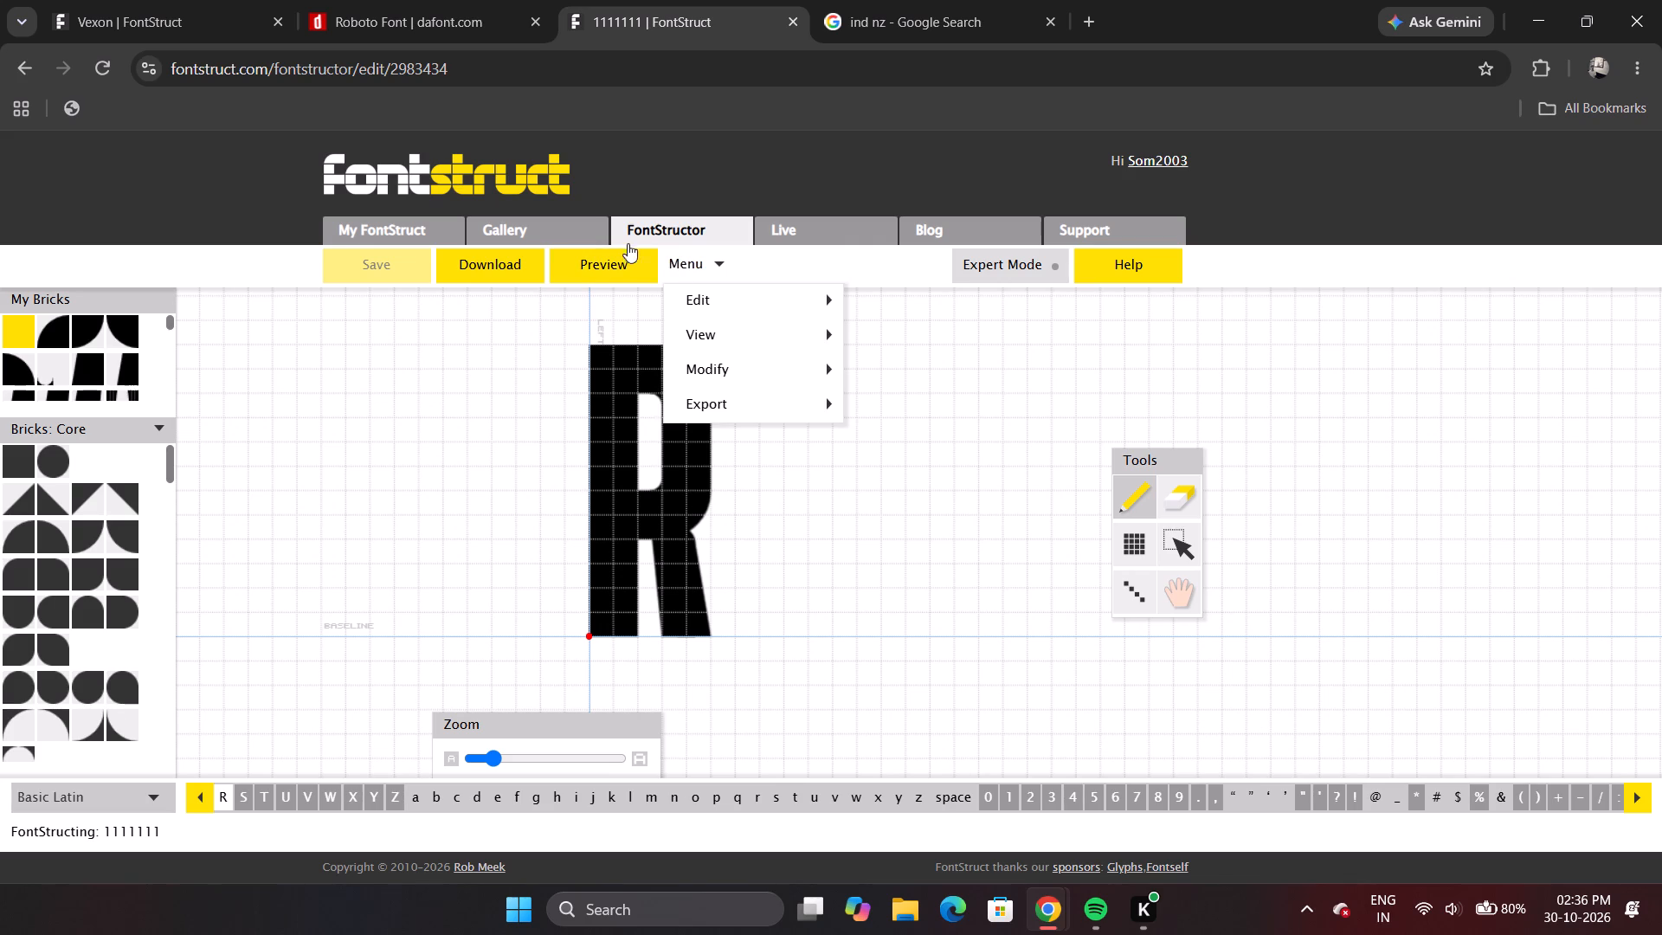
left_click(196, 3)
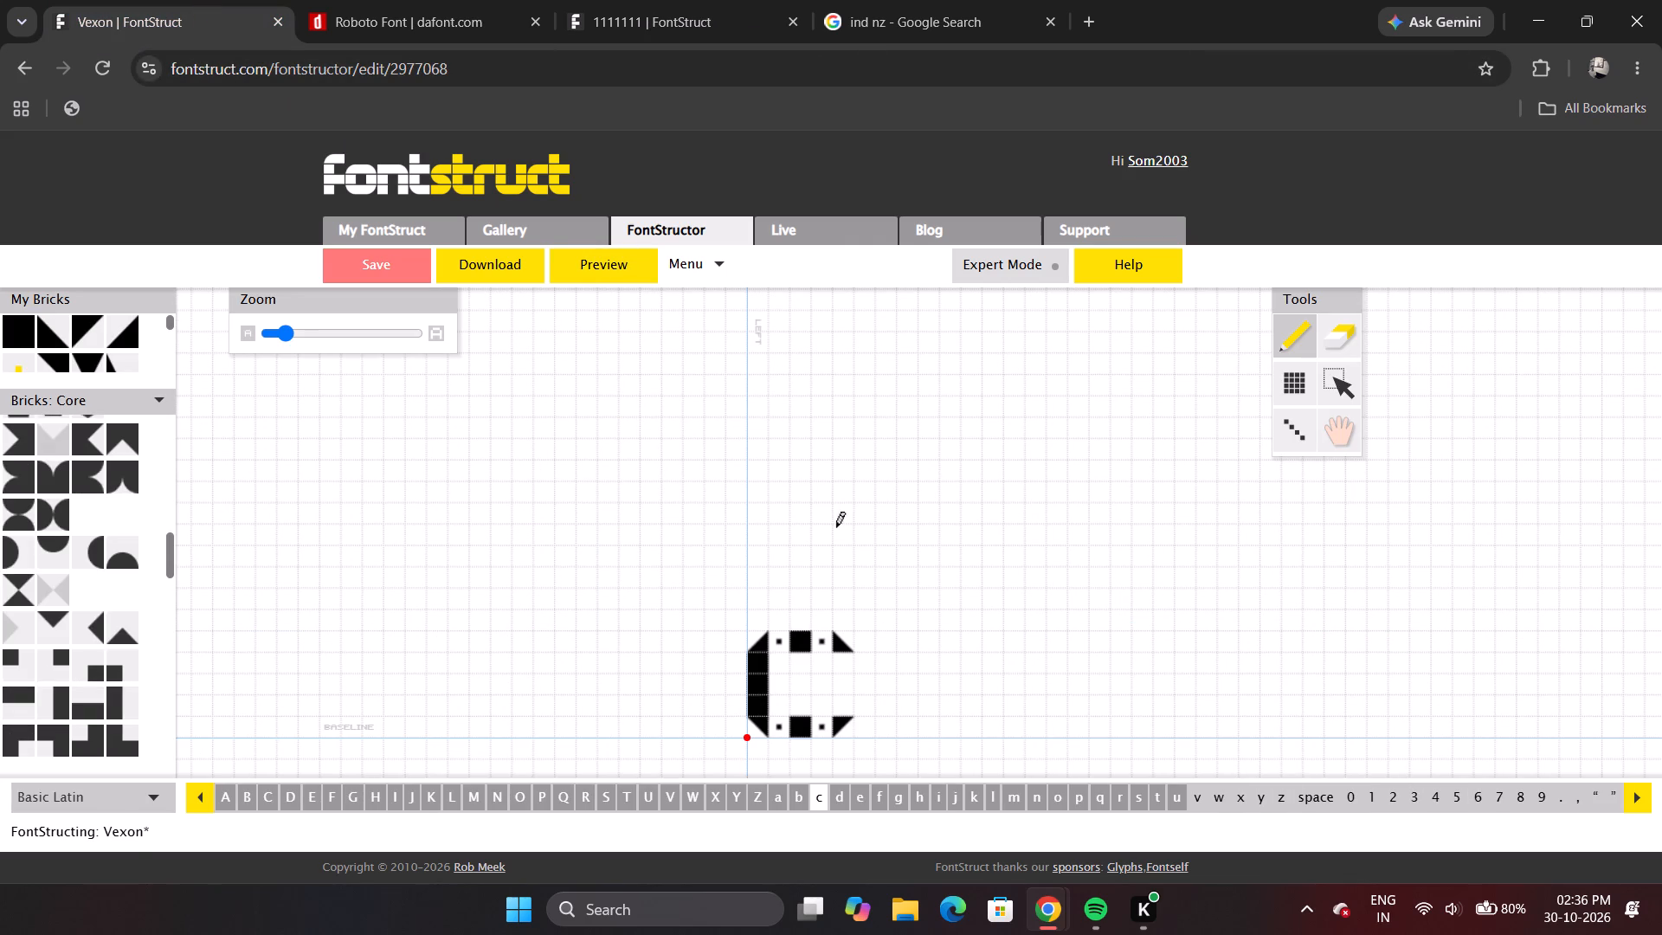
Select the capital A, preview all Vexon letters with a taller letters area, and return to the editor.
left_click(227, 799)
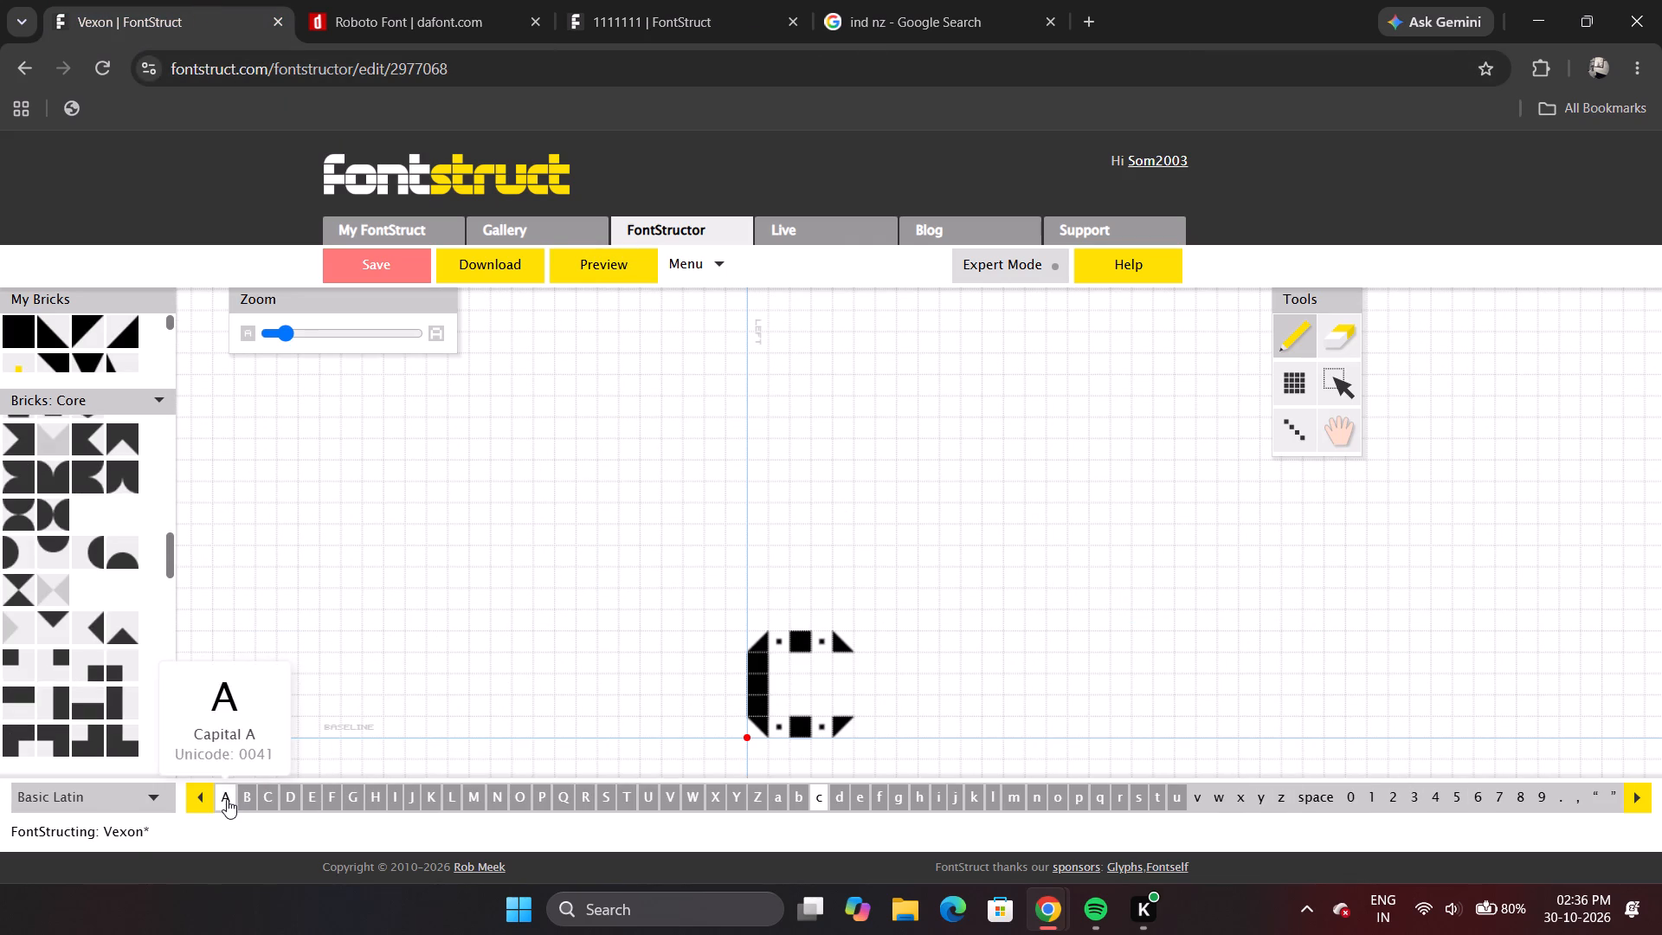
left_click(630, 261)
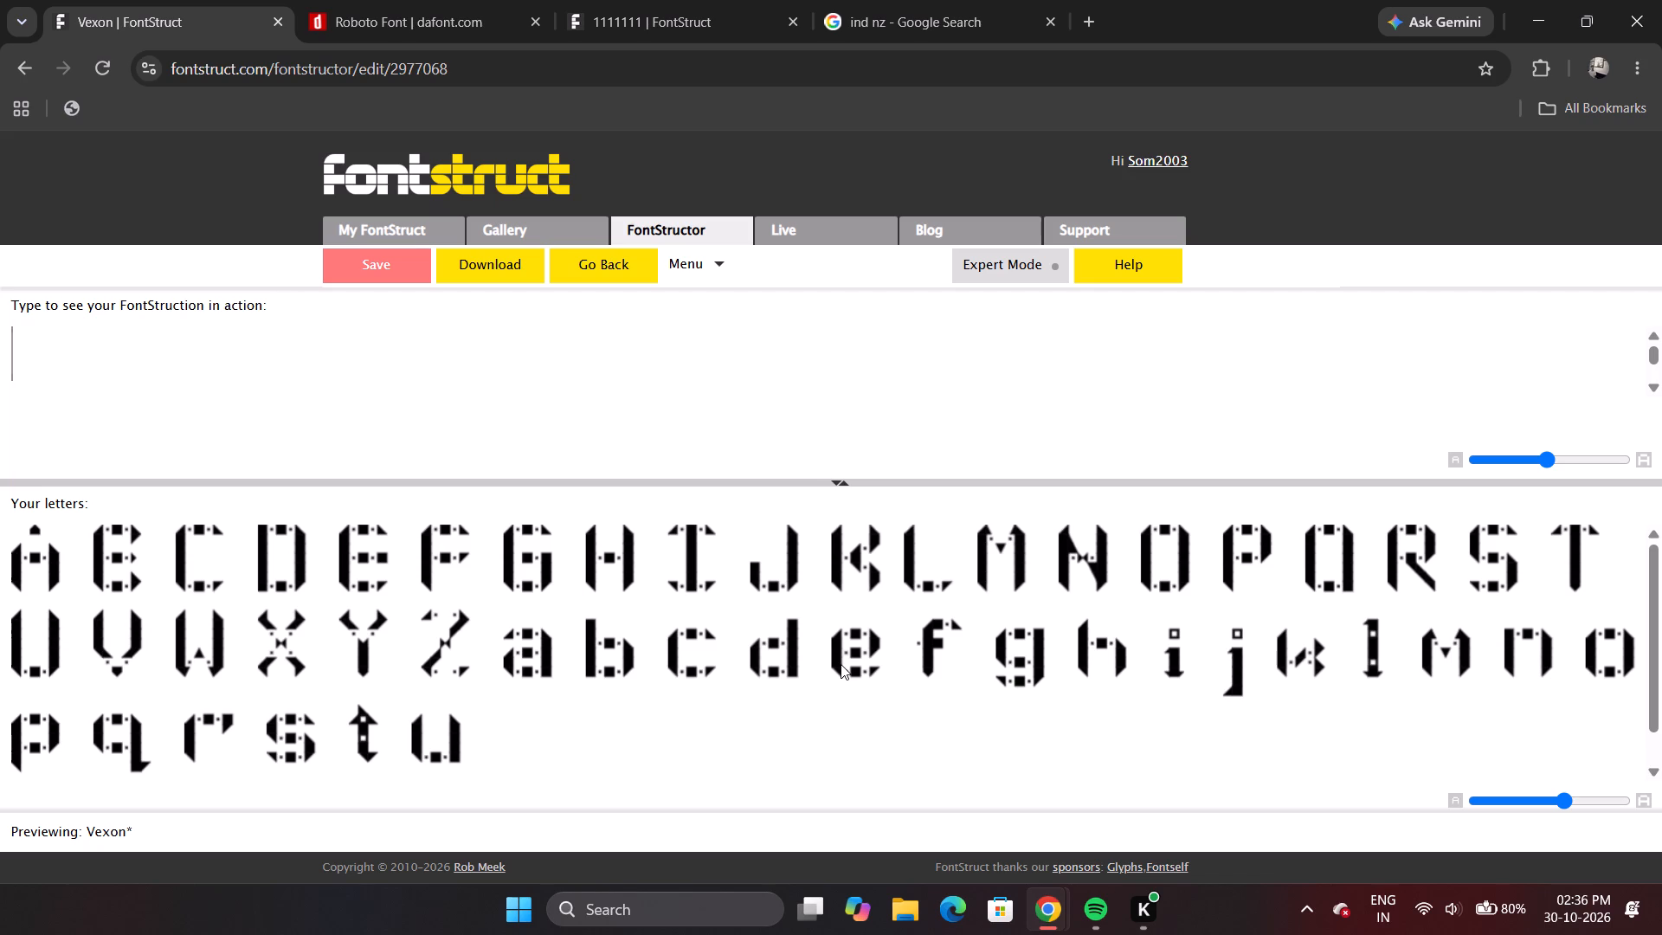
left_click_drag(839, 484, 867, 409)
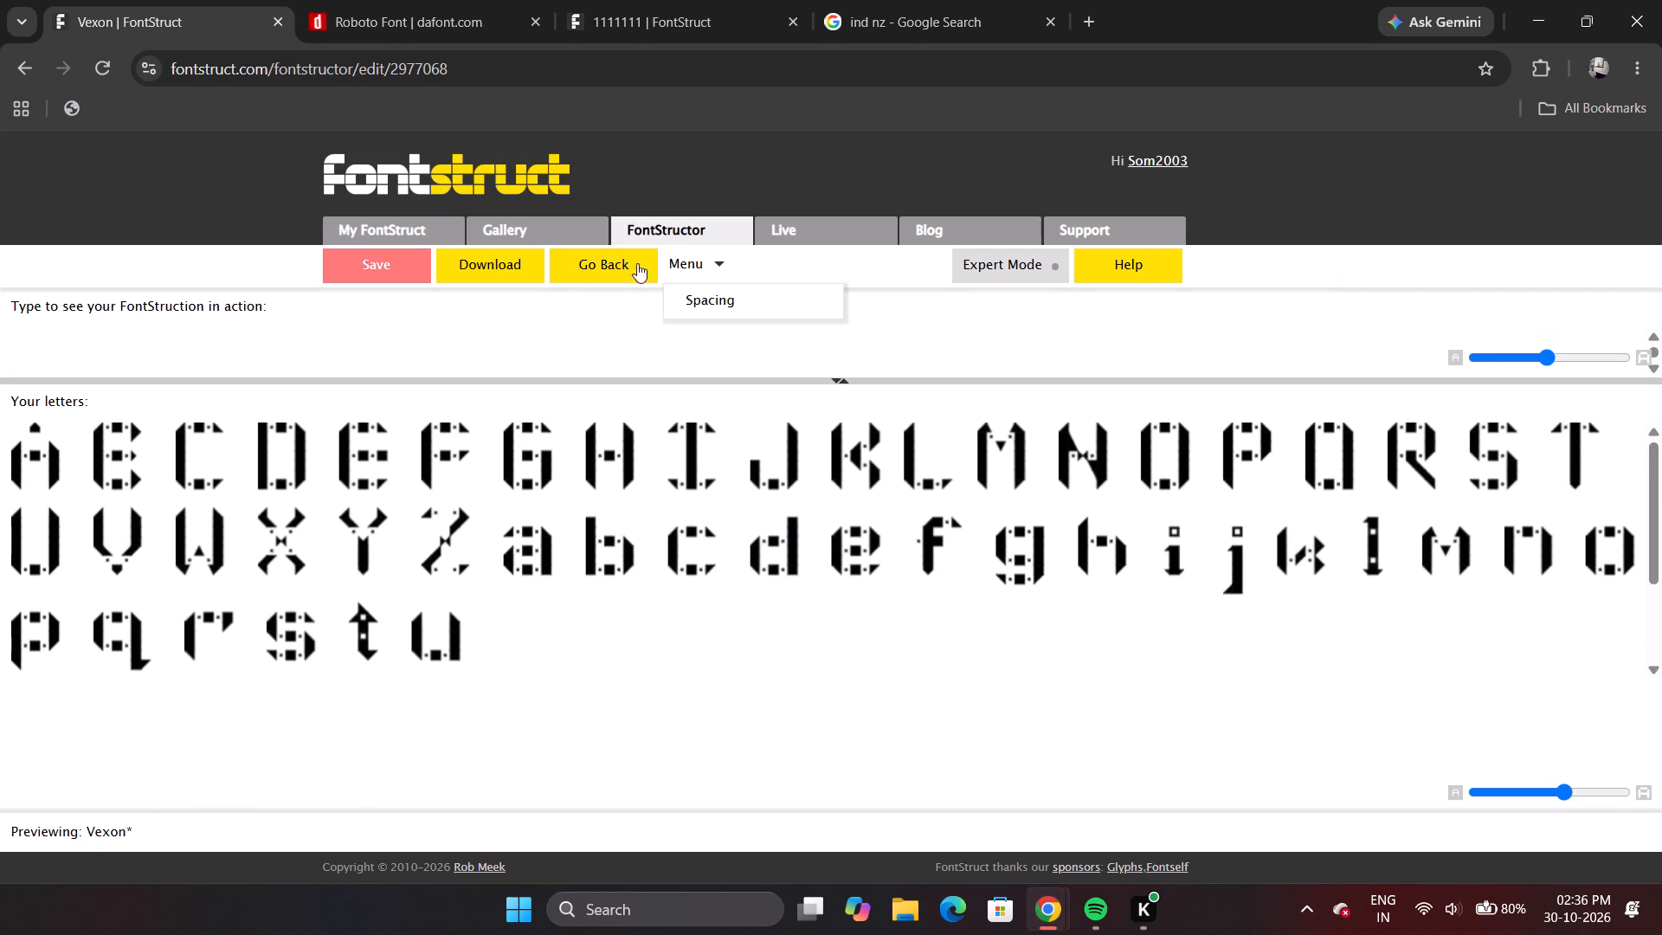
left_click(589, 264)
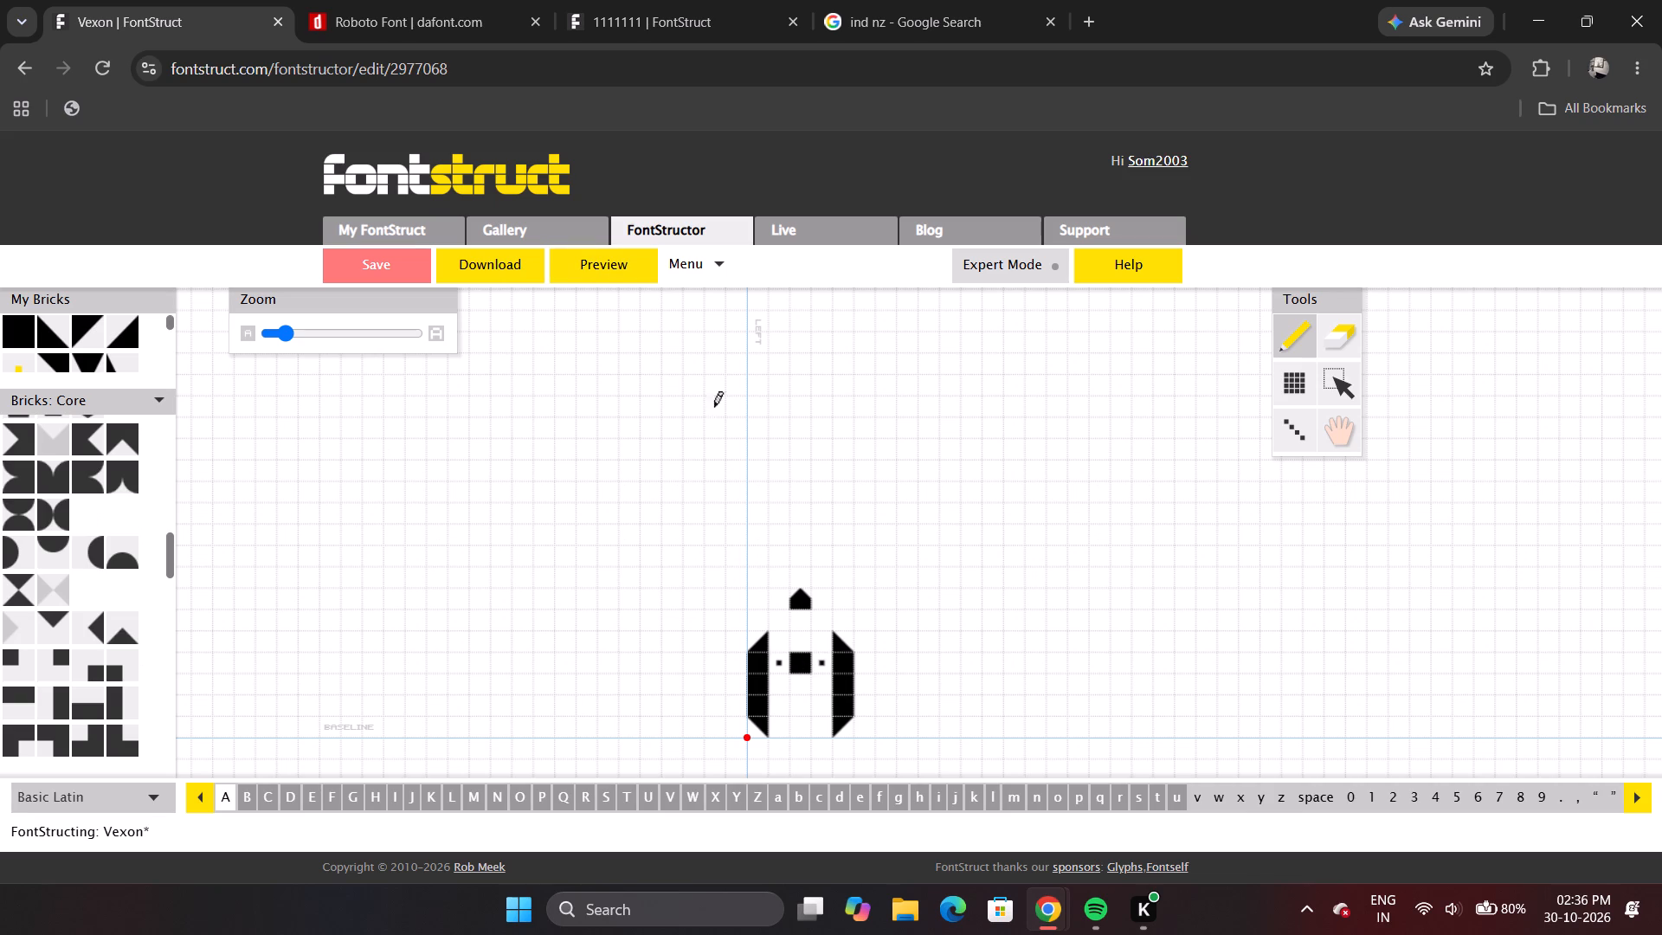
Browse the Vexon characters from capital A into the lowercase letters and back, examining the consistency of their shapes.
key("Right")
key("Right")
key("Right")
key("Right")
key("Right")
key("Right")
key("Right")
key("Right")
key("Right")
key("Right")
key("Right")
key("Right")
key("Right")
key("Right")
key("Right")
key("Right")
key("Right")
key("Right")
key("Right")
key("Right")
key("Right")
key("Right")
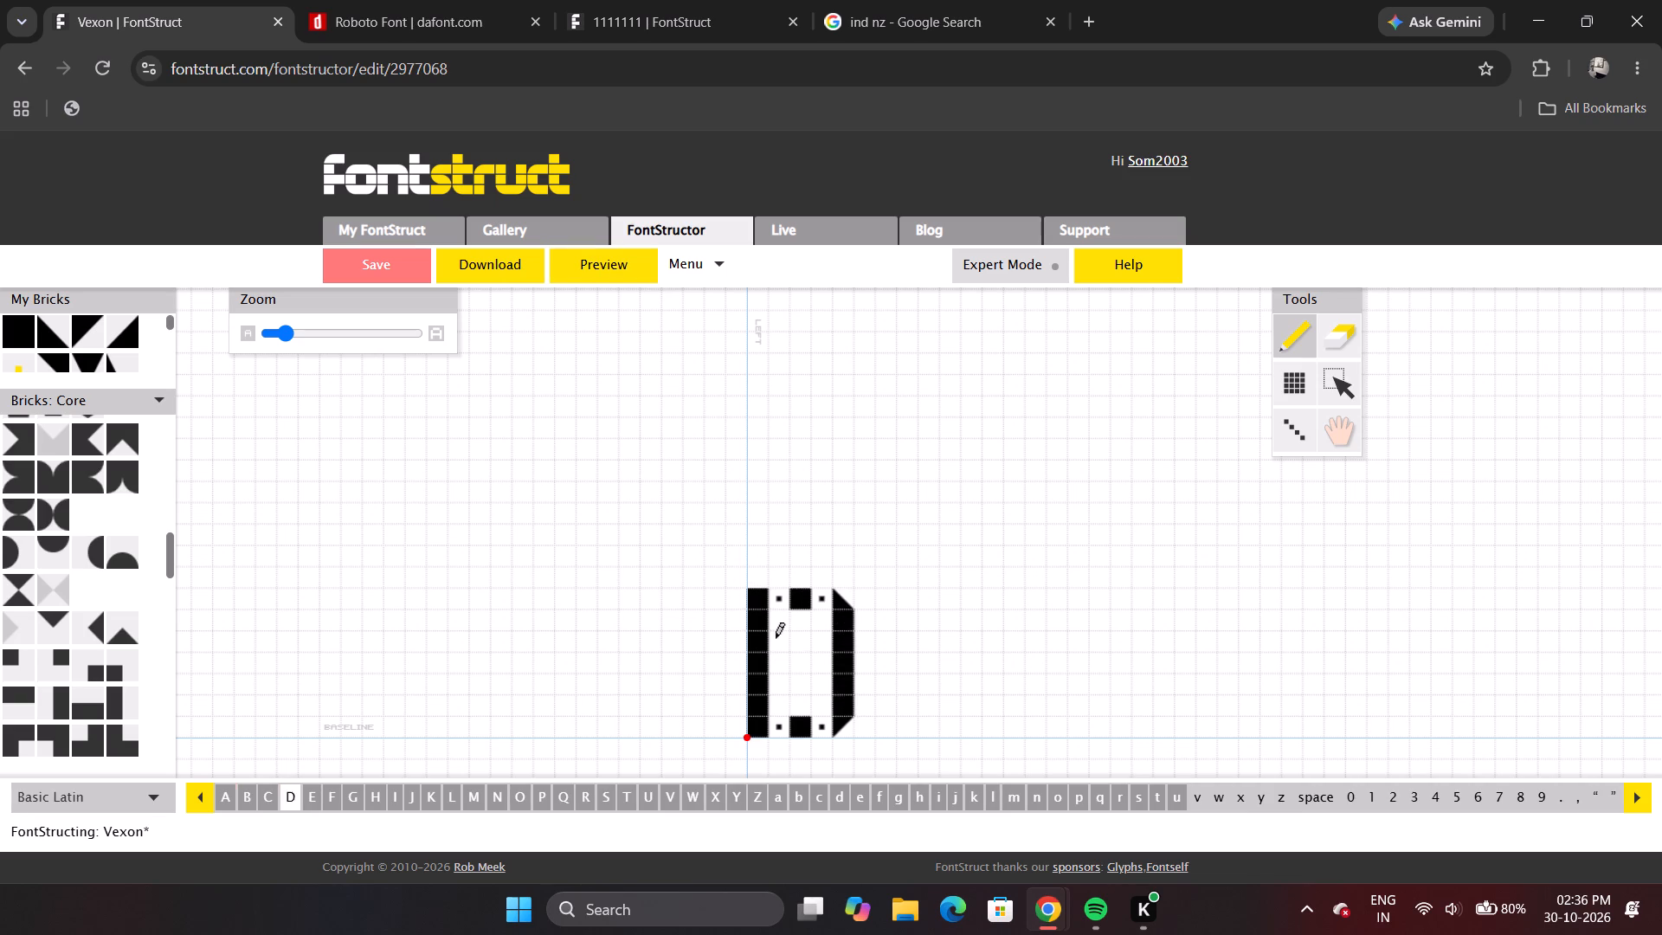
key("Right")
key("Left")
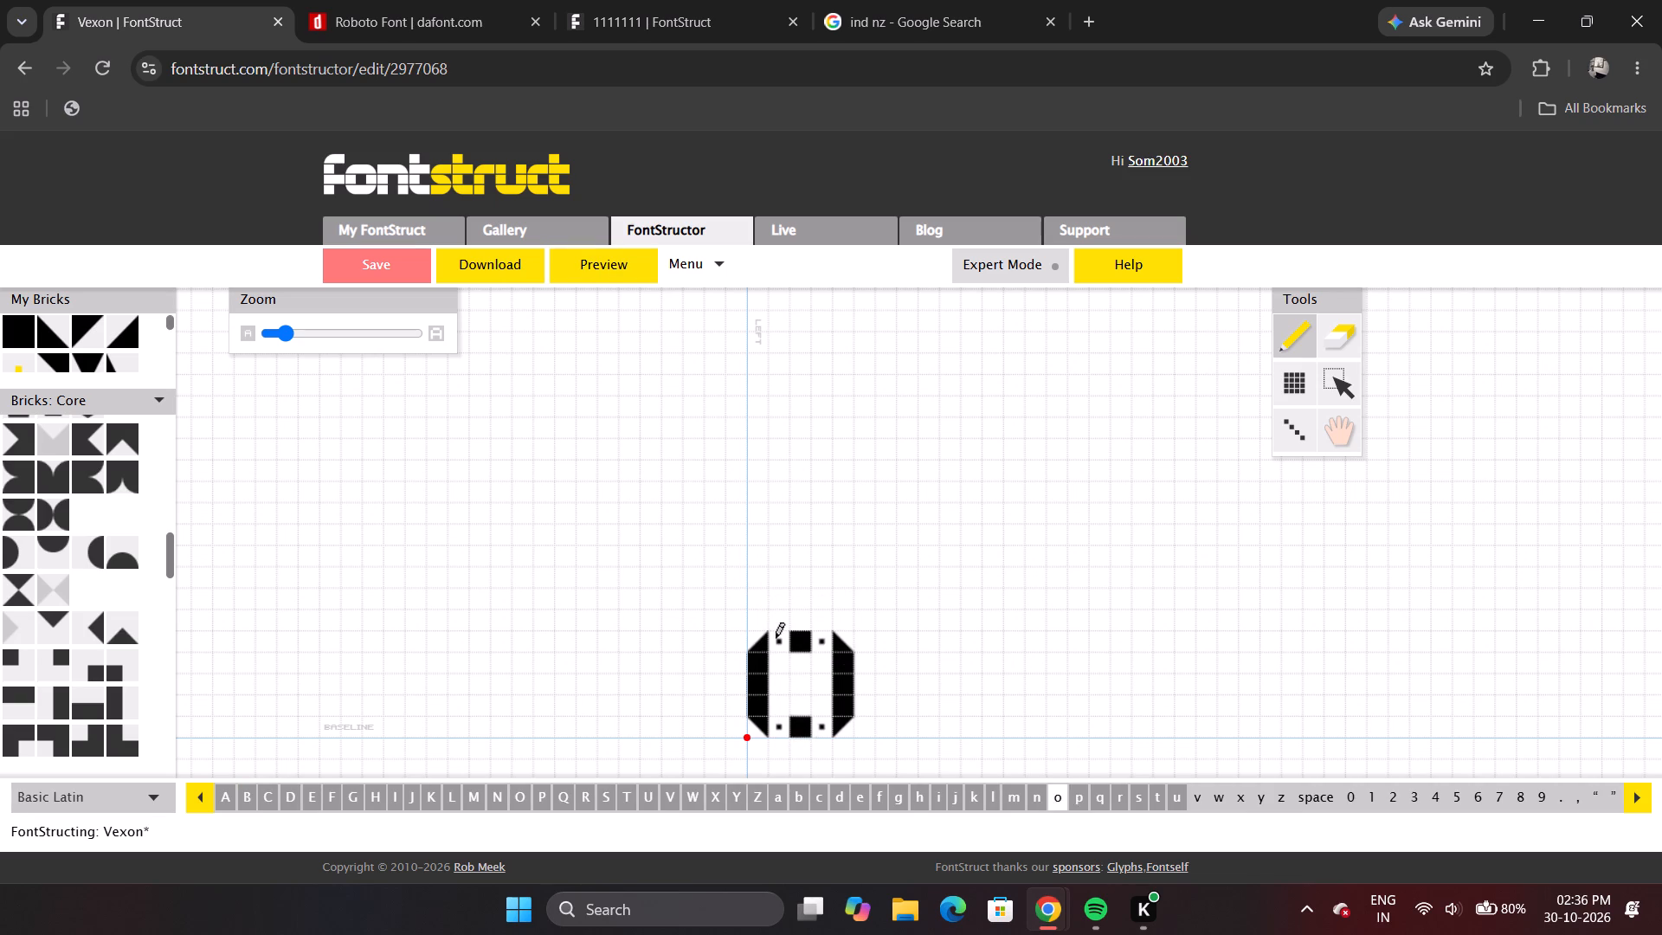
key("Left")
key("Left")
key("Left")
key("Left")
key("Left")
key("Left")
key("Left")
key("Left")
key("Left")
key("Left")
key("Left")
key("Left")
key("Left")
key("Left")
key("Left")
key("Left")
key("Left")
key("Left")
key("Left")
key("Right")
key("Right")
key("Right")
key("Right")
key("Right")
key("Right")
key("Right")
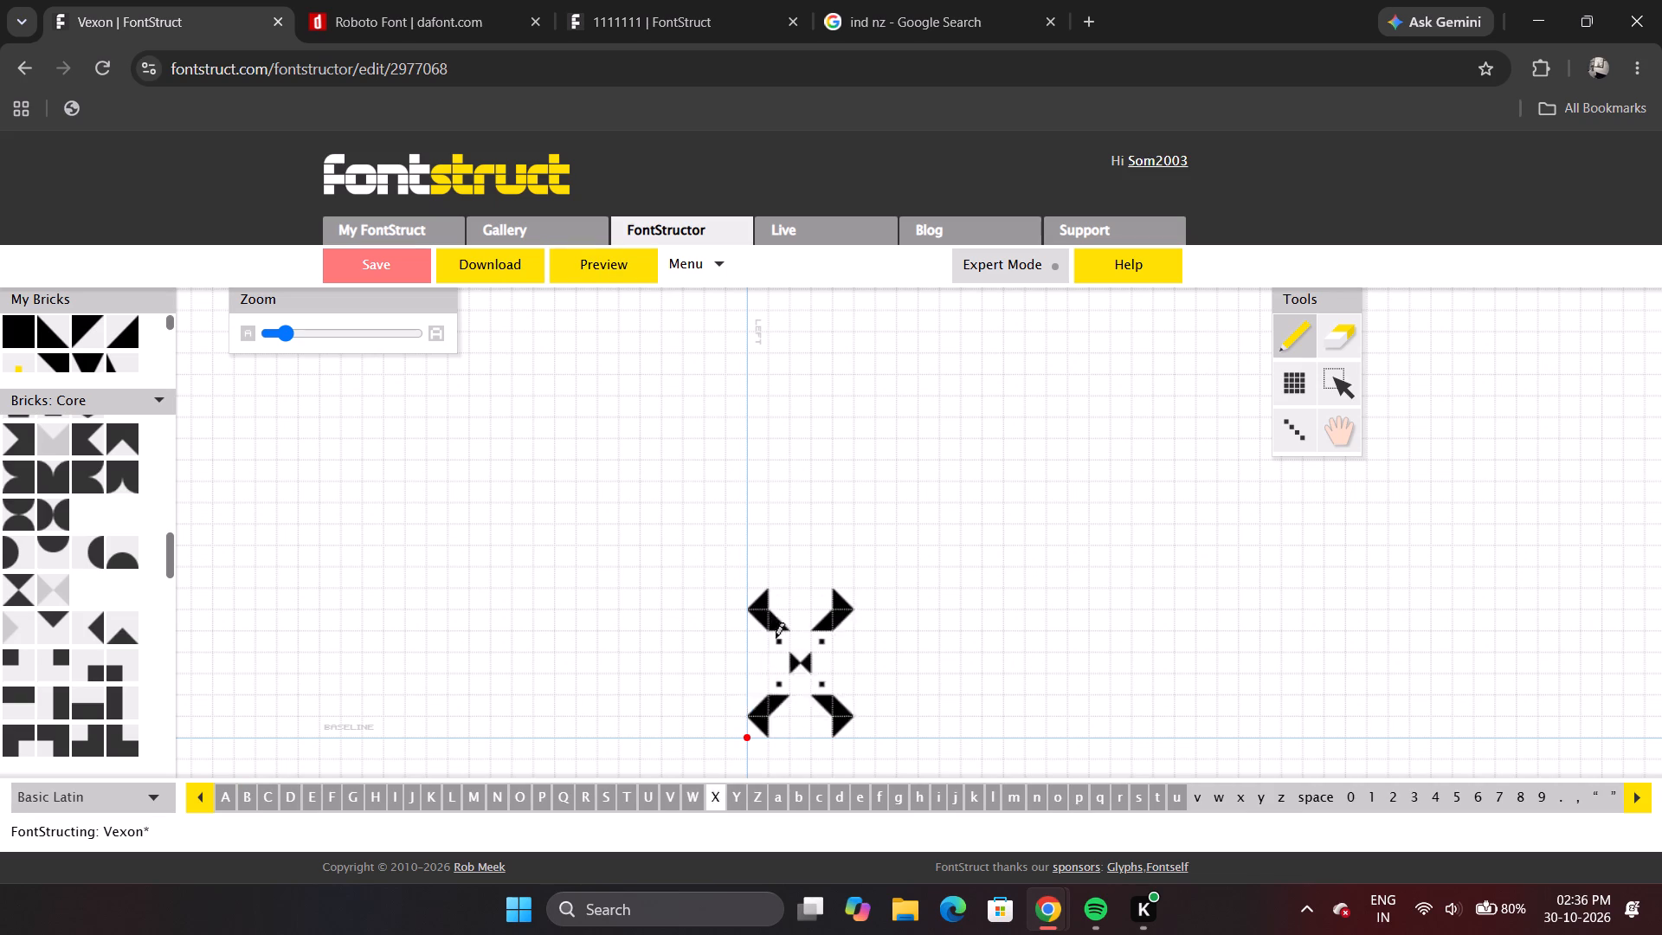
key("Right")
key("Right")
key("Right")
key("Right")
key("Right")
key("Right")
key("Right")
key("Right")
key("Right")
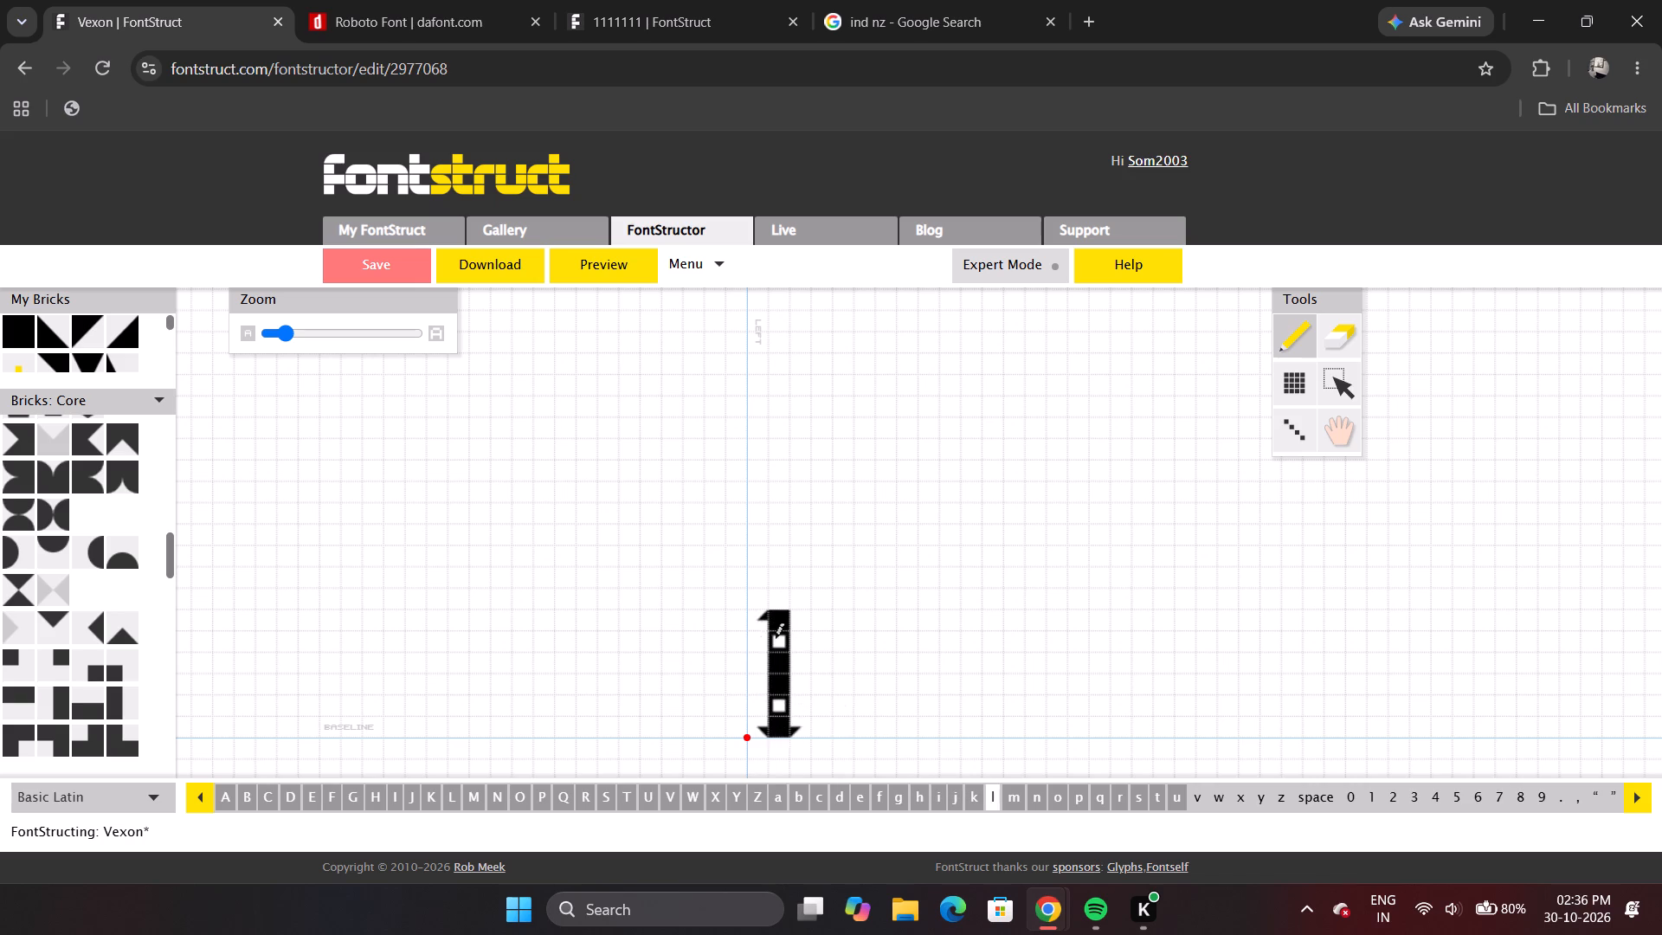
key("Right")
Flip between the lowercase i and j of the Vexon font to compare their shapes.
key("Left")
key("Left")
key("Left")
key("Left")
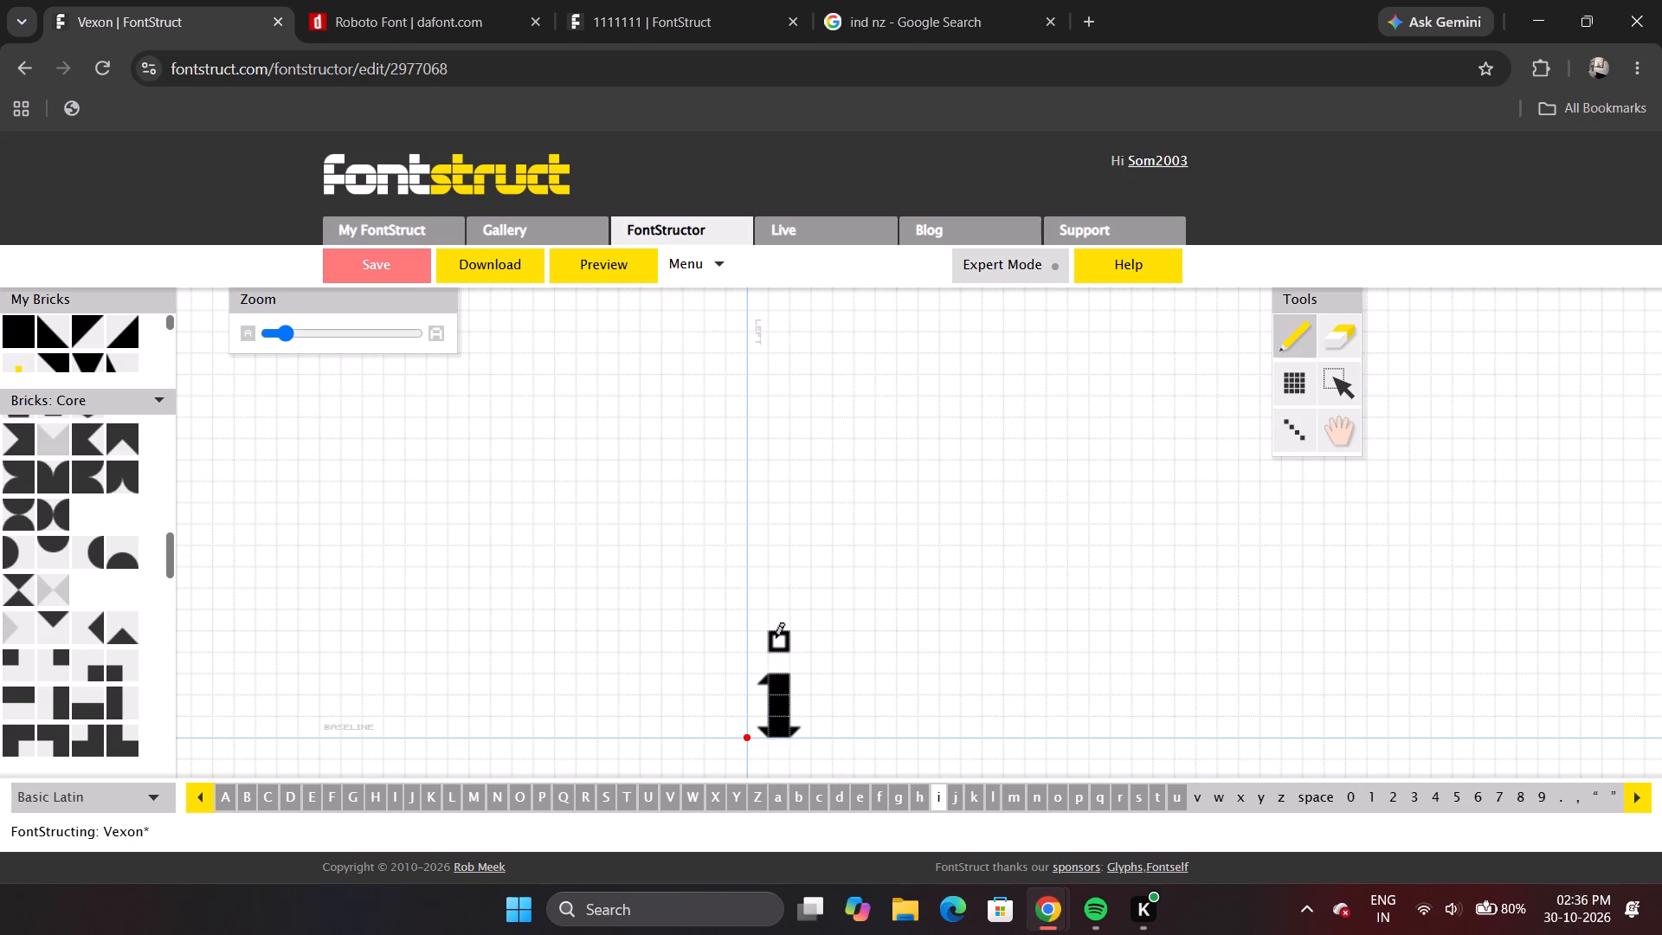
key("Right")
key("Left")
key("Right")
key("Left")
key("Right")
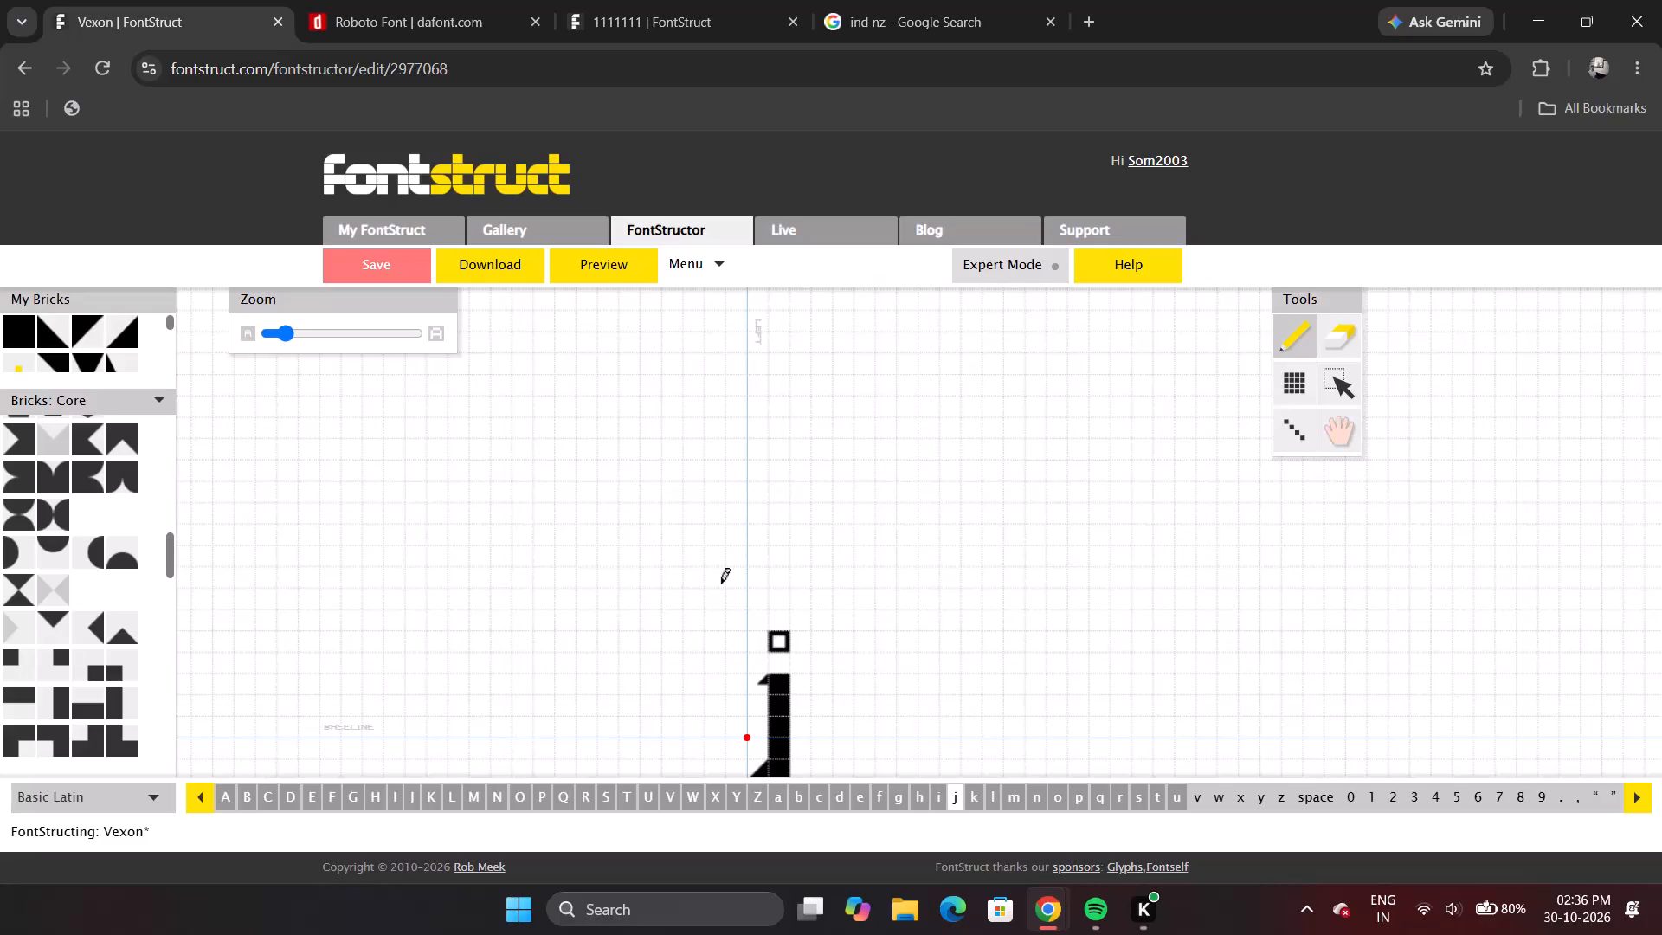
Preview all Vexon letters and return to the editor.
left_click(623, 278)
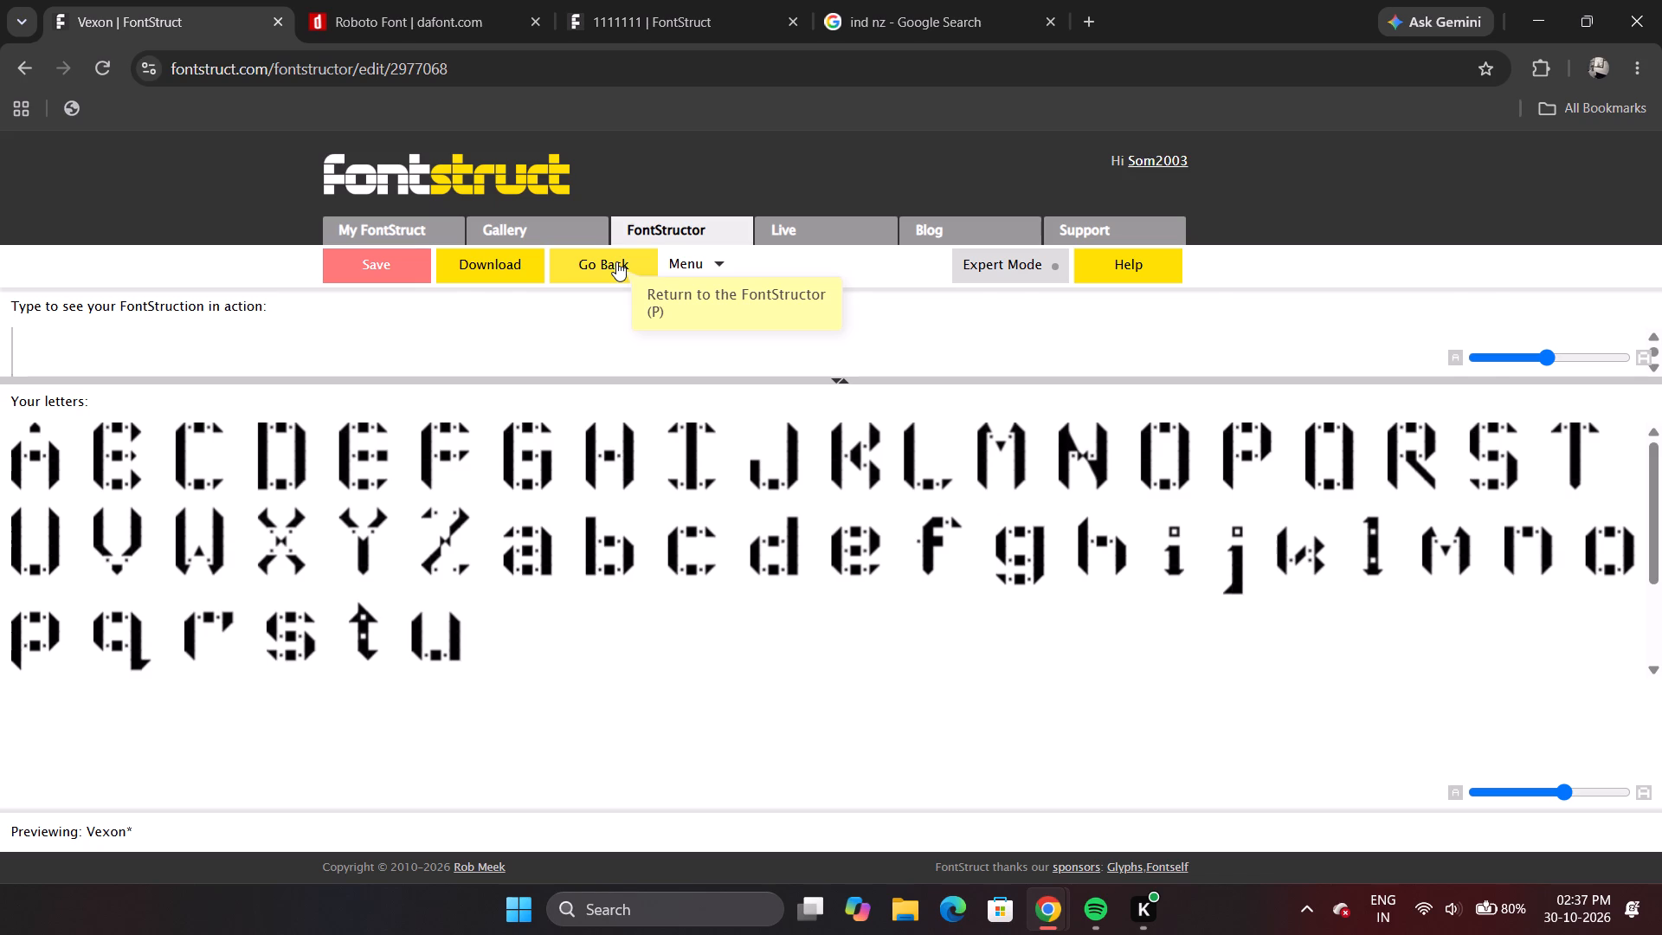
left_click(616, 261)
scroll(843, 612, "down", 1)
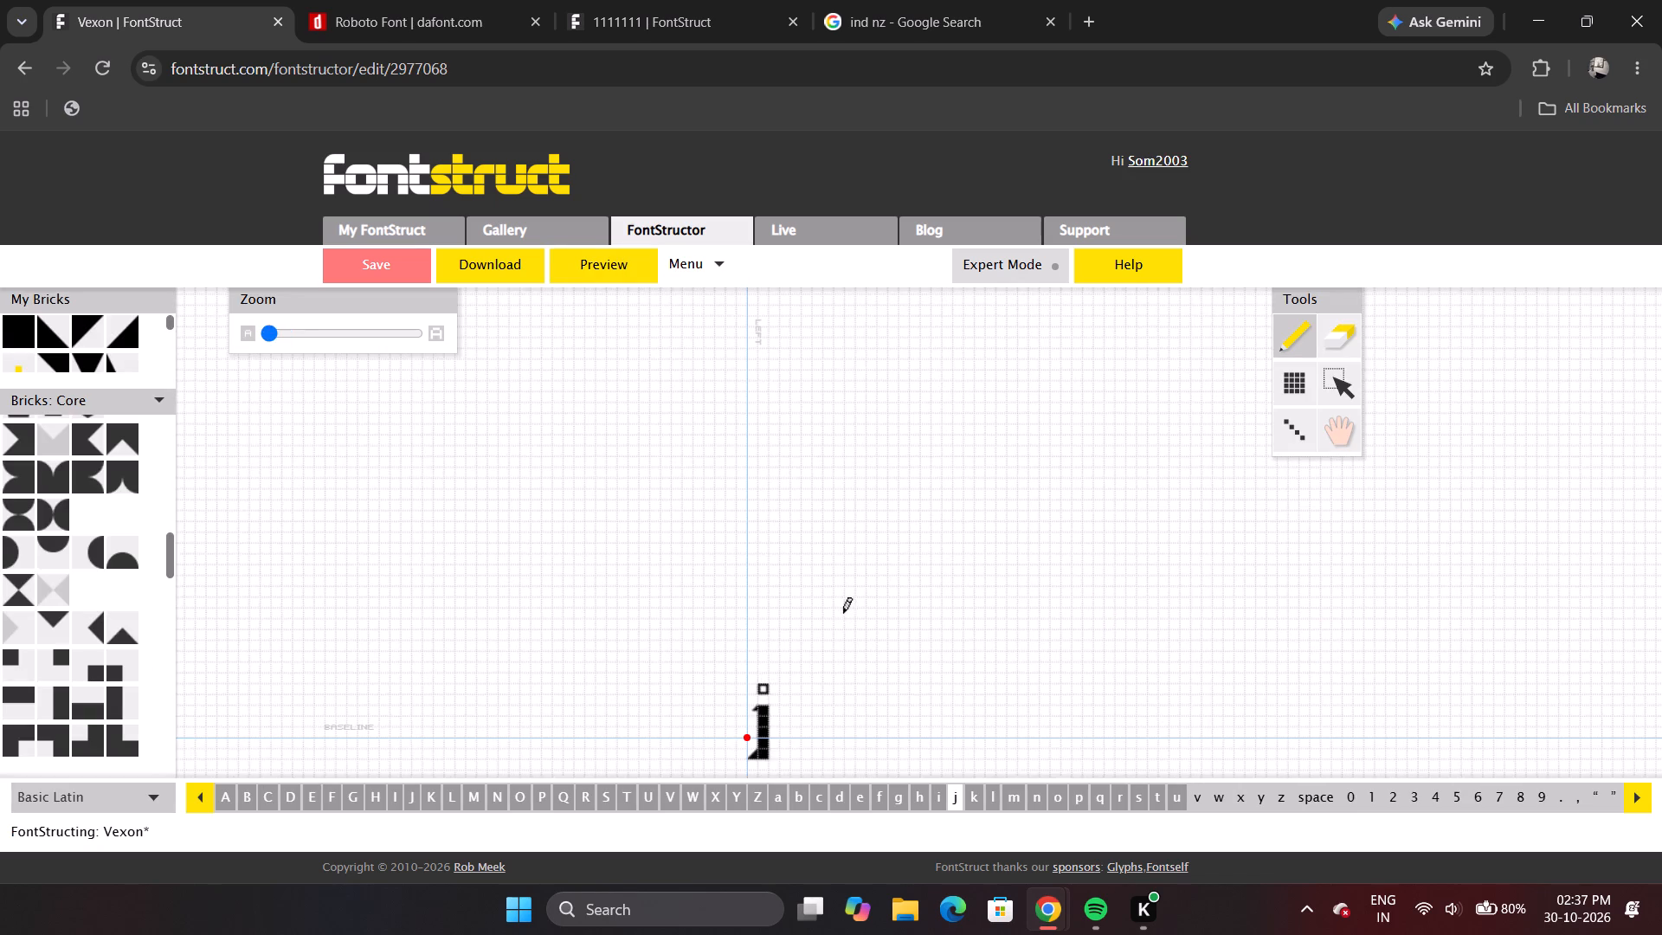
scroll(843, 612, "down", 1)
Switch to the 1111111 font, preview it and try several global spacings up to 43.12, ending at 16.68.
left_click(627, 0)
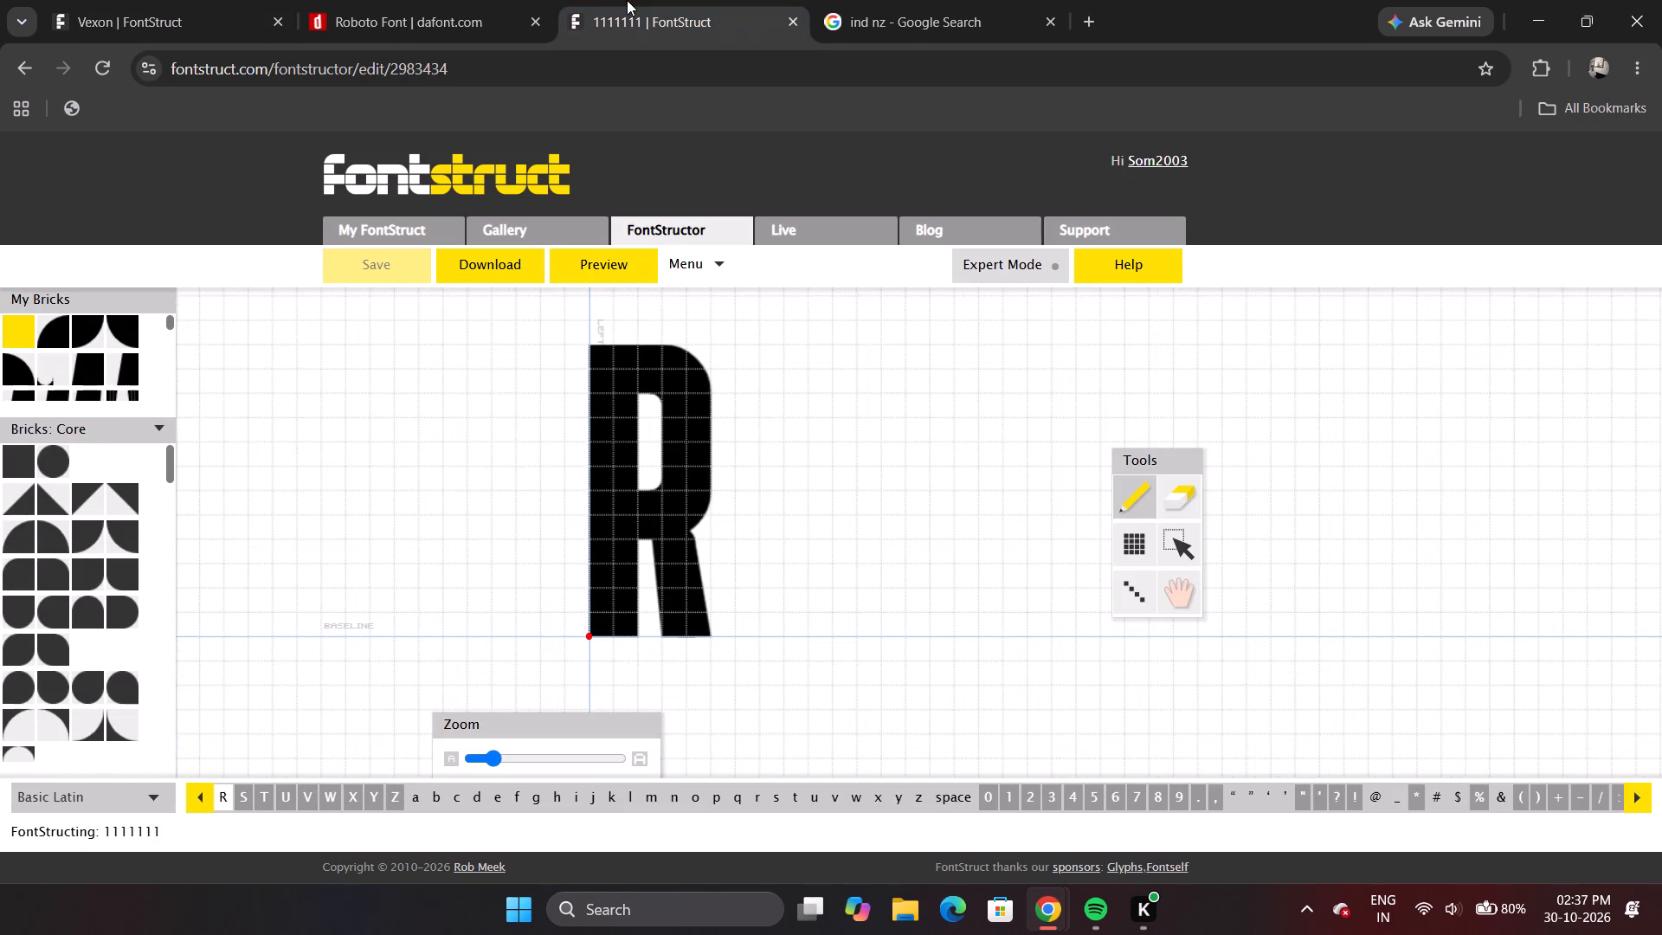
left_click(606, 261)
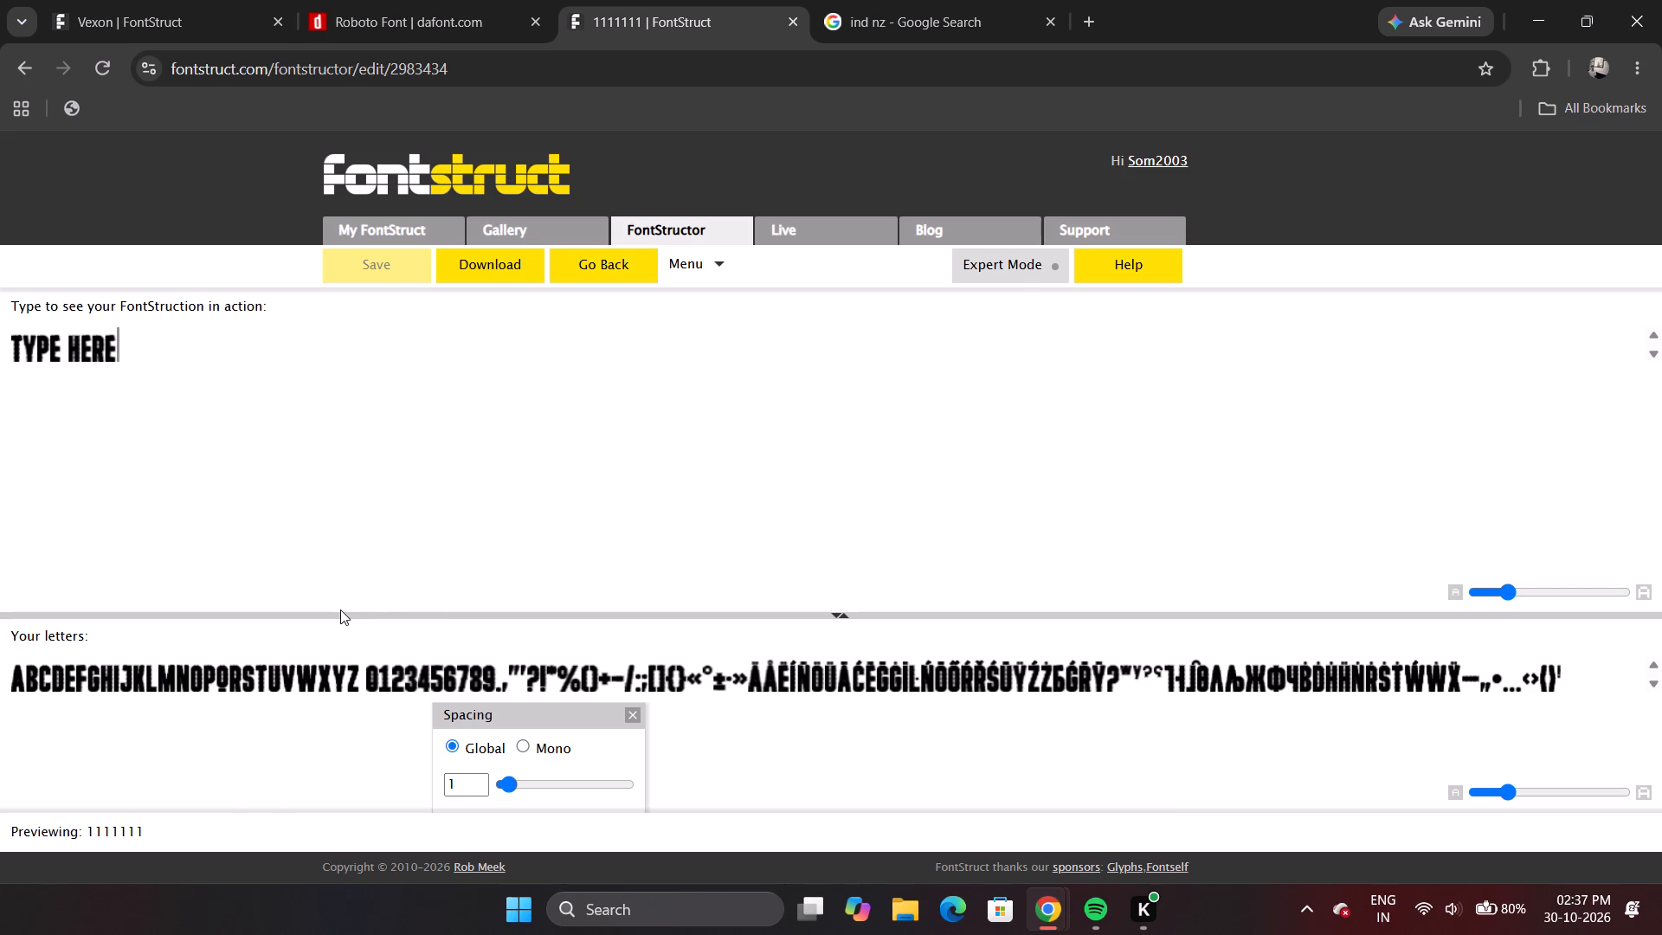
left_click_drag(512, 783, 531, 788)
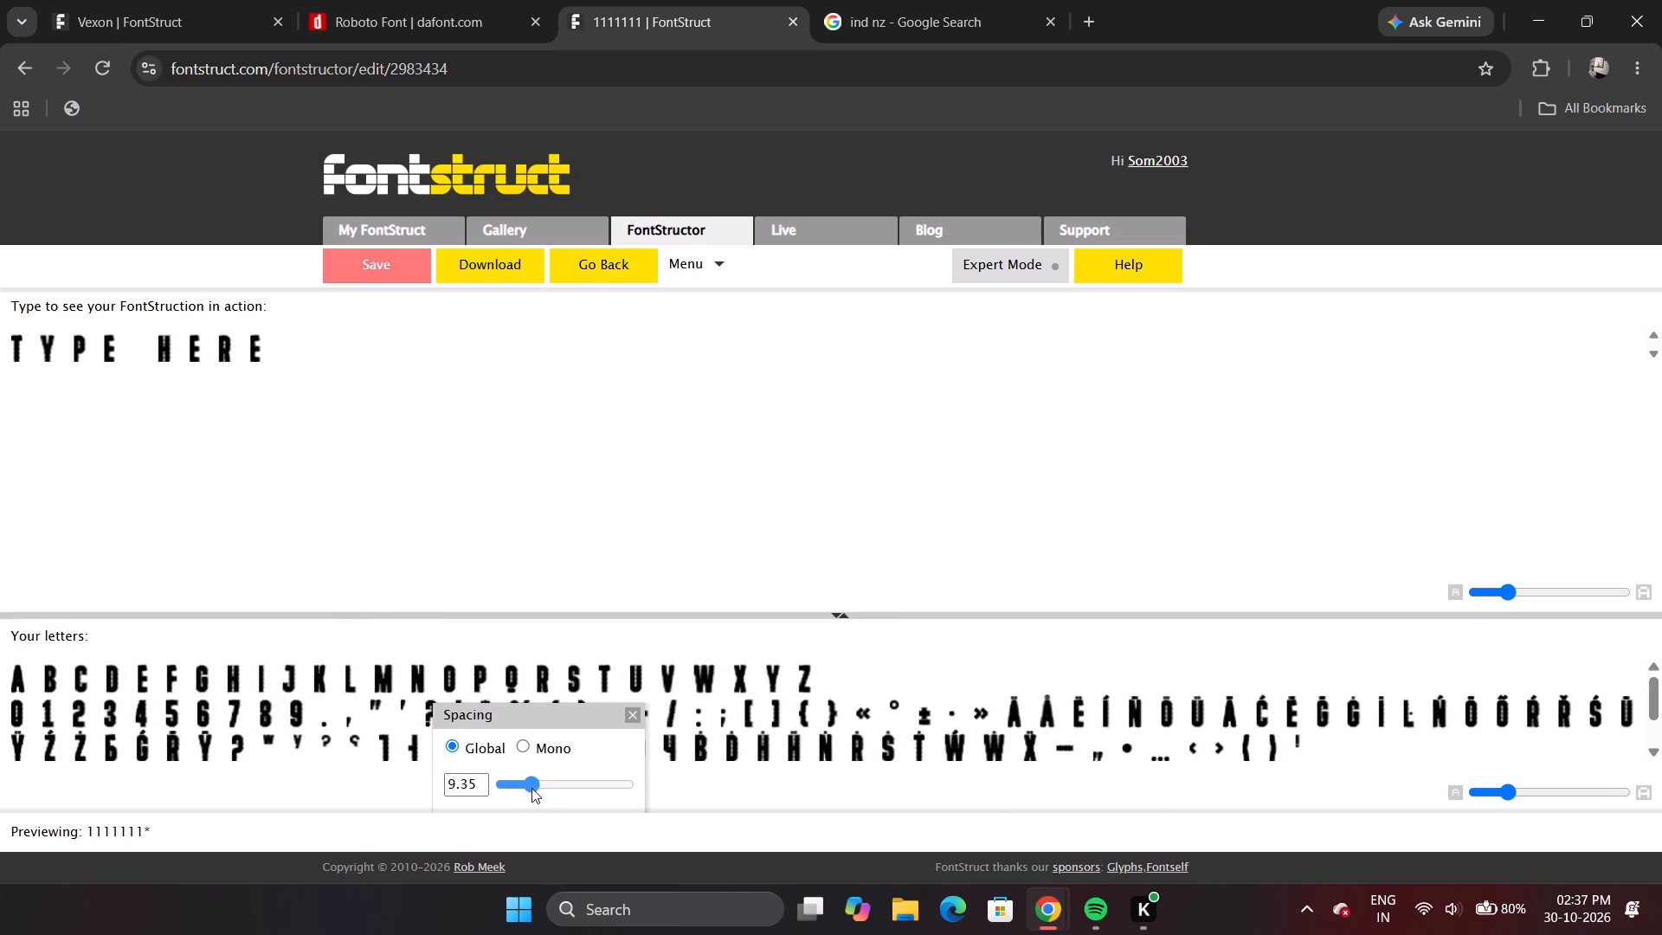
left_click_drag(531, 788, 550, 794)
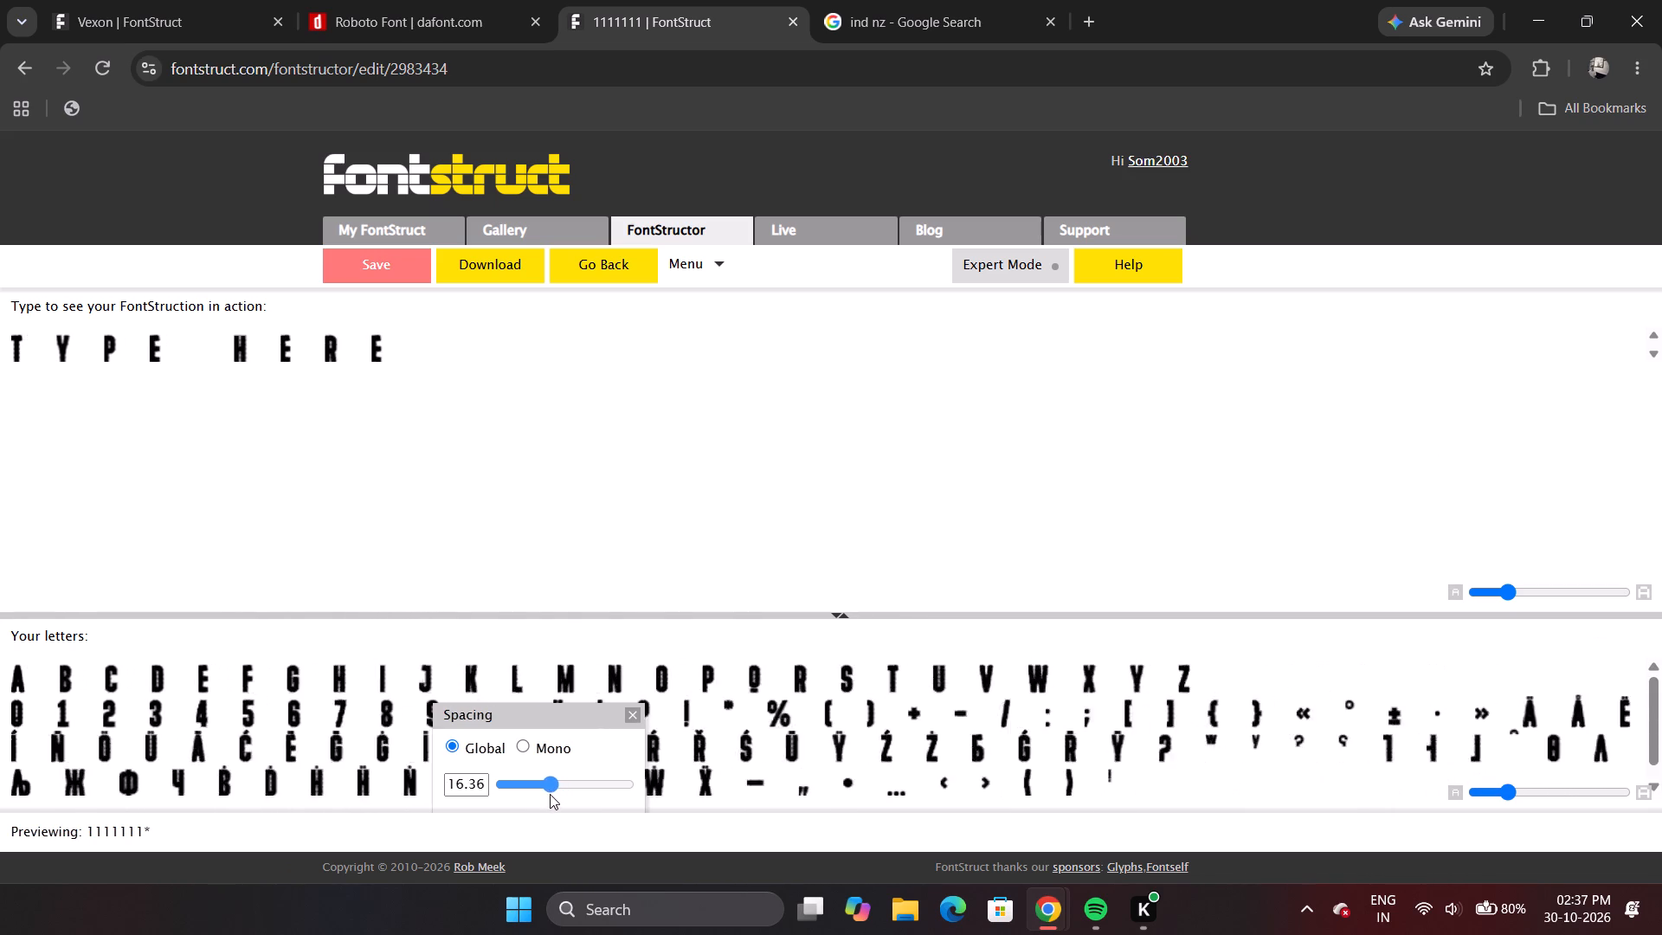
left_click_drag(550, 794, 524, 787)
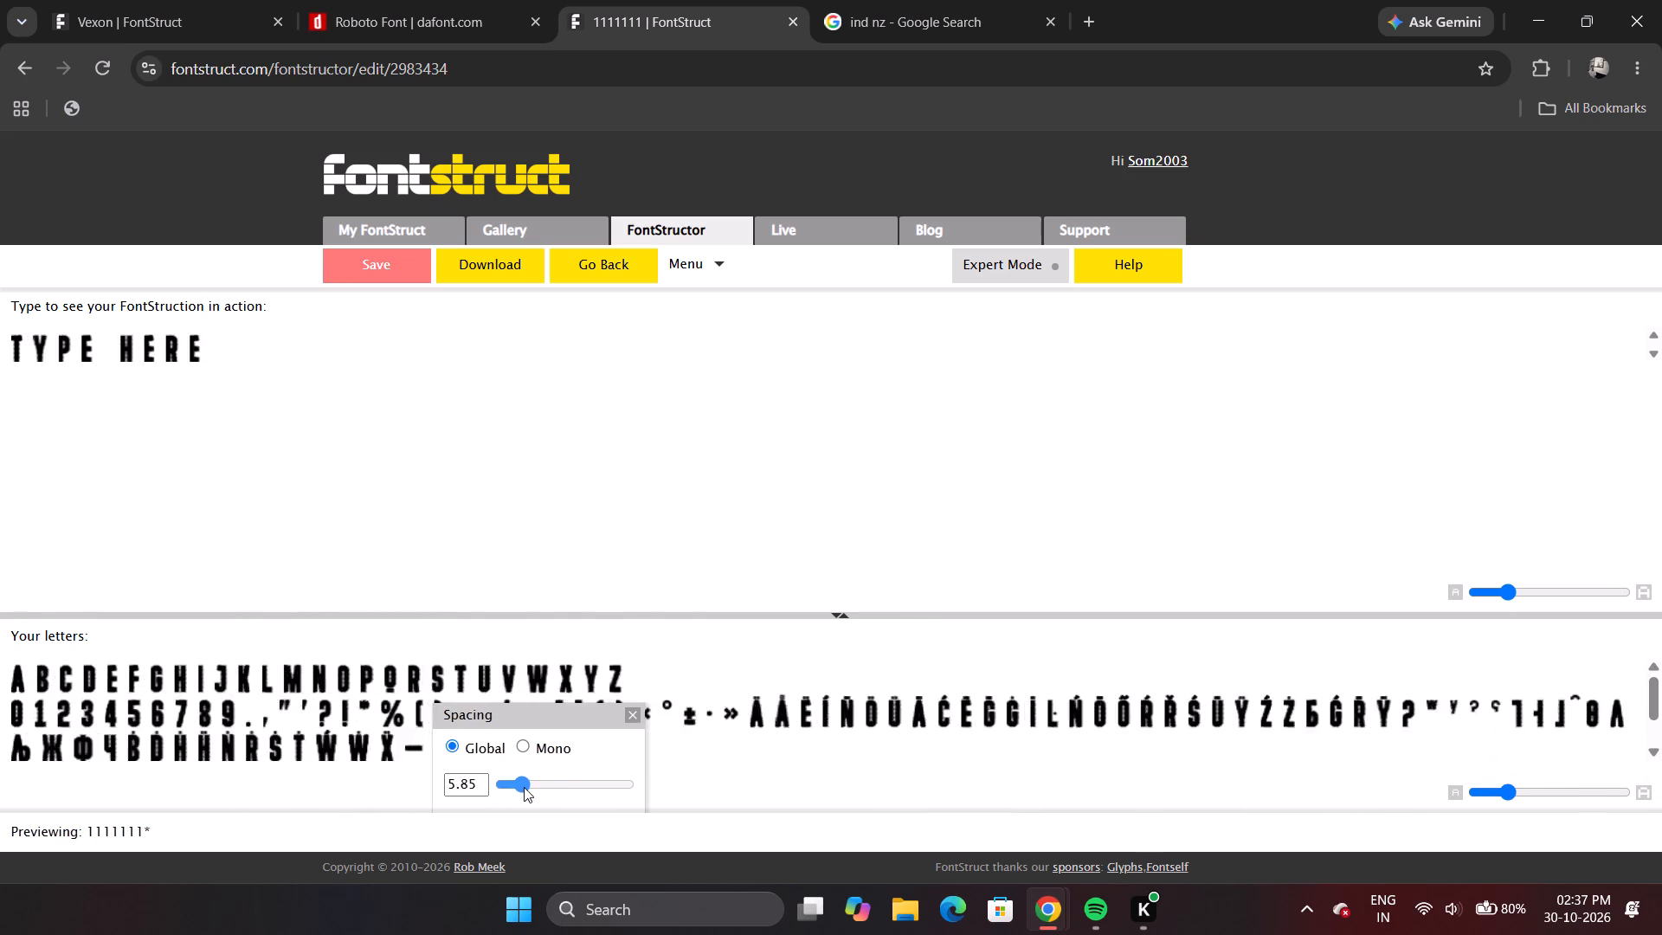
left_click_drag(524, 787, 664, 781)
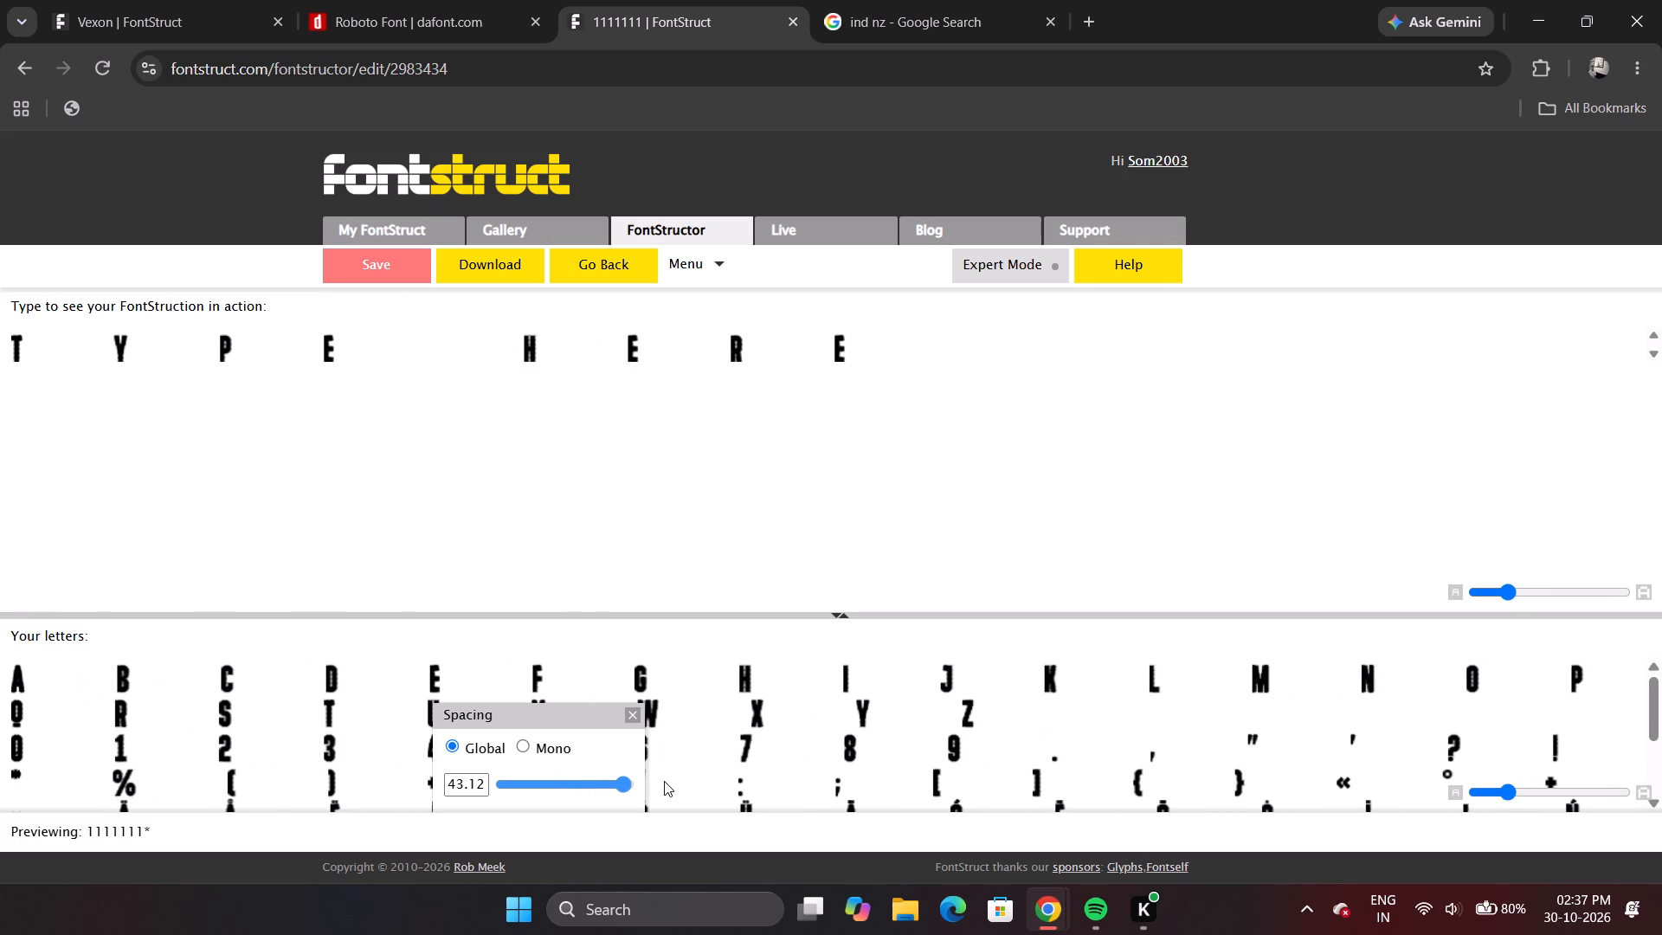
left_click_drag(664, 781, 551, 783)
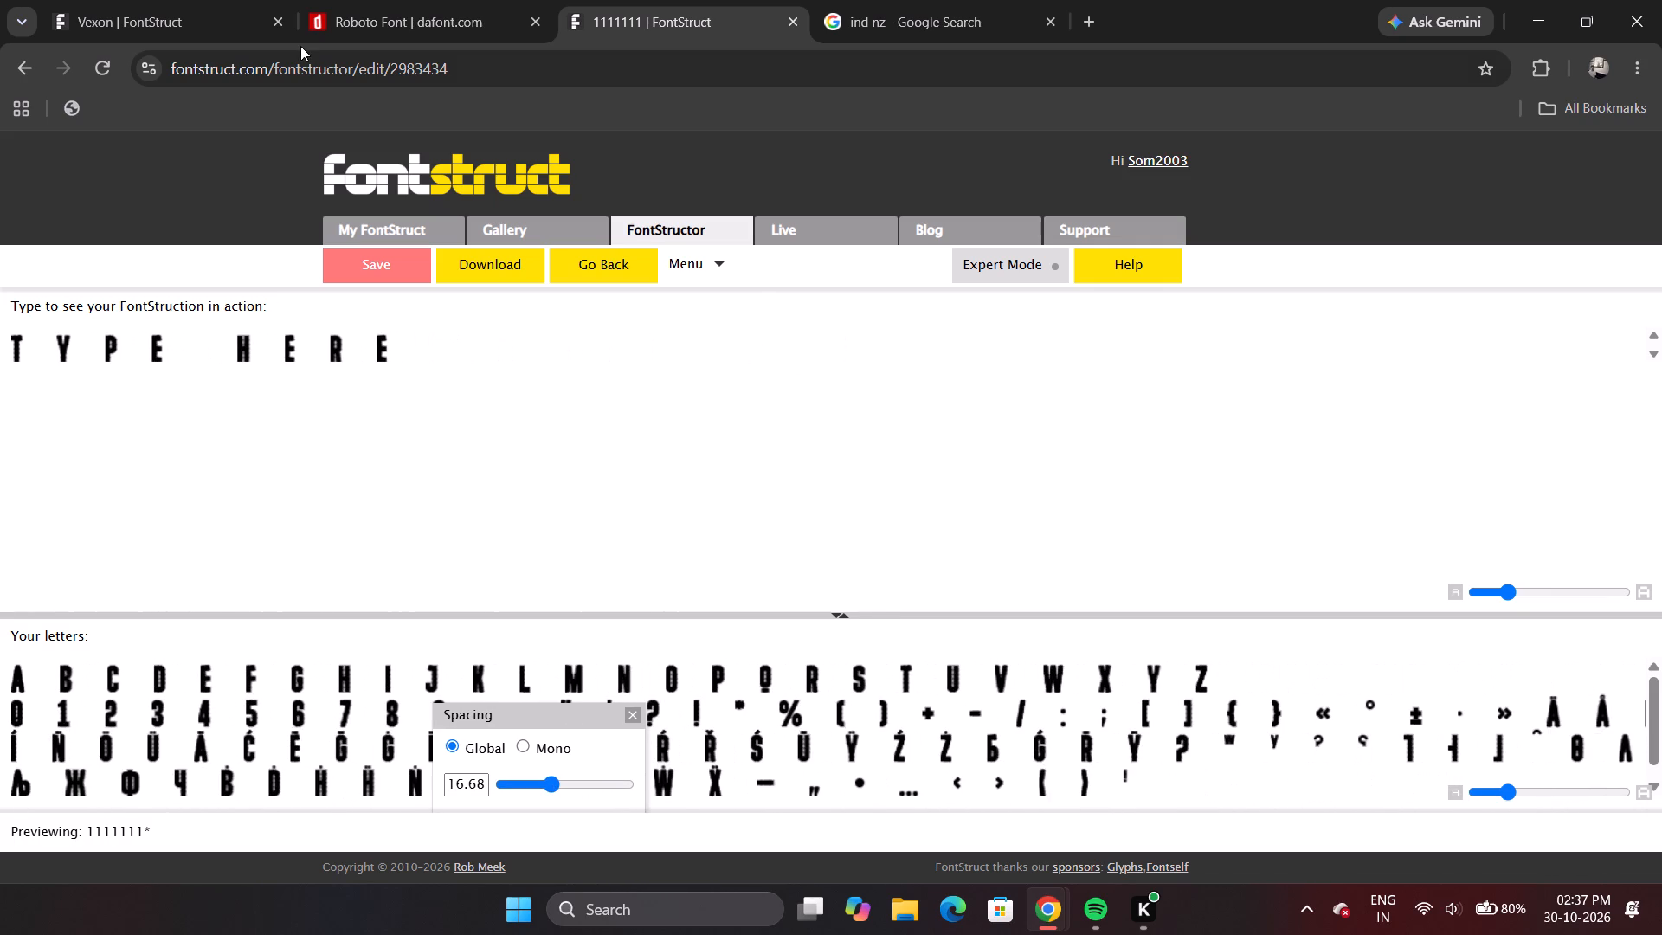
Preview the Vexon font with slightly larger letters and reduce its global spacing to 0.33.
left_click(191, 0)
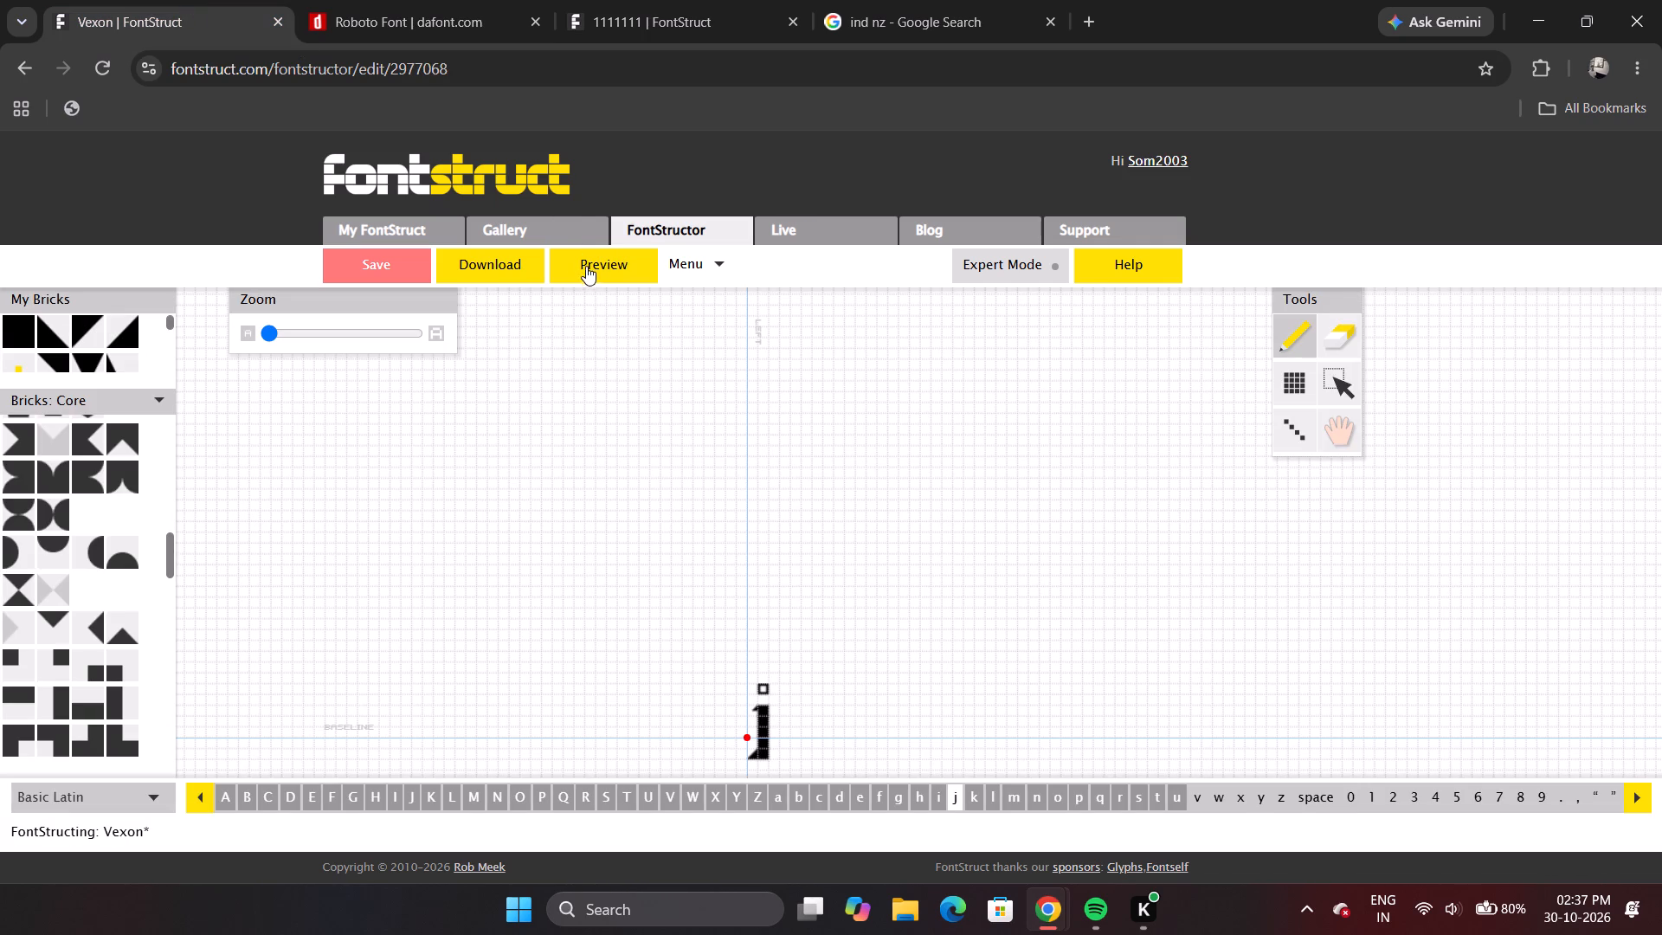
left_click(588, 267)
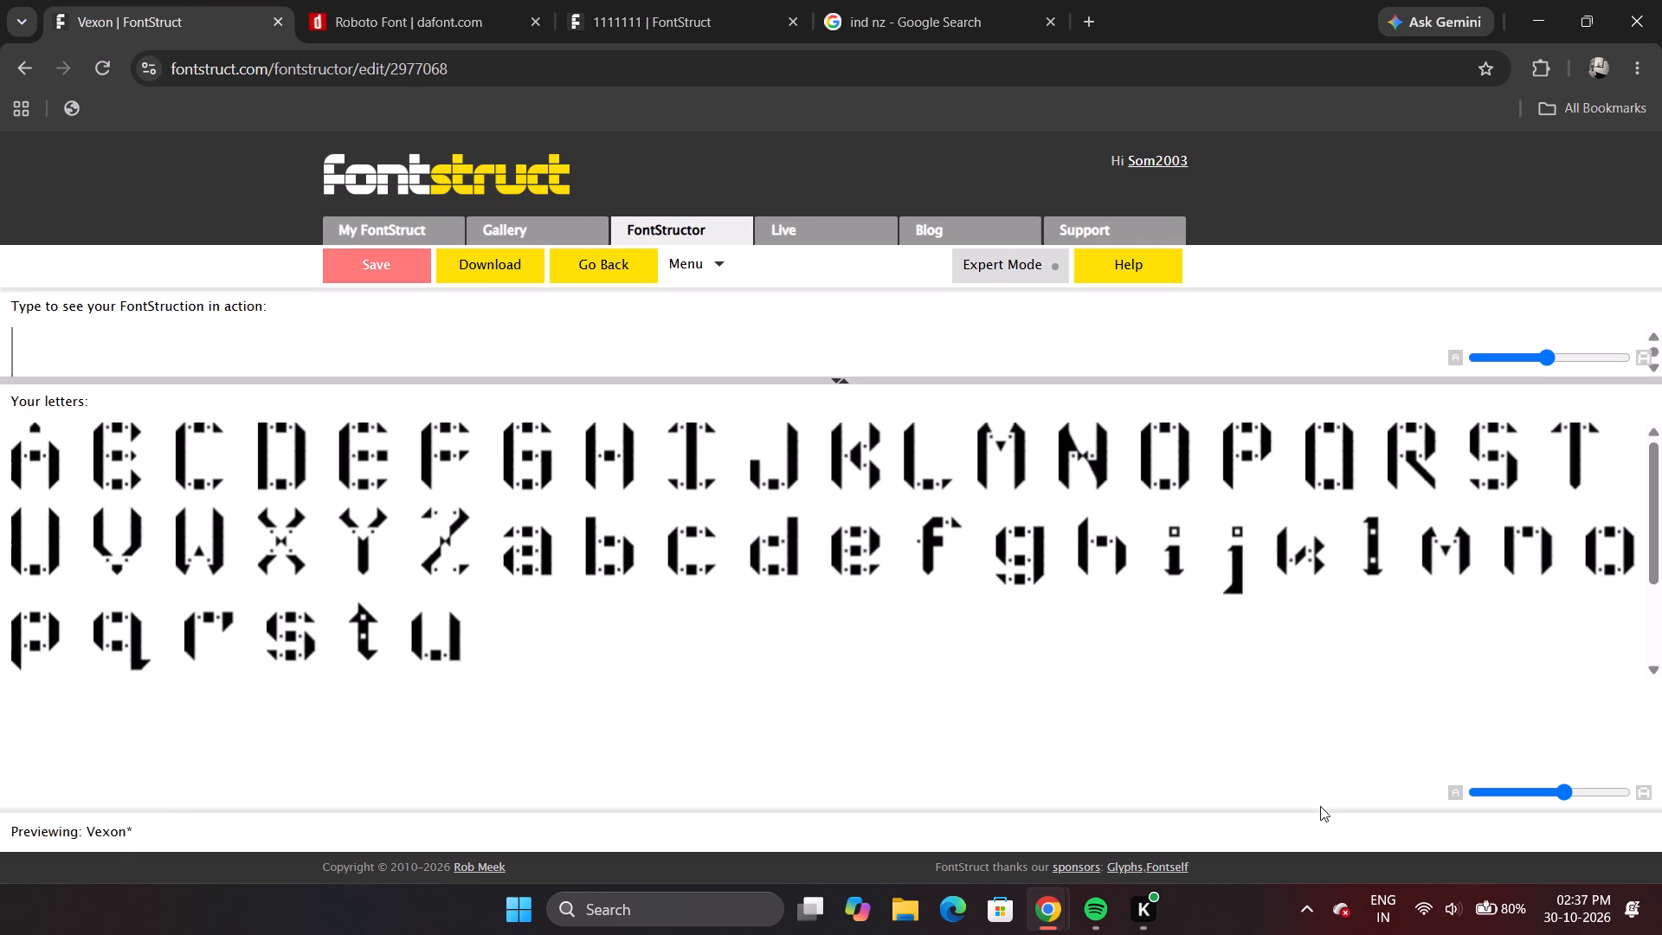
right_click(956, 629)
left_click(774, 630)
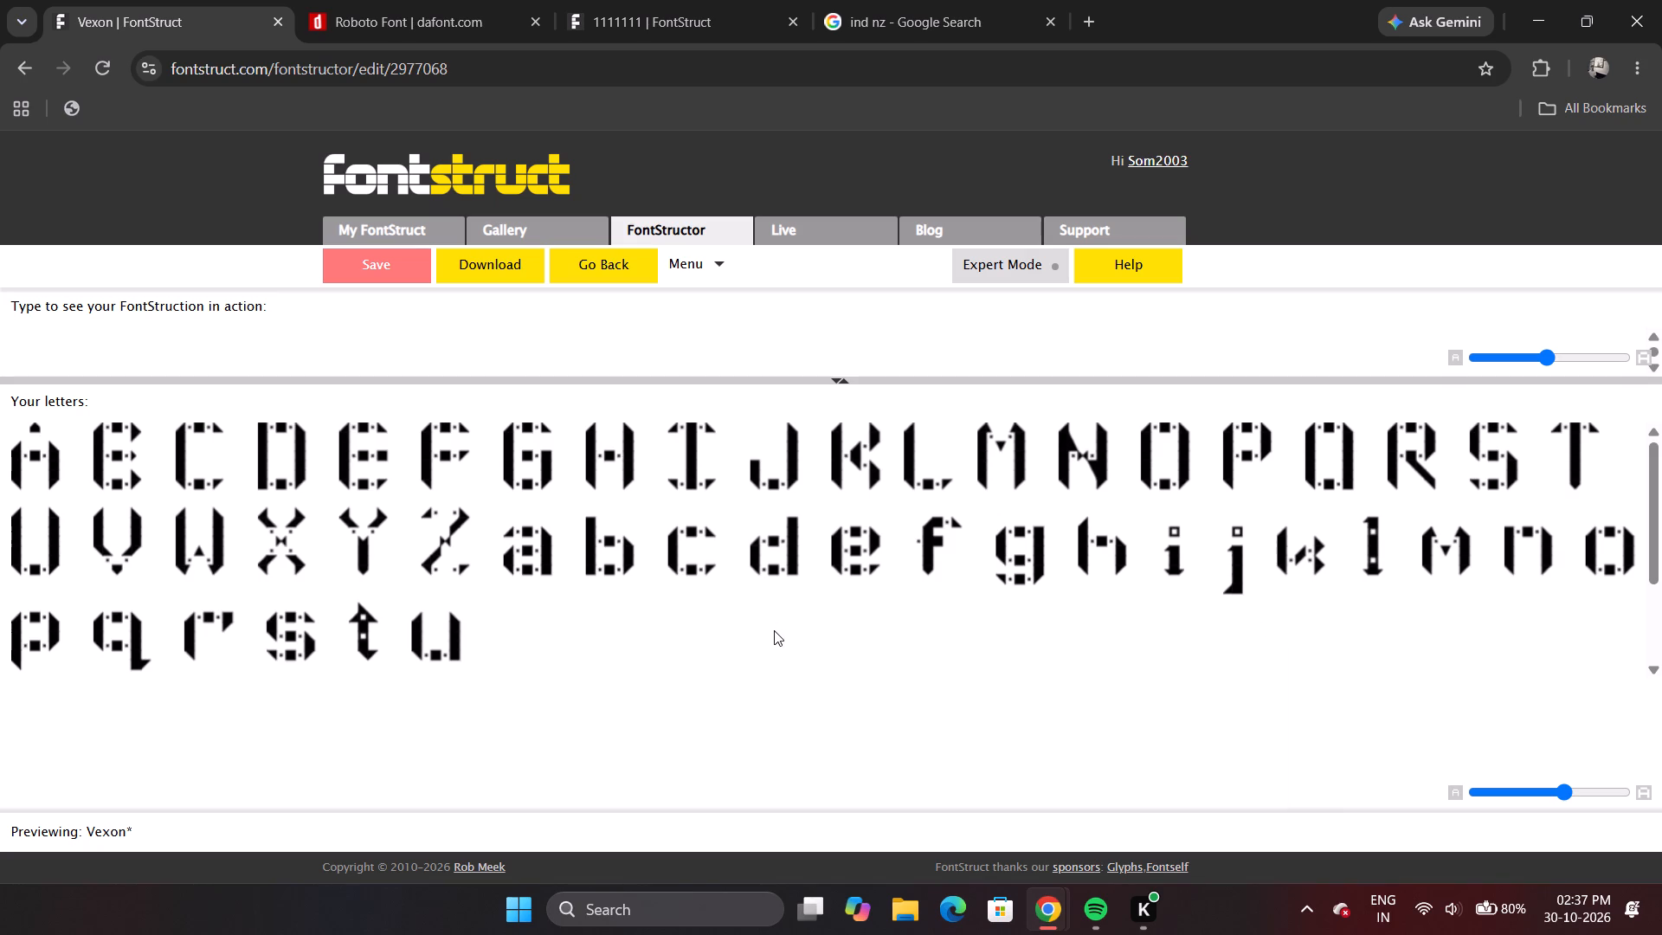
right_click(774, 630)
left_click(641, 697)
left_click_drag(1560, 792, 1569, 793)
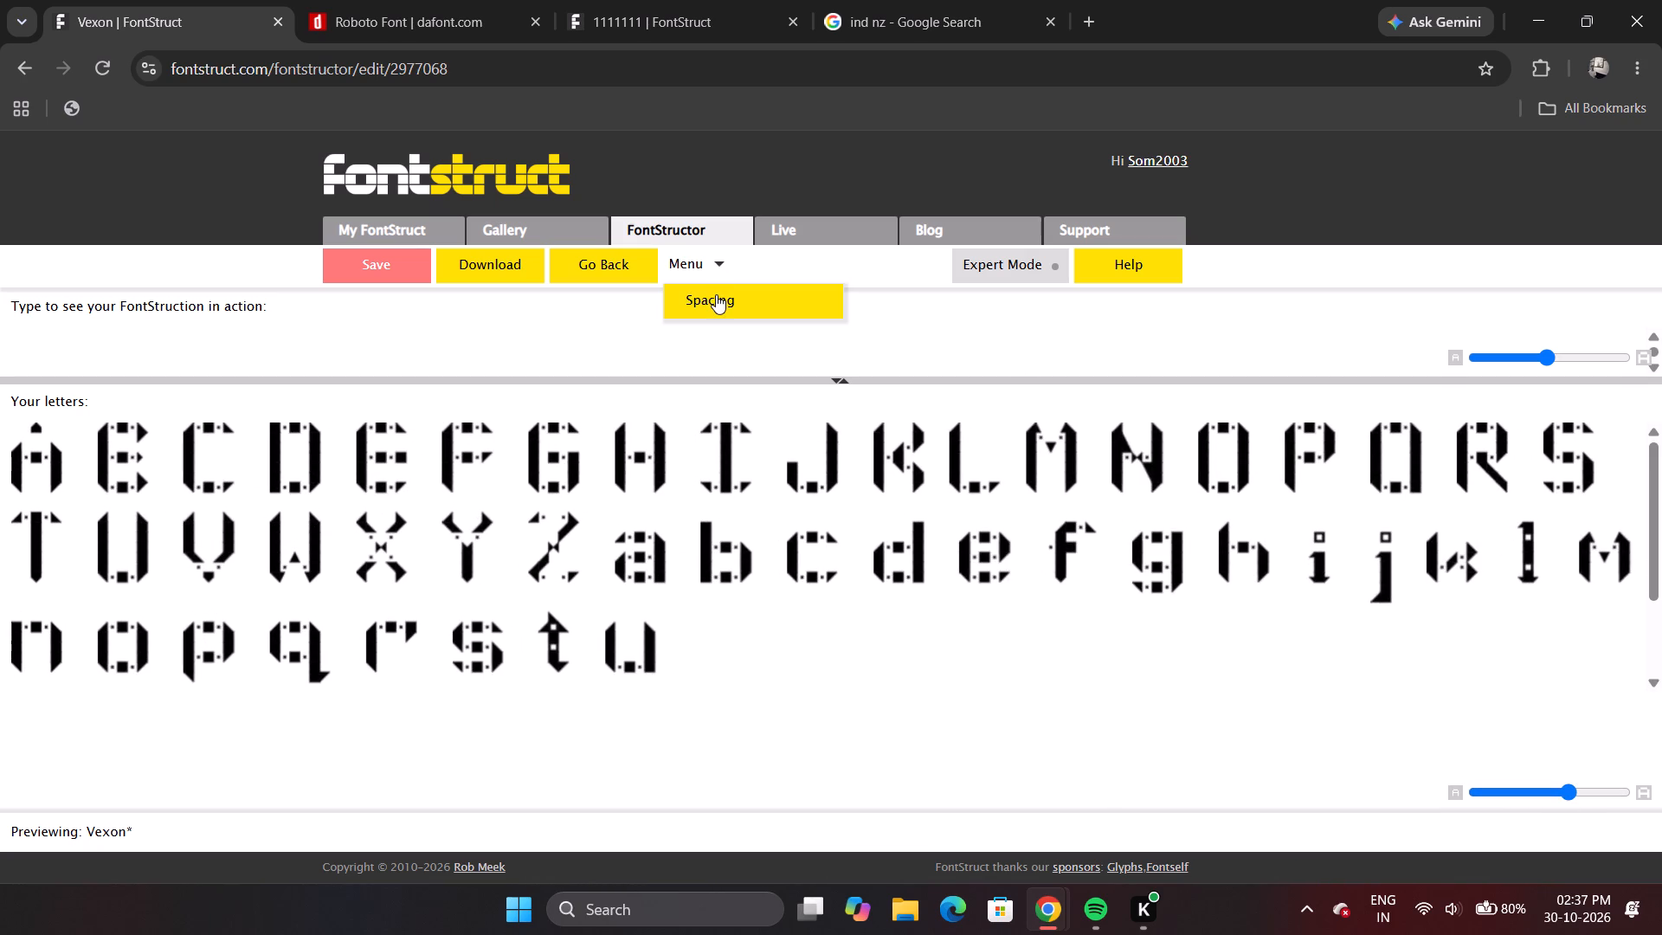
left_click(716, 294)
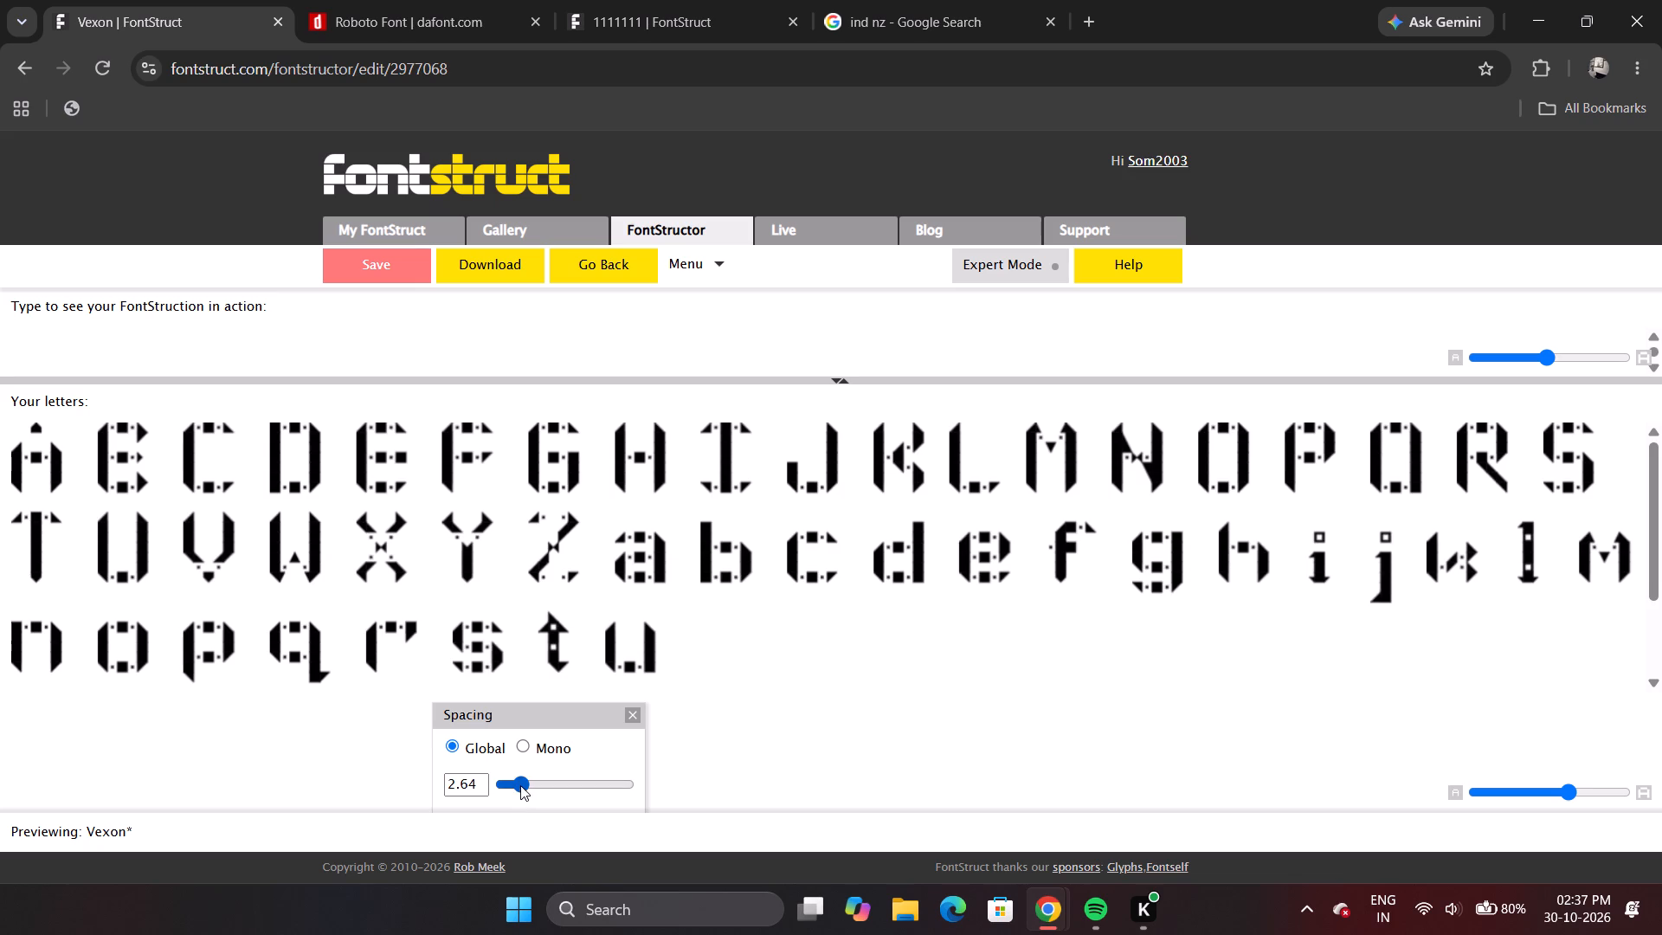
left_click_drag(520, 785, 508, 783)
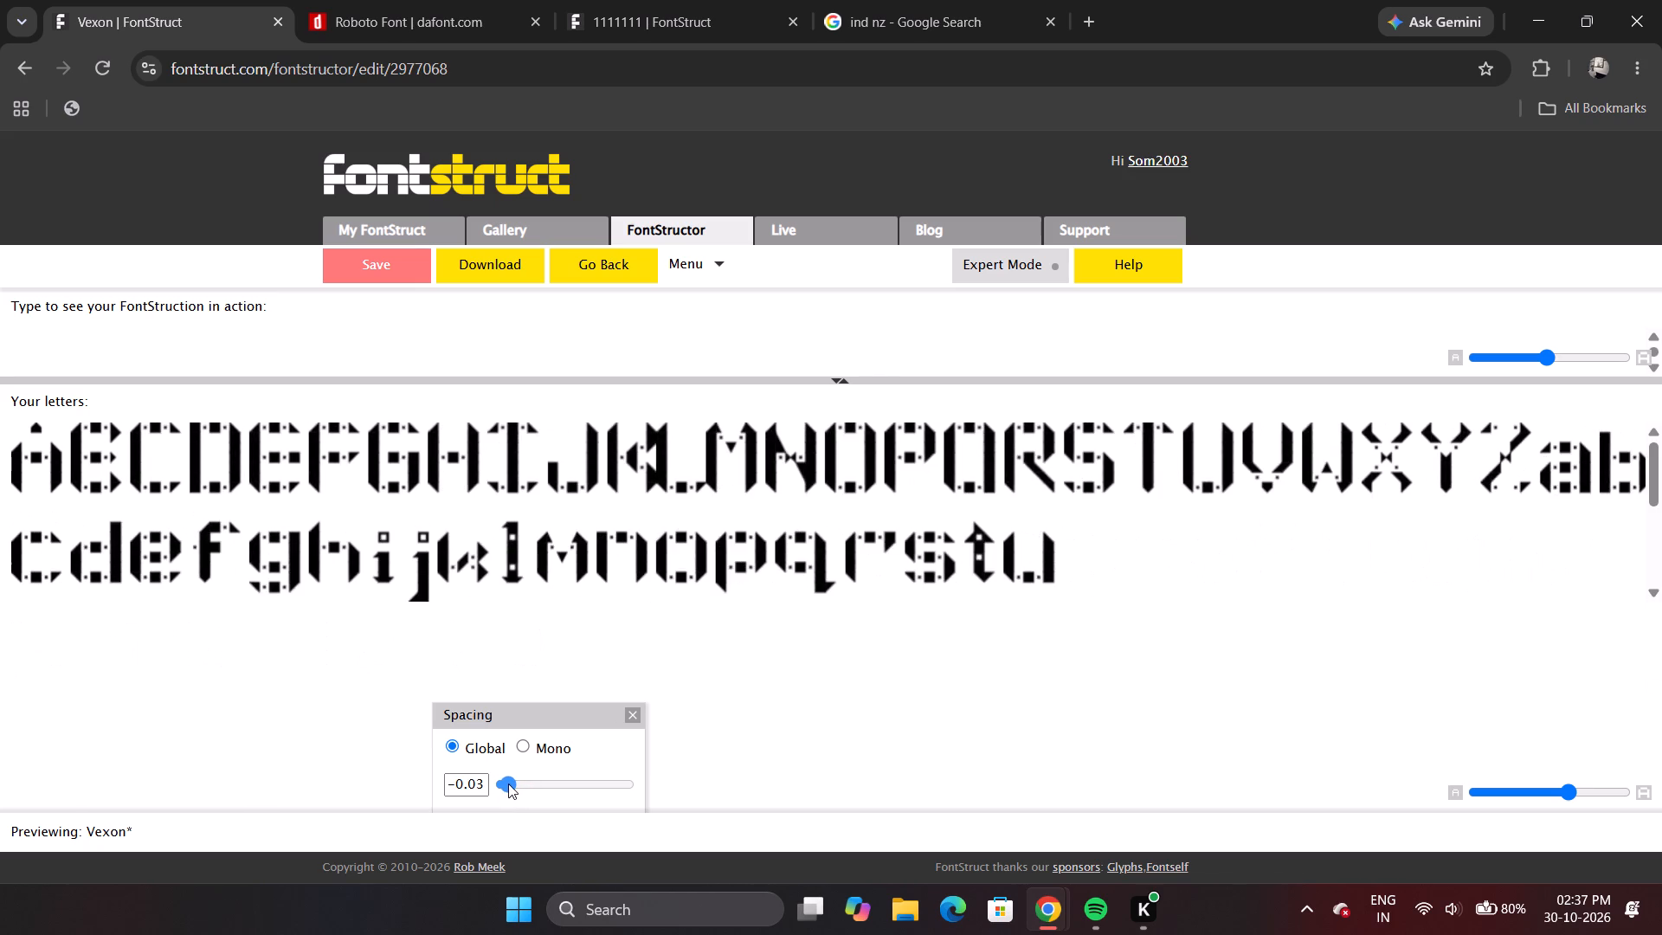
left_click_drag(508, 783, 511, 782)
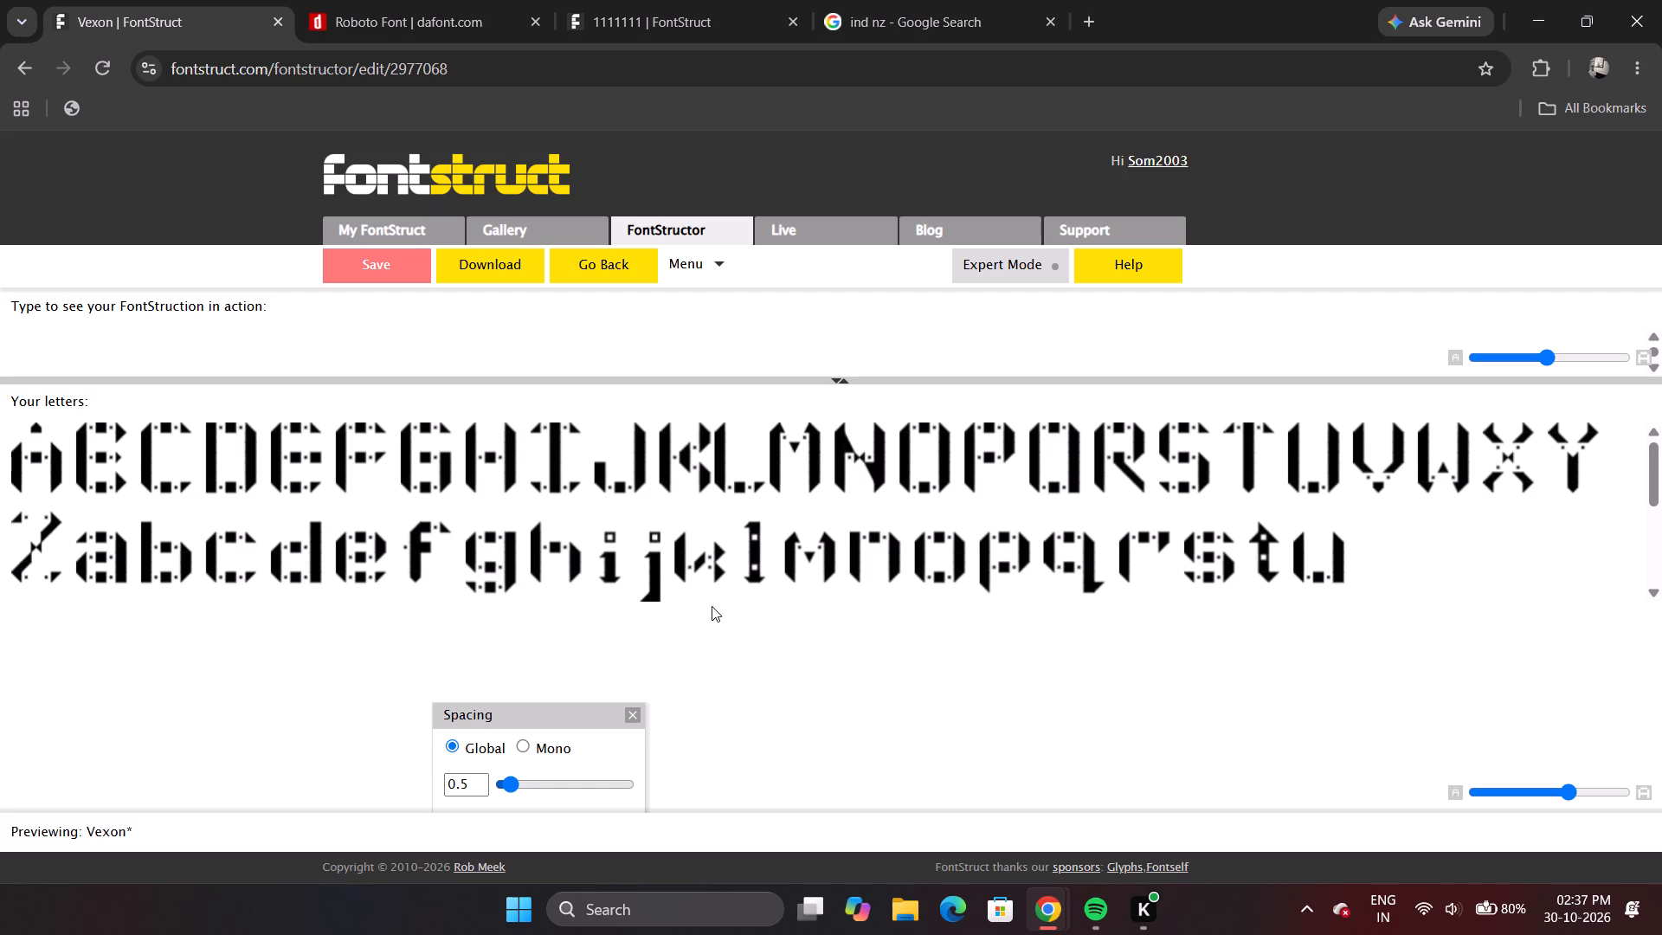
left_click(508, 785)
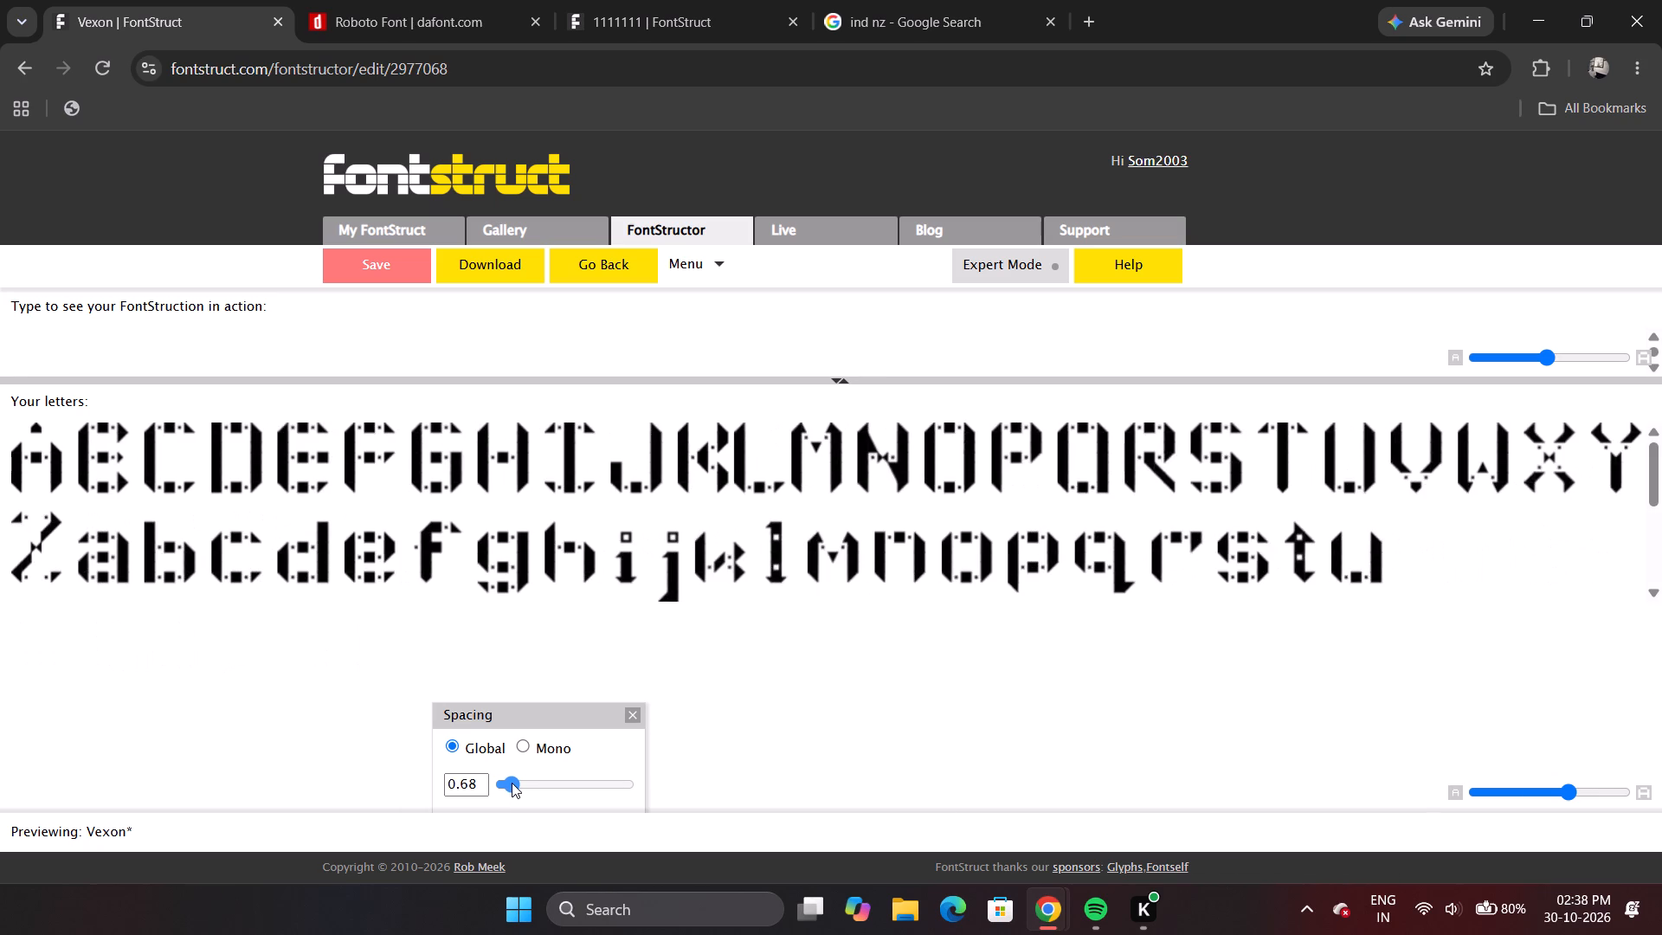
Leave the 1111111 font's editor without saving and open that font's page from My FontStructions.
left_click(651, 16)
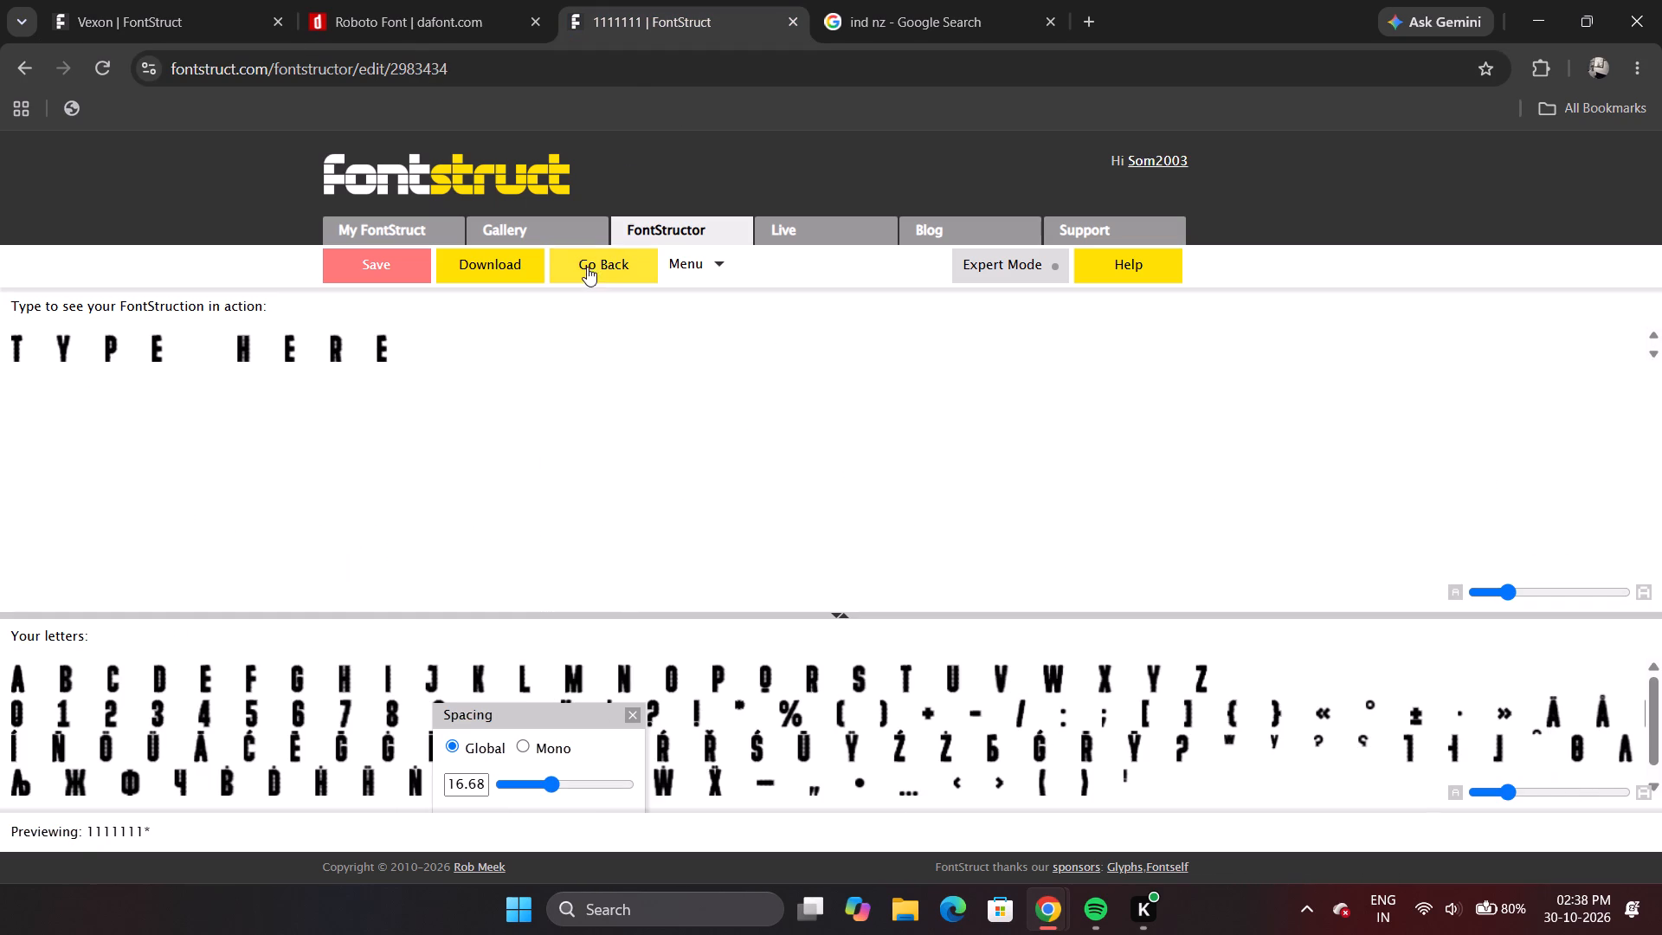
left_click(636, 274)
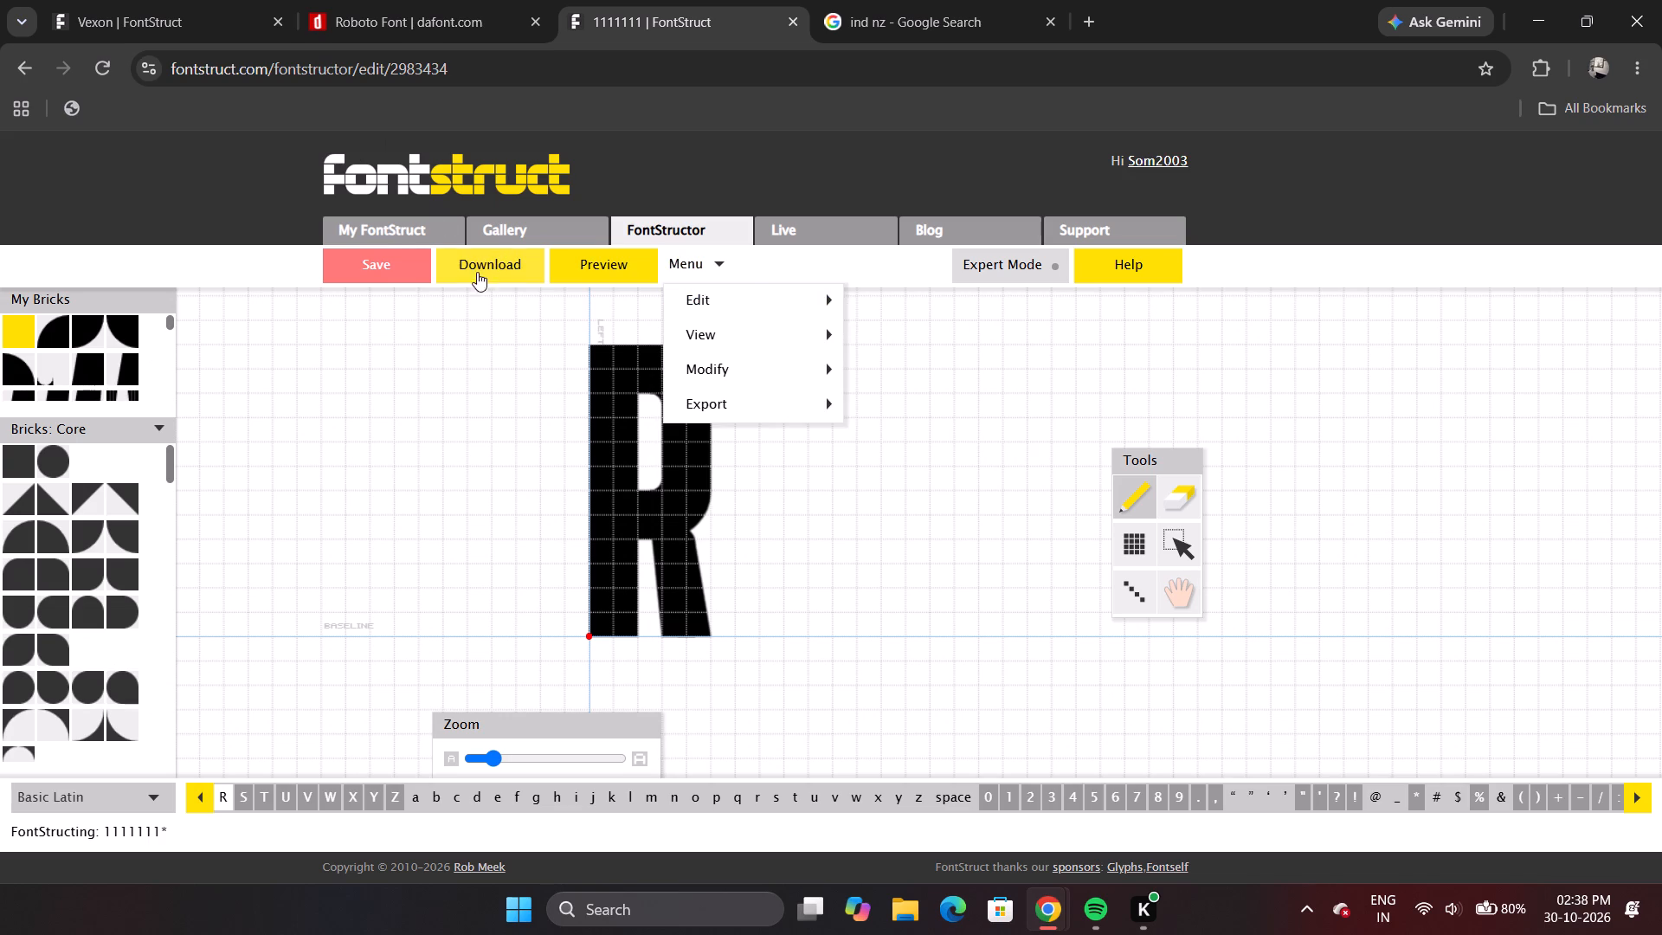
left_click(379, 229)
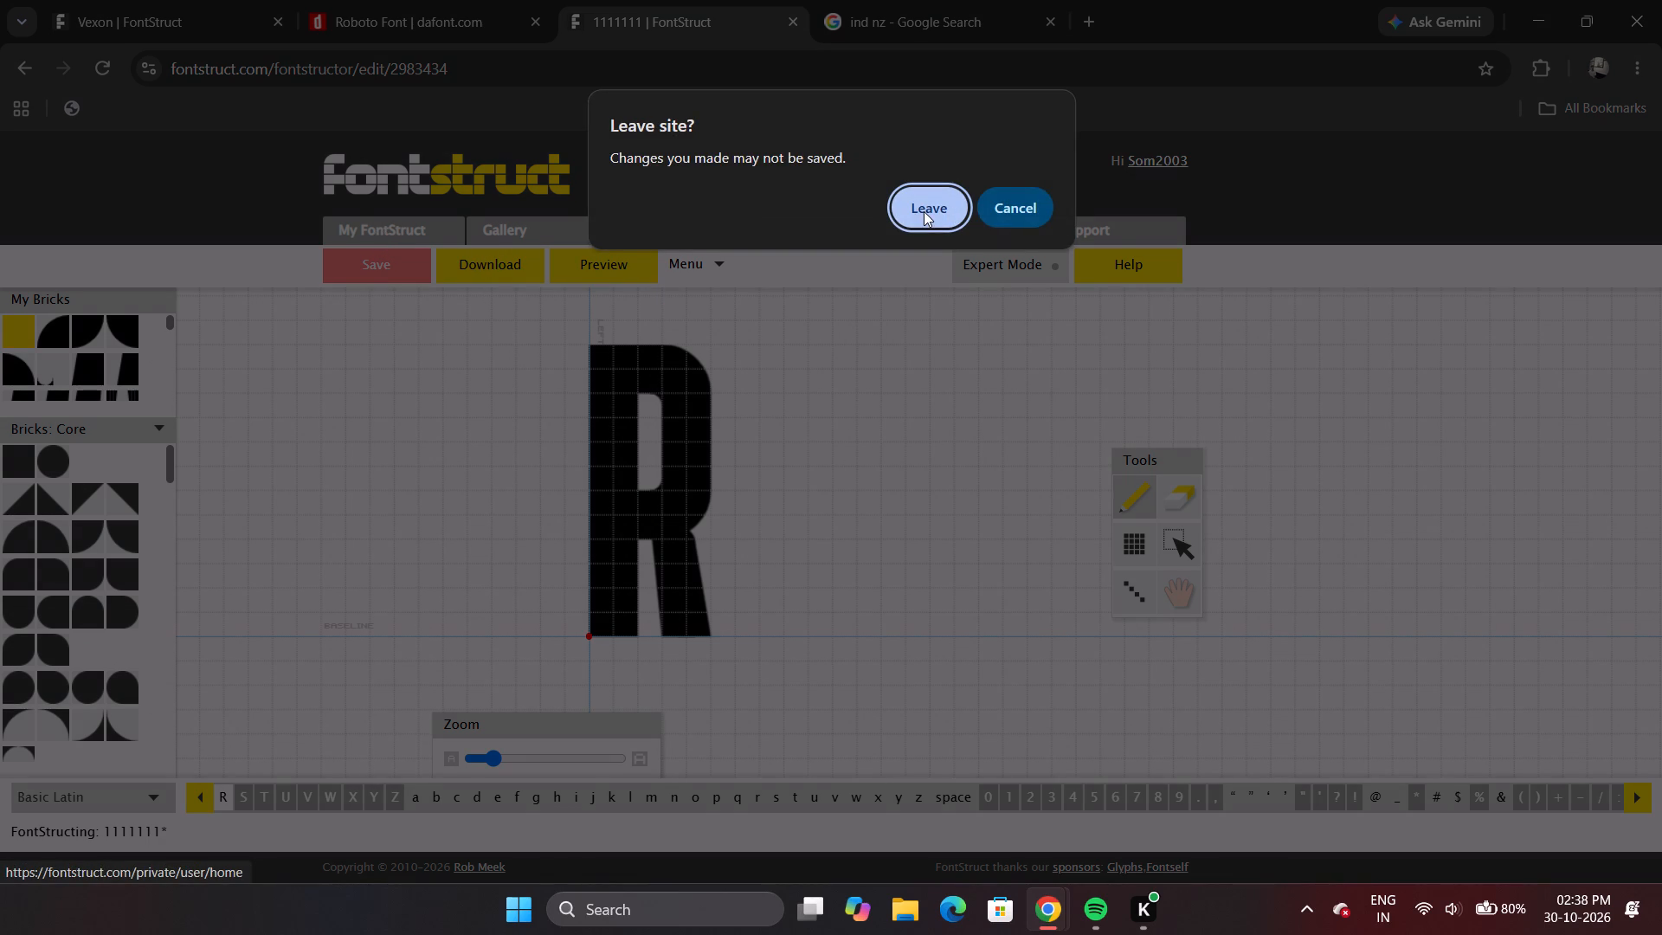
left_click(924, 211)
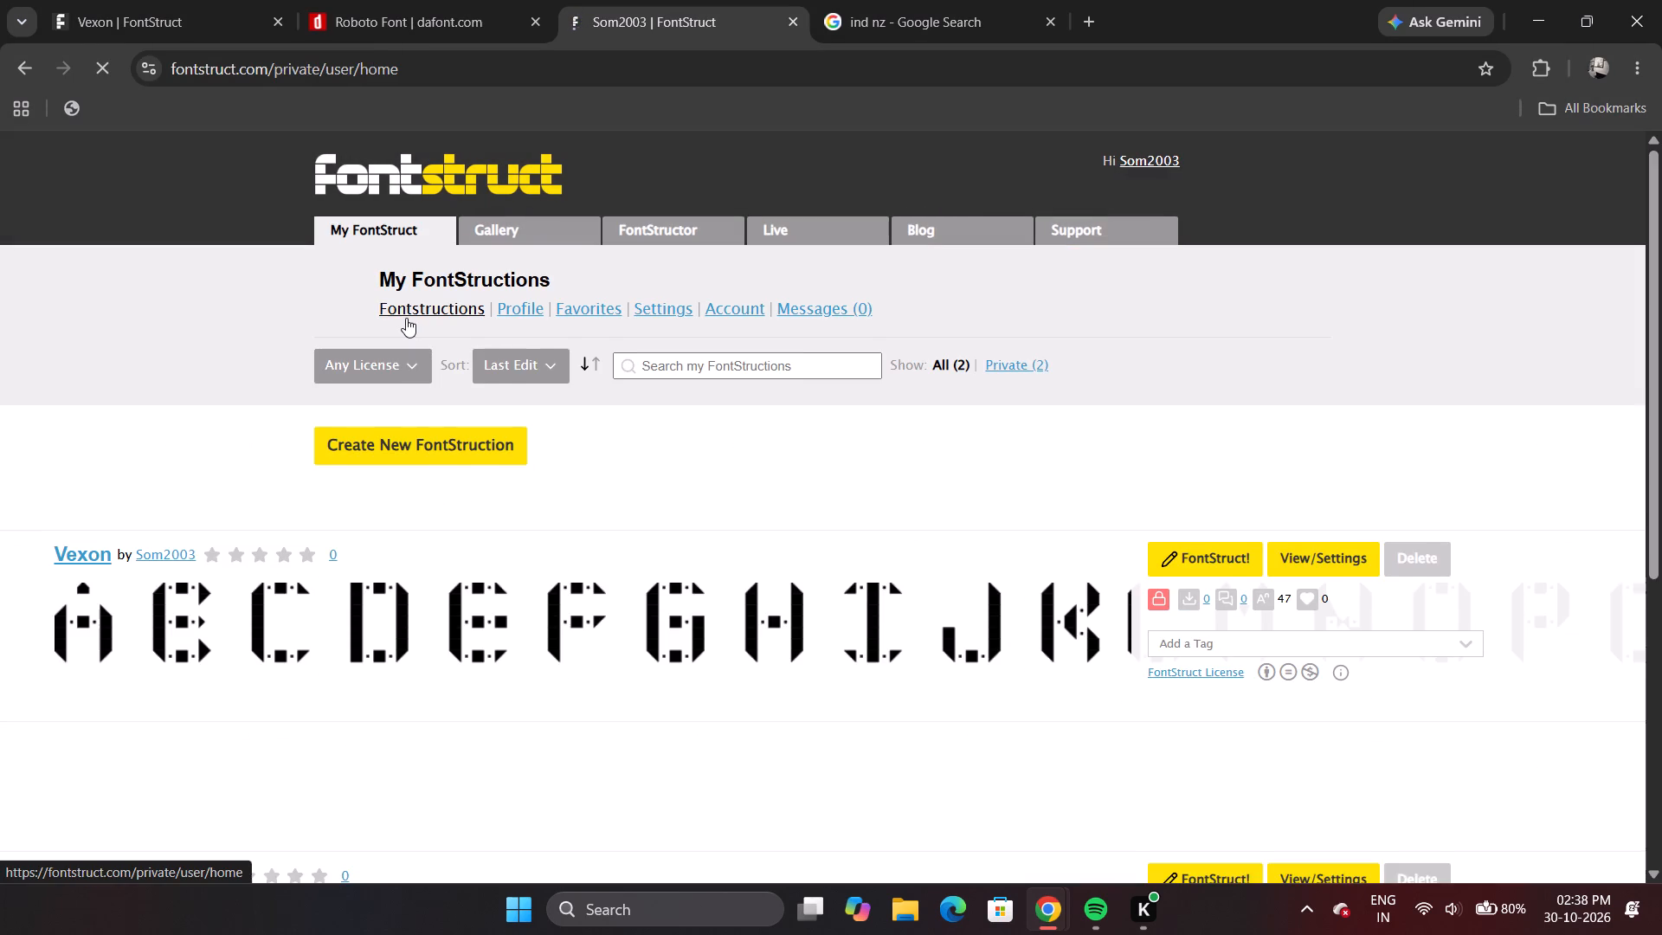
scroll(511, 643, "down", 3)
left_click(511, 643)
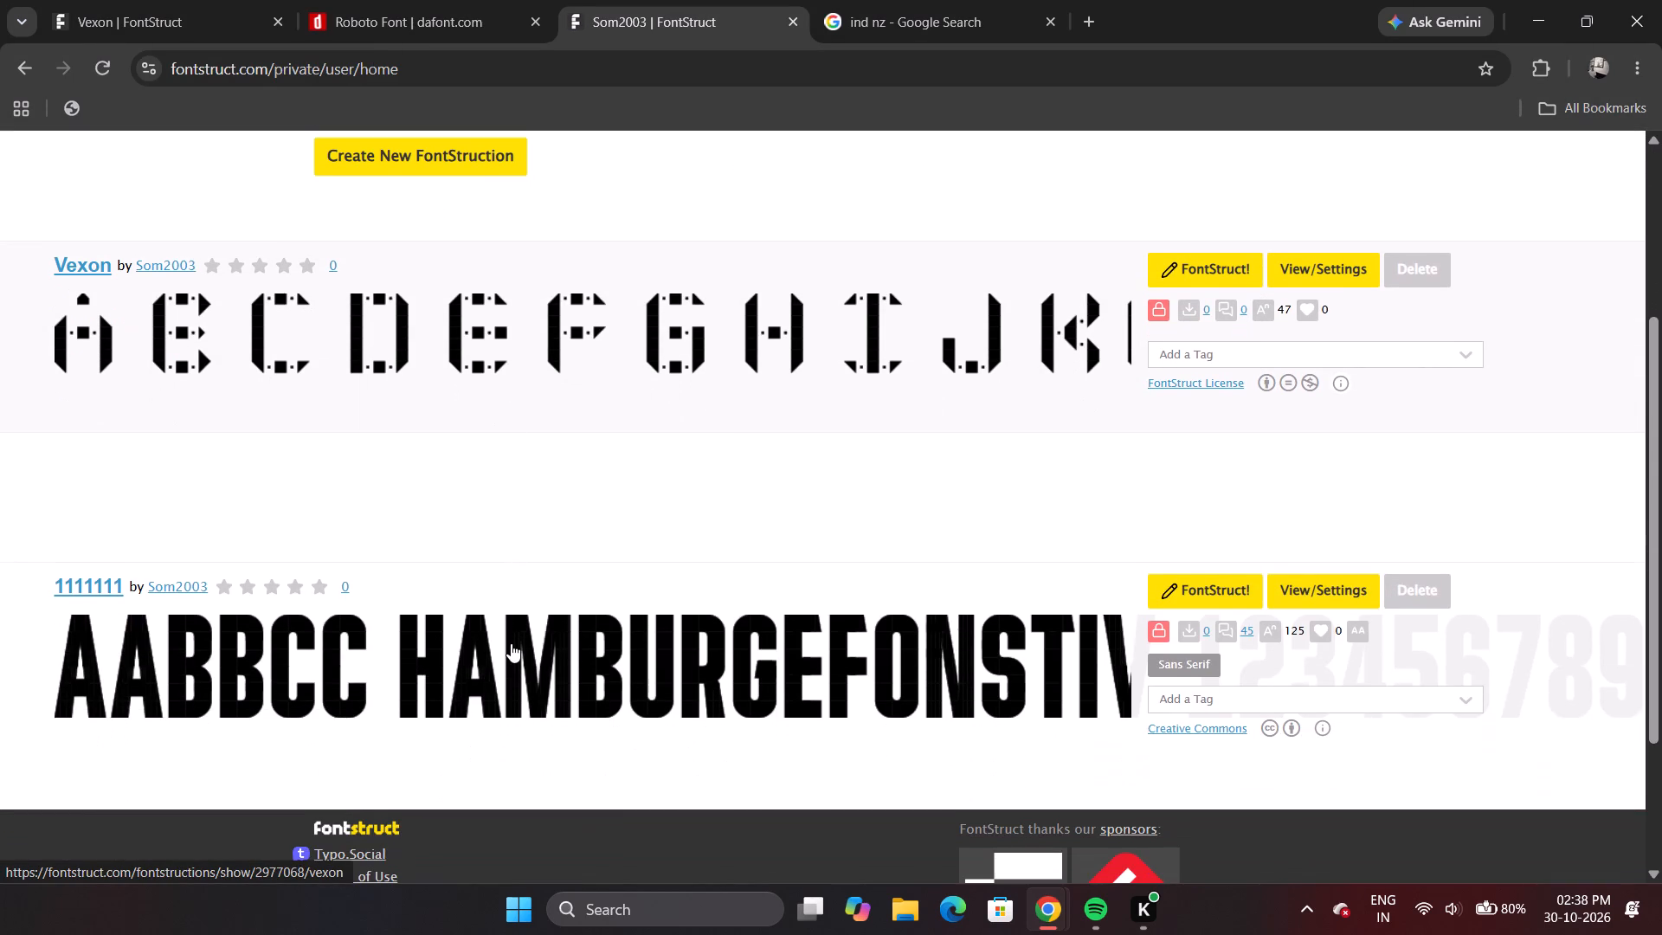
scroll(511, 643, "up", 2)
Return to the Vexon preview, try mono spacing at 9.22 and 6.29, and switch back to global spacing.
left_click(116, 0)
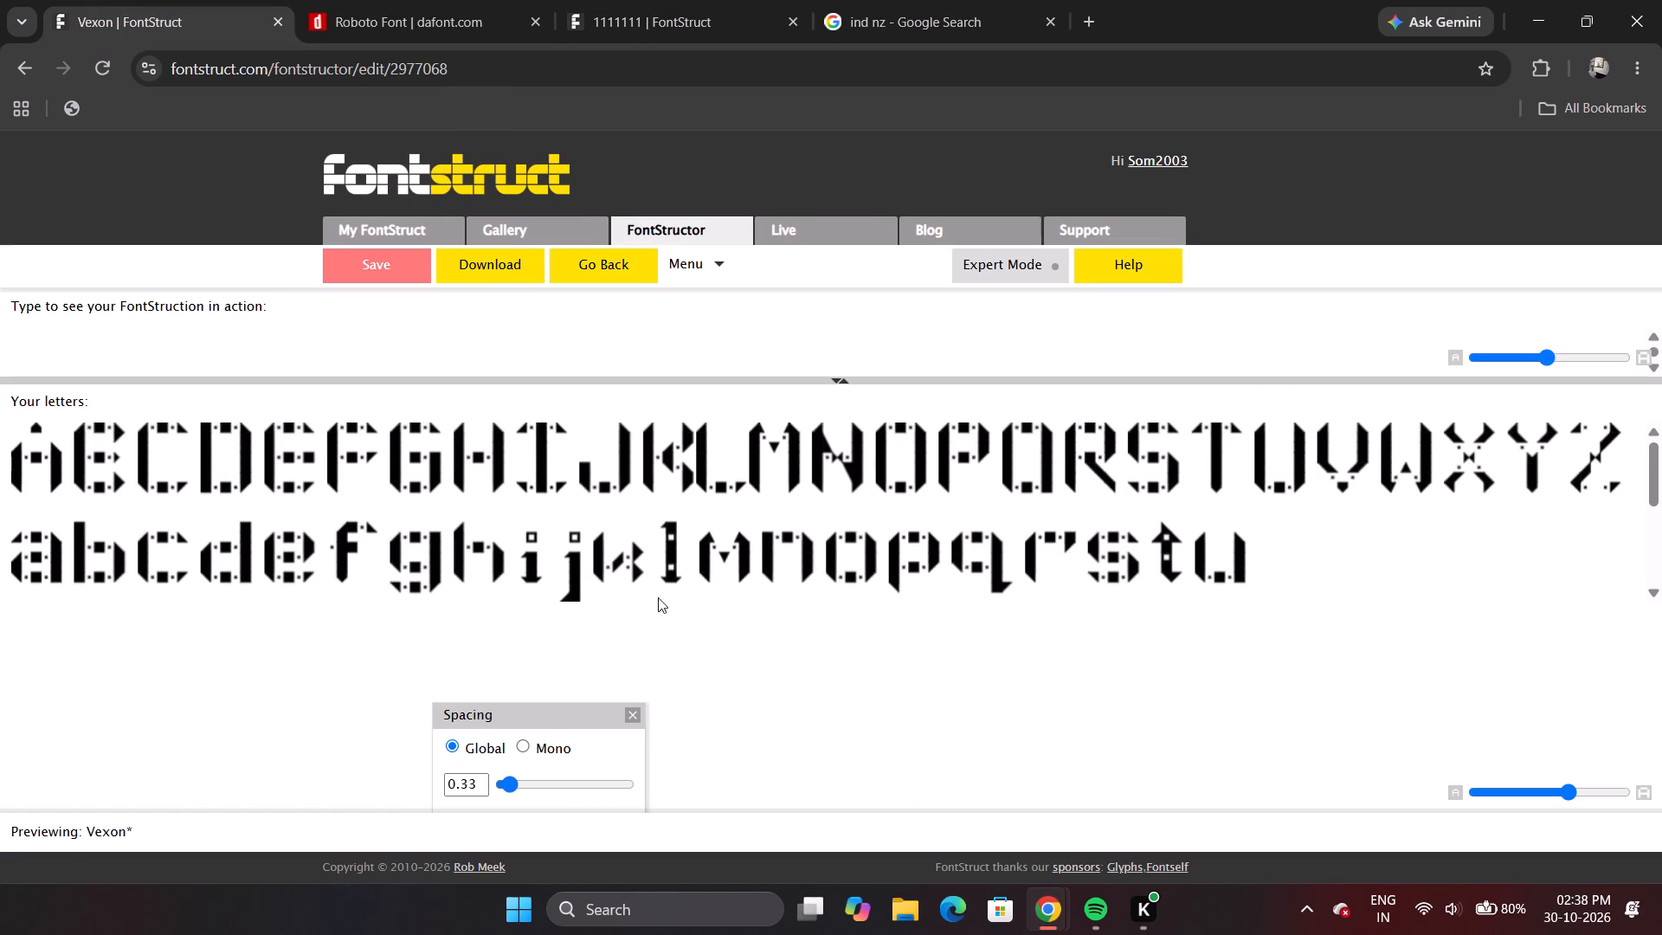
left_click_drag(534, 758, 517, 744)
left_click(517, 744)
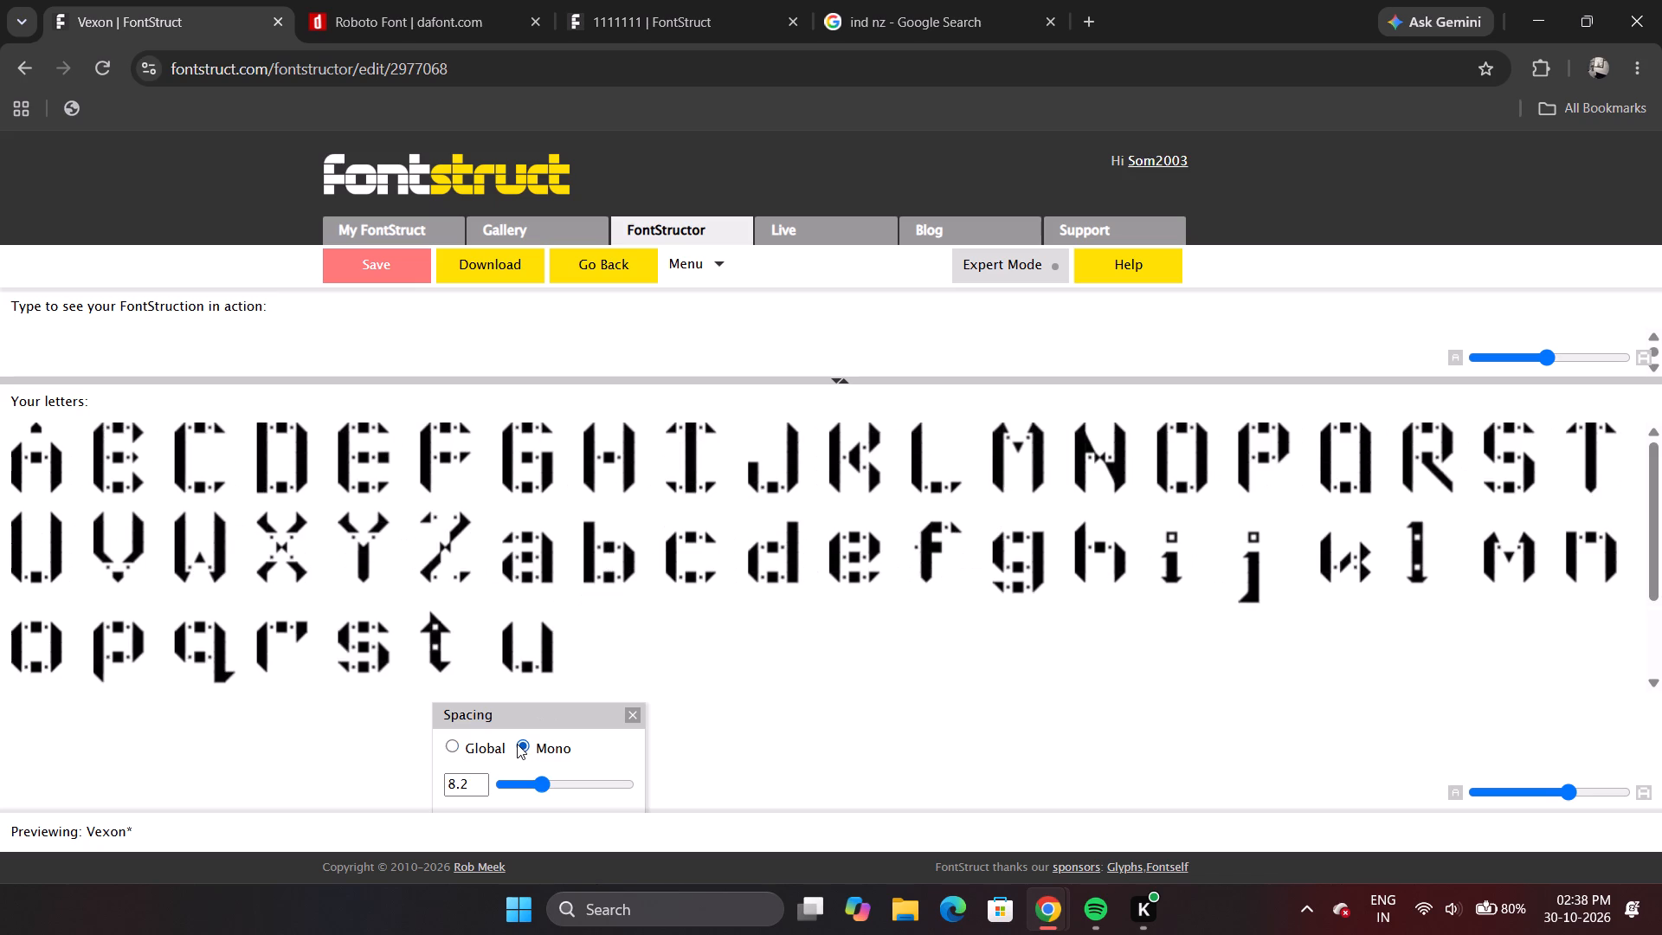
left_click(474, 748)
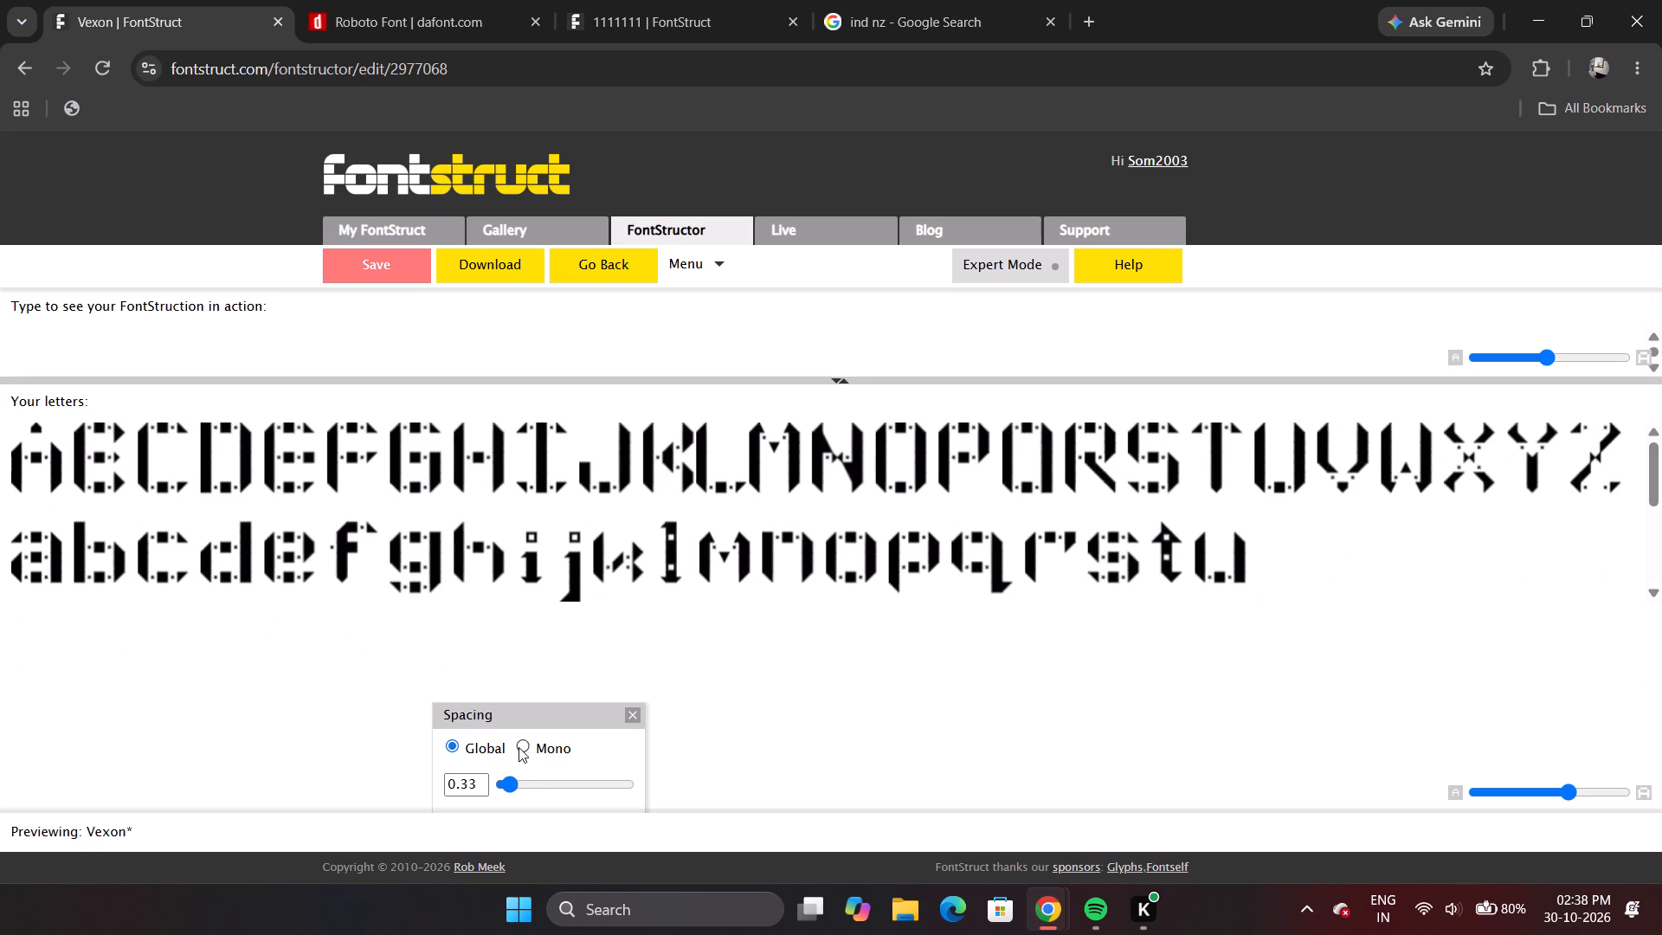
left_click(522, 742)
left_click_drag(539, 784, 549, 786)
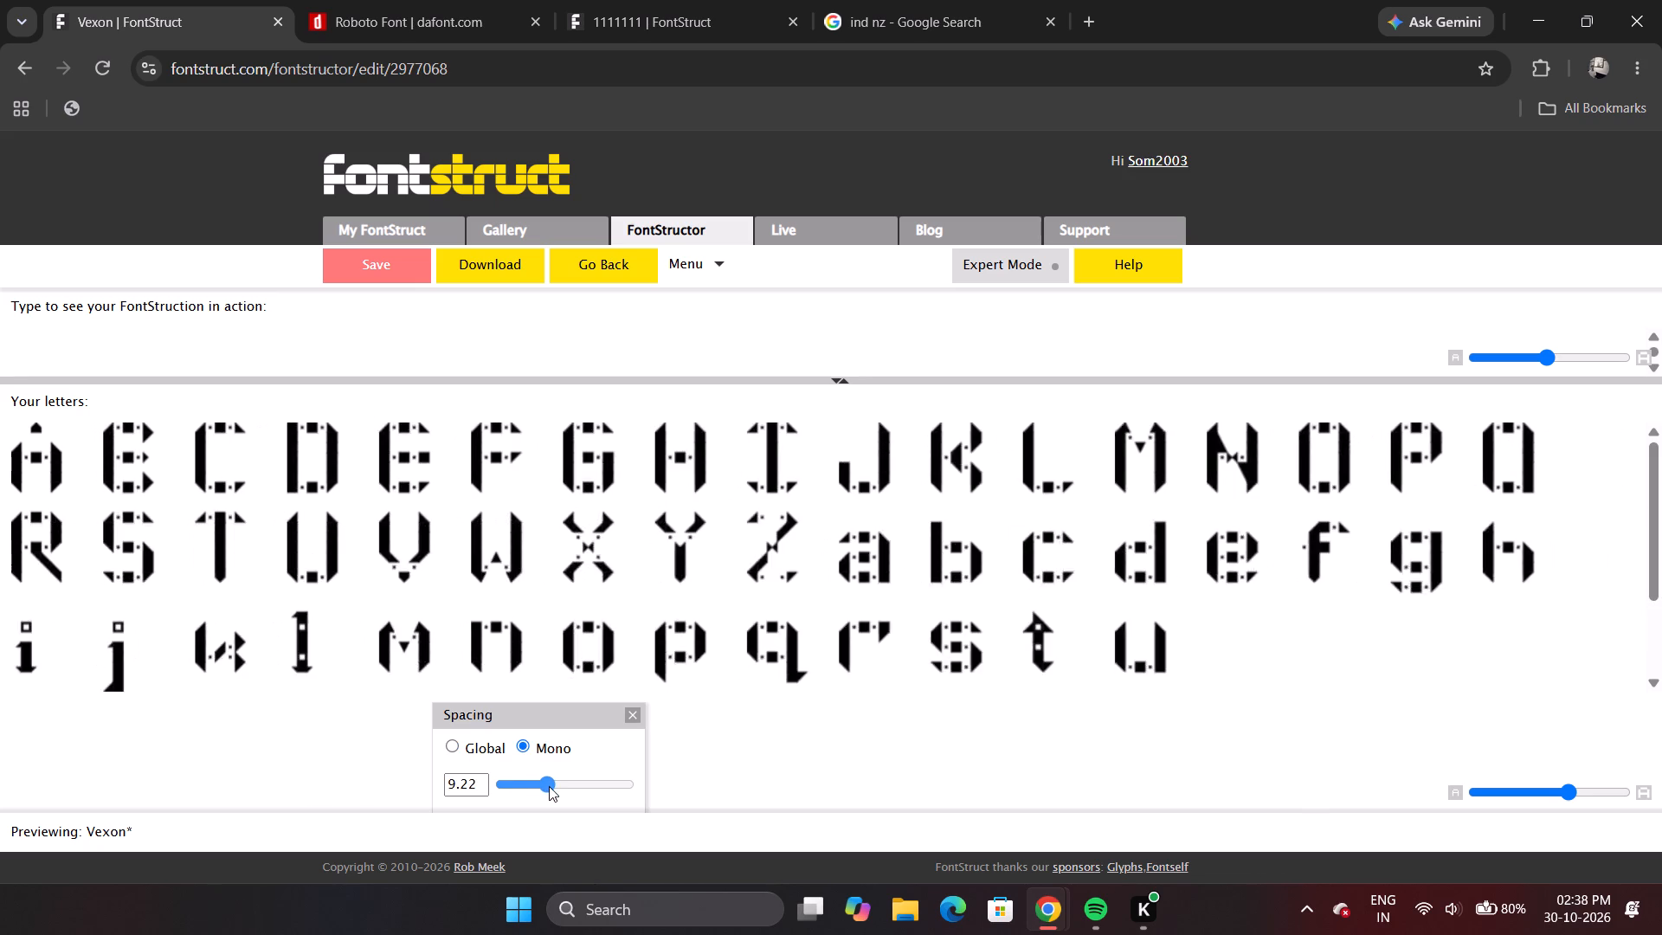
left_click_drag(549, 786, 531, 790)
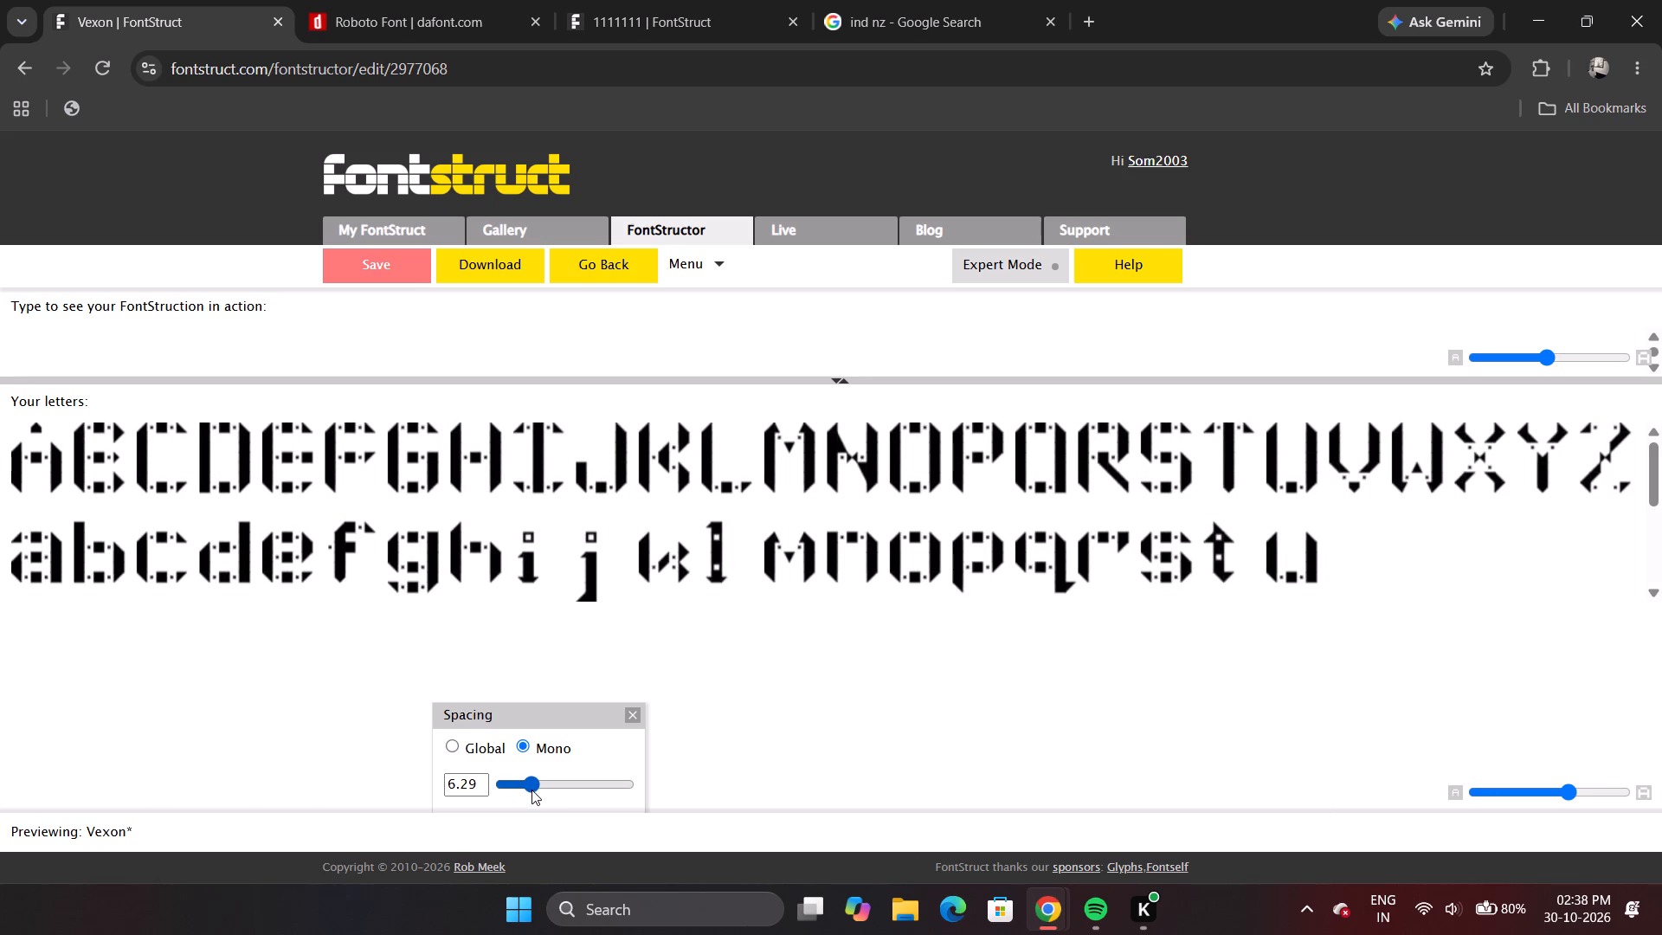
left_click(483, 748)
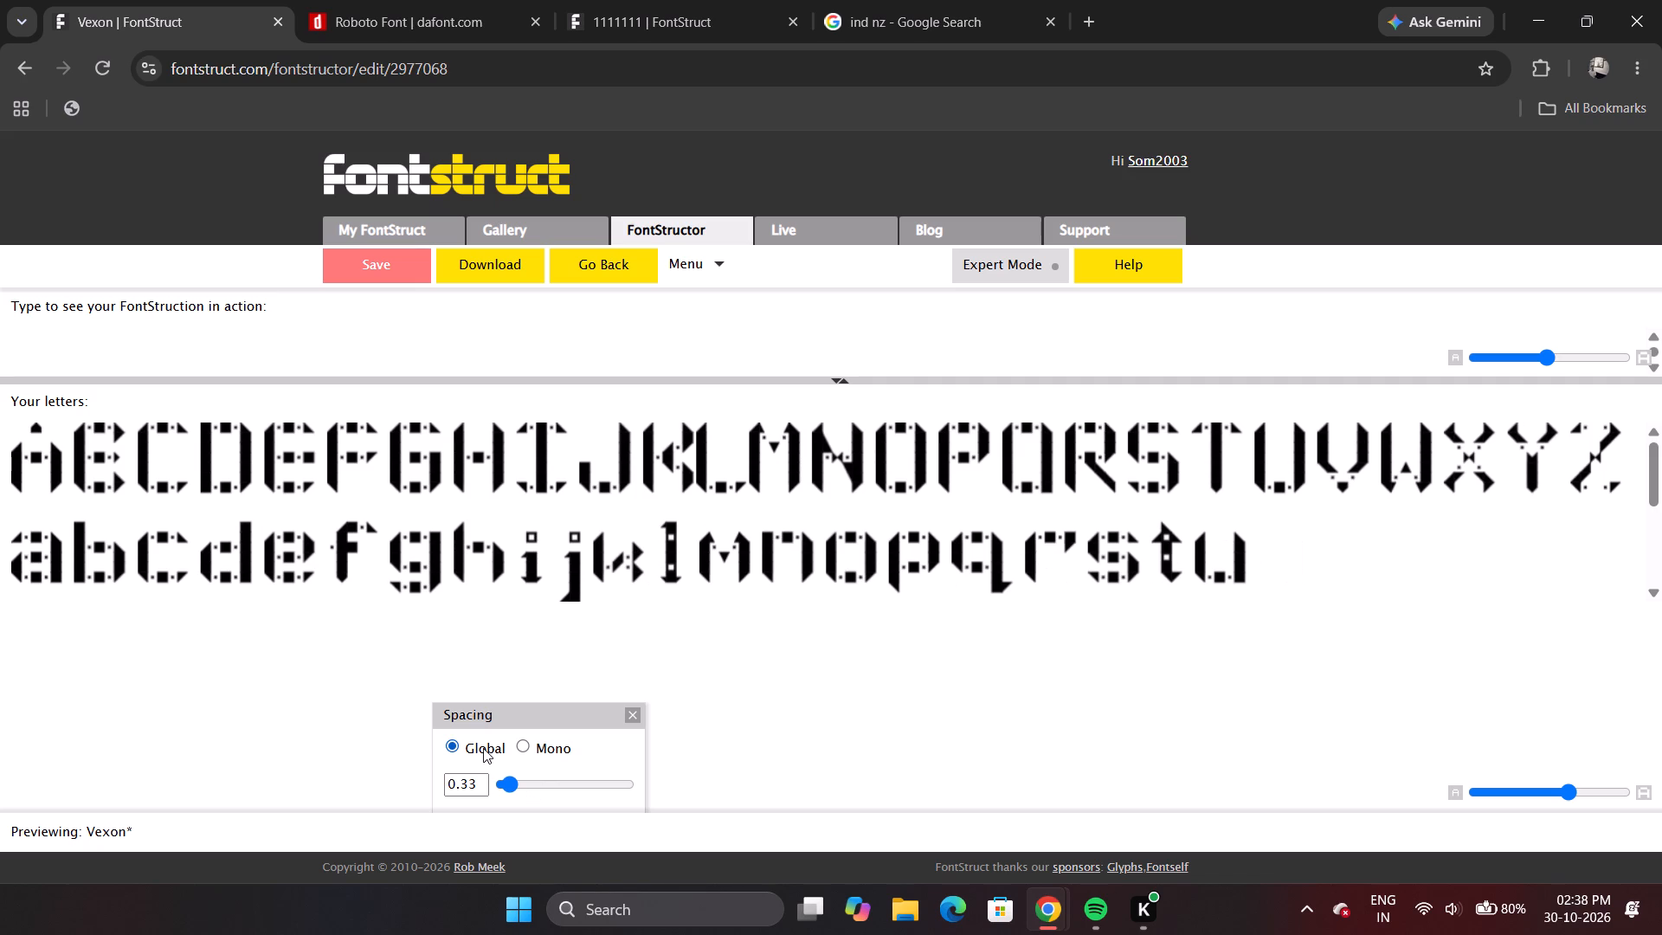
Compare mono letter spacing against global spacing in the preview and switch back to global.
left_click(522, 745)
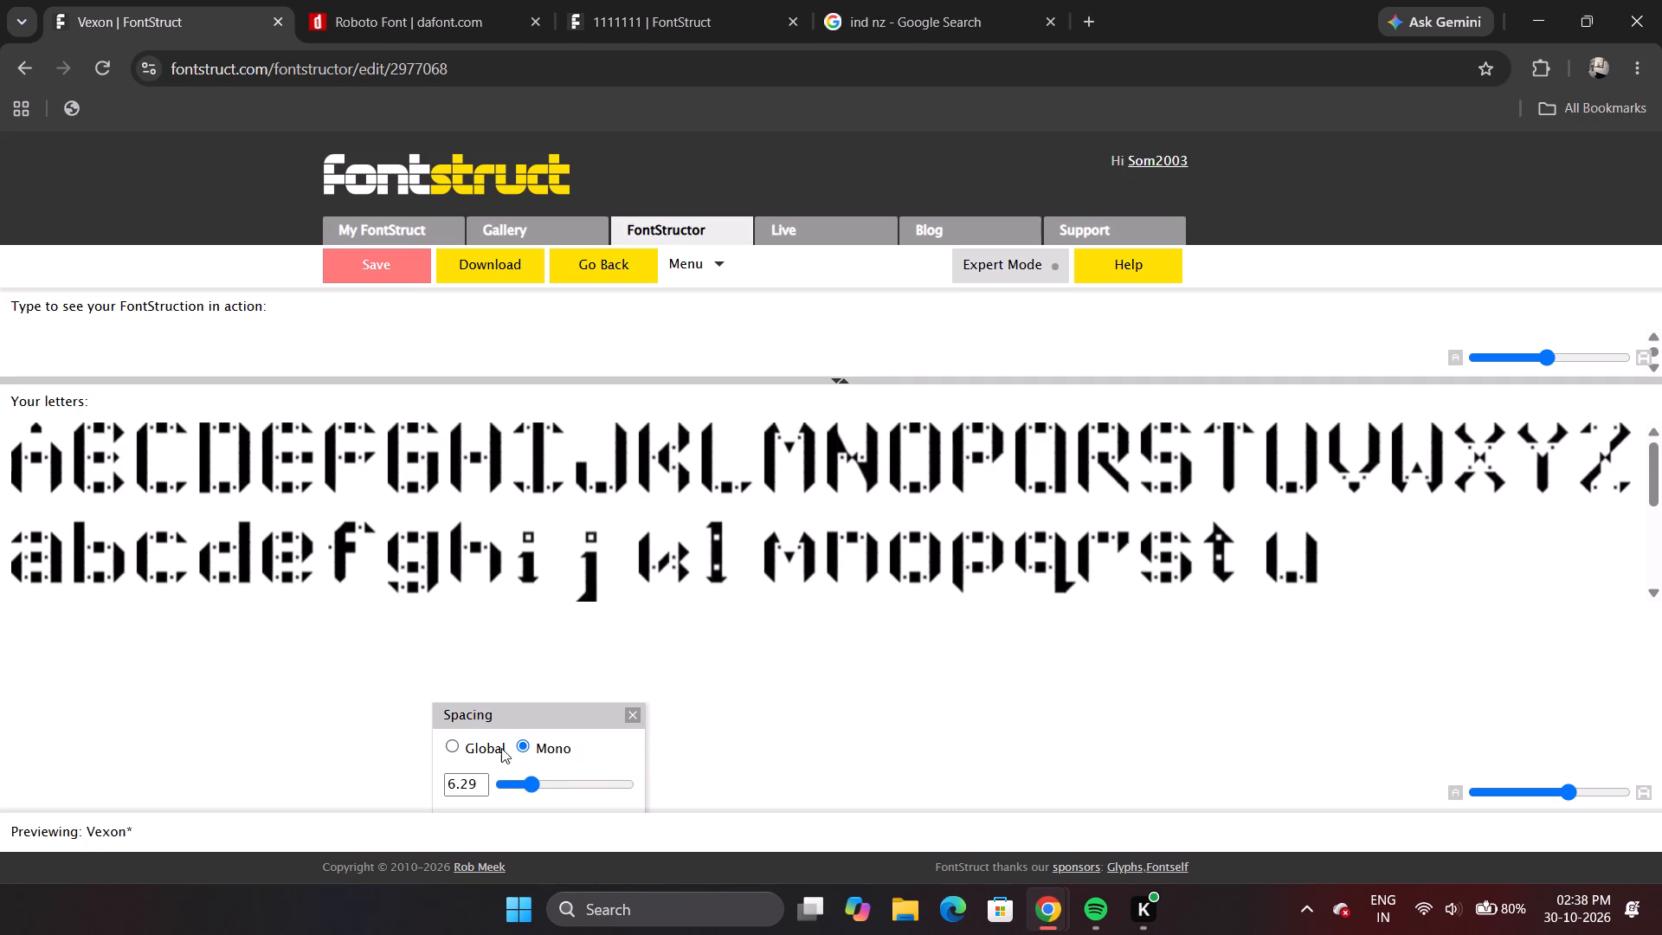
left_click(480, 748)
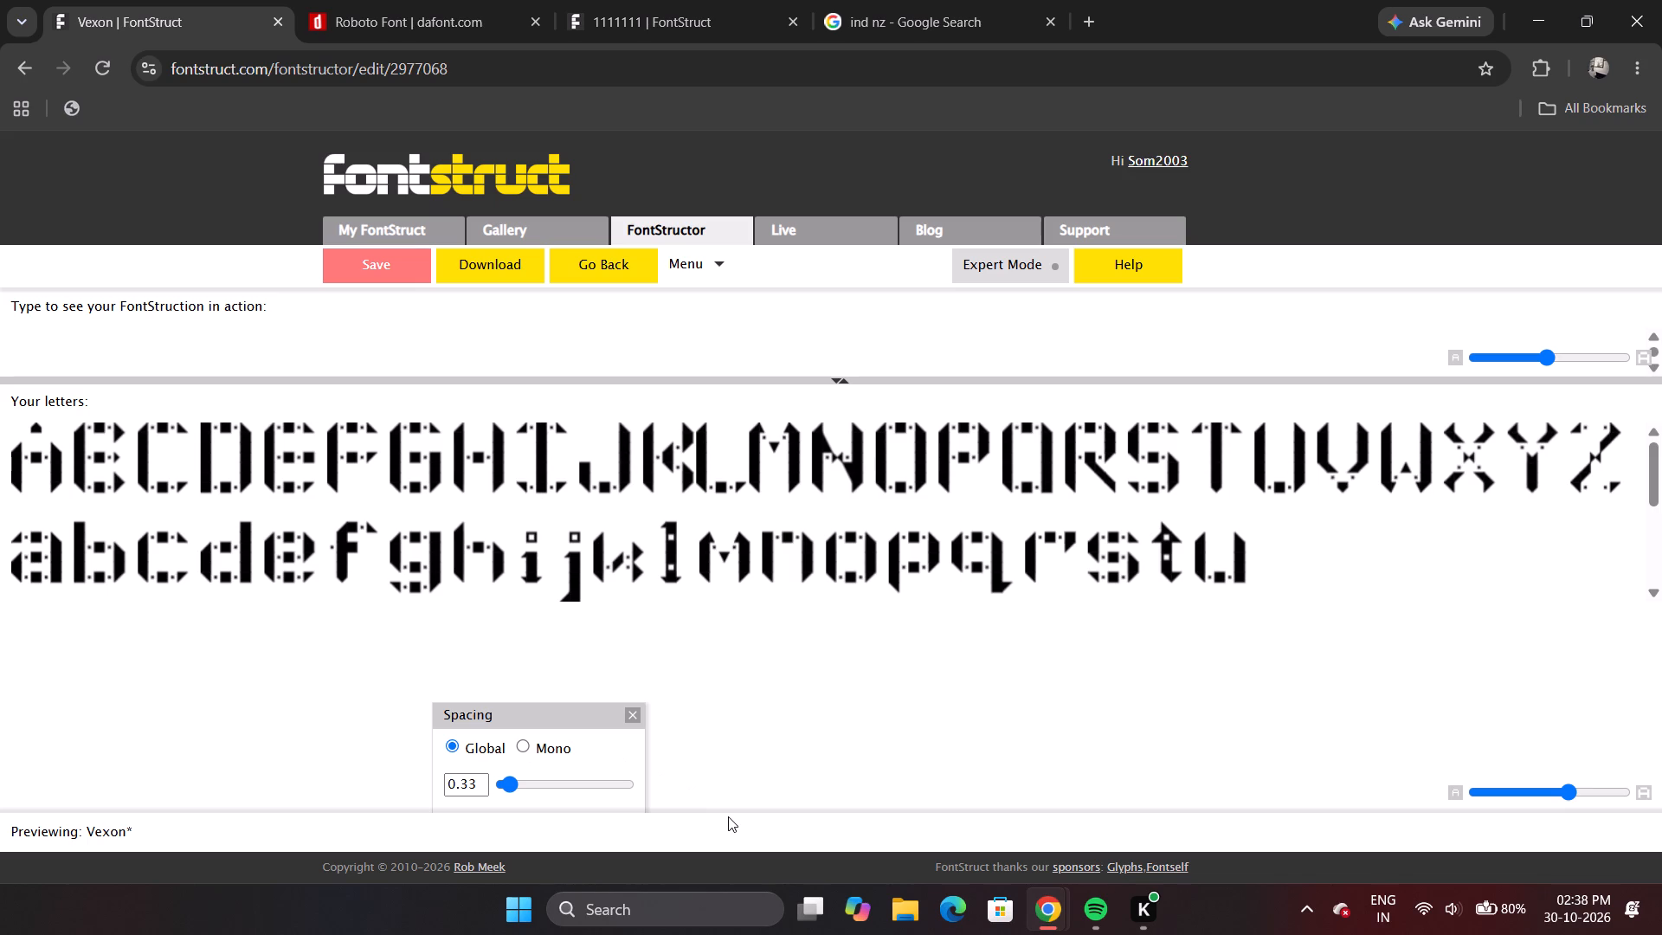
Go back to the letter editor and look through the finished lowercase letters from j to u, ending on the empty v.
left_click(607, 263)
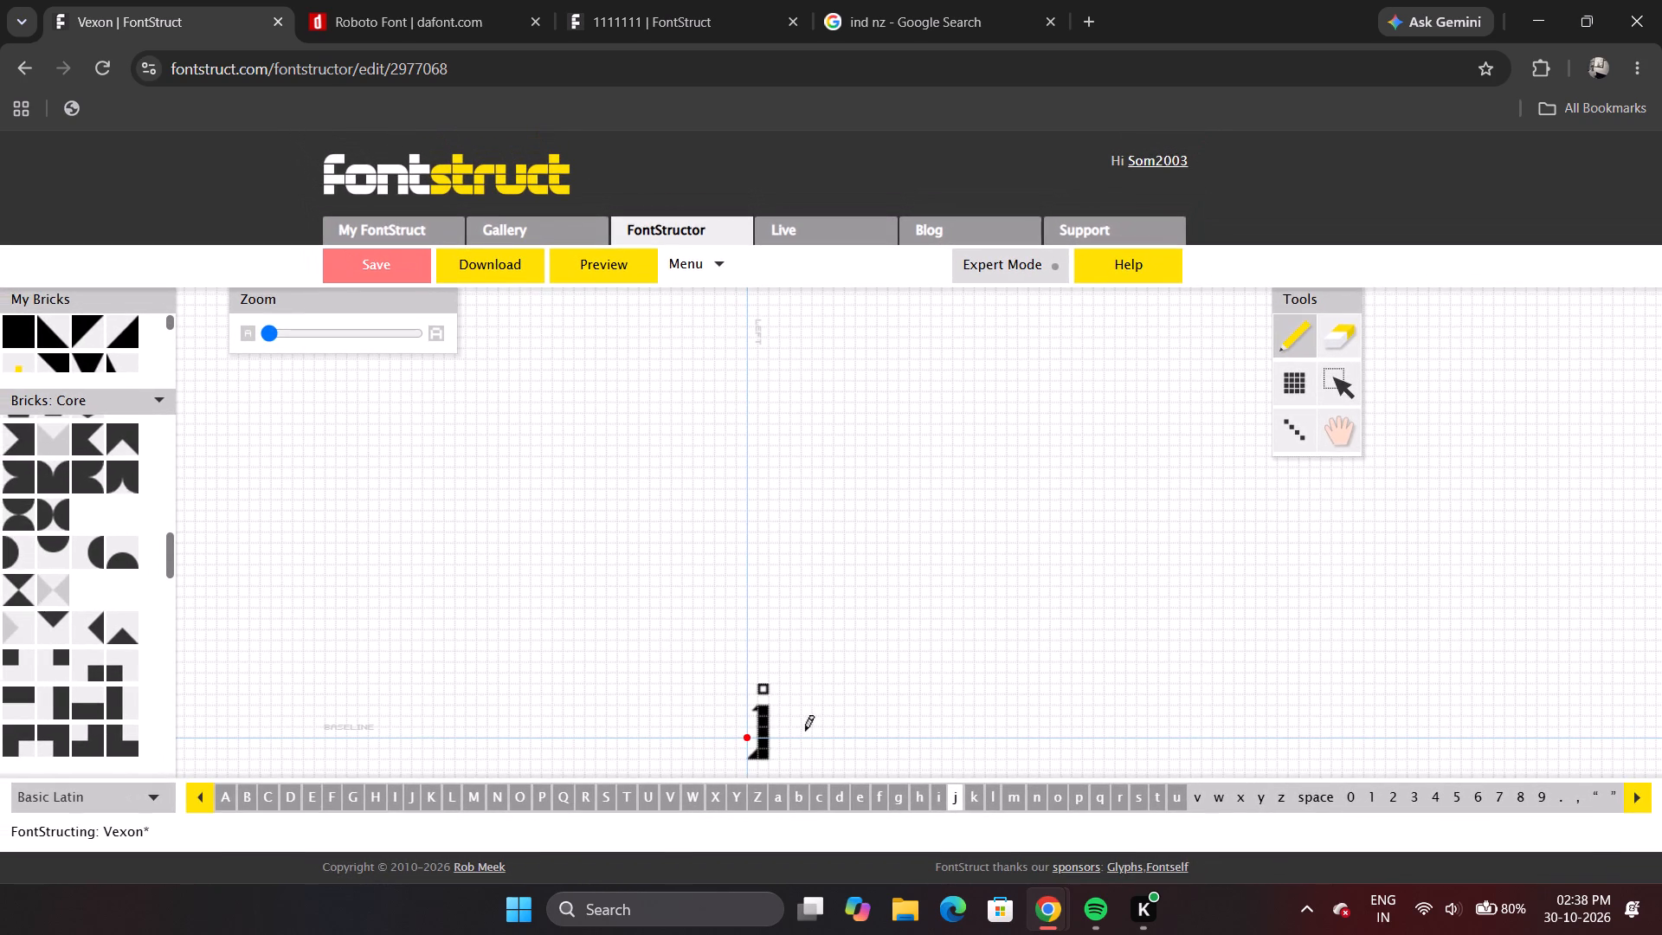
left_click_drag(273, 334, 285, 338)
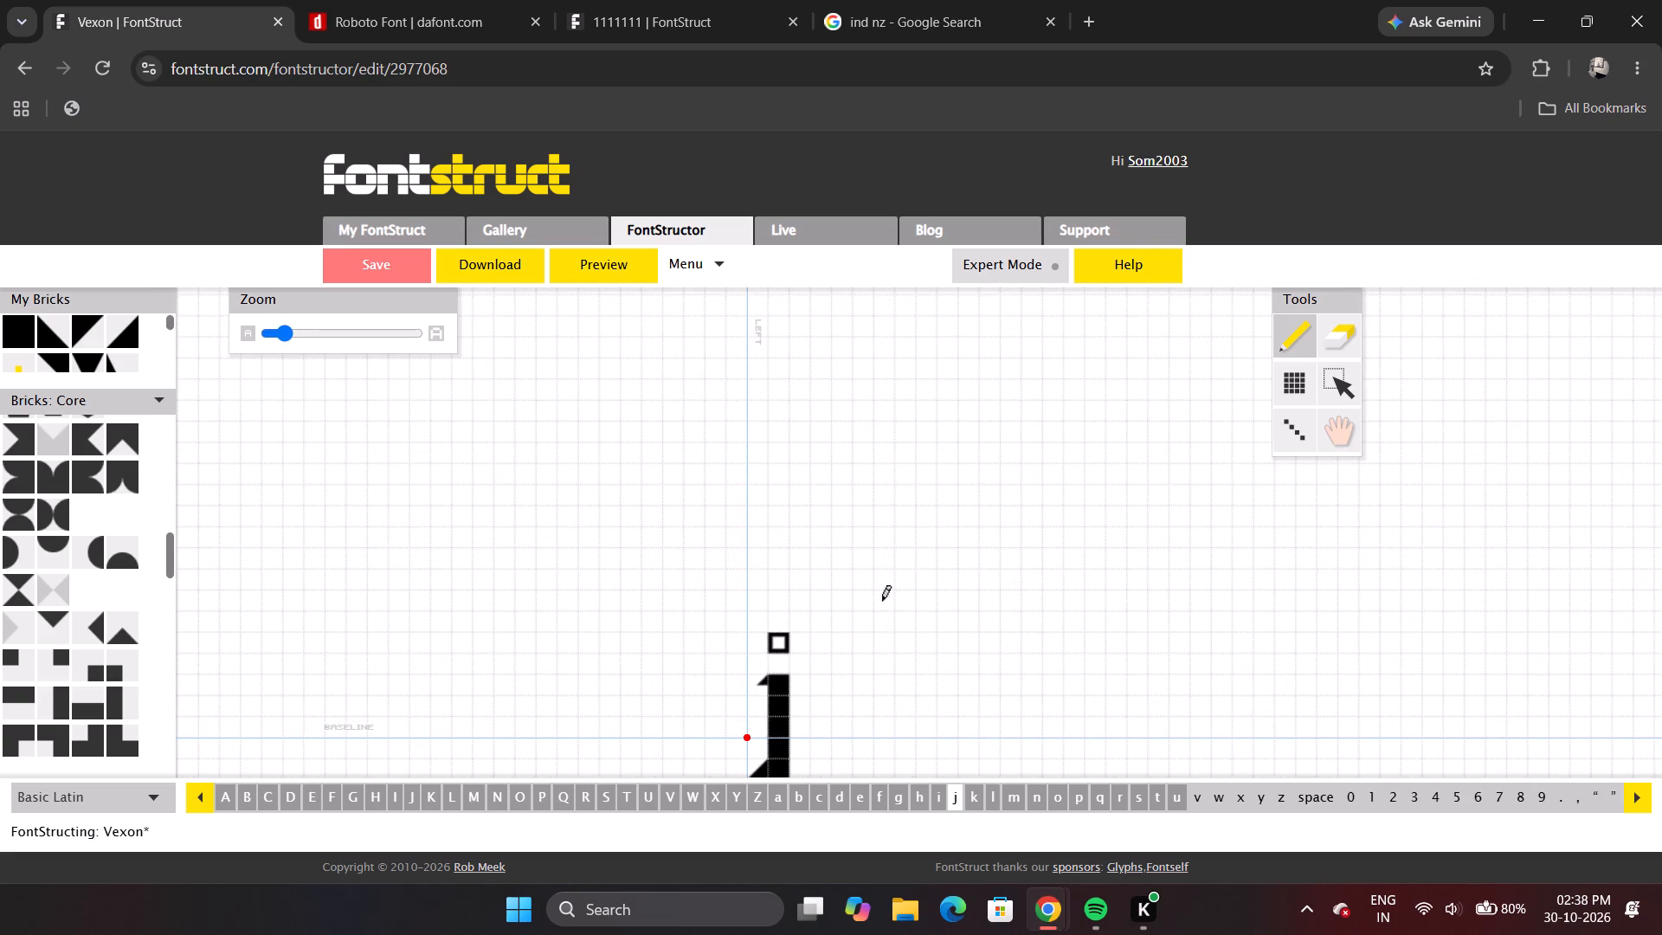
key("space")
key("space")
left_click(1339, 442)
left_click_drag(1075, 615, 1054, 487)
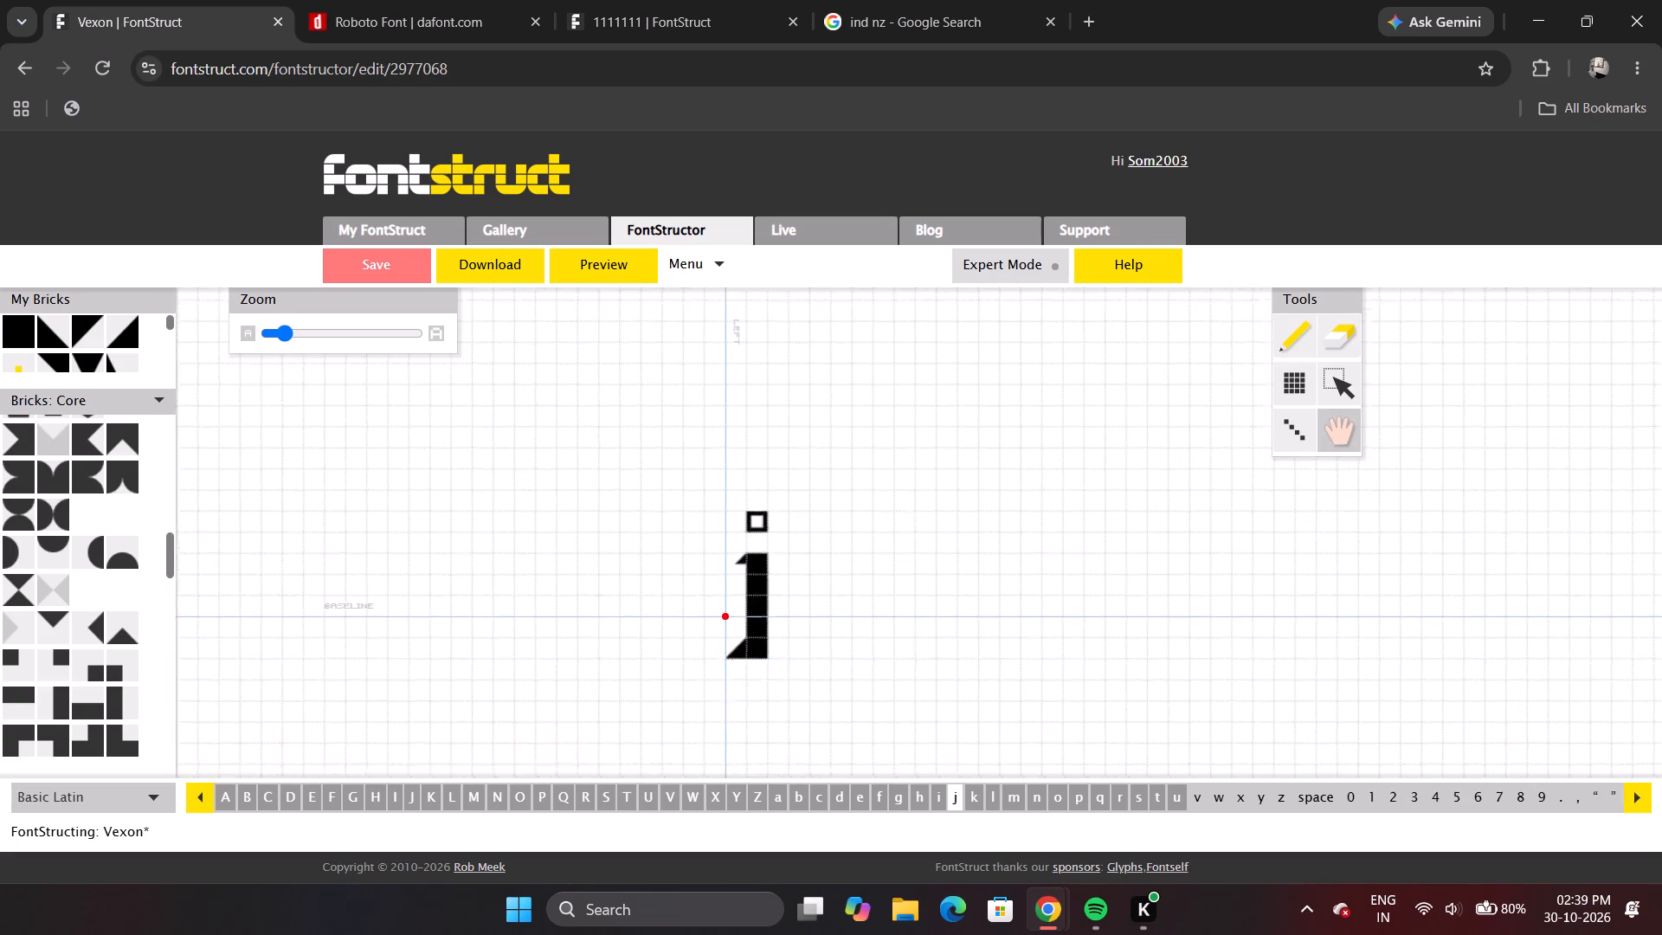
left_click_drag(1054, 487, 1078, 461)
left_click(976, 793)
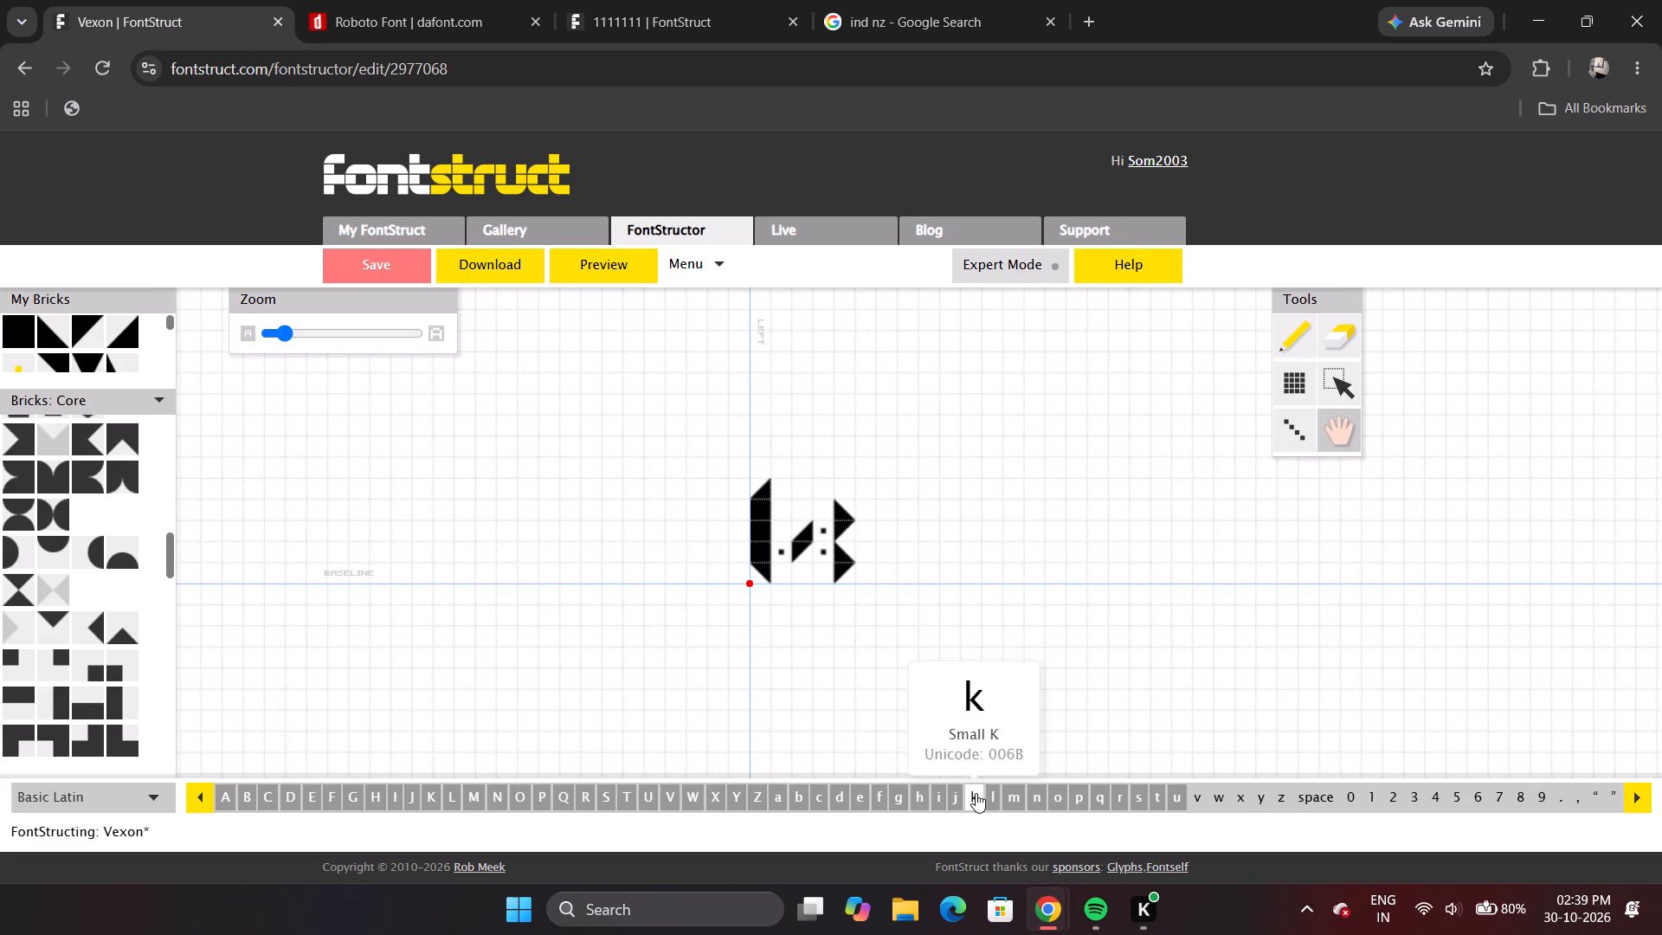
key("Right")
key("Right")
key("Right")
key("Right")
key("Right")
key("Right")
key("Right")
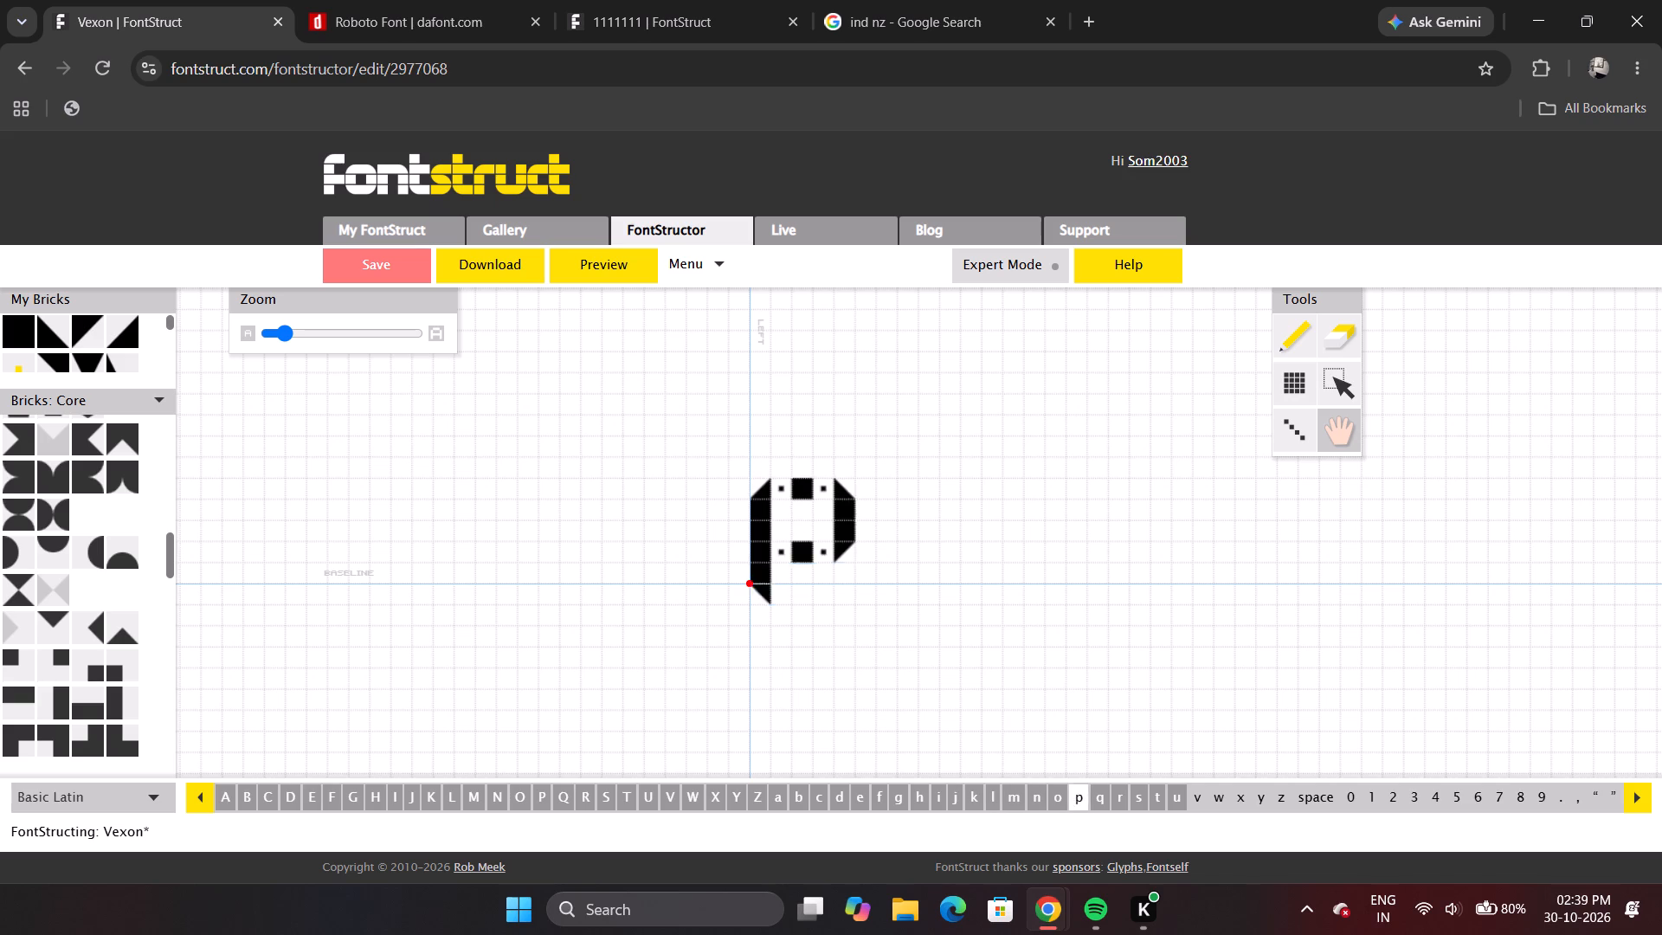
key("Right")
key("Right")
key("Right")
key("Right")
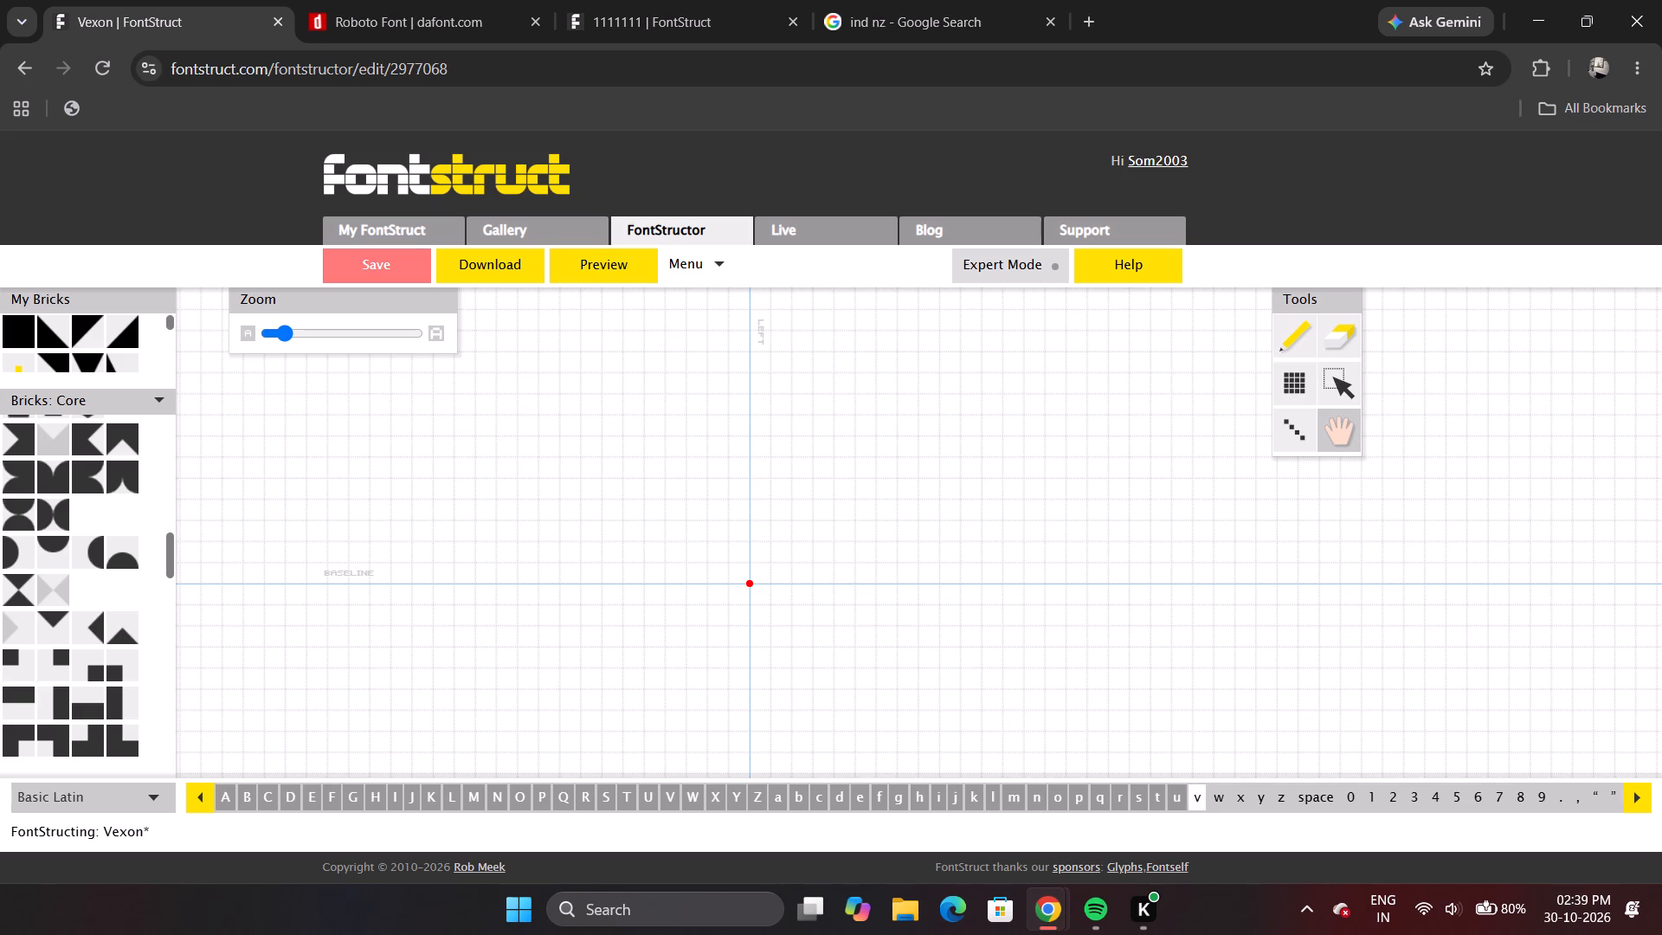
Show the editor in full screen and examine lowercase u and capital V as references before returning to lowercase v.
left_click_drag(911, 511, 880, 526)
key("shift+f")
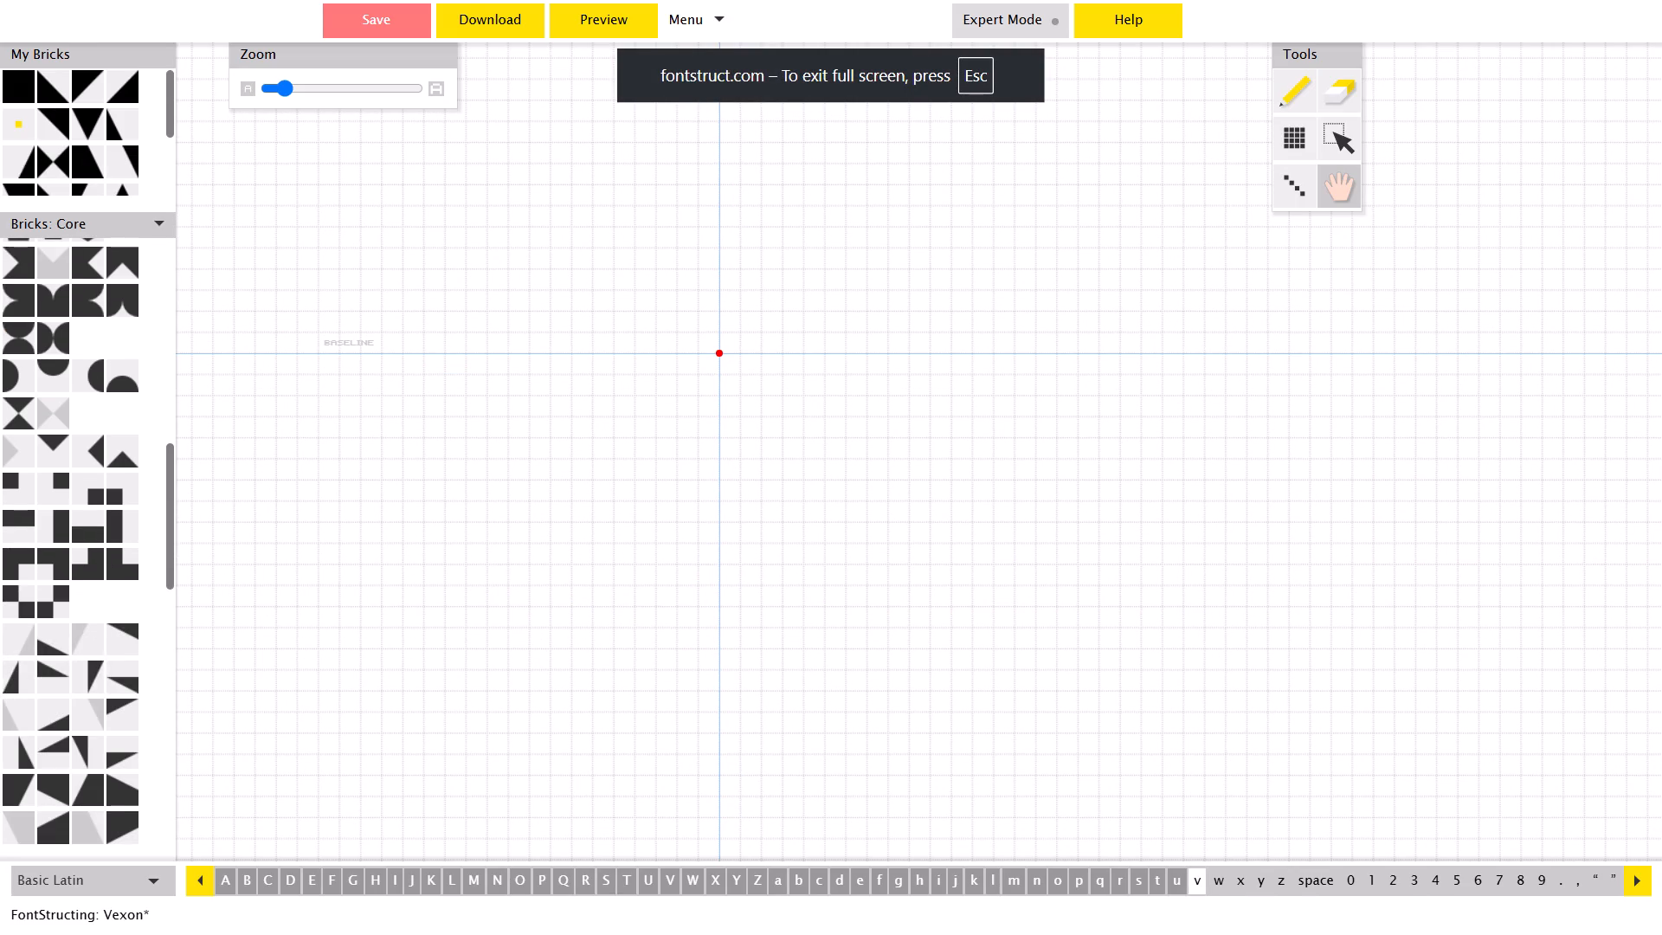
left_click_drag(861, 372, 745, 703)
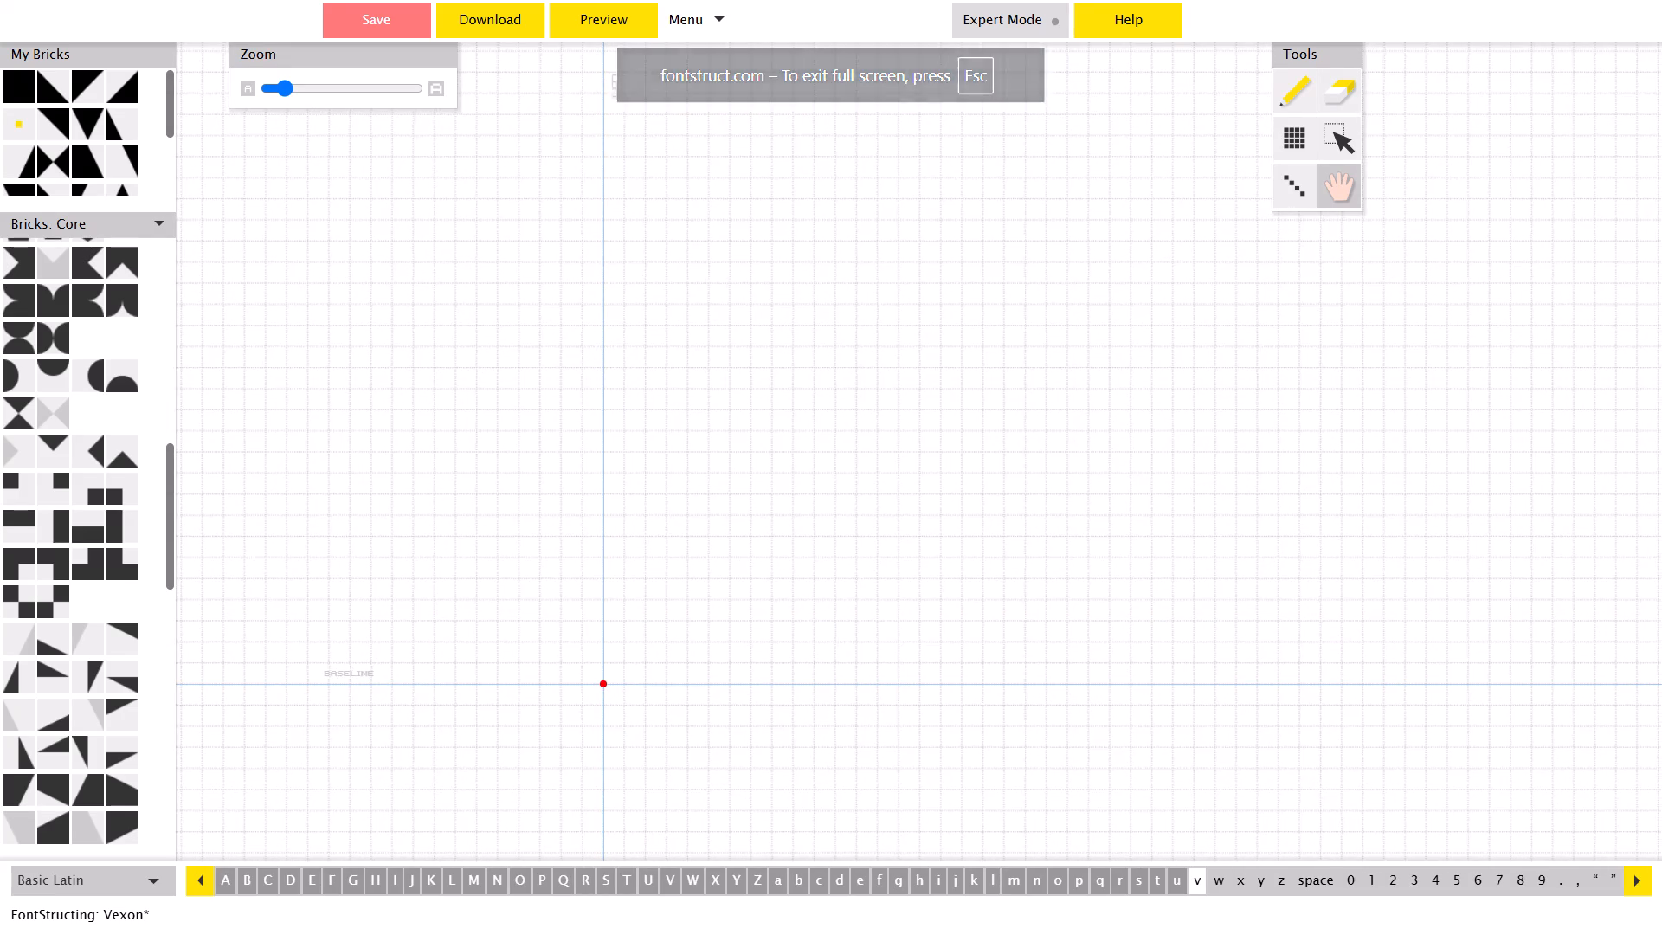
key("Left")
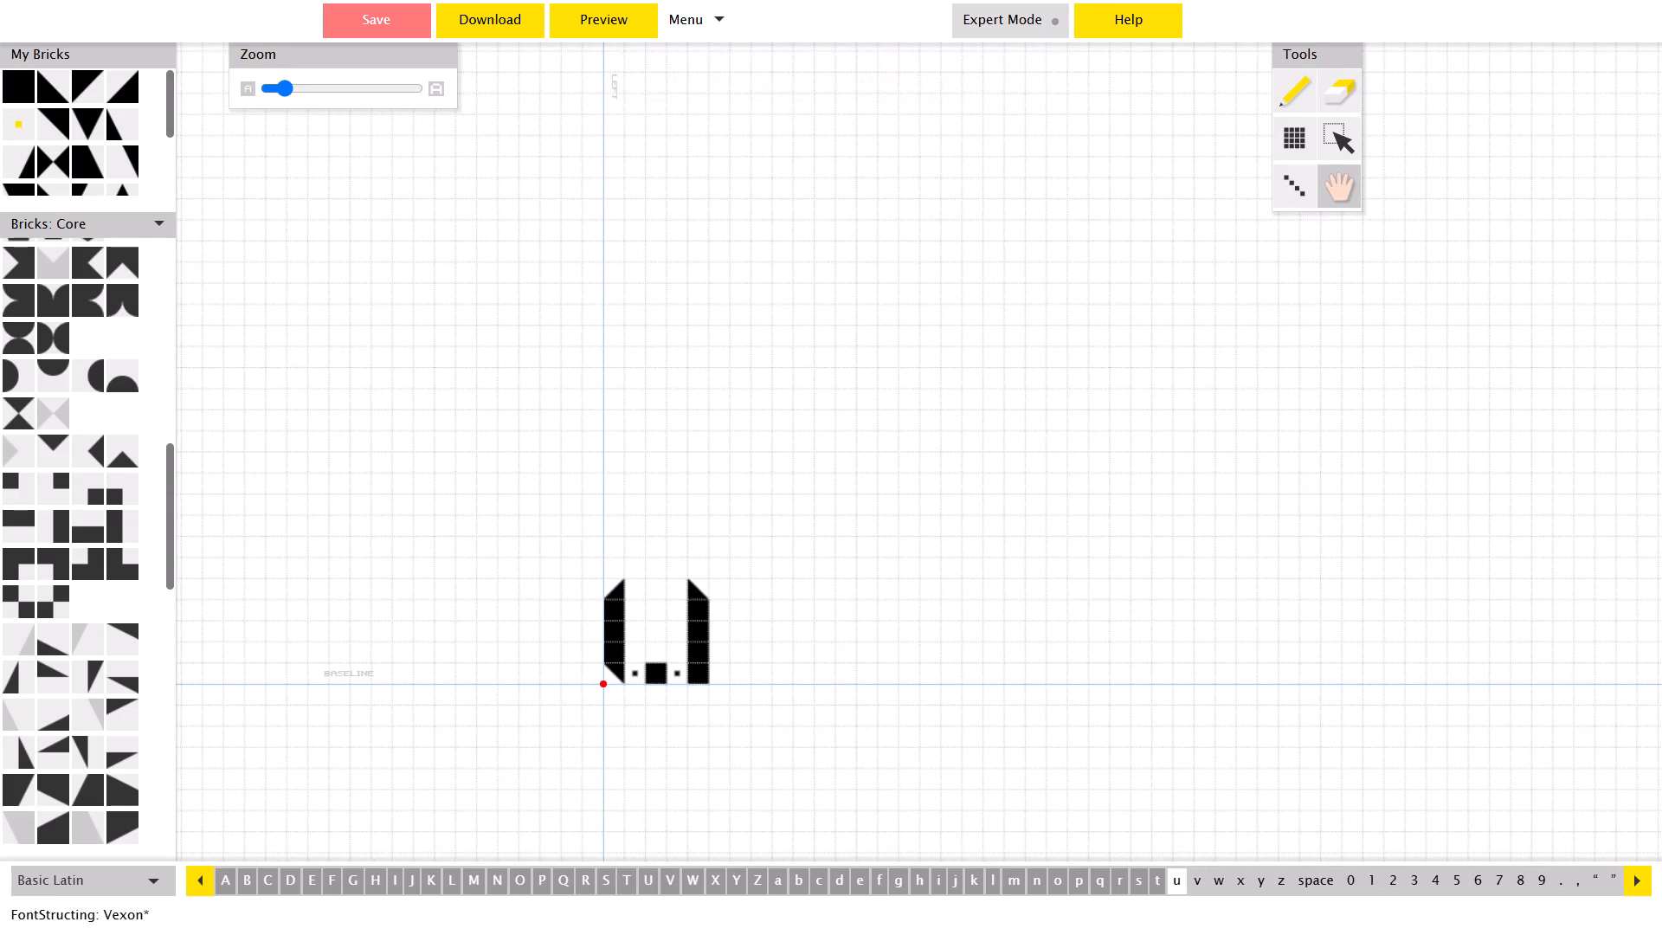
left_click_drag(284, 94, 309, 93)
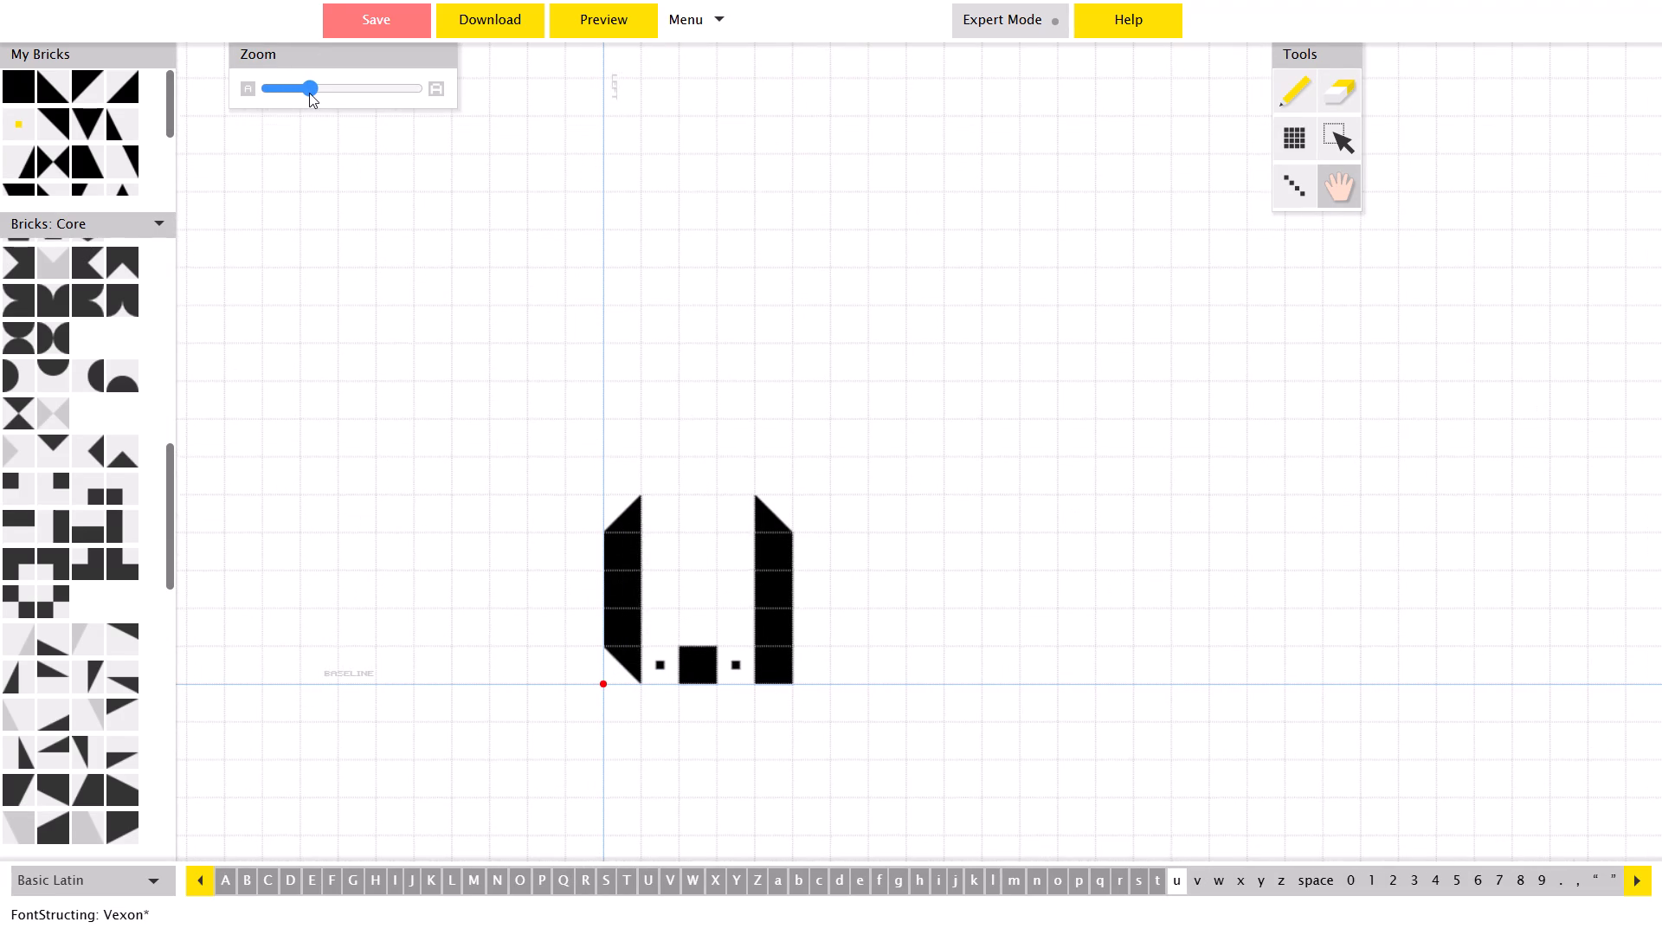
left_click_drag(309, 93, 308, 93)
left_click_drag(791, 465, 895, 363)
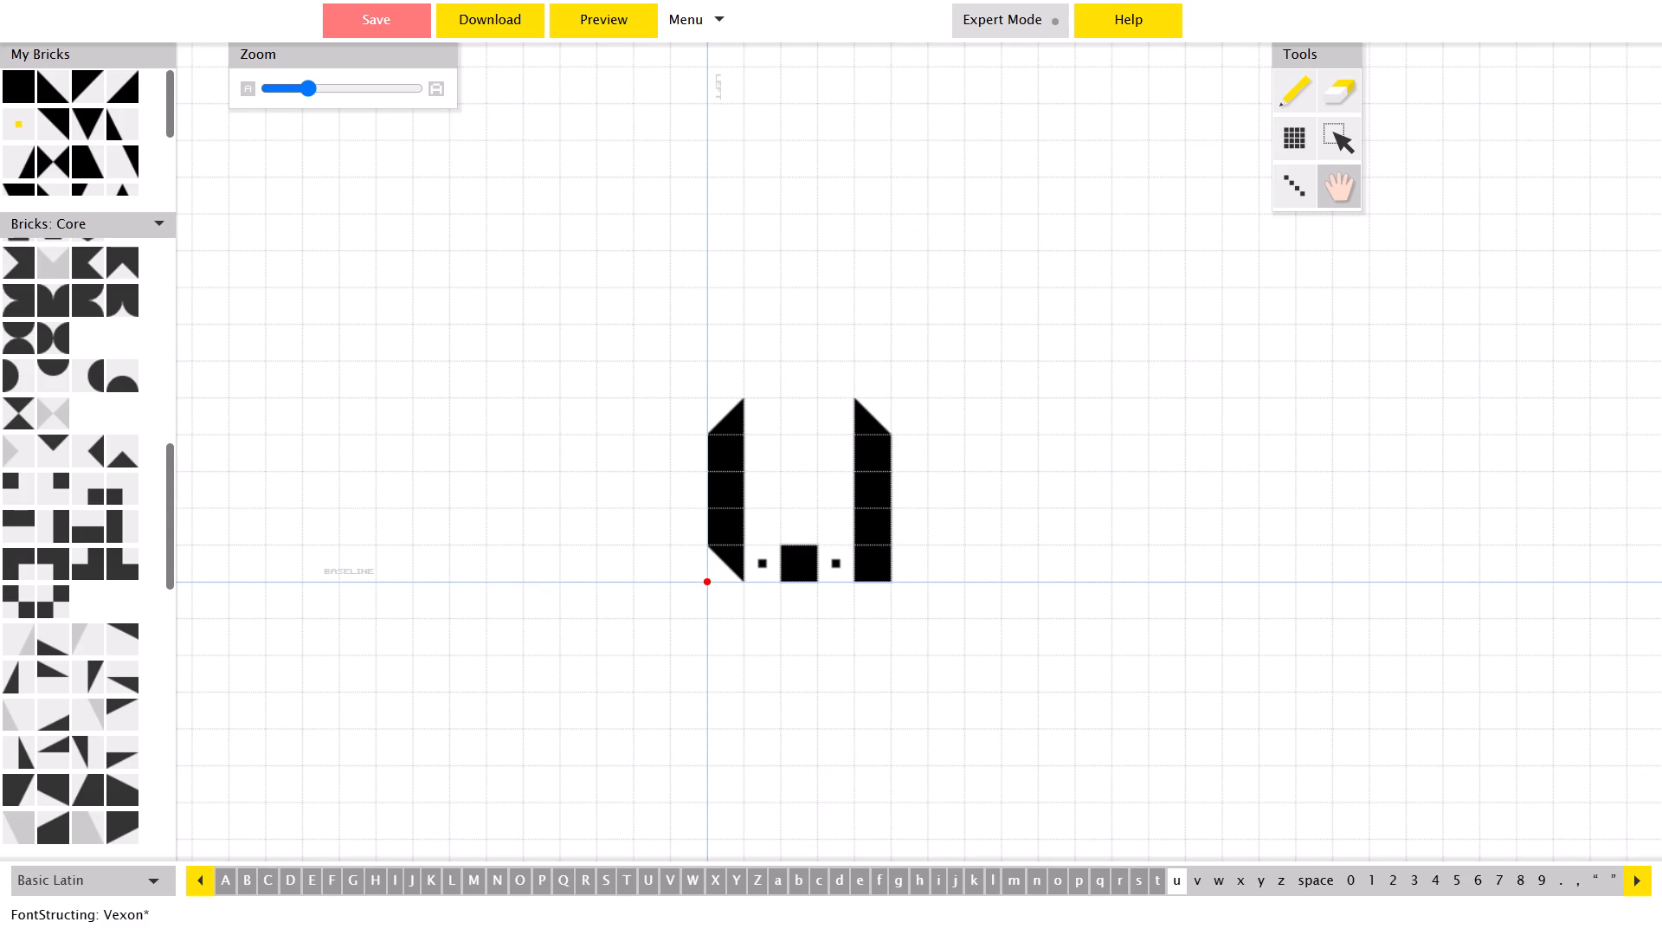
key("Right")
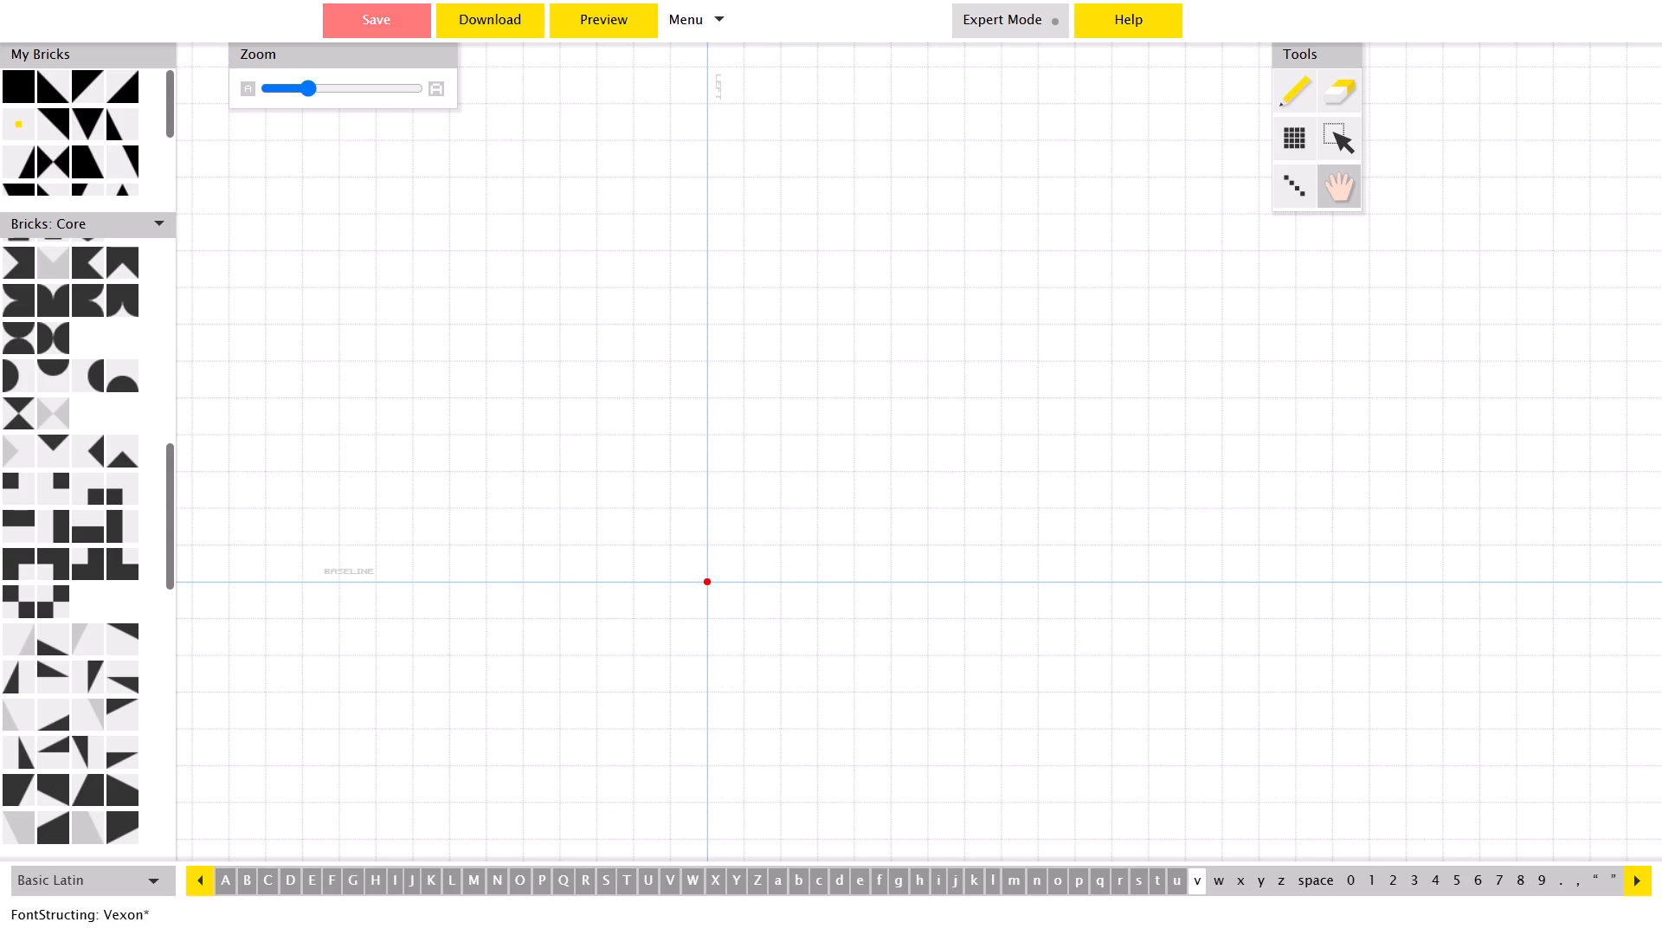
left_click(678, 881)
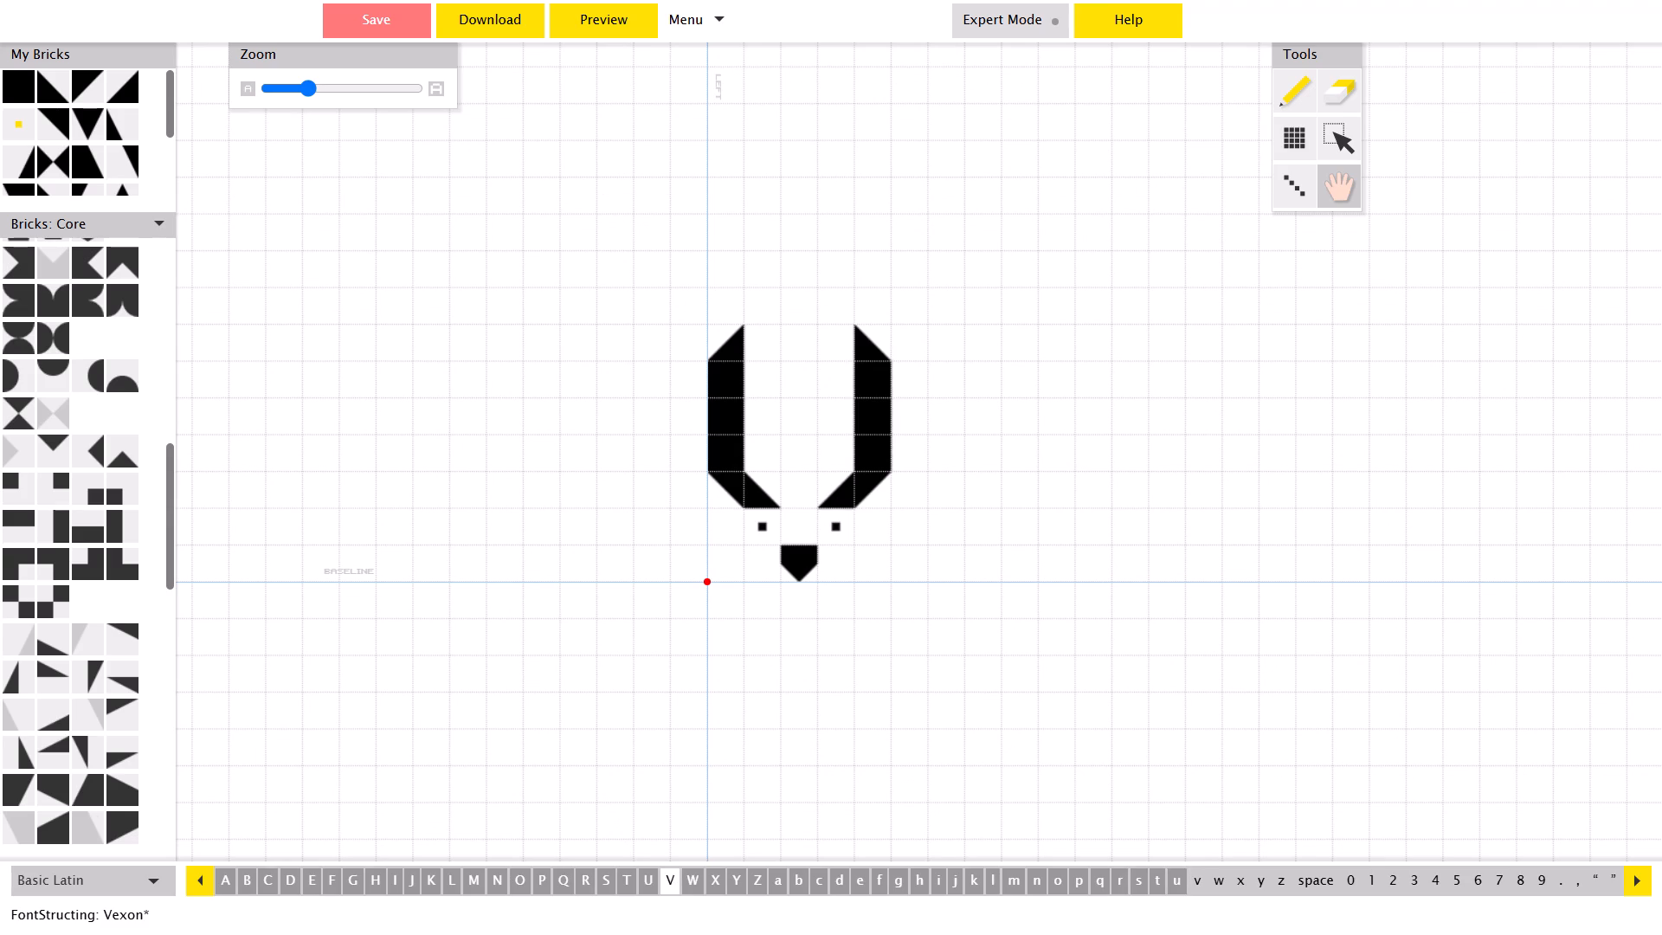
left_click(1193, 887)
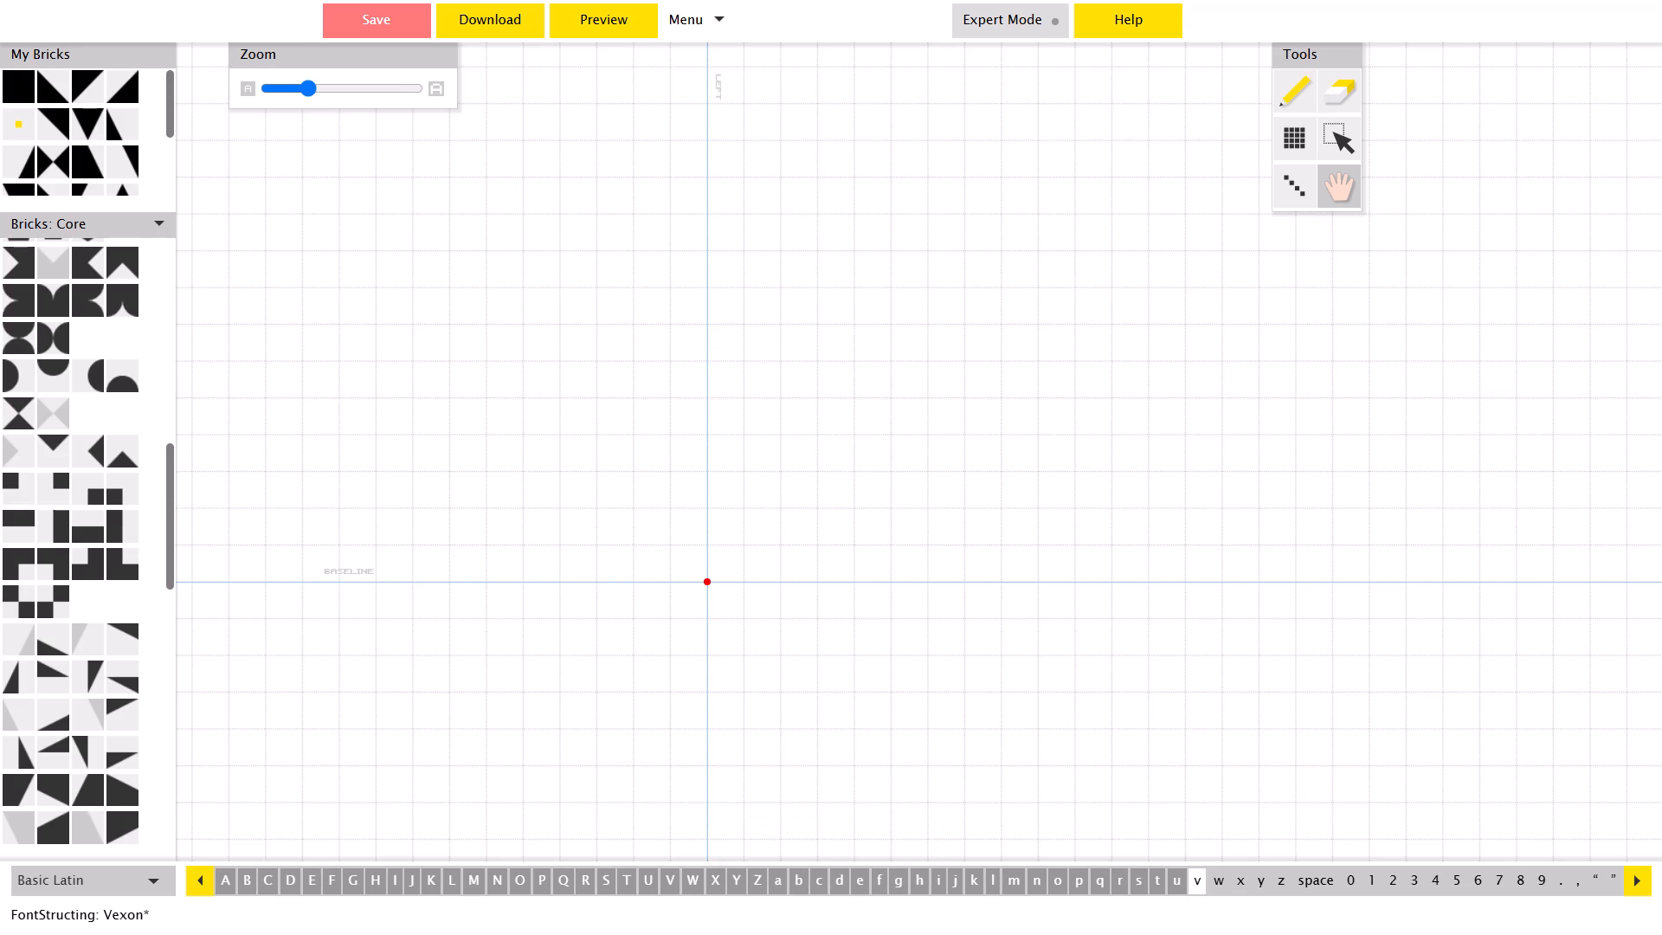
Choose the solid square brick and turn on Adjacent Characters and Extra Guides for drawing lowercase v.
left_click(17, 88)
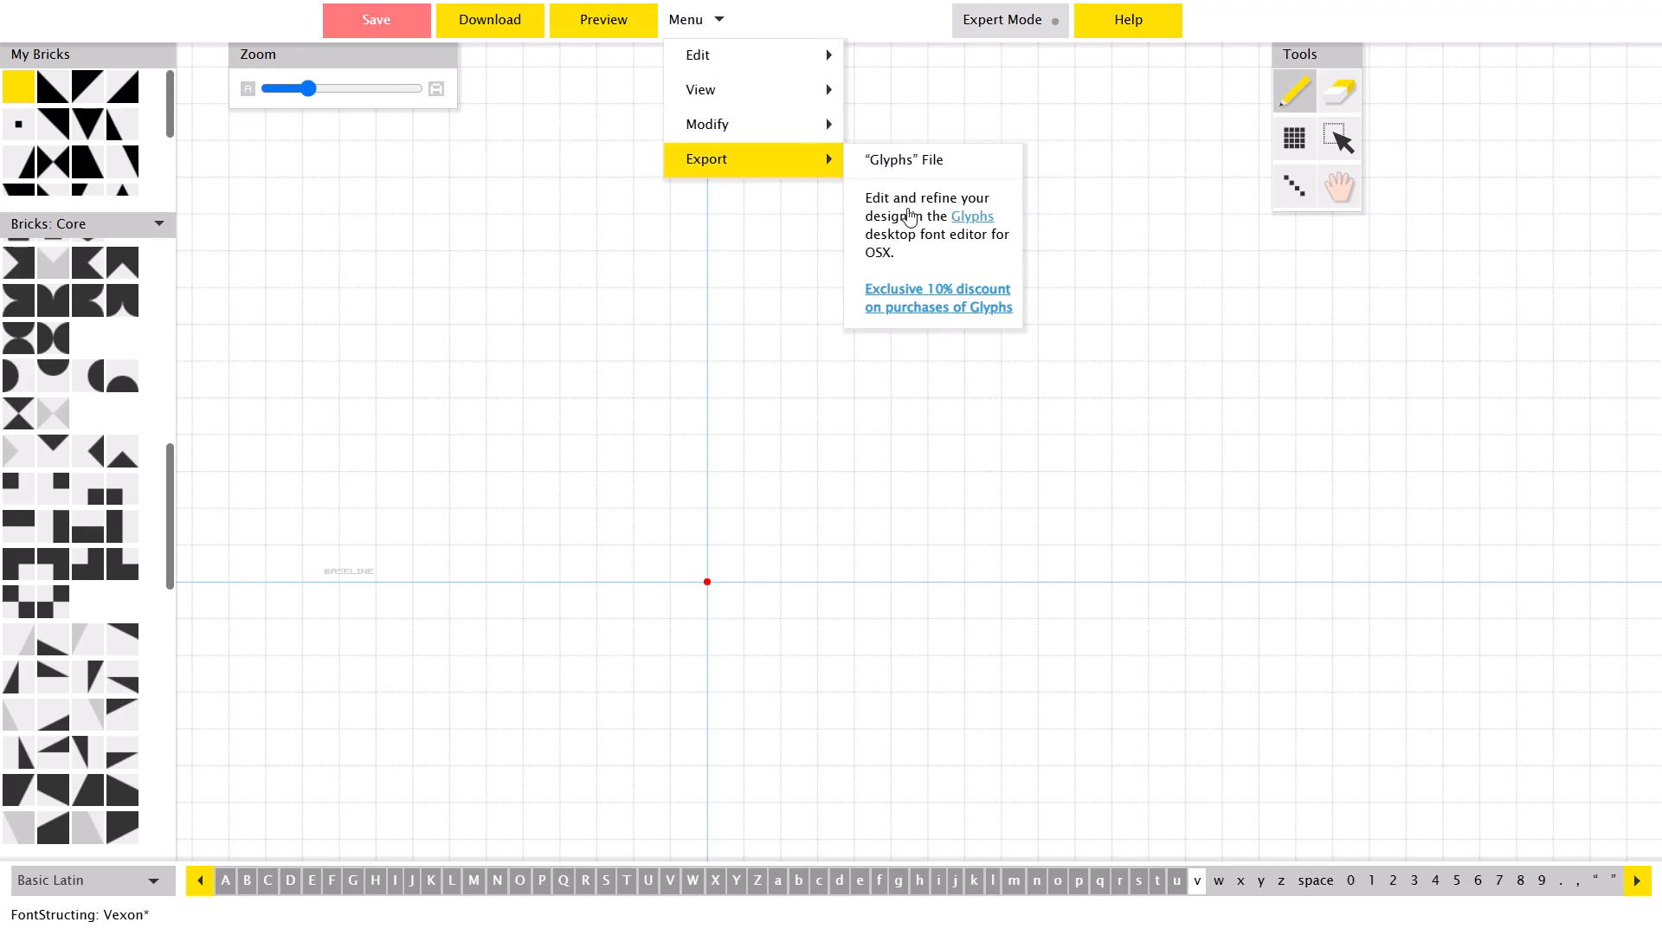
left_click(922, 222)
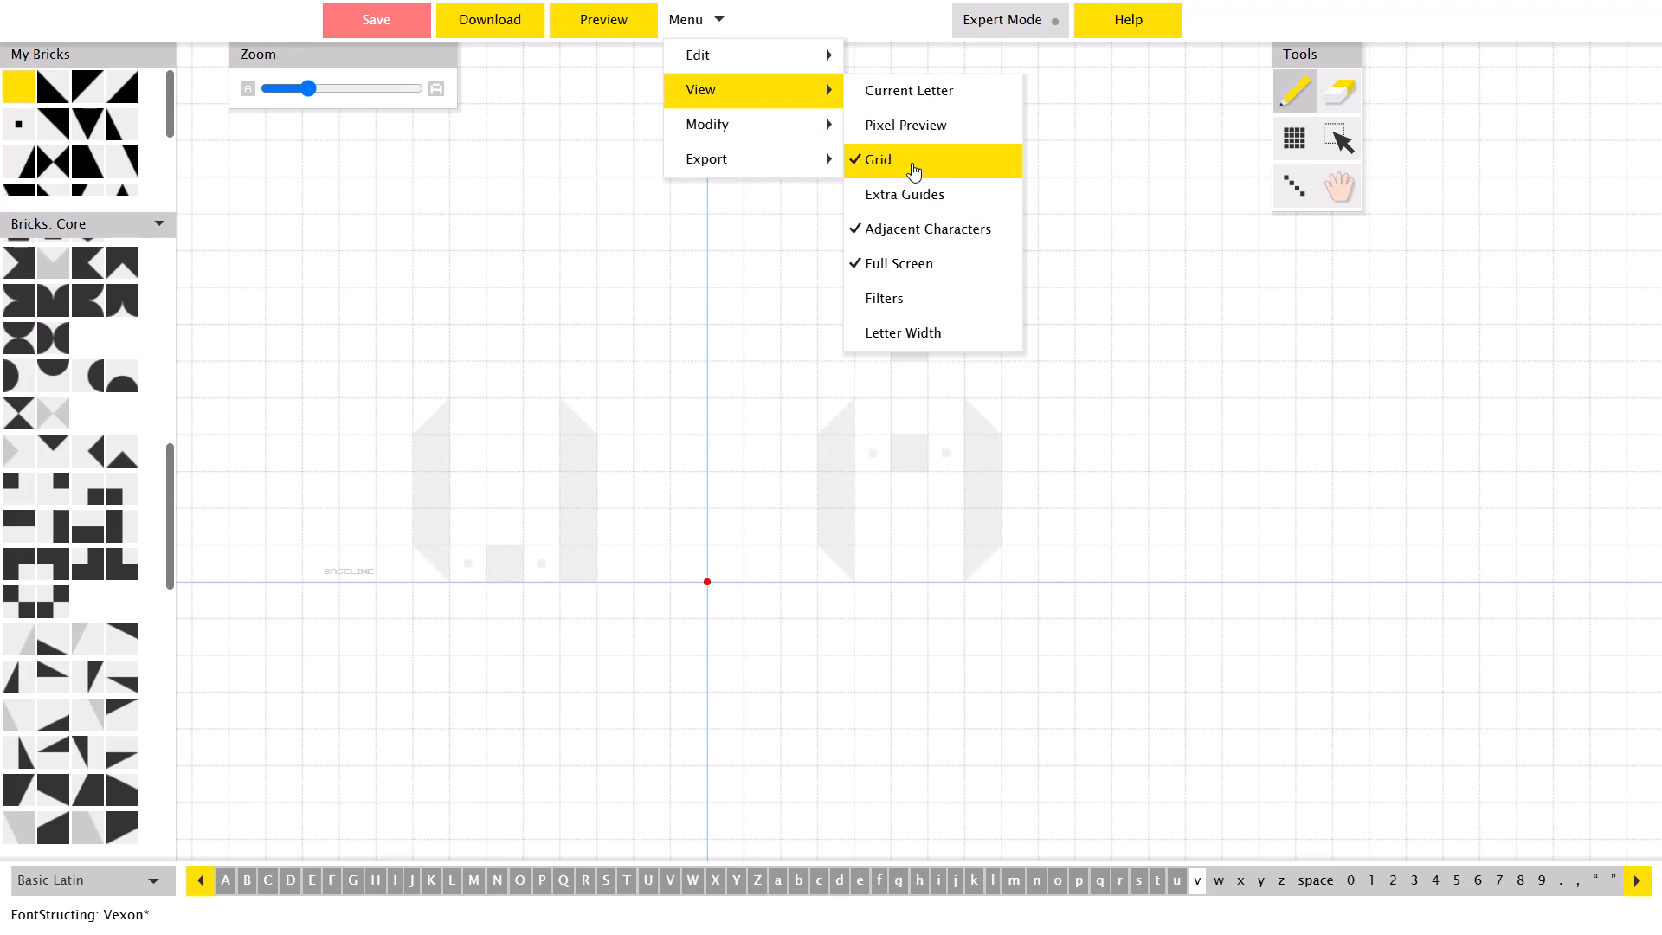
left_click(912, 197)
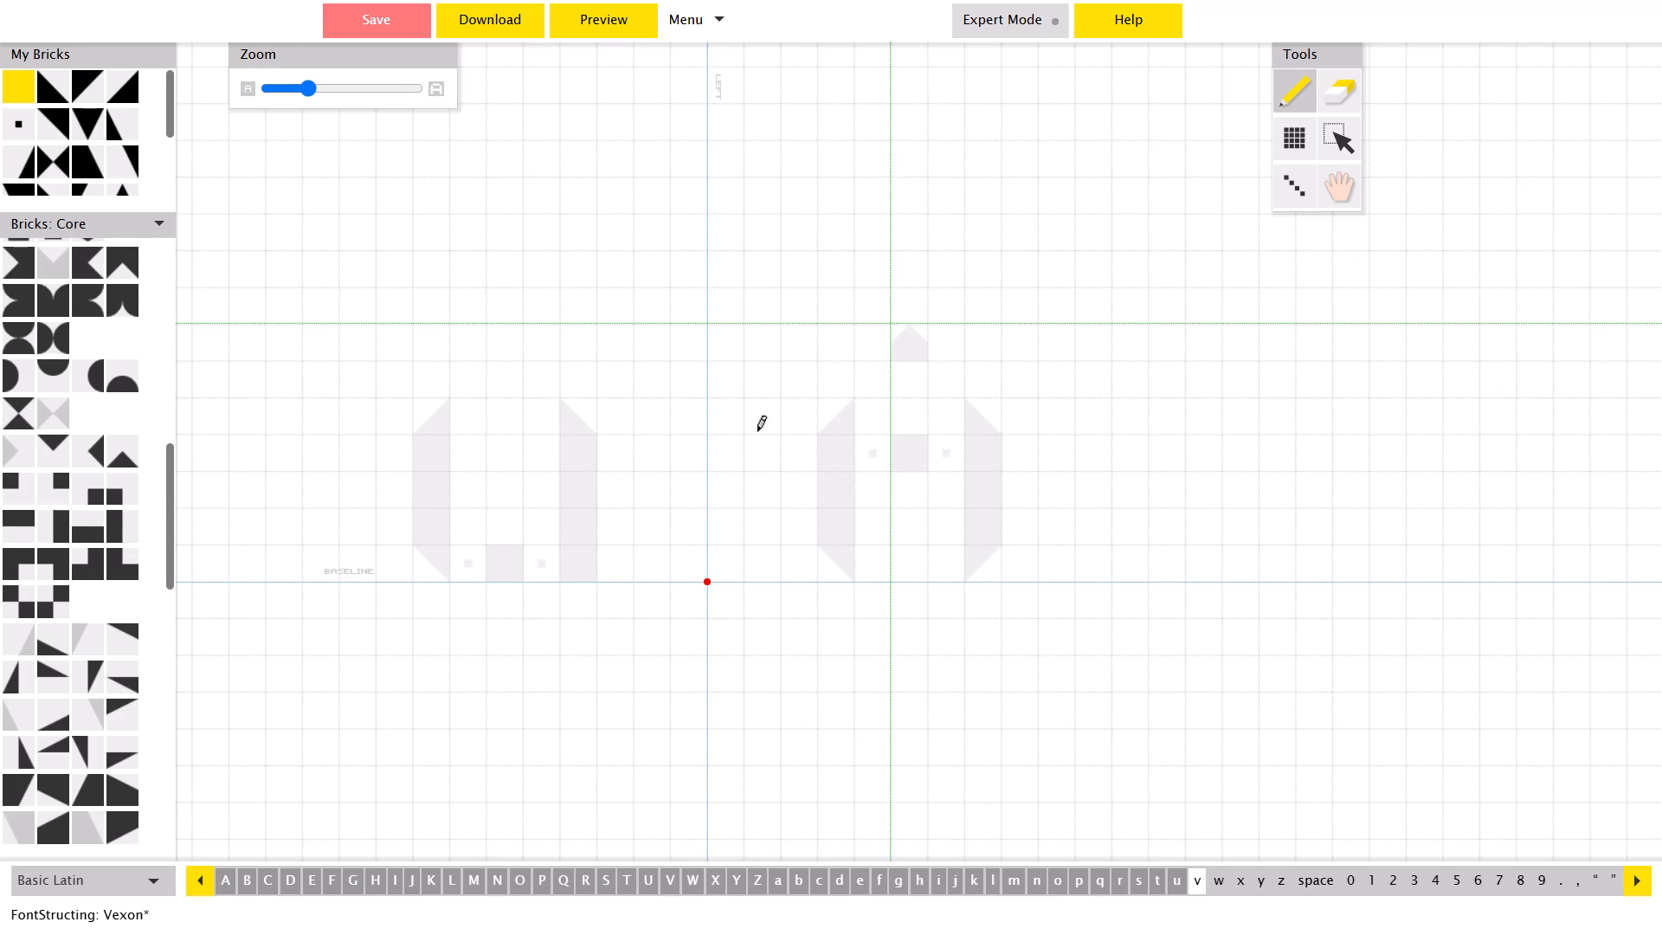
Draw a U-shaped base for lowercase v, five solid bricks wide and five tall on the baseline, erasing the excess inner bricks.
left_click_drag(723, 418, 723, 420)
left_click_drag(723, 420, 739, 551)
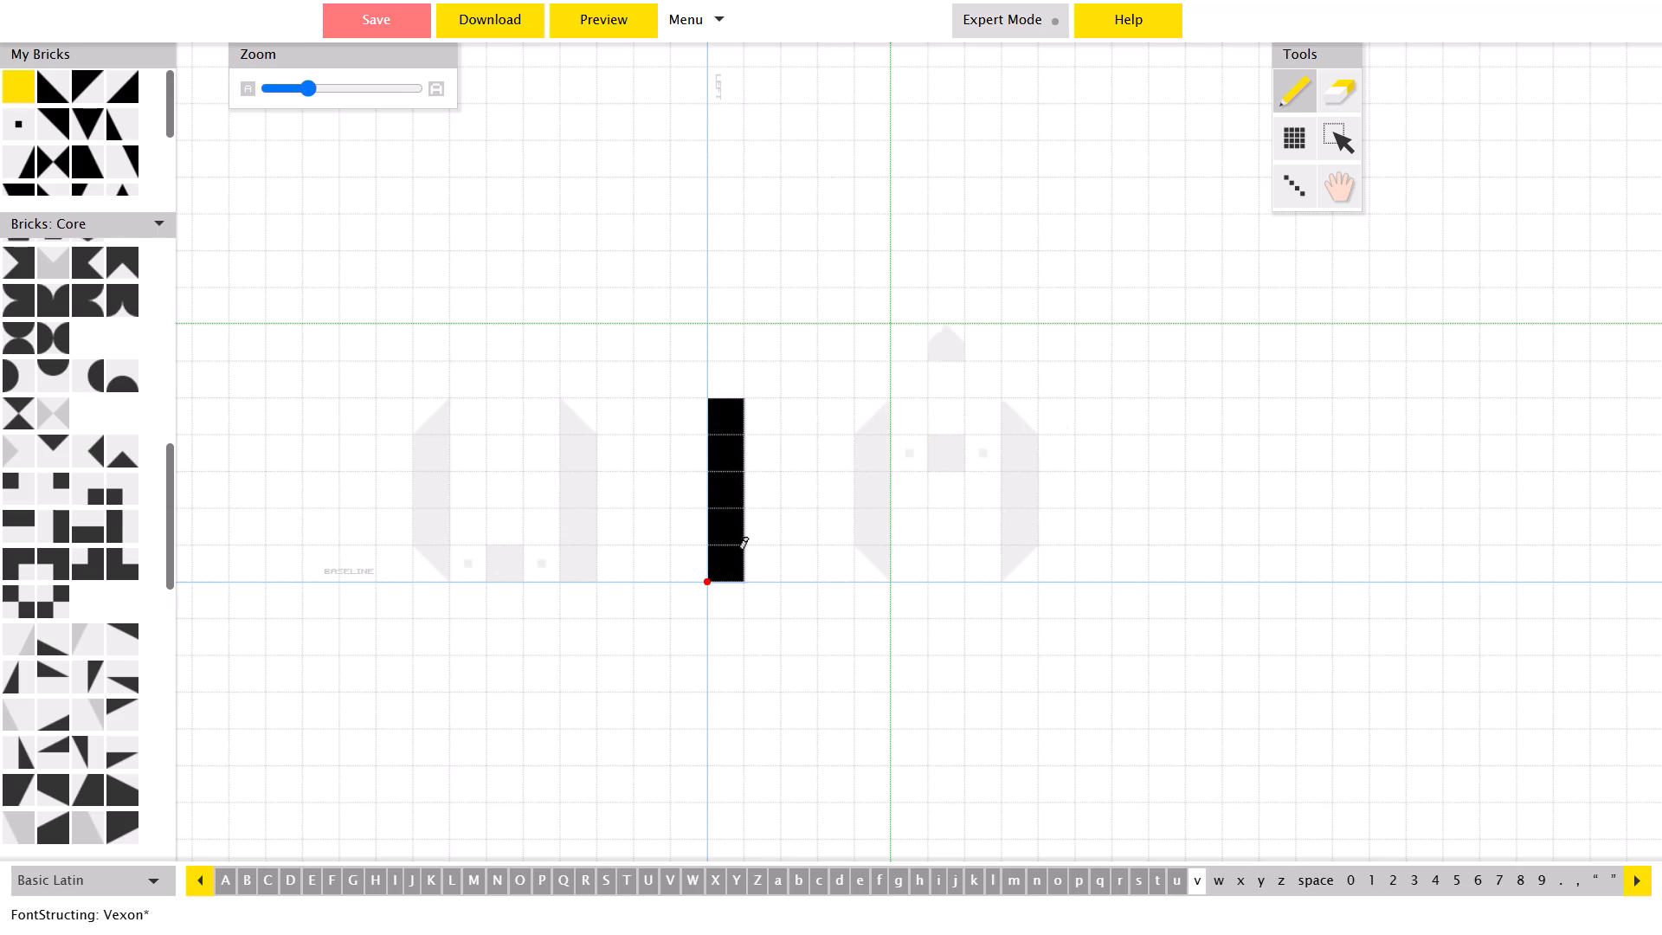
left_click_drag(739, 551, 865, 476)
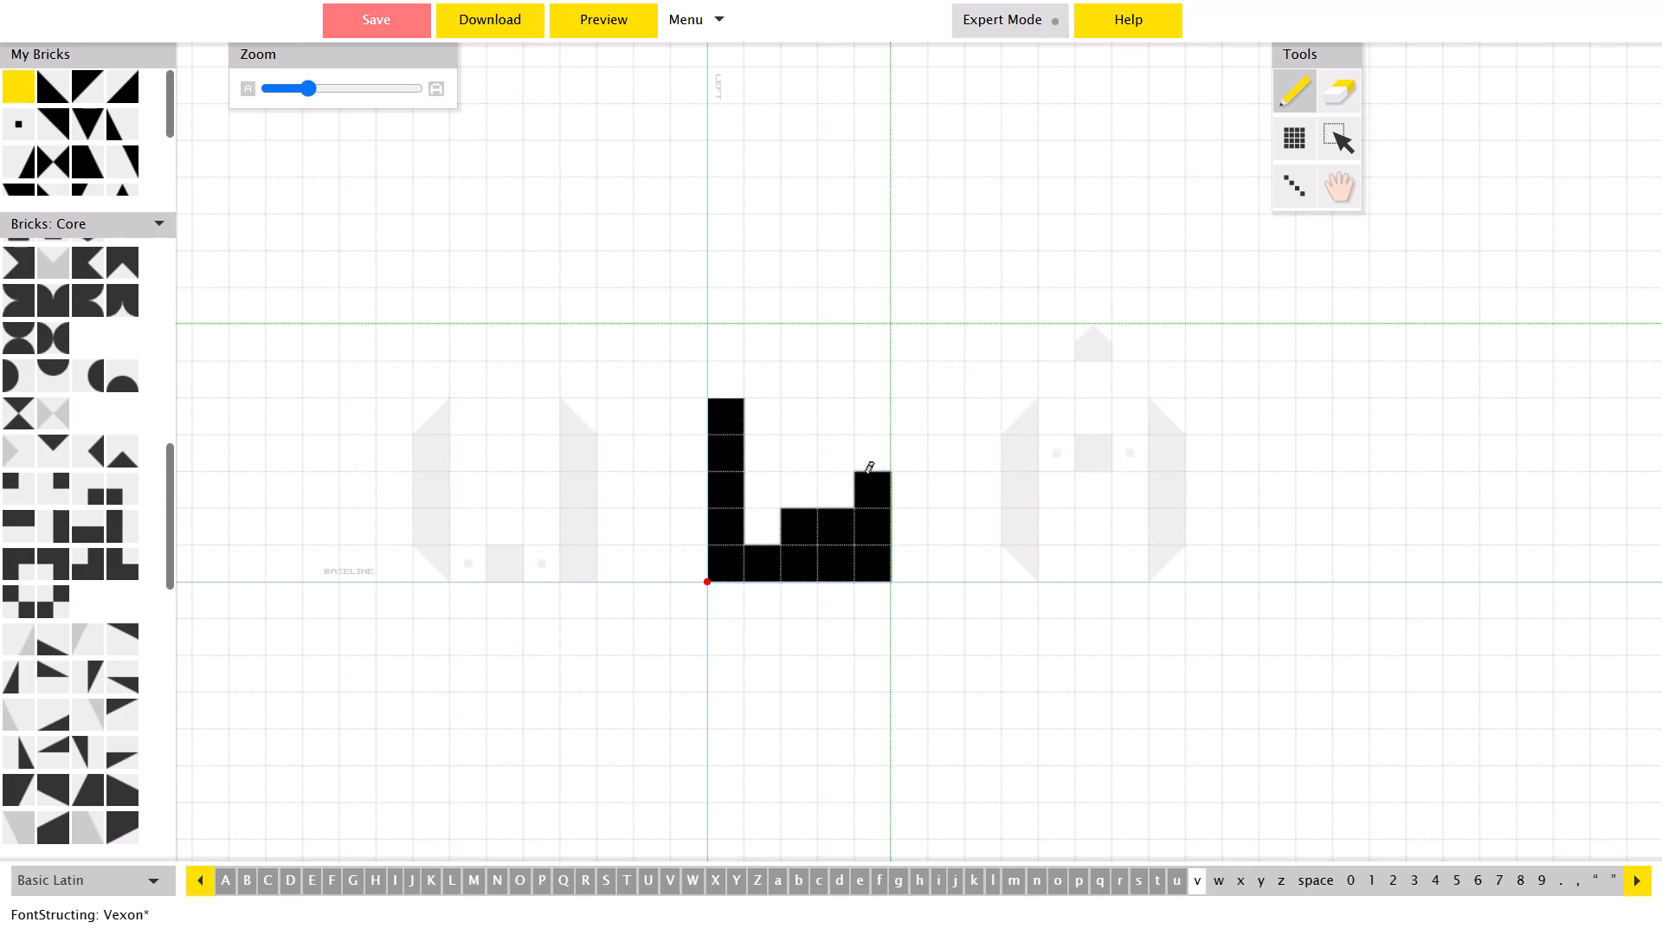
left_click_drag(865, 476, 864, 419)
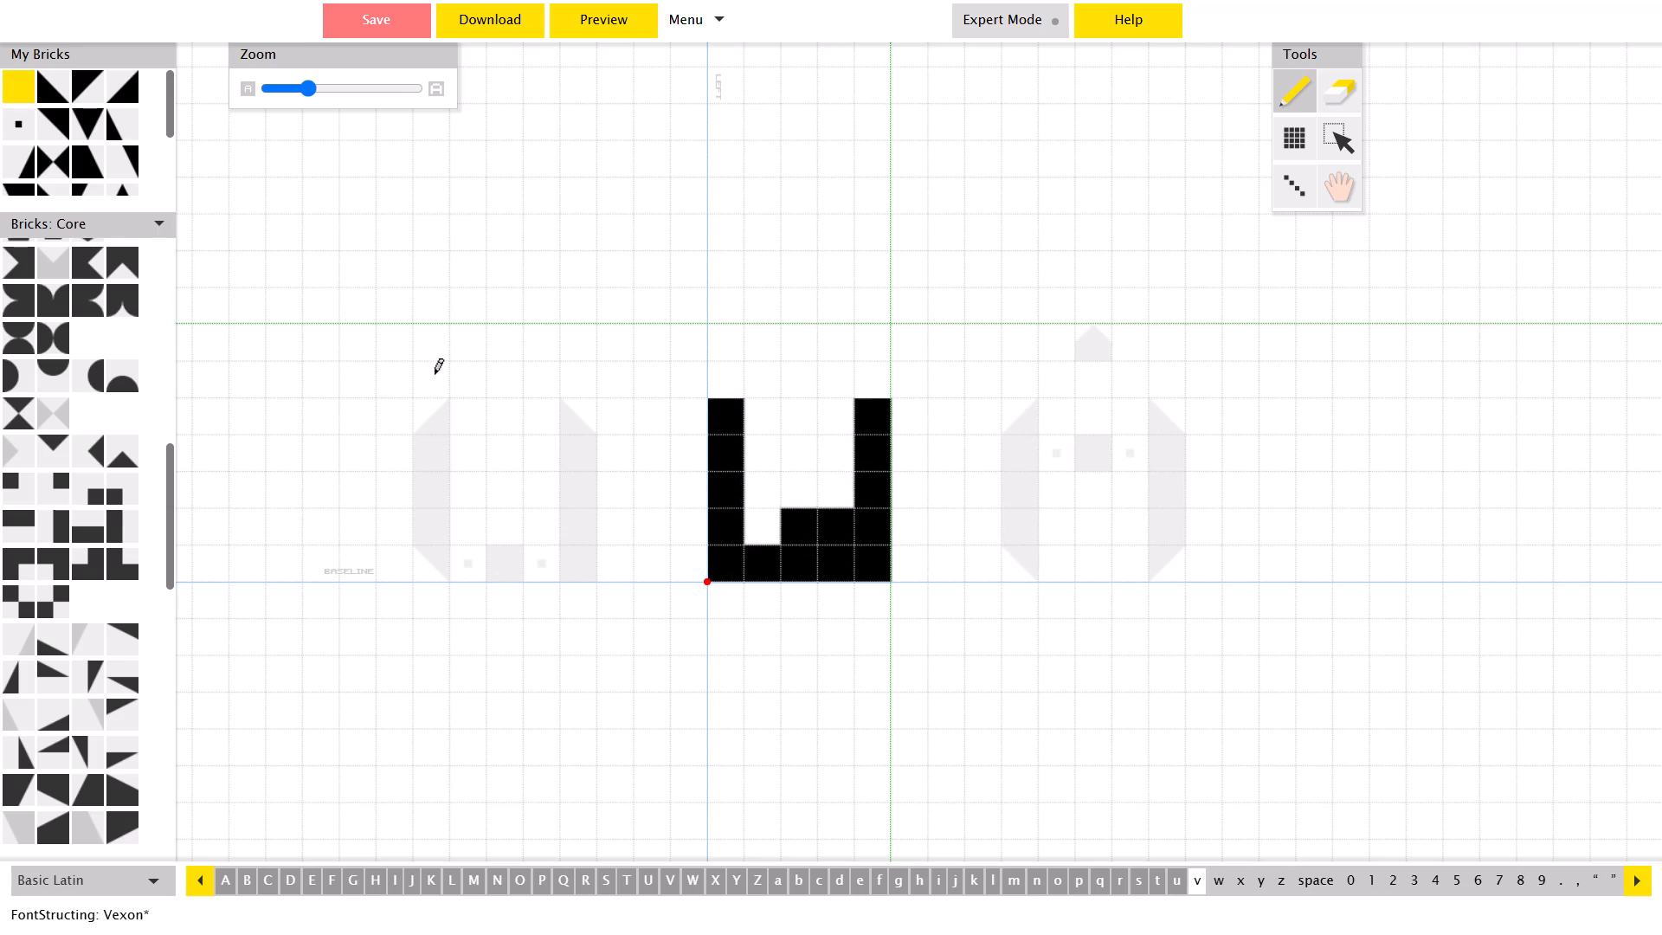
key("e")
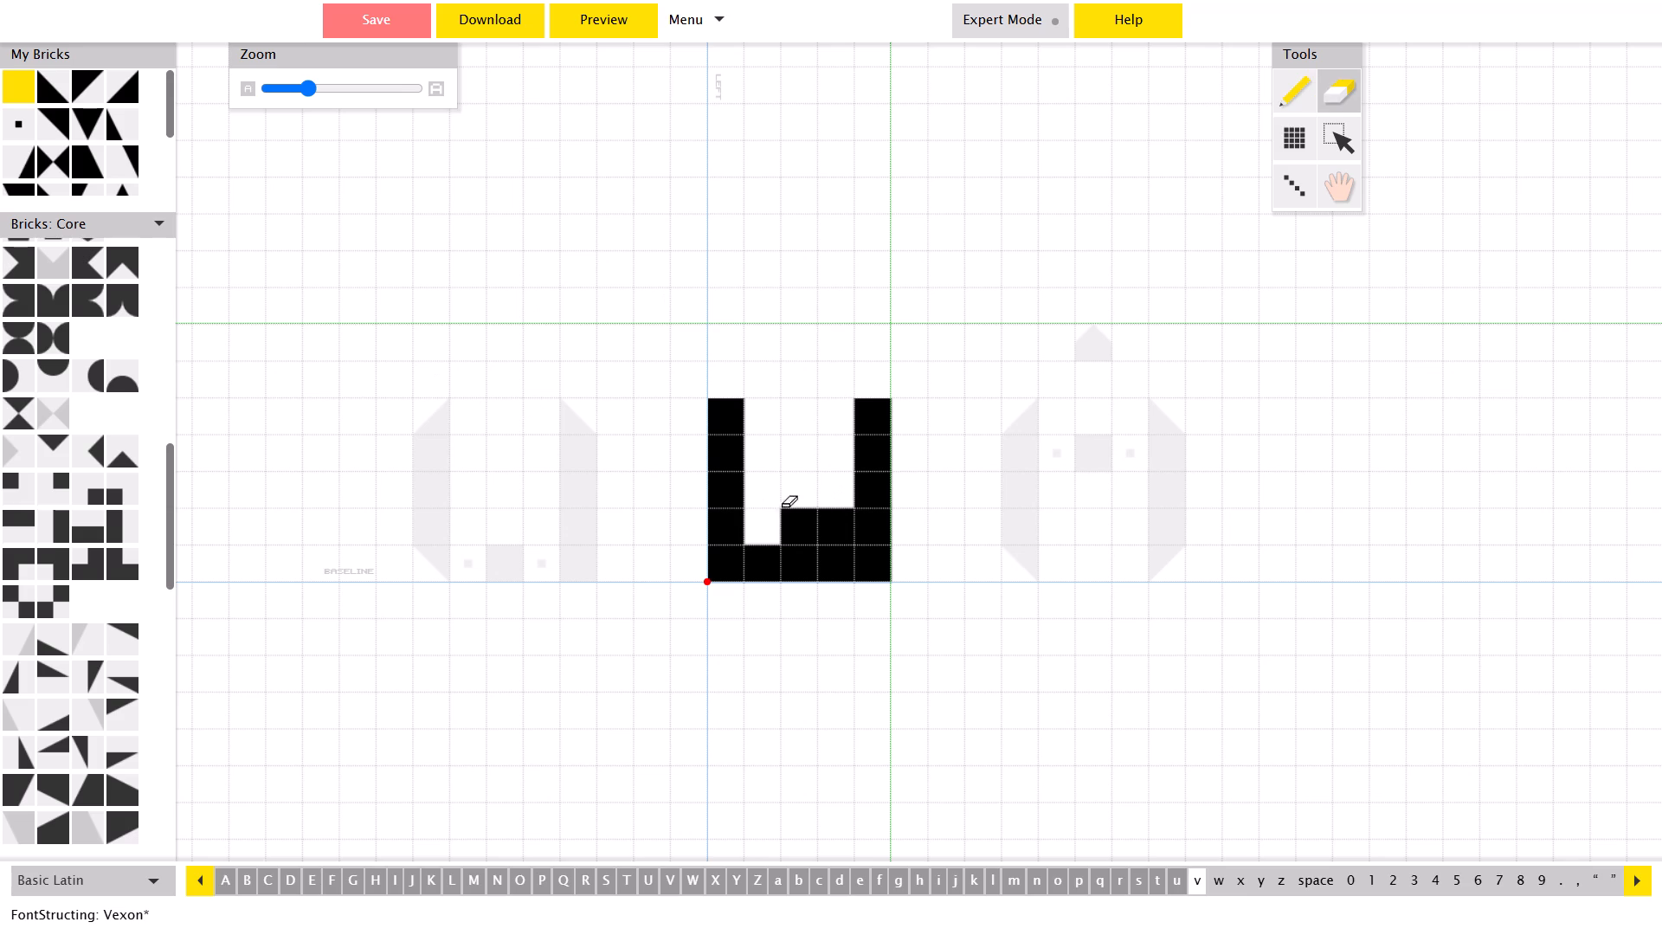
left_click(800, 534)
left_click(833, 536)
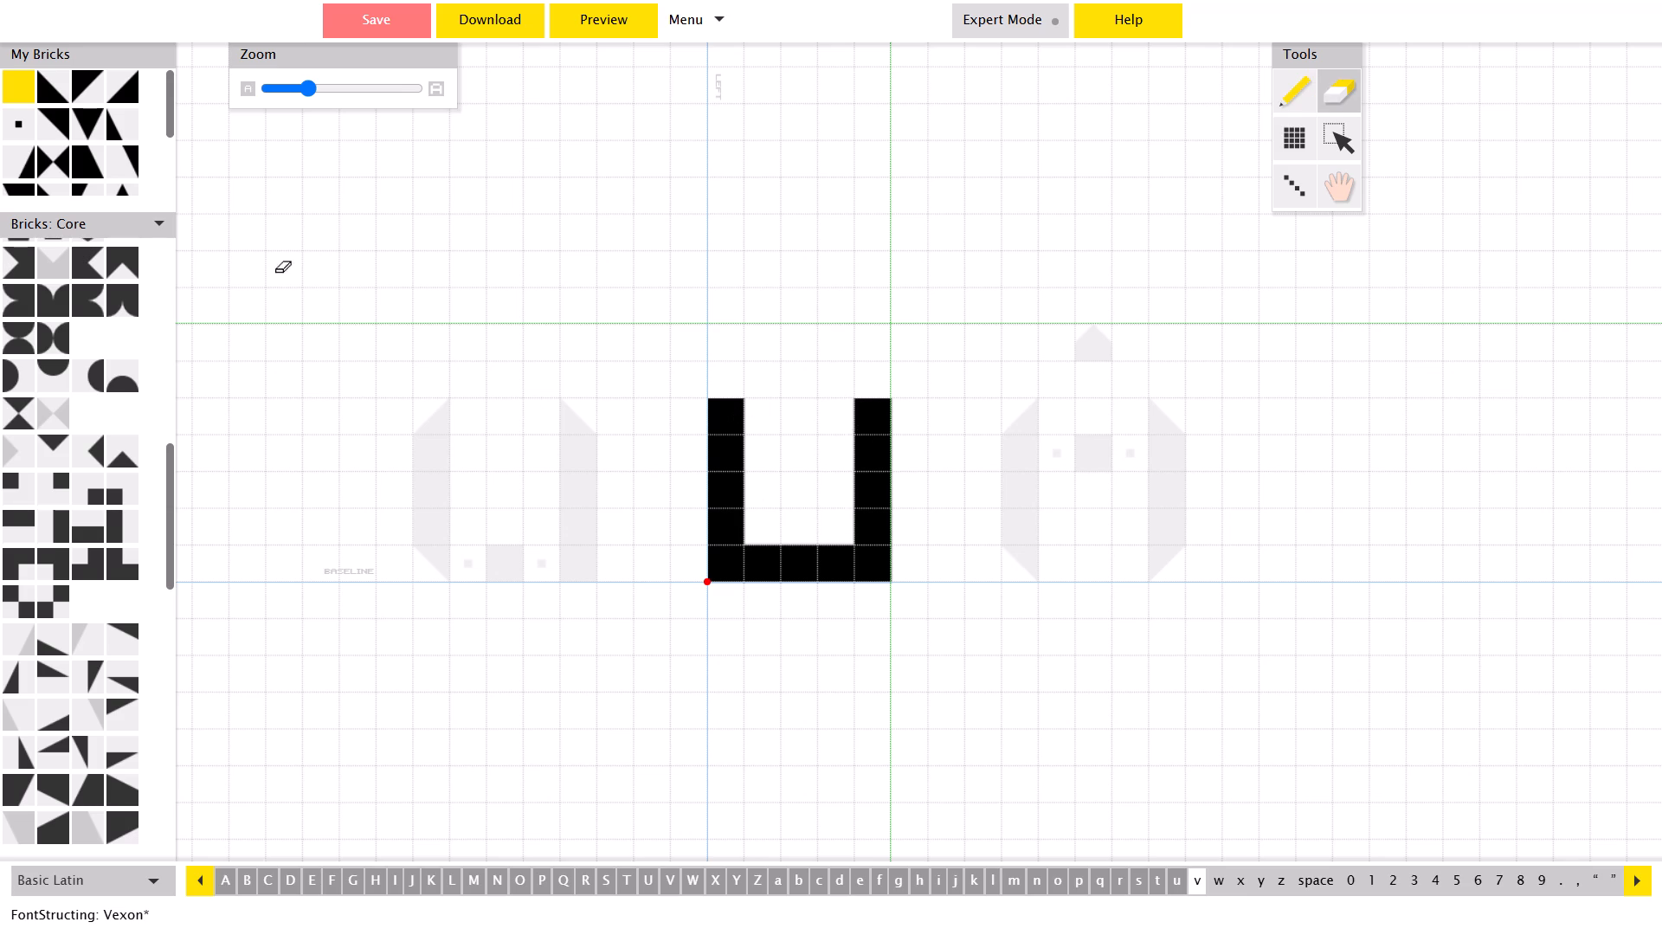
Bevel the outer top corners of both v stems with triangle bricks sloping outward.
left_click(39, 78)
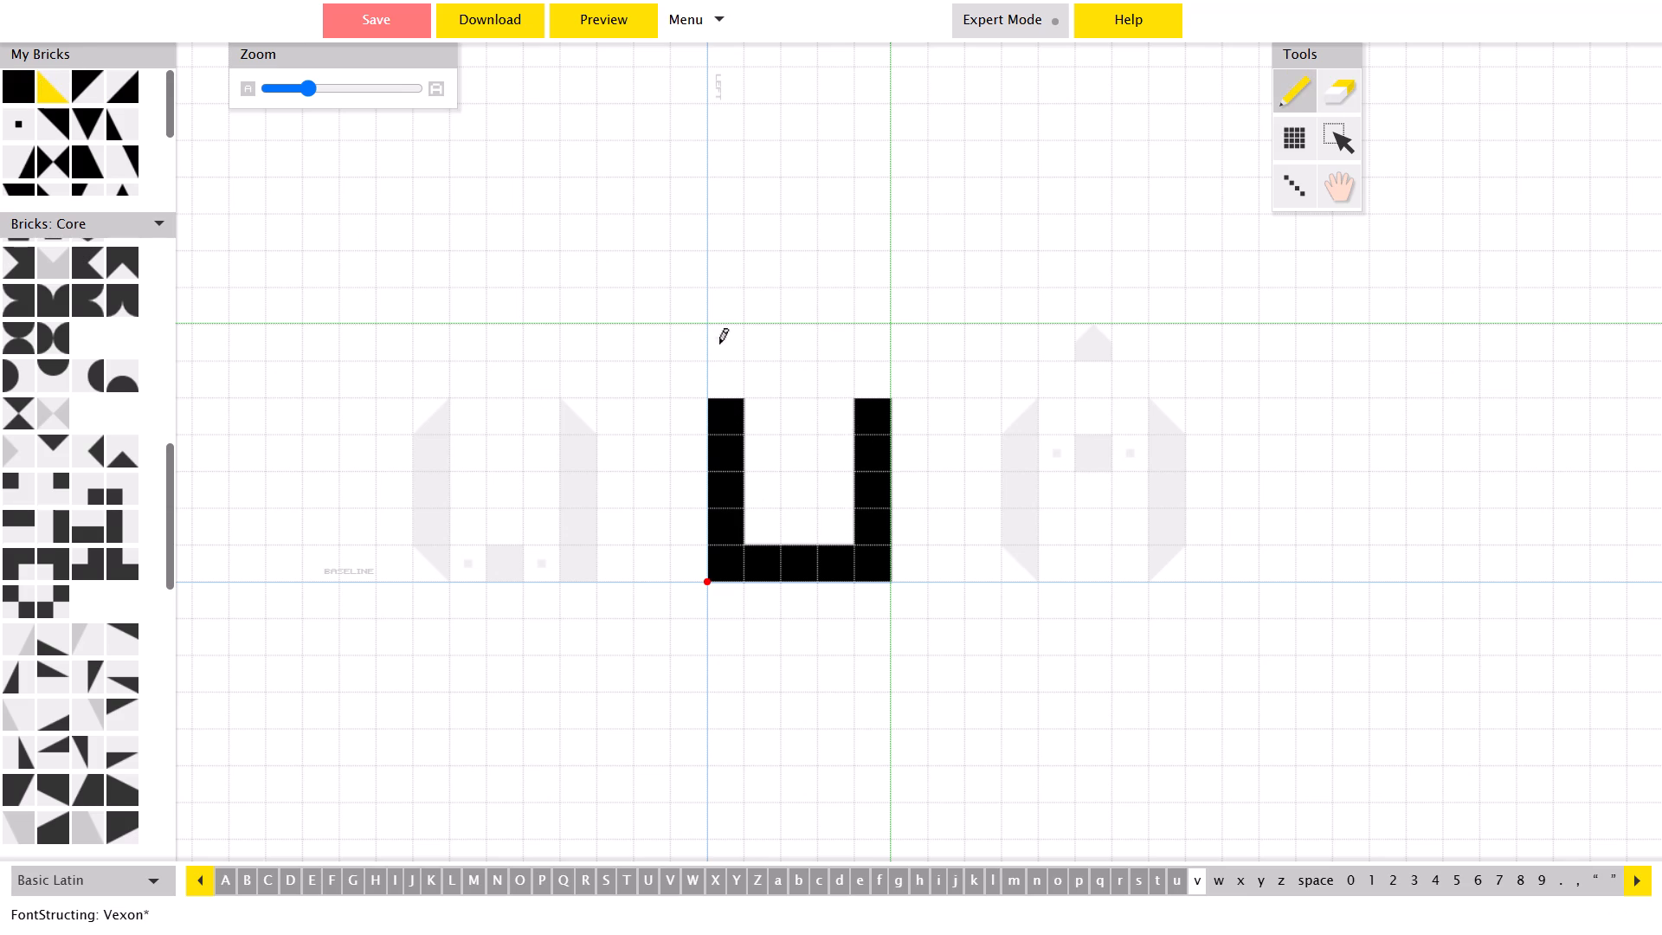
left_click(738, 424)
left_click(738, 424)
left_click(738, 424)
left_click(875, 422)
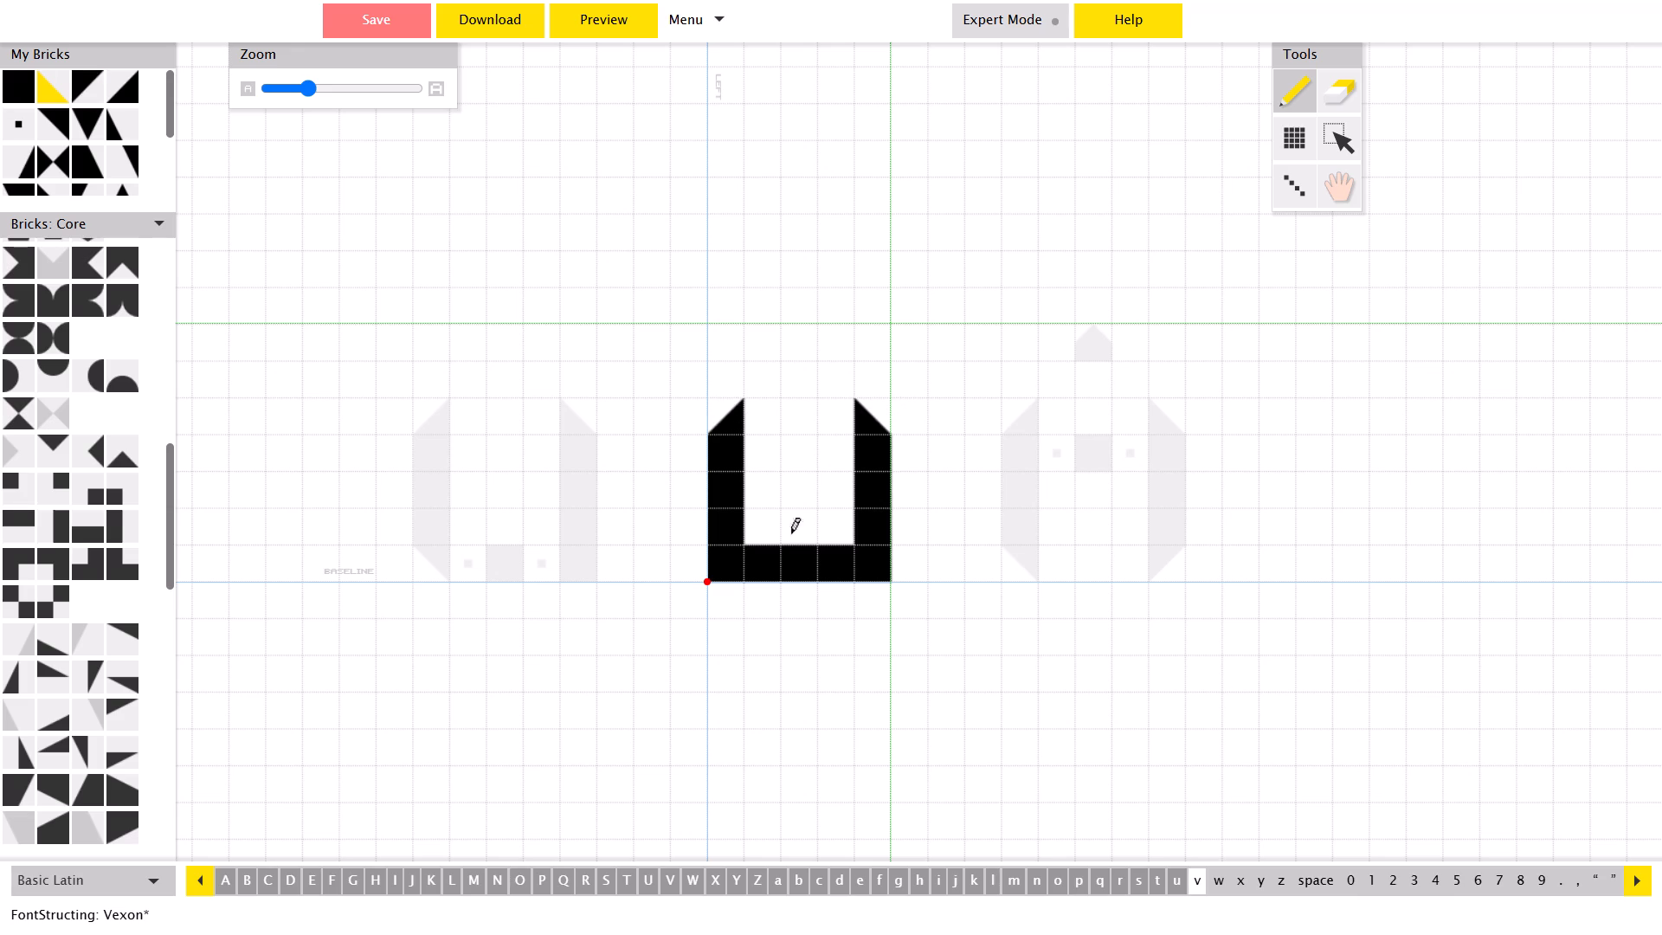
Erase the baseline row of v except its centre brick, and remove the lowest remaining brick of each stem.
key("e")
left_click(733, 566)
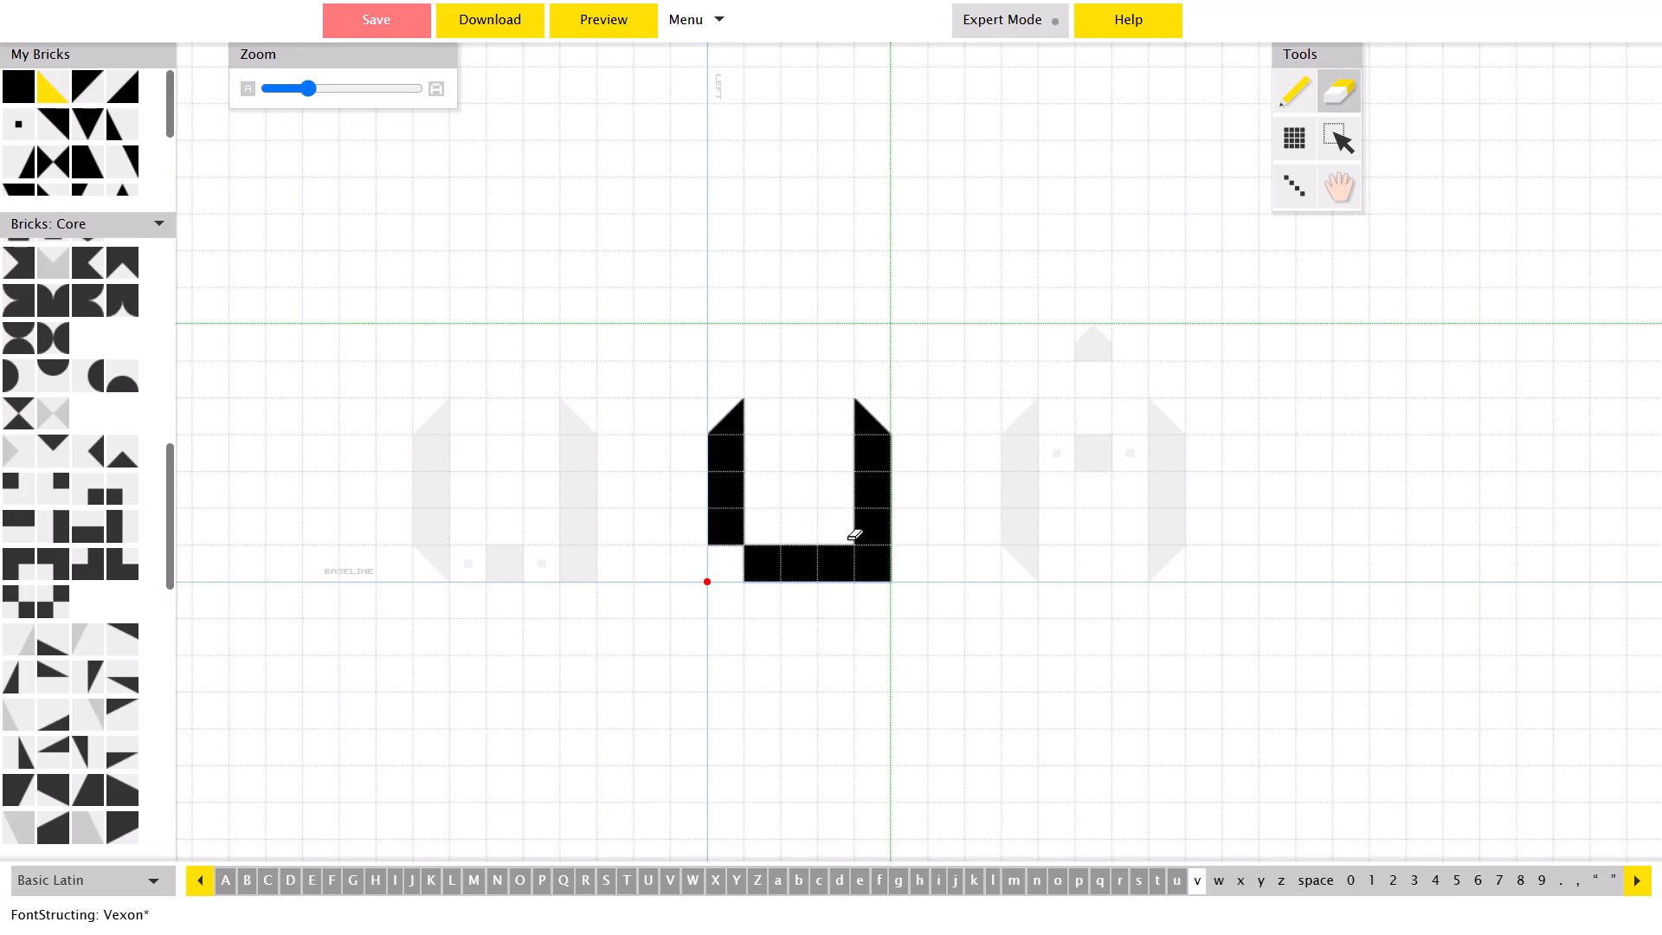
left_click(870, 571)
left_click(763, 564)
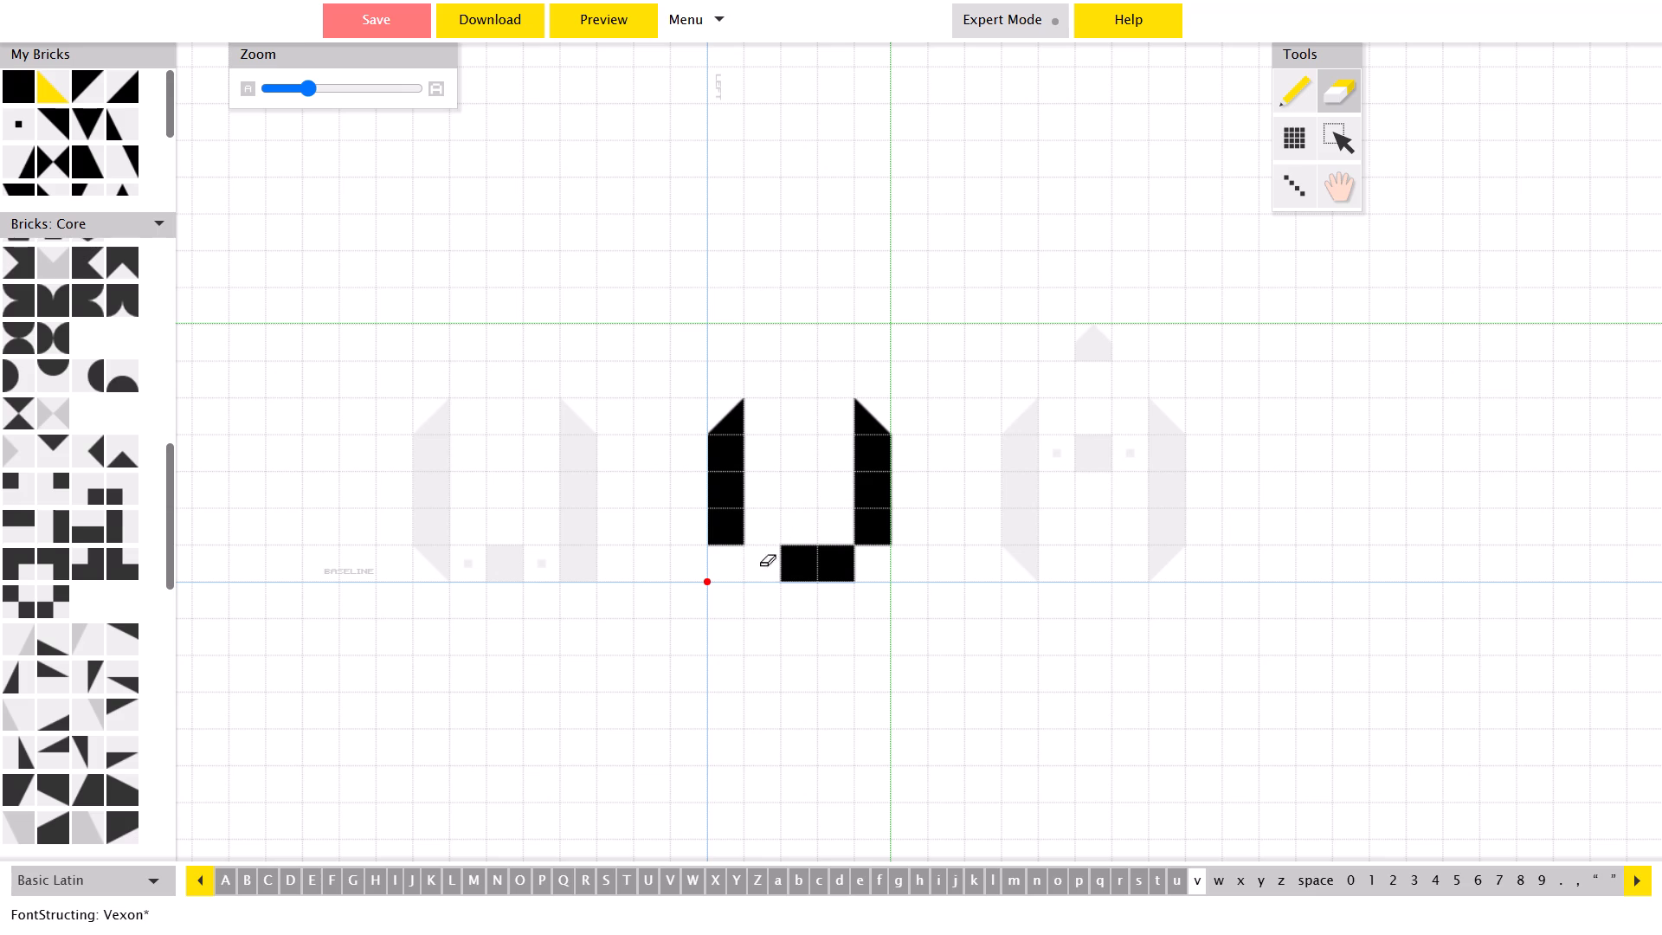
left_click(832, 573)
left_click(738, 532)
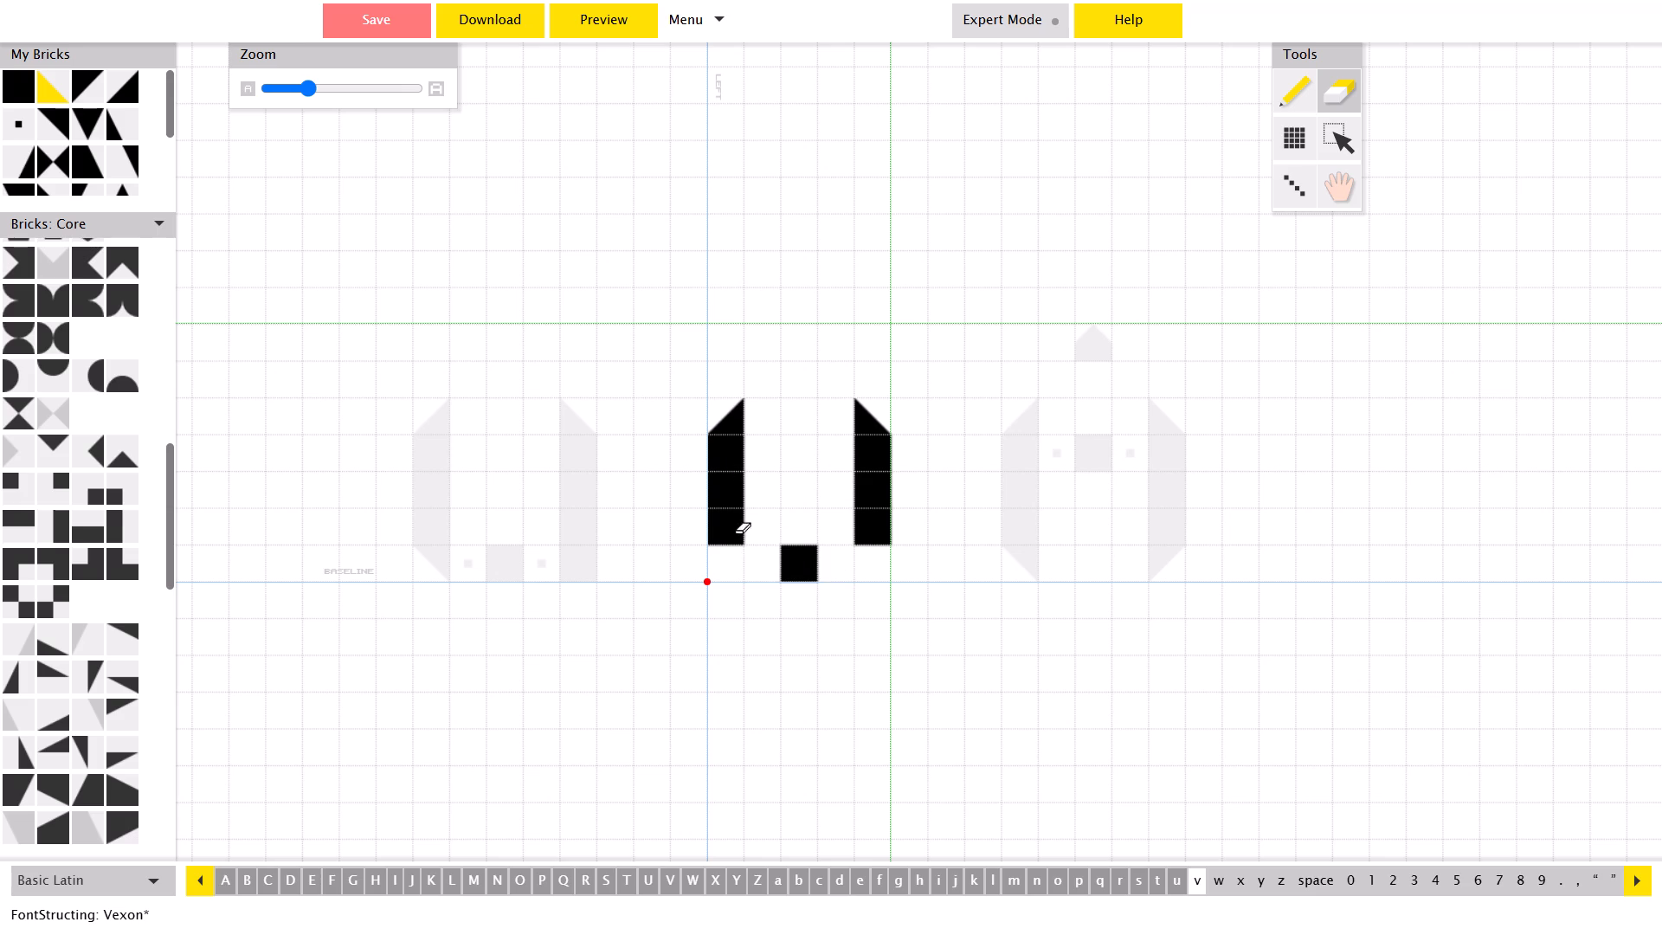
left_click(871, 538)
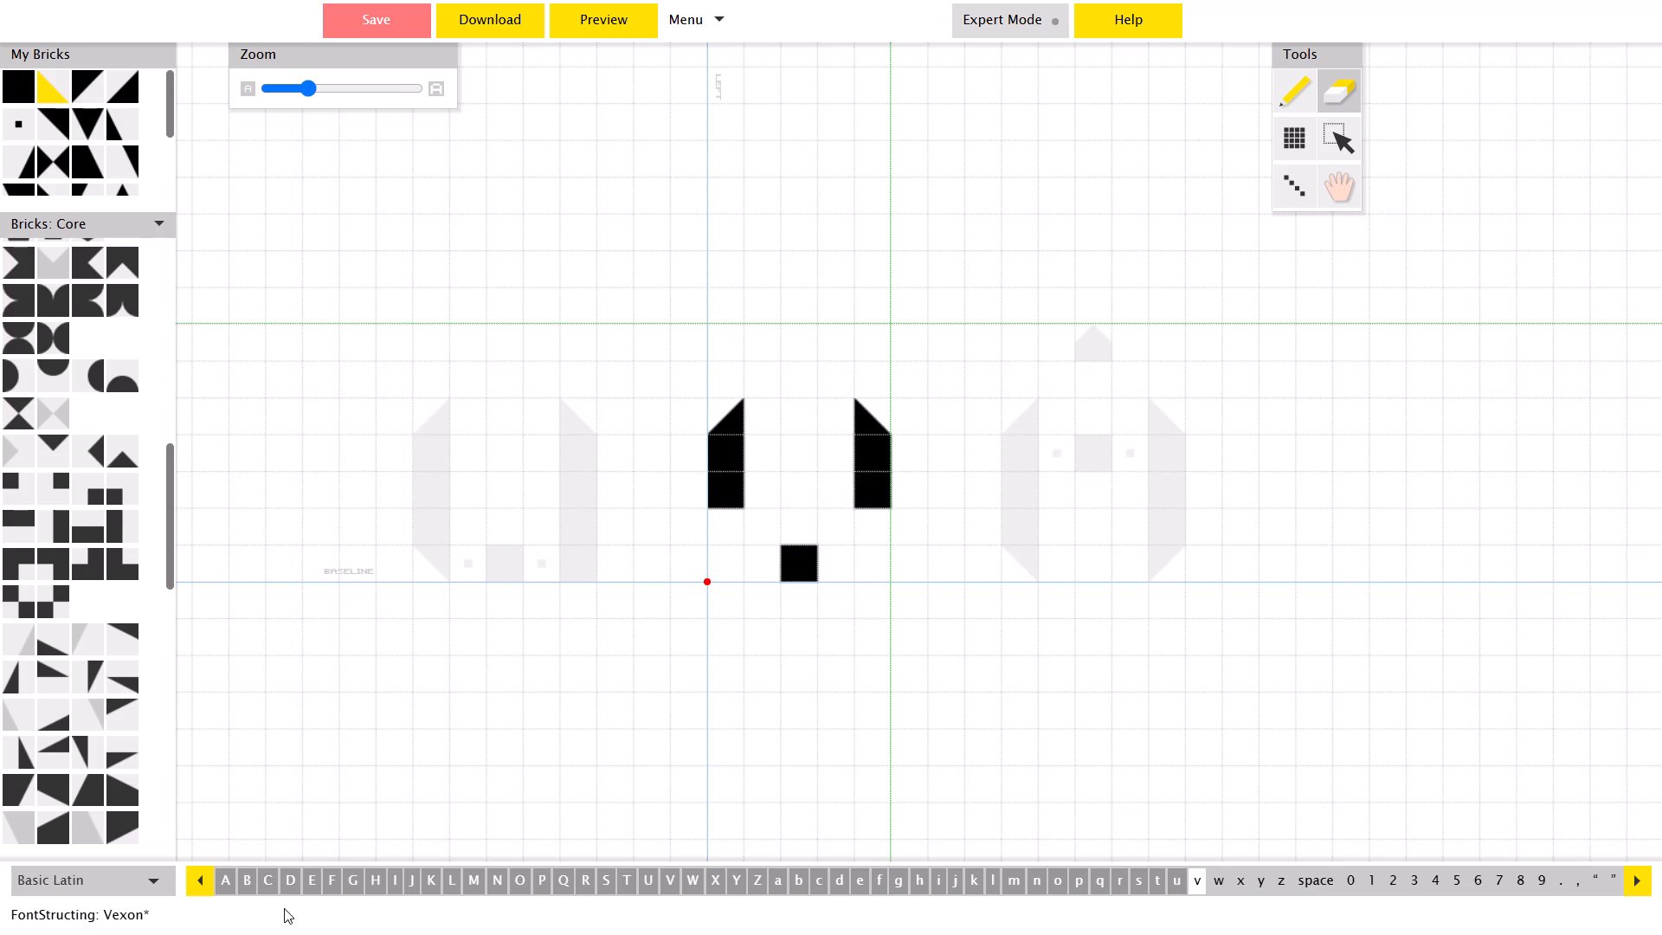
Check the capital V's shape as a reference and return to lowercase v.
left_click(672, 879)
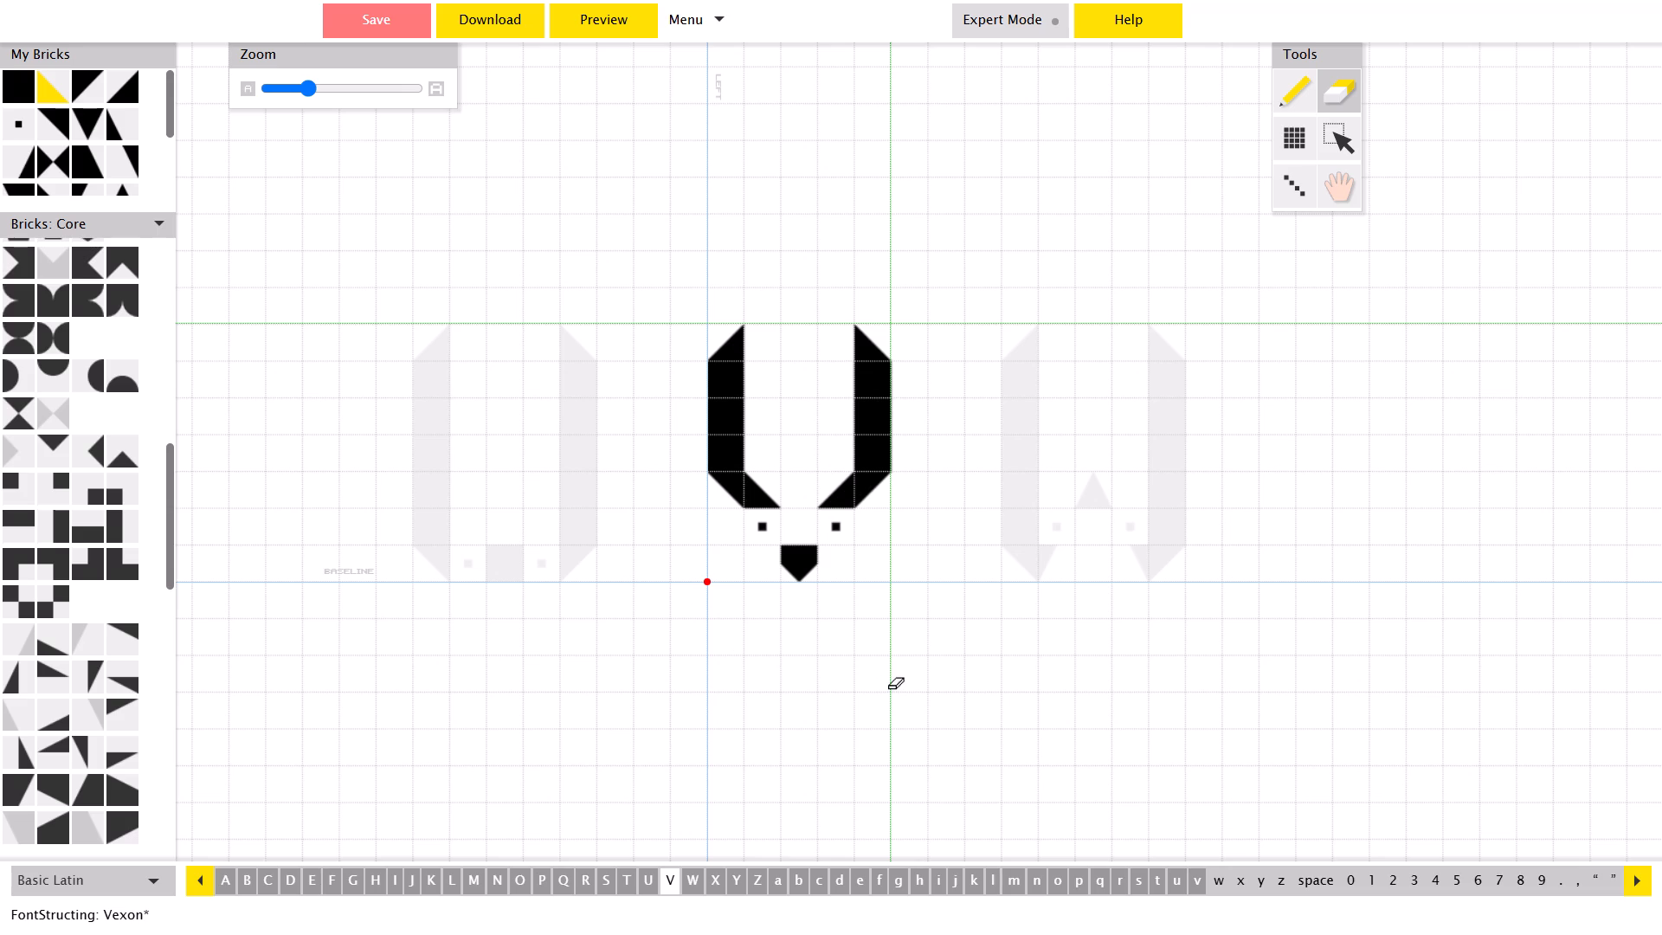
left_click(1197, 886)
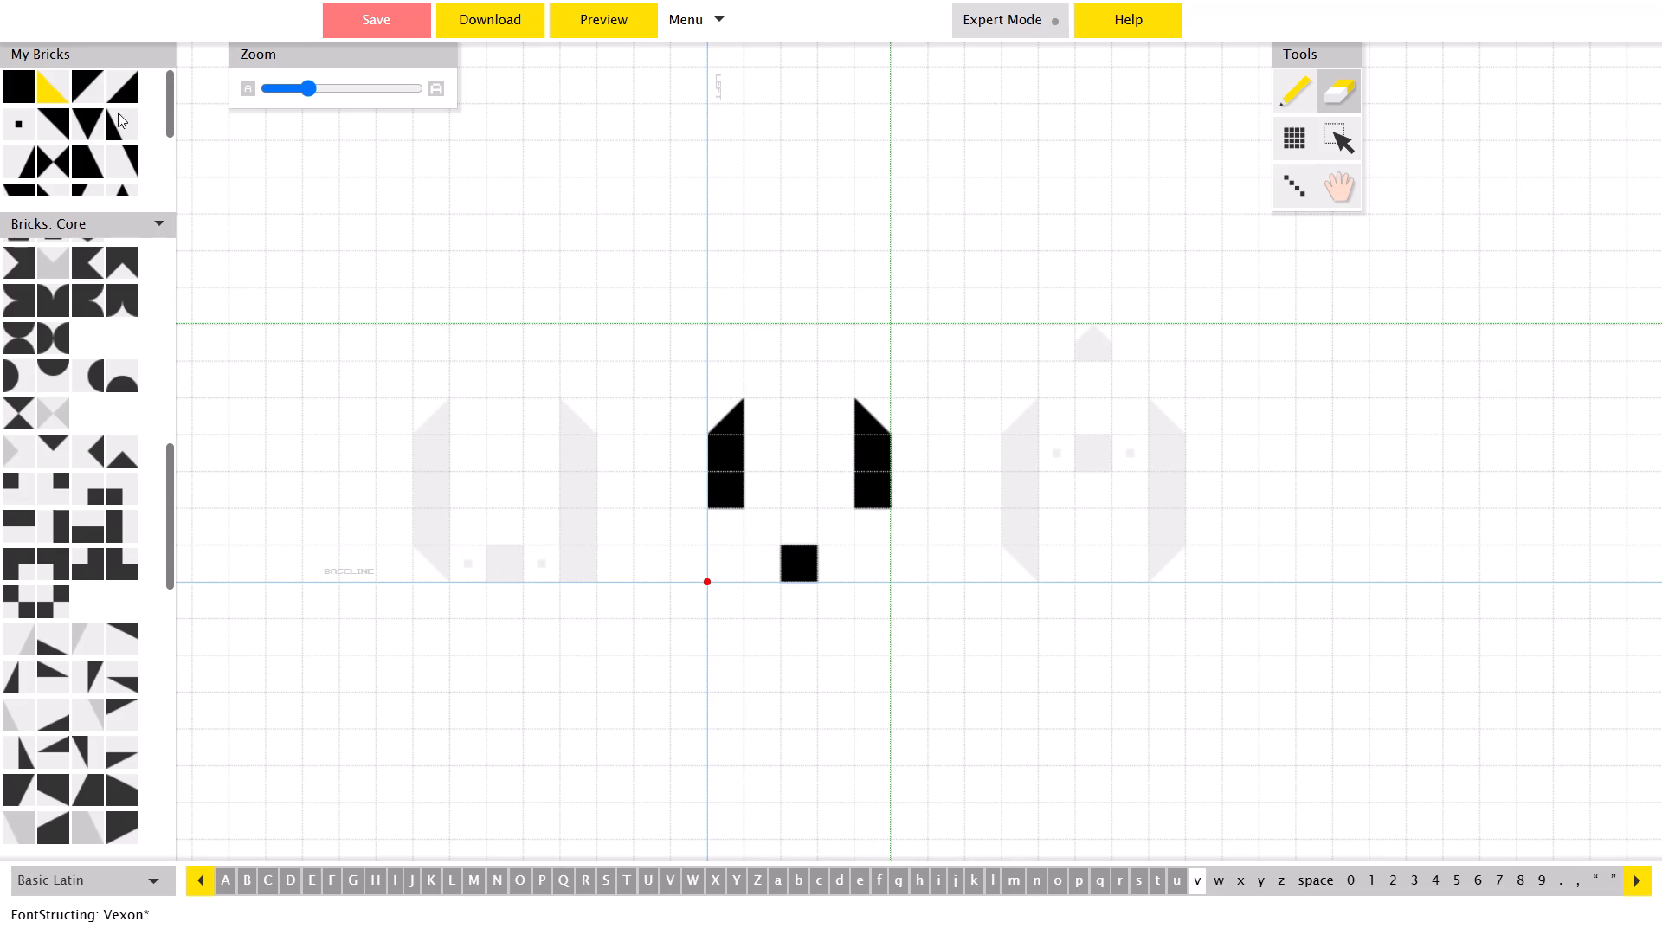
Place mirrored triangle bricks in the row above the baseline, diagonally linking both v stems to the centre brick.
left_click(97, 83)
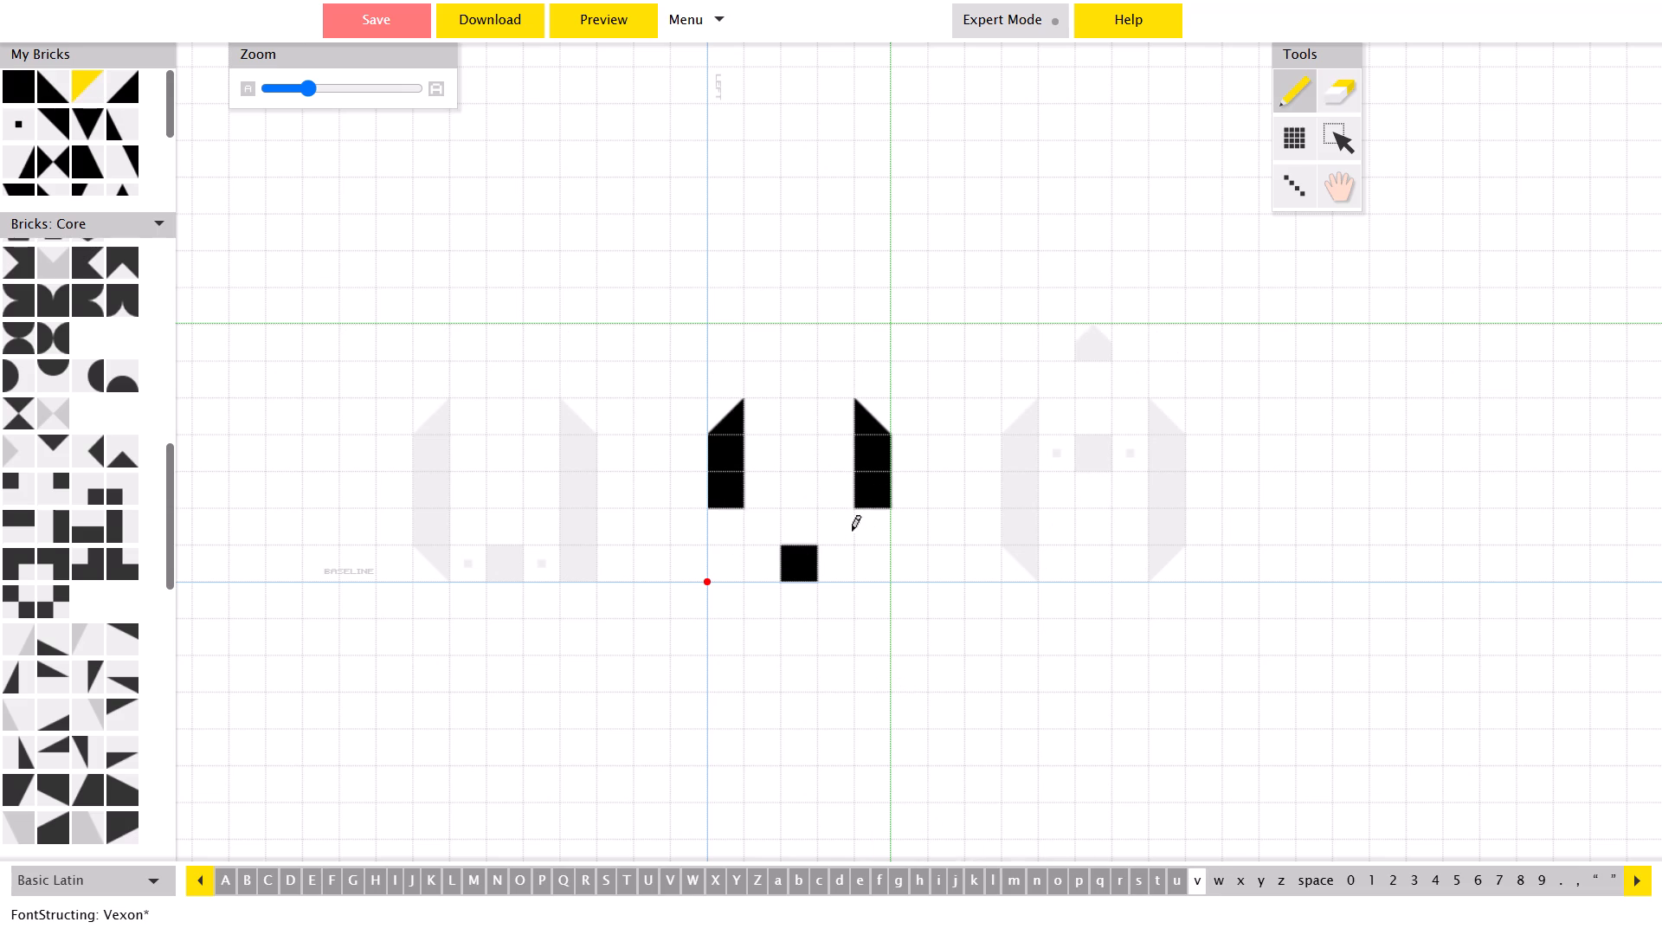
left_click(840, 532)
left_click(840, 532)
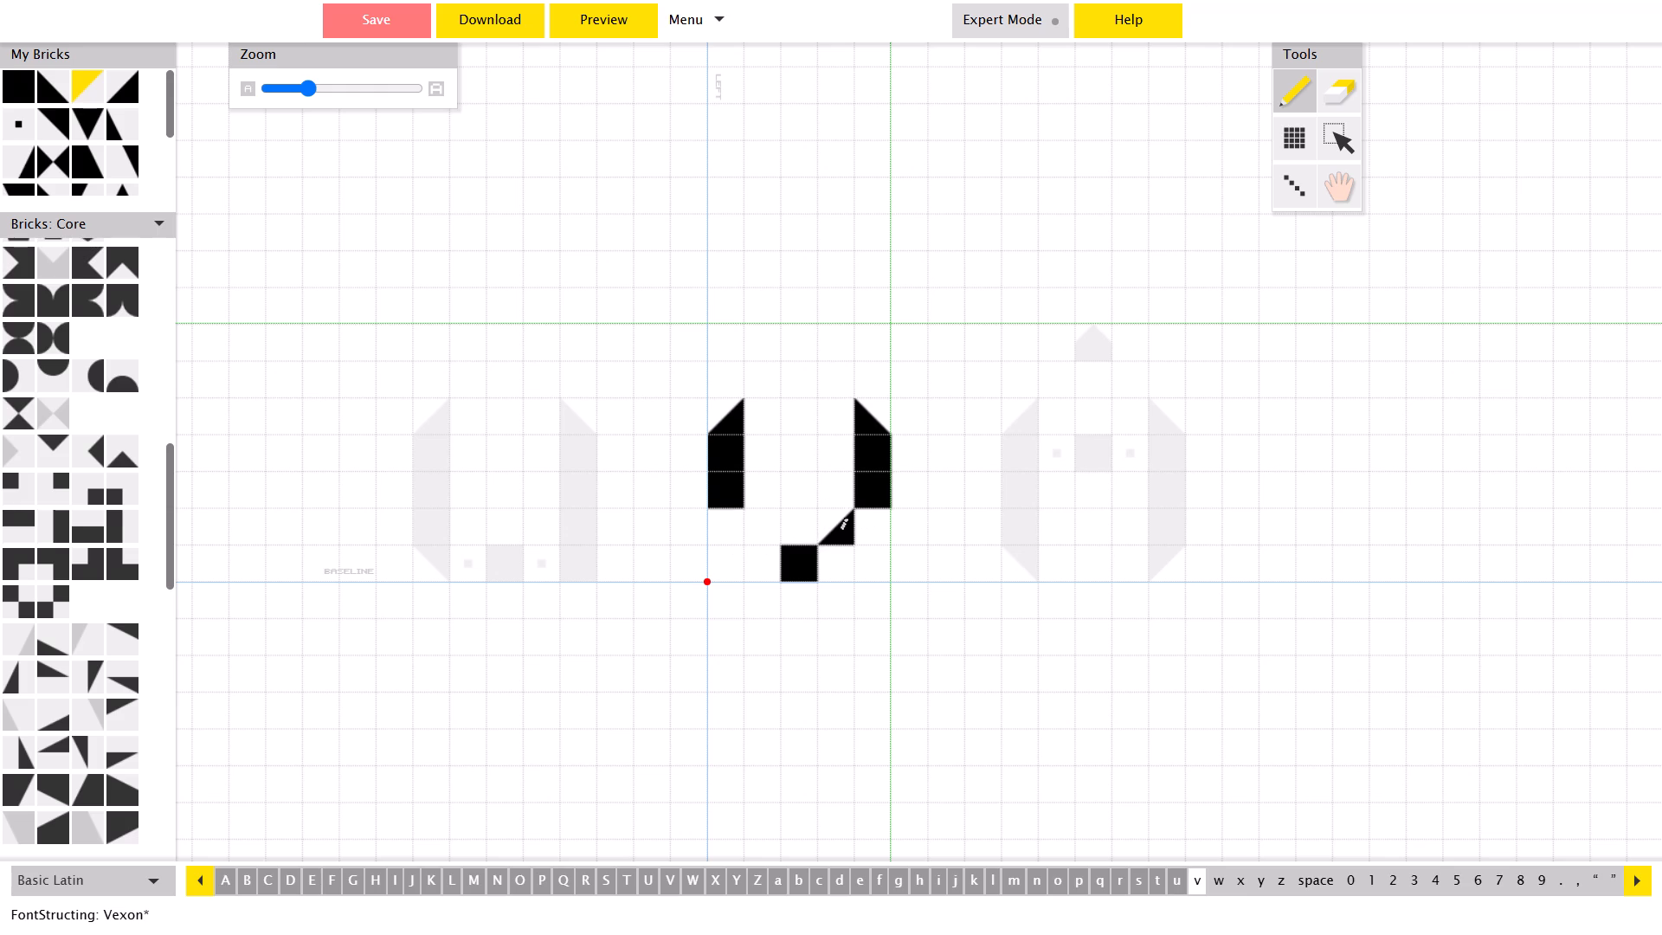
left_click(840, 532)
type("zz")
left_click(761, 519)
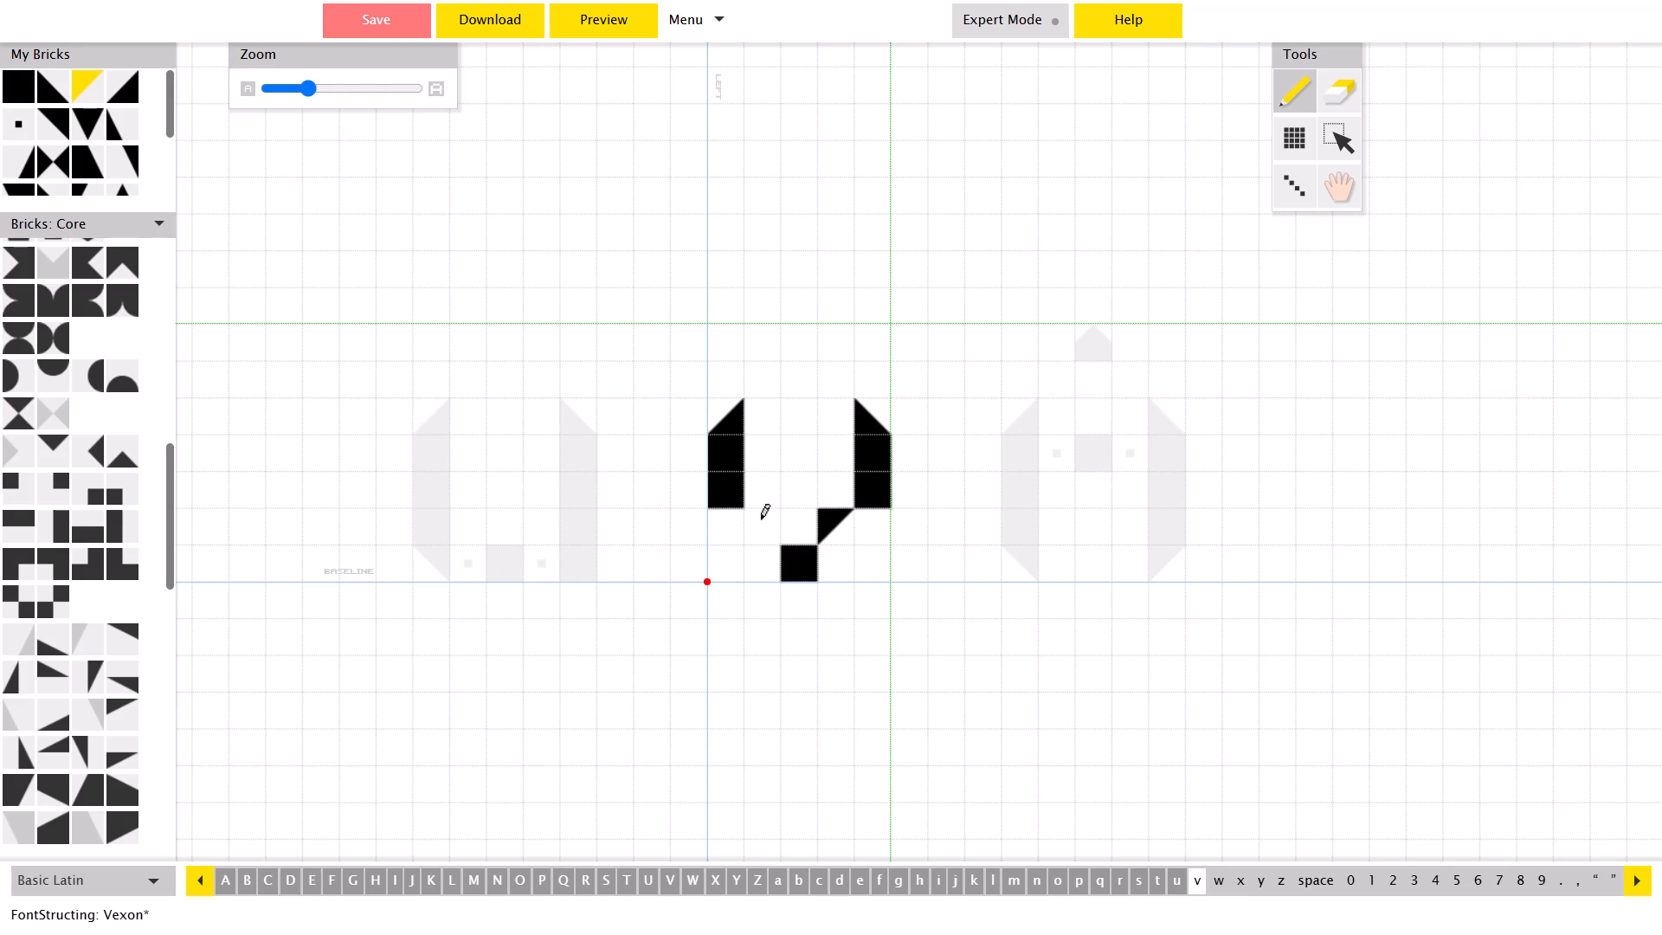
left_click(761, 519)
left_click(761, 519)
triple_click(761, 519)
type("zz")
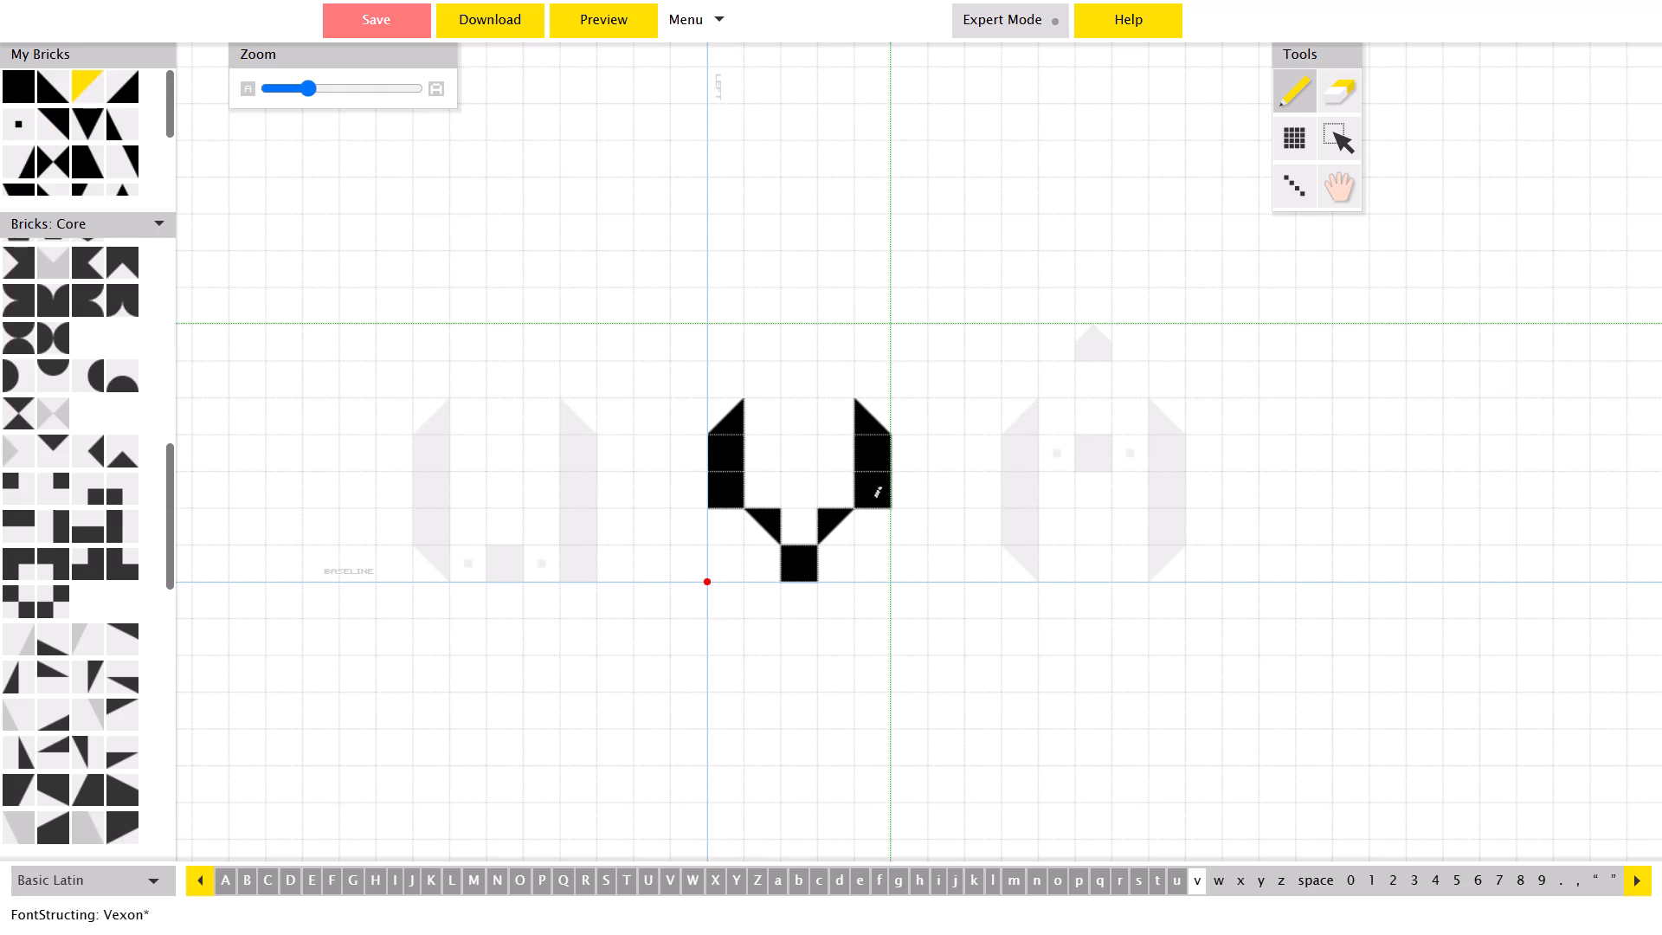
Bevel the outer bottom corners of both v stems with triangle bricks sloping inward.
left_click(877, 495)
left_click(730, 490)
left_click(730, 490)
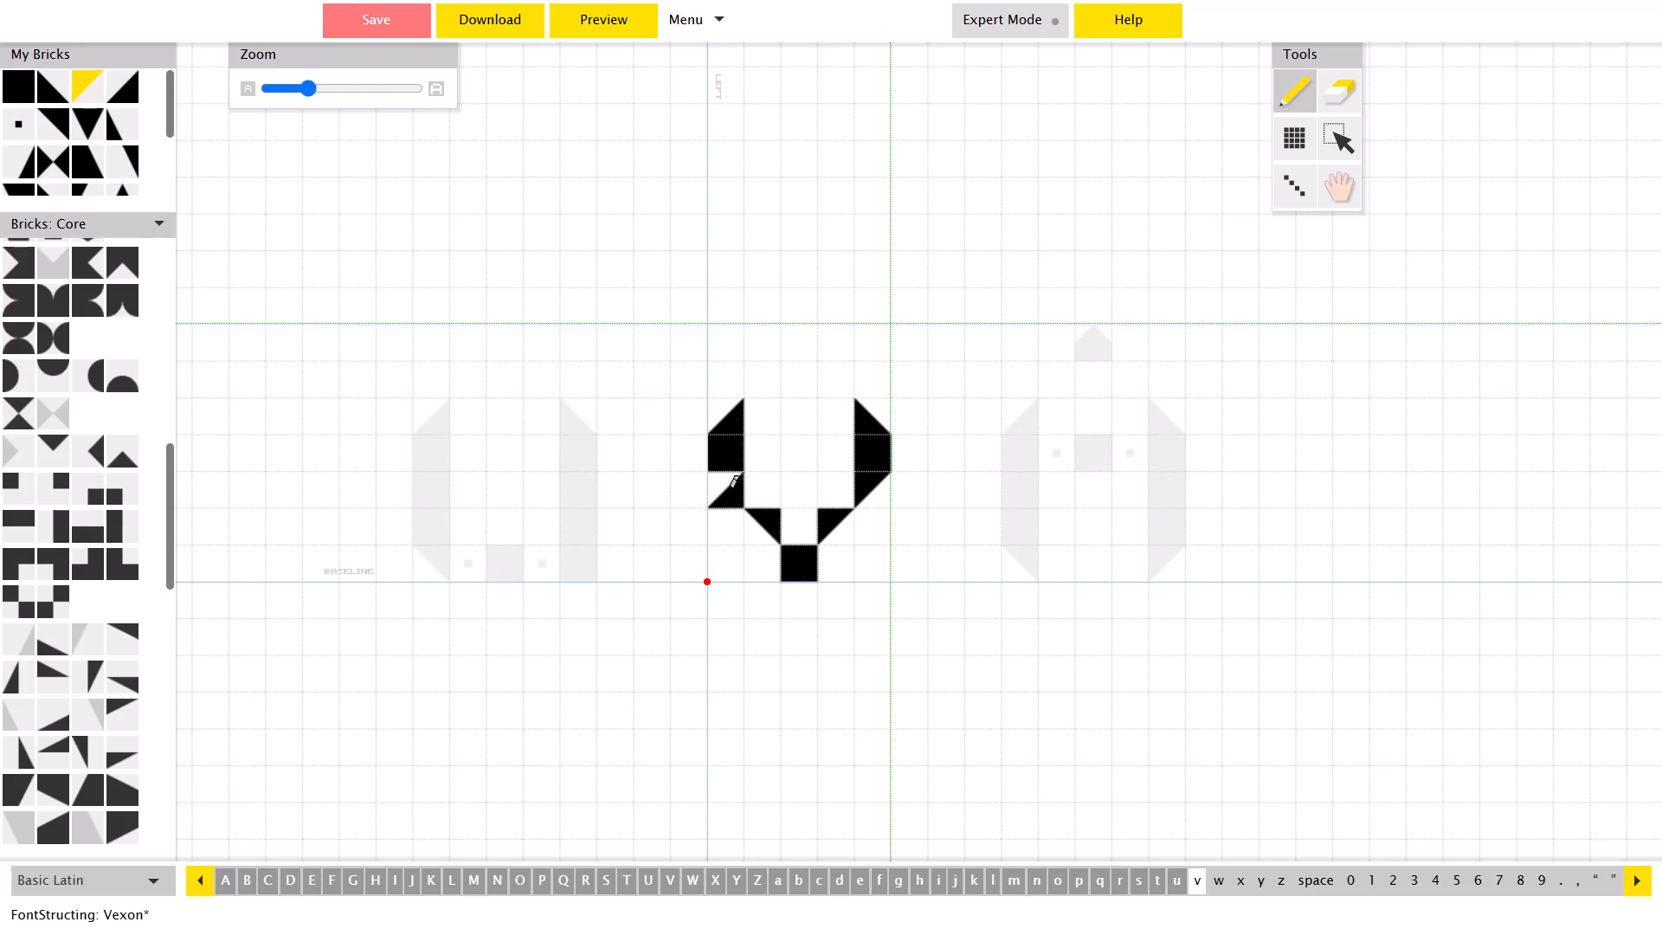
left_click(730, 490)
left_click(730, 490)
Fill the inner cells beside both stem bottoms with mirrored triangle bricks, completing v's two diagonal arms.
left_click(836, 492)
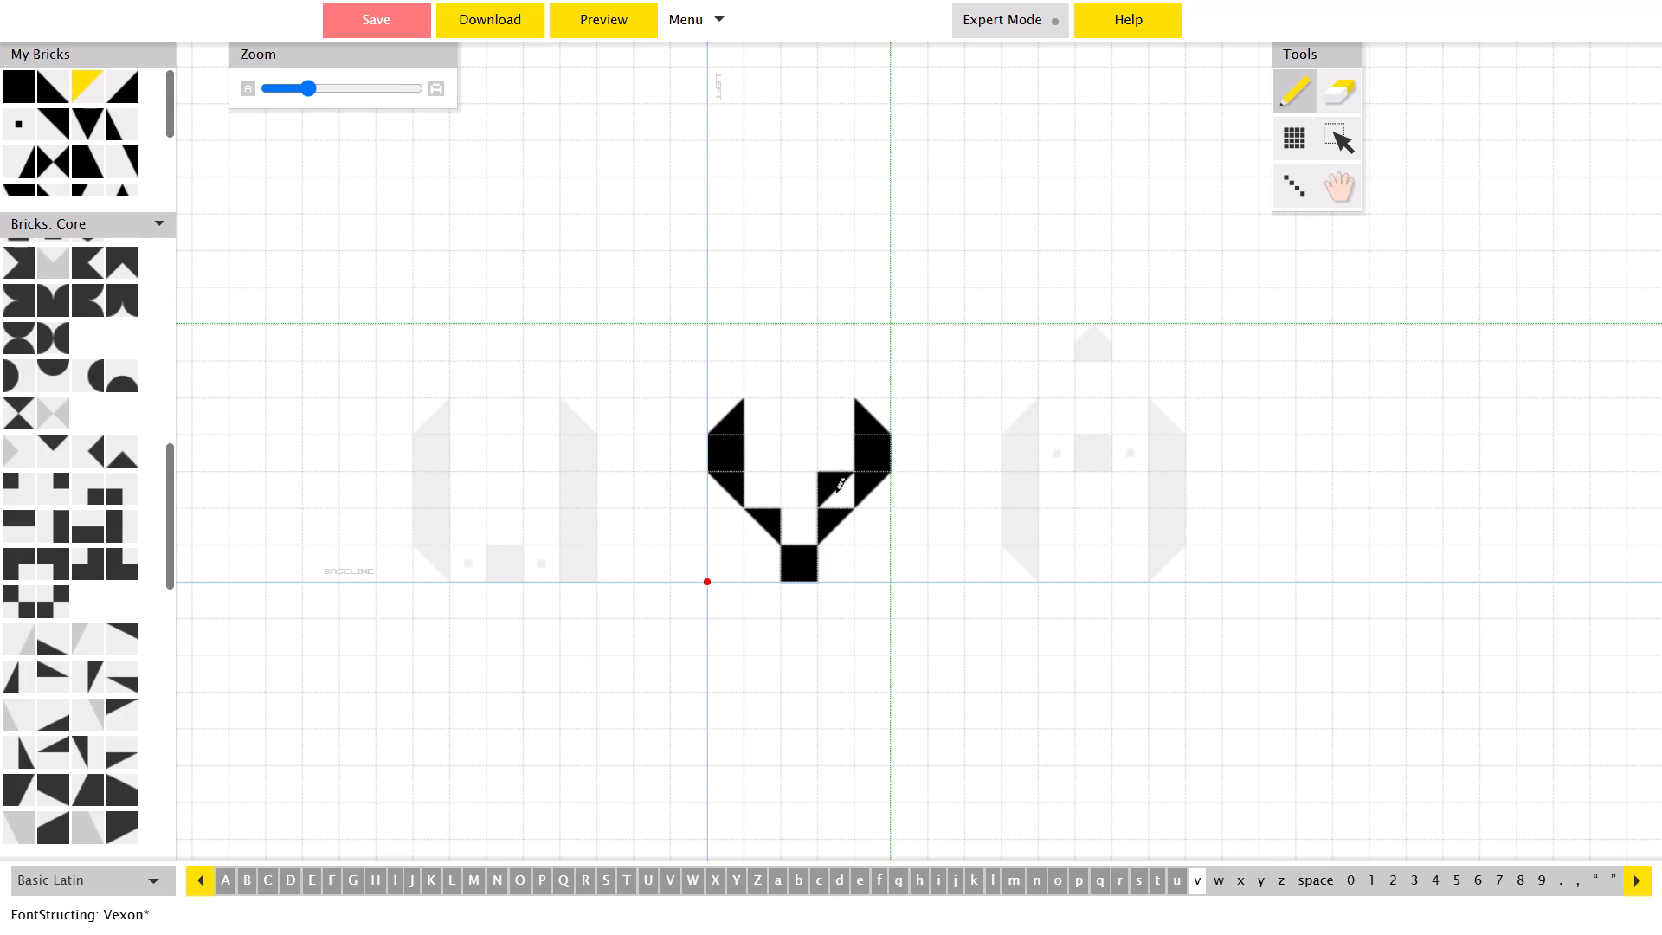
left_click(836, 492)
left_click(757, 494)
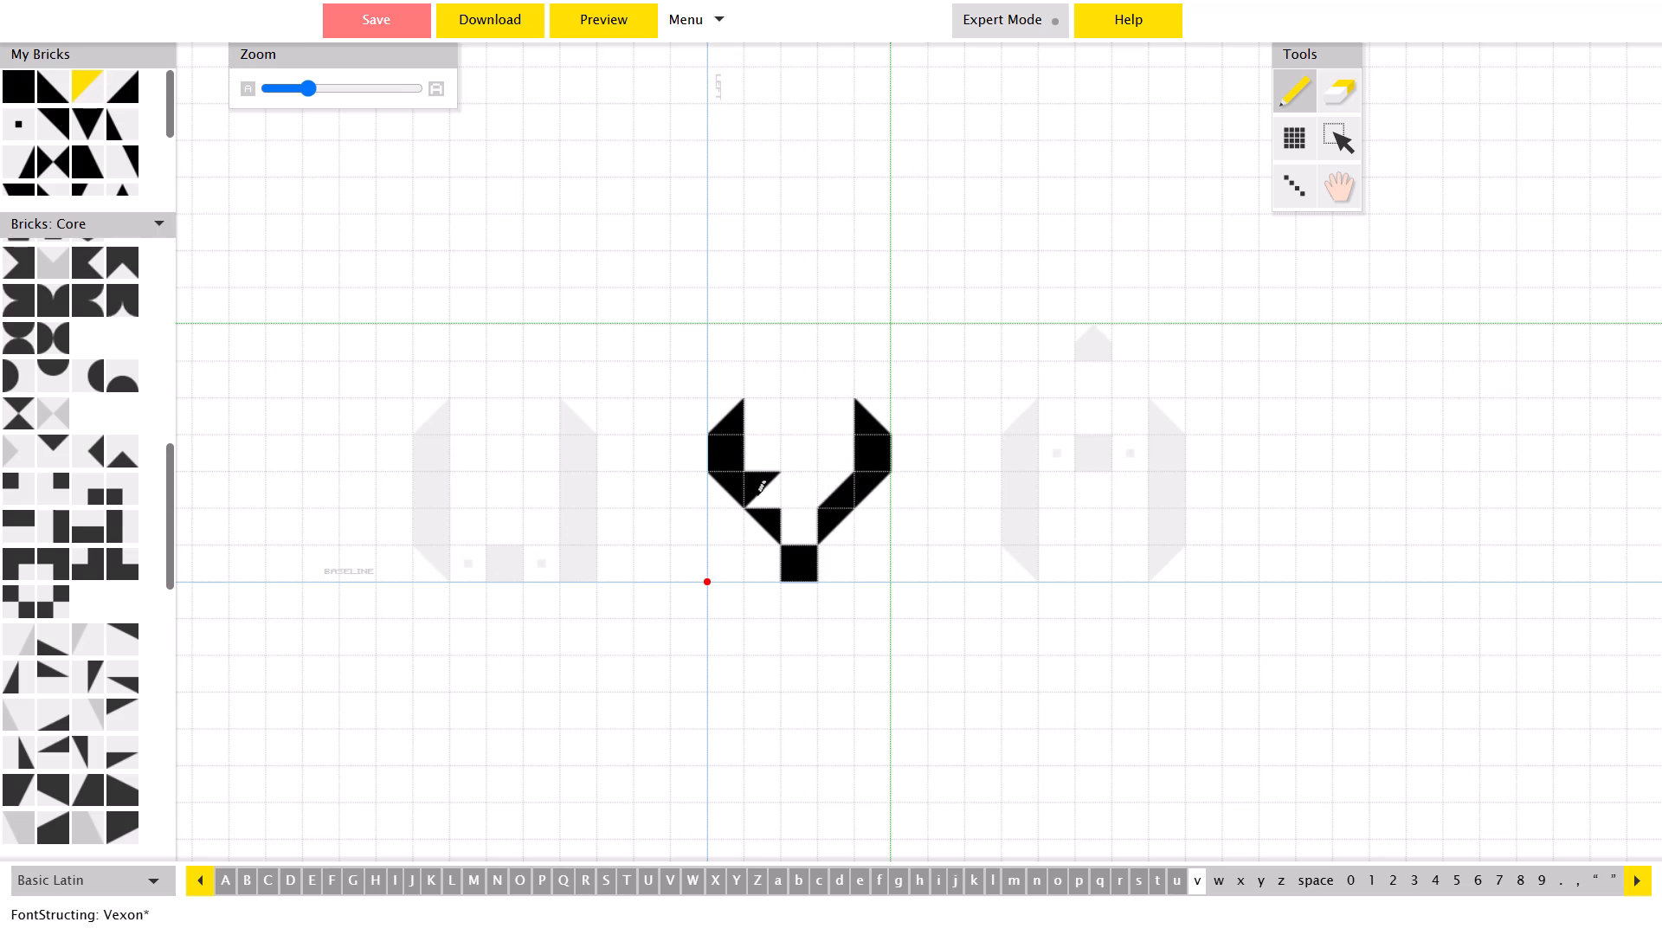
left_click(757, 494)
left_click(757, 494)
left_click(757, 494)
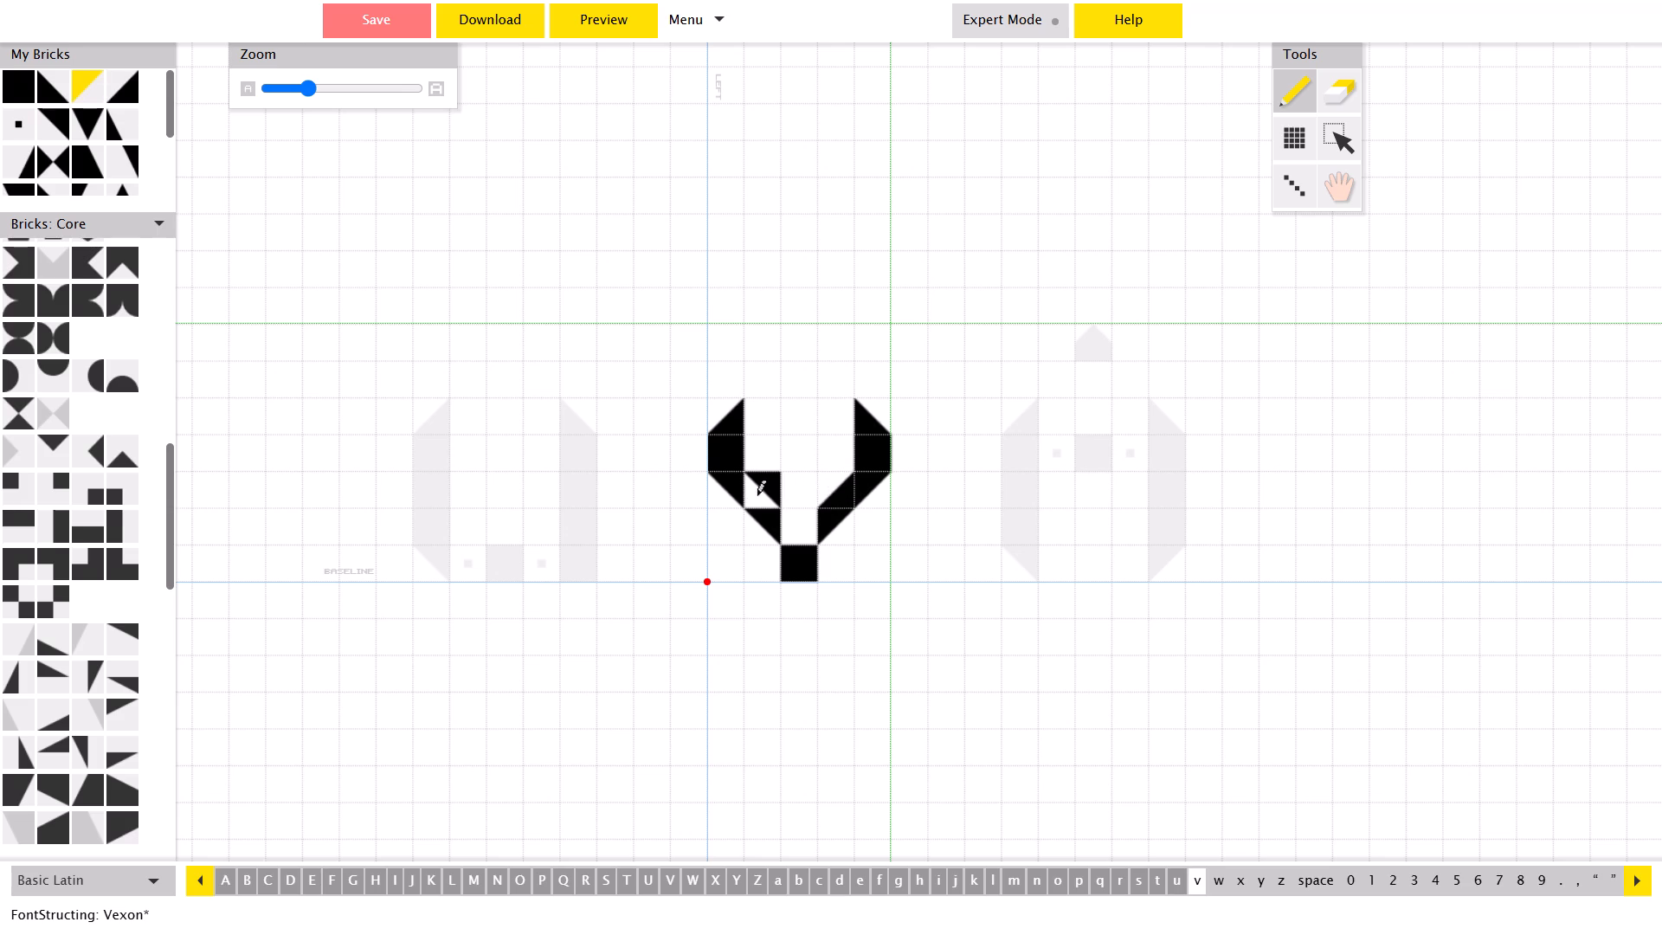
left_click(757, 494)
left_click(757, 494)
triple_click(757, 494)
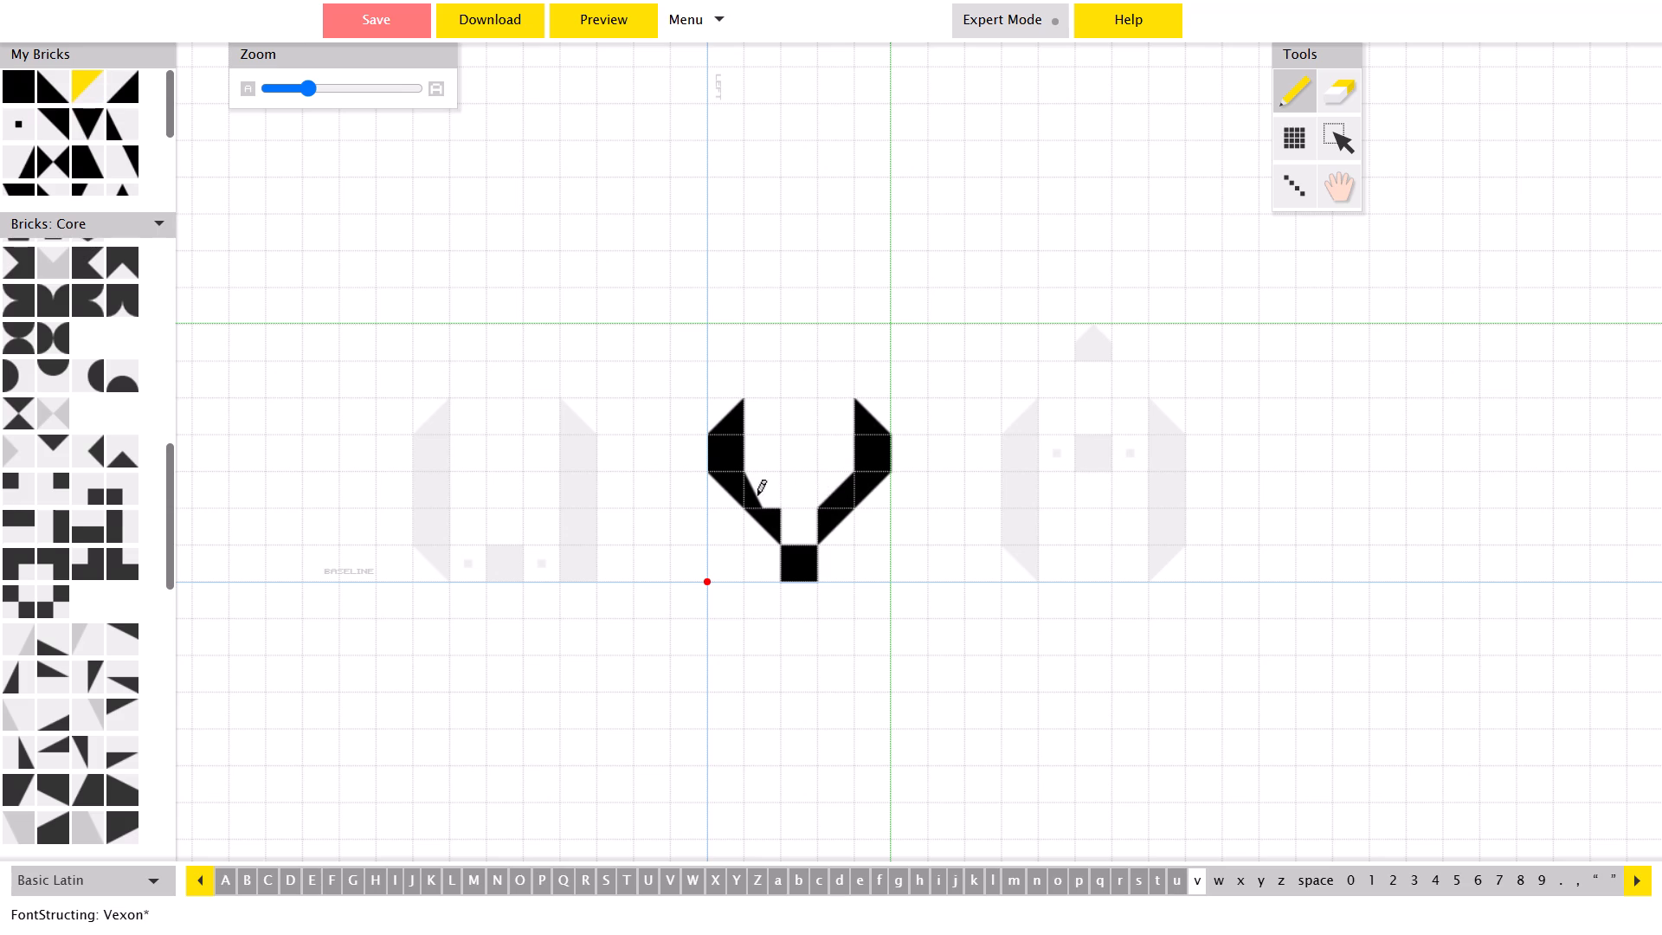
triple_click(757, 494)
triple_click(757, 494)
triple_click(757, 494)
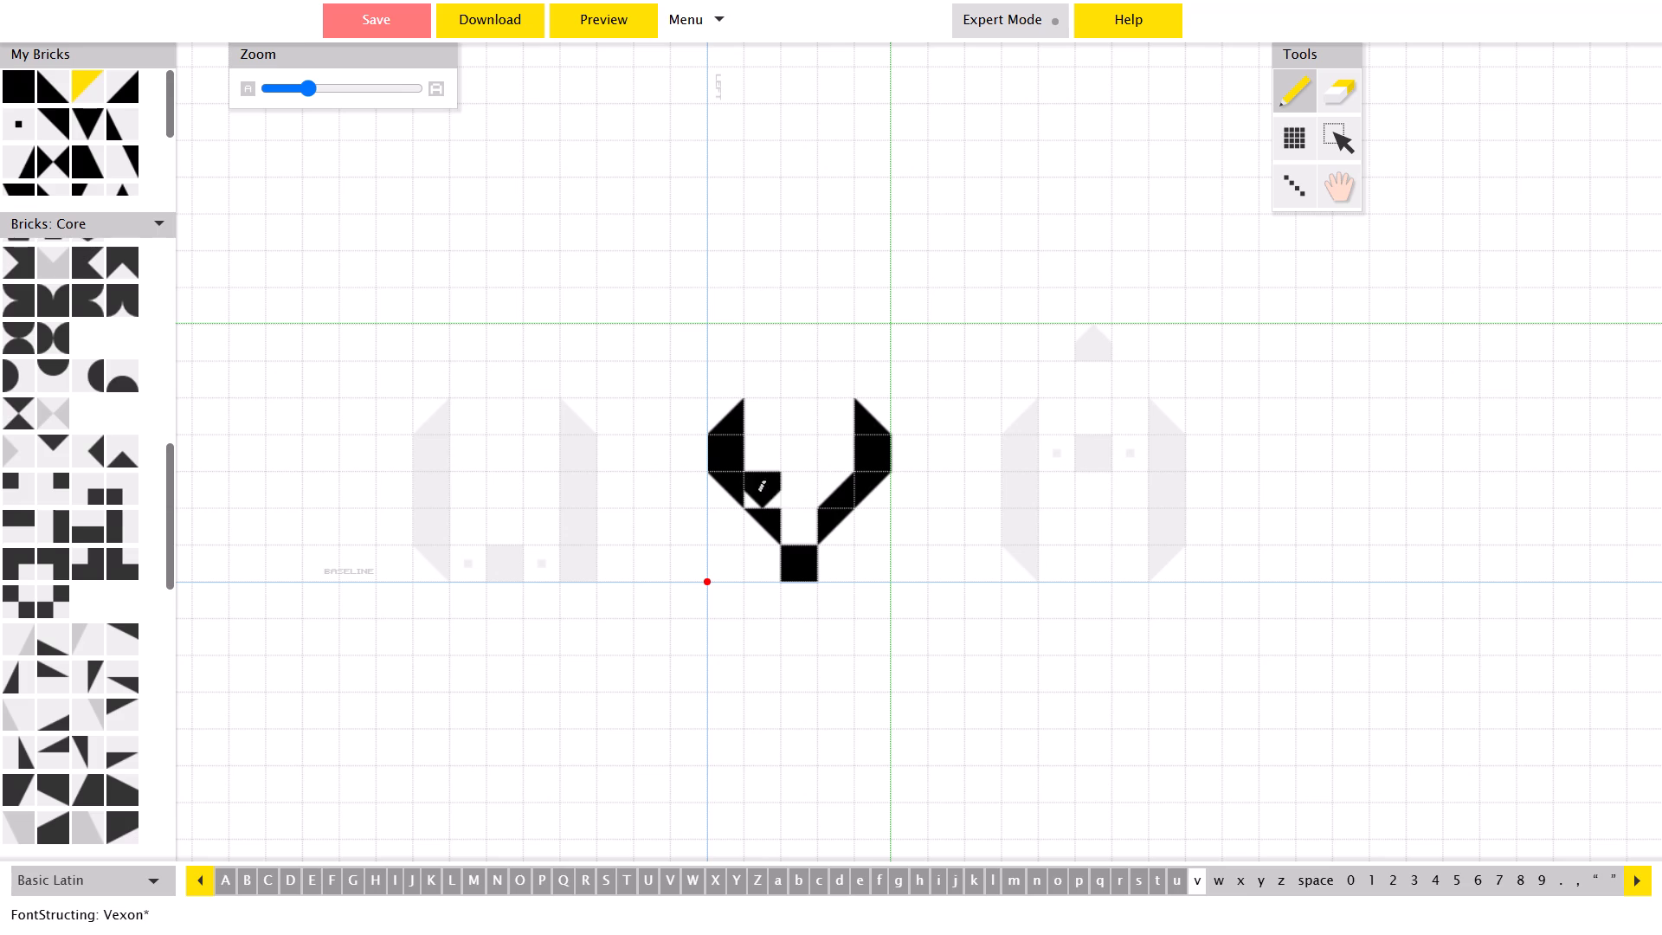
double_click(757, 494)
triple_click(757, 494)
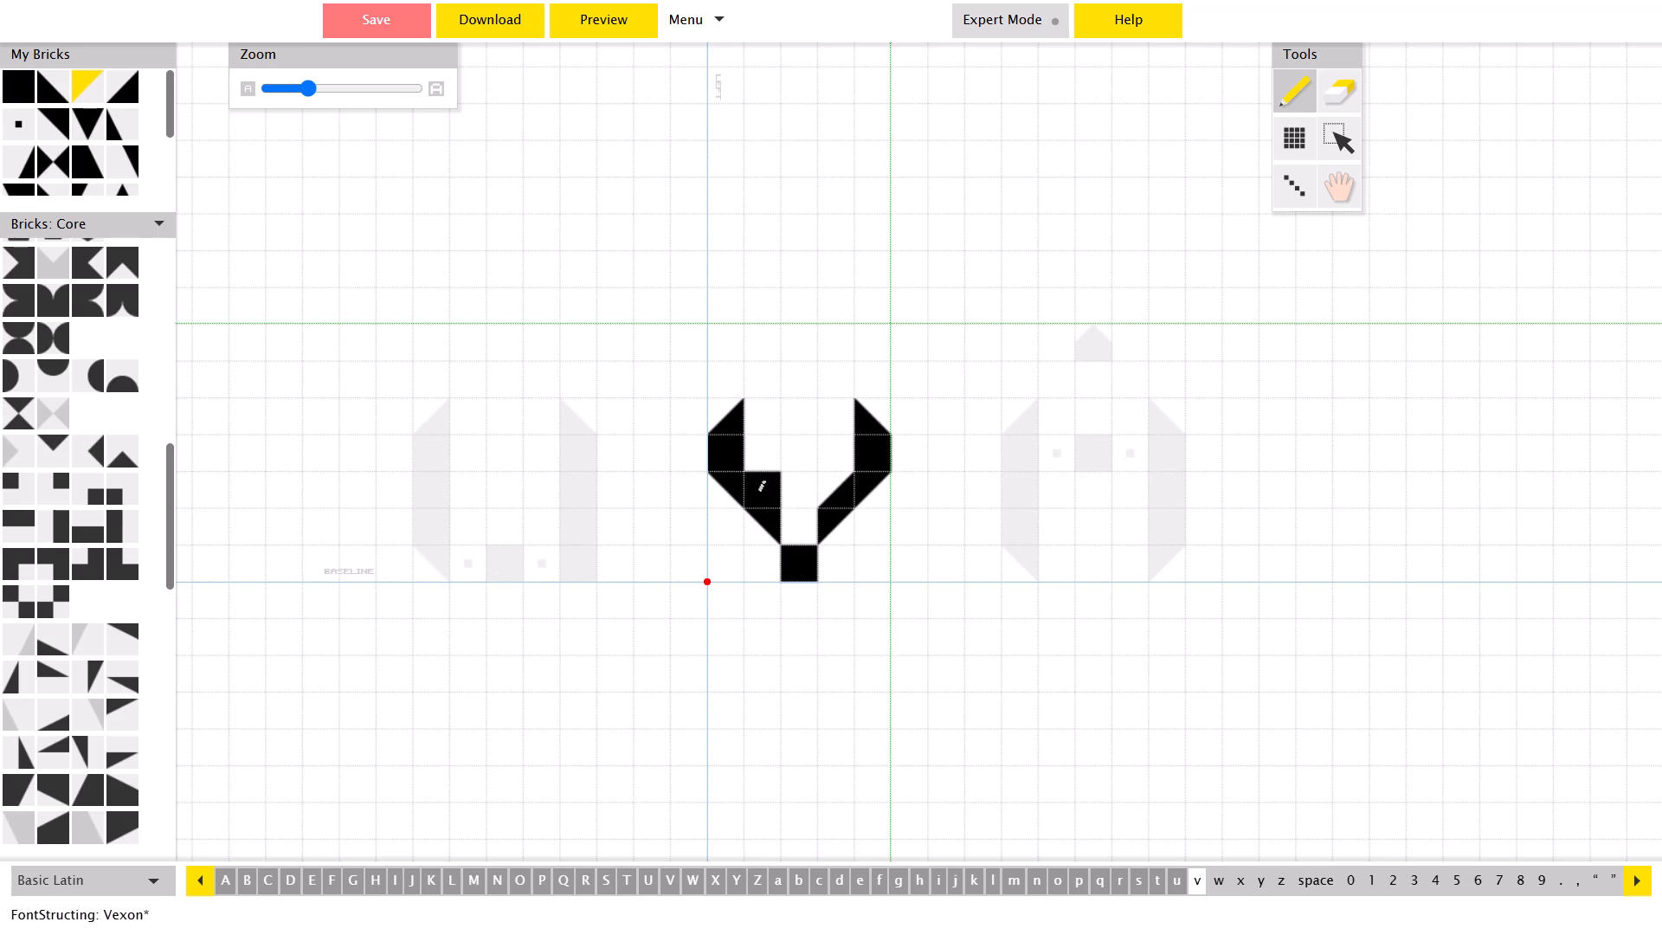
left_click(757, 494)
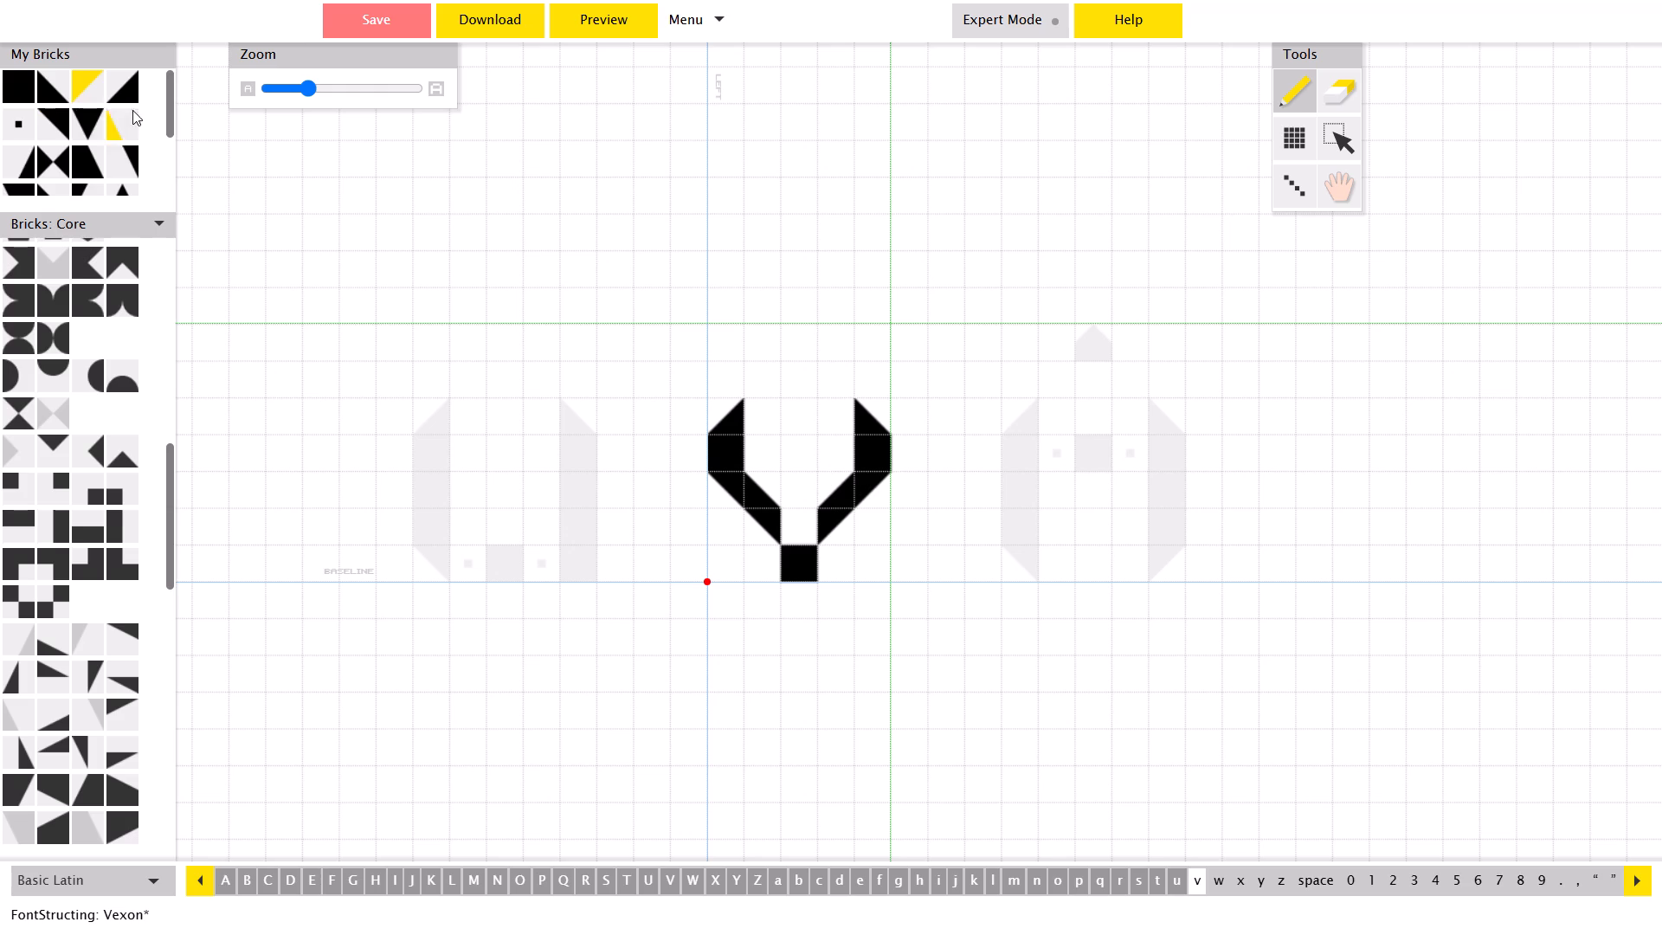
Replace v's centre brick on the baseline with the downward-pointing pentagon brick.
scroll(78, 132, "down", 1)
left_click(44, 145)
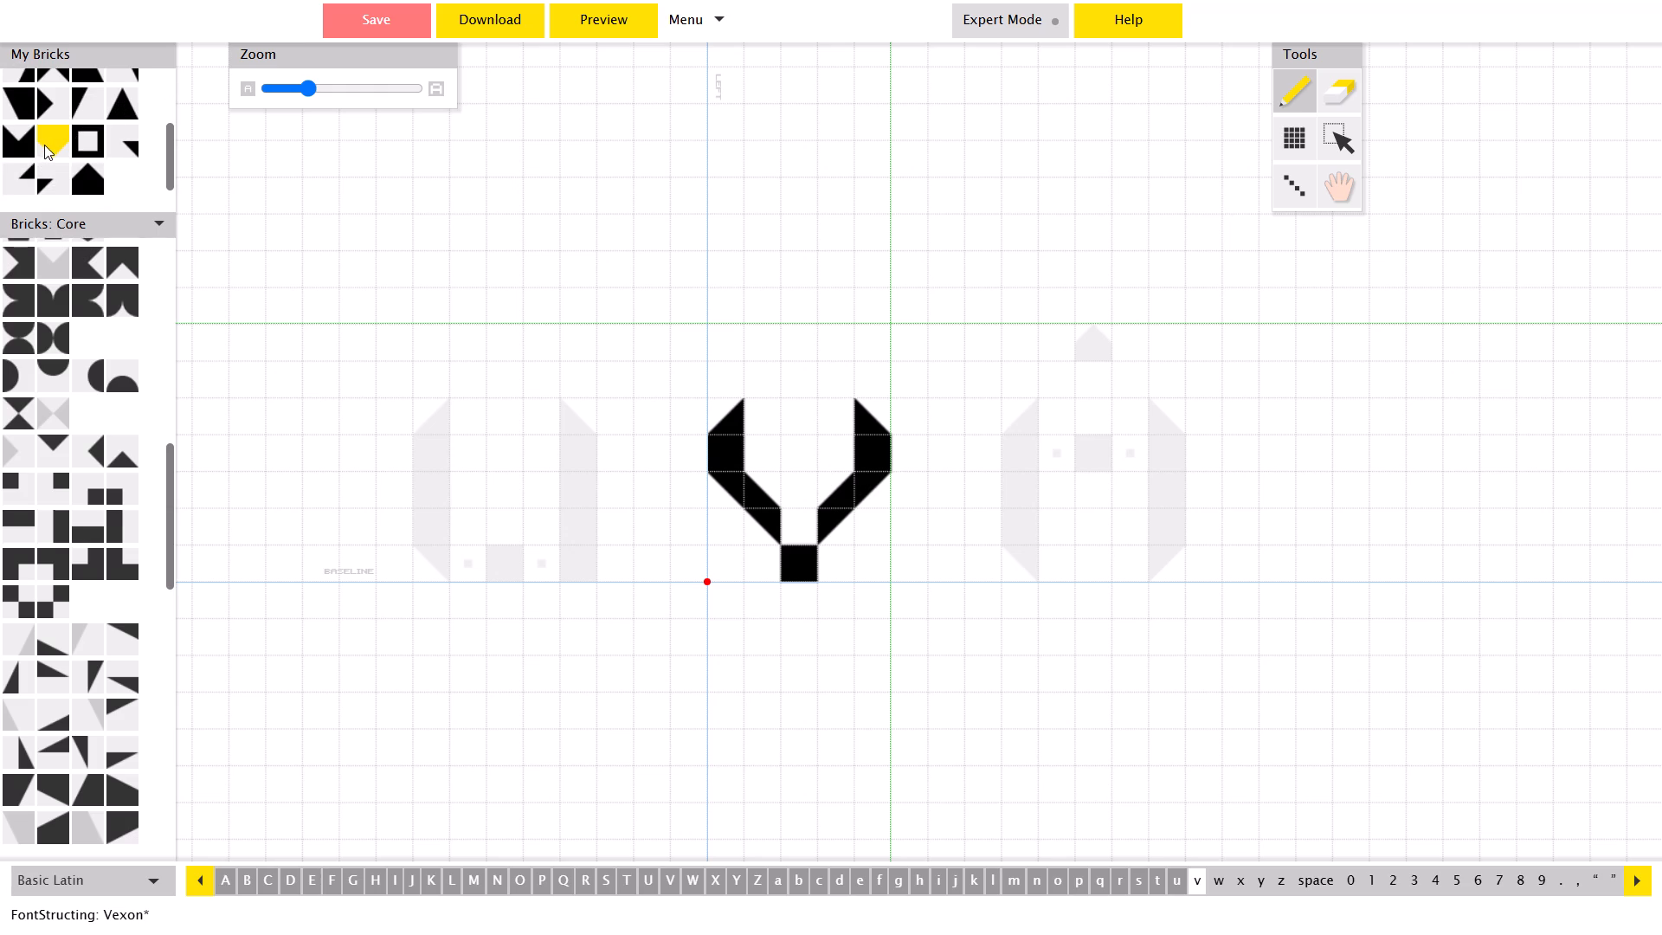
left_click(798, 568)
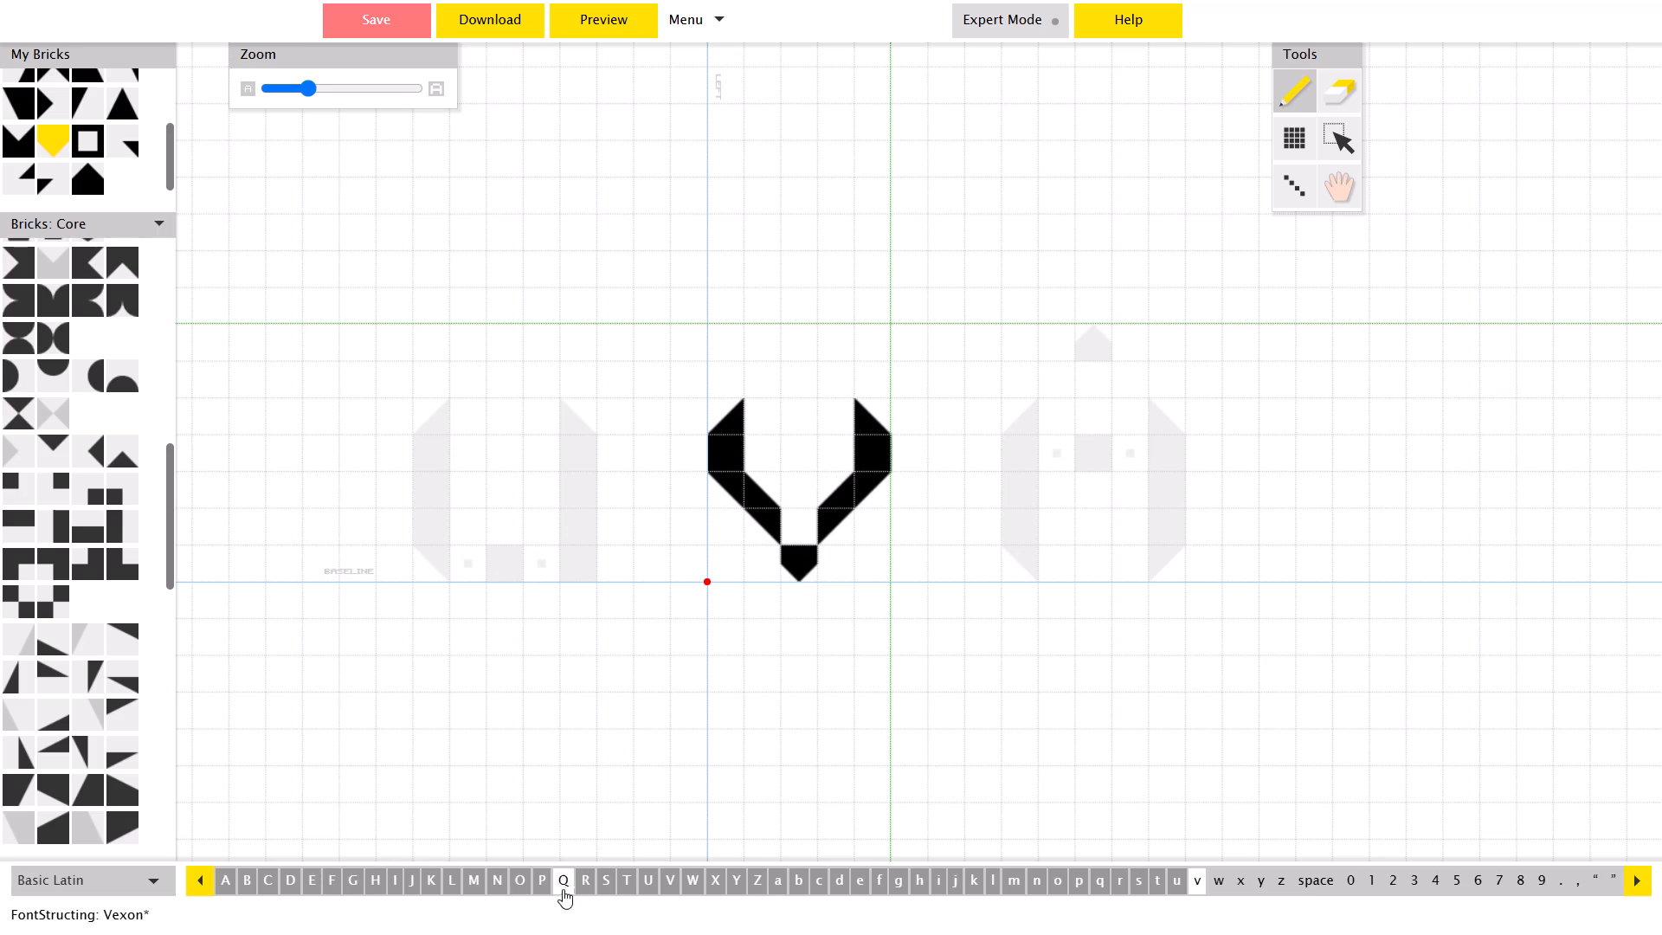
Following the capital V, replace the two triangles just above v's baseline point with small square dot bricks.
left_click(672, 883)
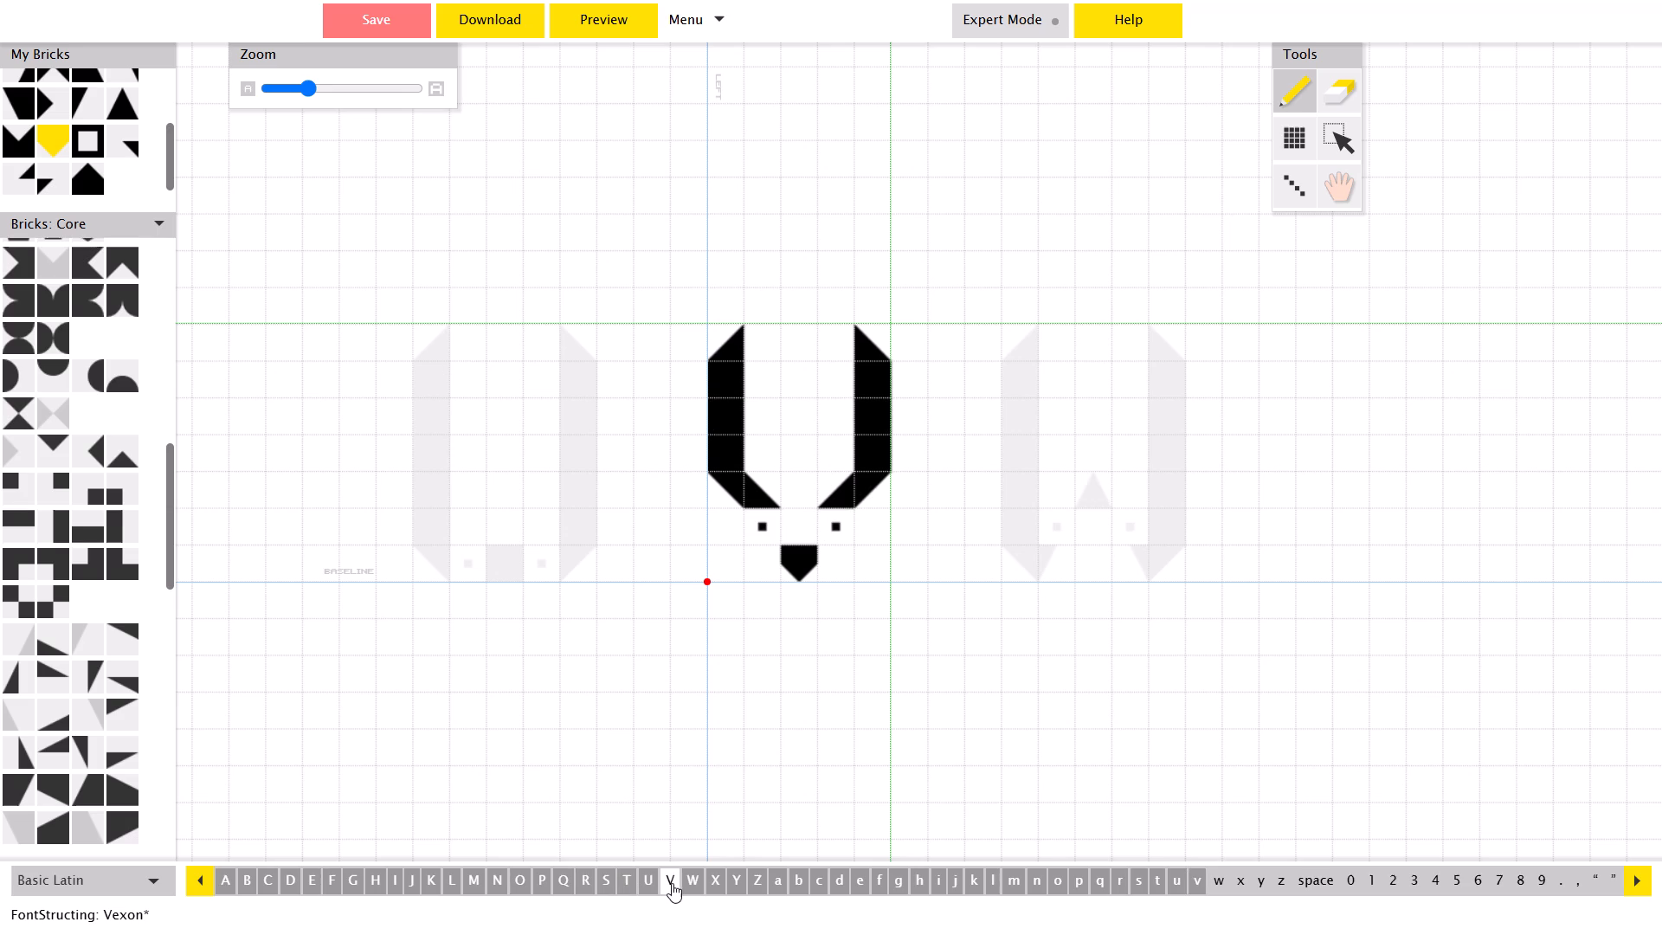
left_click(1191, 883)
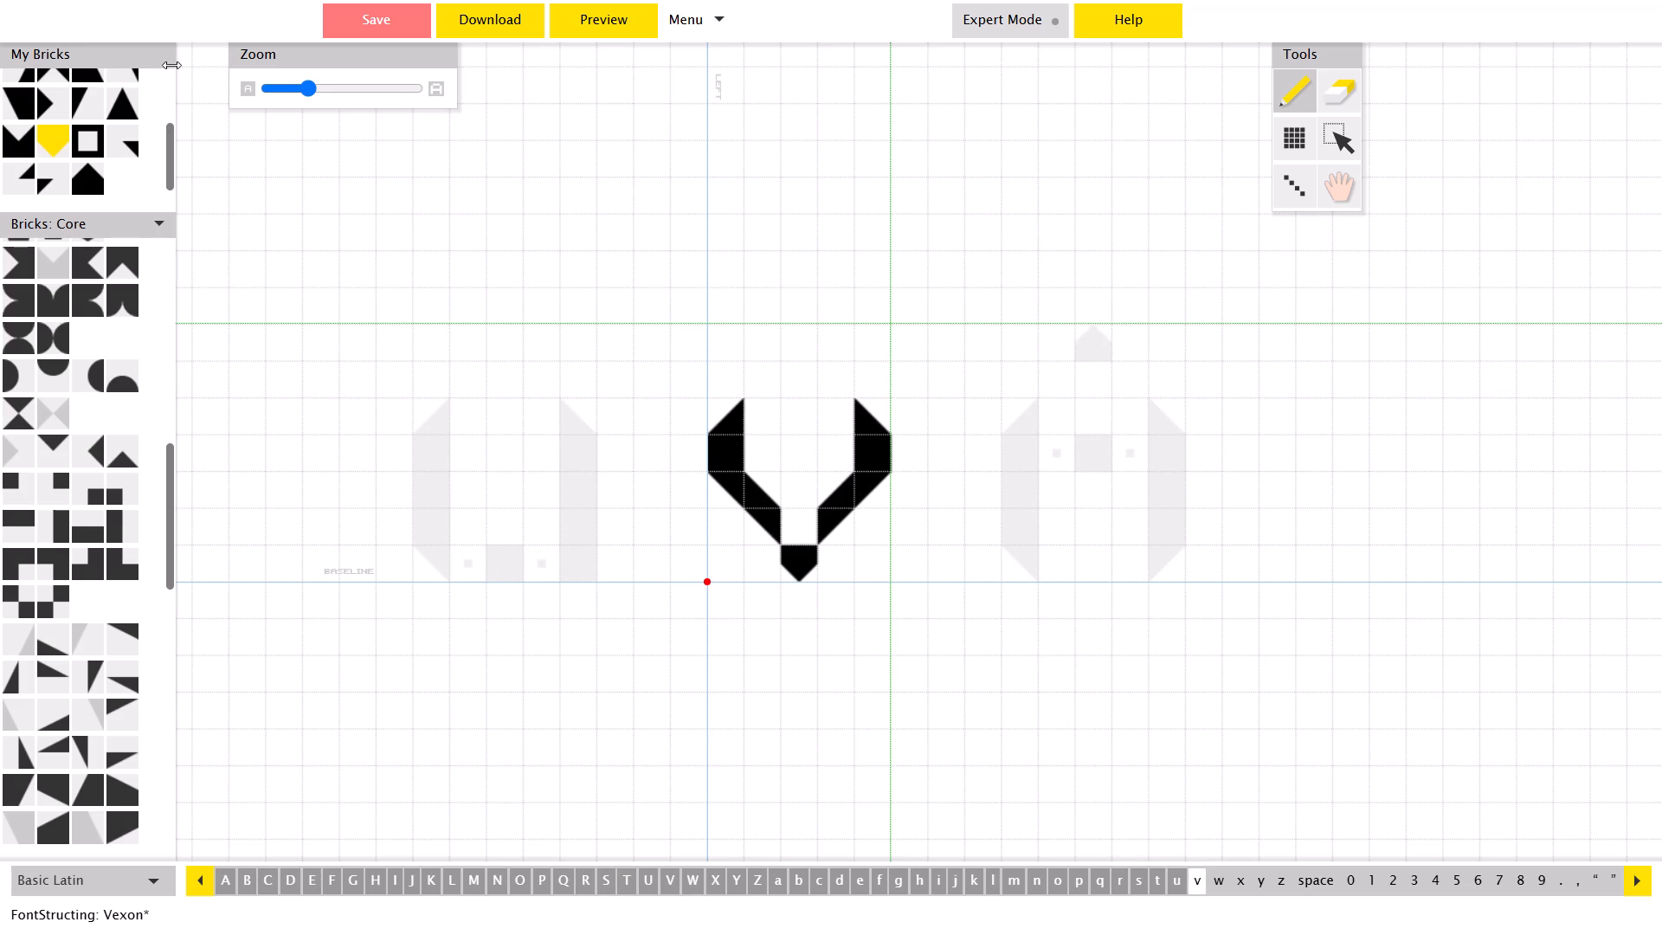
scroll(120, 423, "up", 2)
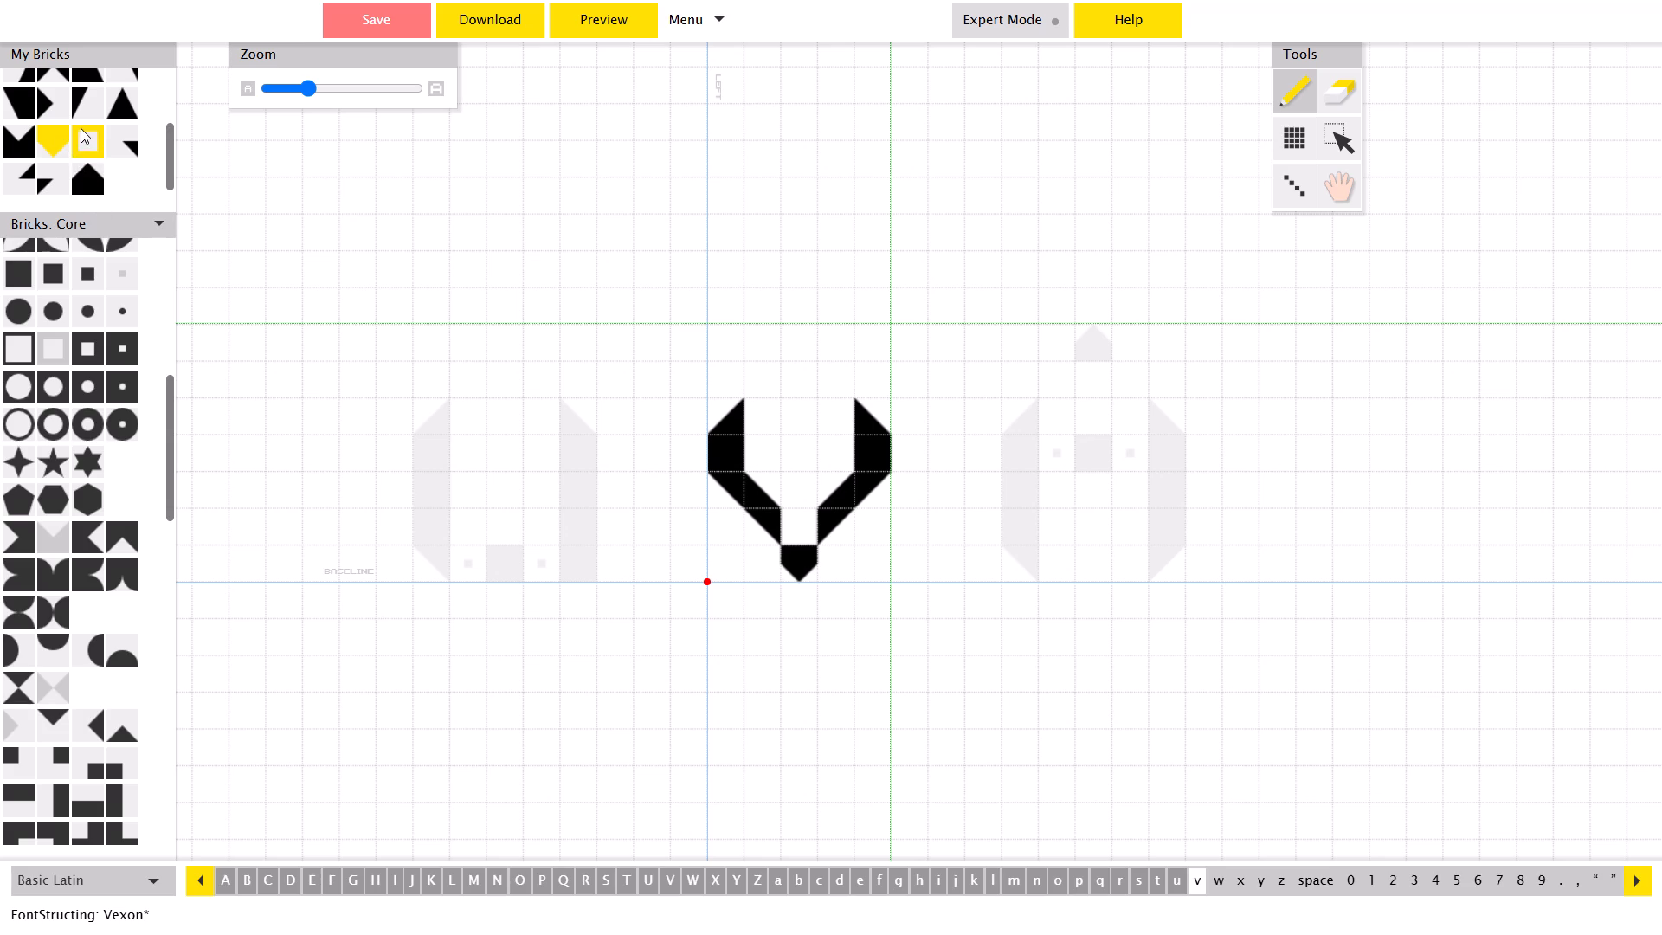
scroll(81, 128, "up", 2)
left_click(20, 123)
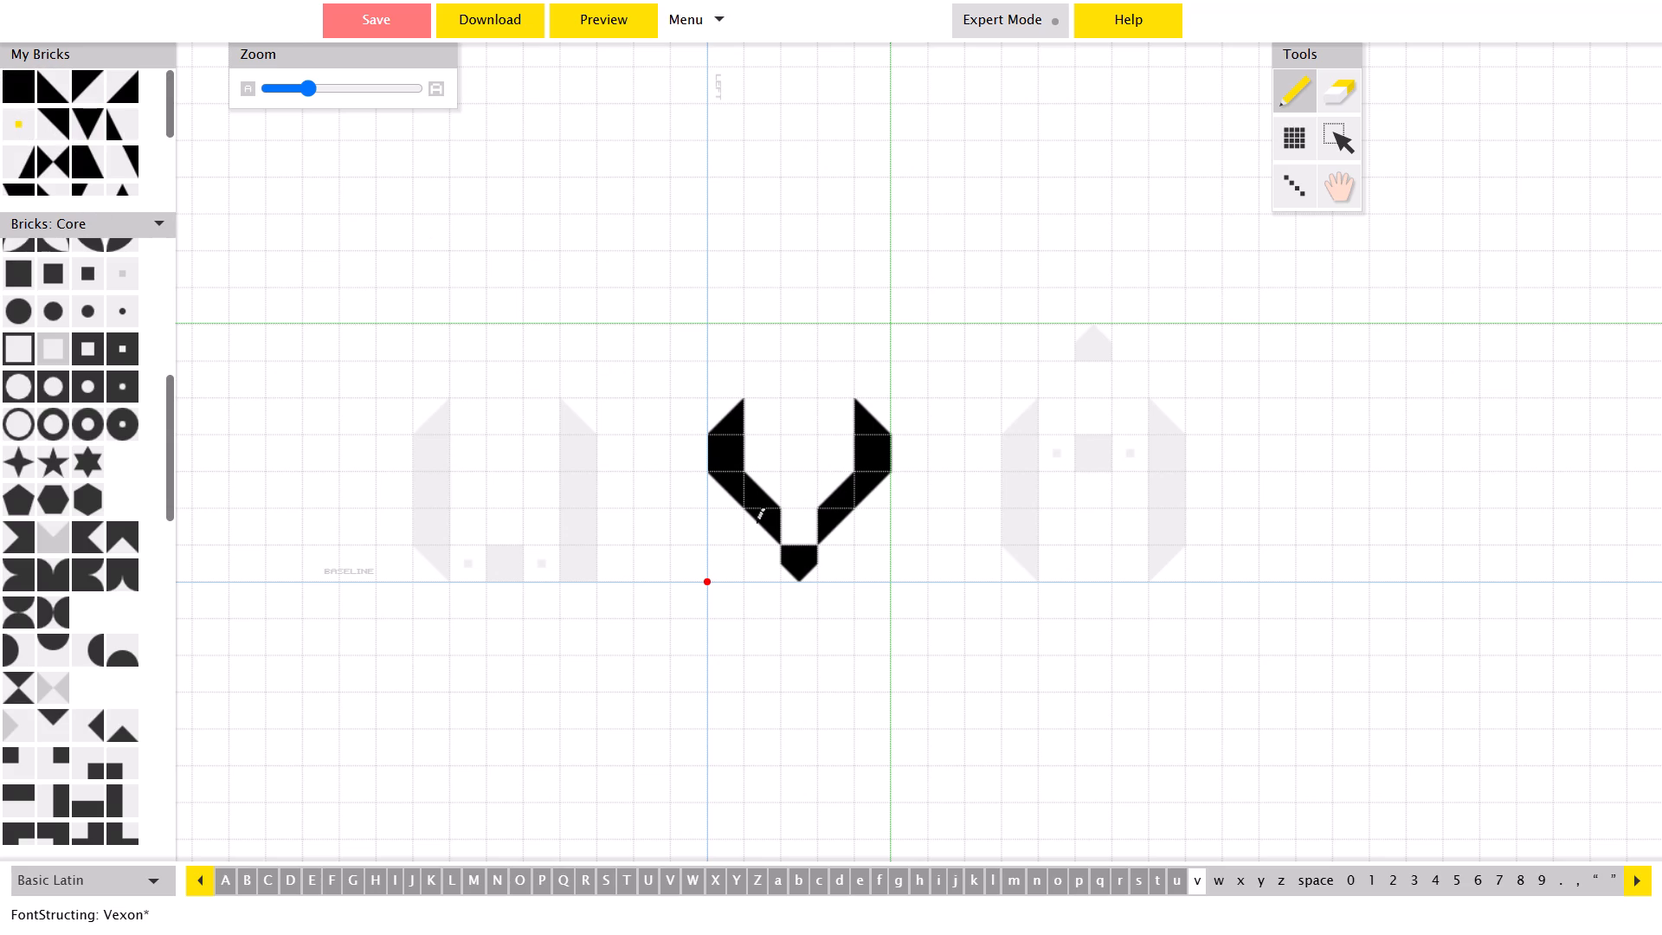
left_click(766, 532)
left_click(825, 537)
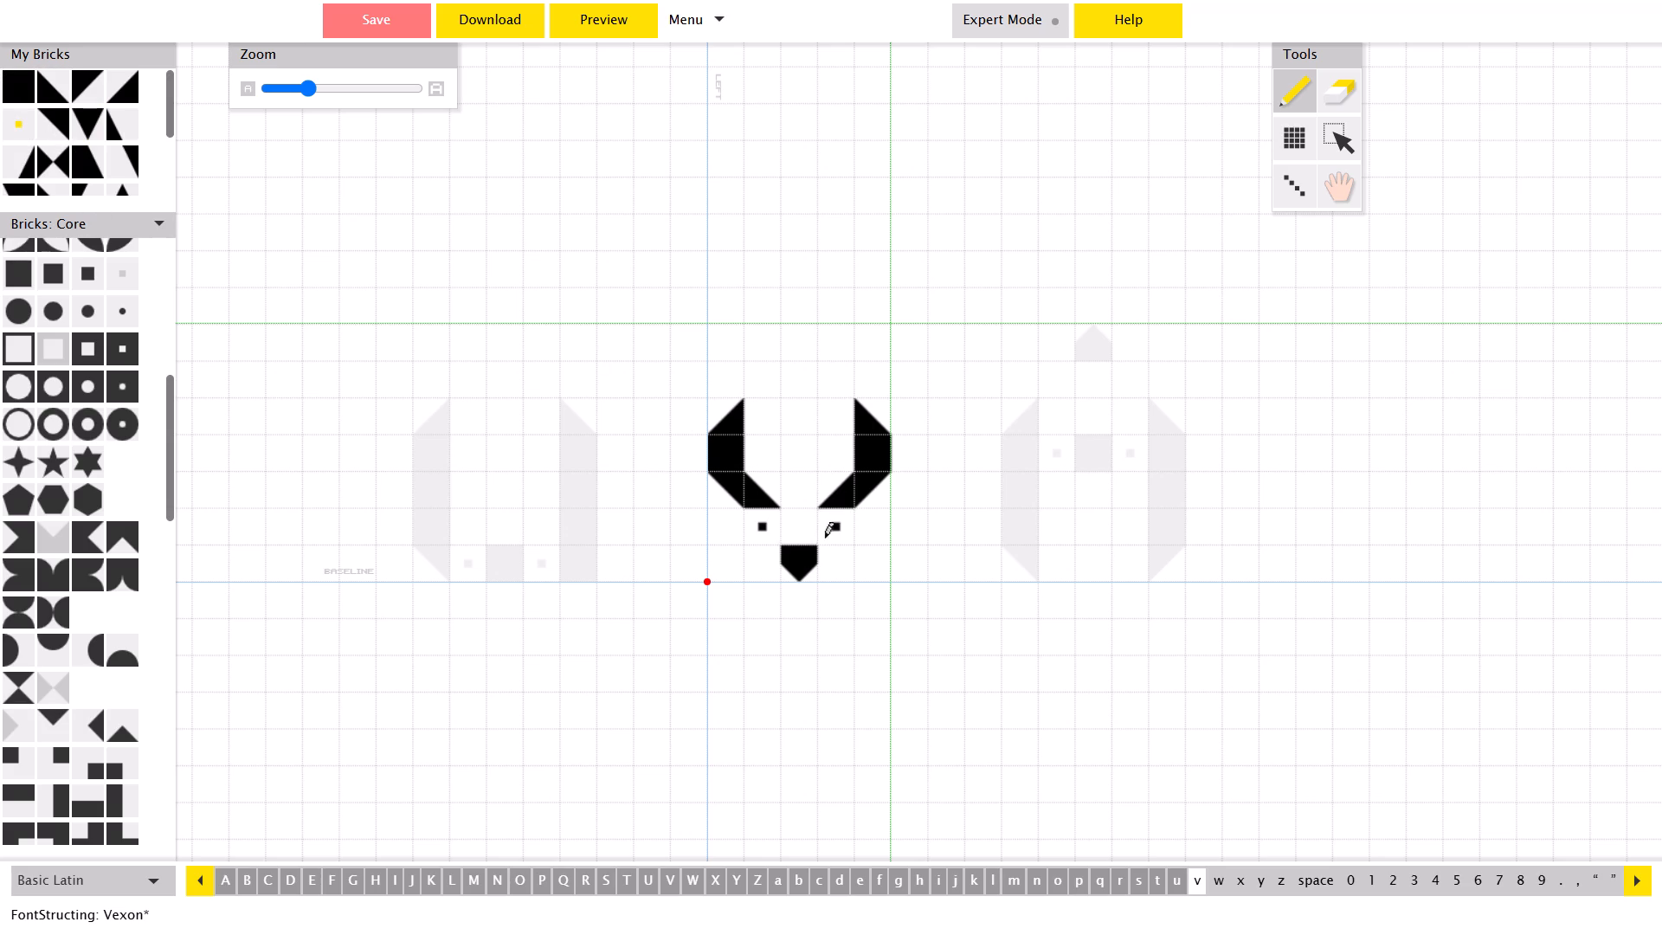
Preview the whole alphabet to compare the new v with the other letters, and return to editing.
left_click(602, 32)
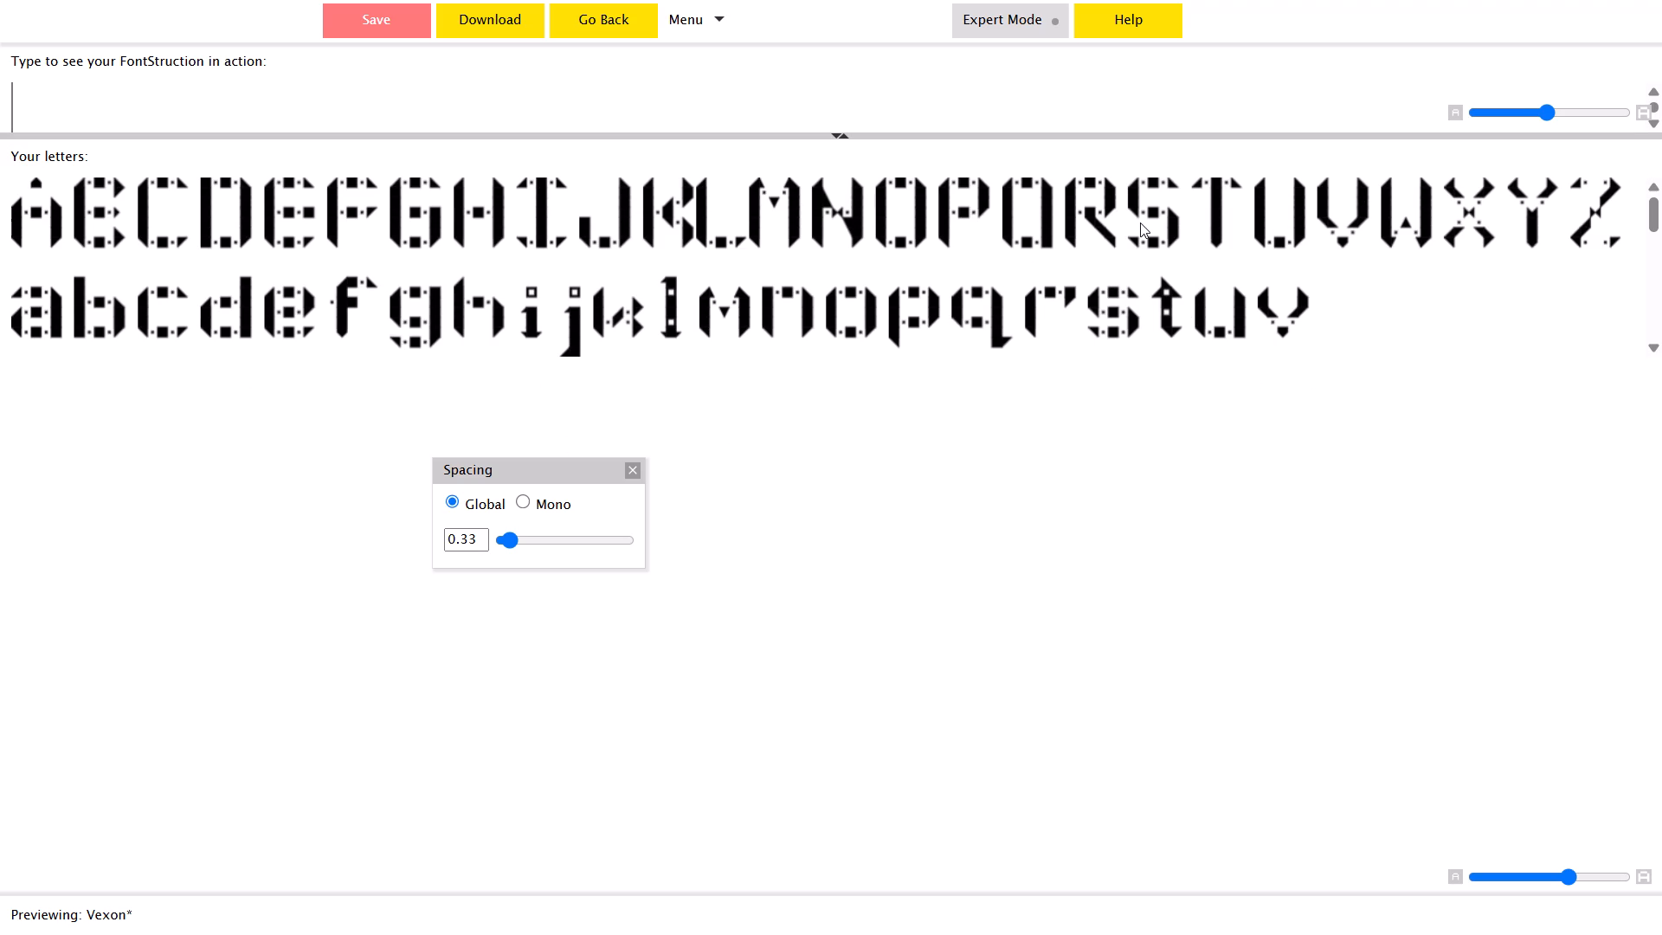
left_click_drag(835, 132, 833, 115)
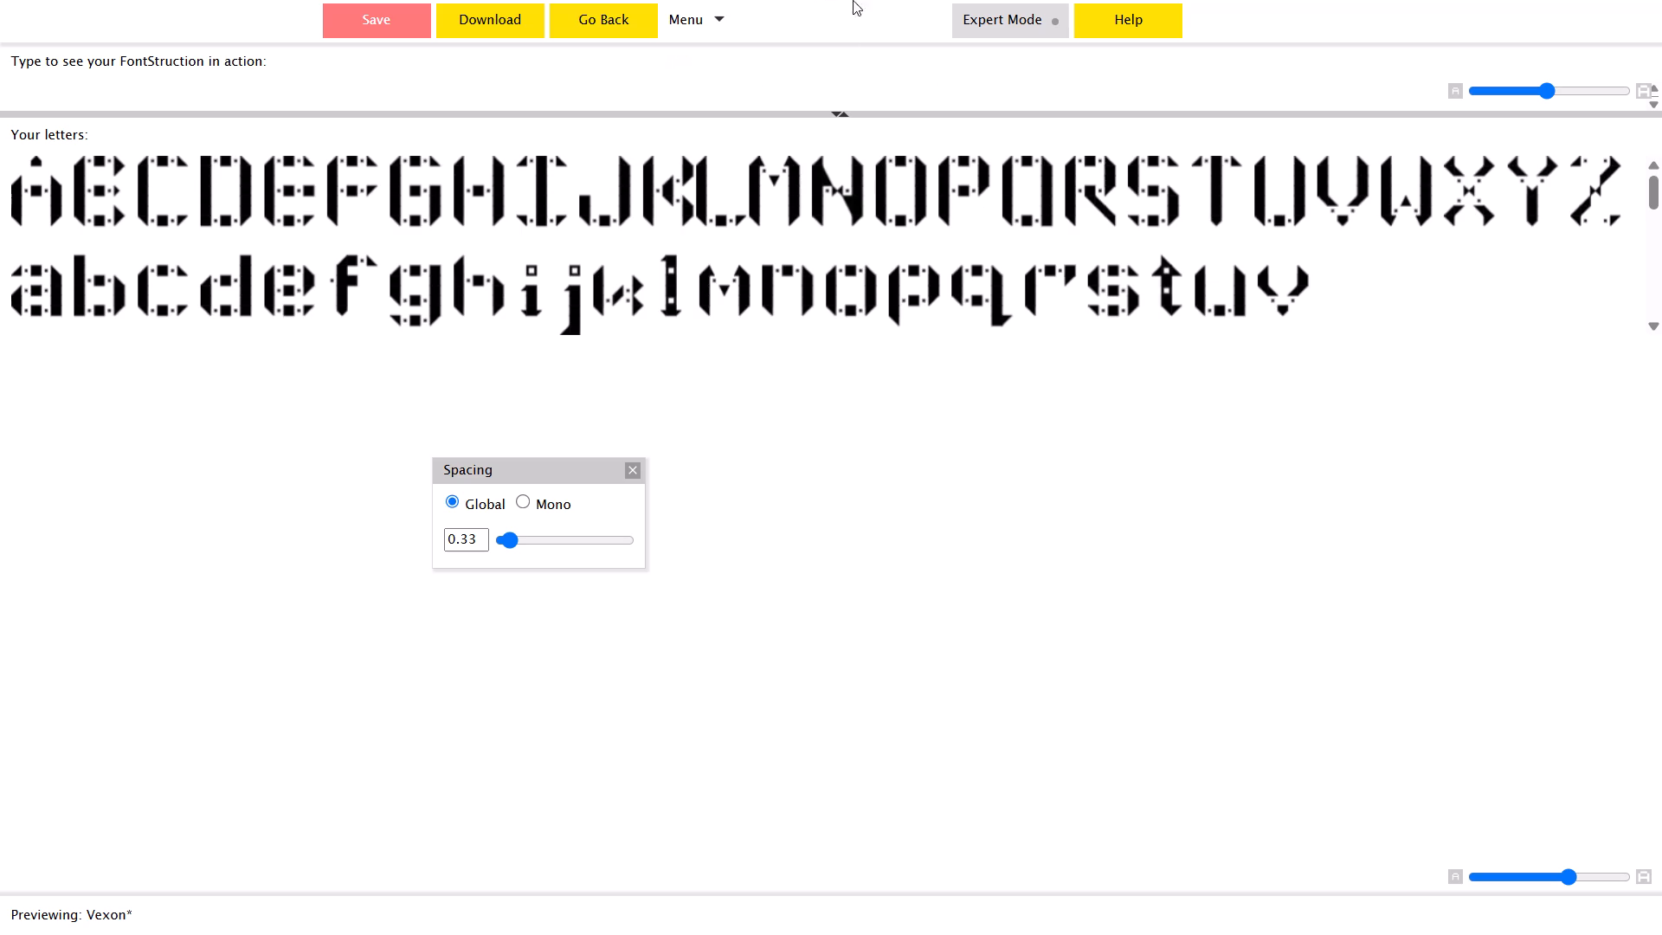
left_click(613, 10)
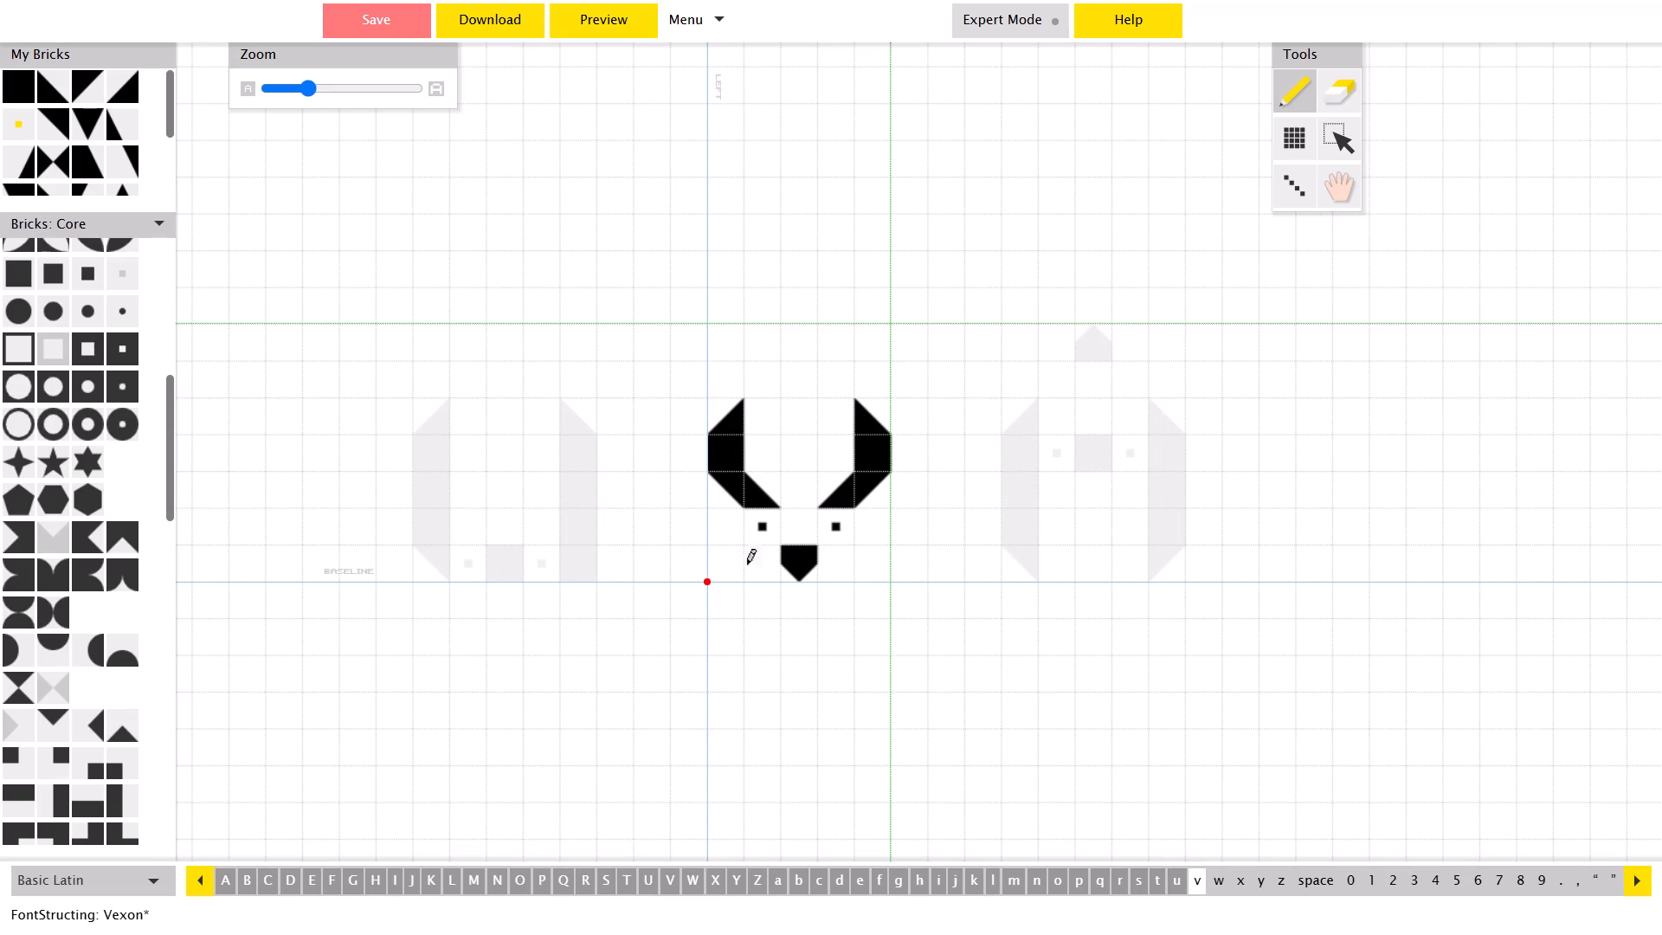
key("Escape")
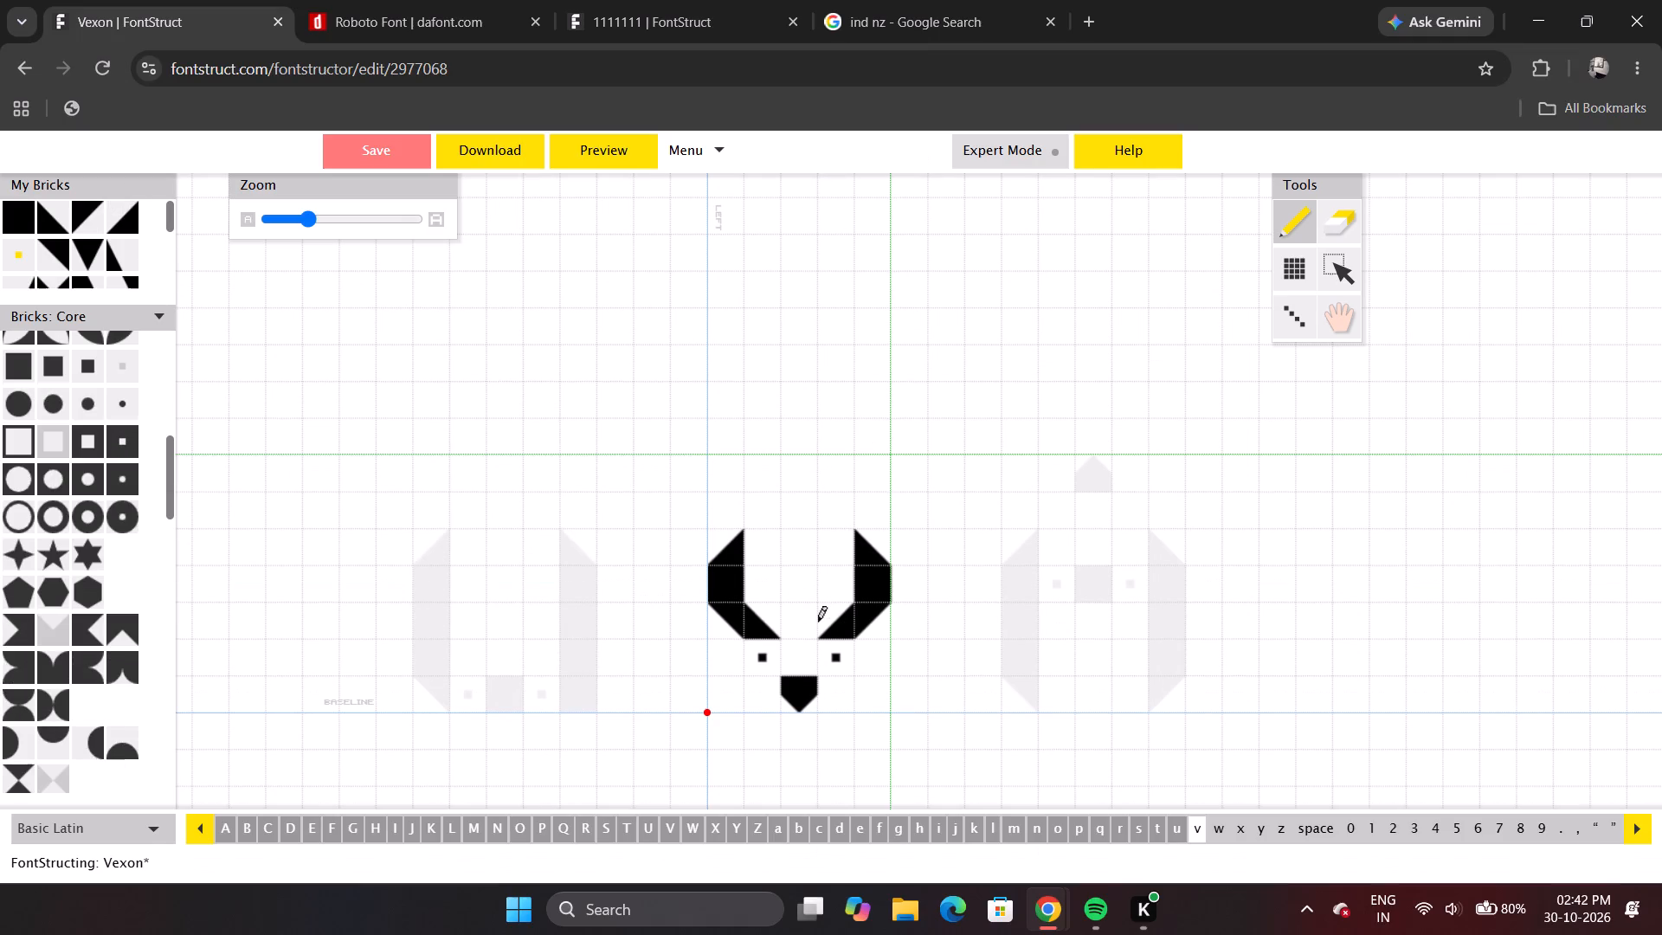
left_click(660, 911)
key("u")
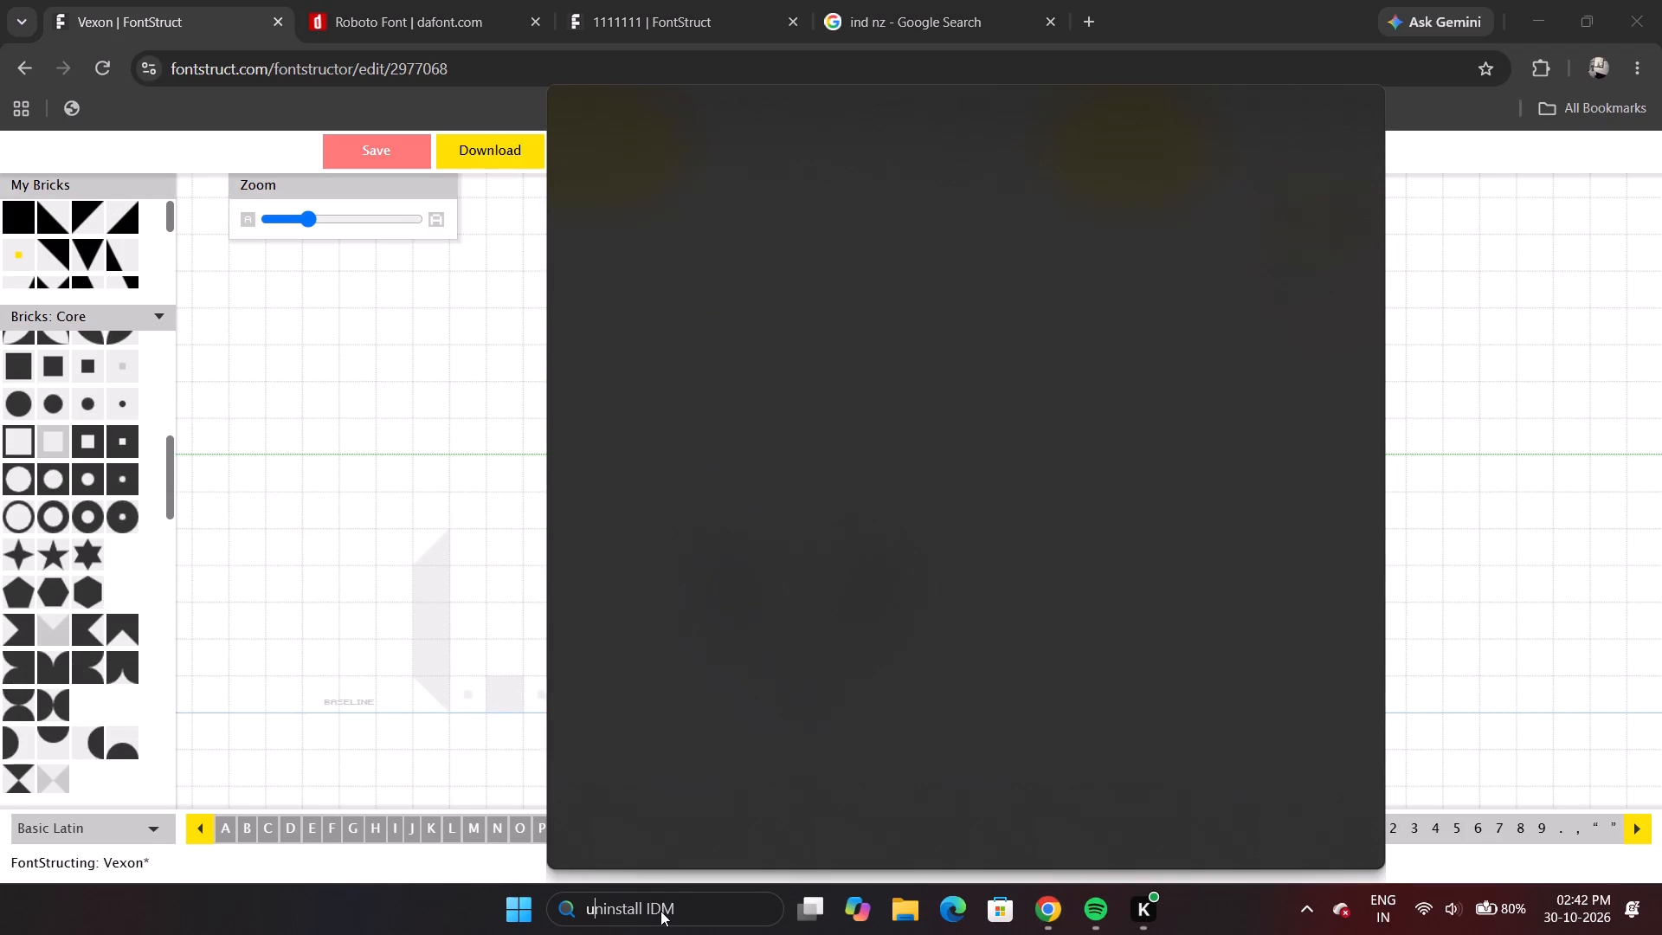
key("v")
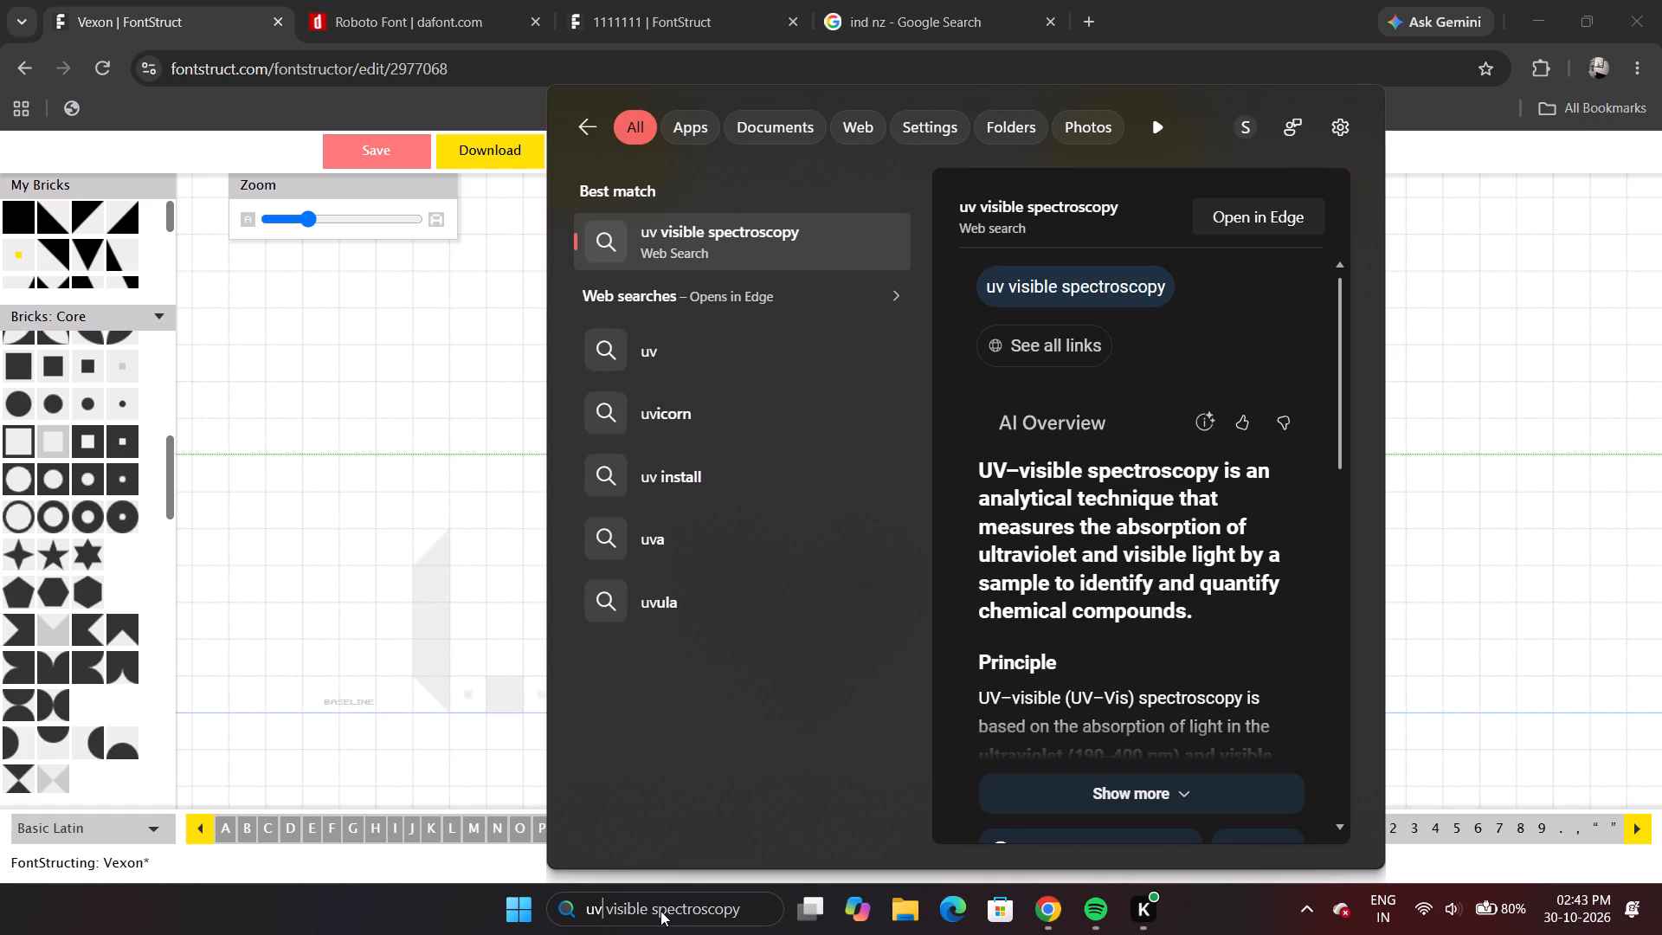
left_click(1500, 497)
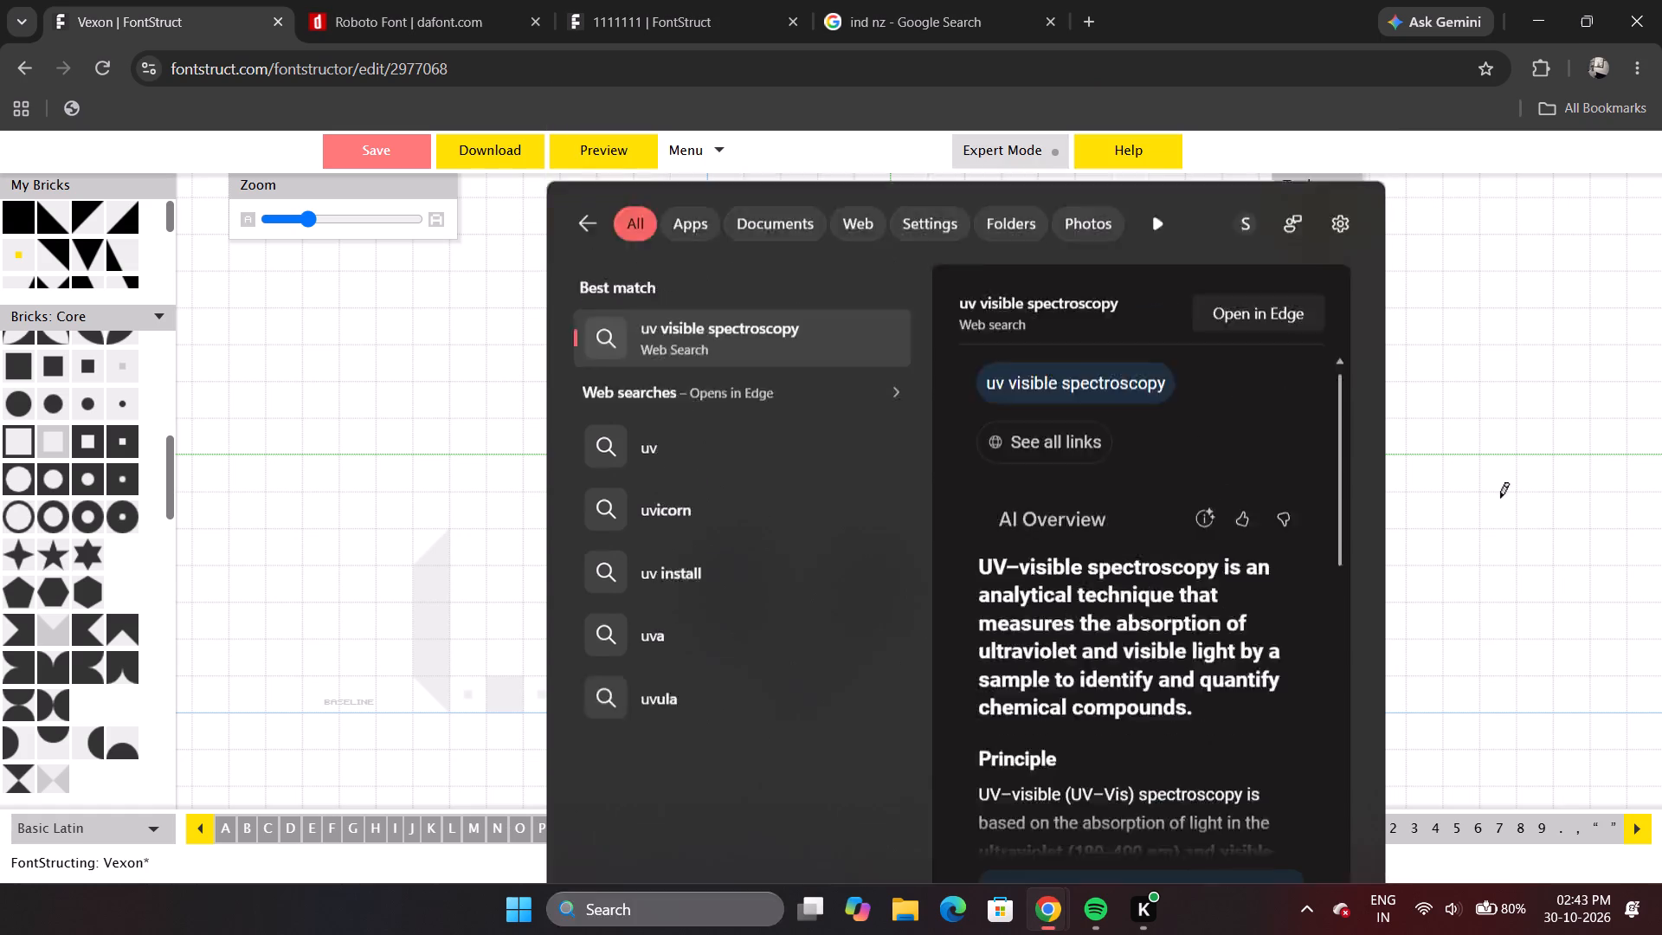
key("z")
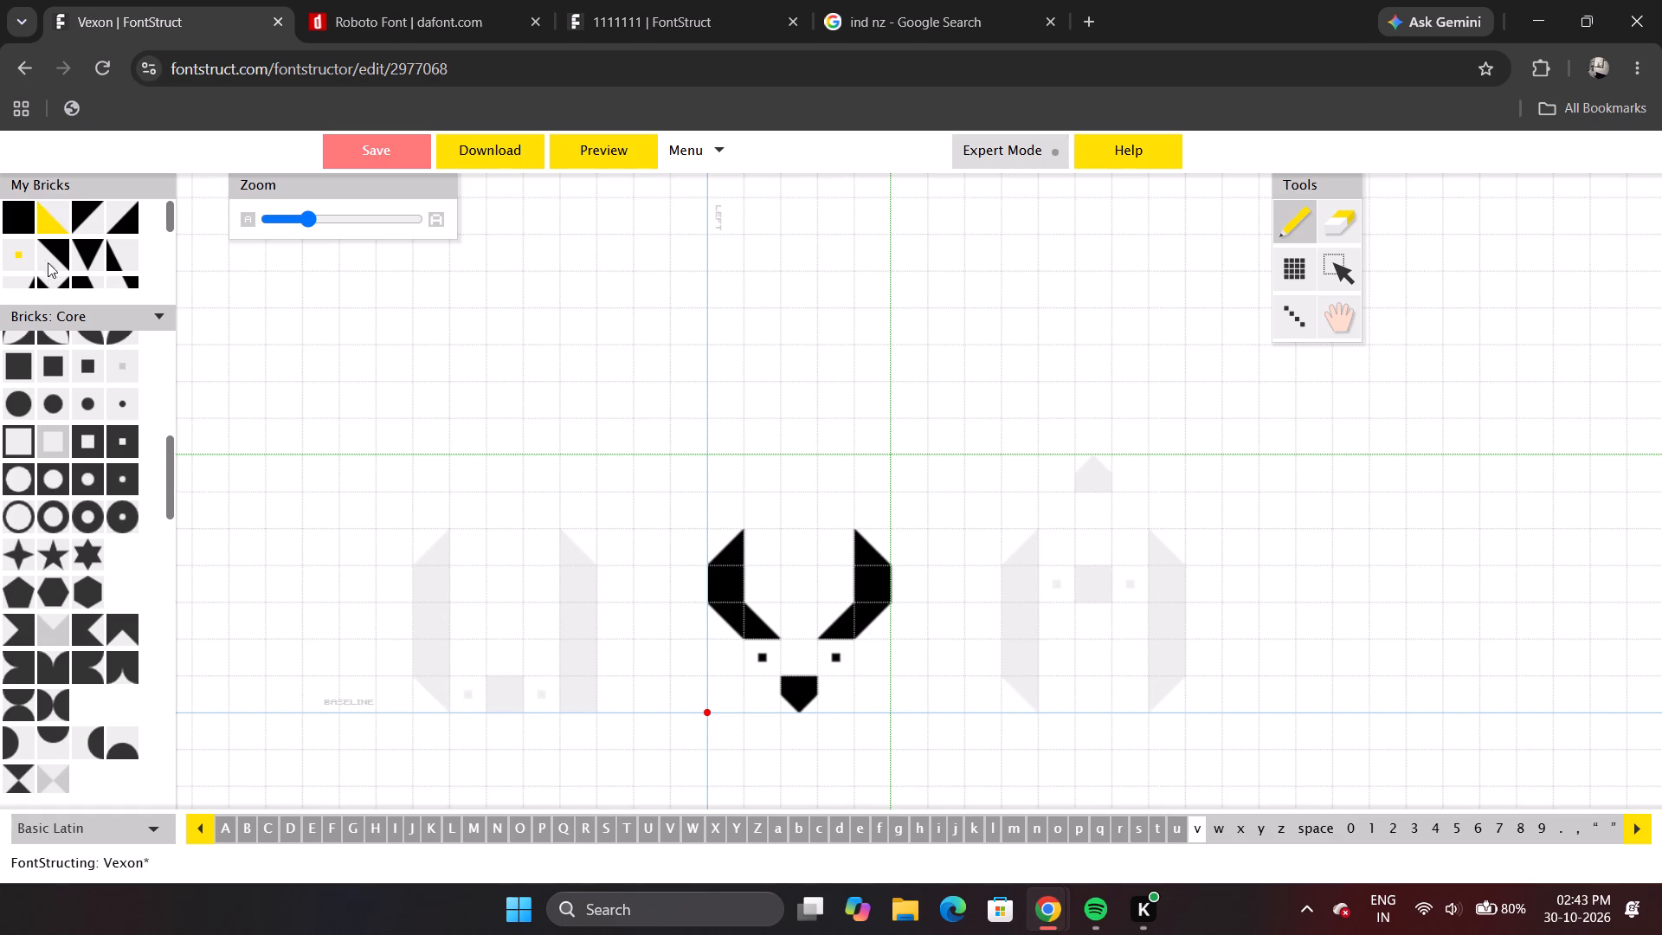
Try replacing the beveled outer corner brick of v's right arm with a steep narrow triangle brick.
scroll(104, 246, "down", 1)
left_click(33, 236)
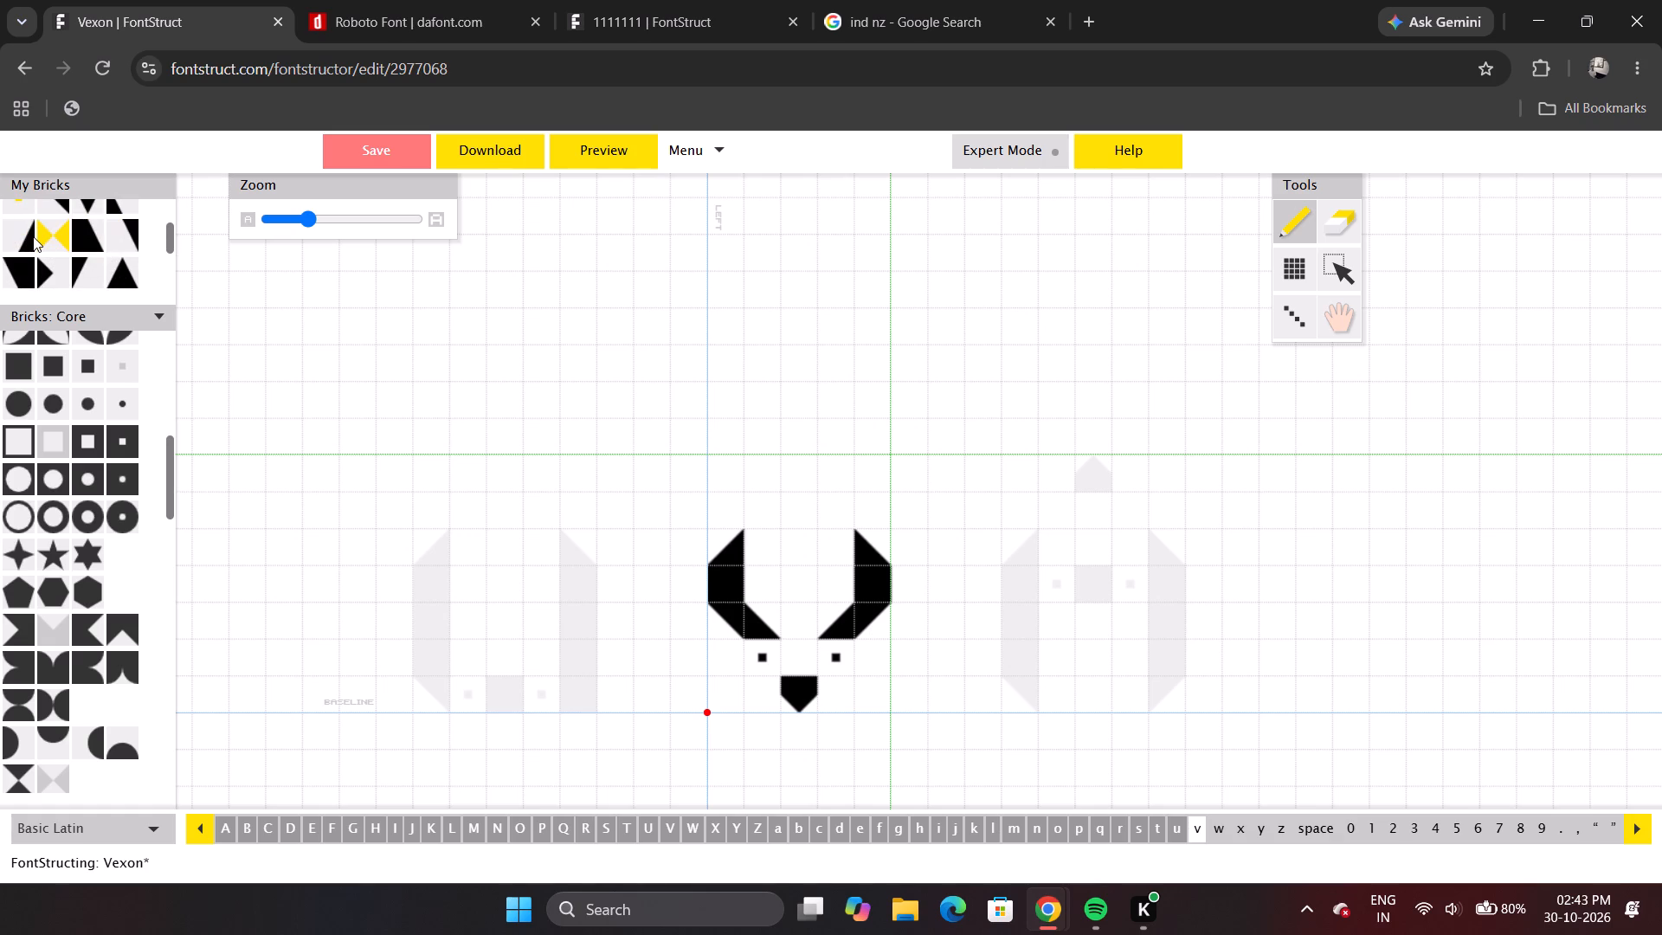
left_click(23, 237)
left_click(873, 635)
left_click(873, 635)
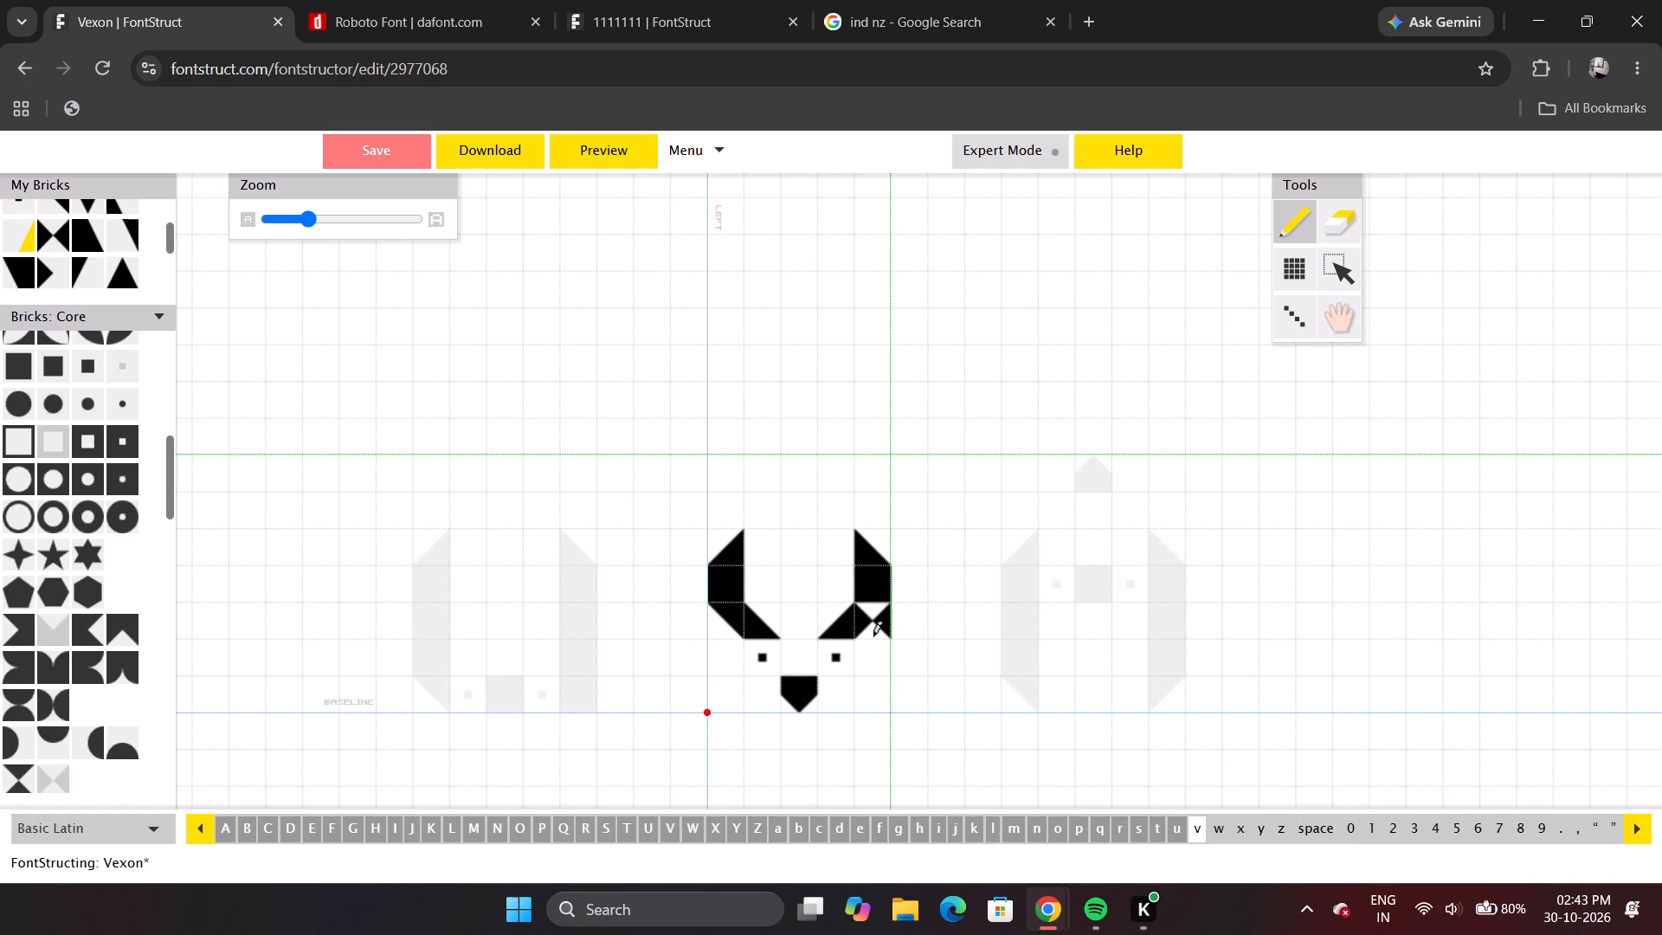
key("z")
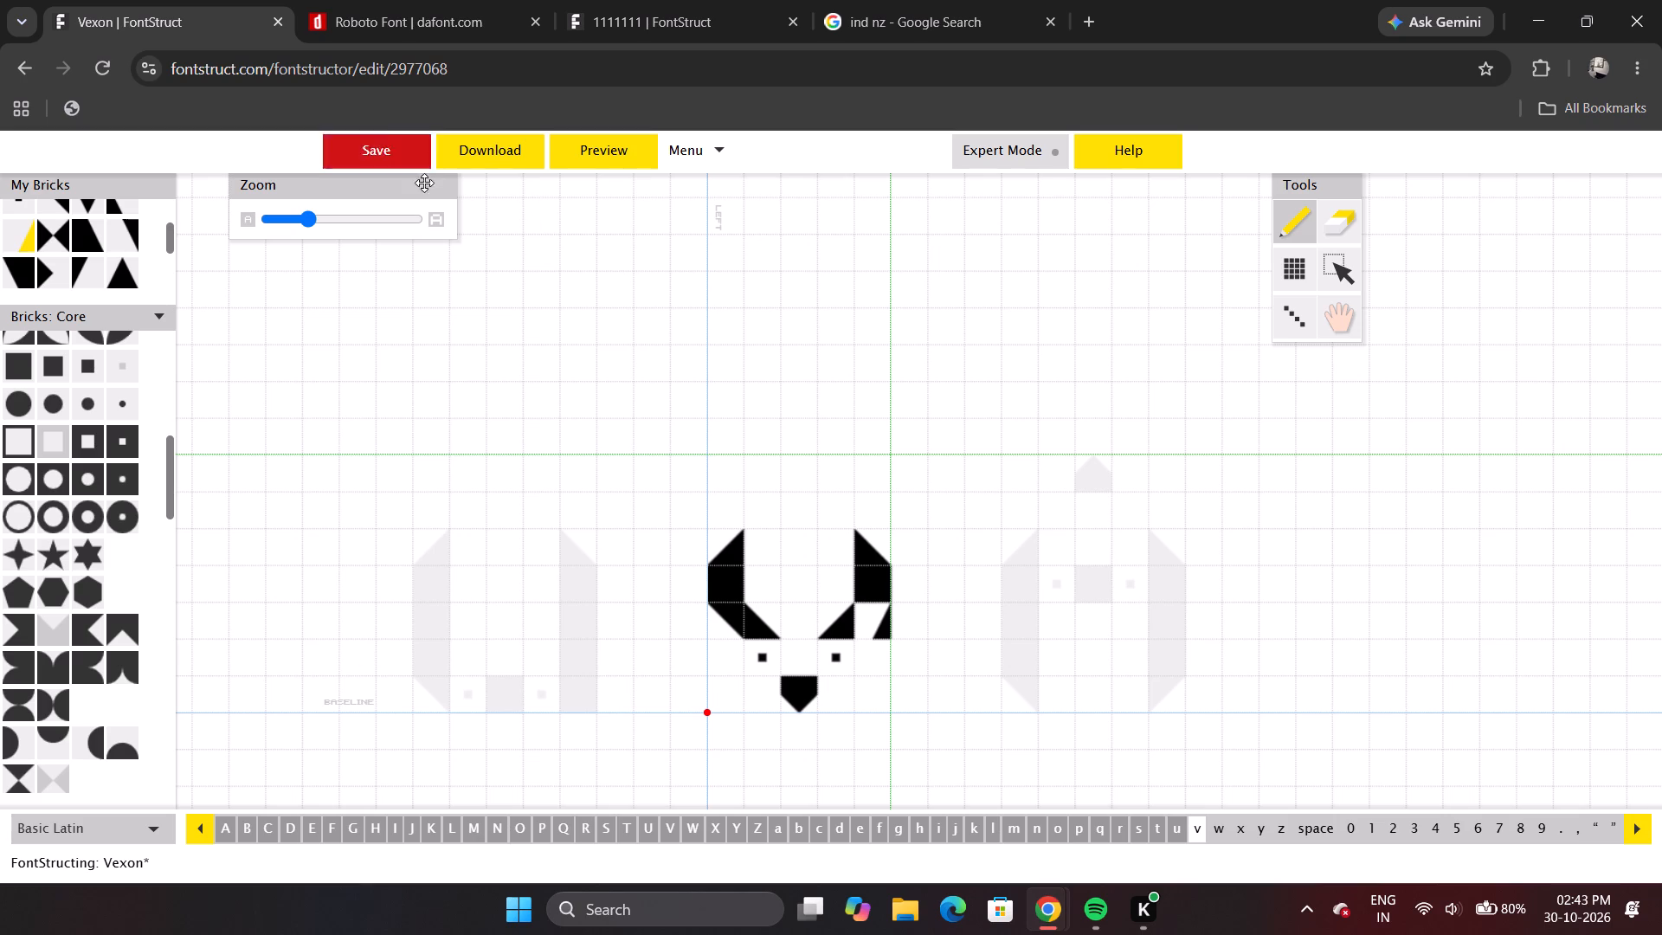
Save the font.
left_click(390, 150)
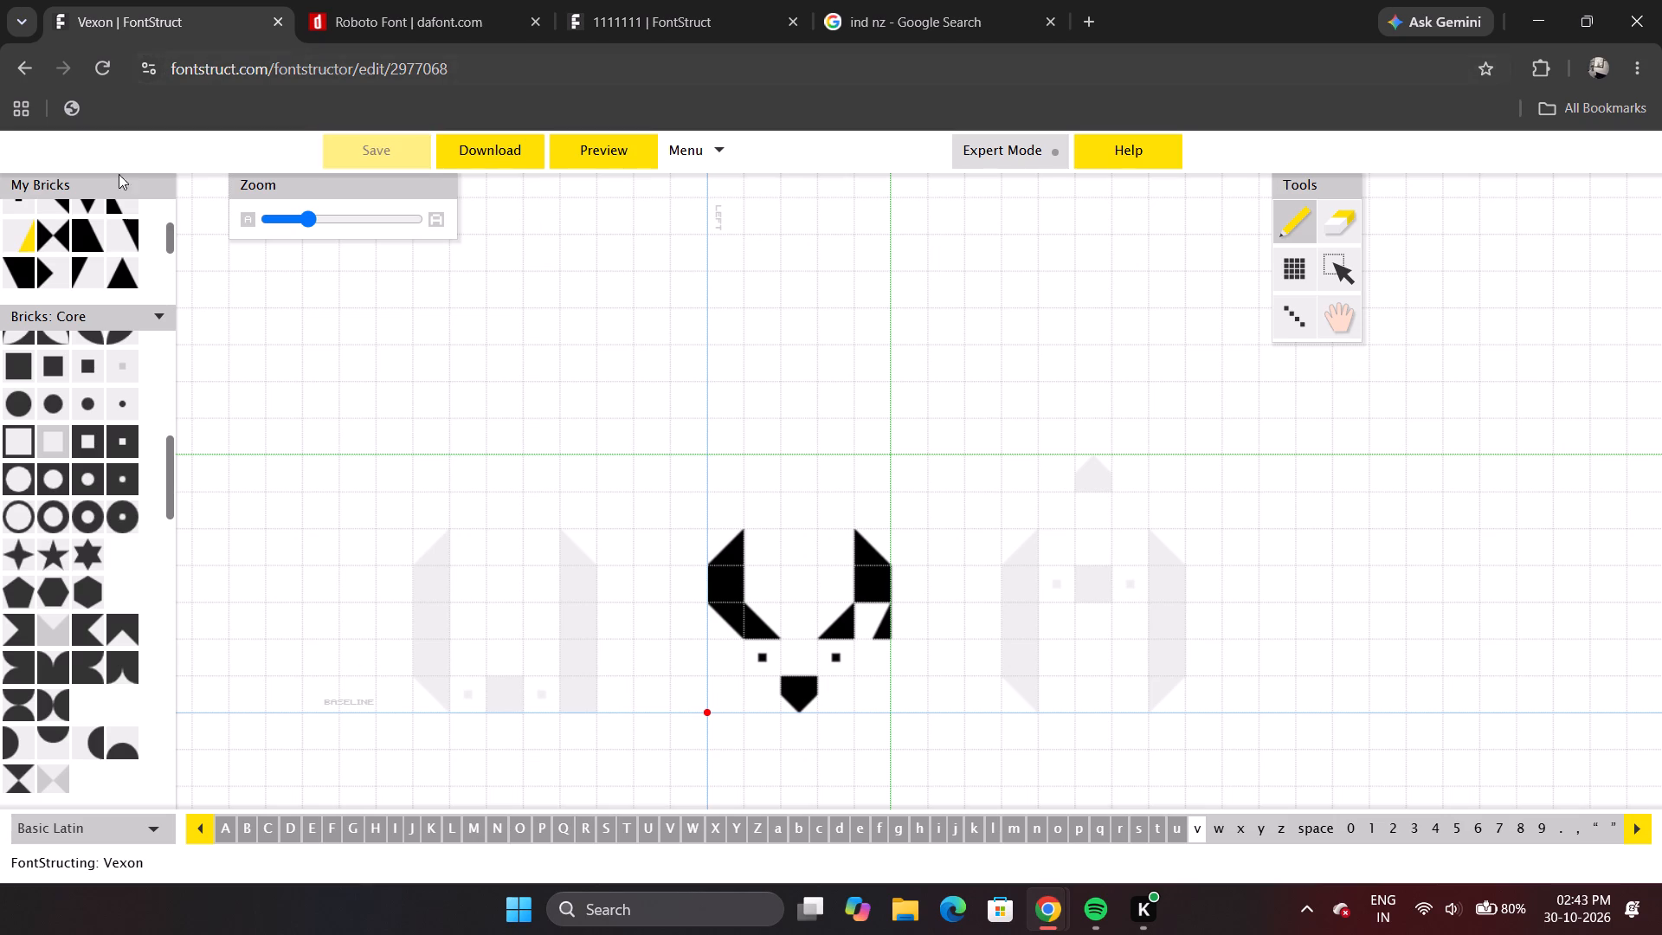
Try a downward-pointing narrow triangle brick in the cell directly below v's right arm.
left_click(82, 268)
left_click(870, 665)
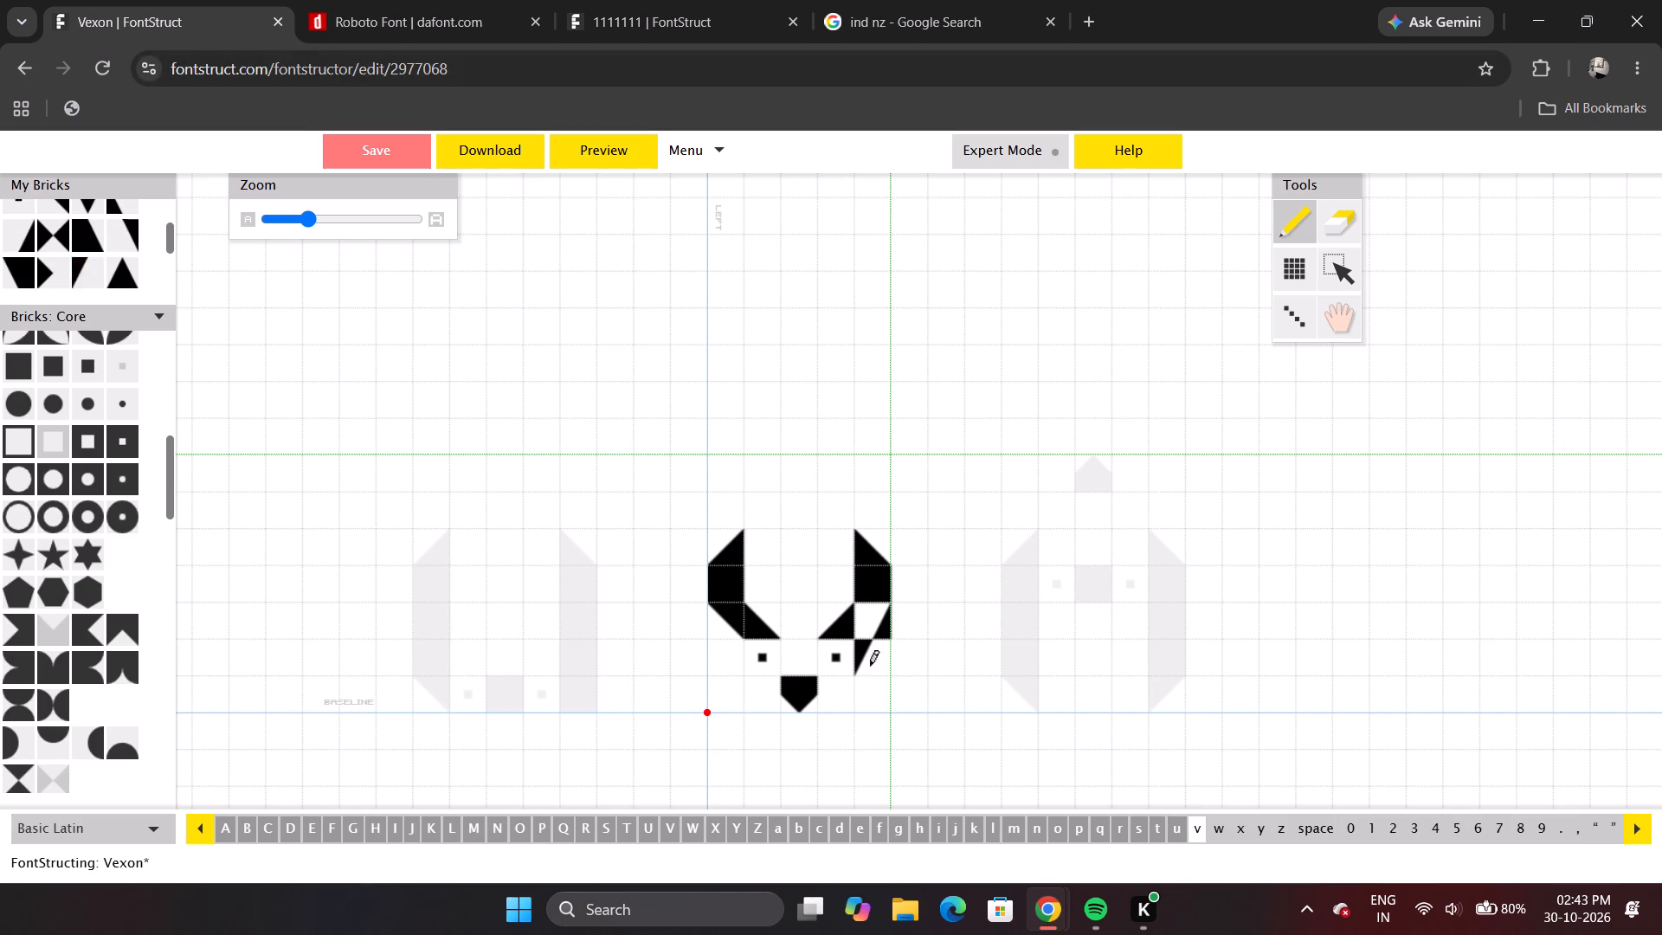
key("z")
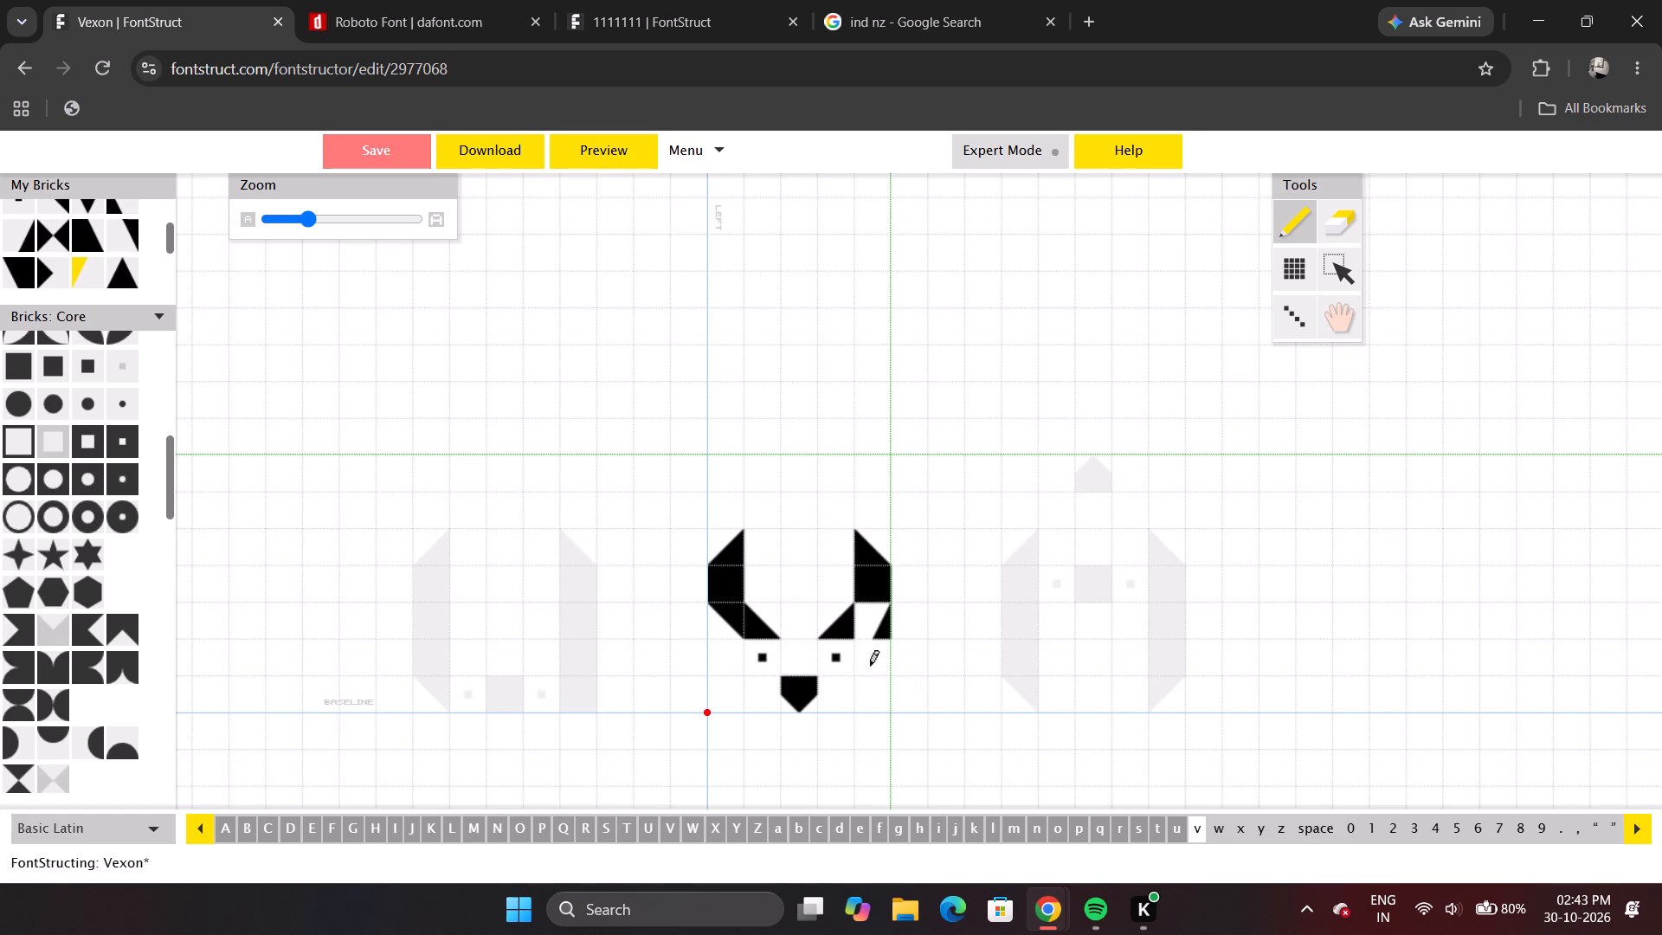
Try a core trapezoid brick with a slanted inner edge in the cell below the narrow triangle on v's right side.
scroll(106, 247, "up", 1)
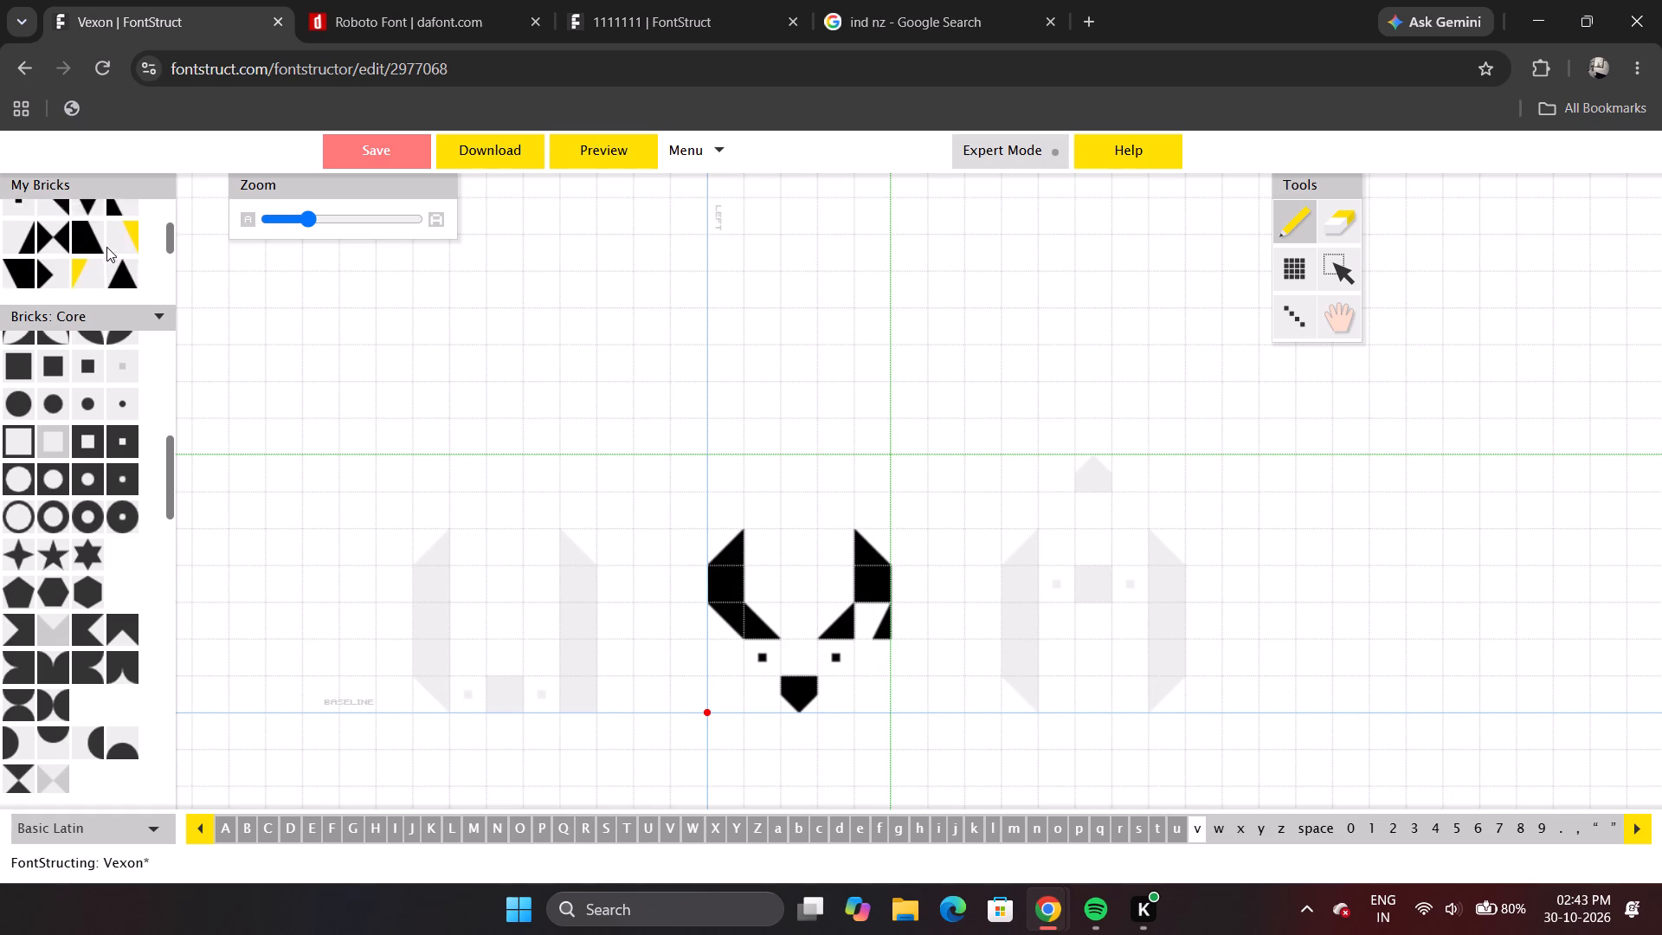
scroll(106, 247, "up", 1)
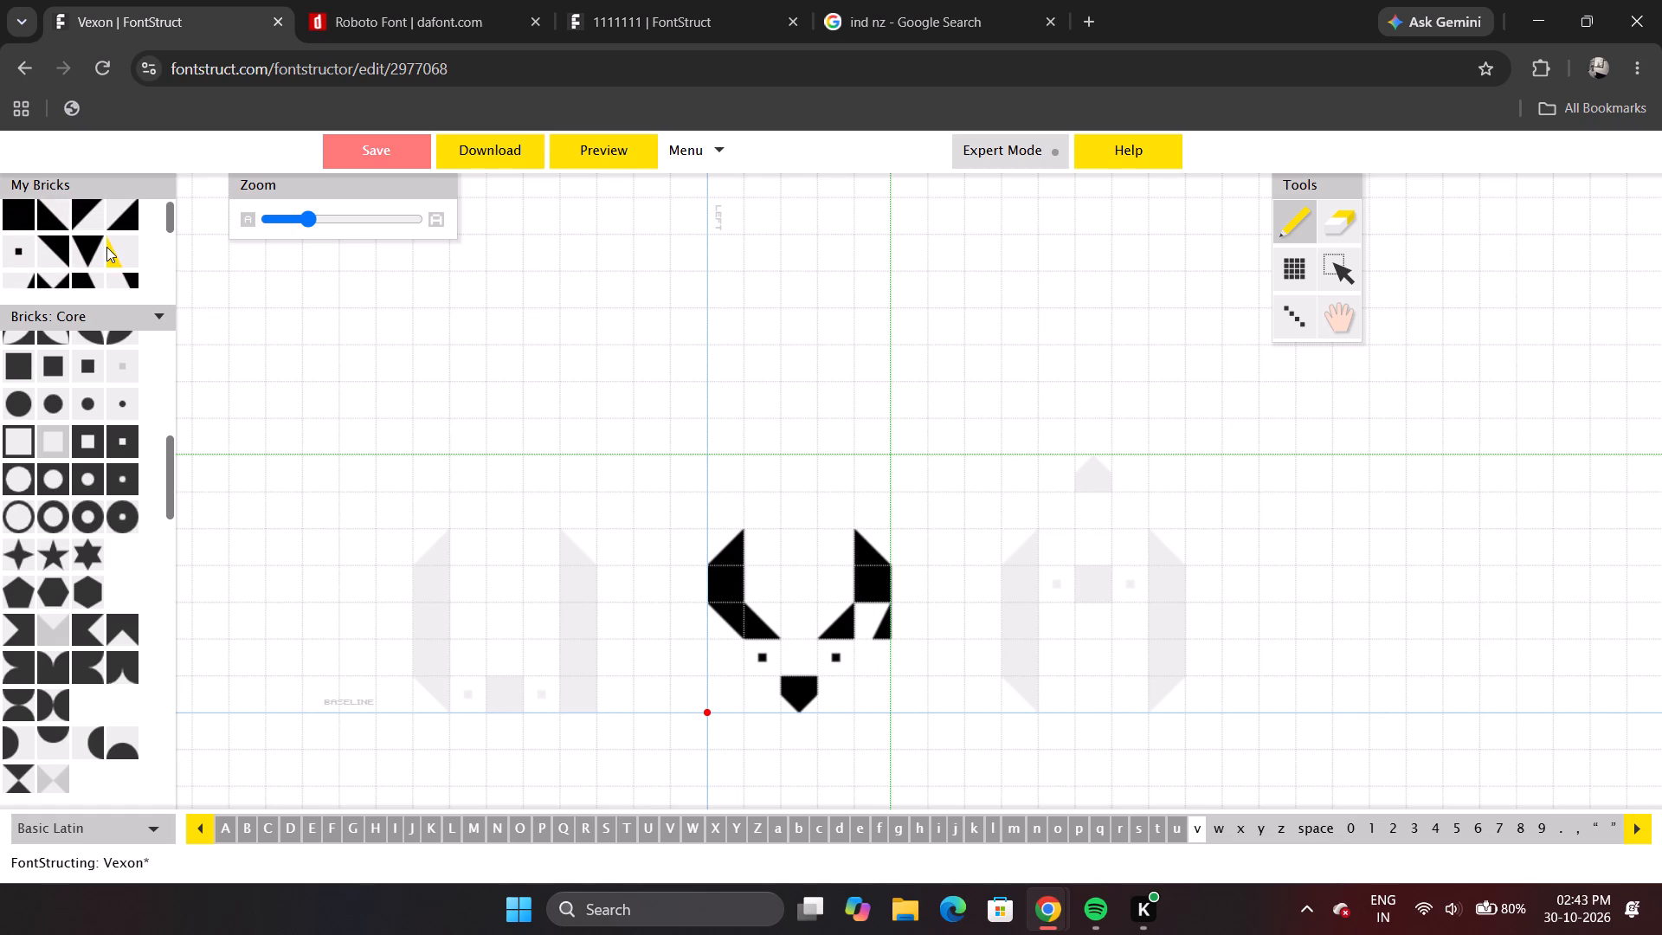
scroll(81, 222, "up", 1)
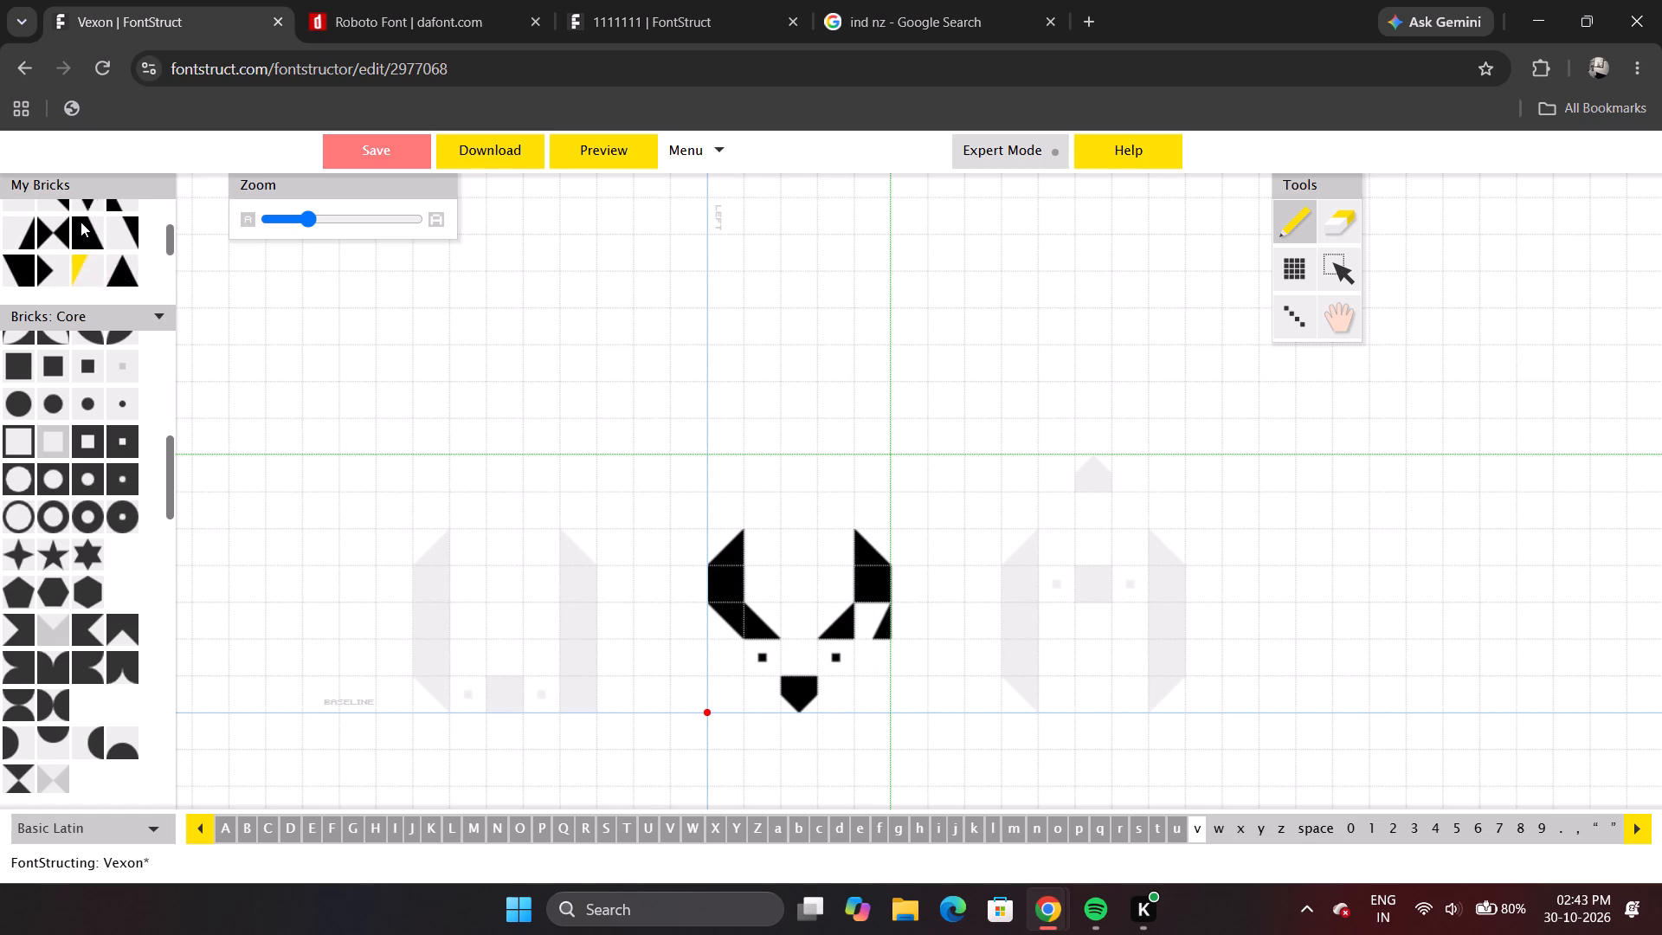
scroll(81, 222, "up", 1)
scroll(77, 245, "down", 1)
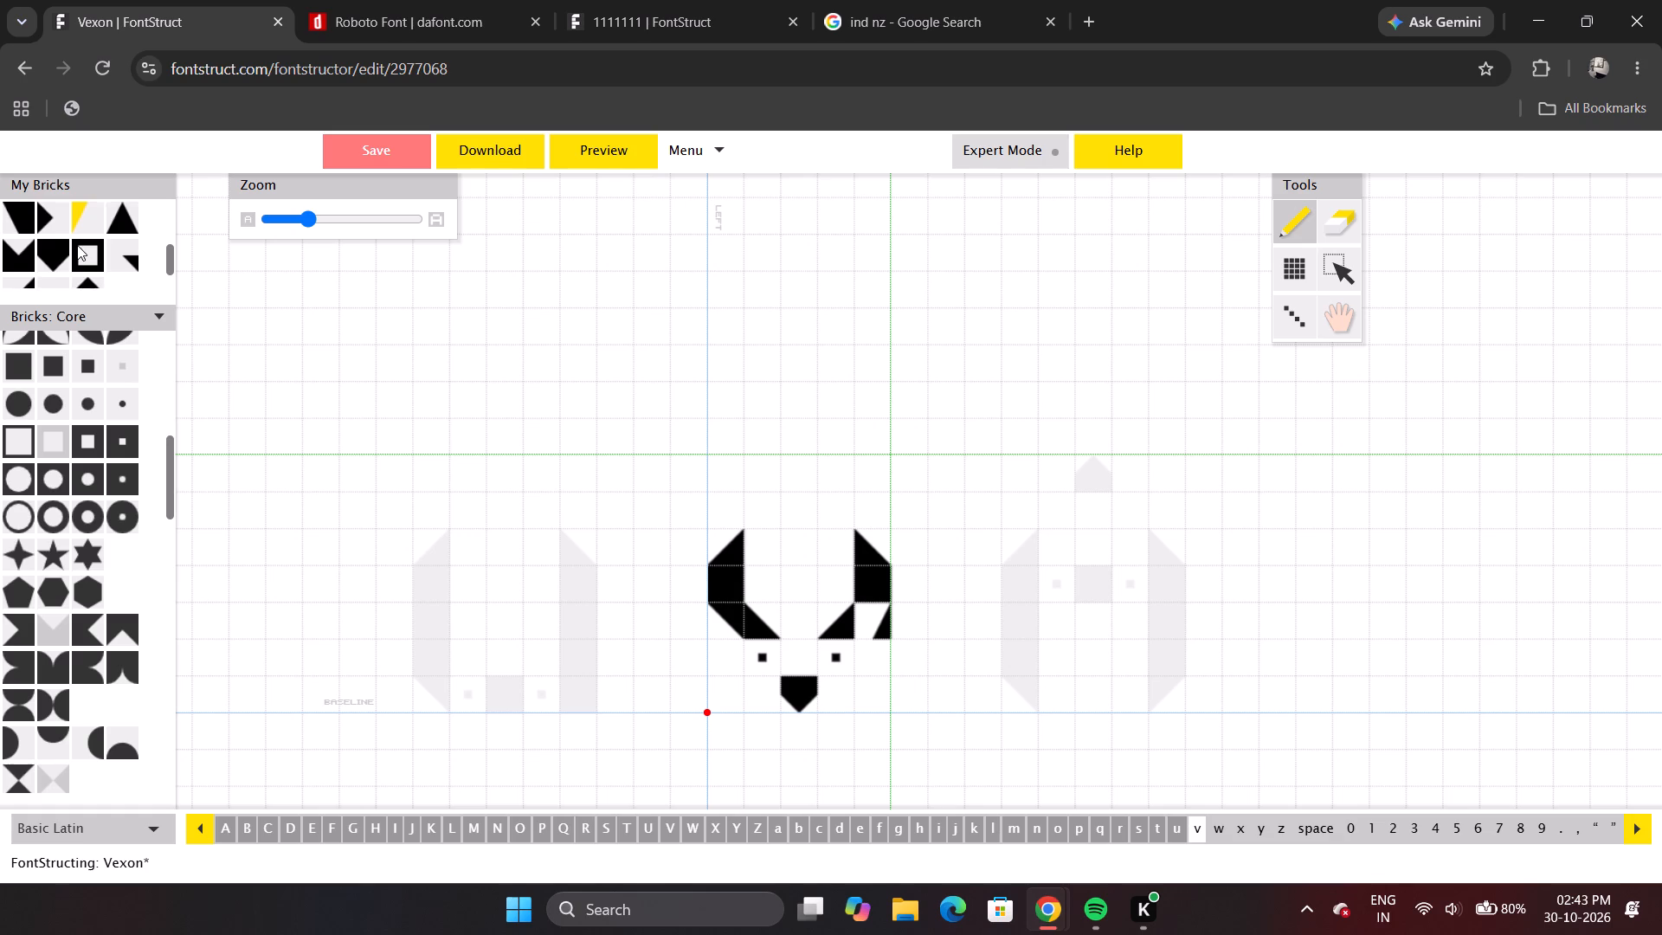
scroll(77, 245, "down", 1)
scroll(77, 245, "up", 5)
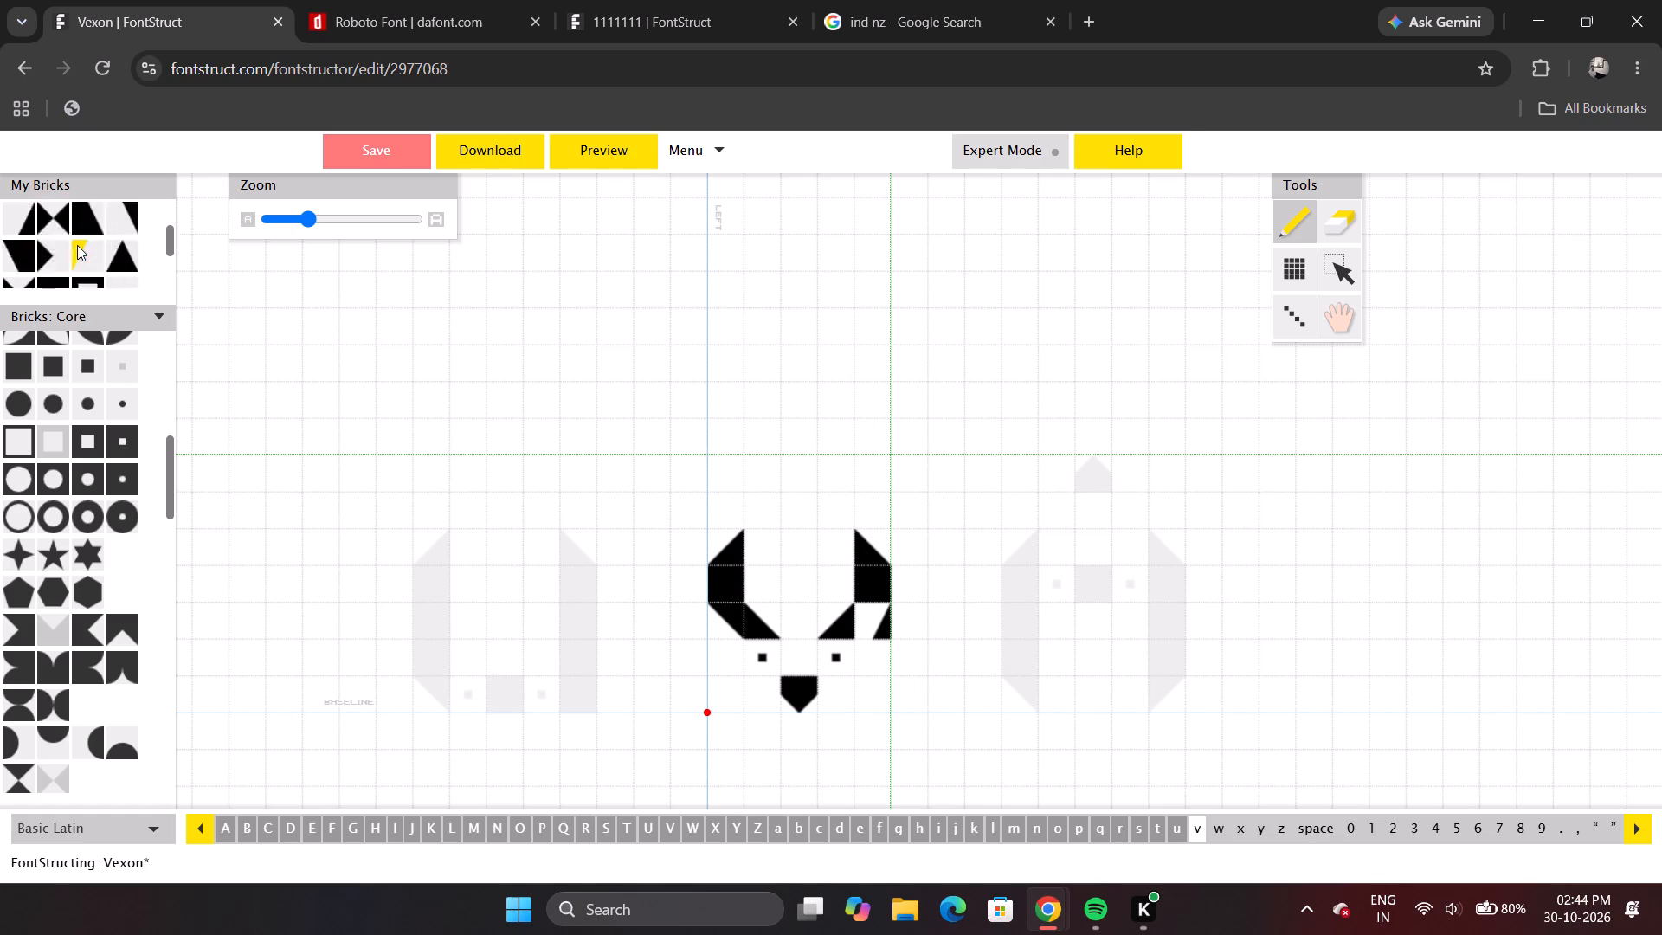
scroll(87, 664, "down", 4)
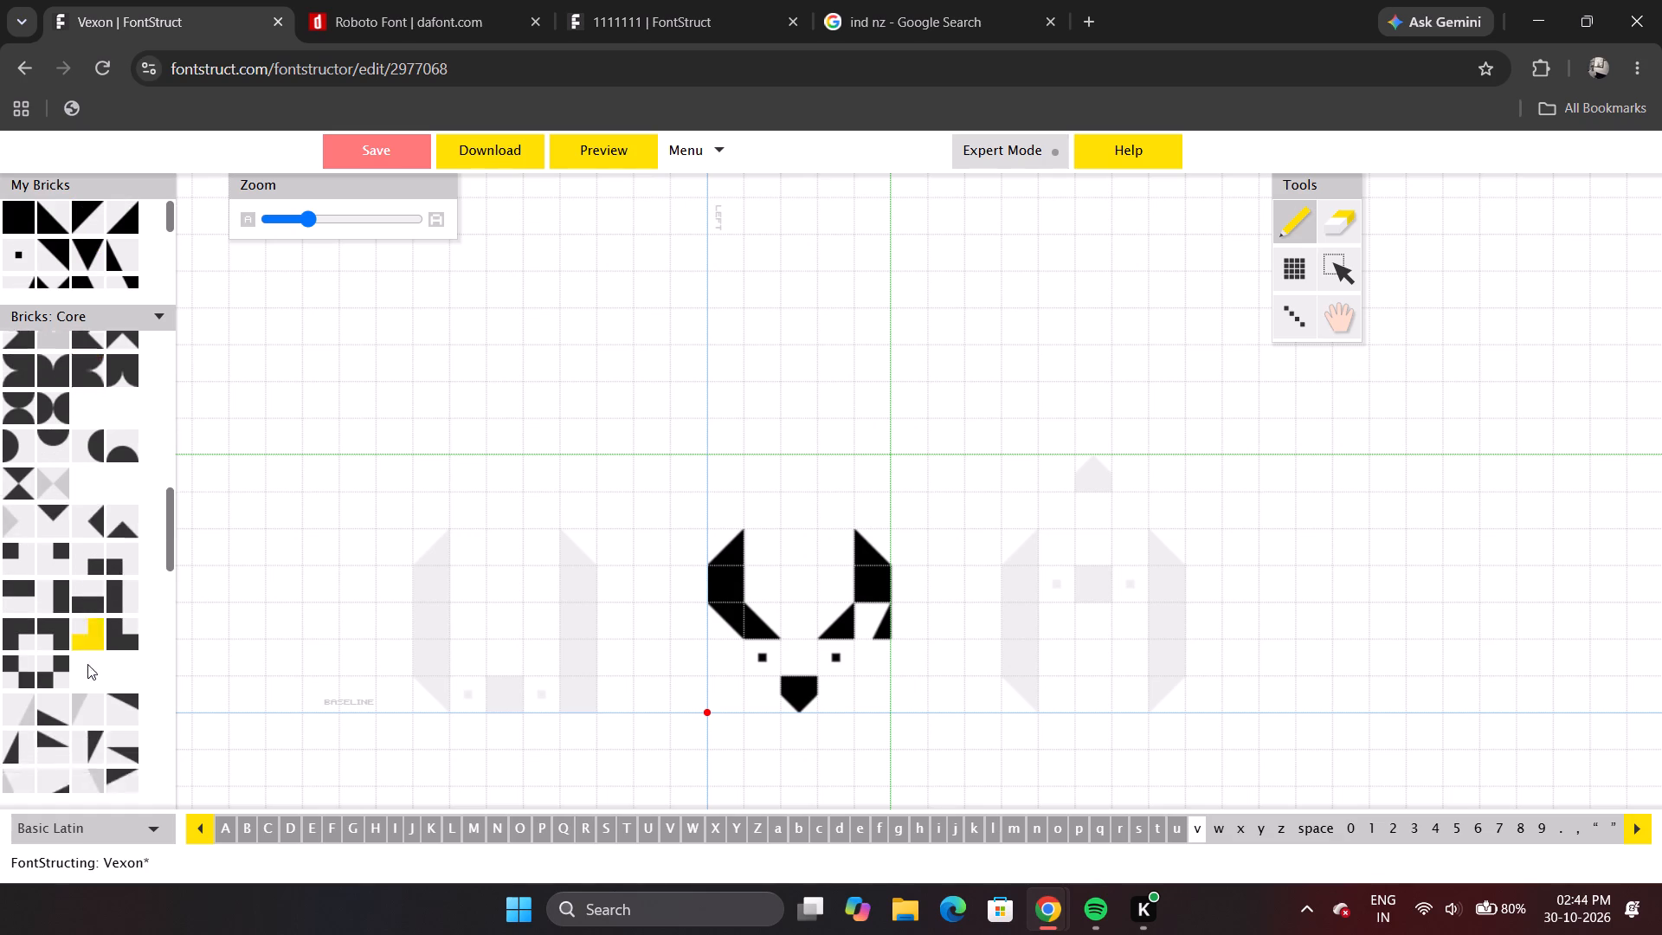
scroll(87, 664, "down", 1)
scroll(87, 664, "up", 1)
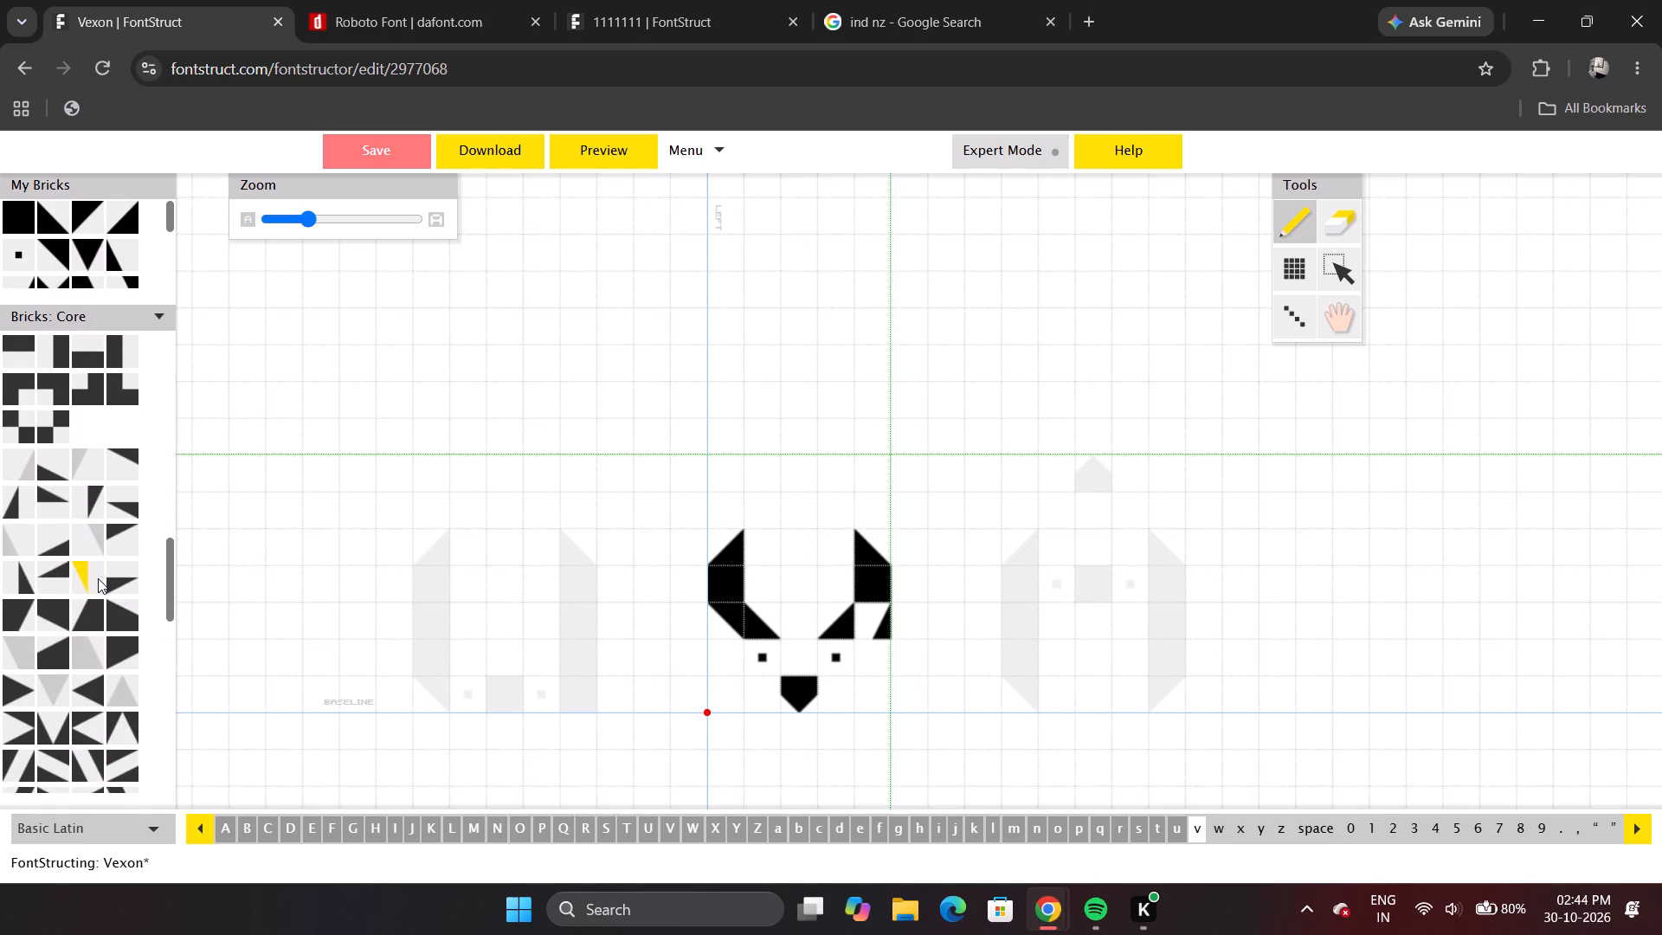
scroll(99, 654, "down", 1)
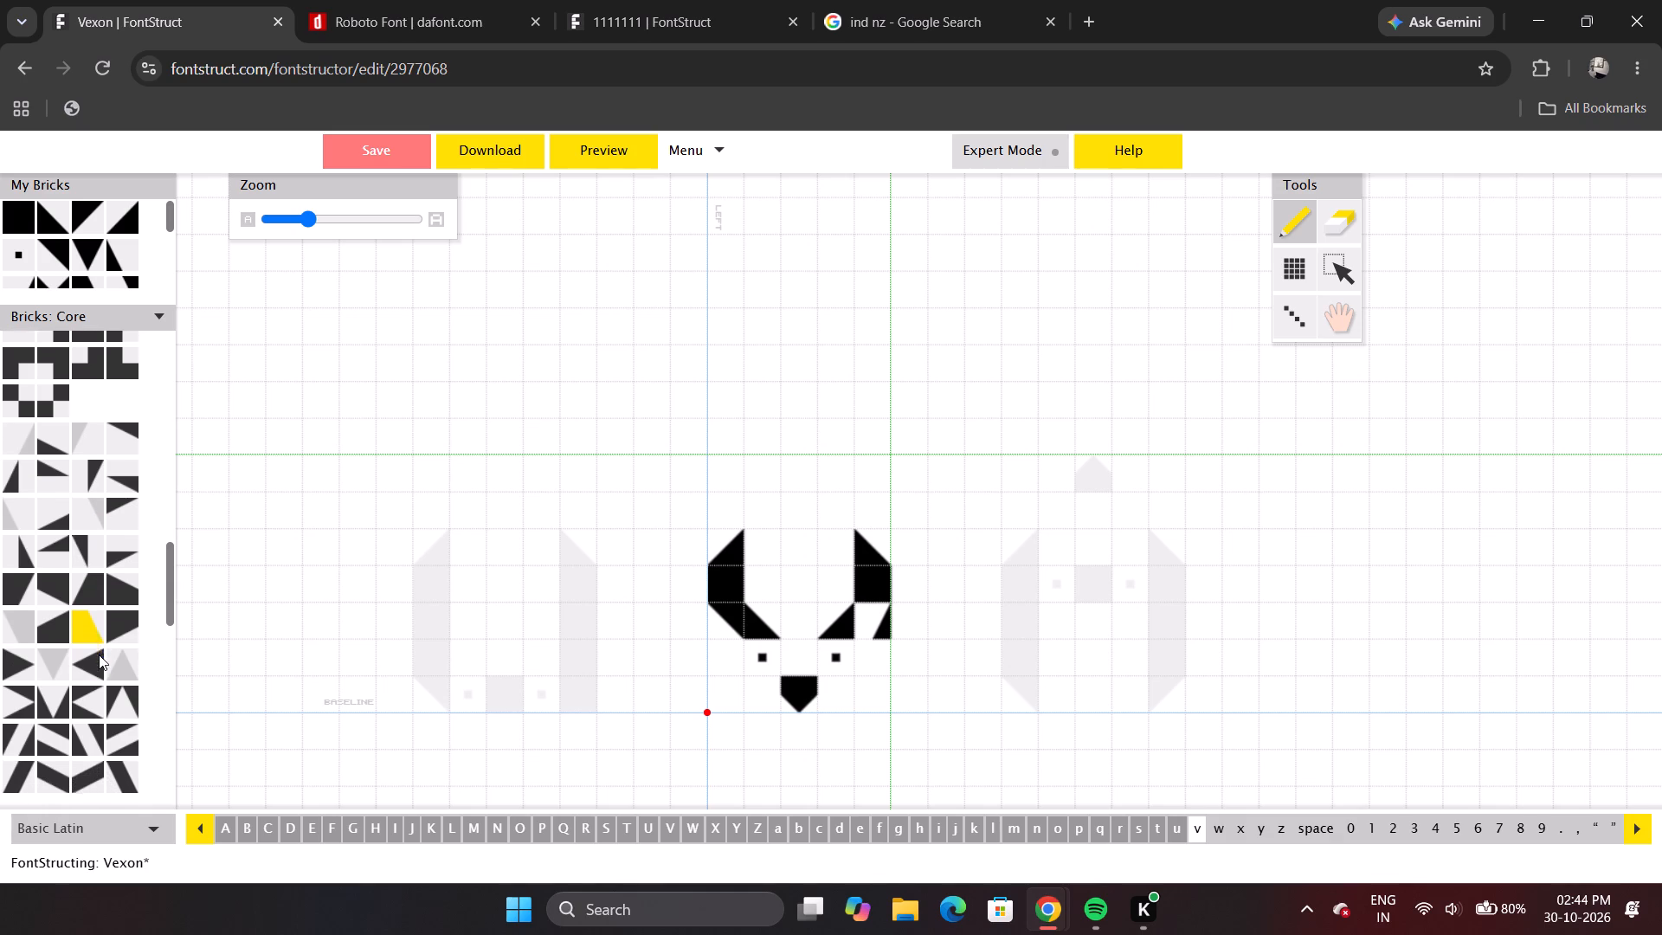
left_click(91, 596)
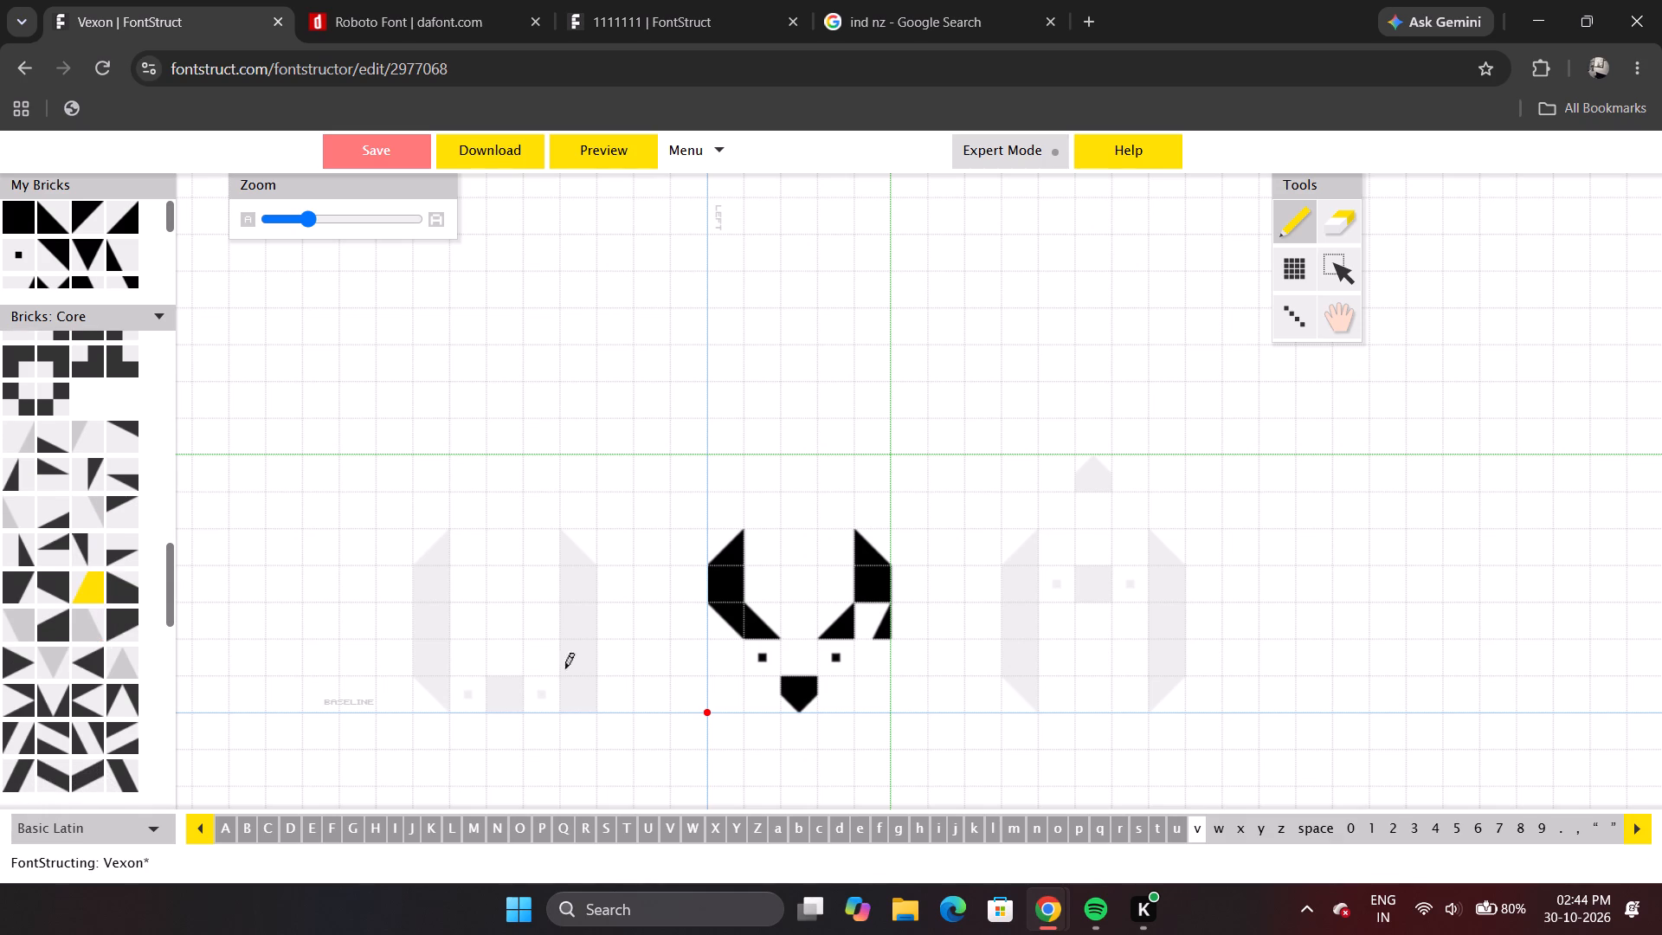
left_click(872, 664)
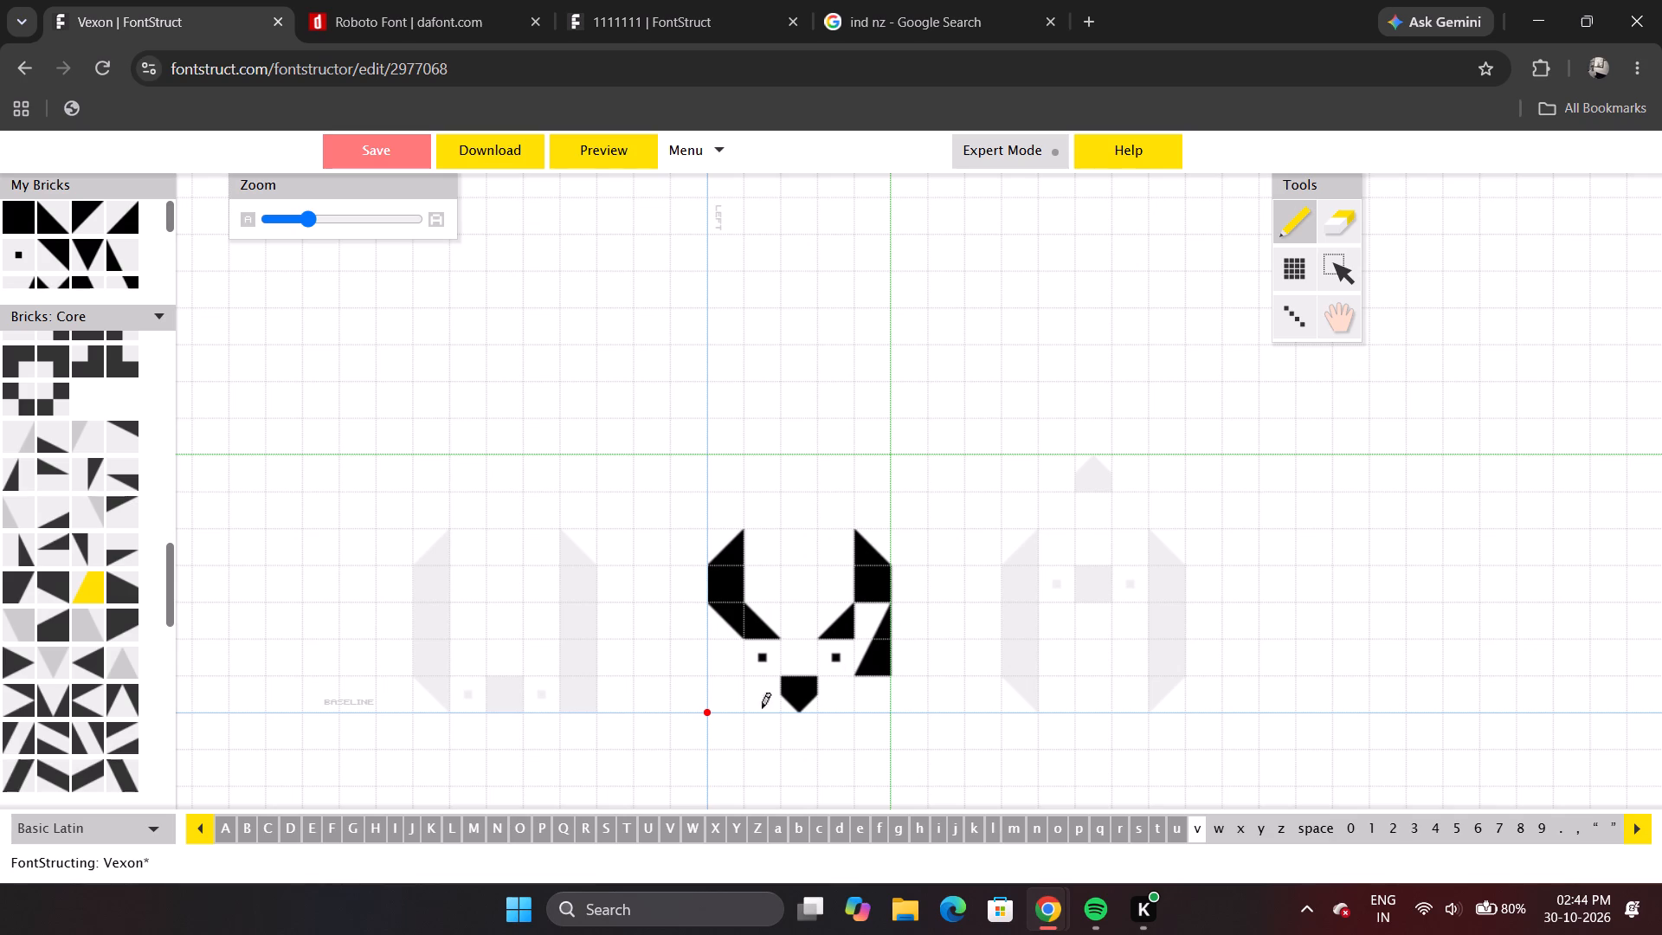
Preview the whole alphabet to judge the altered v against the other letters, and return to editing.
left_click(604, 152)
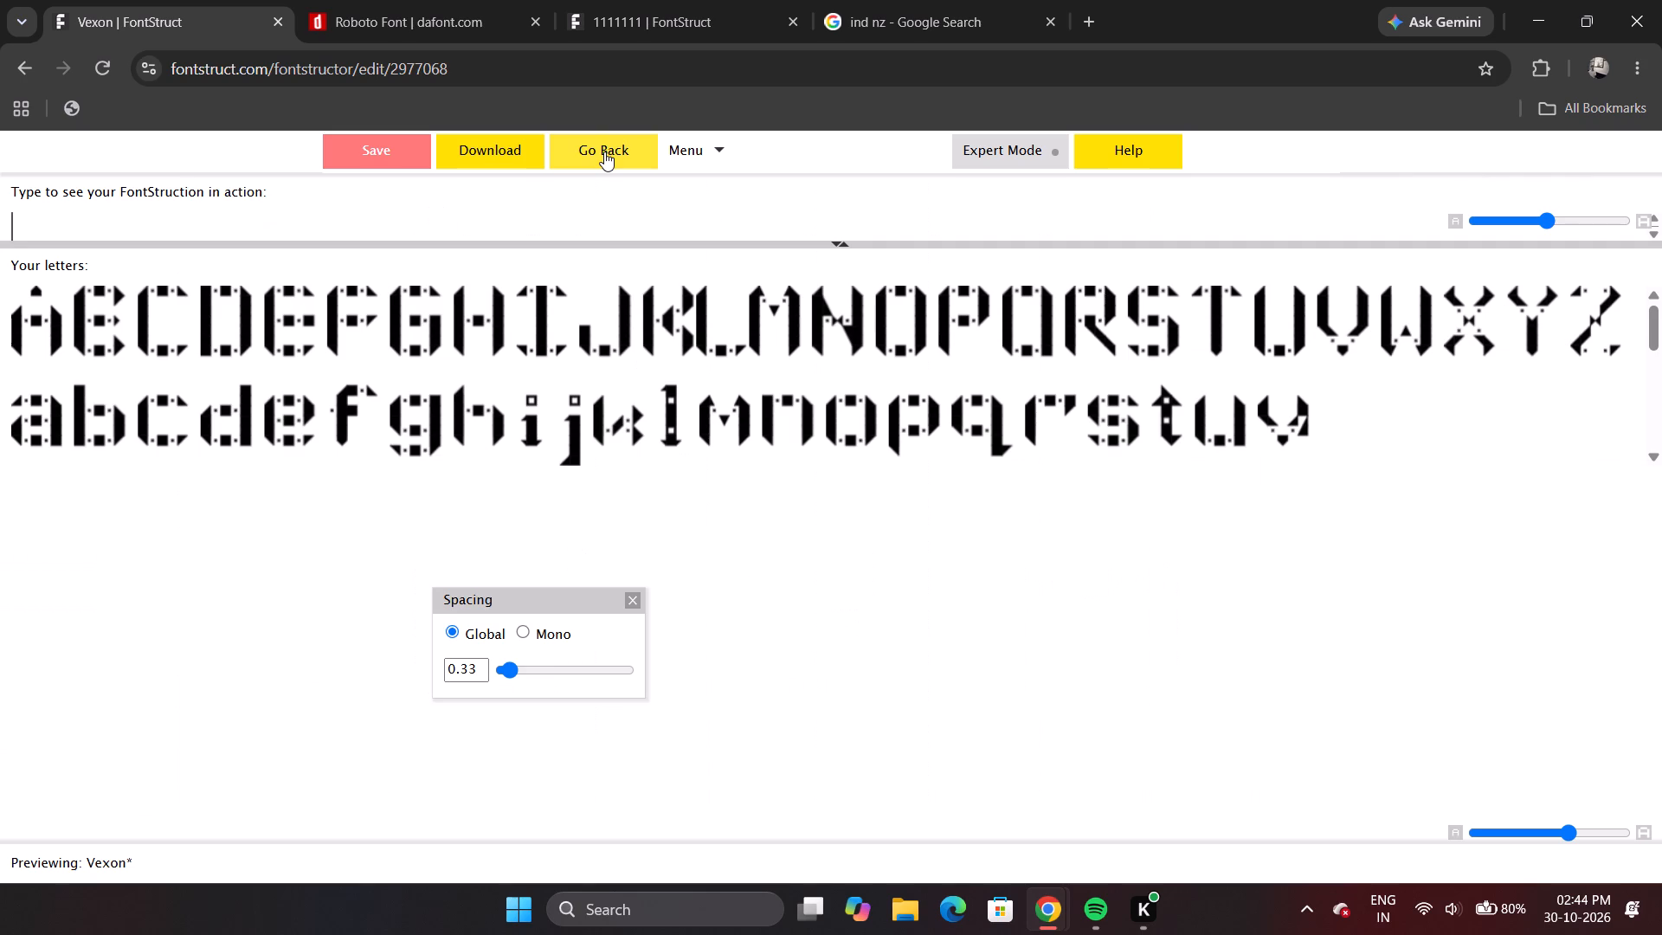
left_click(578, 149)
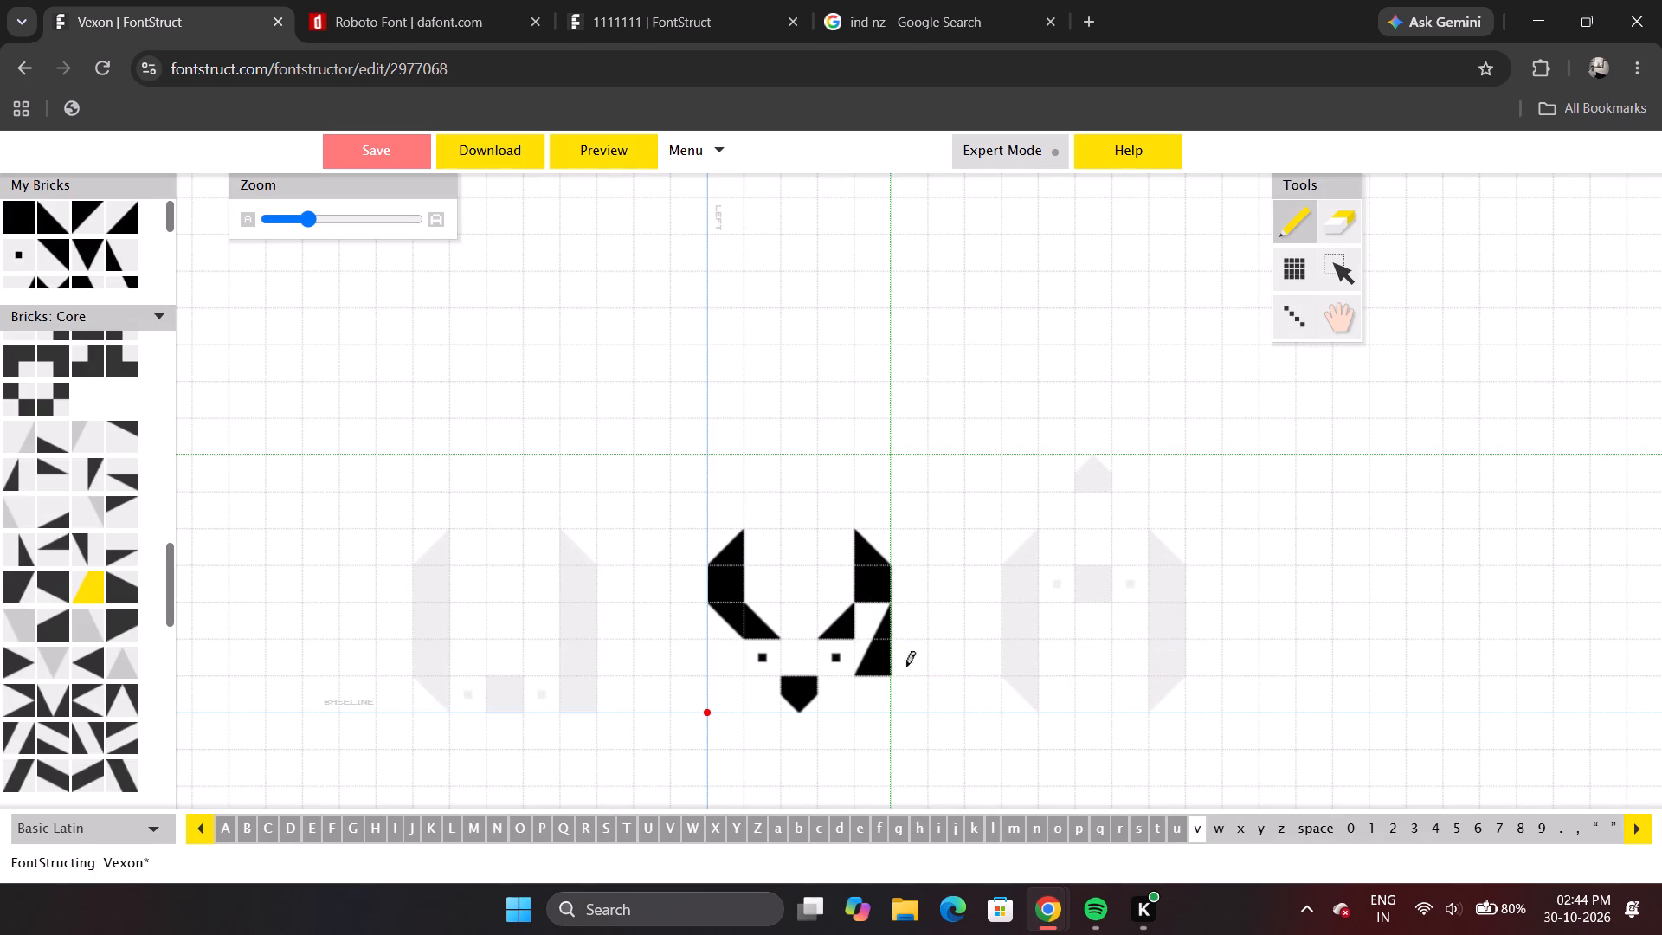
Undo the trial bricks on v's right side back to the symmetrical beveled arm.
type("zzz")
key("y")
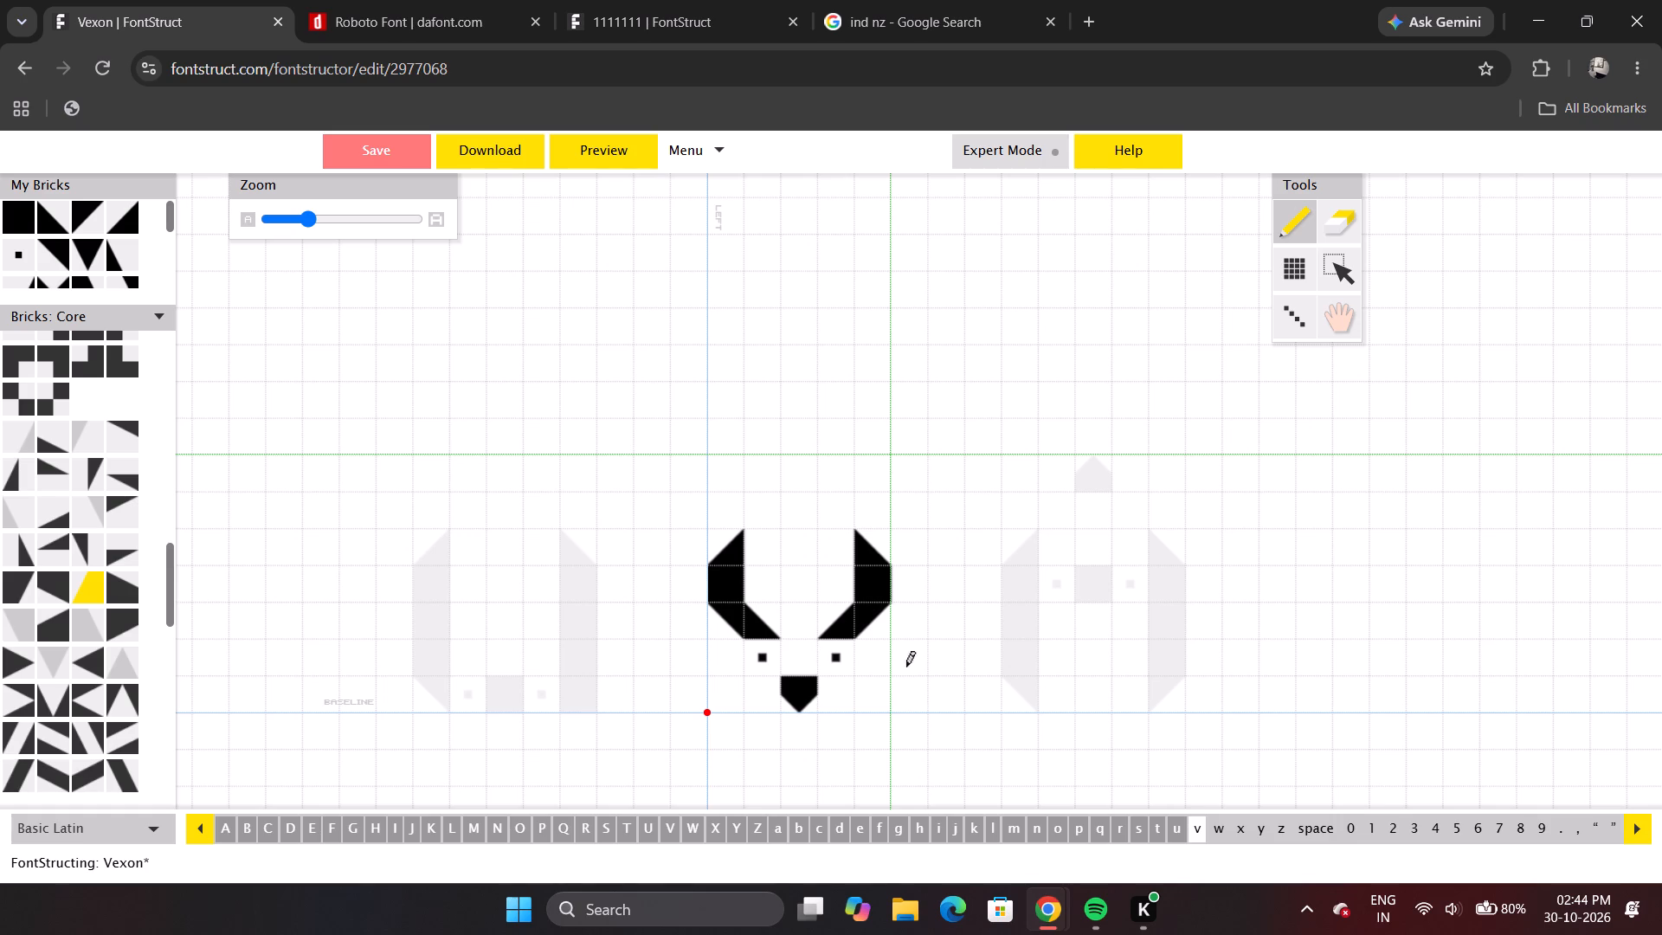
Move on from v to the empty lowercase w, and open lowercase m for reference.
key("Right")
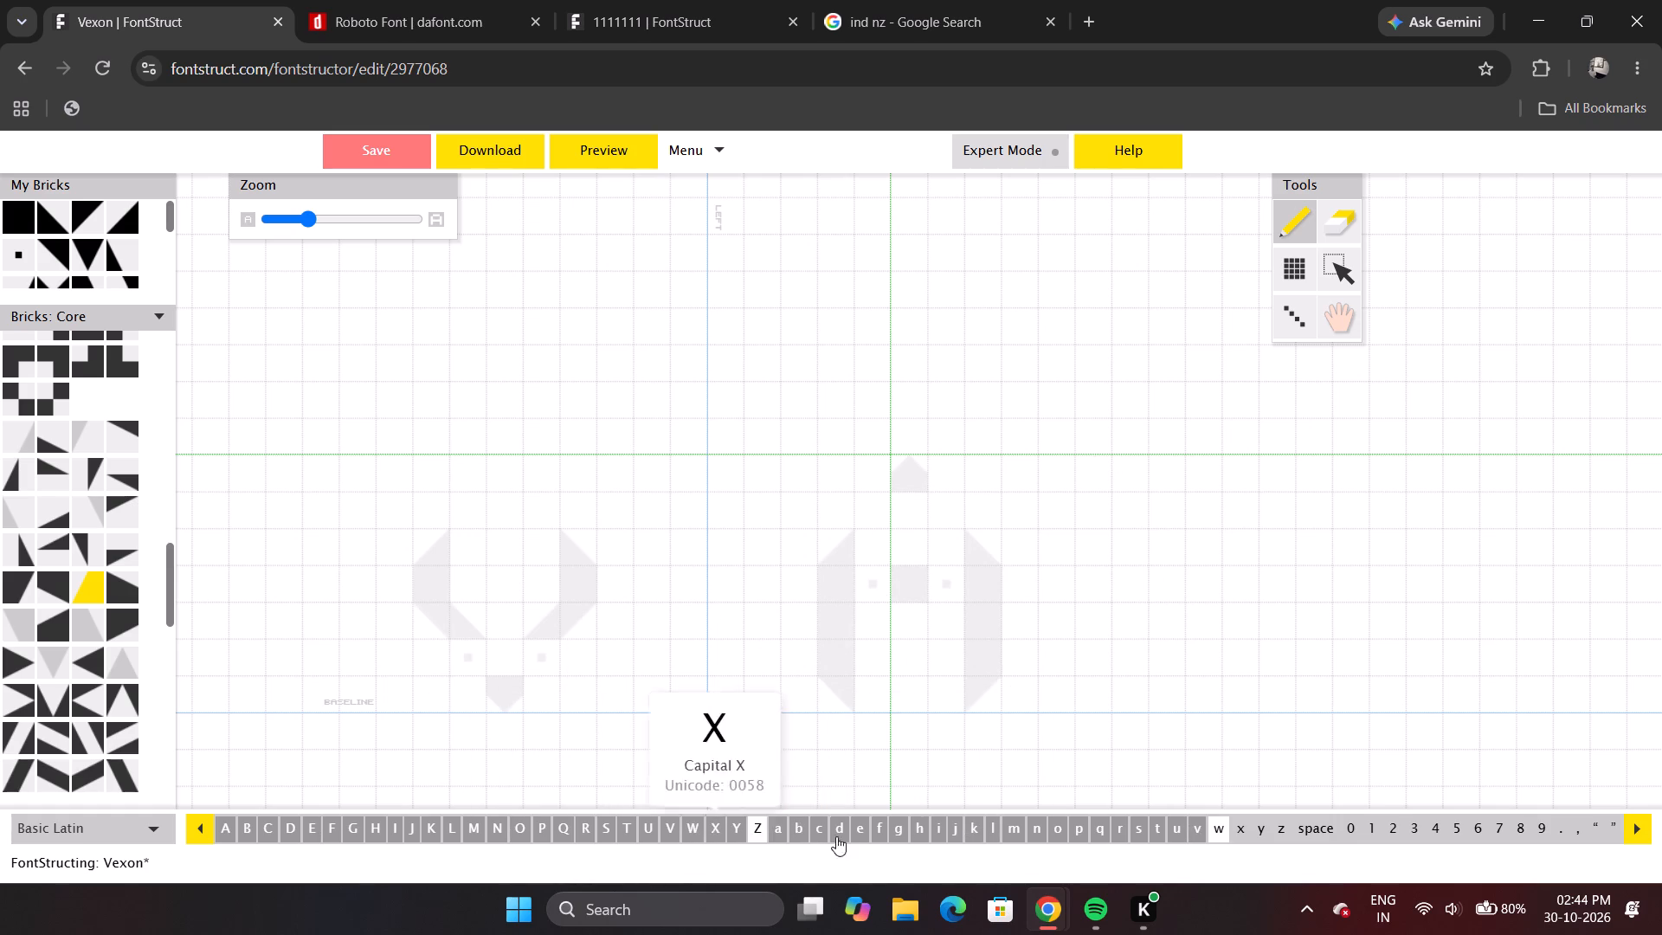
left_click(1011, 825)
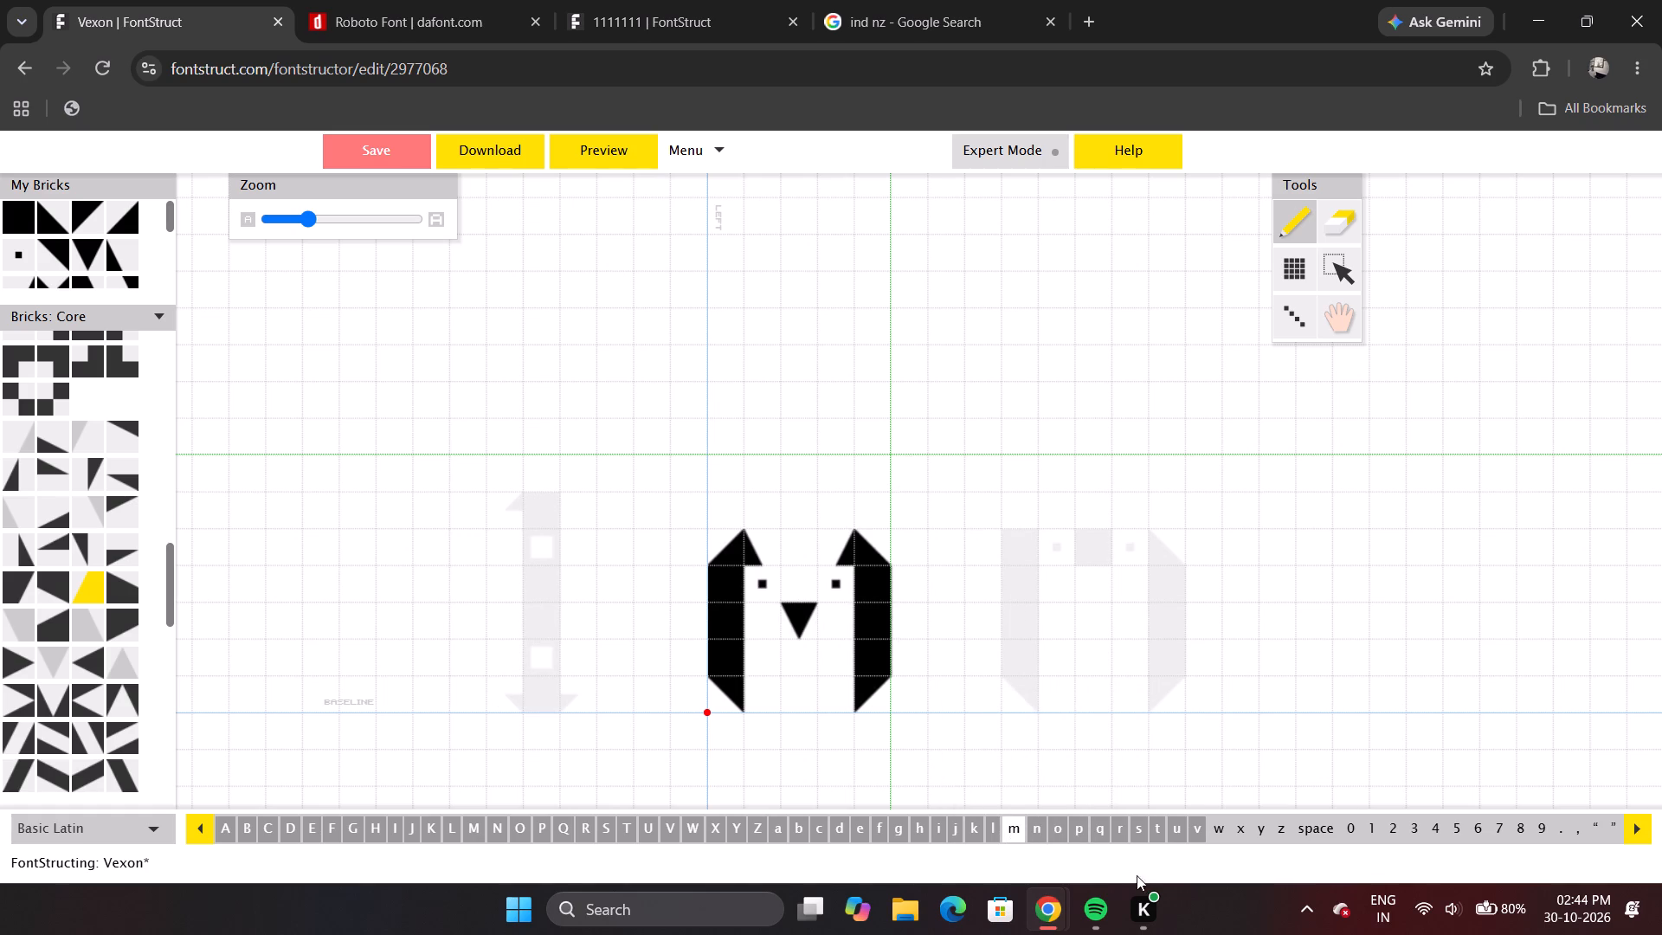
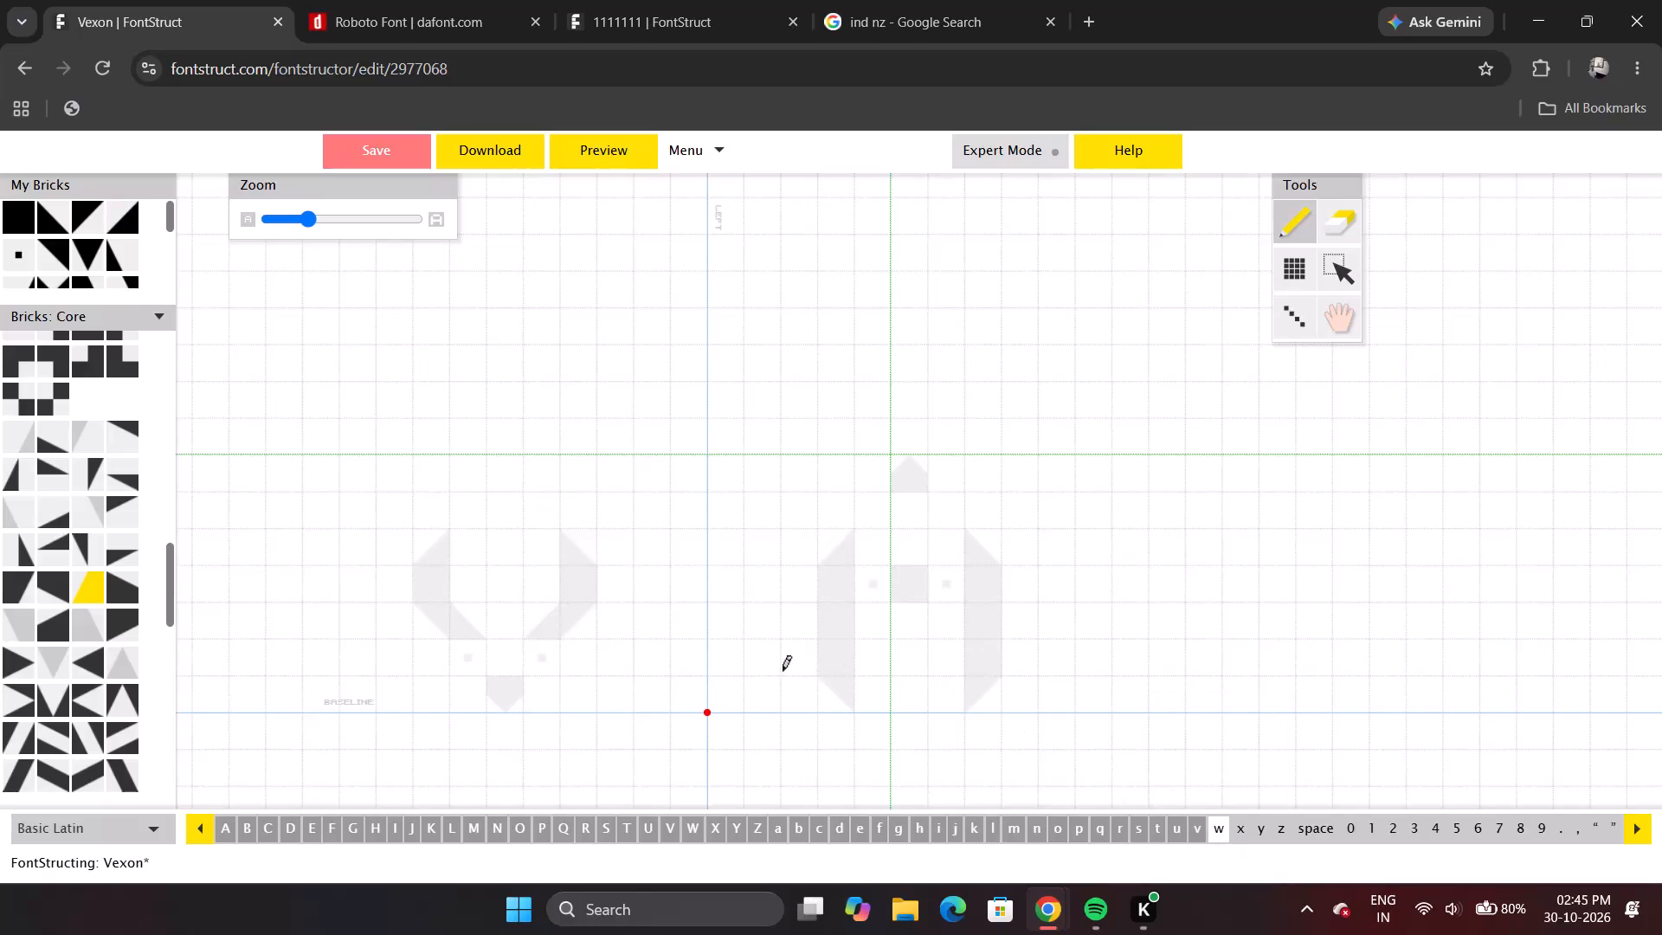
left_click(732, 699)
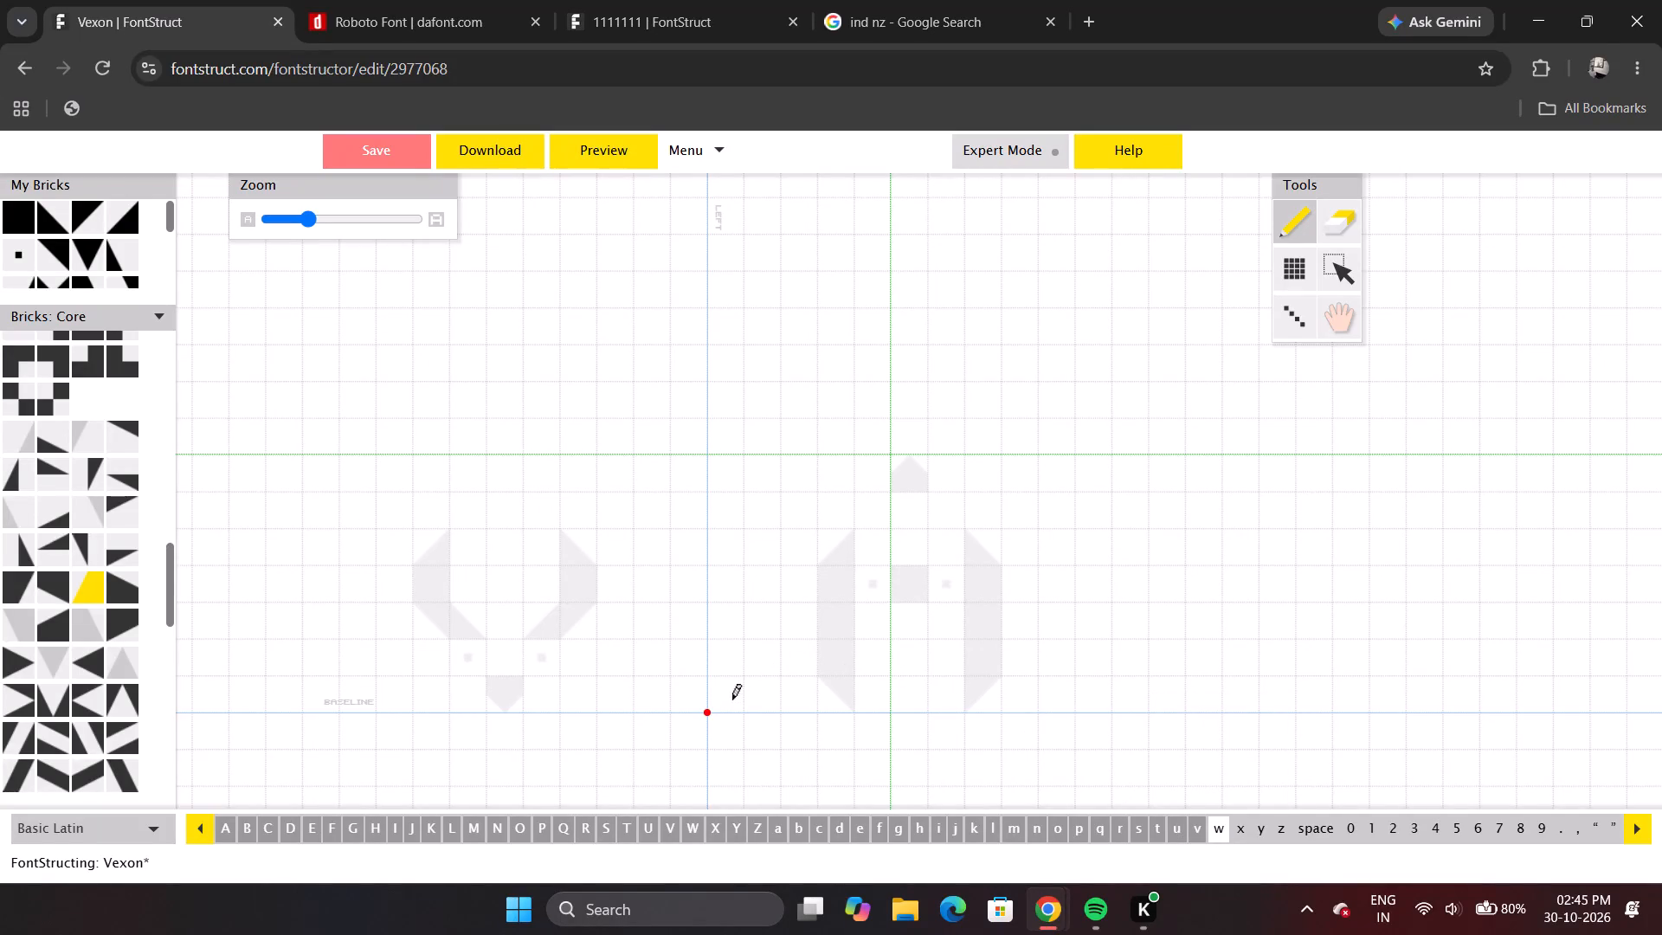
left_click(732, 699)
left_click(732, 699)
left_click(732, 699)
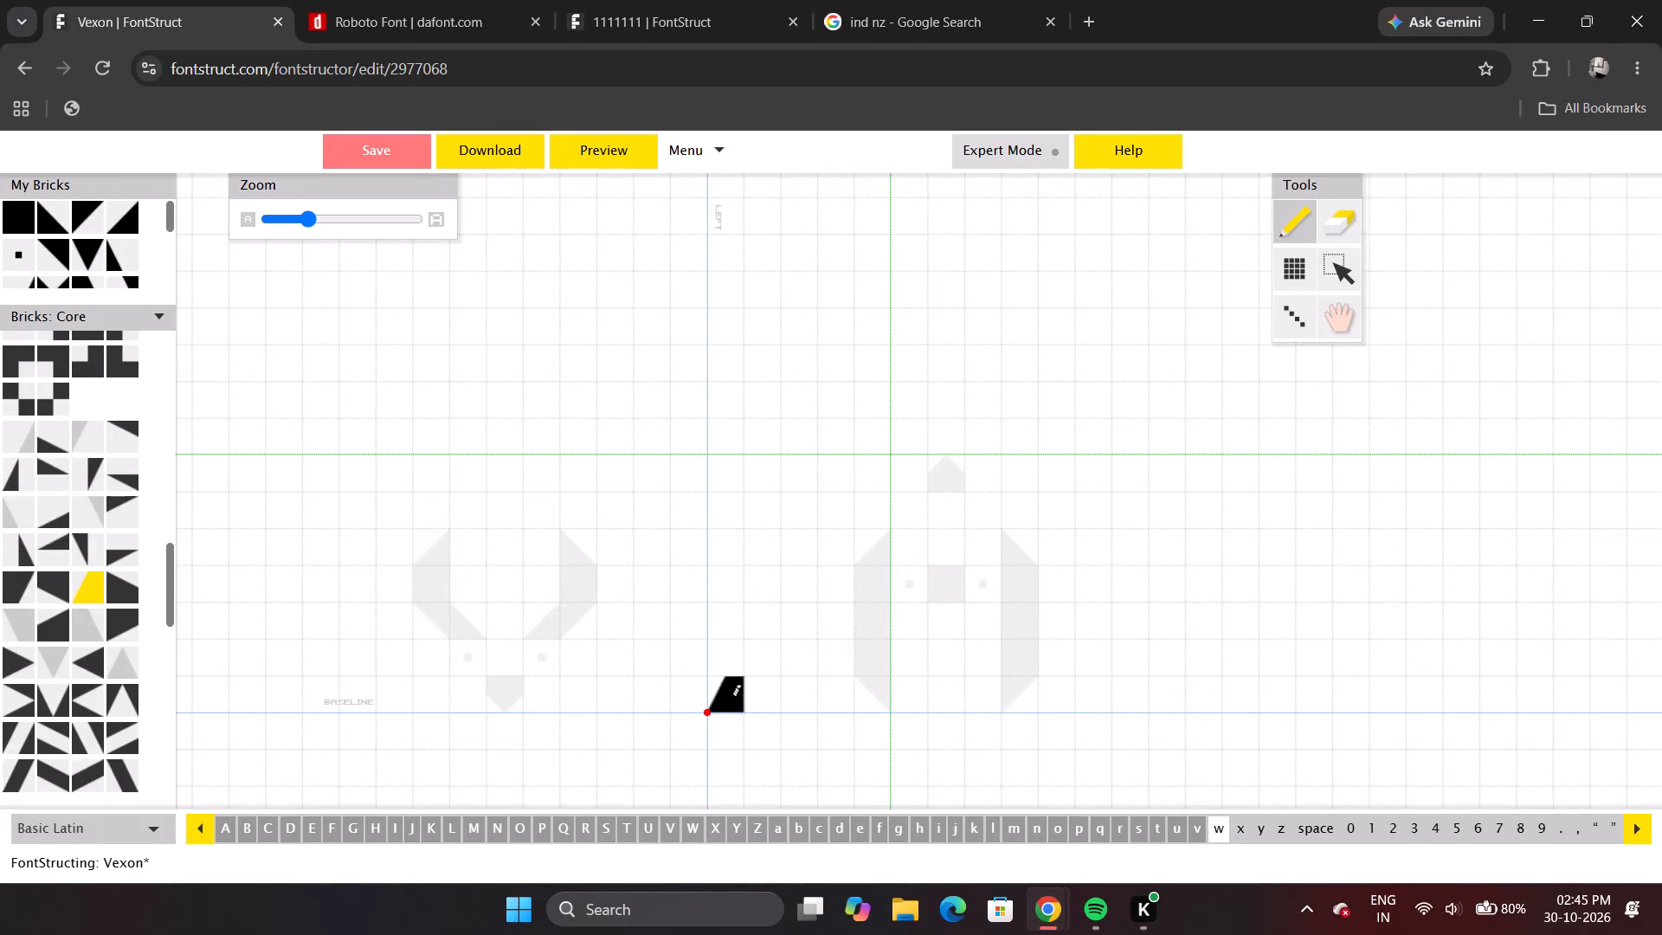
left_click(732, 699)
Draw two solid square-brick stems for lowercase w, each five bricks tall from the baseline, with three empty columns between them.
scroll(34, 219, "up", 1)
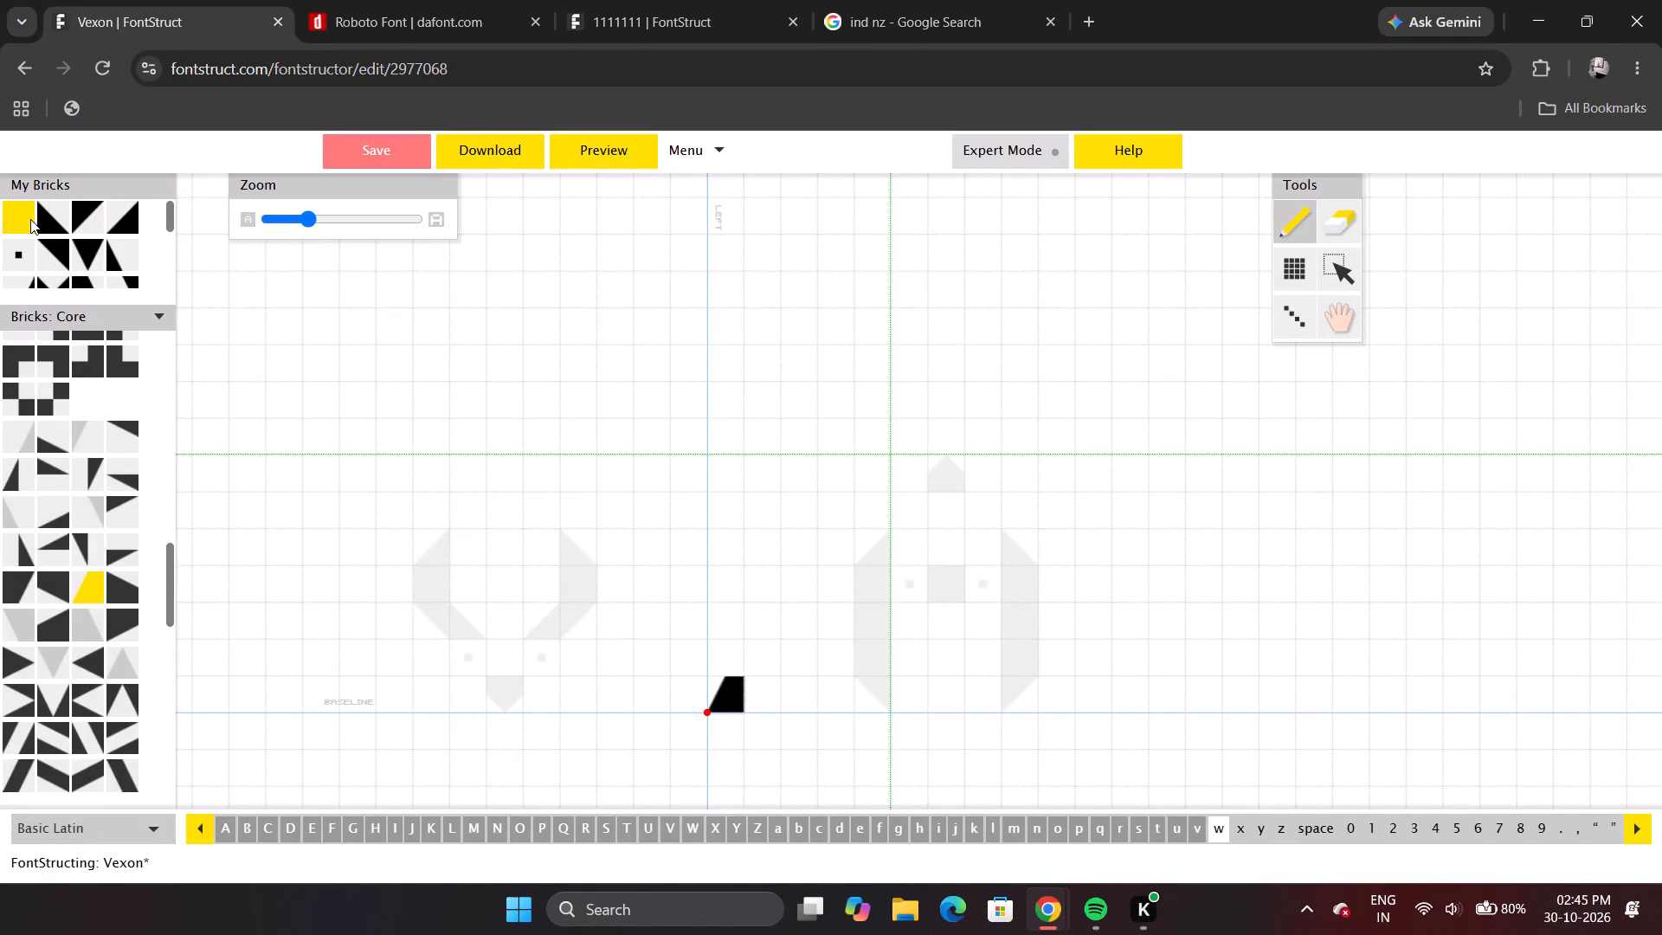
left_click(23, 219)
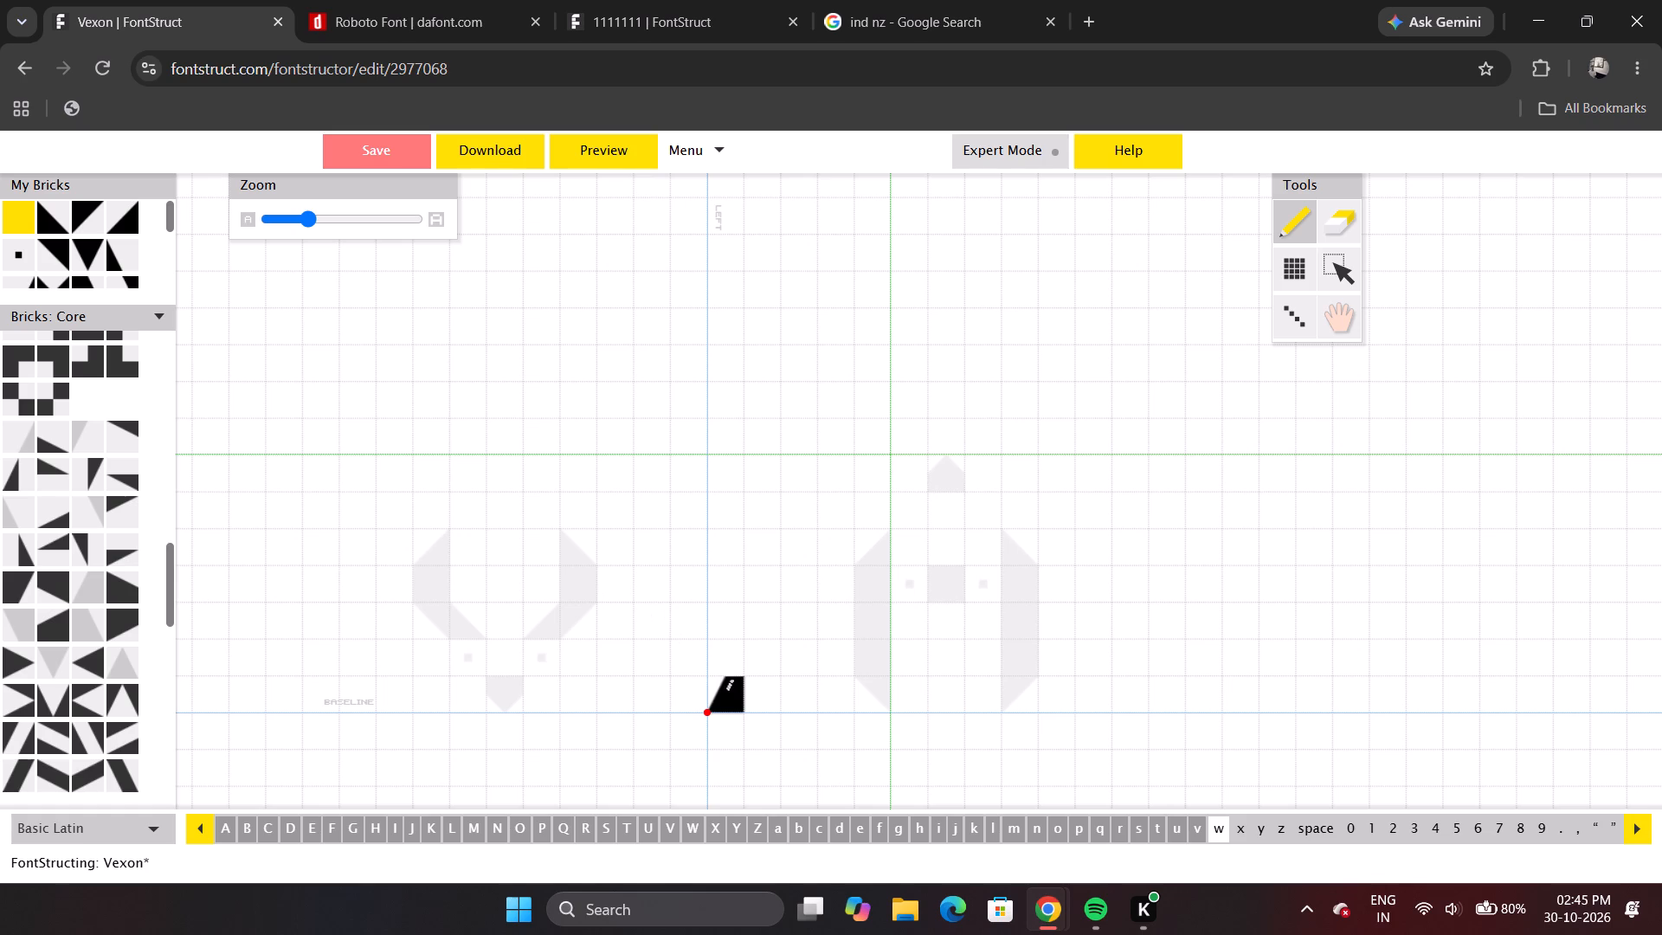
left_click(725, 693)
left_click_drag(725, 693, 720, 556)
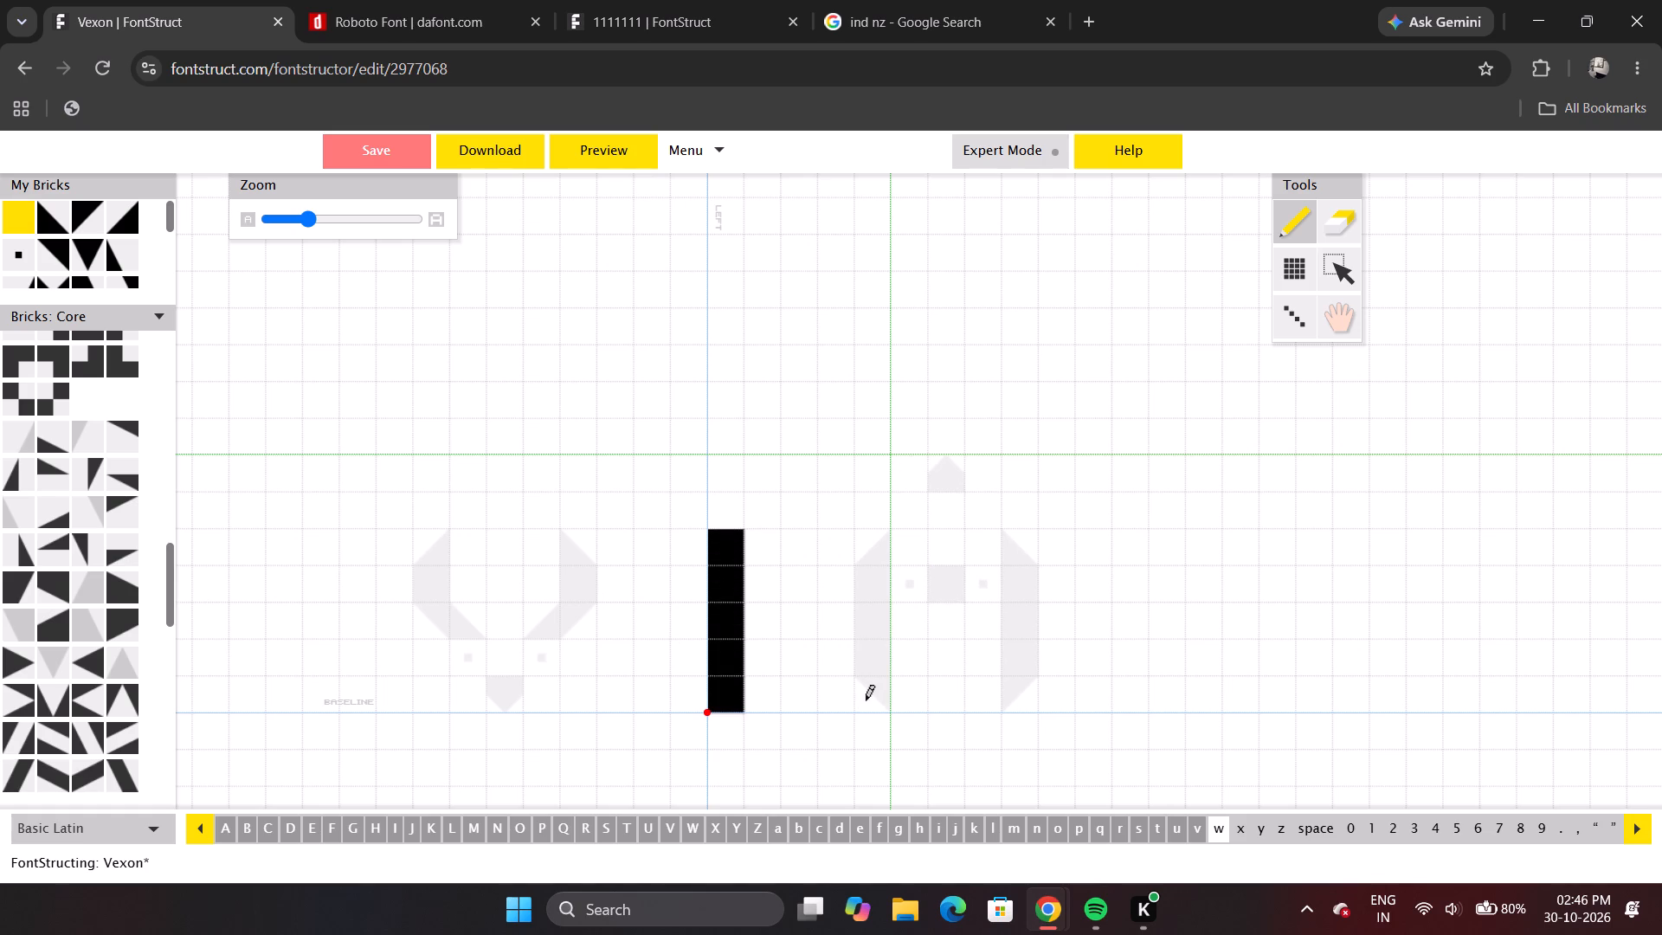
left_click_drag(866, 700, 863, 564)
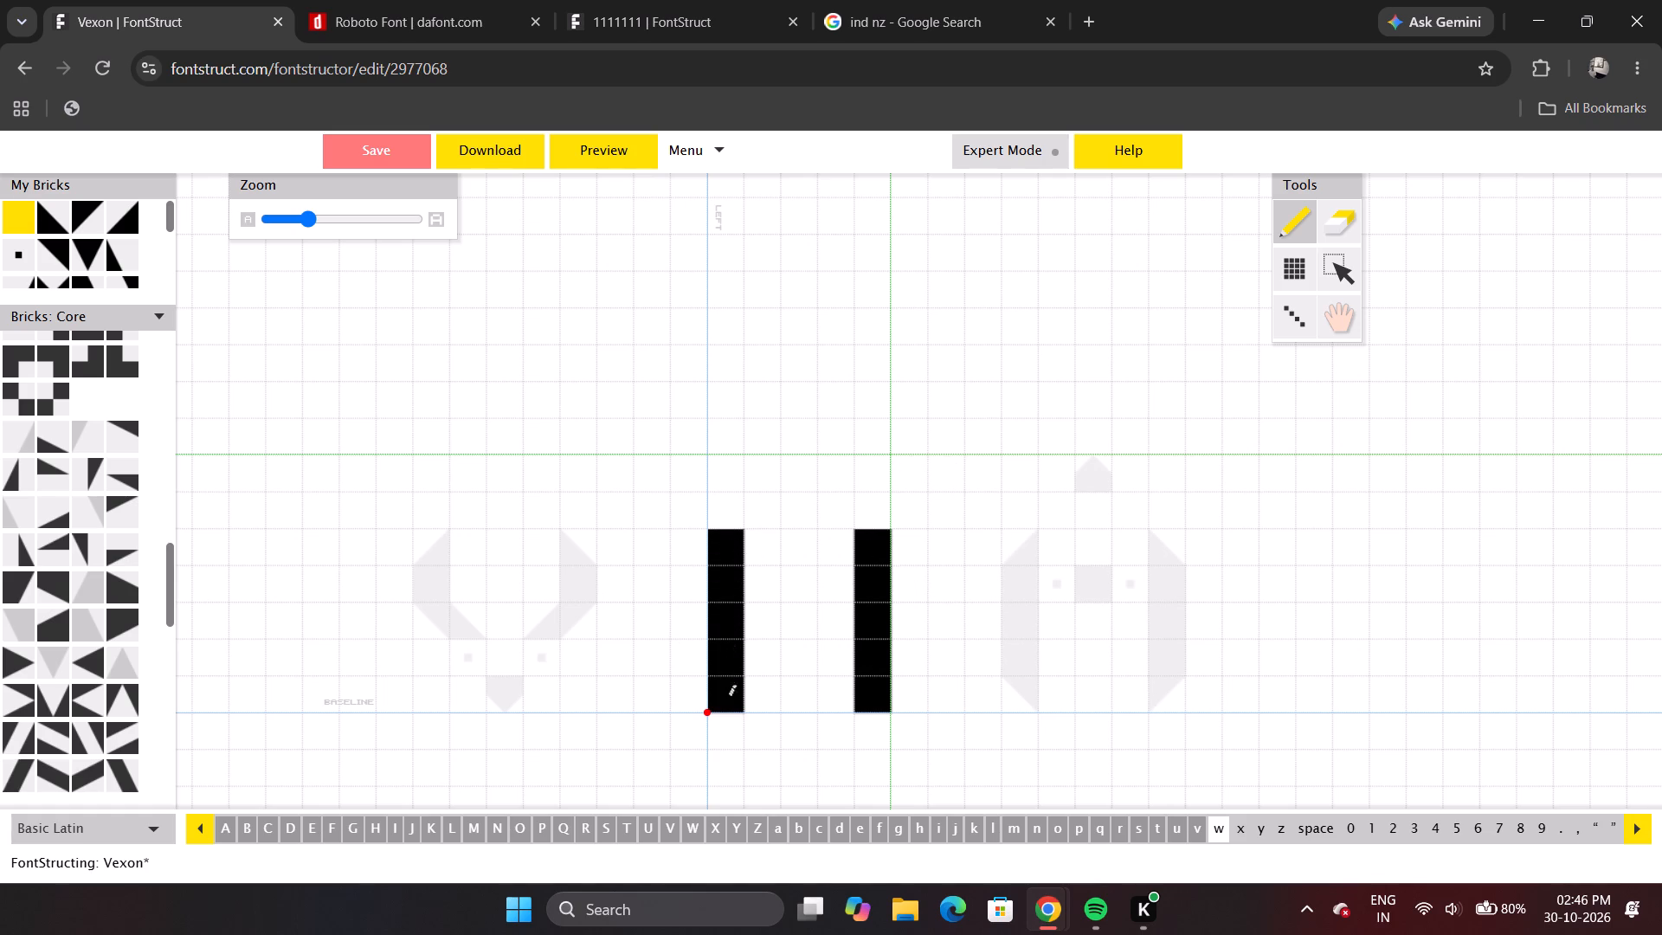
Bevel the outer top and bottom corners of both w stems with diagonal half-square bricks.
left_click(727, 545)
left_click(727, 545)
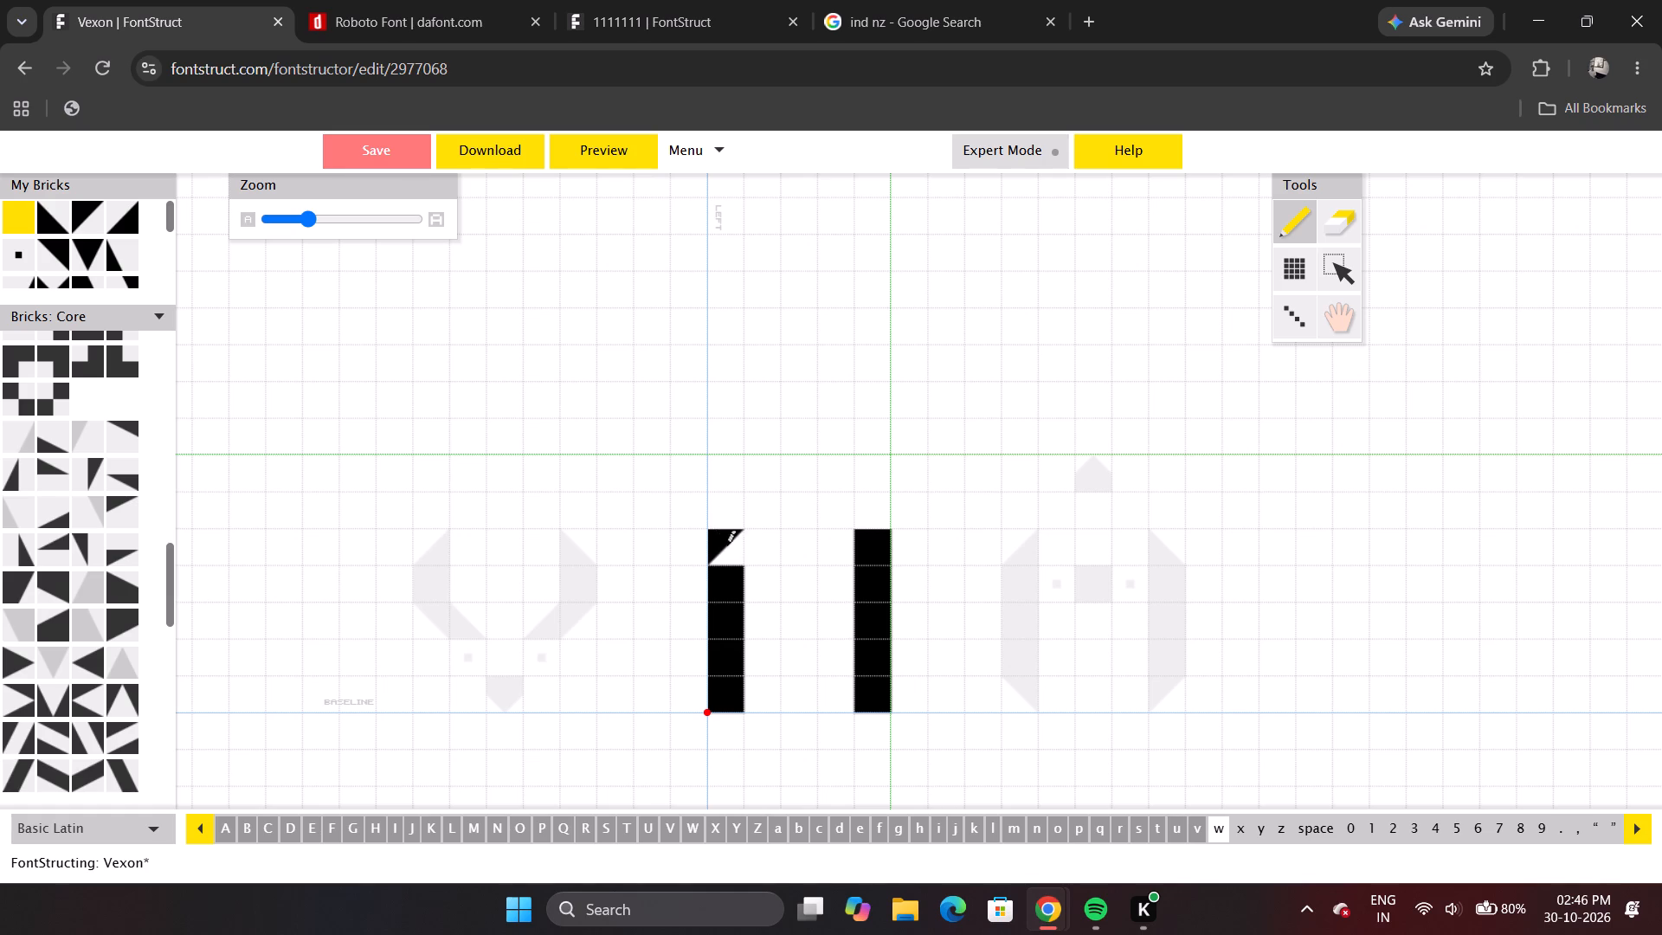
left_click(727, 545)
left_click(854, 547)
left_click(724, 693)
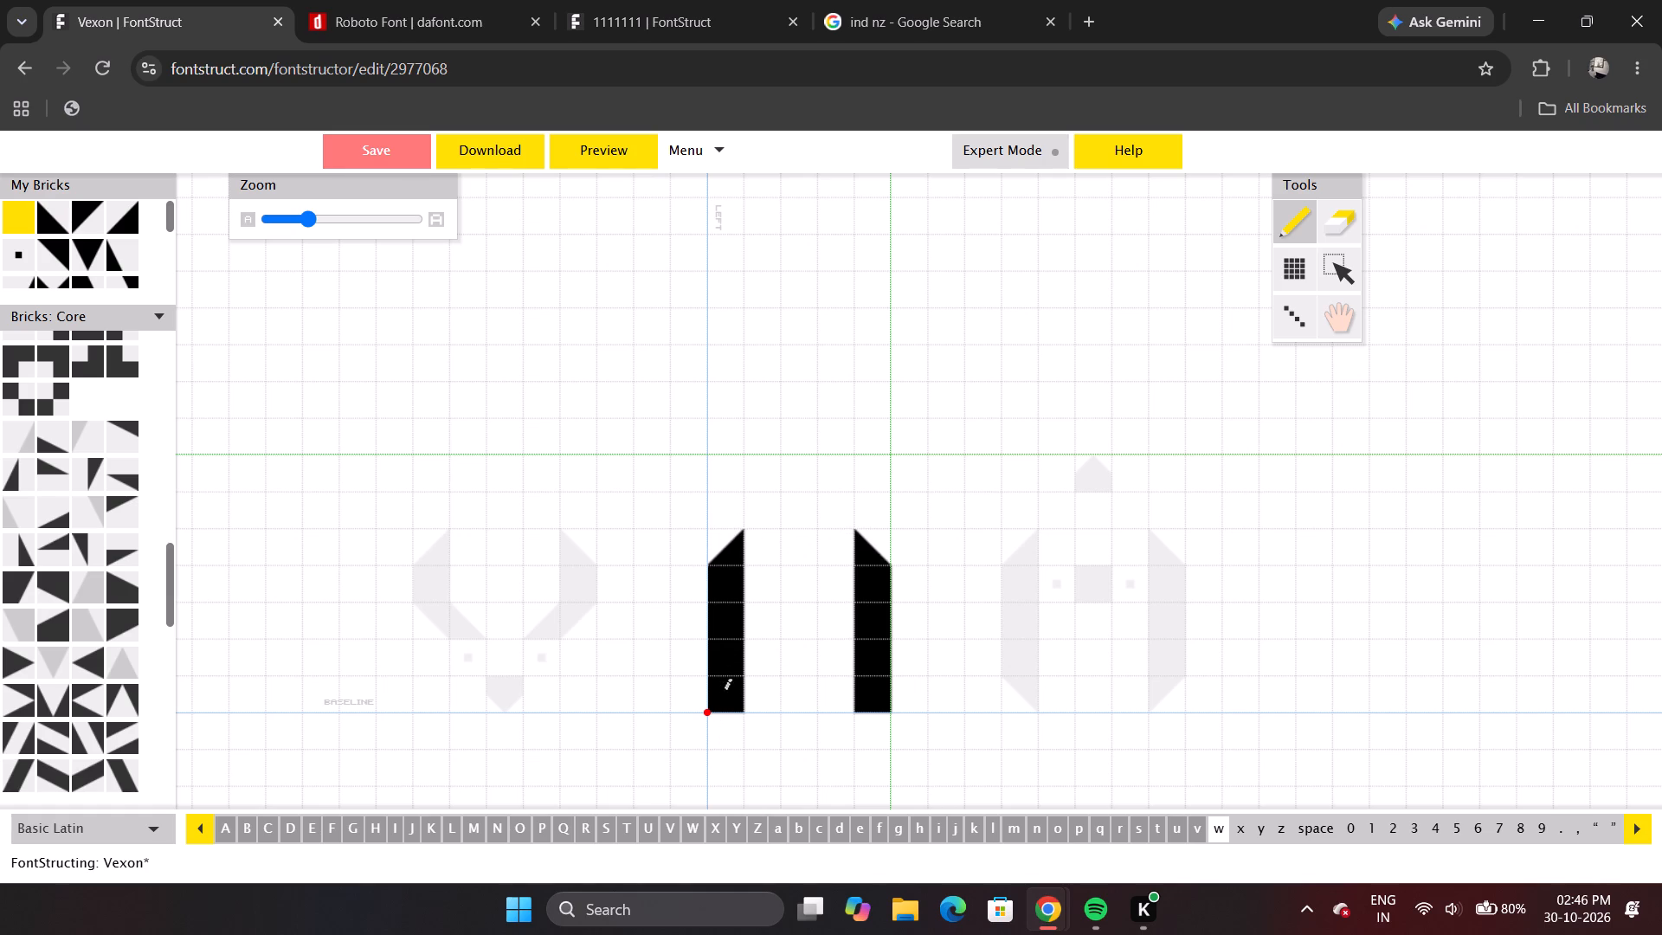
left_click(724, 693)
left_click(724, 693)
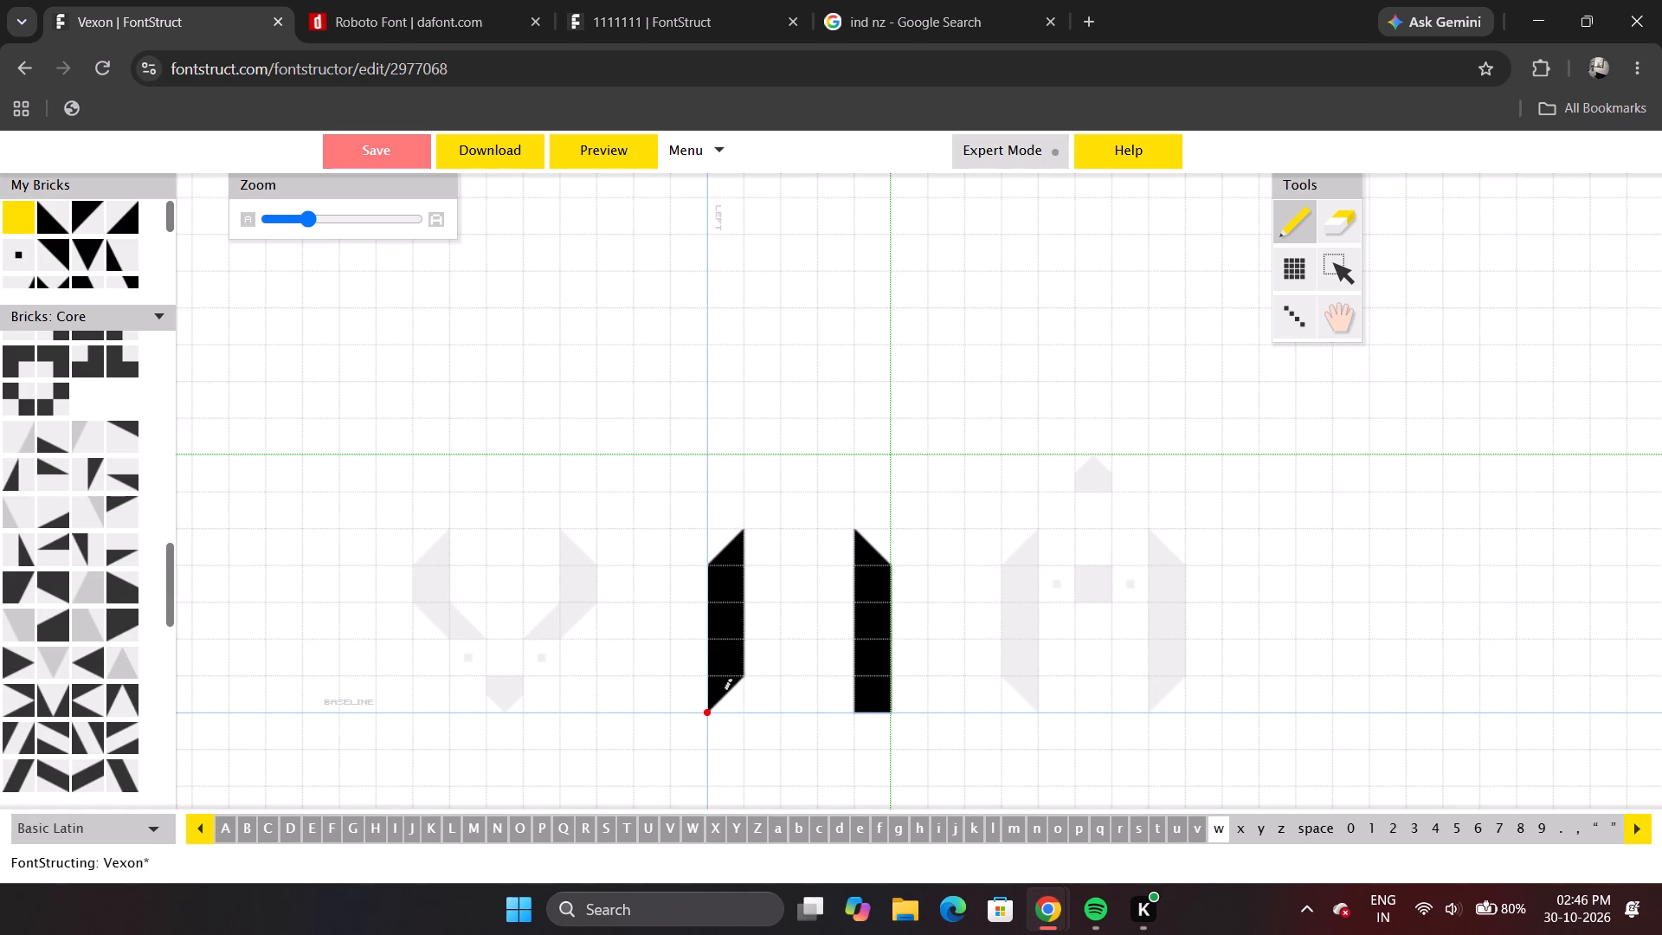
left_click(724, 693)
left_click(724, 693)
left_click(868, 698)
left_click(868, 698)
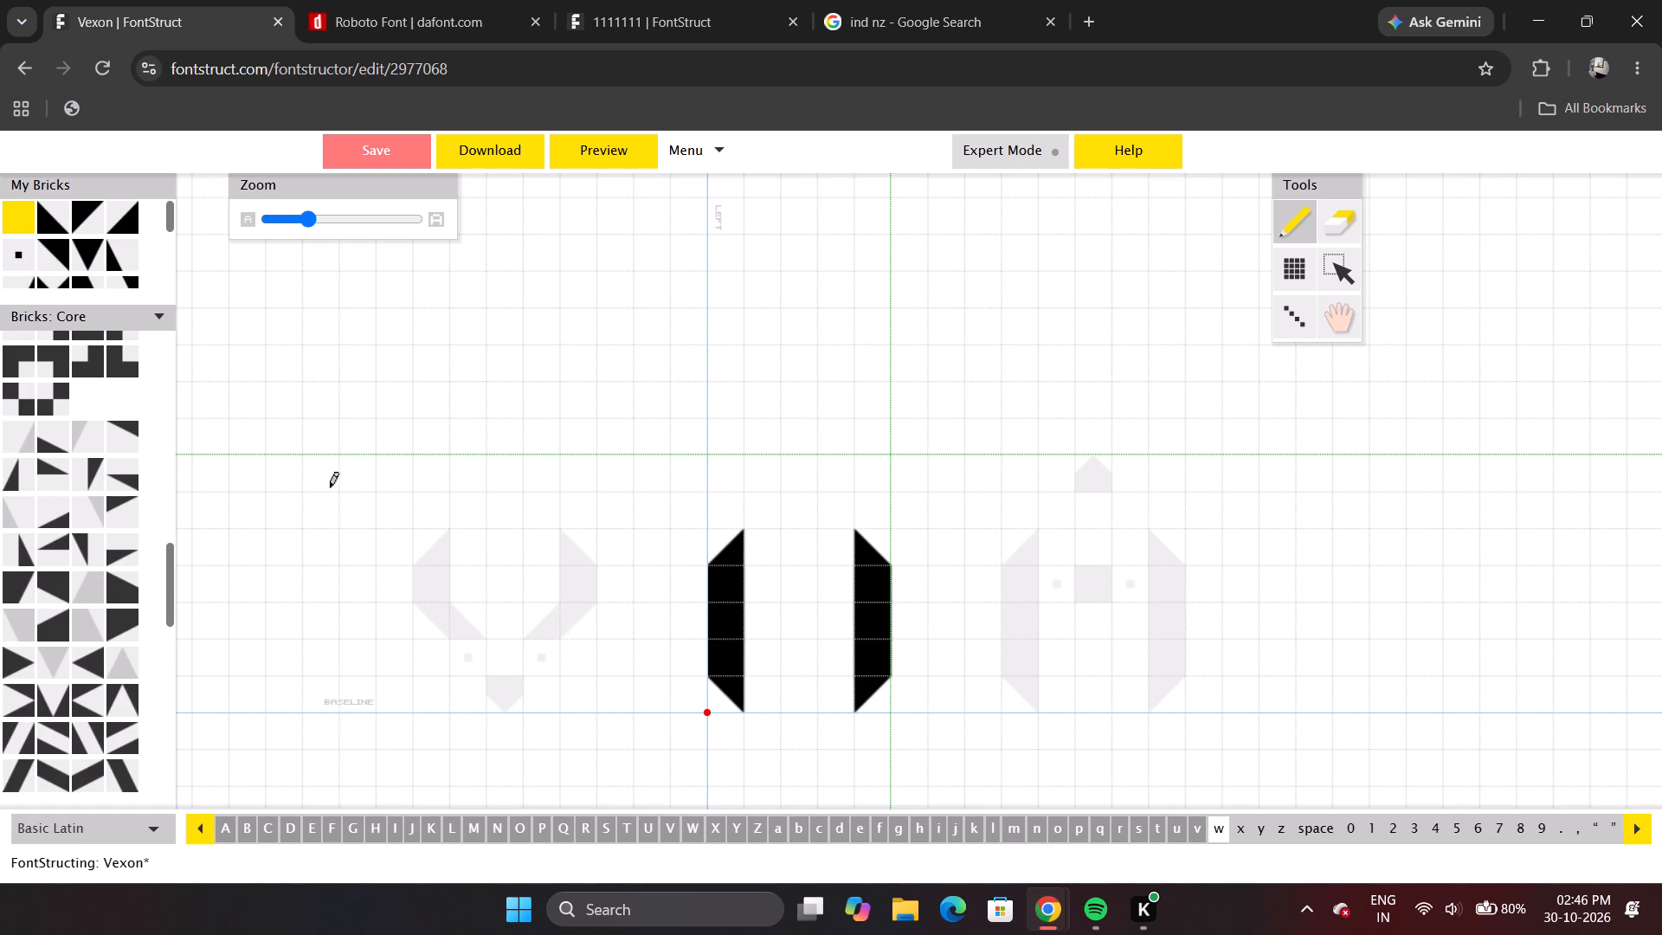
Add mirrored narrow triangle bricks on the inner side of both w stems in the bottom row, pointing down to the baseline.
scroll(65, 233, "down", 1)
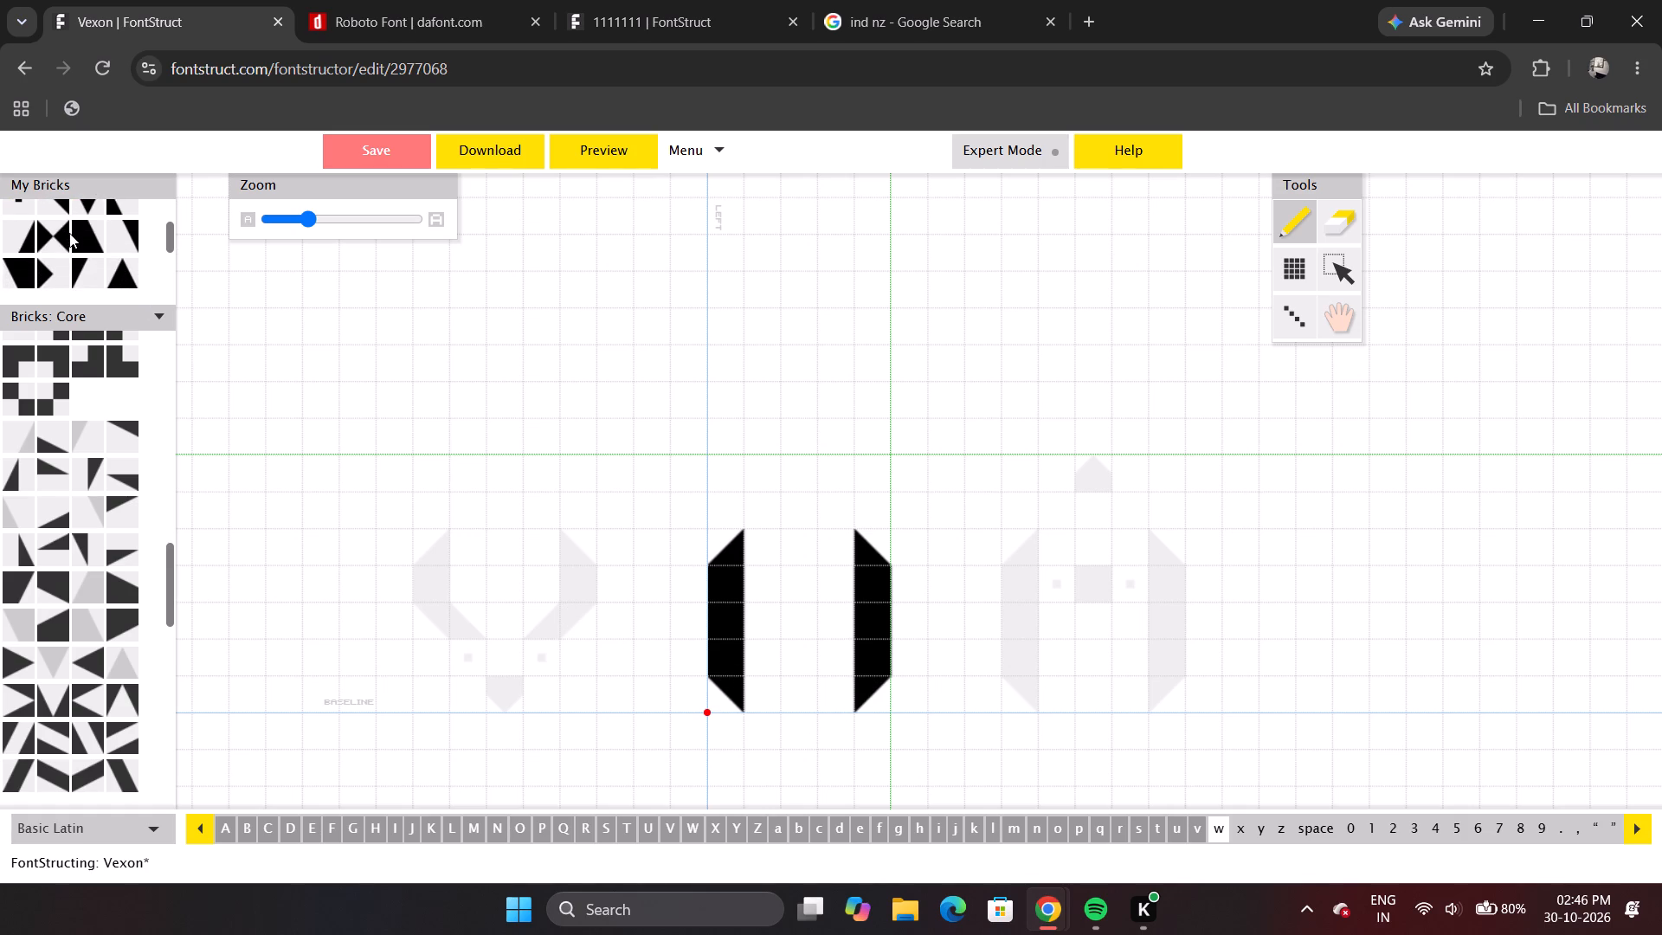
left_click(82, 233)
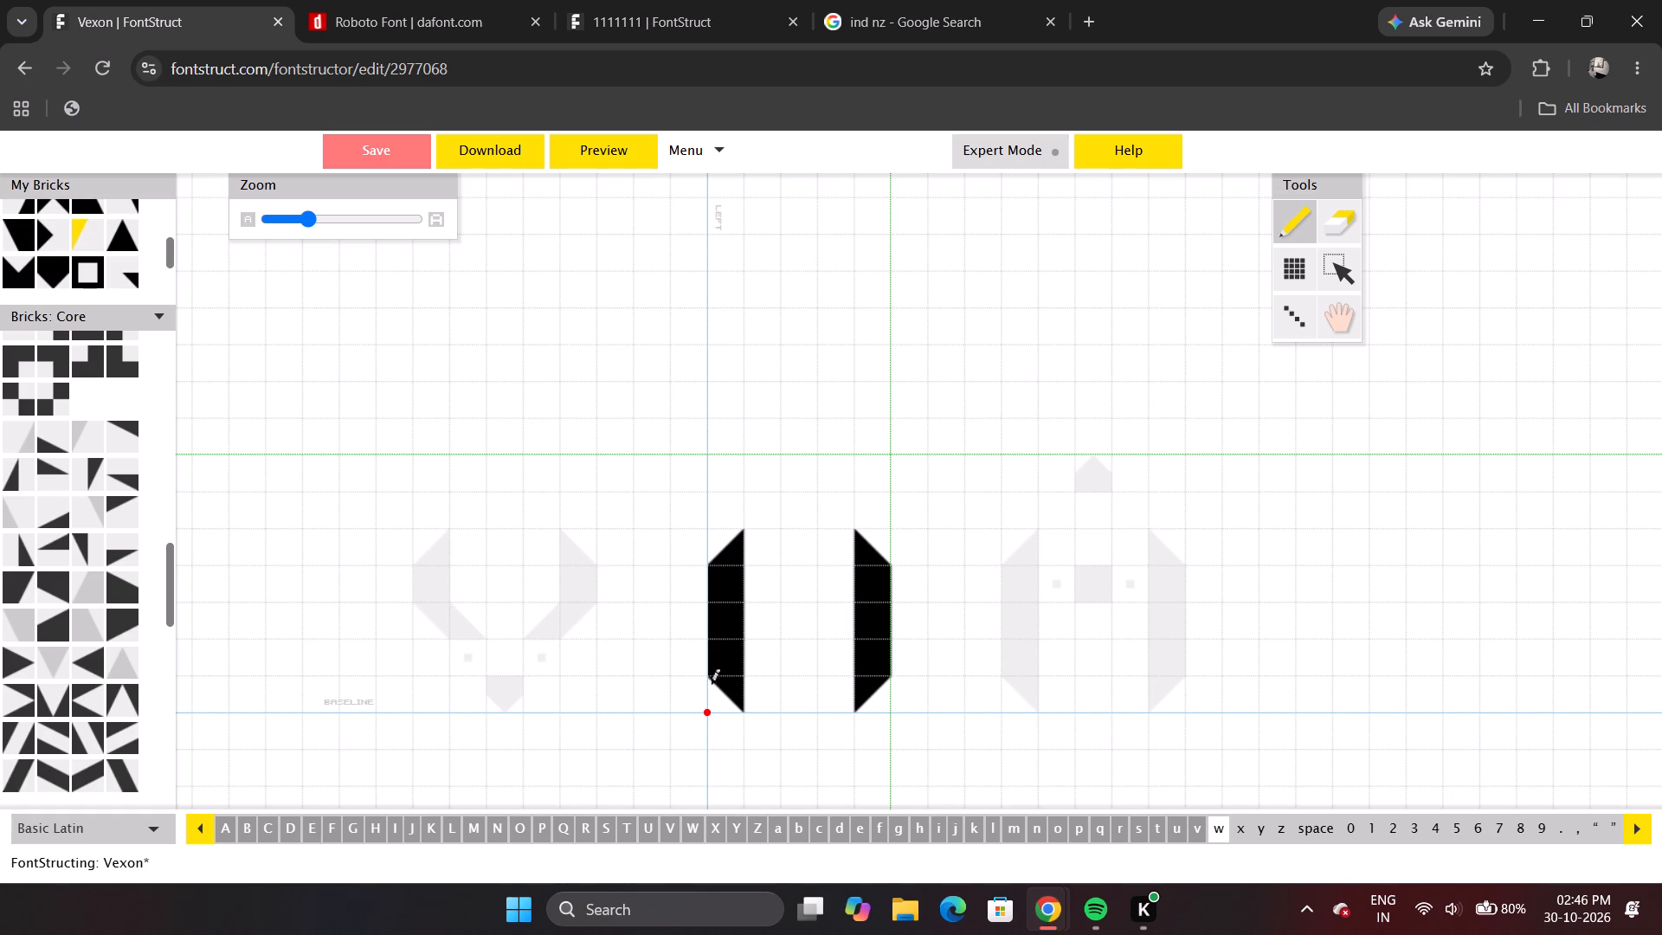
left_click(774, 704)
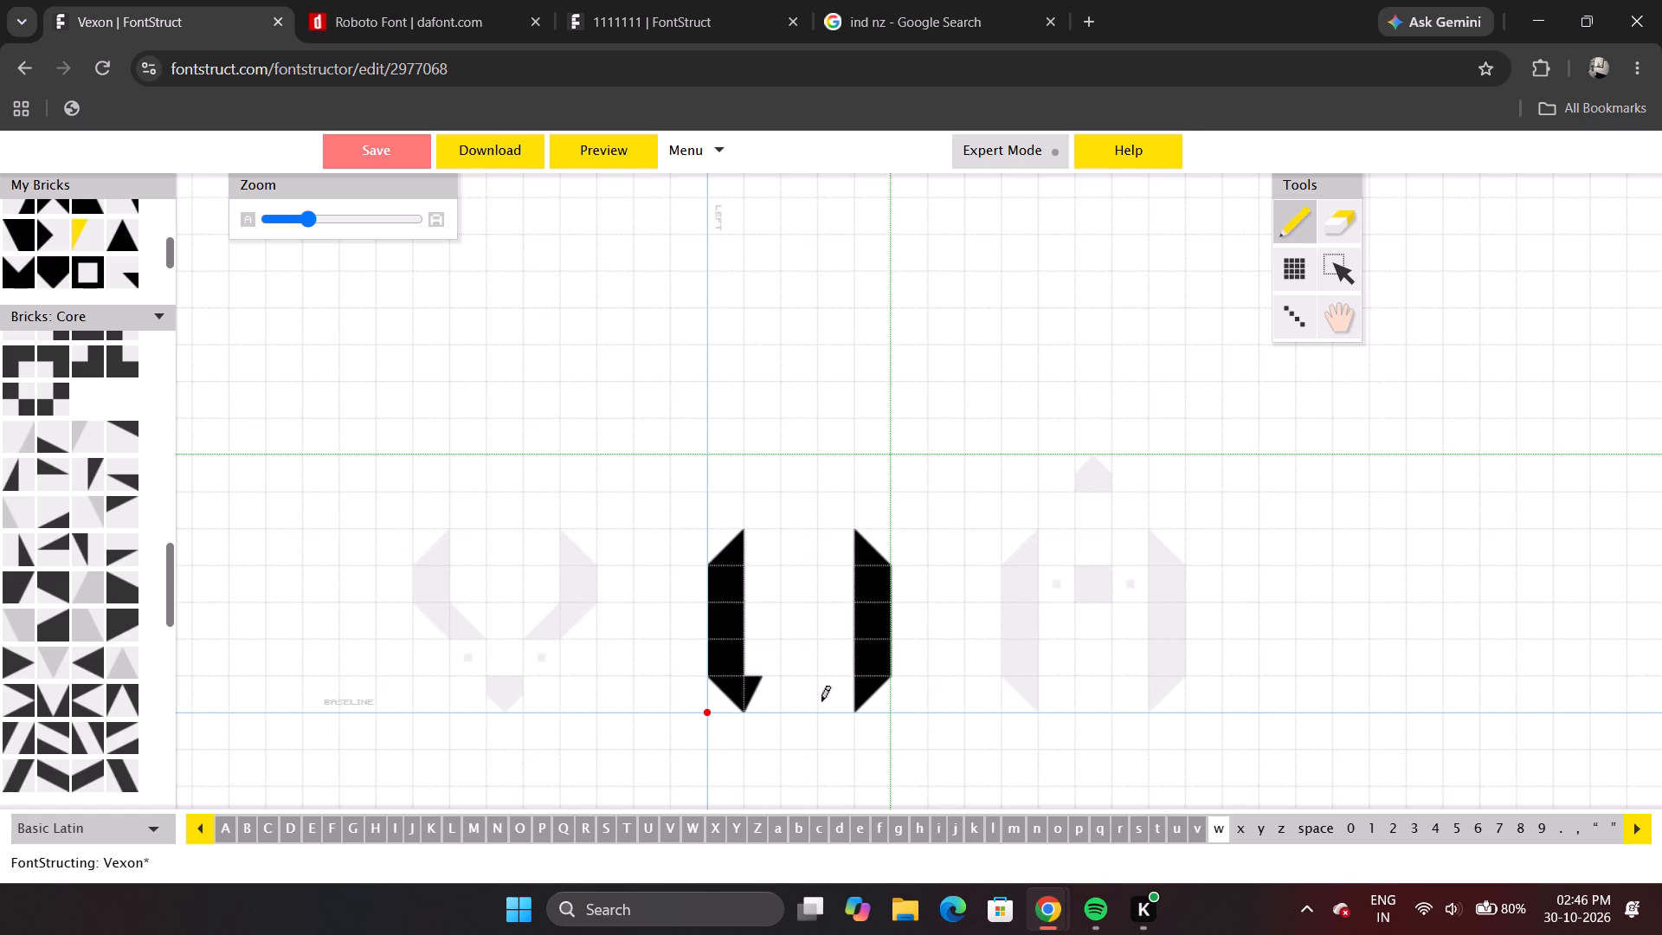
left_click(821, 700)
left_click(821, 700)
left_click(821, 700)
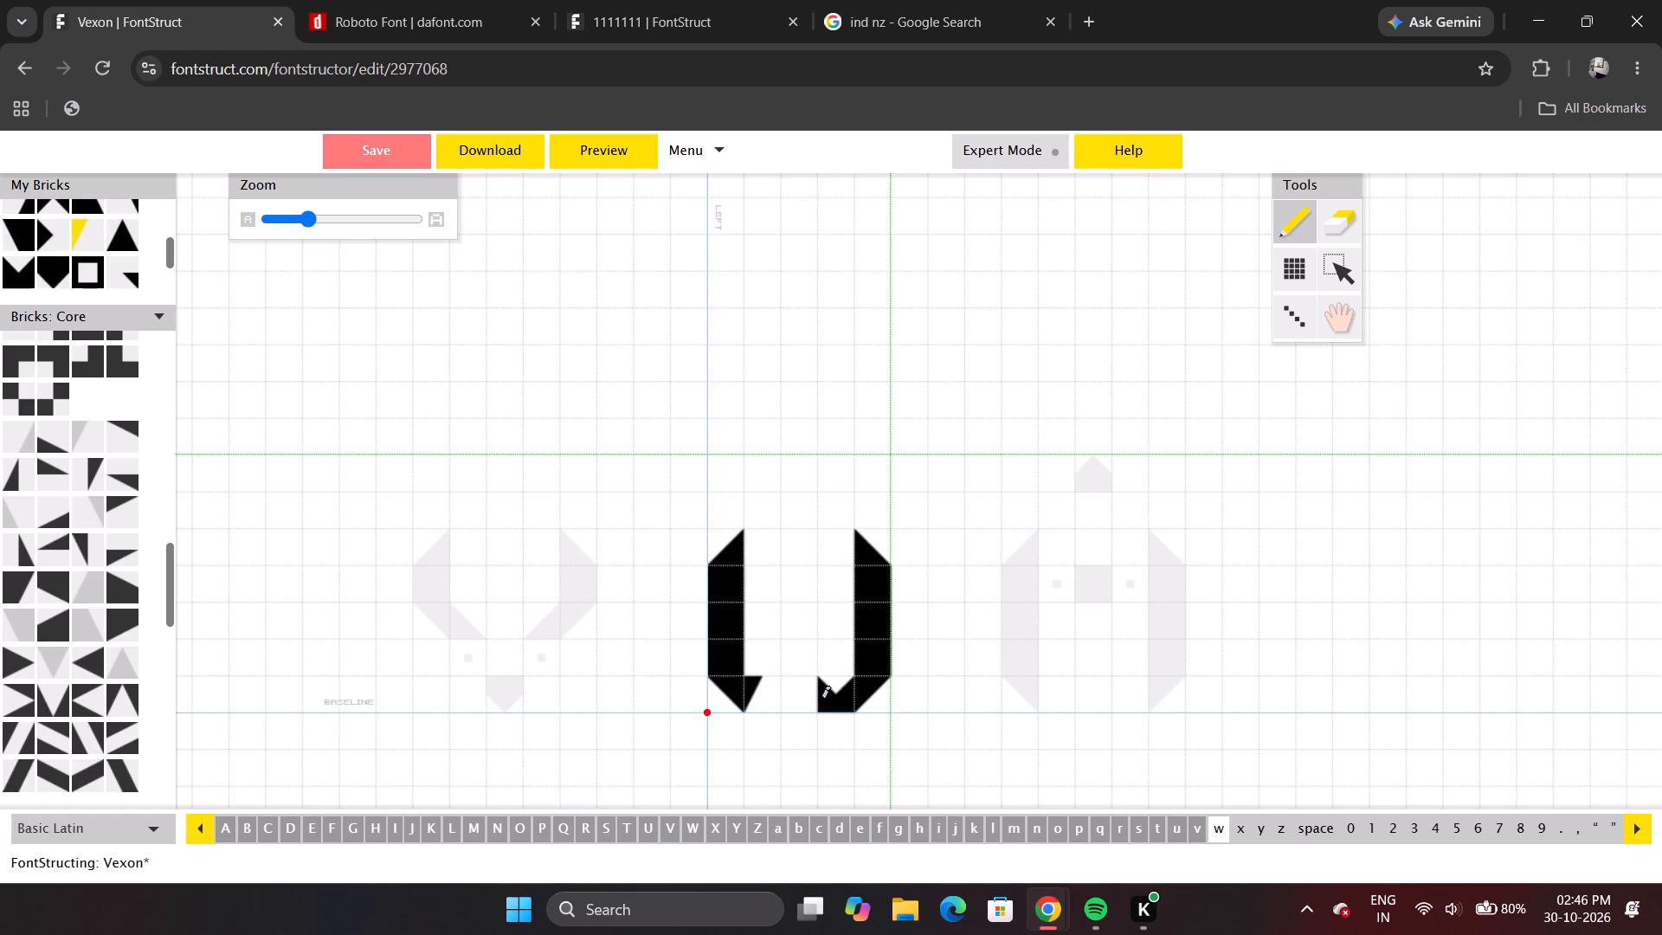
left_click(821, 700)
left_click(821, 700)
left_click(821, 700)
left_click(821, 700)
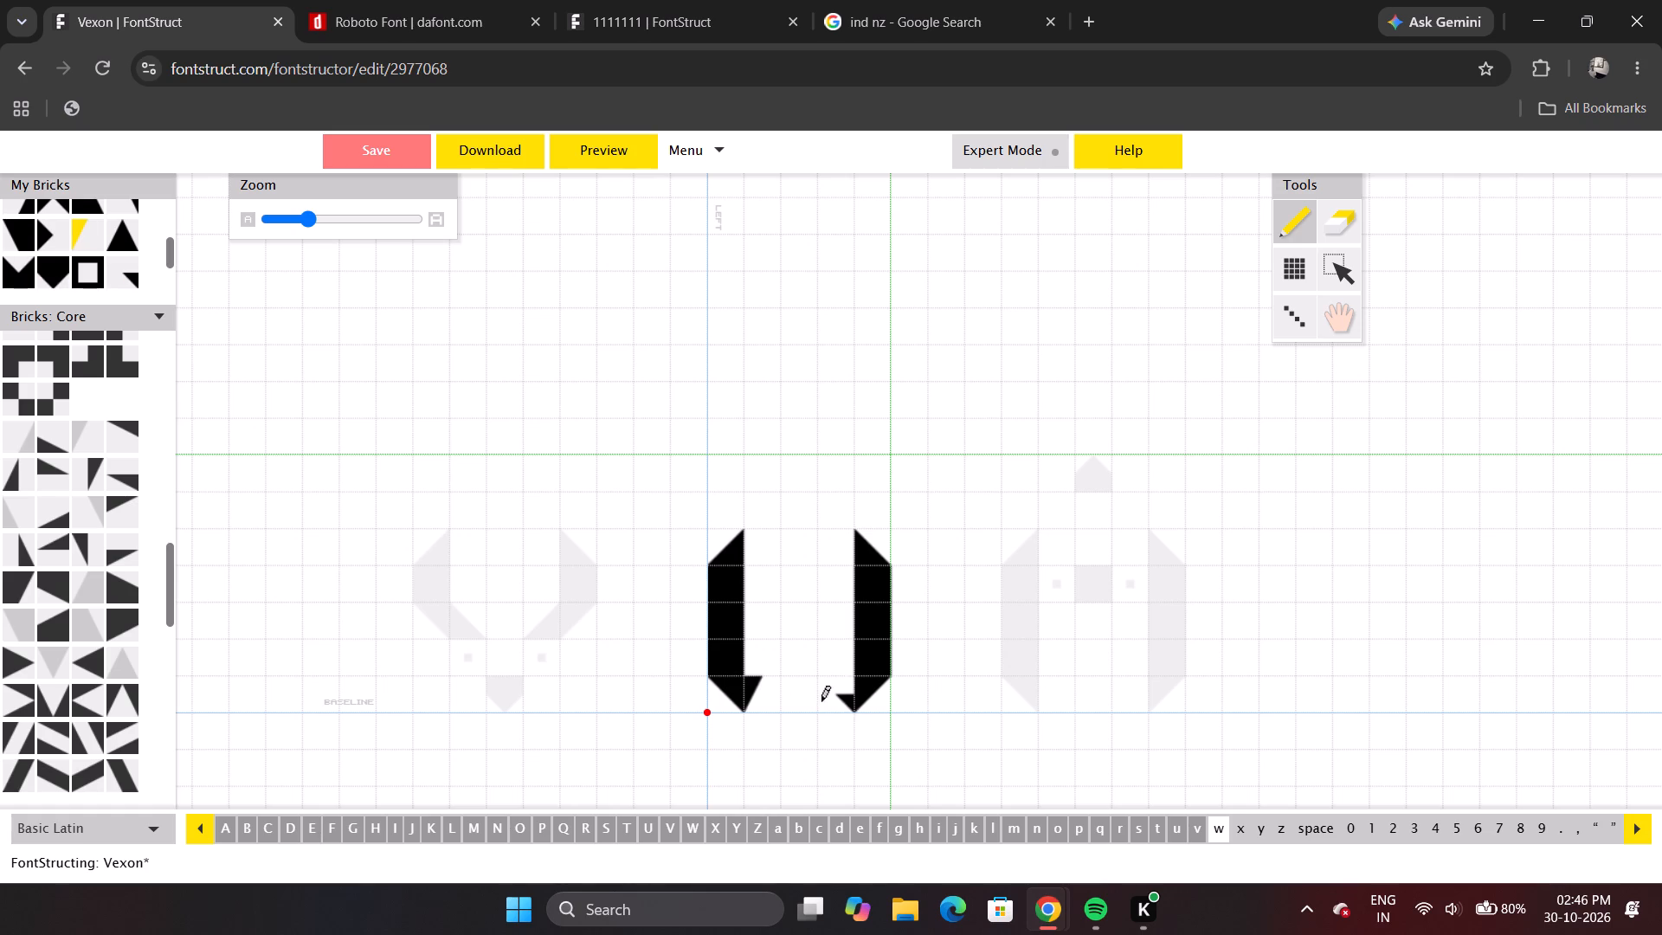
triple_click(821, 700)
triple_click(821, 700)
triple_click(821, 700)
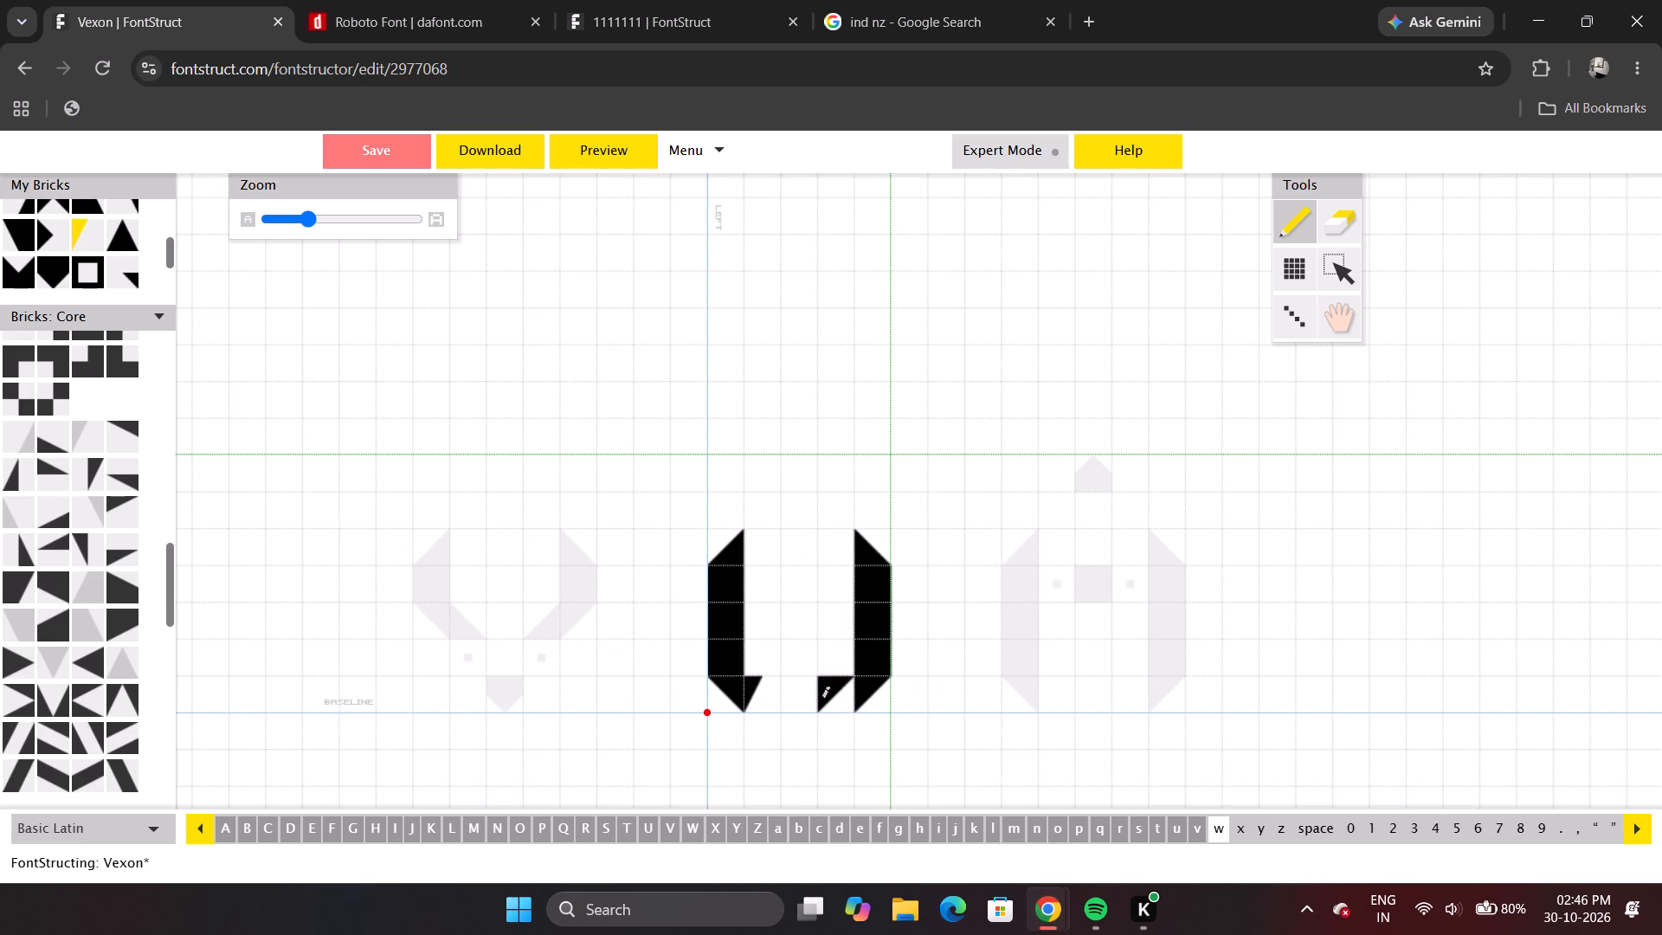
double_click(821, 700)
left_click(821, 700)
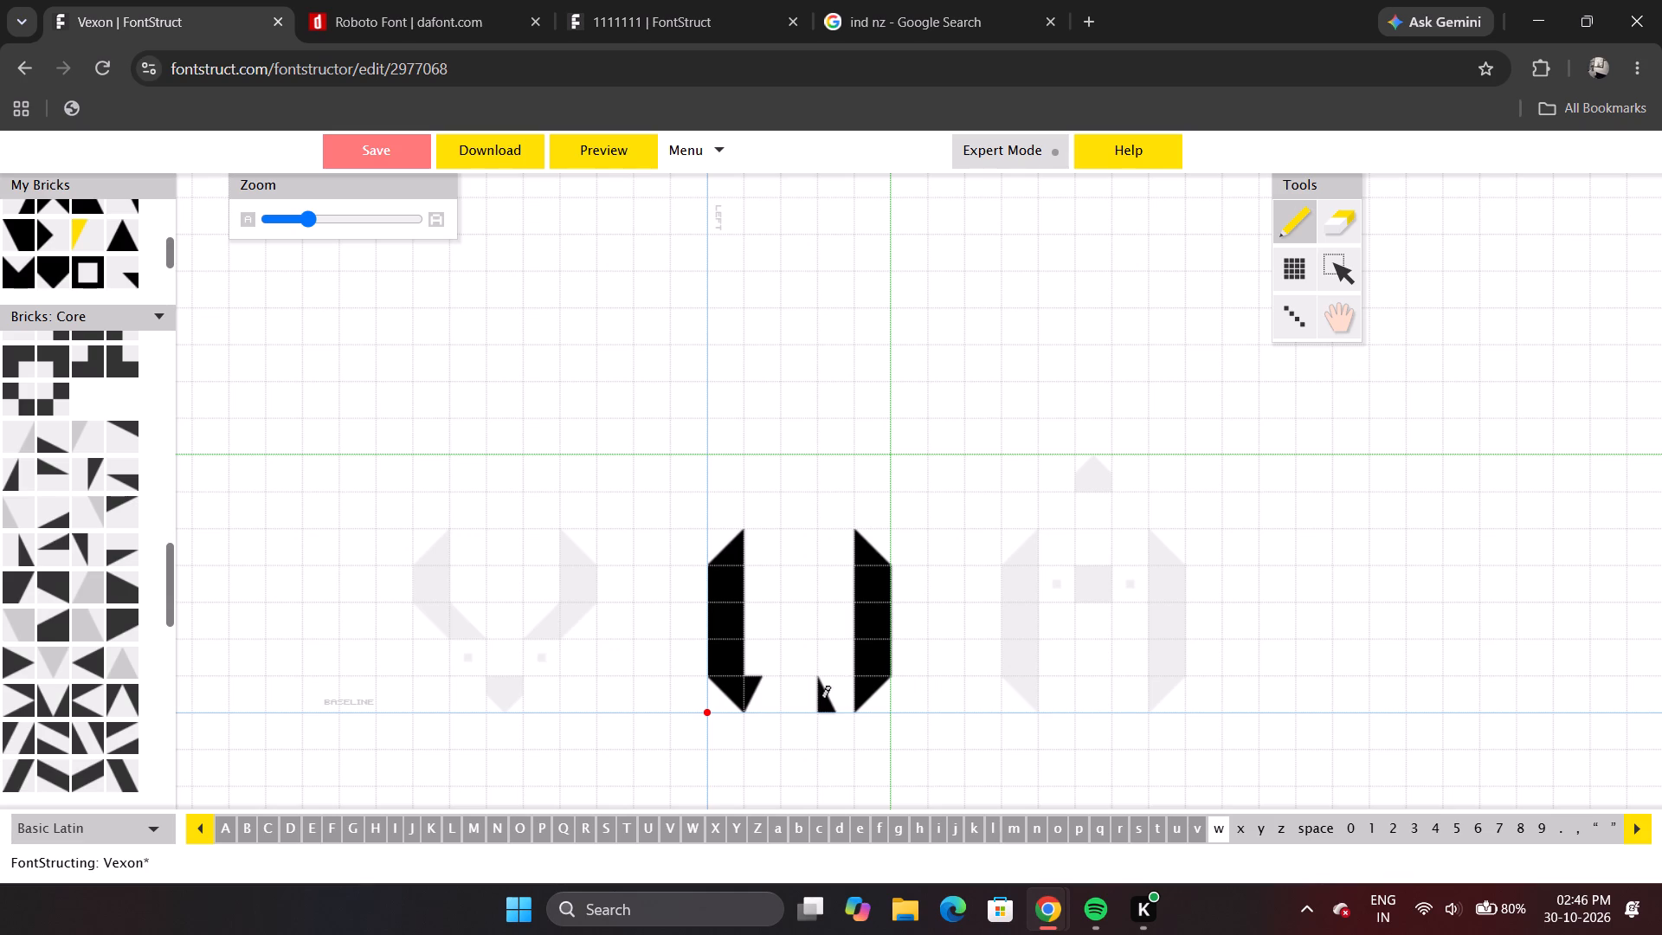
left_click(821, 700)
left_click(821, 700)
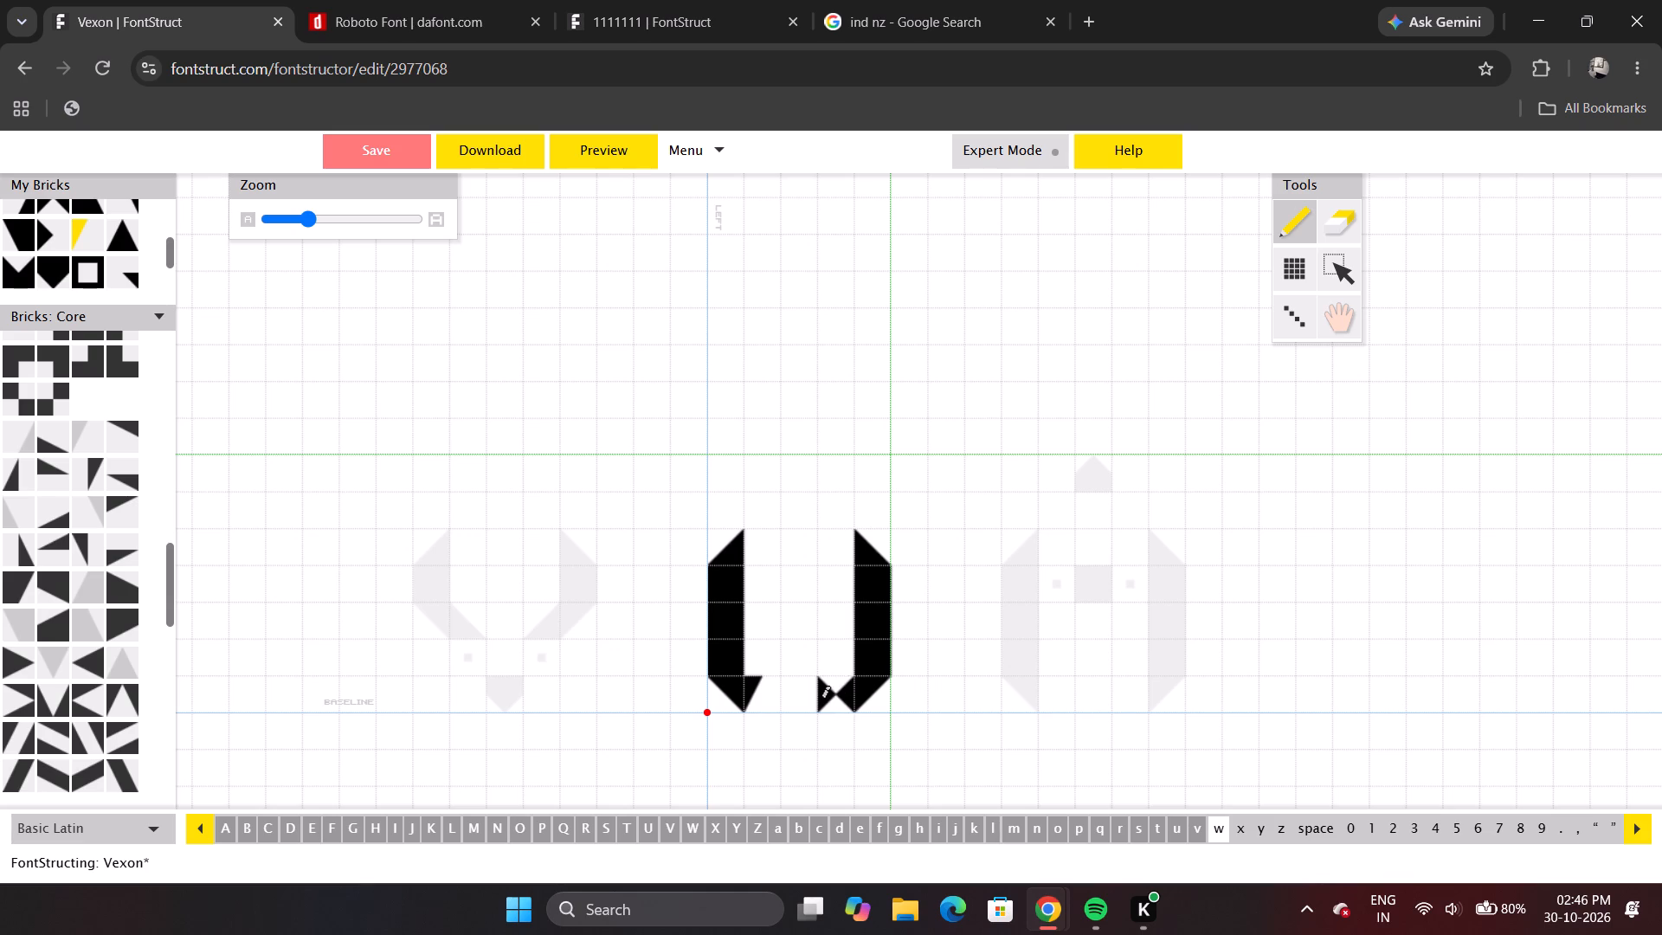
left_click(821, 700)
left_click(821, 700)
Place a small square dot brick directly above each narrow triangle of w.
scroll(35, 370, "up", 1)
scroll(32, 229, "up", 2)
left_click(21, 261)
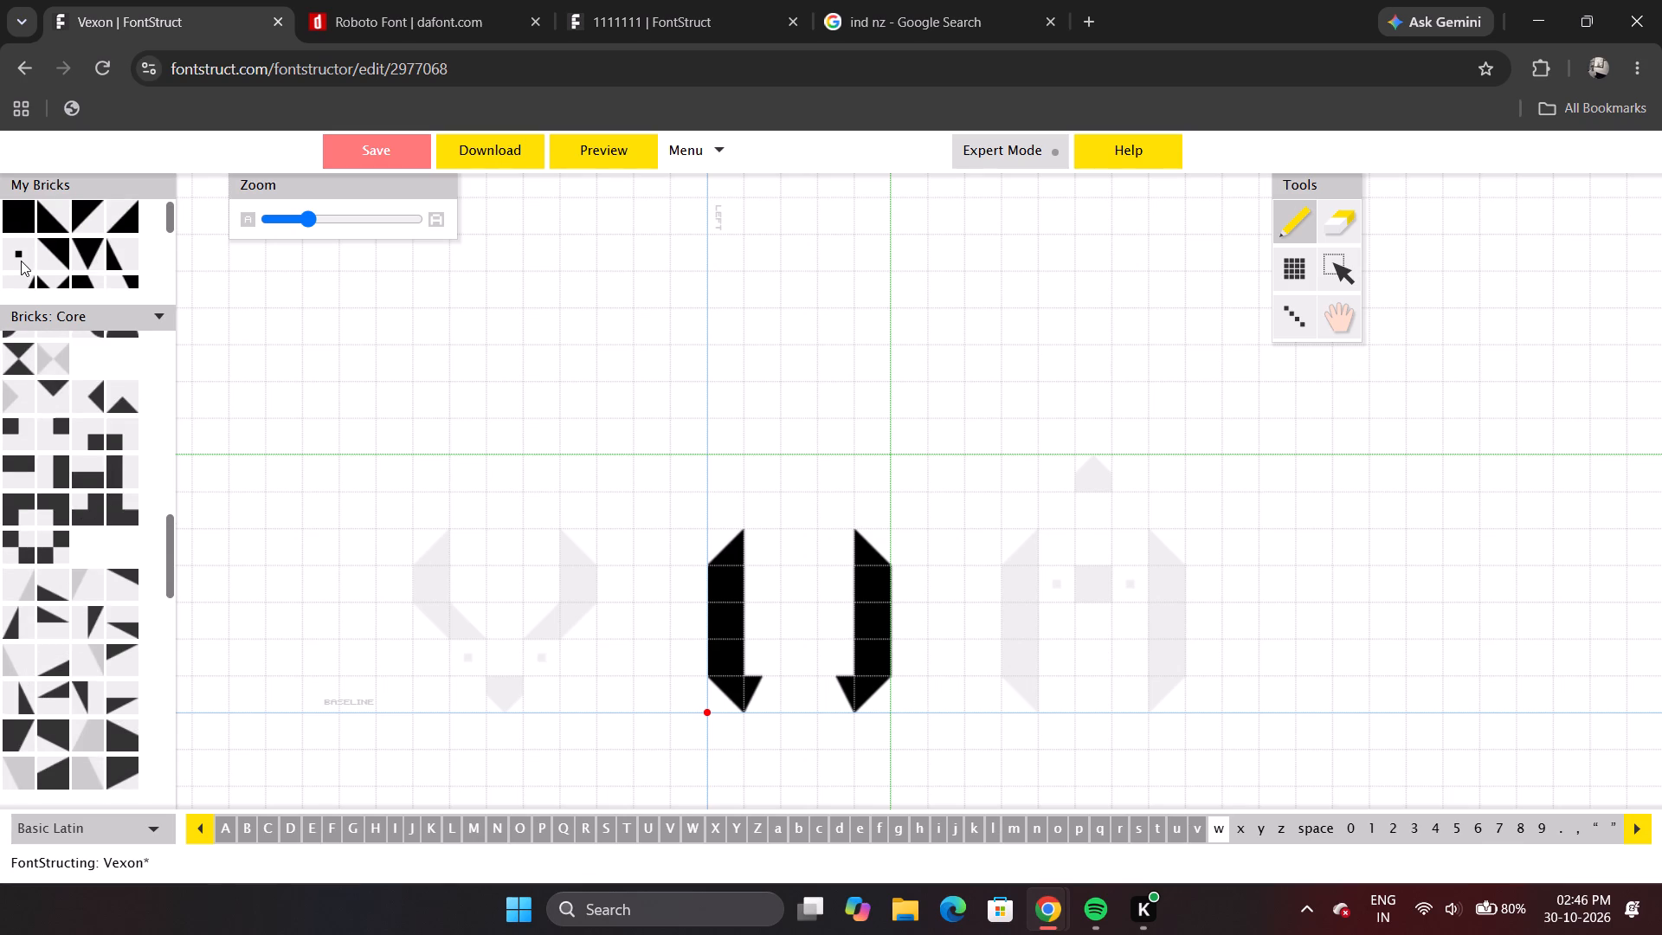
left_click(762, 667)
left_click(836, 667)
Place an upward-pointing house-shaped pentagon brick in w's middle column, one row above the dots.
scroll(94, 594, "up", 1)
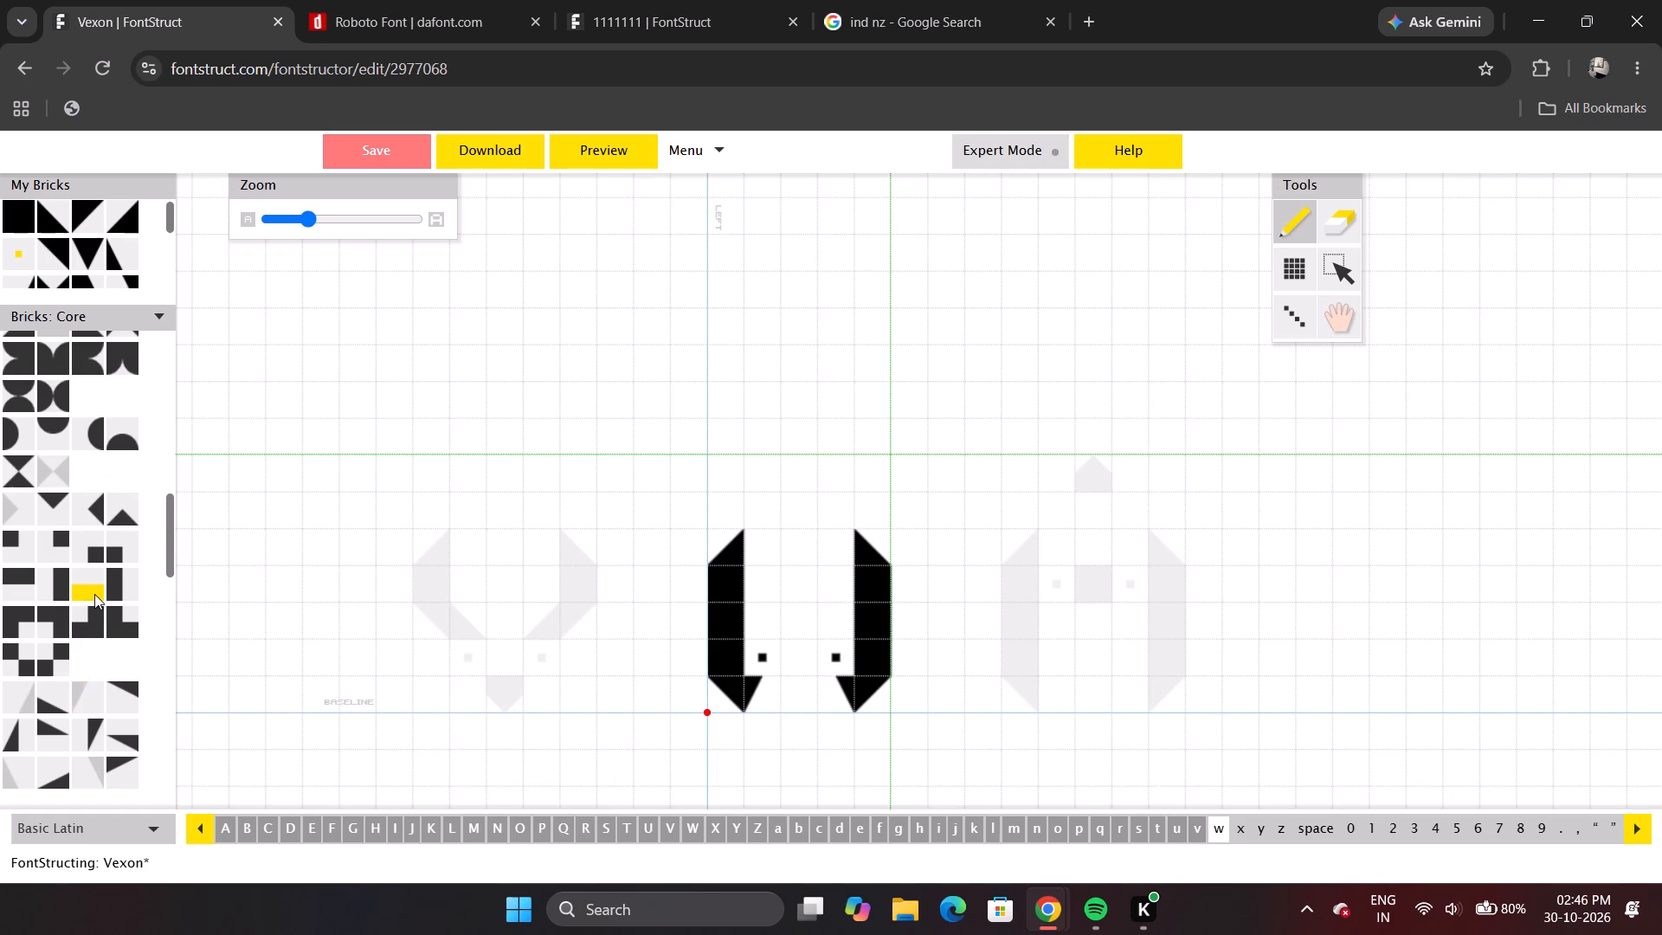
scroll(94, 594, "up", 3)
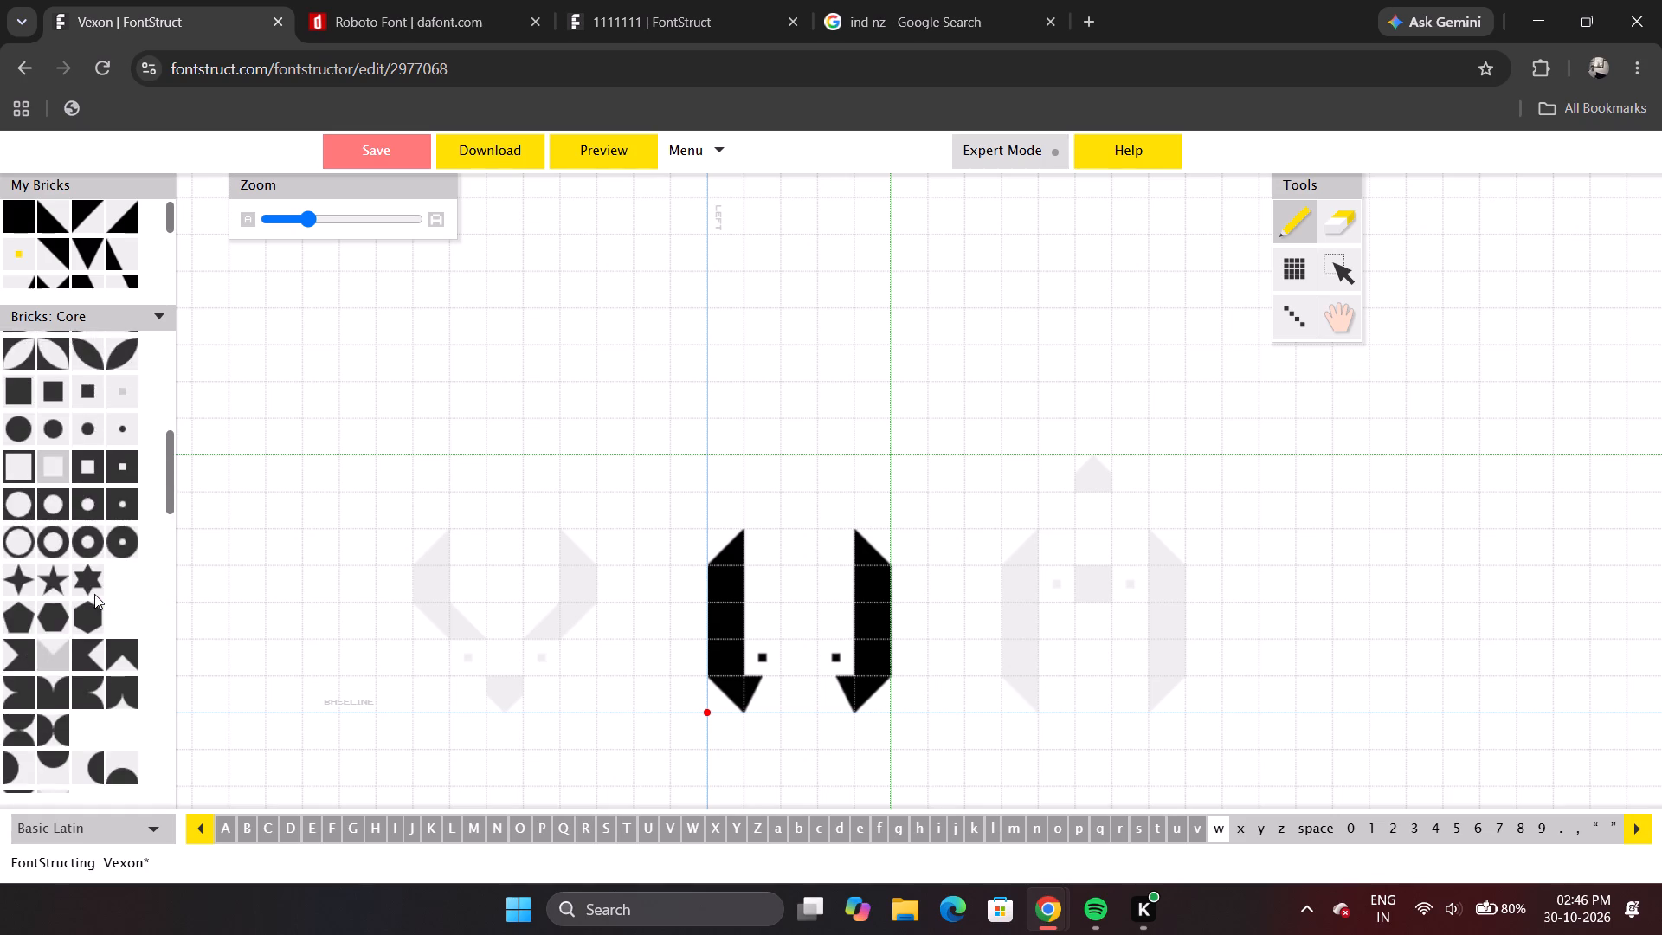
scroll(94, 594, "up", 3)
scroll(94, 594, "down", 6)
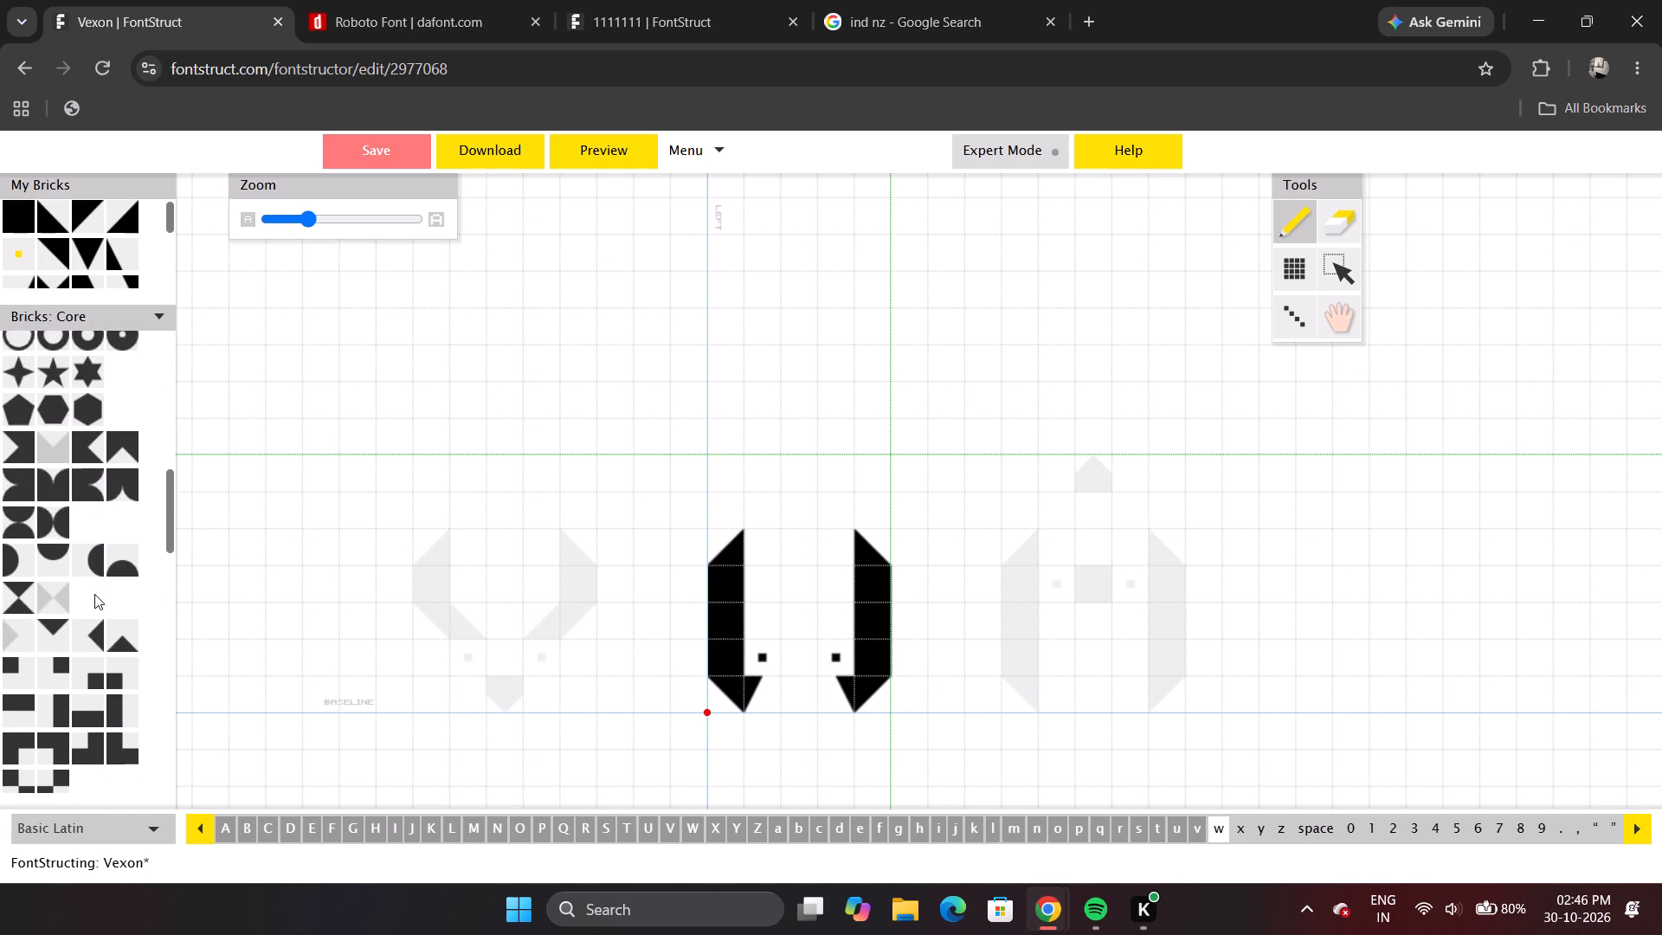
scroll(67, 247, "down", 2)
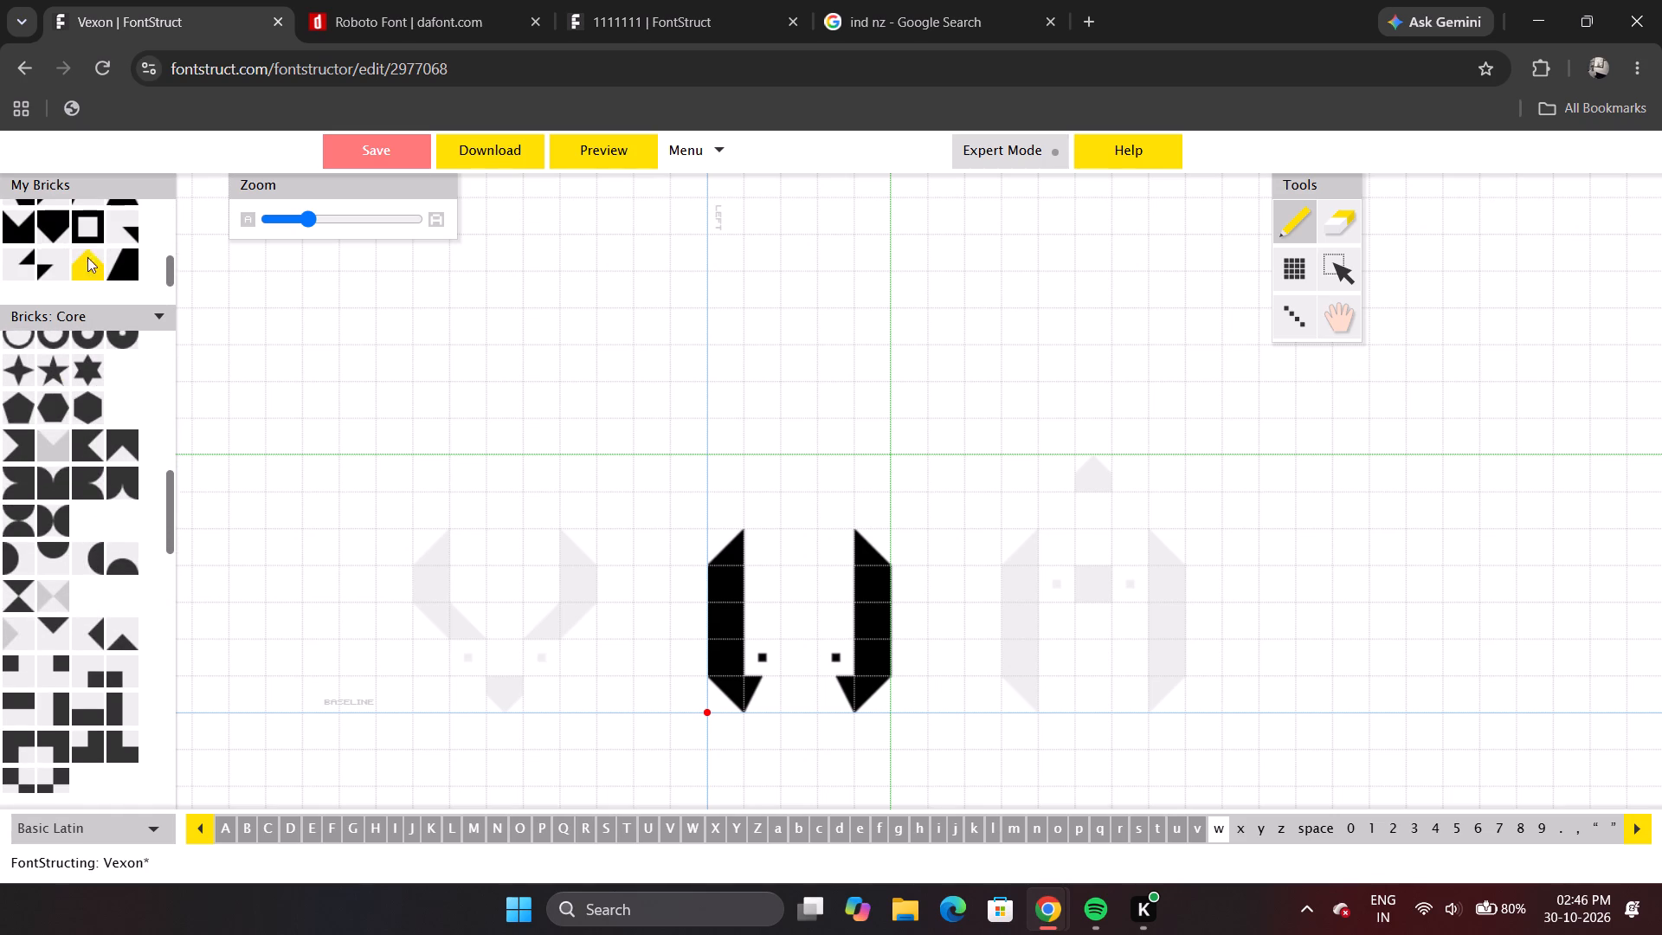
left_click(87, 264)
left_click(799, 628)
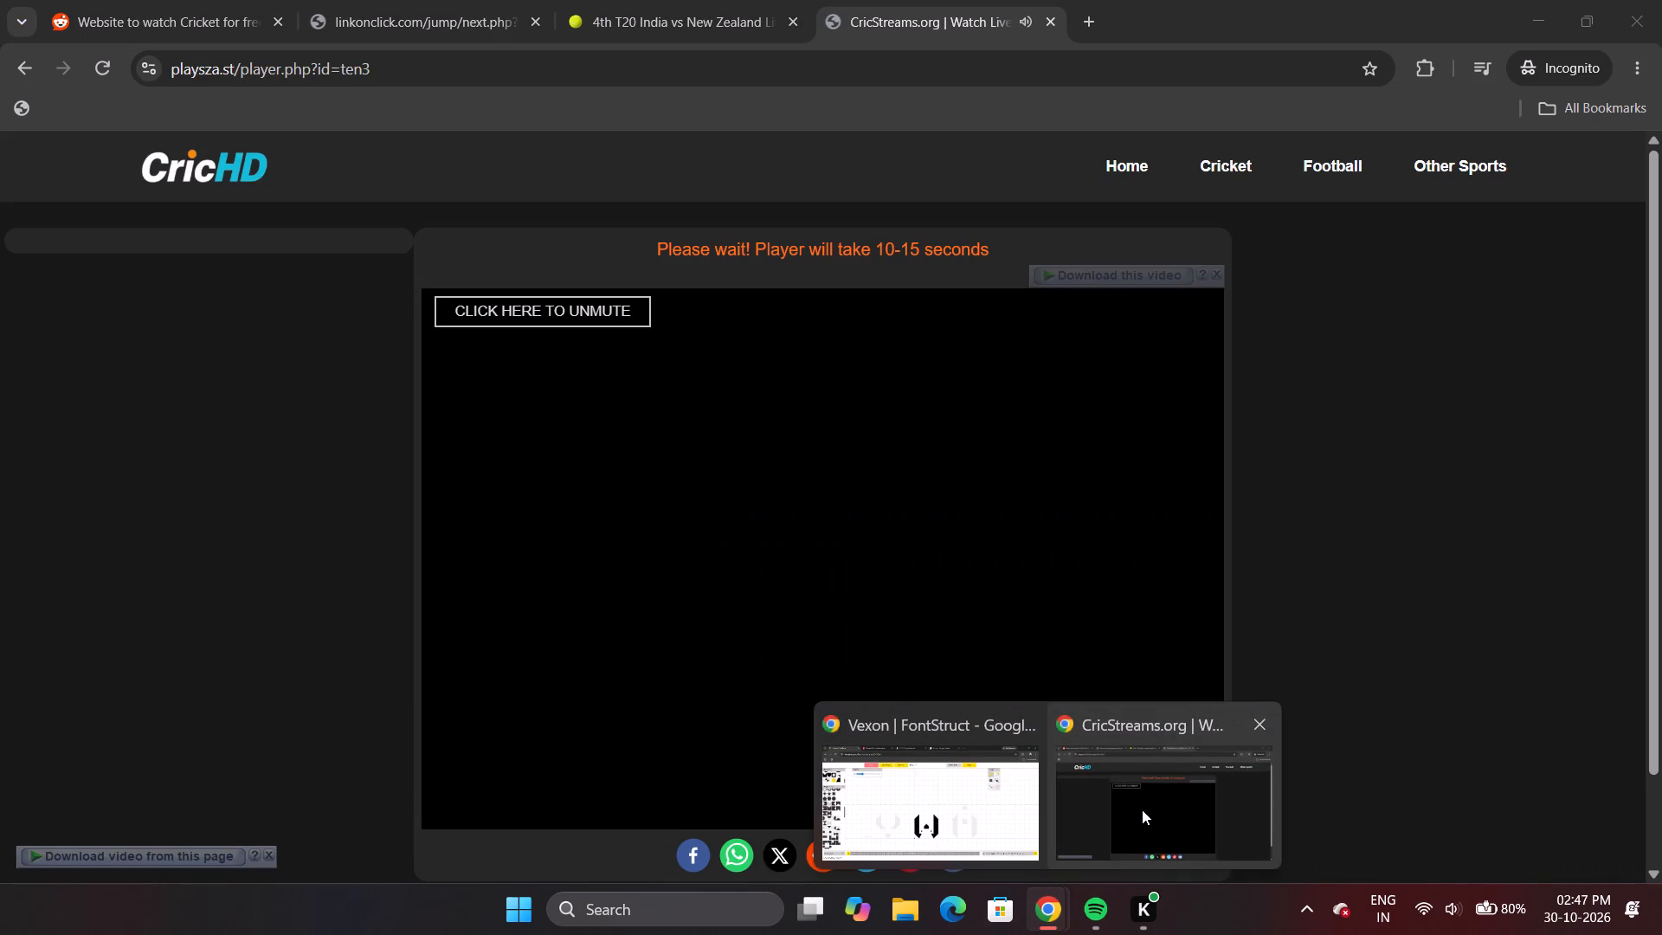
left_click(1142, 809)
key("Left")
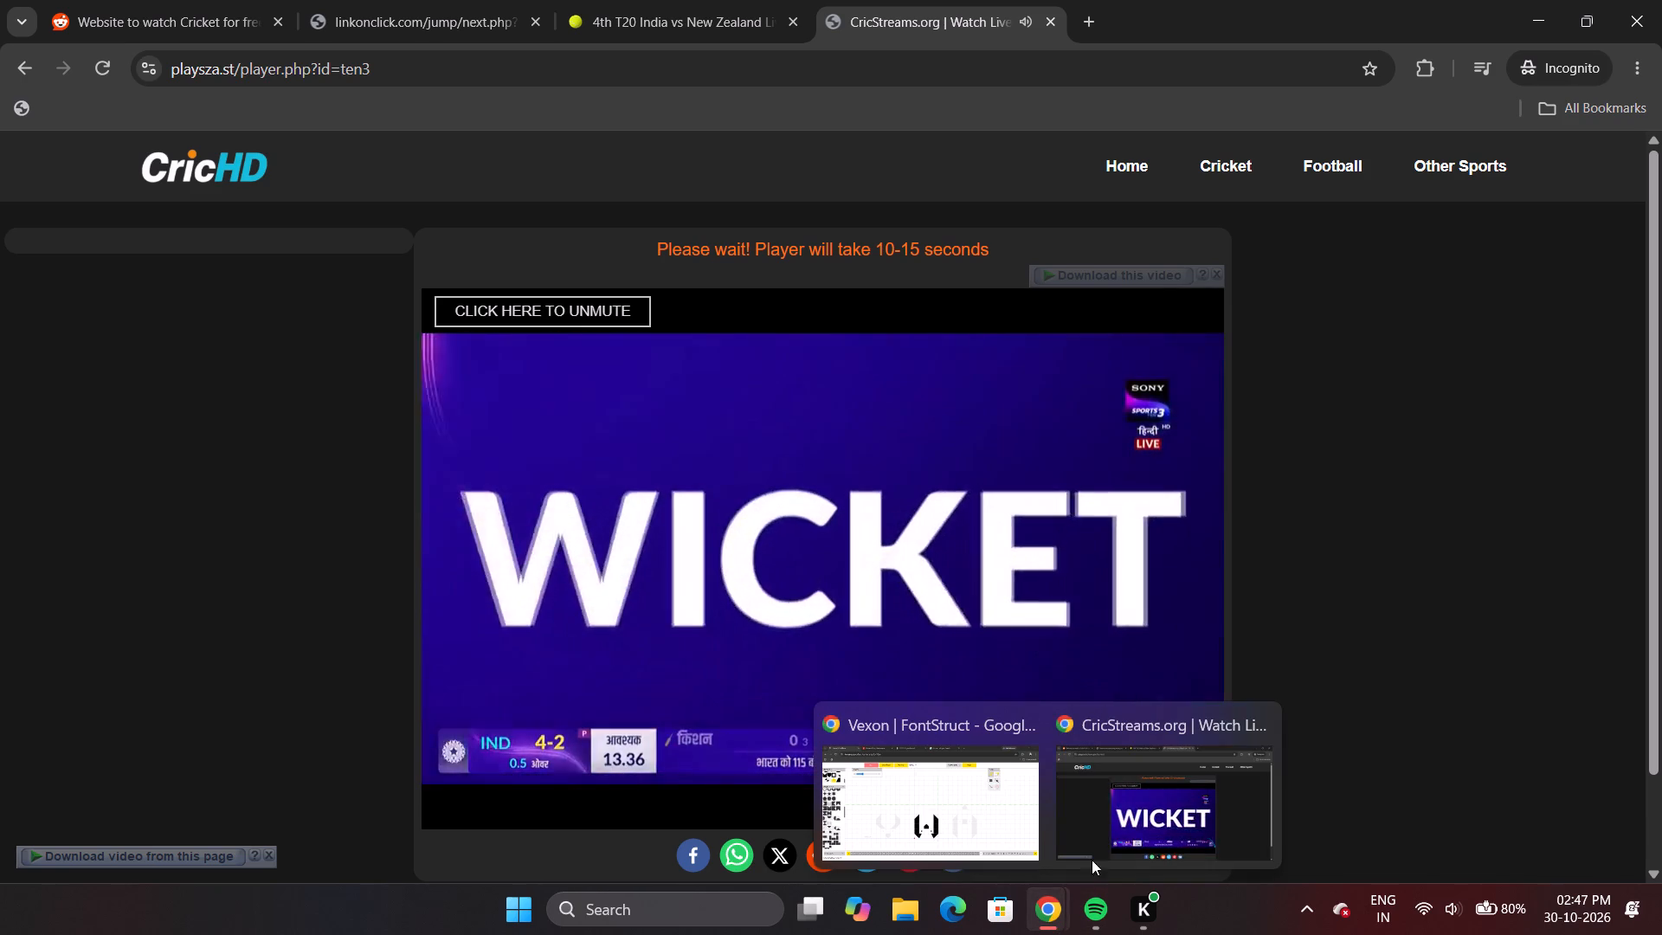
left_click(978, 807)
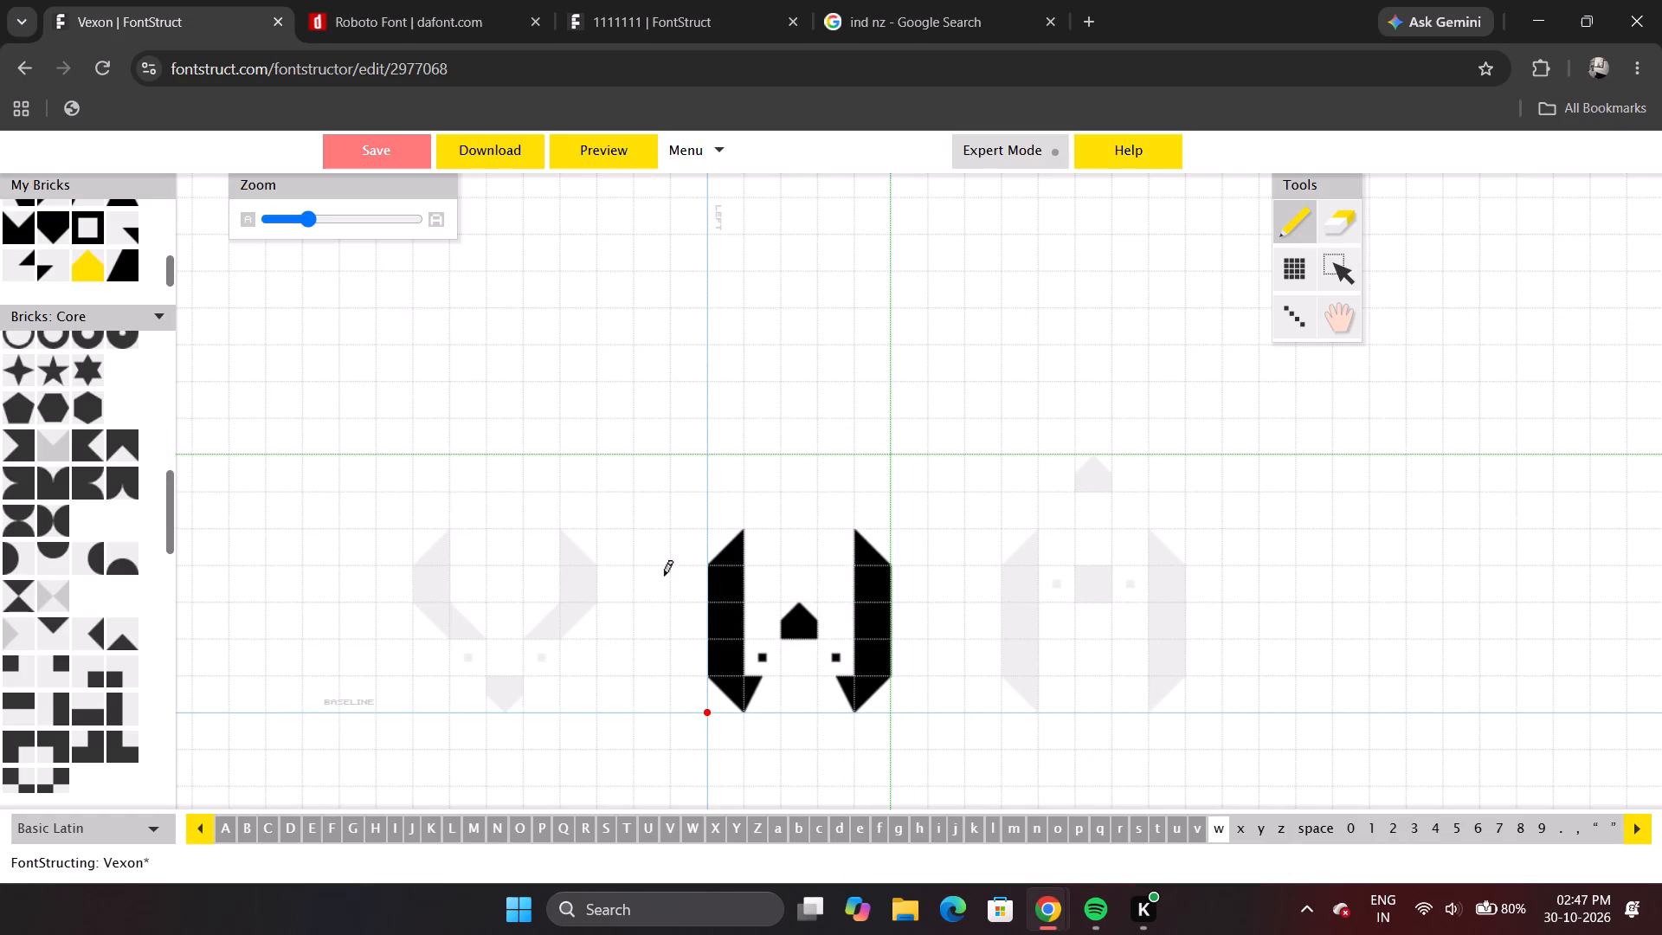
Preview the whole alphabet to judge the new w against the other letters, and return to editing.
left_click(617, 153)
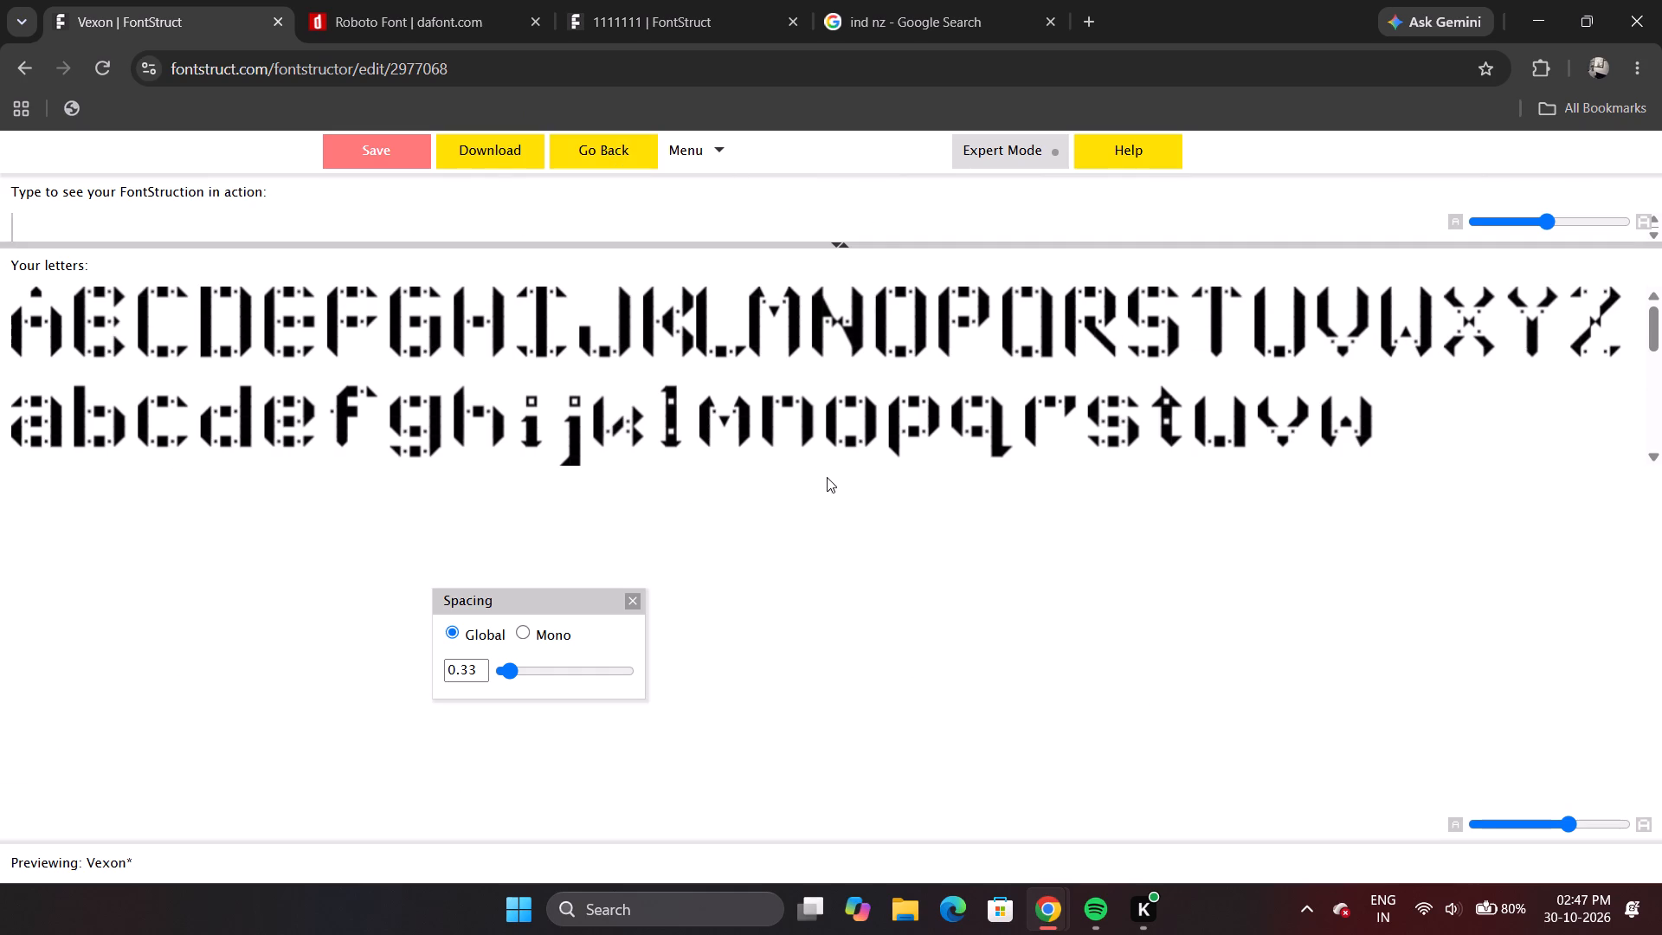
left_click(590, 145)
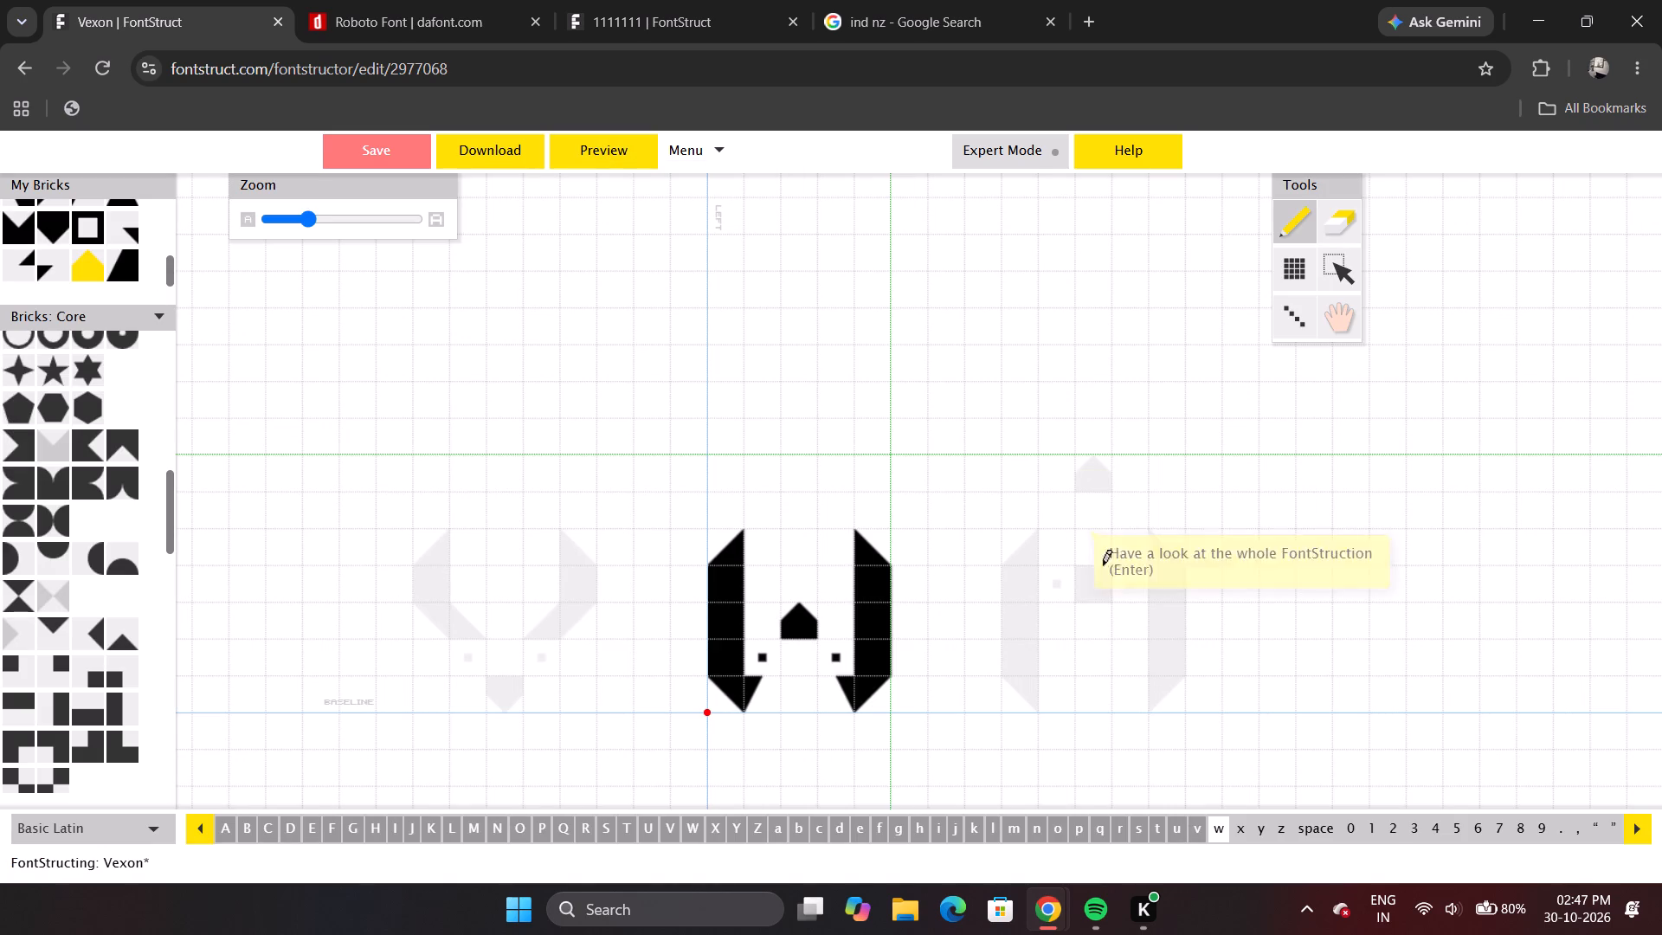
Browse the core brick set for an alternative to w's middle pentagon brick.
scroll(0, 472, "down", 4)
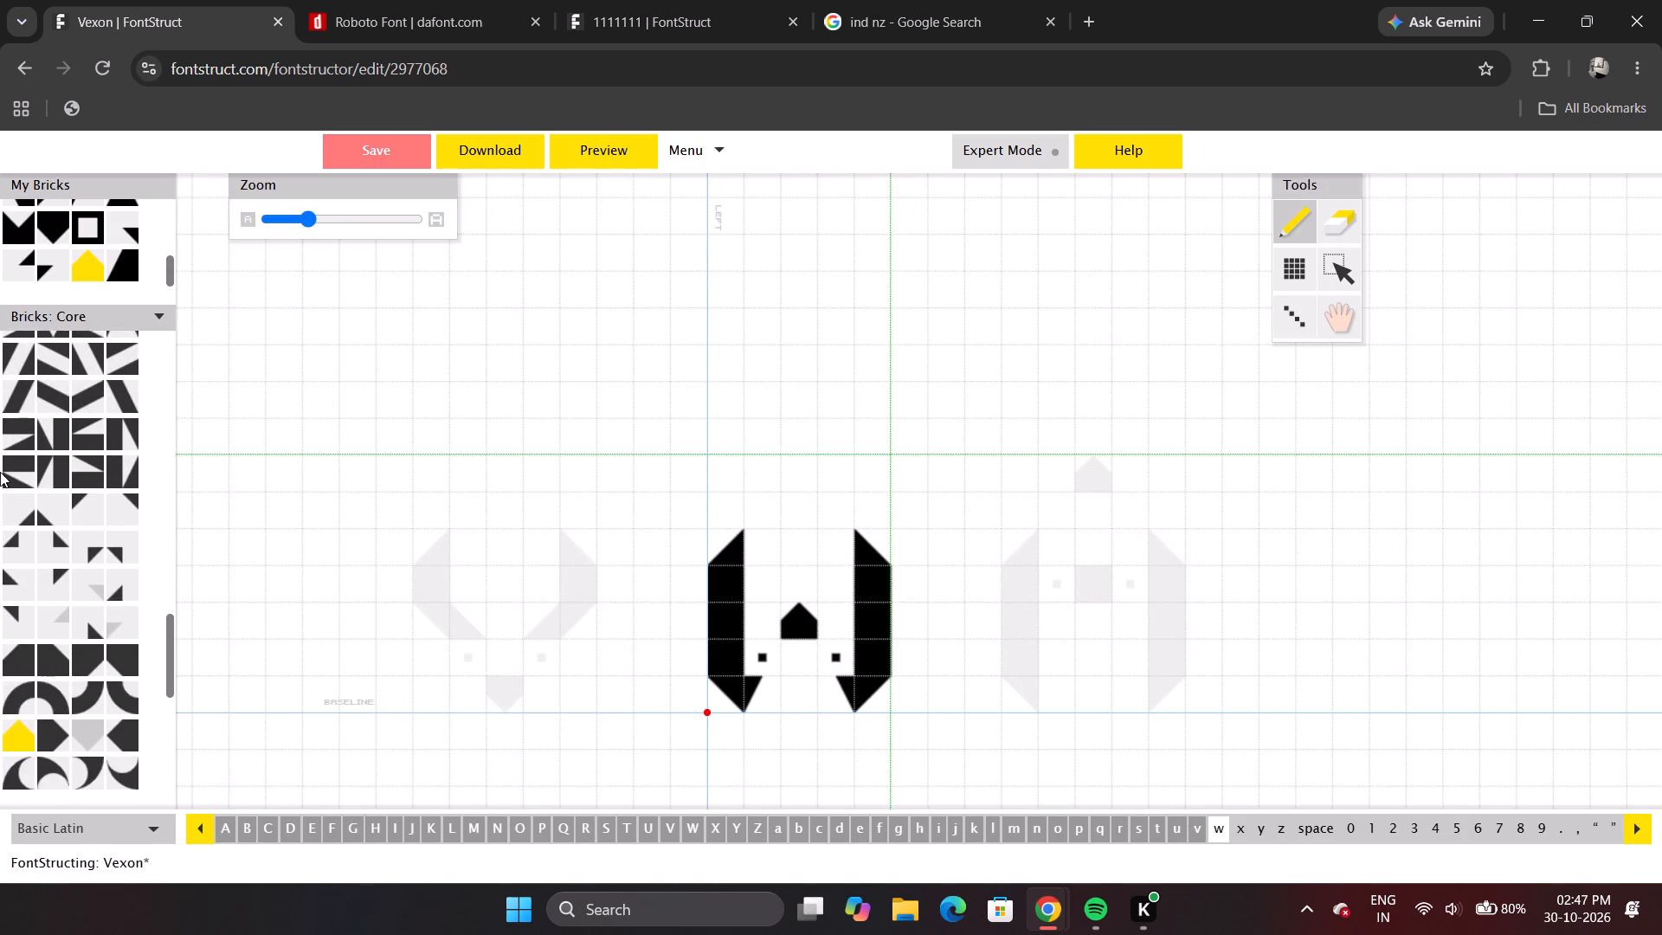
scroll(0, 472, "down", 4)
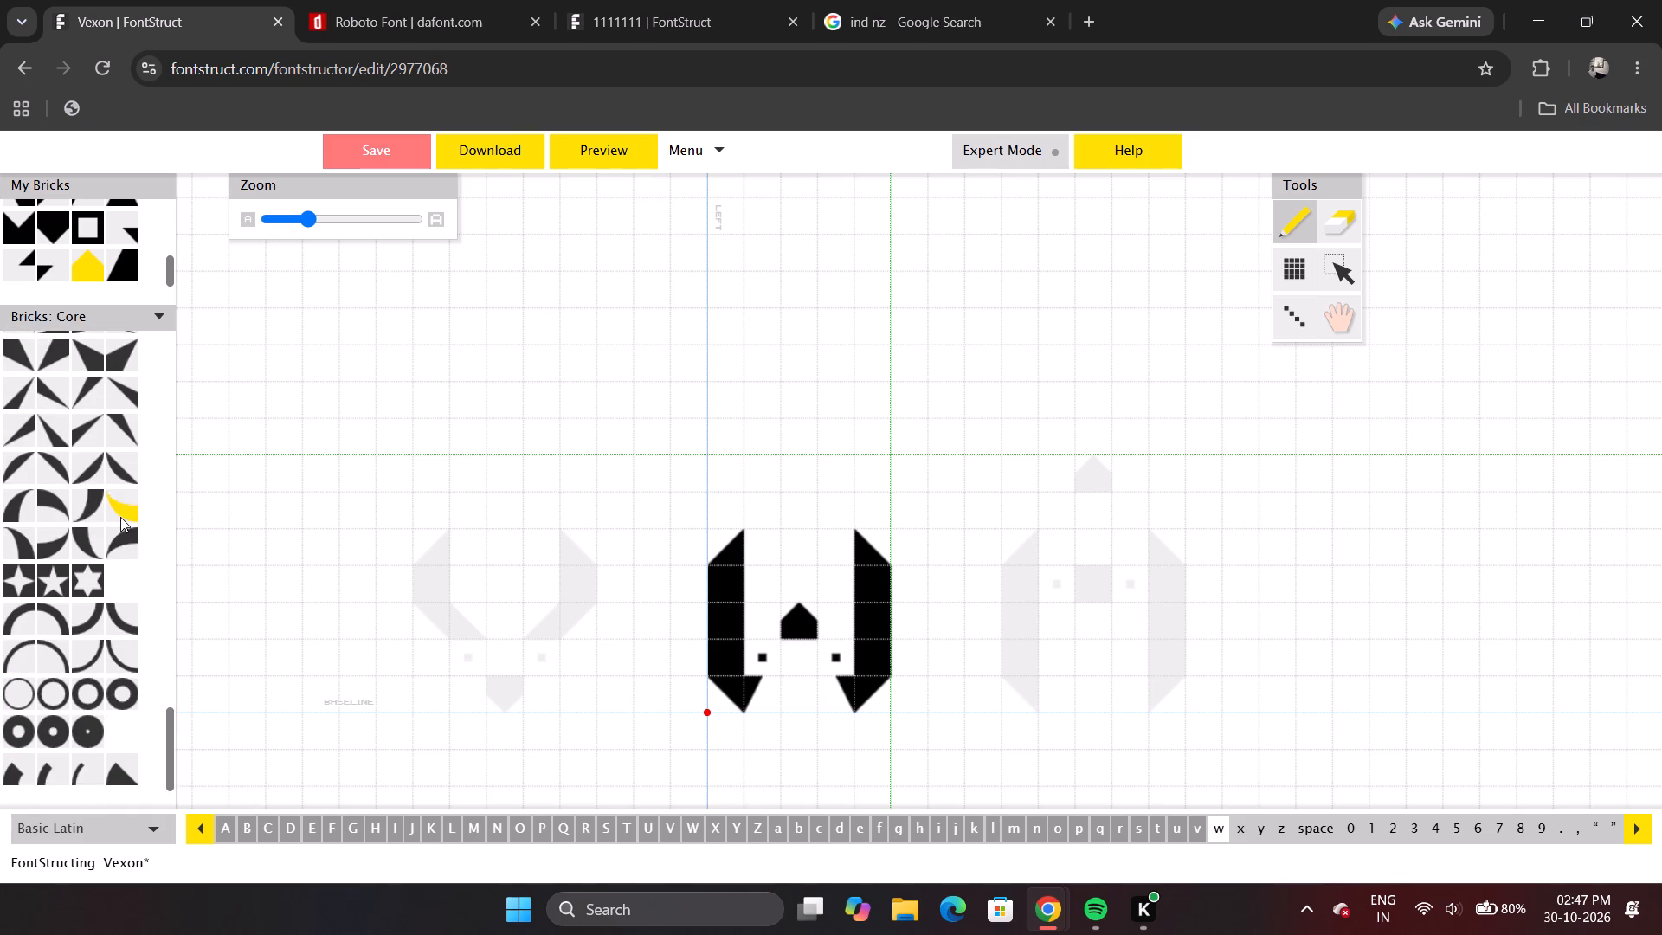
scroll(120, 517, "up", 8)
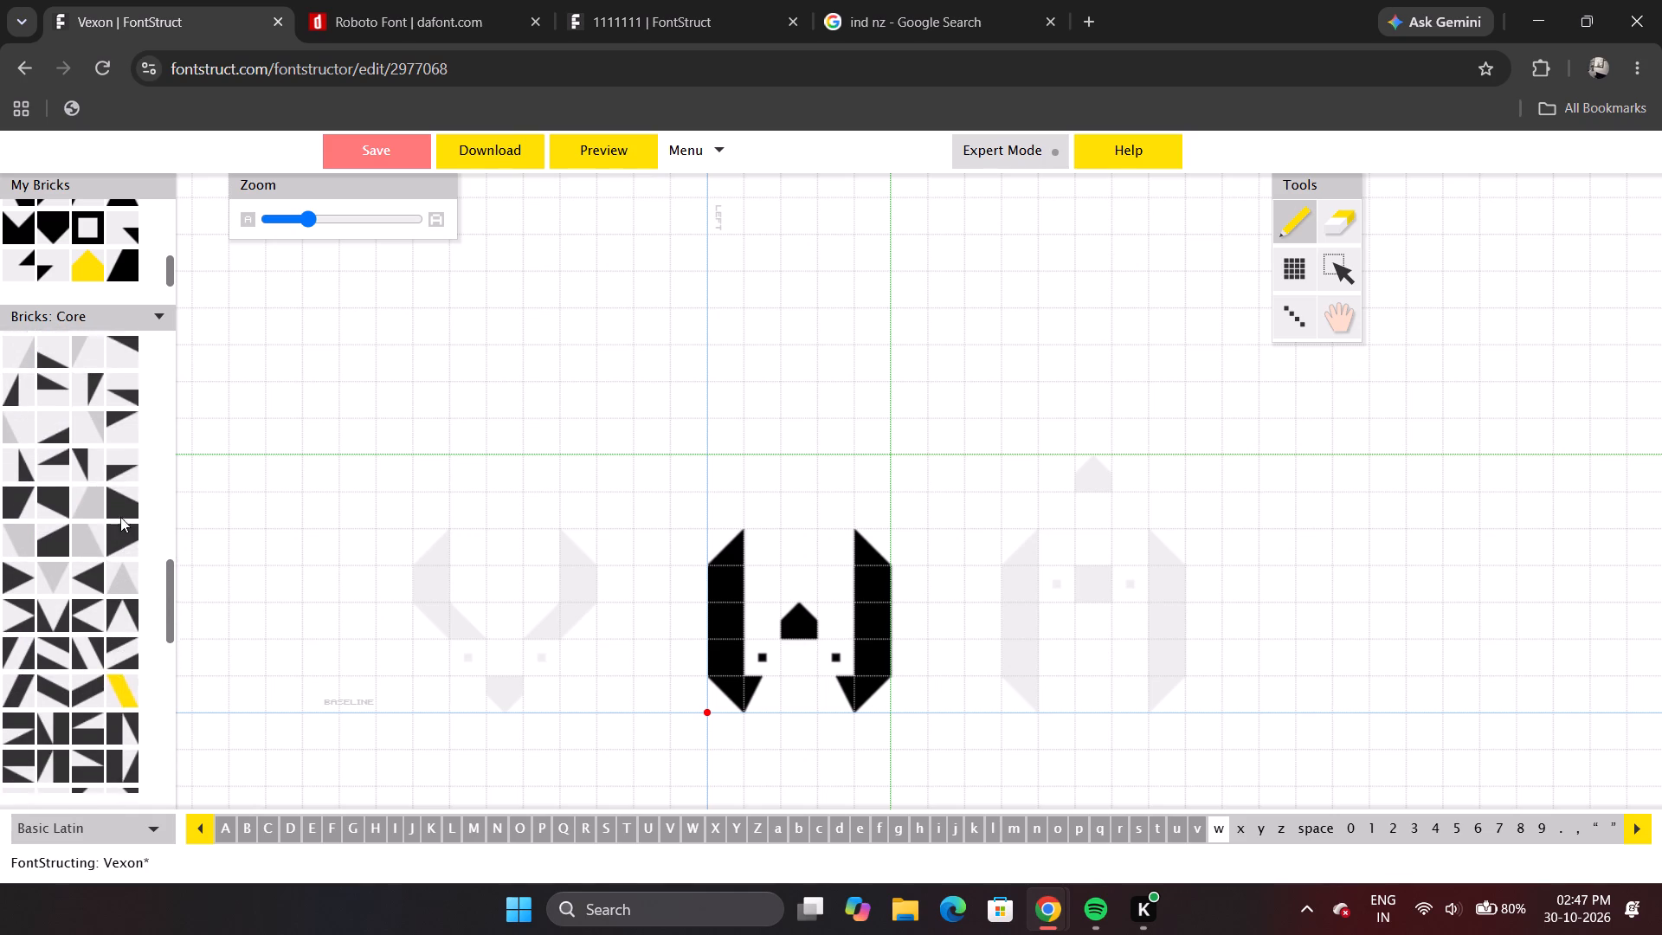
scroll(120, 517, "up", 4)
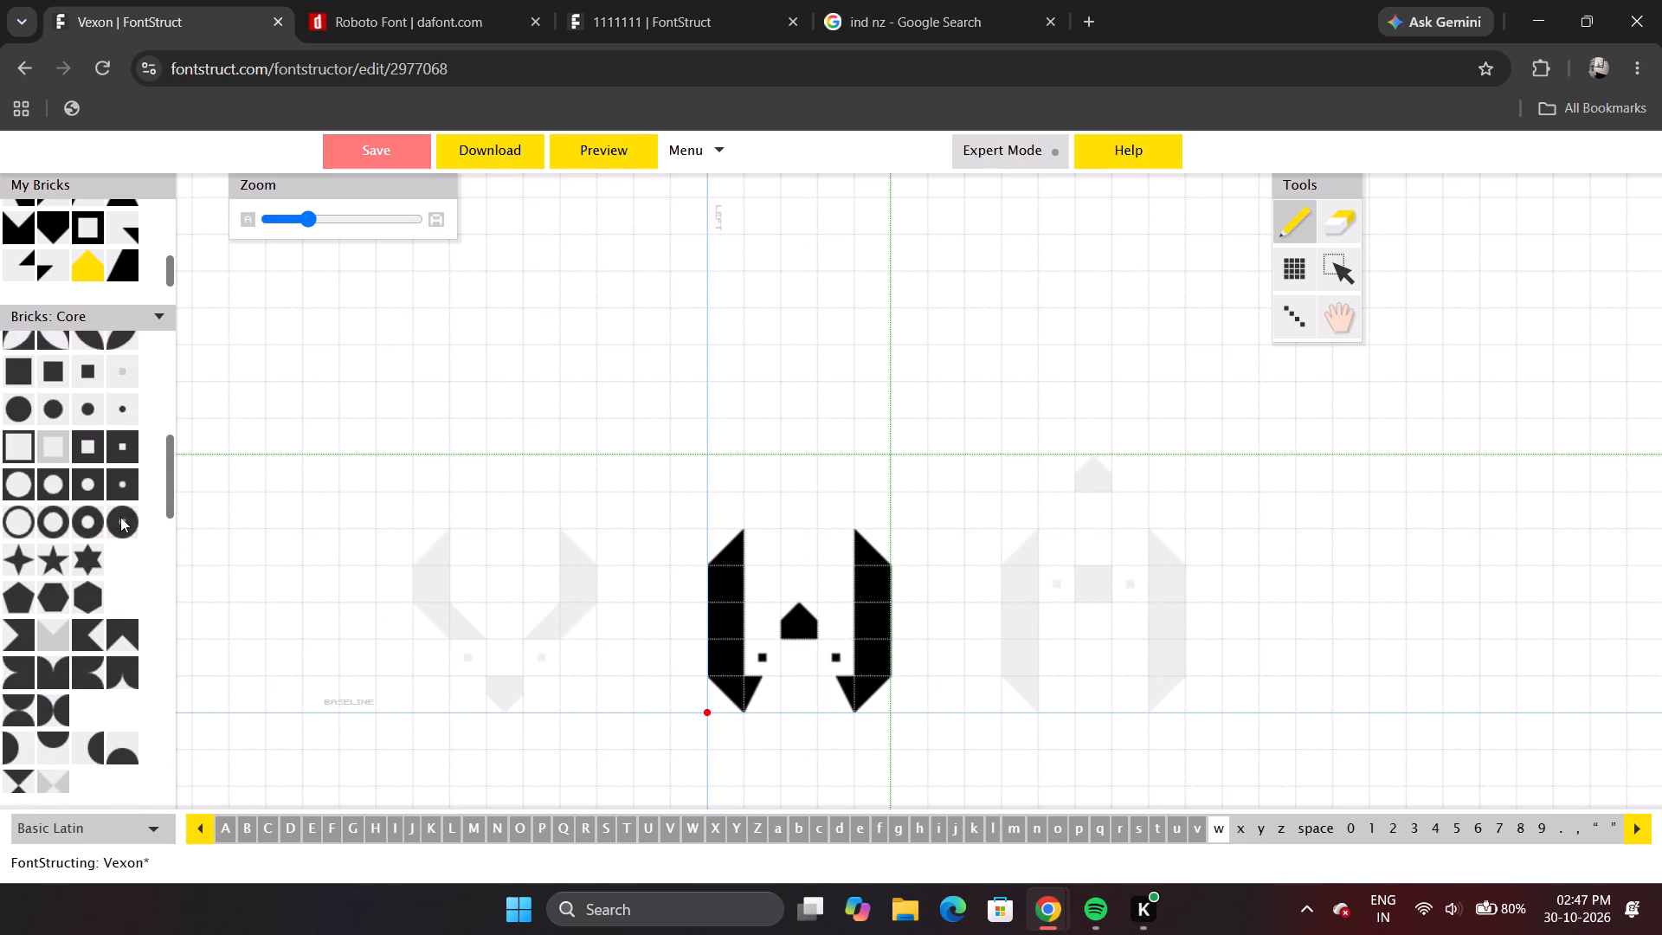
scroll(120, 517, "up", 4)
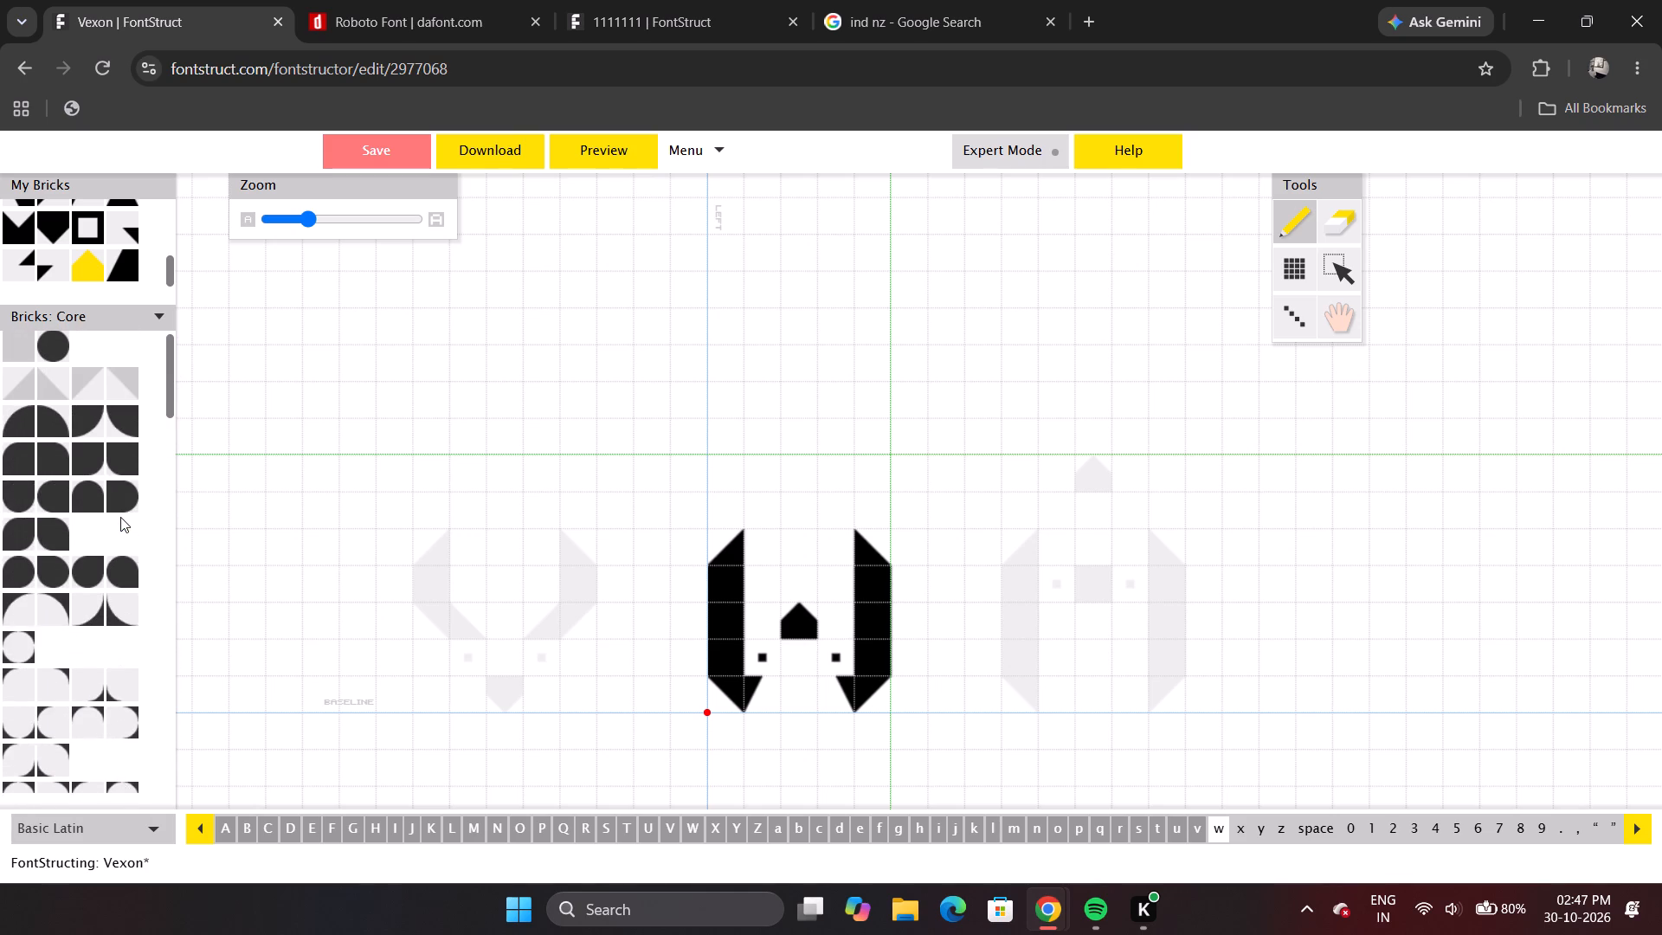
scroll(120, 517, "up", 1)
scroll(86, 254, "up", 1)
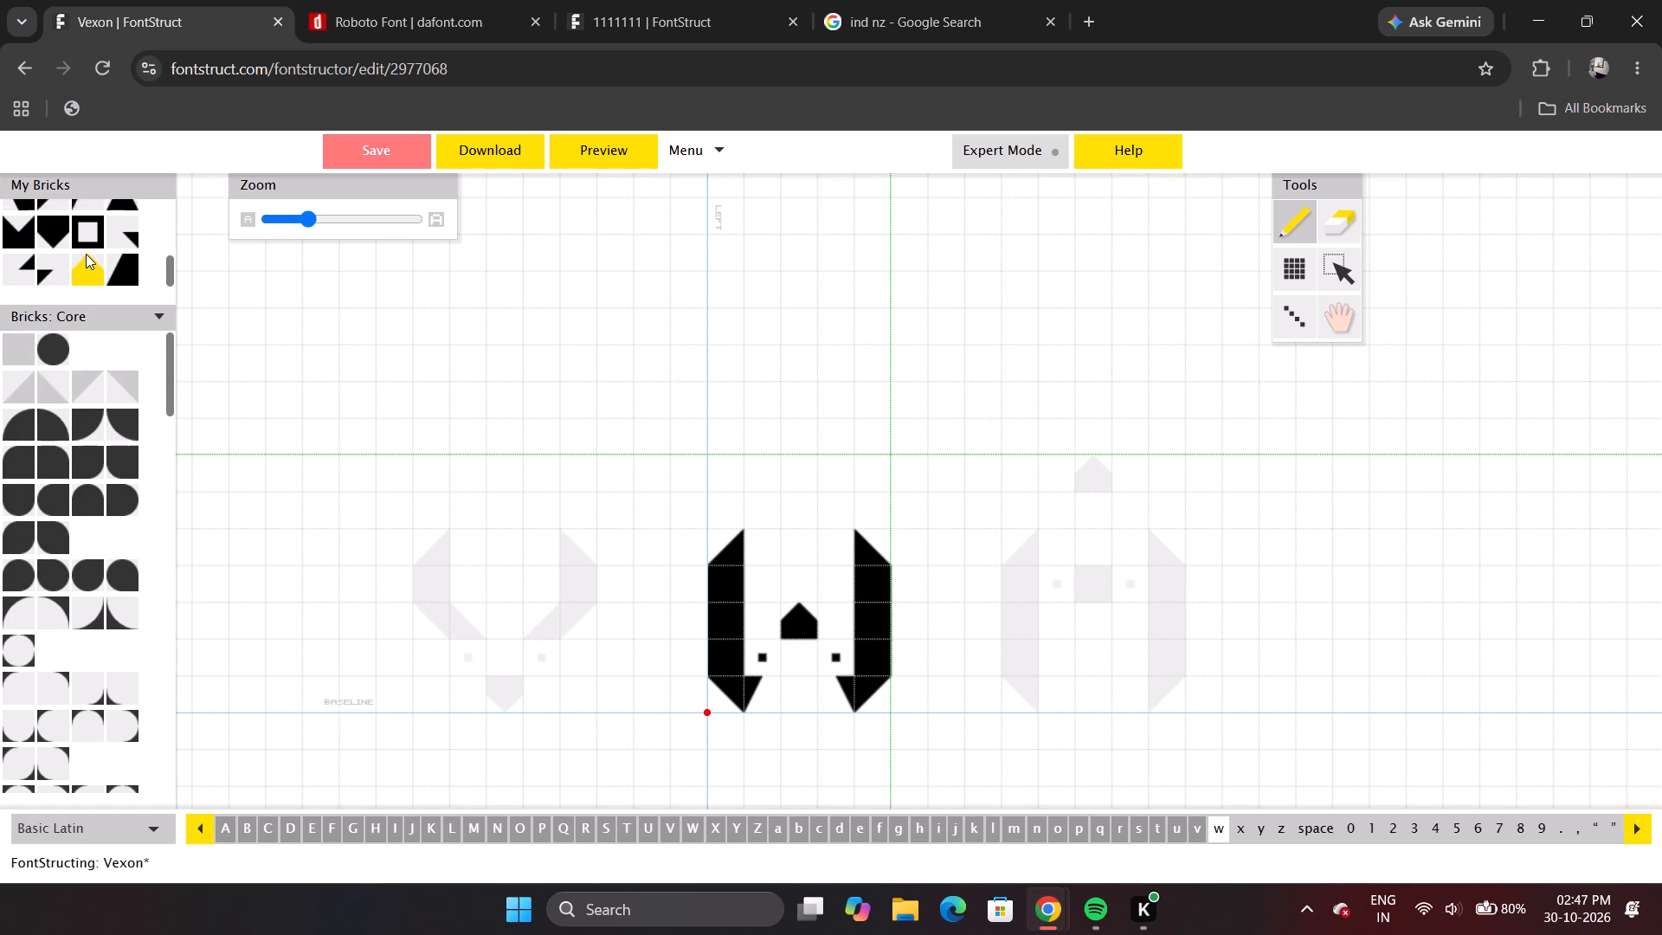
Replace w's middle pentagon with an upward-pointing isosceles triangle brick, and erase the stray triangle placed above the letter.
scroll(86, 254, "up", 1)
left_click(127, 242)
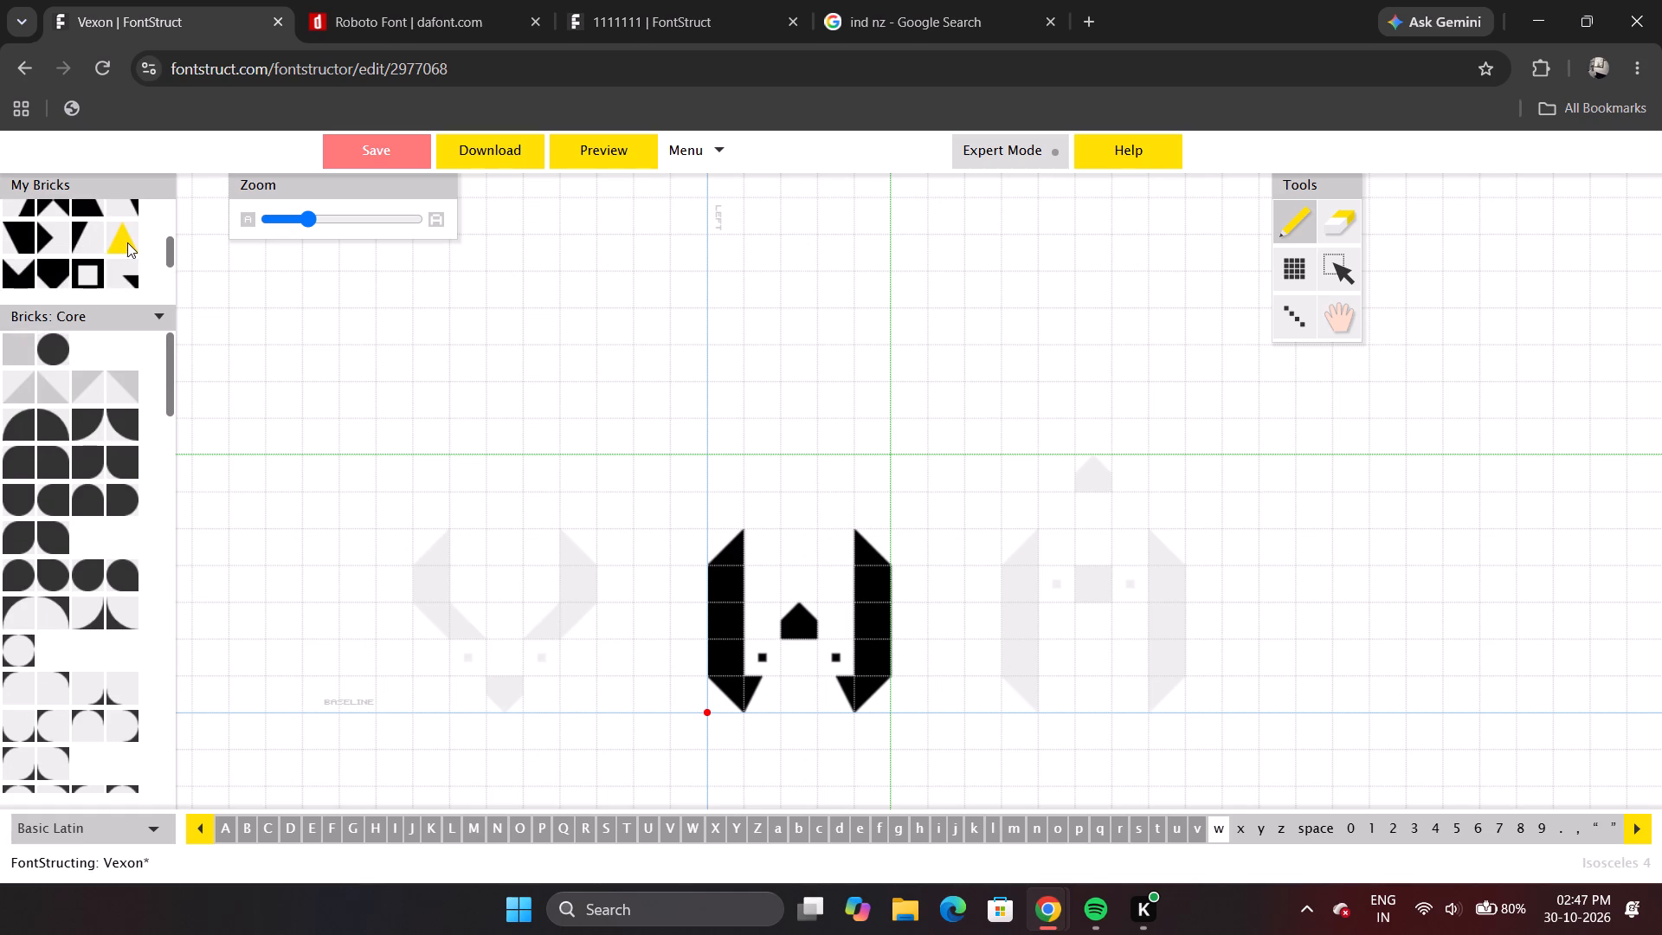
left_click(800, 617)
left_click(808, 472)
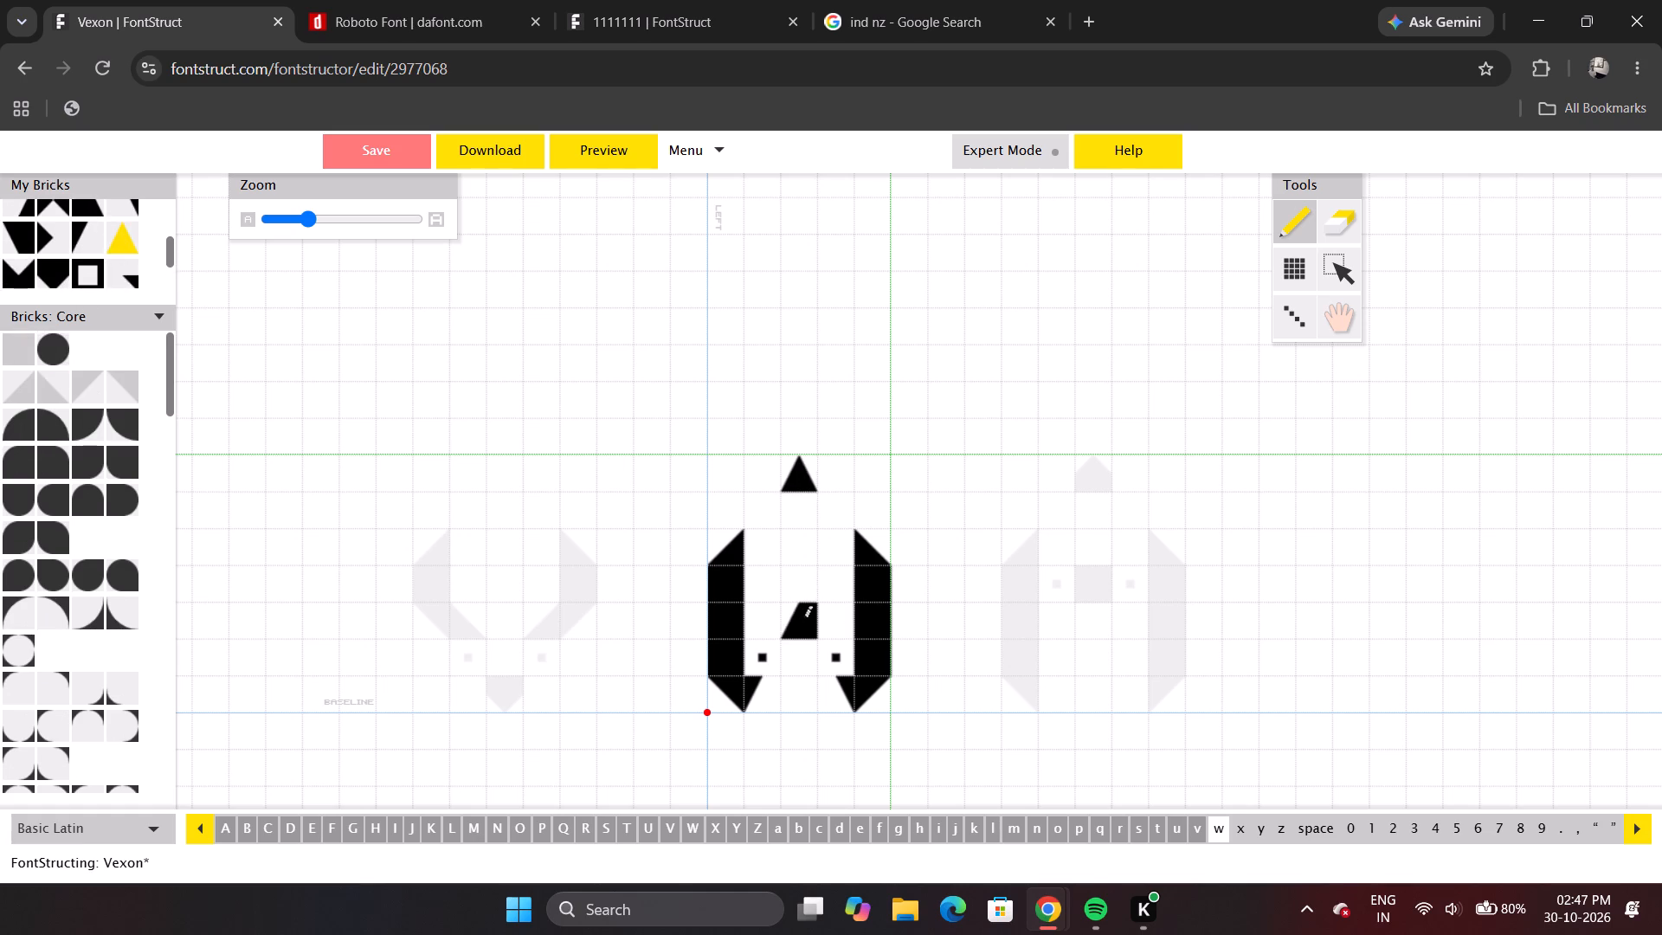
left_click(804, 620)
key("e")
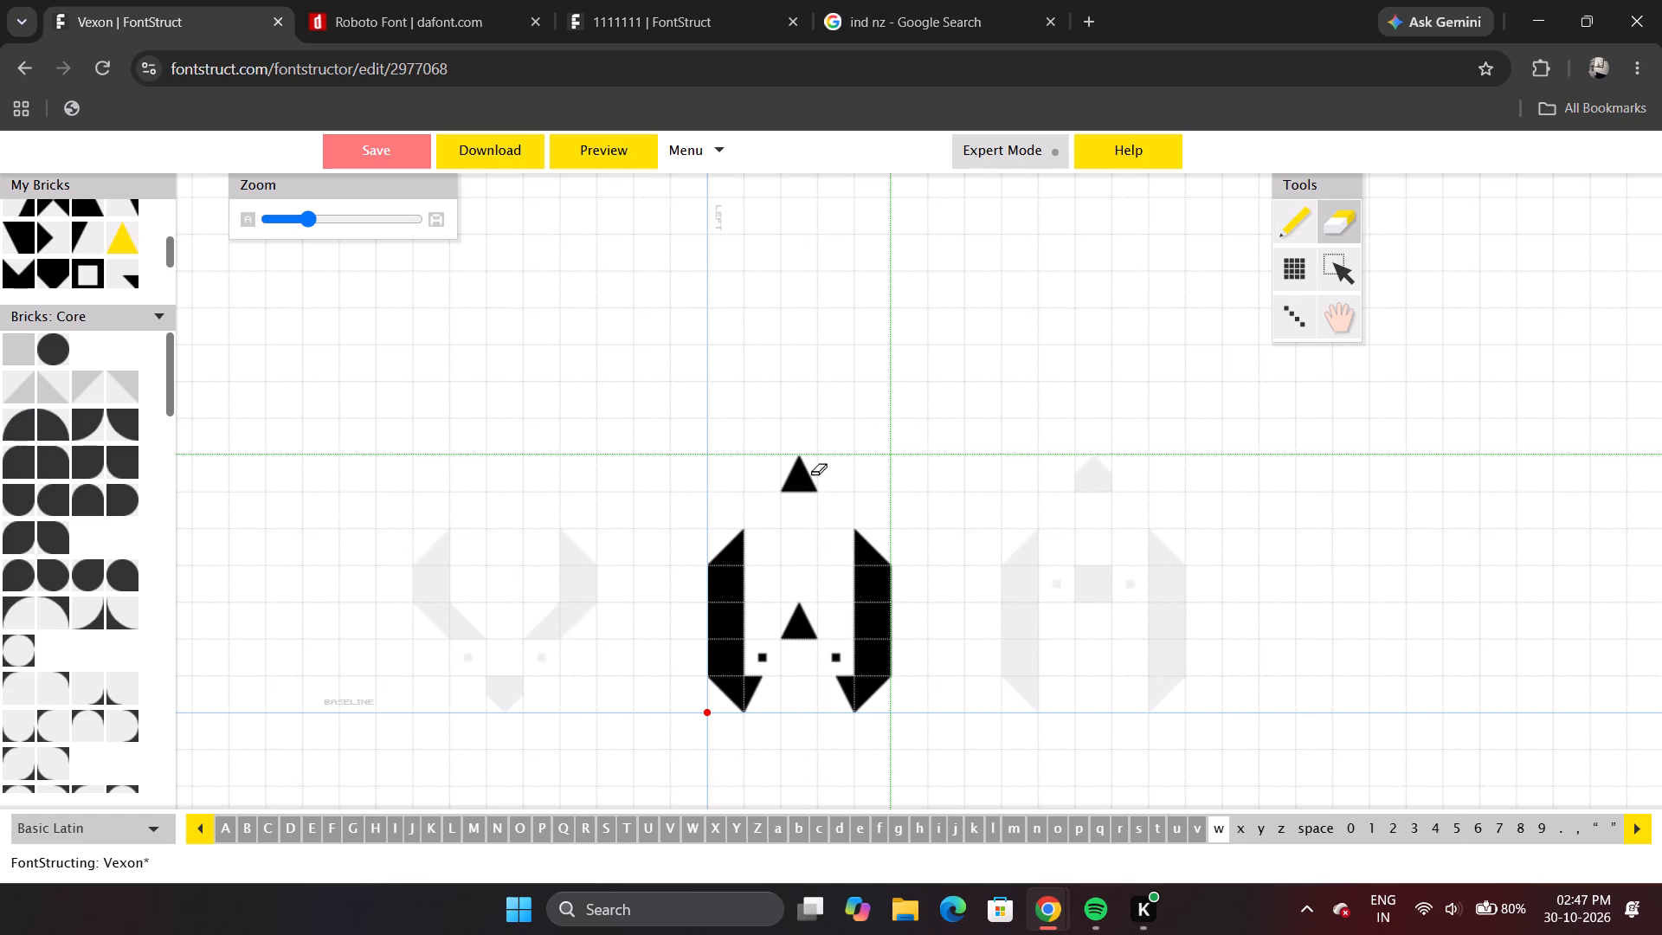
left_click(800, 475)
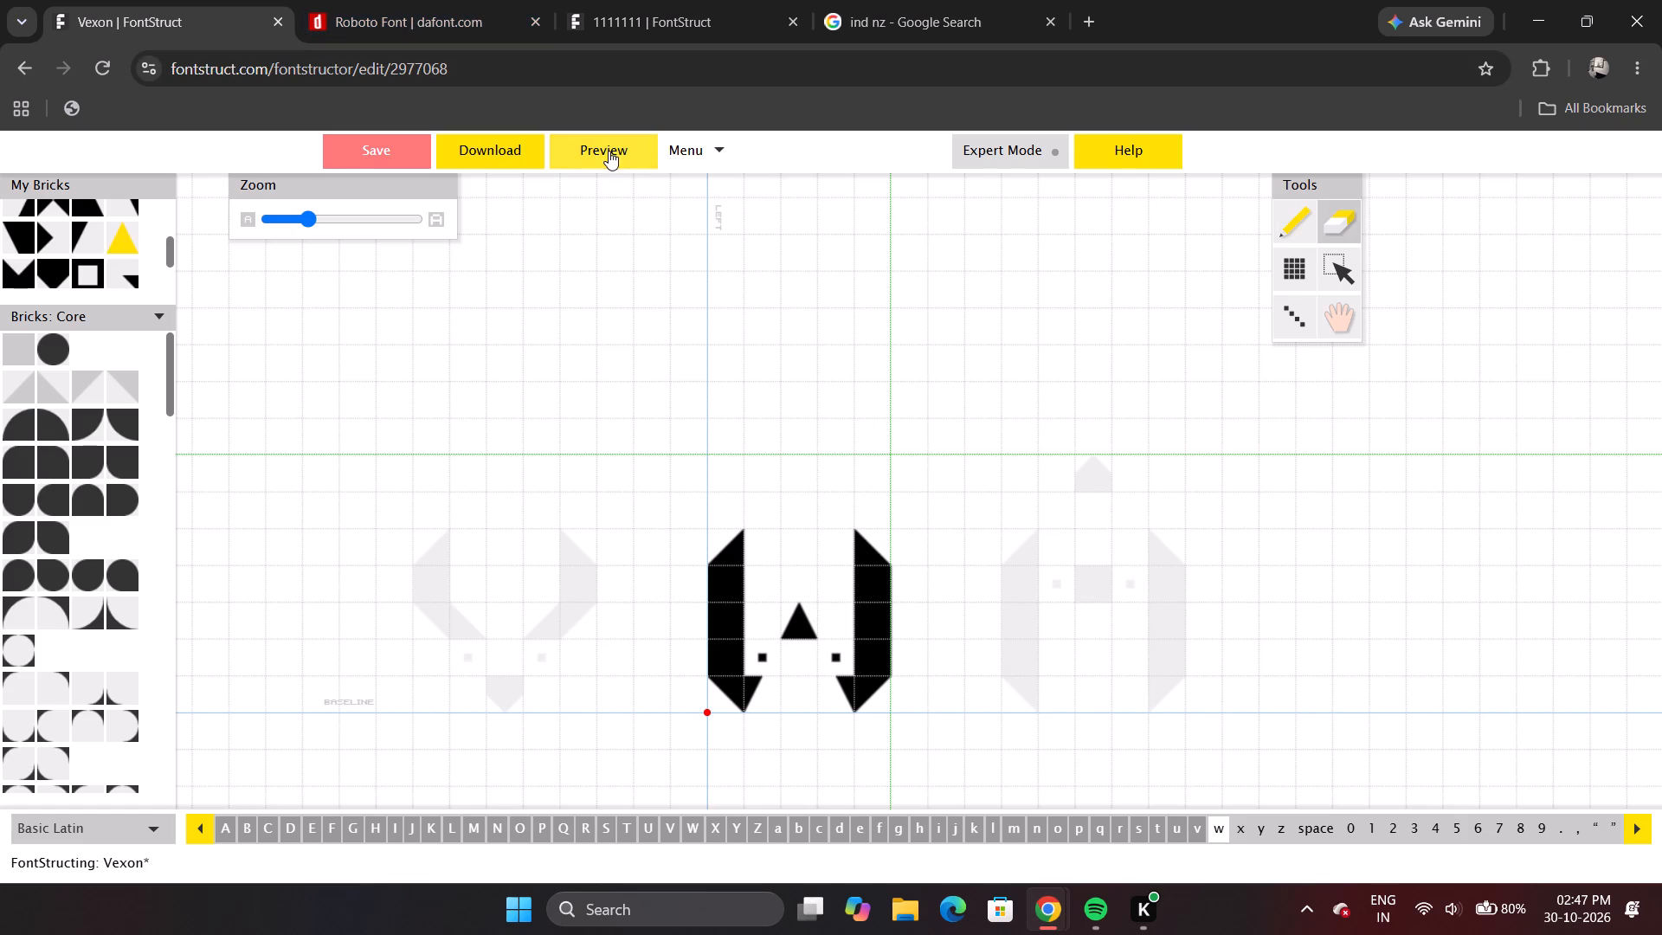
Preview the whole alphabet to check w with its triangle centre, and return to editing.
left_click(609, 151)
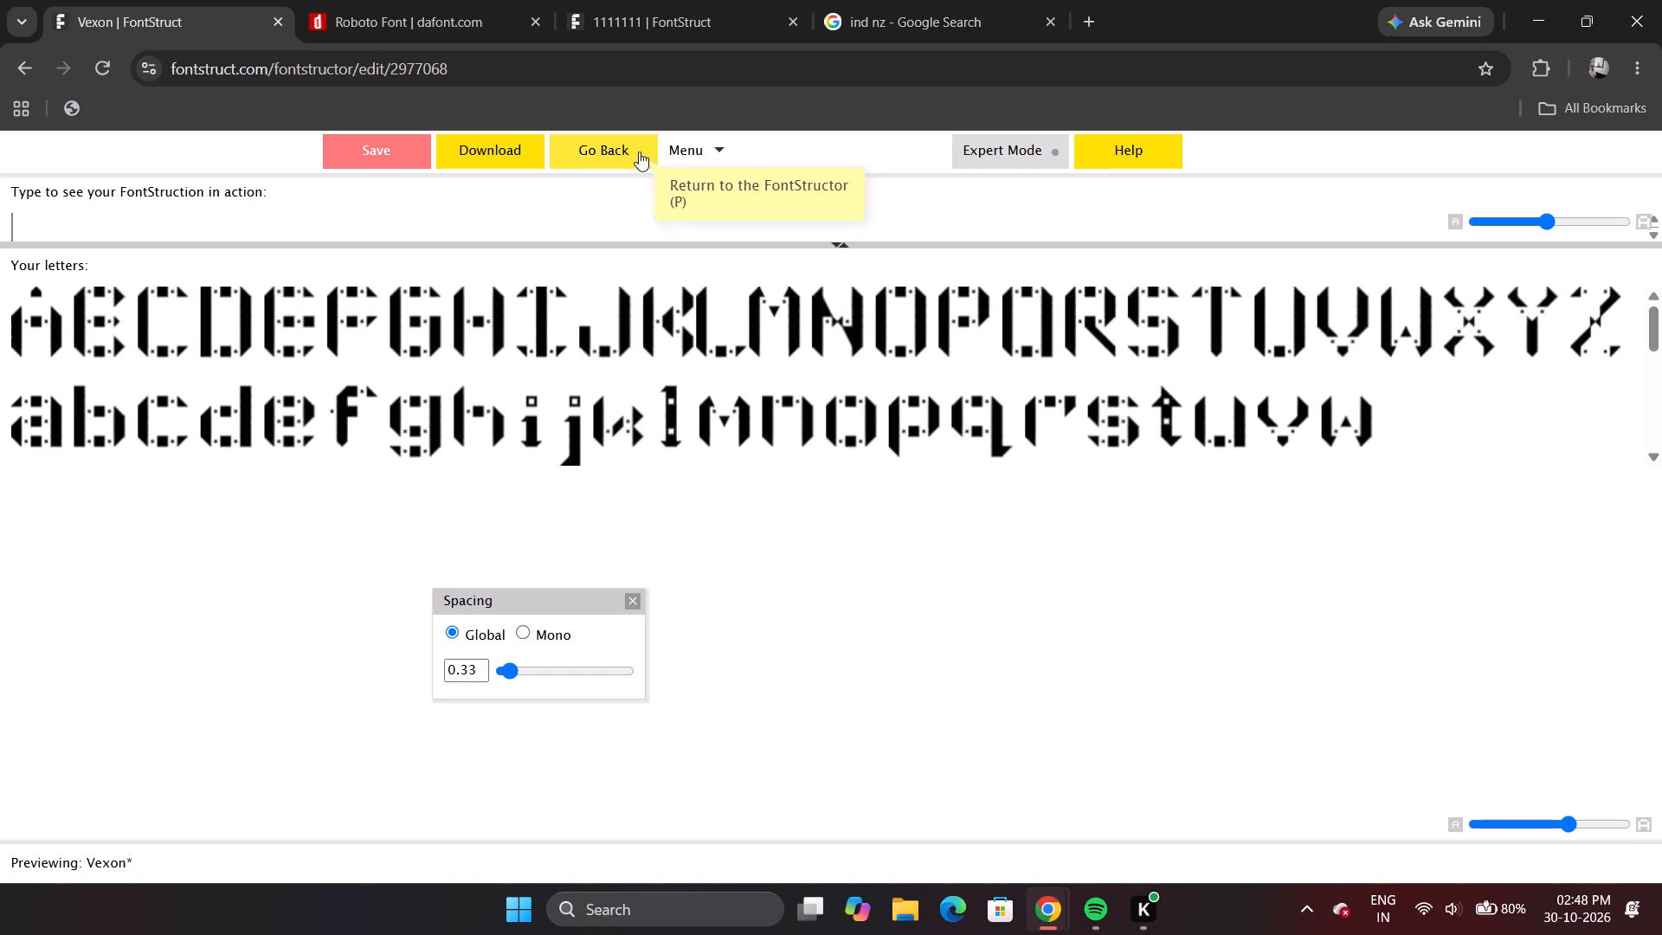
left_click(639, 152)
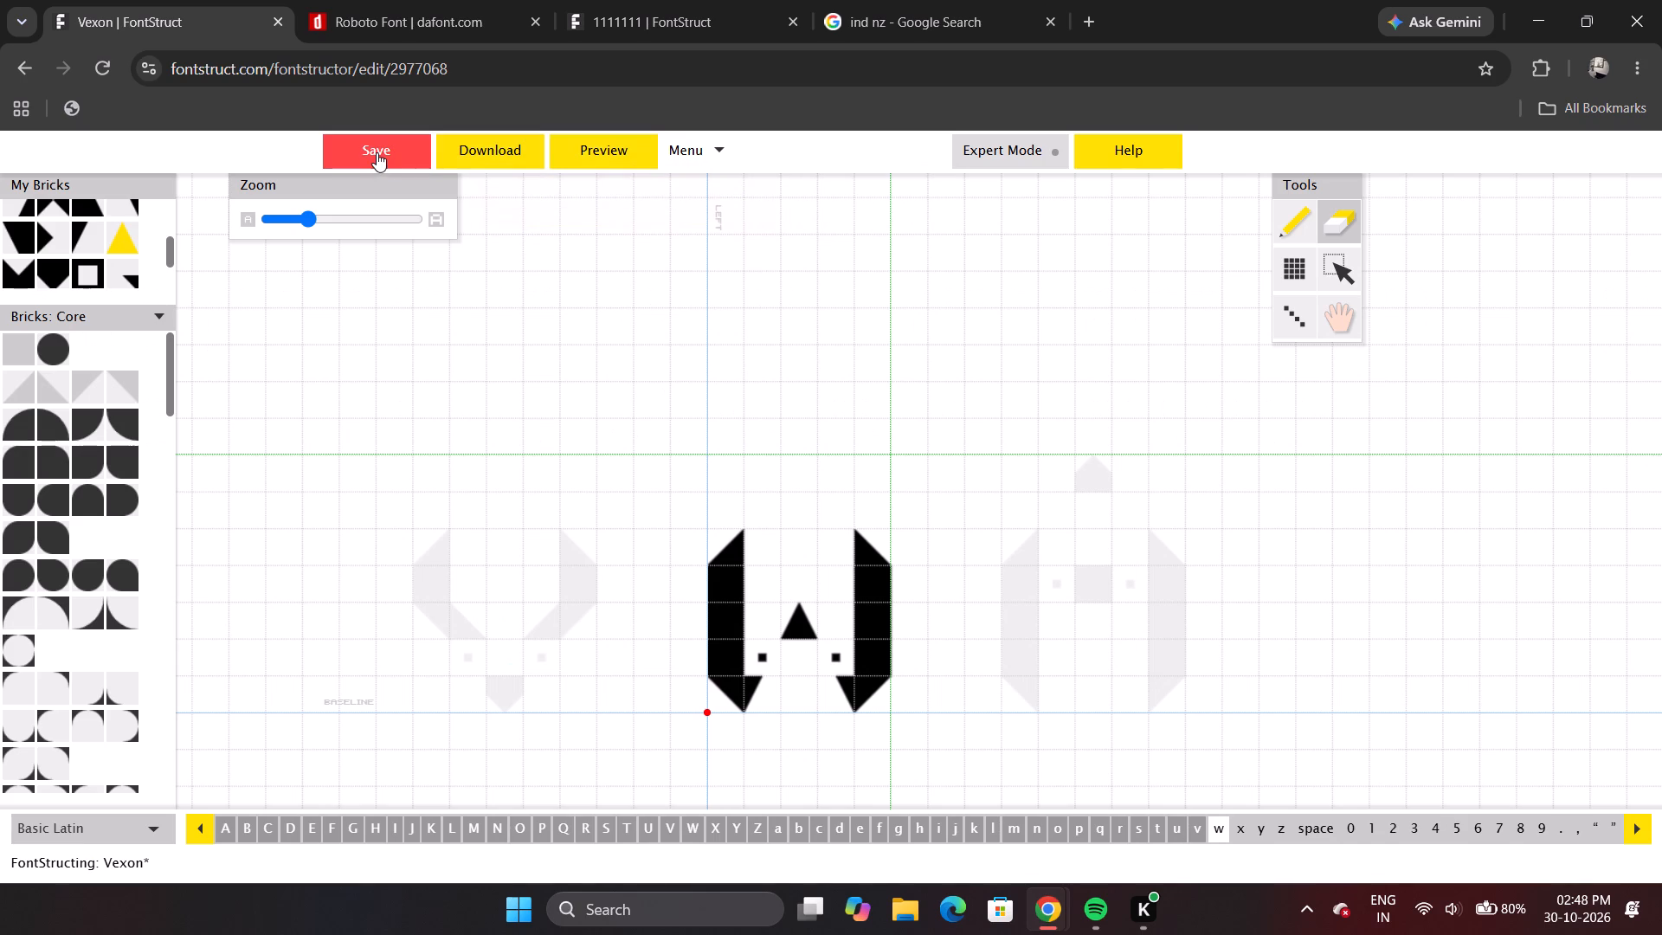
Save the font.
left_click(377, 152)
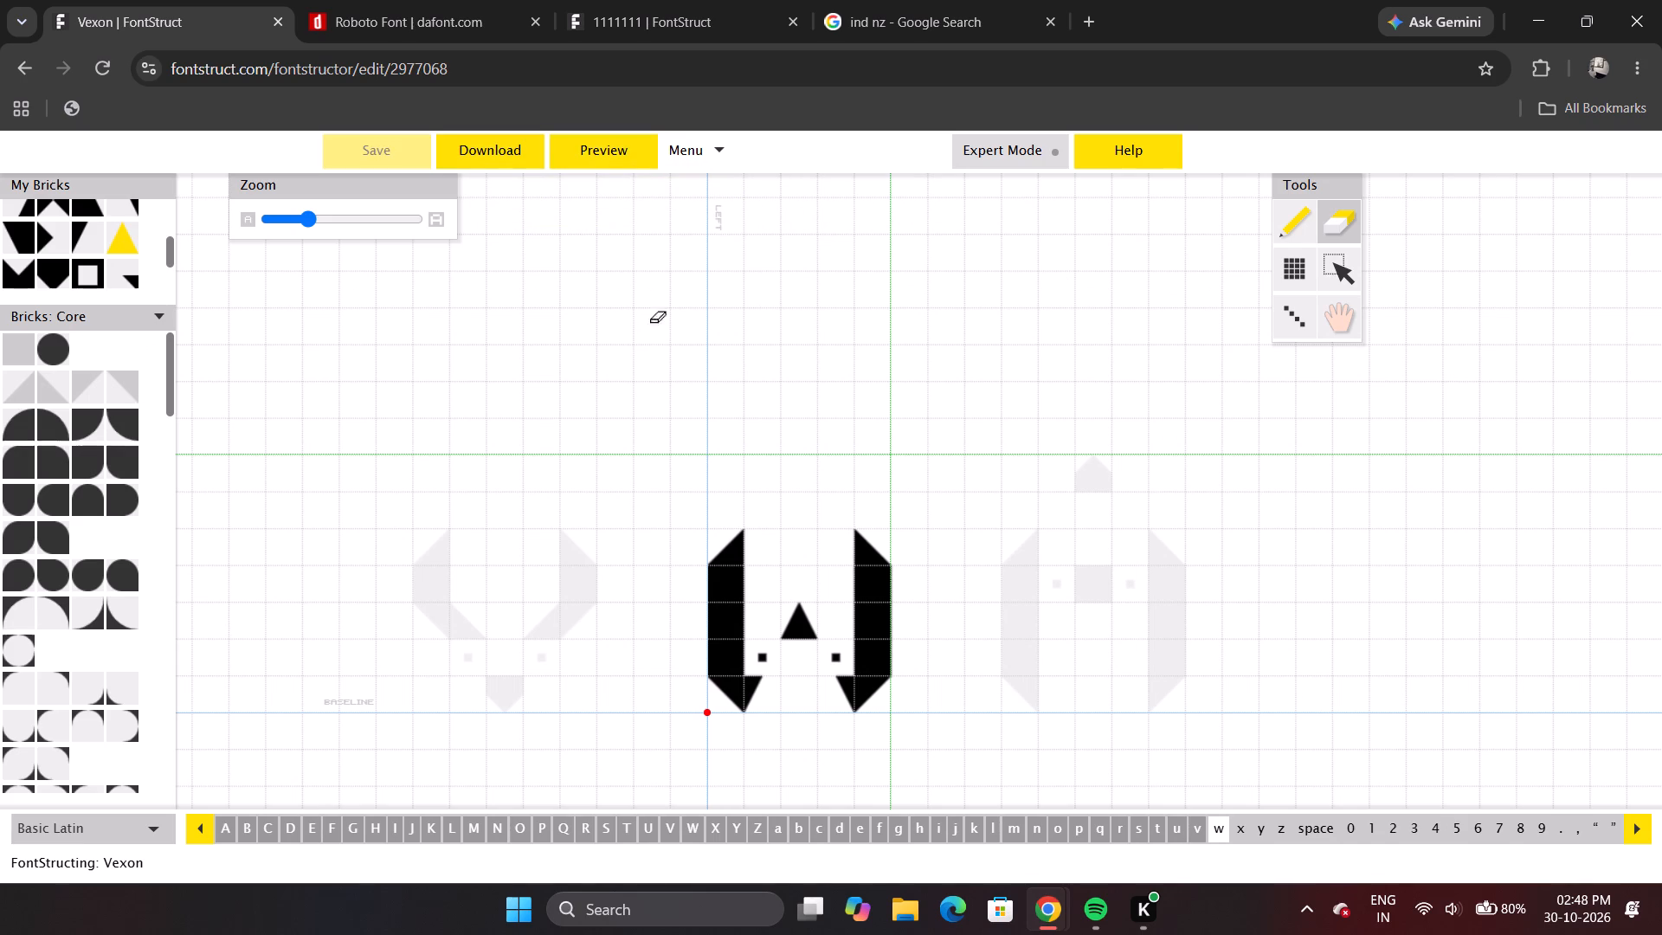
Look at capital X as a reference for lowercase x, and return to the empty lowercase x glyph.
key("Right")
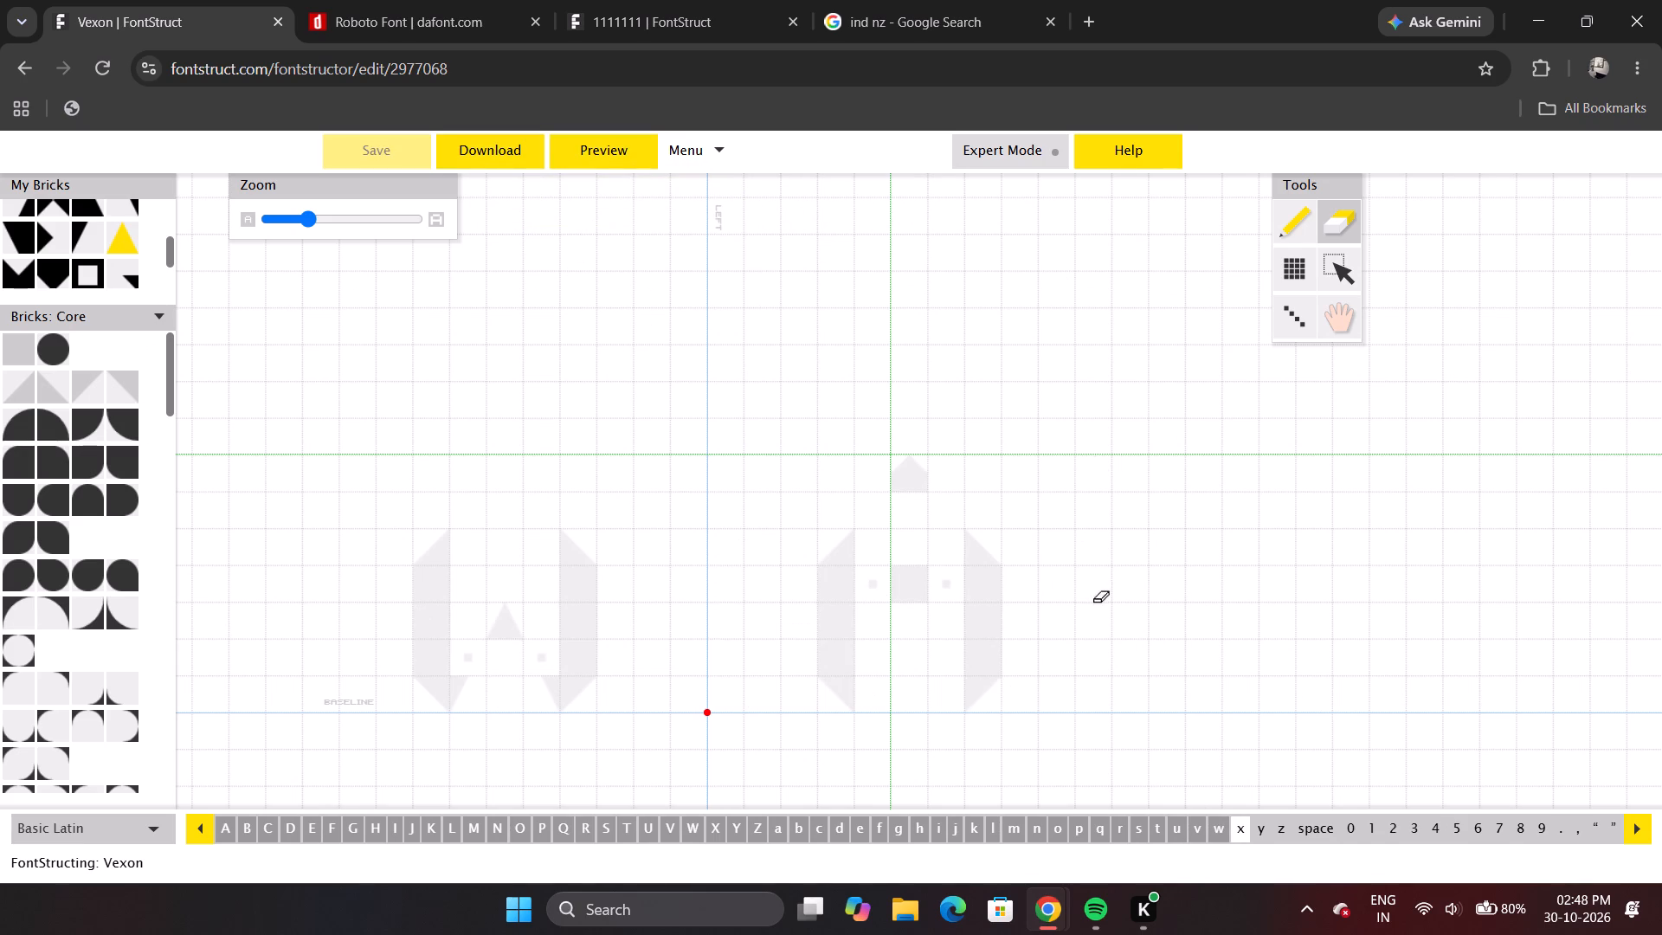
left_click(723, 827)
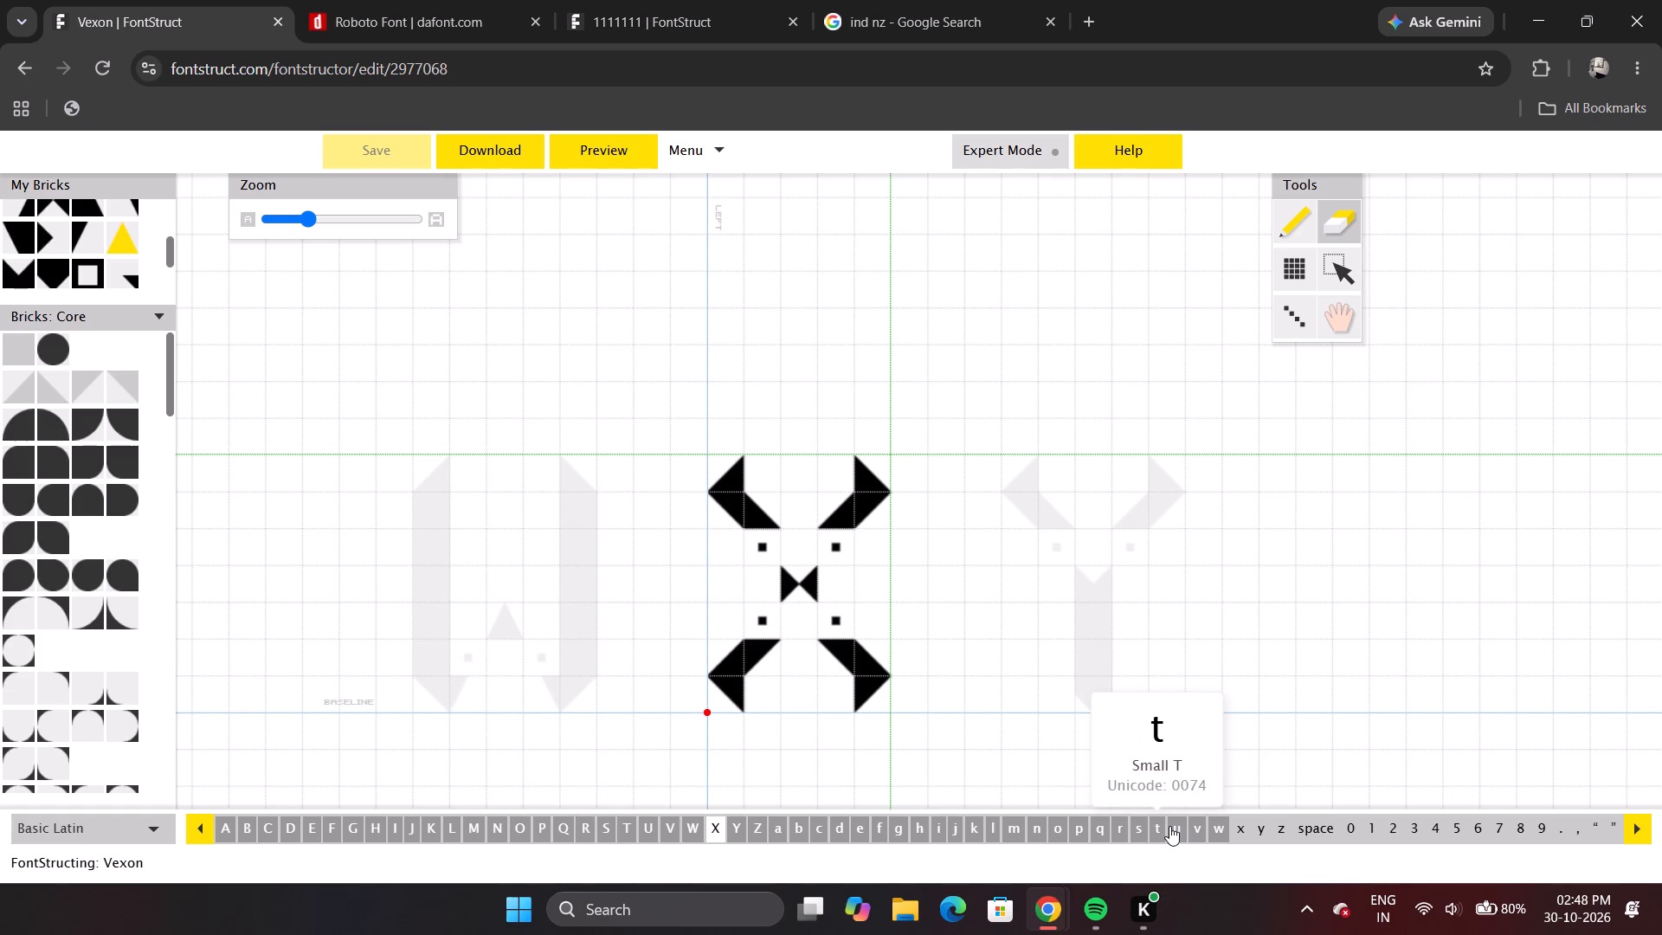
left_click(1169, 826)
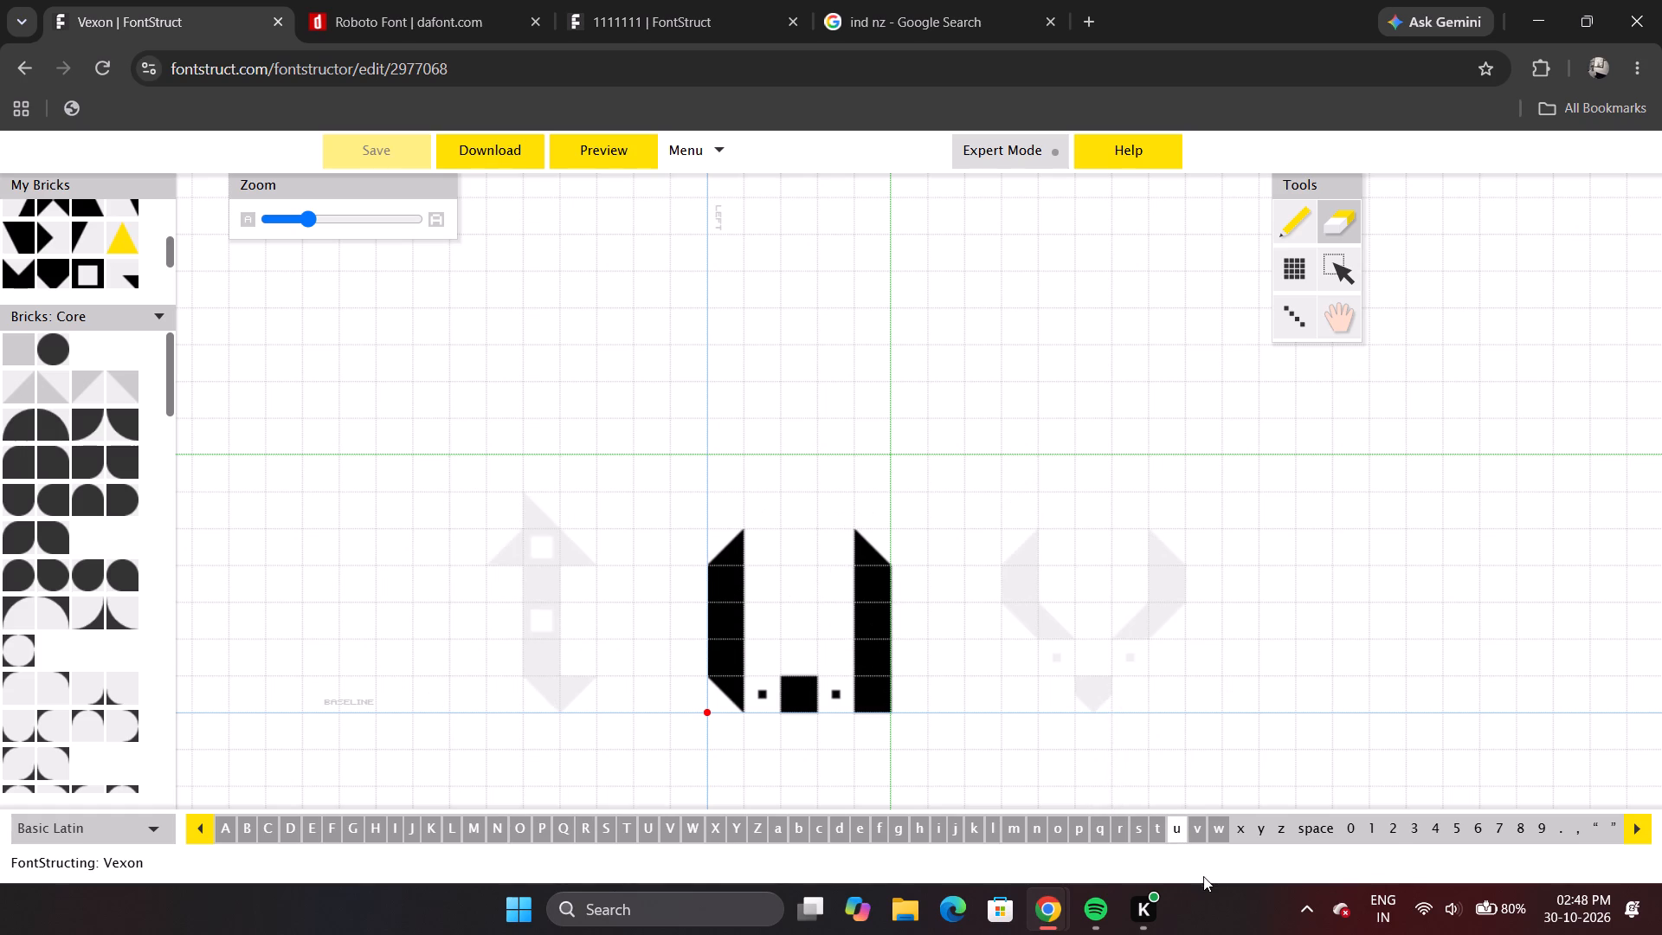
left_click(1234, 832)
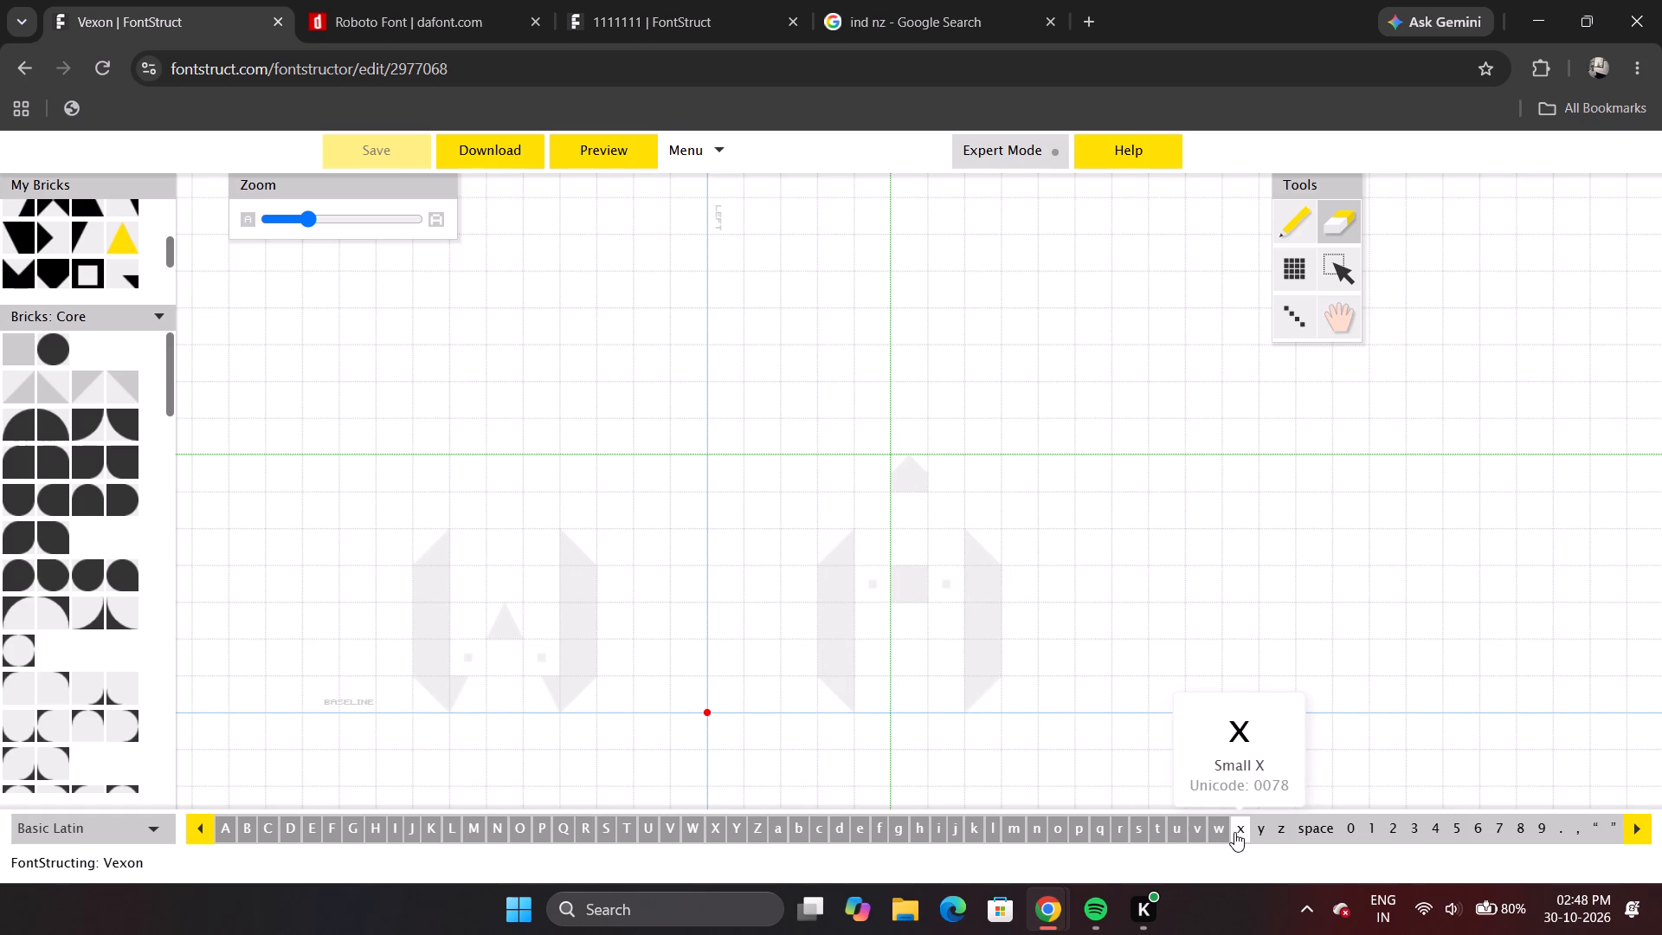
left_click(723, 551)
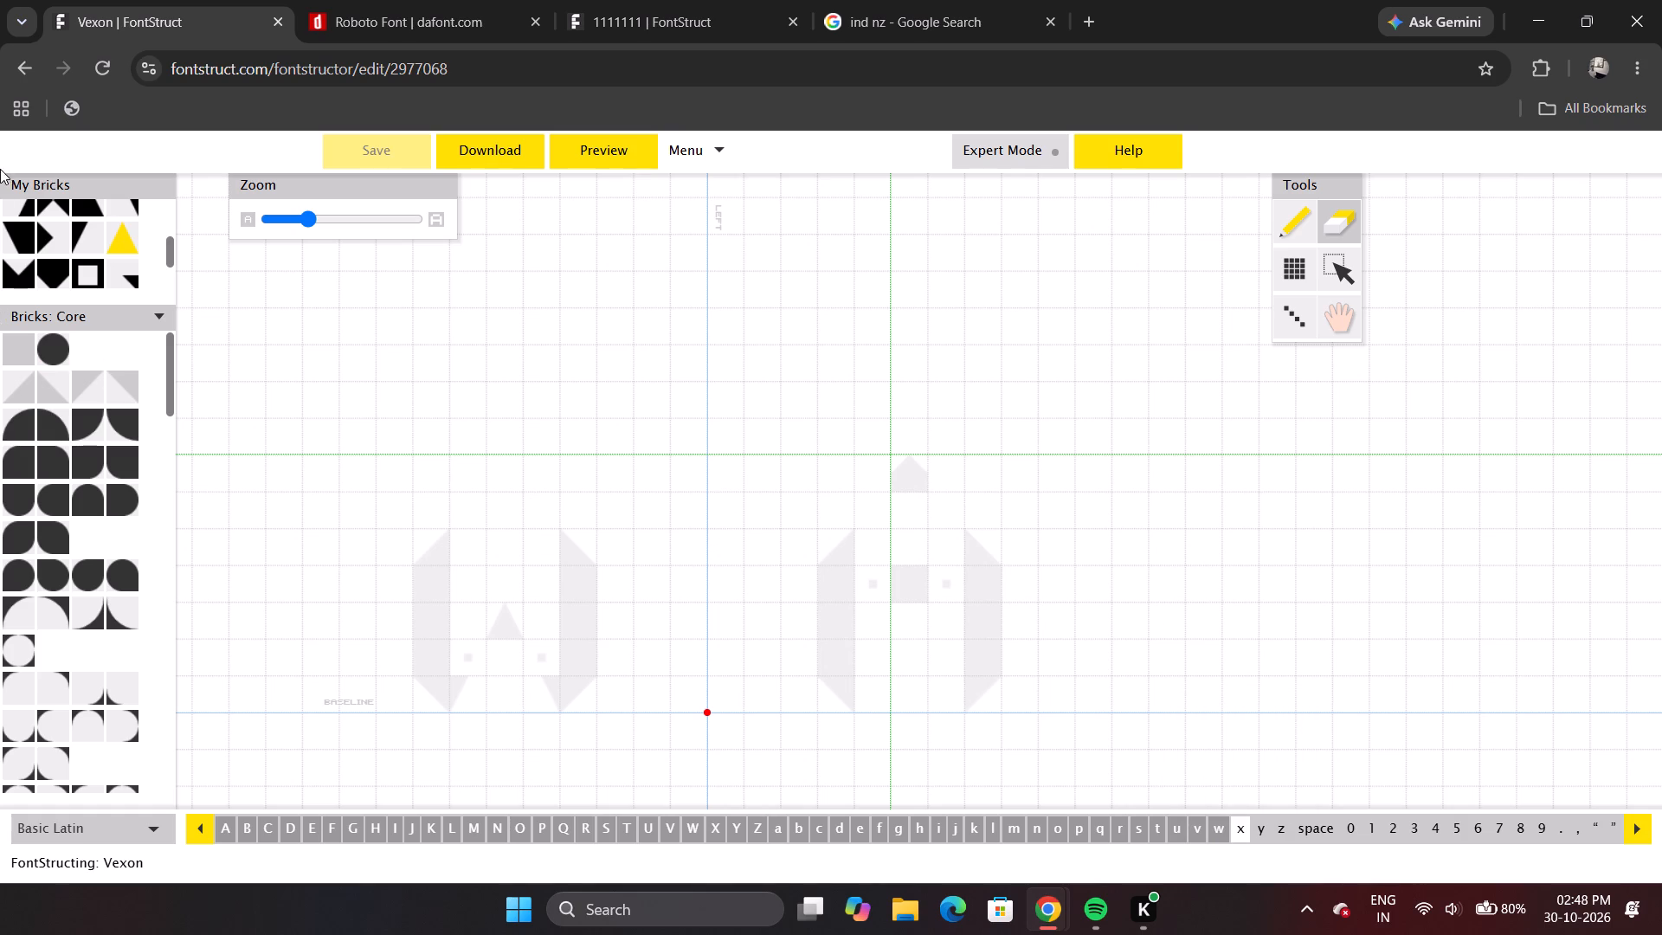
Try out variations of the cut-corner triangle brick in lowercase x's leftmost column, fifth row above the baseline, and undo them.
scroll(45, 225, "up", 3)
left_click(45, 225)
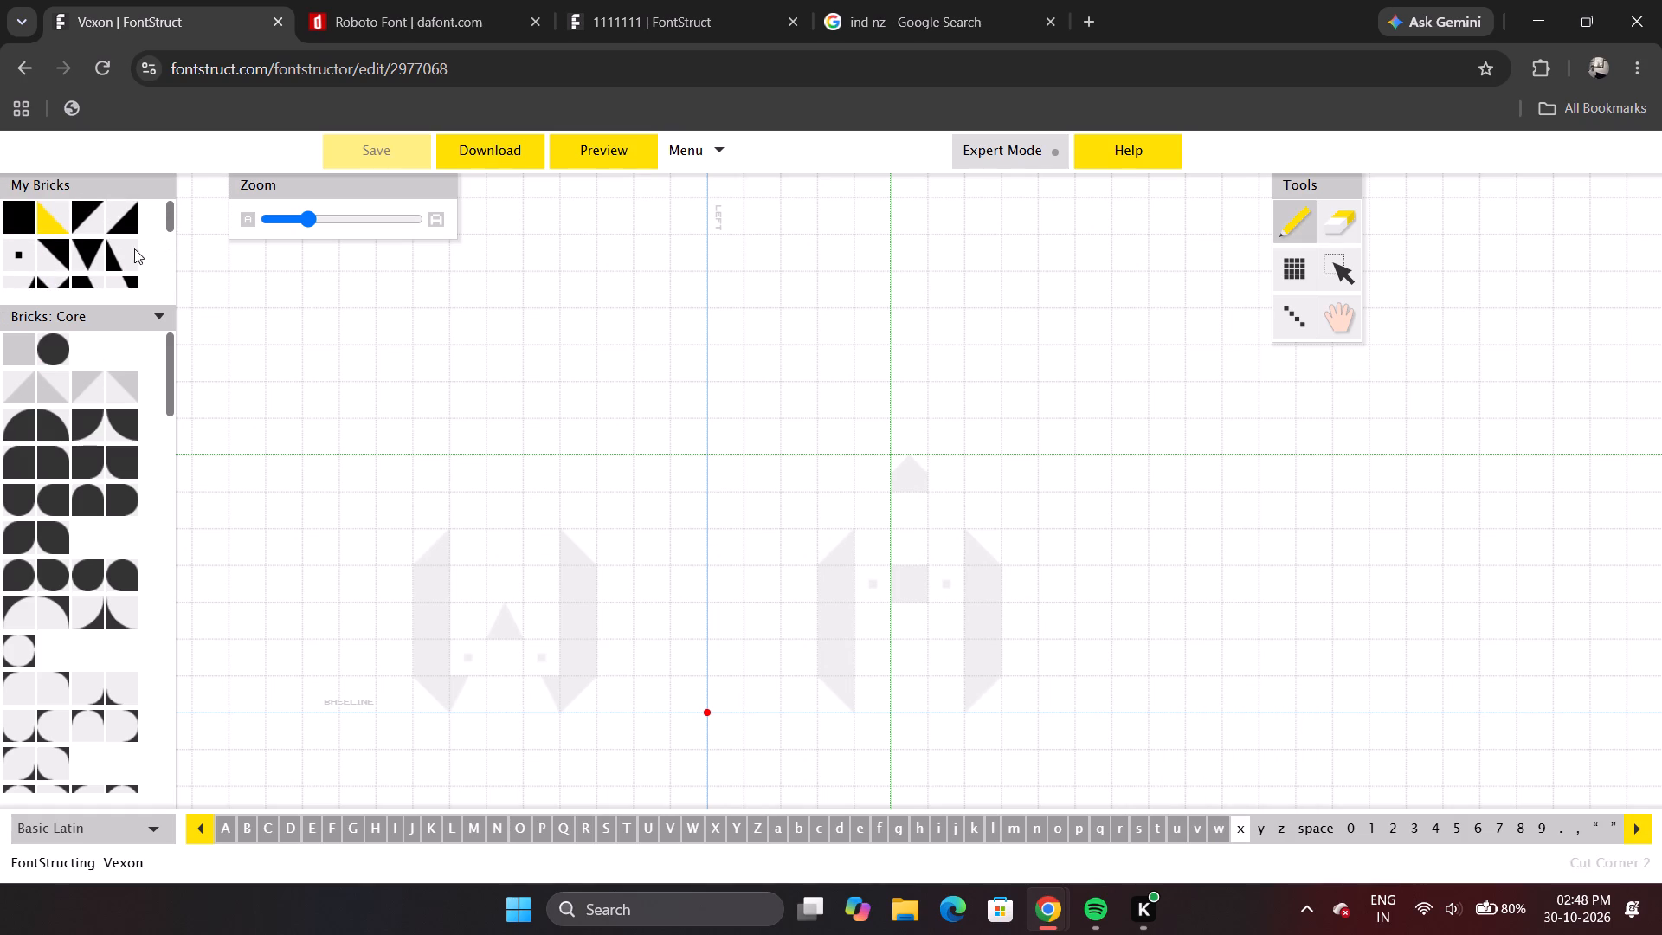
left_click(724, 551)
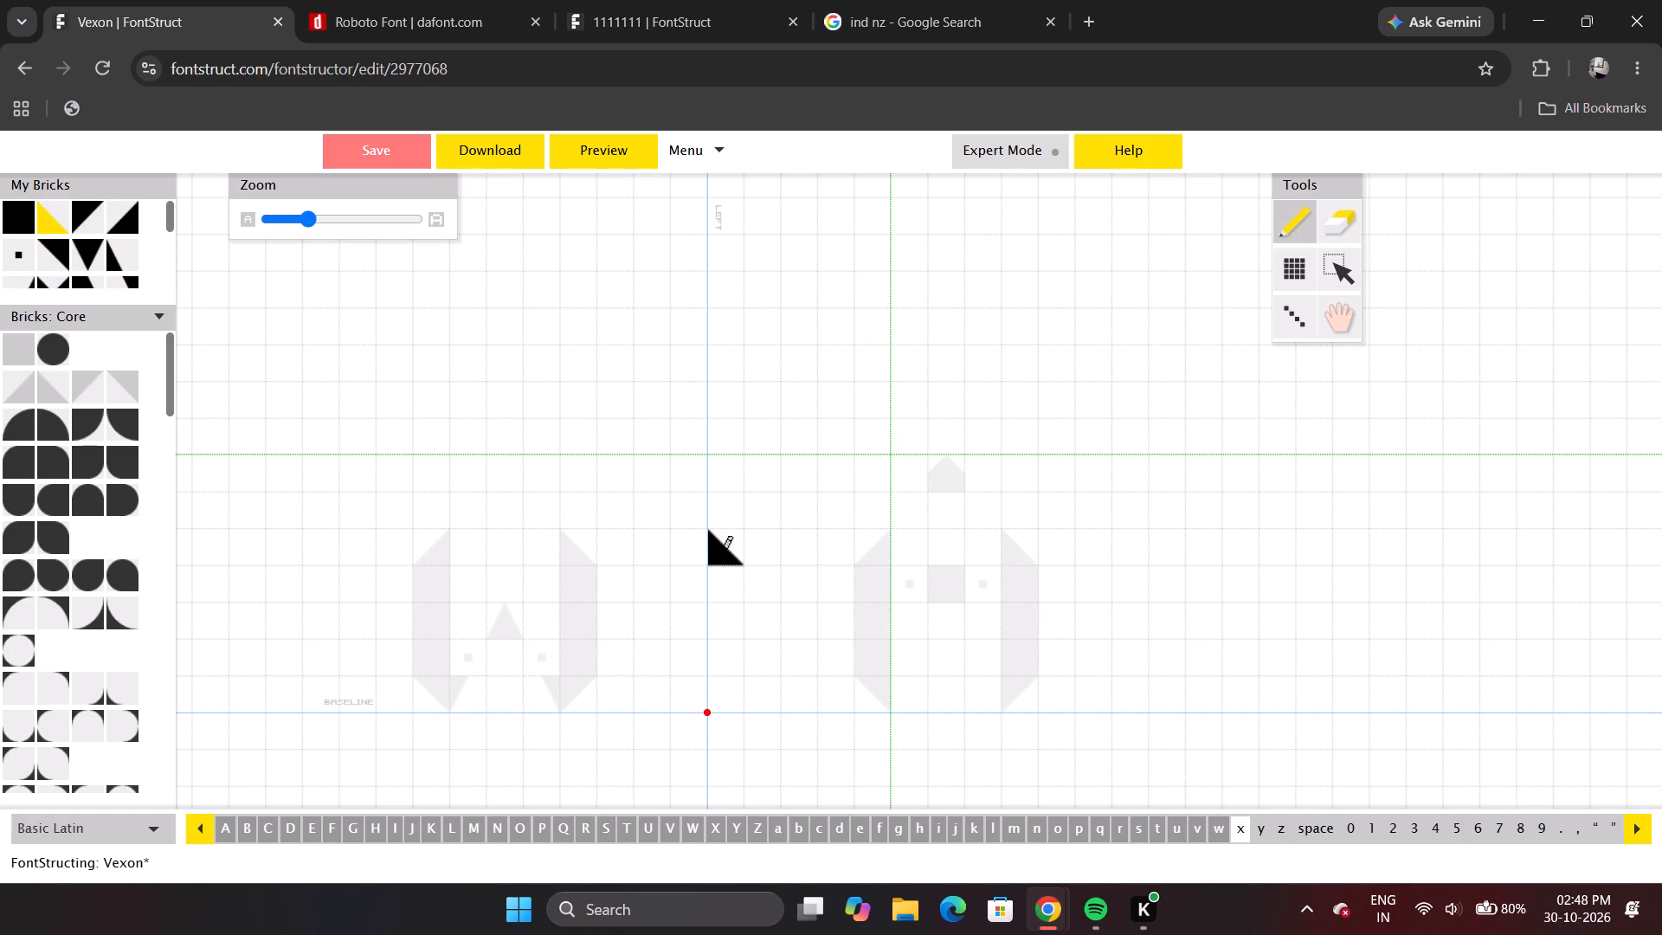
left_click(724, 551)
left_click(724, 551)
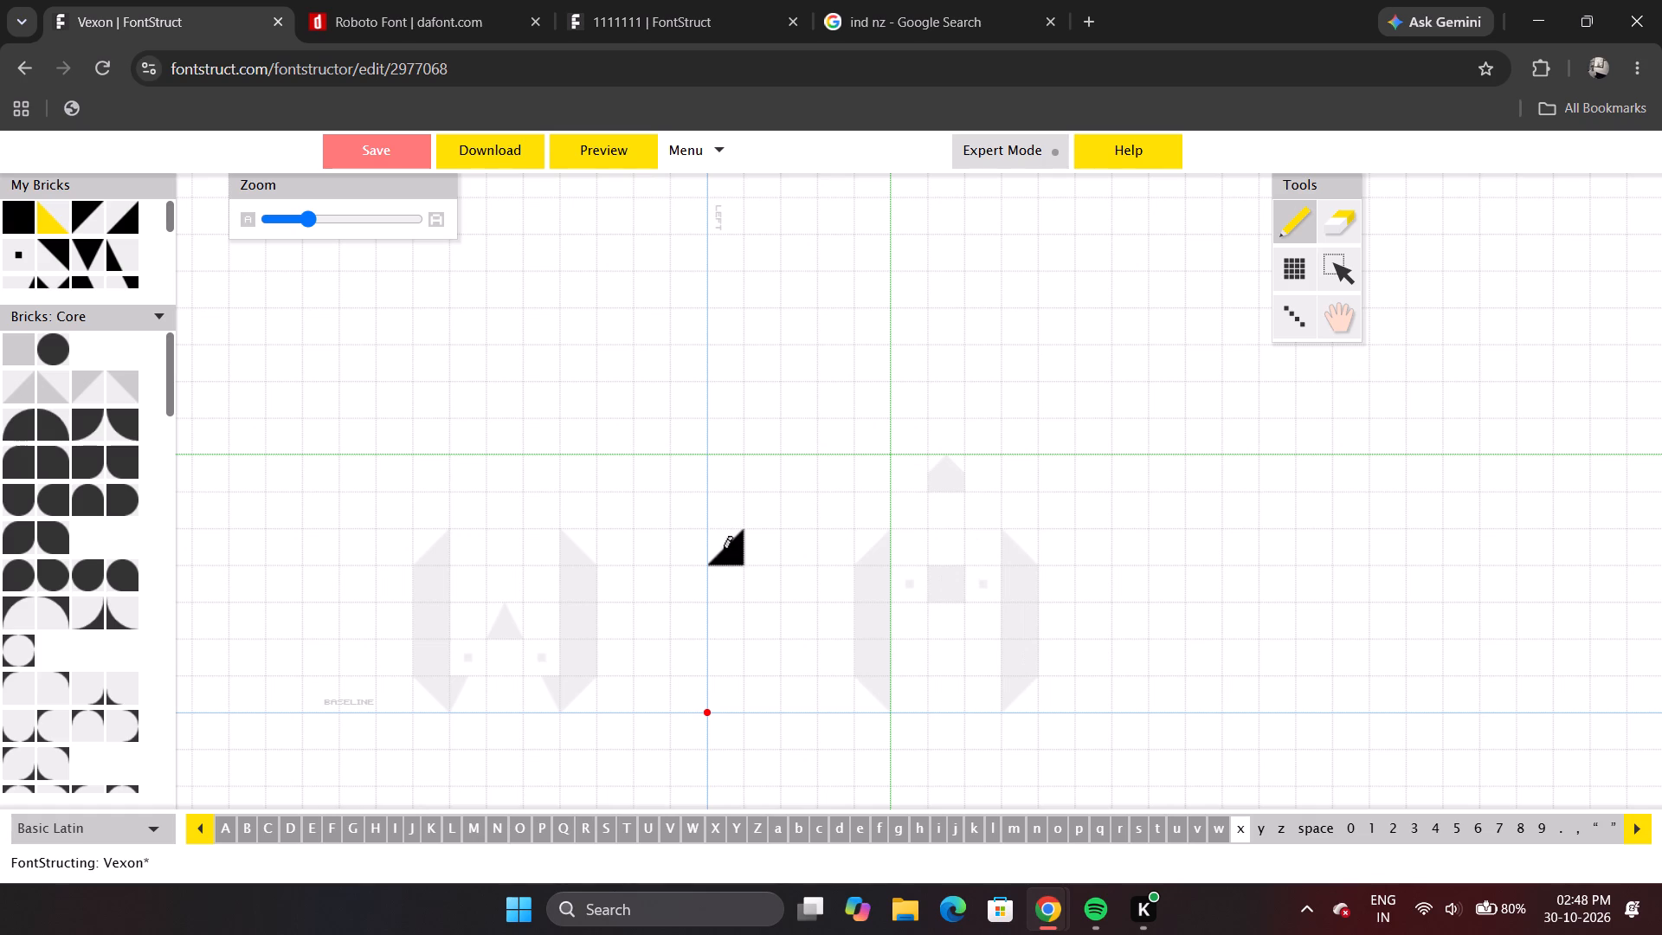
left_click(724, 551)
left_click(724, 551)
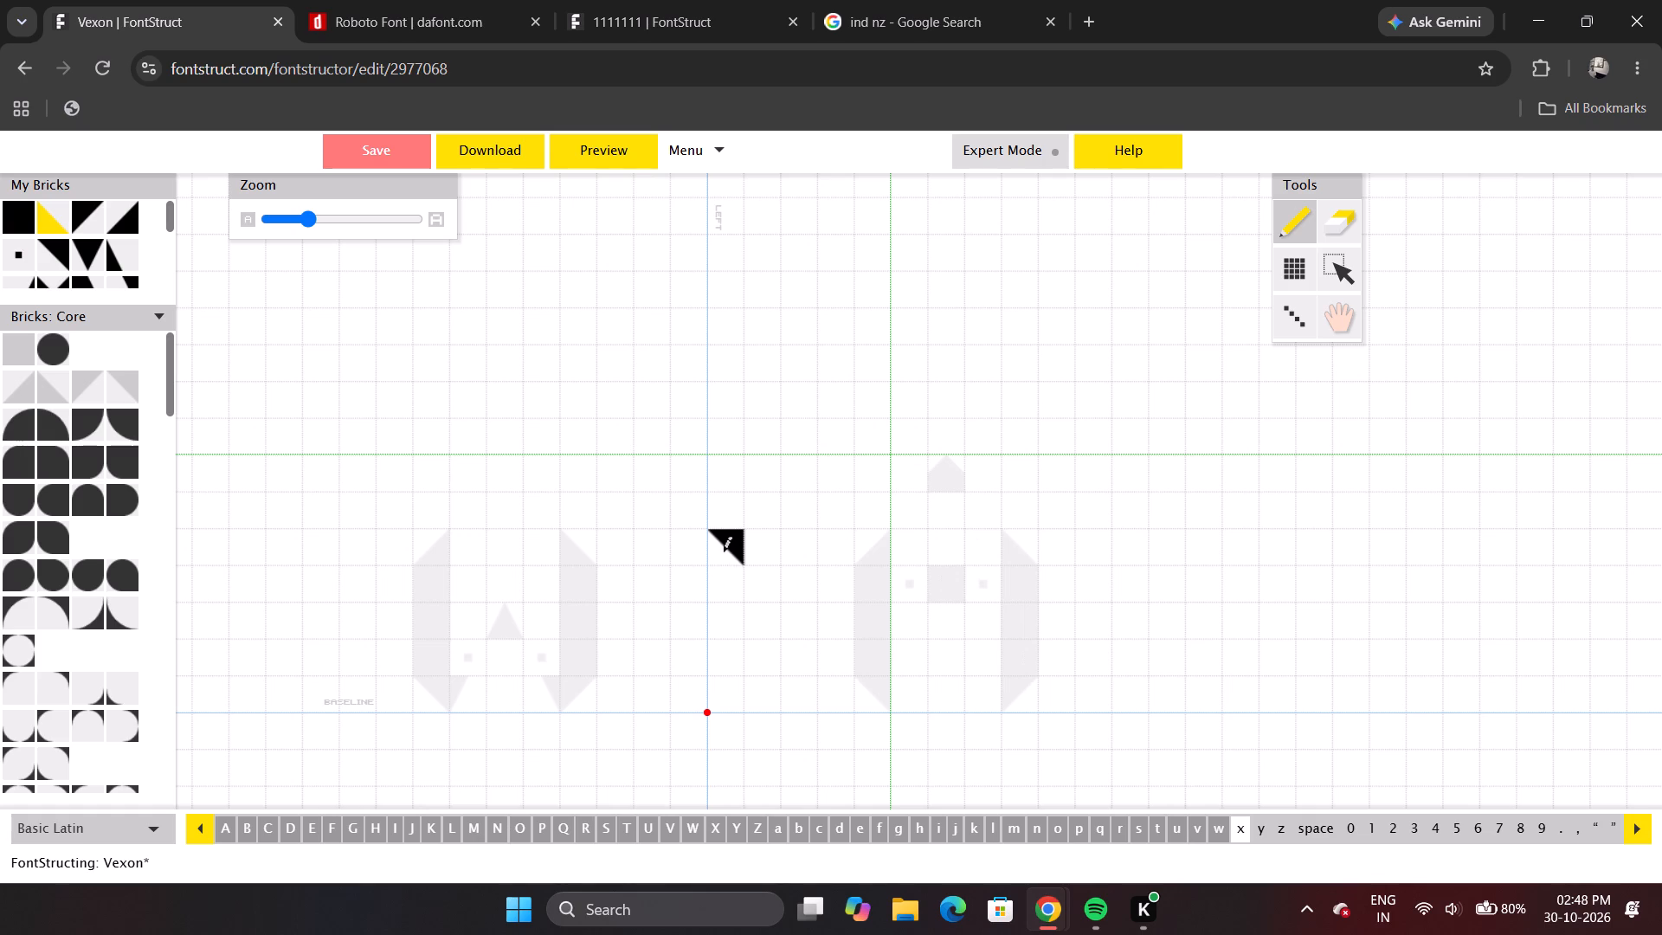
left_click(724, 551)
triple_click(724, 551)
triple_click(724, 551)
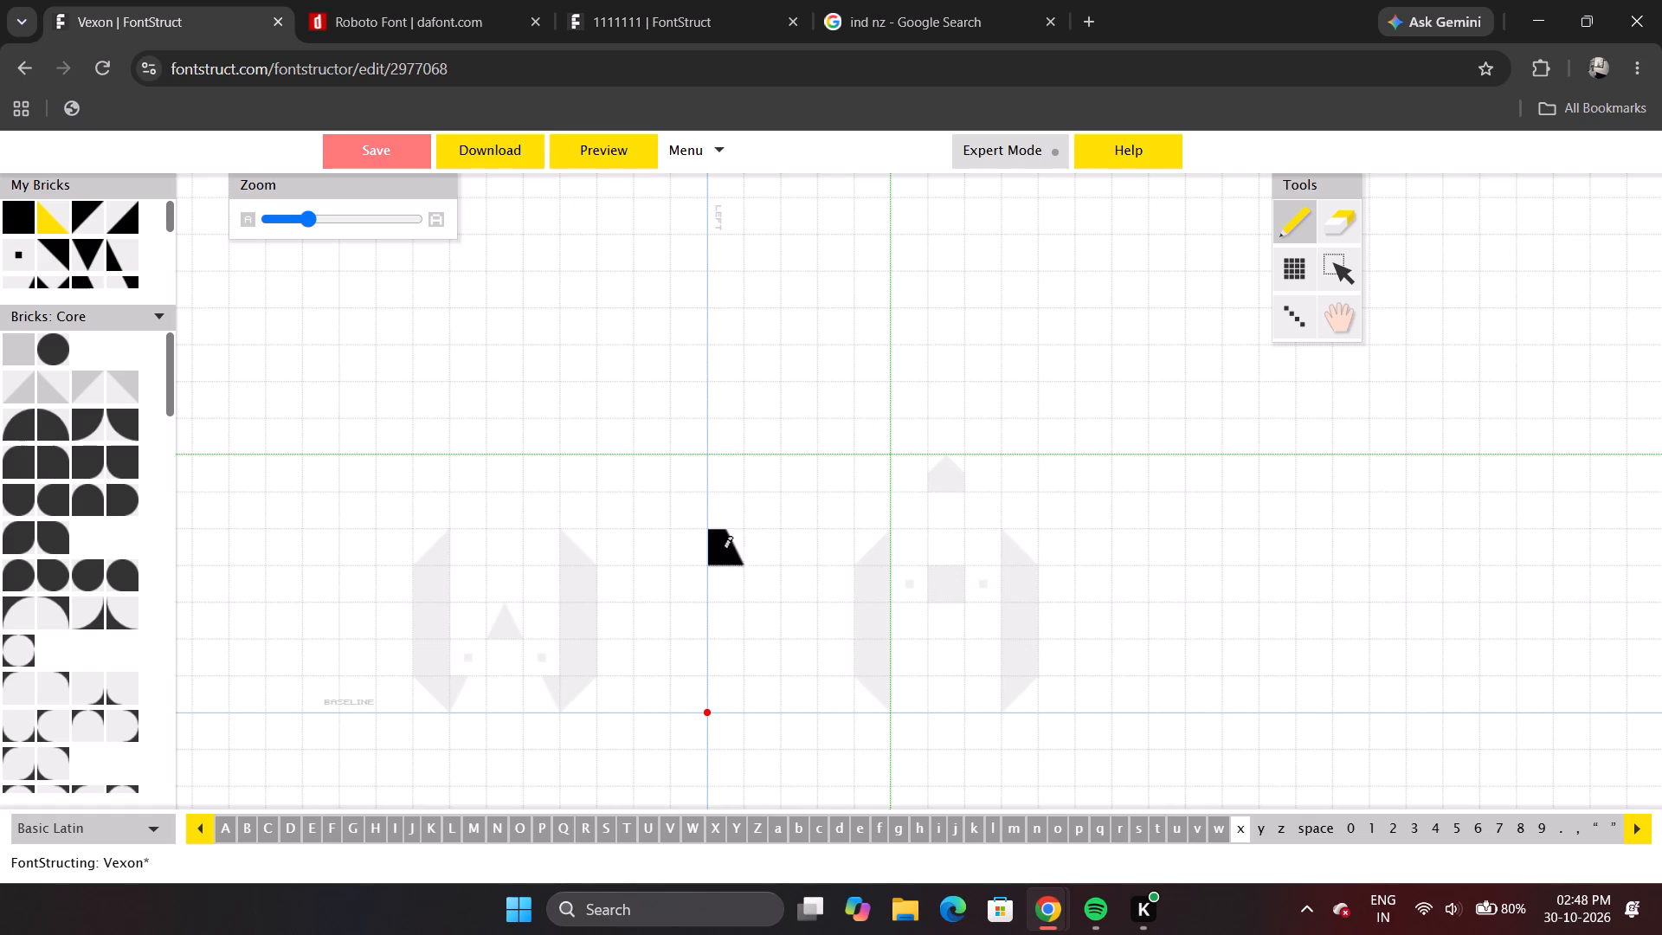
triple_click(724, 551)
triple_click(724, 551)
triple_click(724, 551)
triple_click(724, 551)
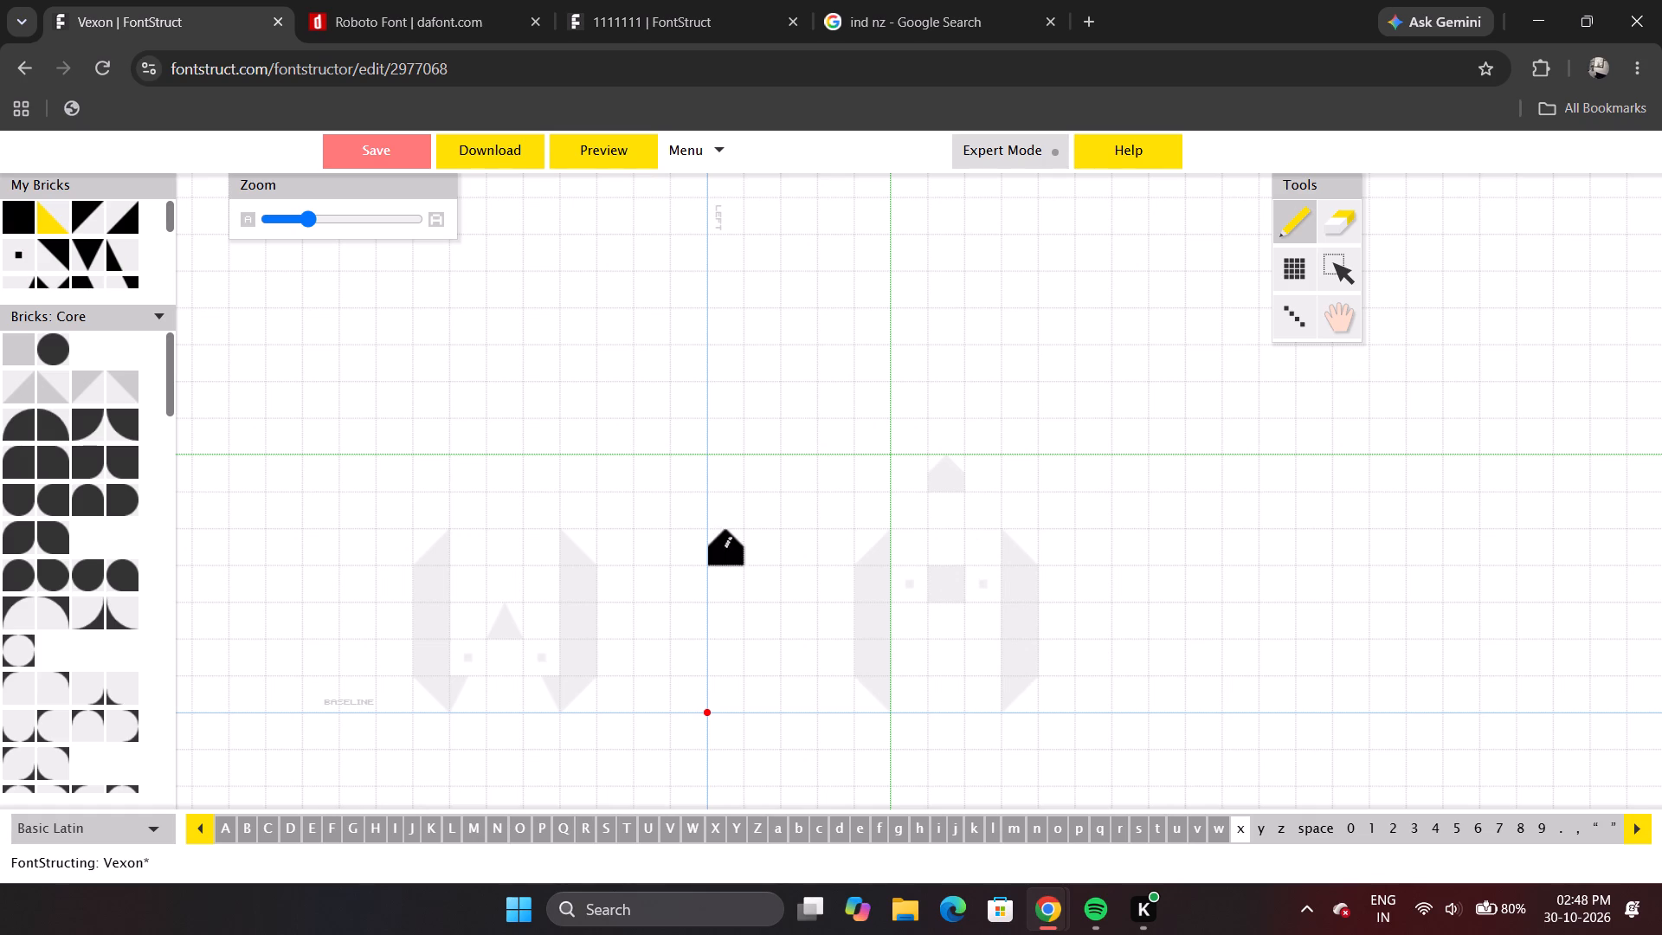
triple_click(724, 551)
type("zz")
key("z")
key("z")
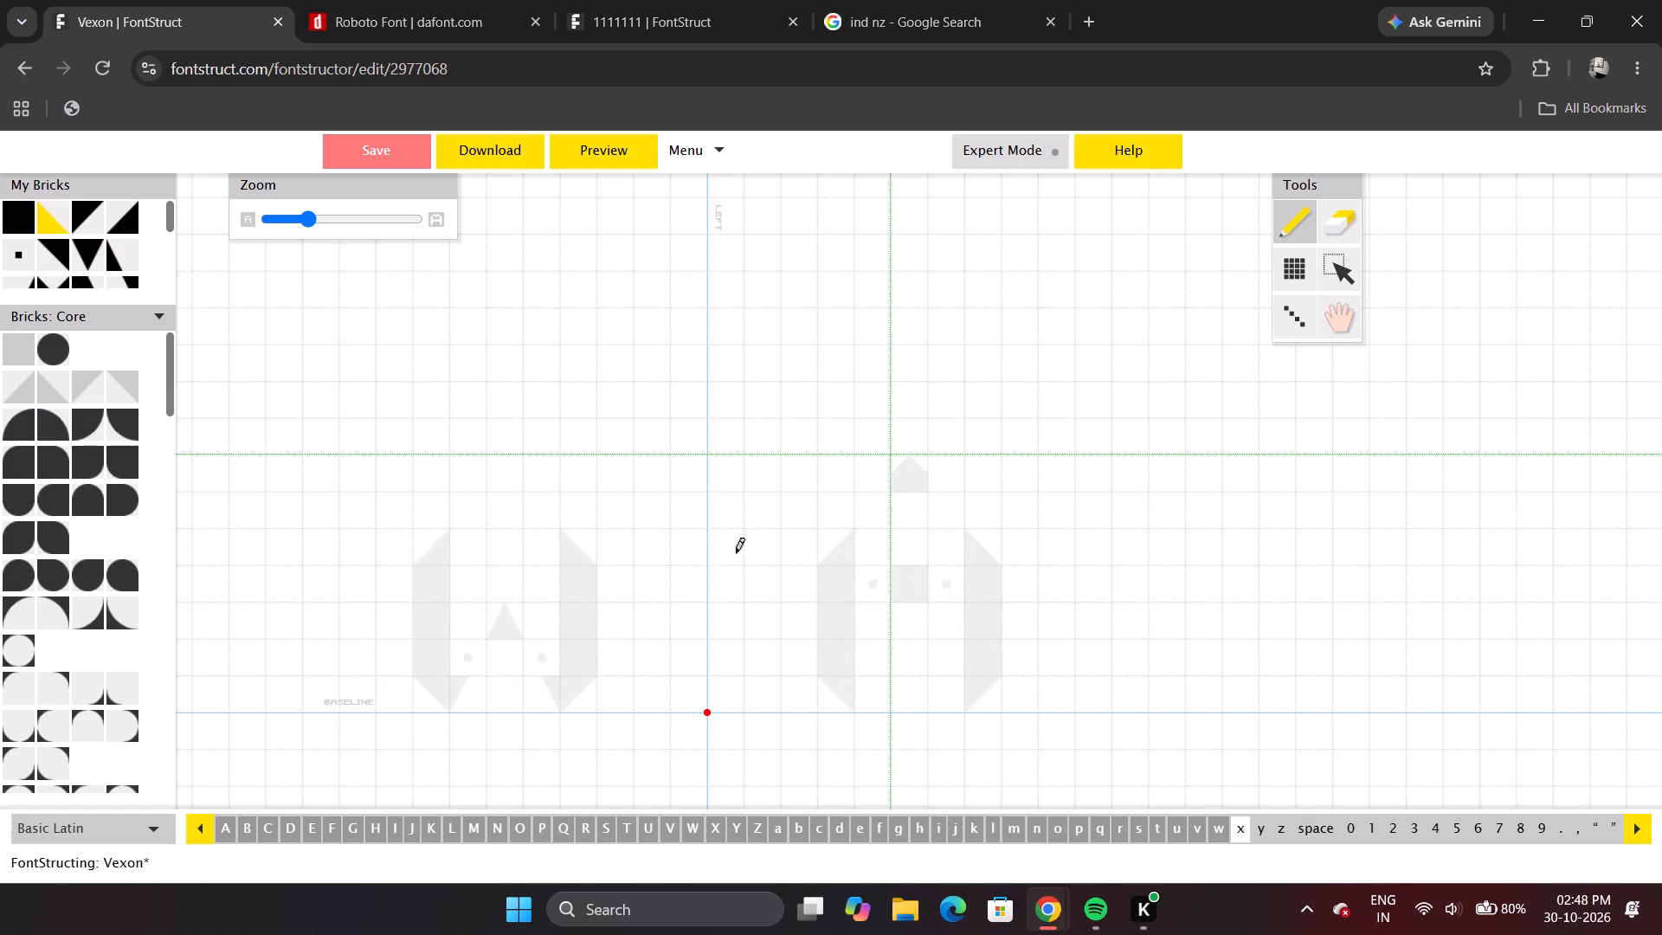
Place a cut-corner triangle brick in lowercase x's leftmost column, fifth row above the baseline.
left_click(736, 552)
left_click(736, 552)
Examine the arms, dots and centre of capital X and the neighbouring capitals, and return to lowercase x.
left_click(714, 829)
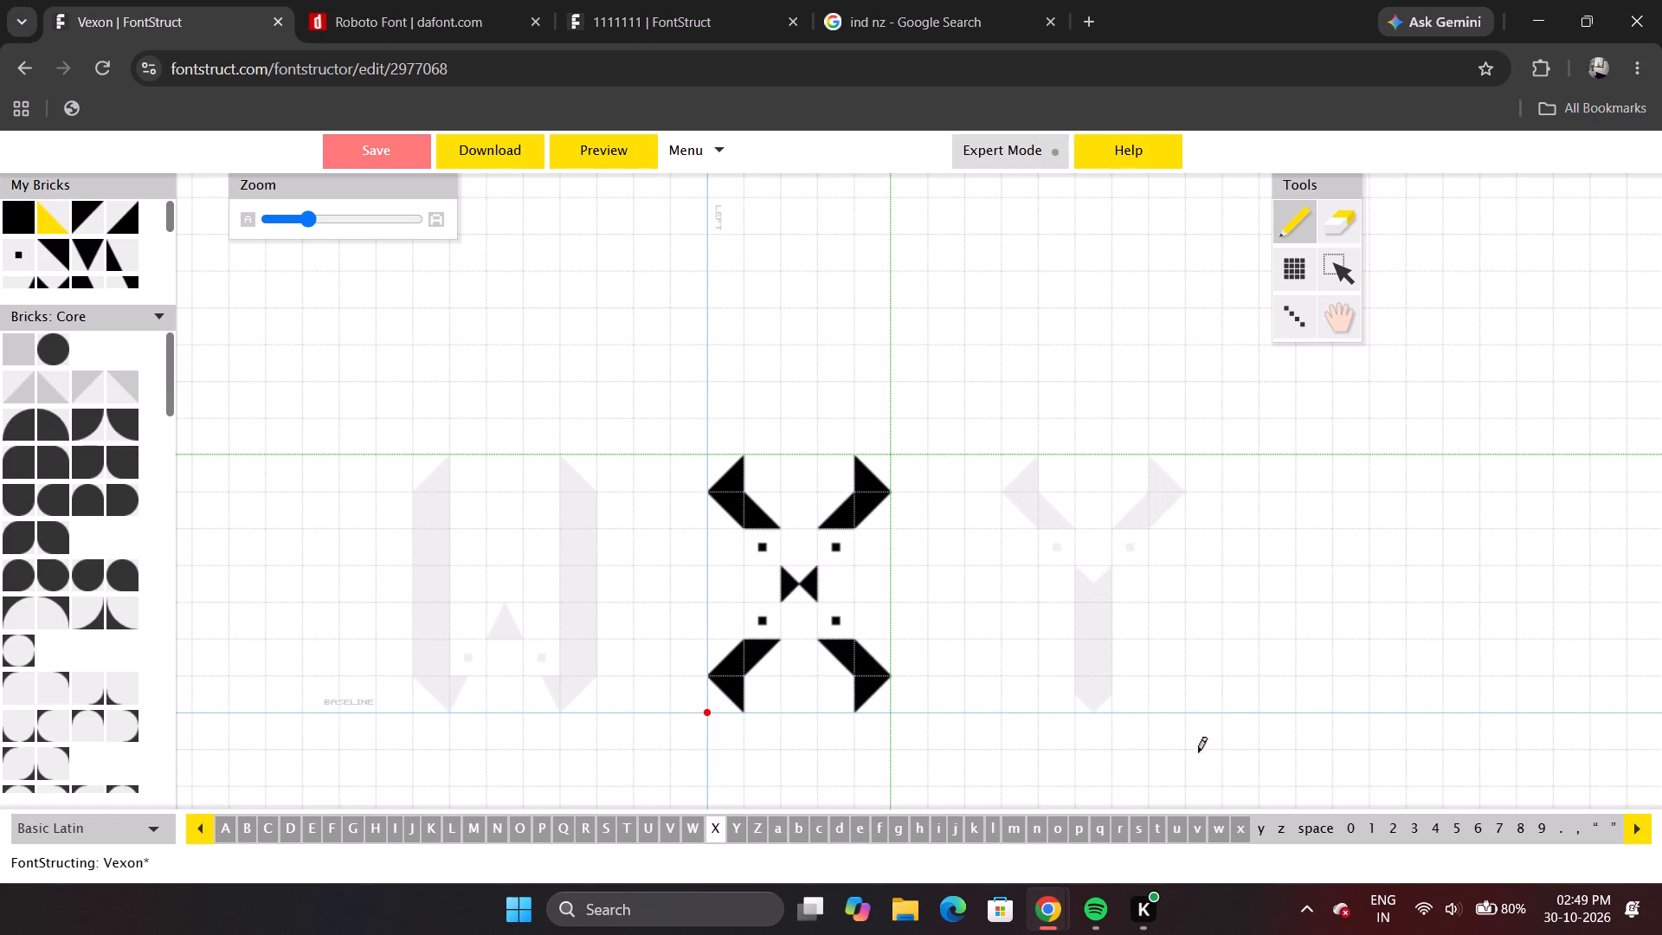
key("Left")
key("Right")
key("Left")
key("Right")
key("Right")
key("Right")
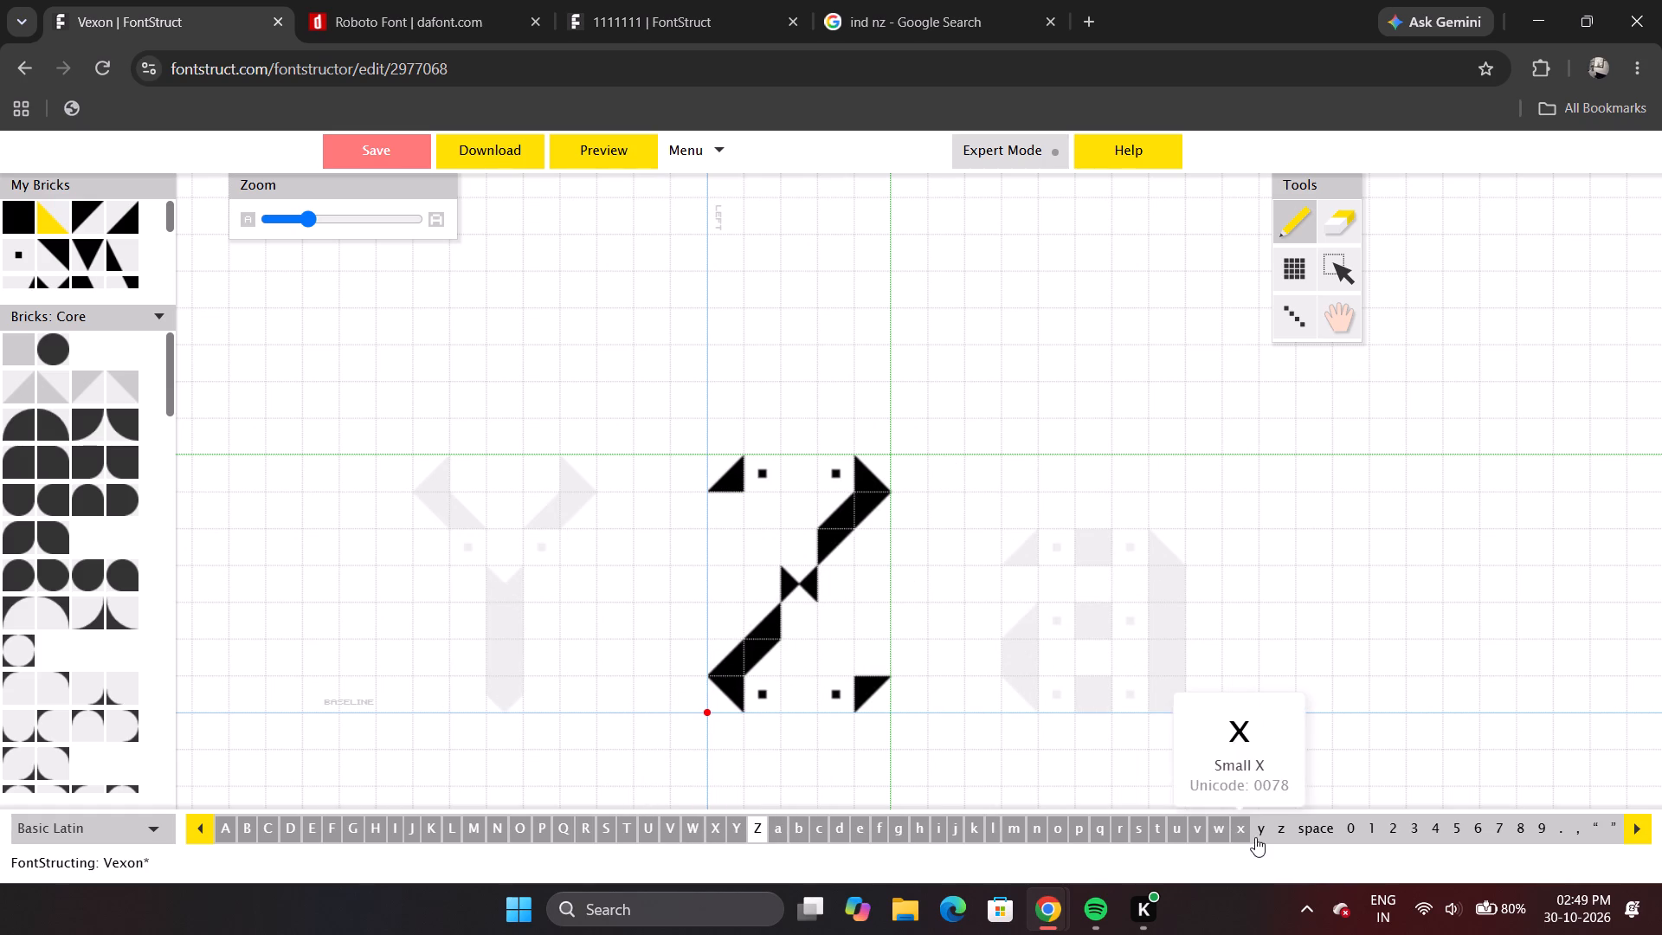
left_click(1240, 836)
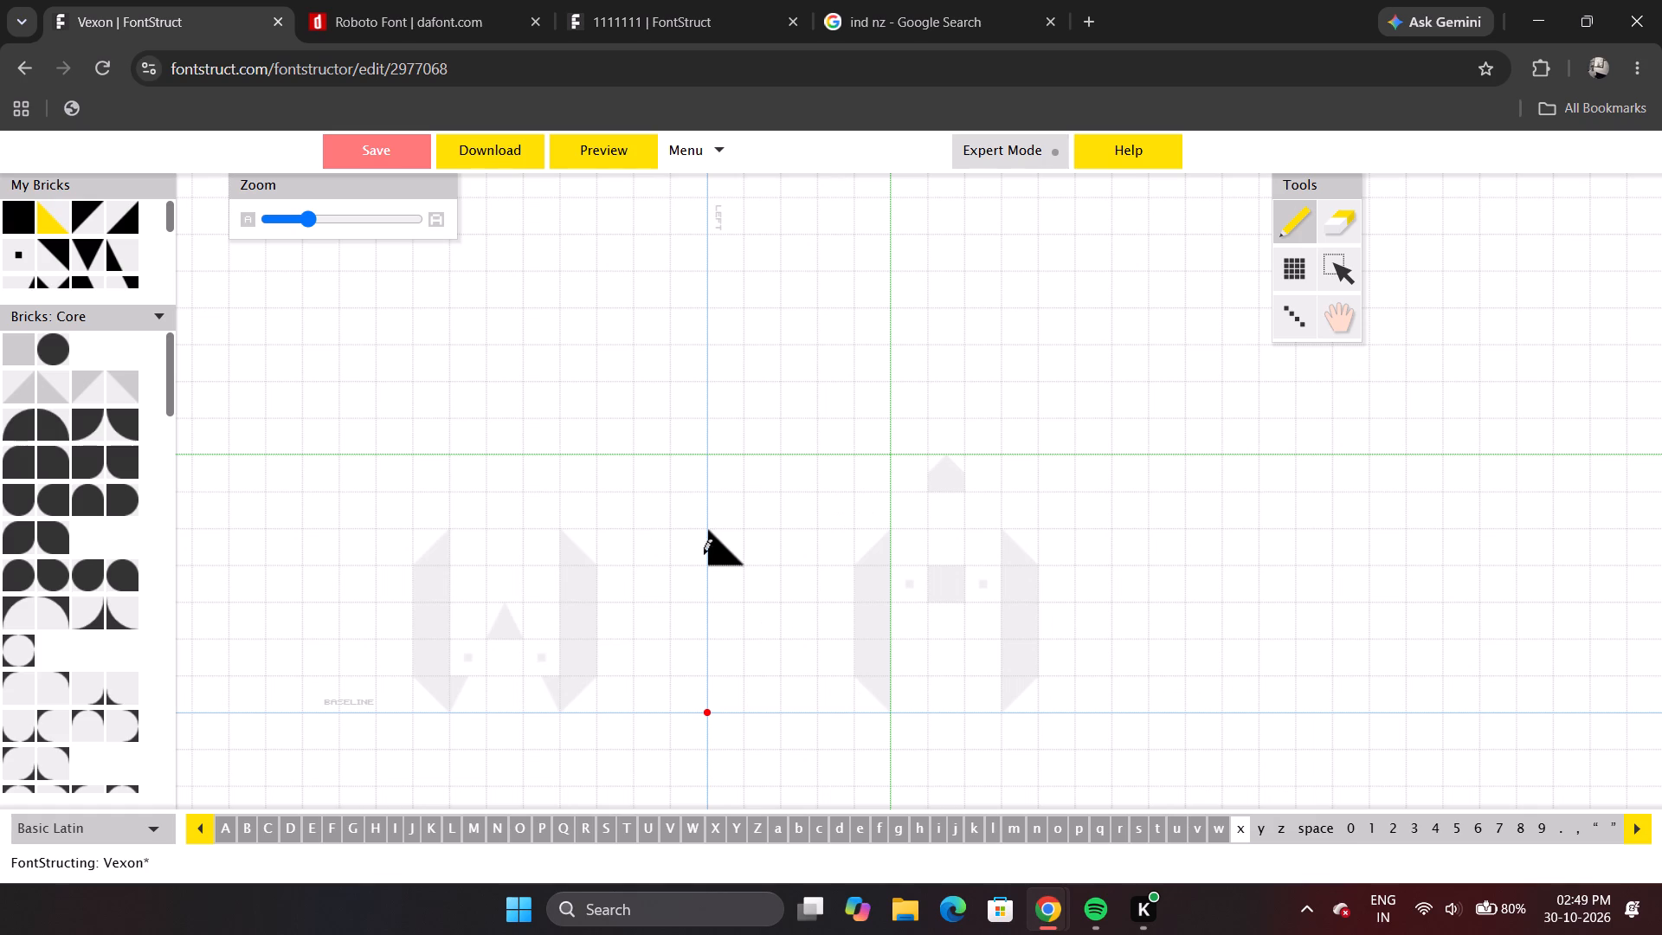
Cycle the triangle brick in lowercase x's first column, fifth row above the baseline, until its right angle faces lower right.
left_click(726, 564)
left_click(726, 564)
left_click(726, 564)
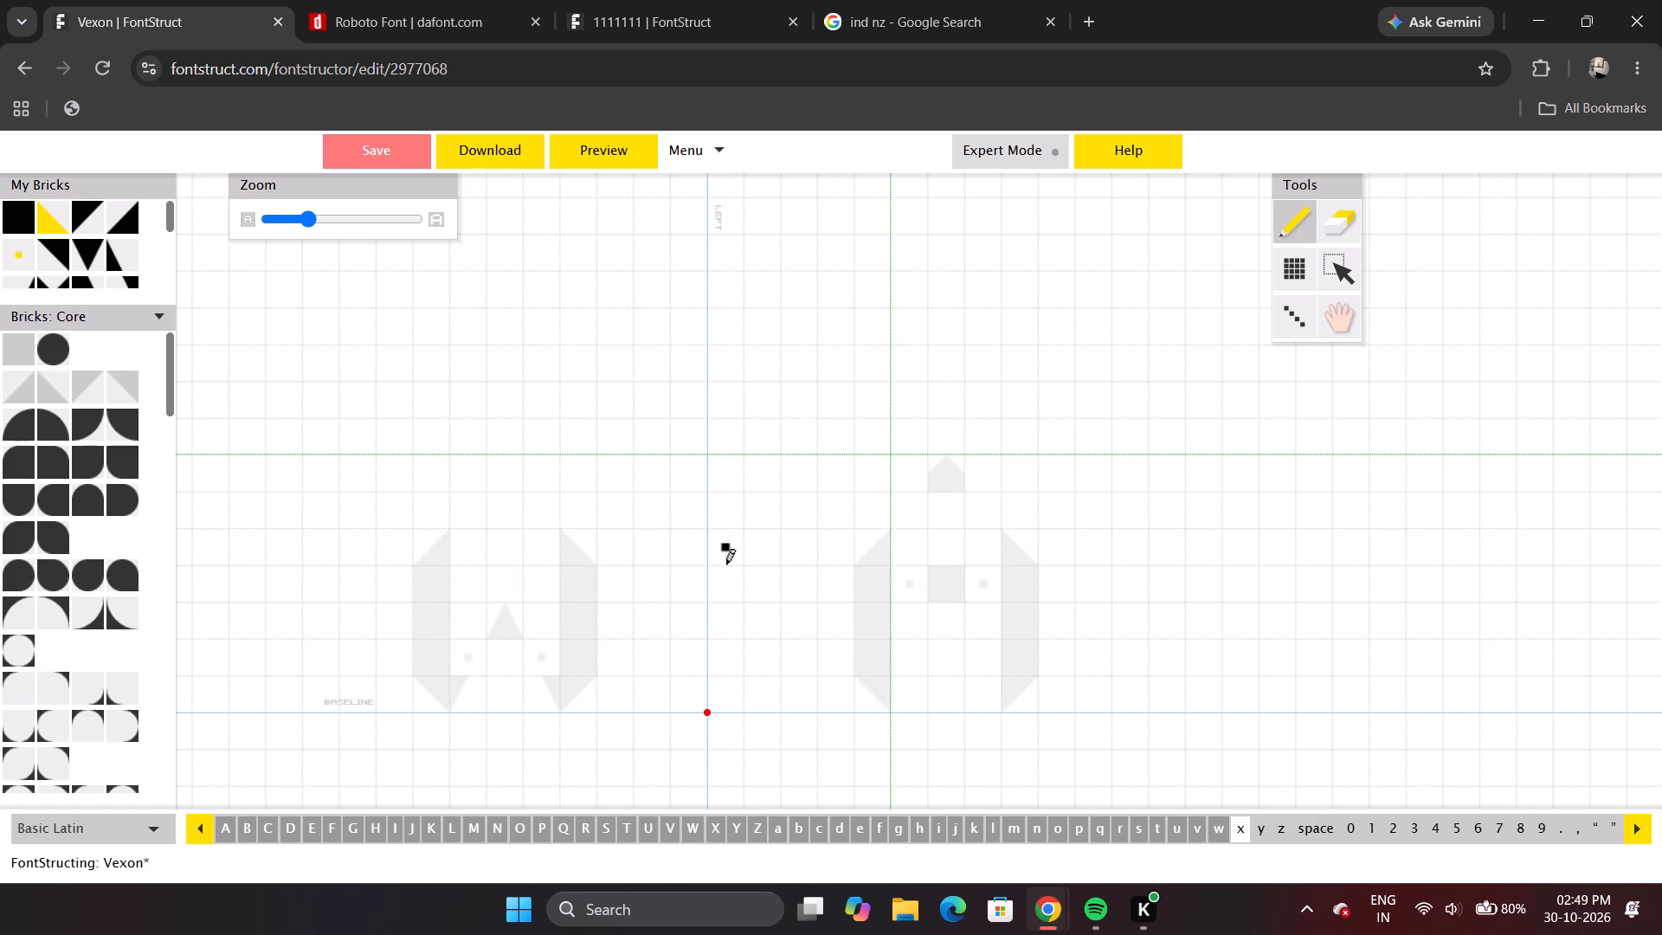
left_click(726, 564)
left_click(726, 564)
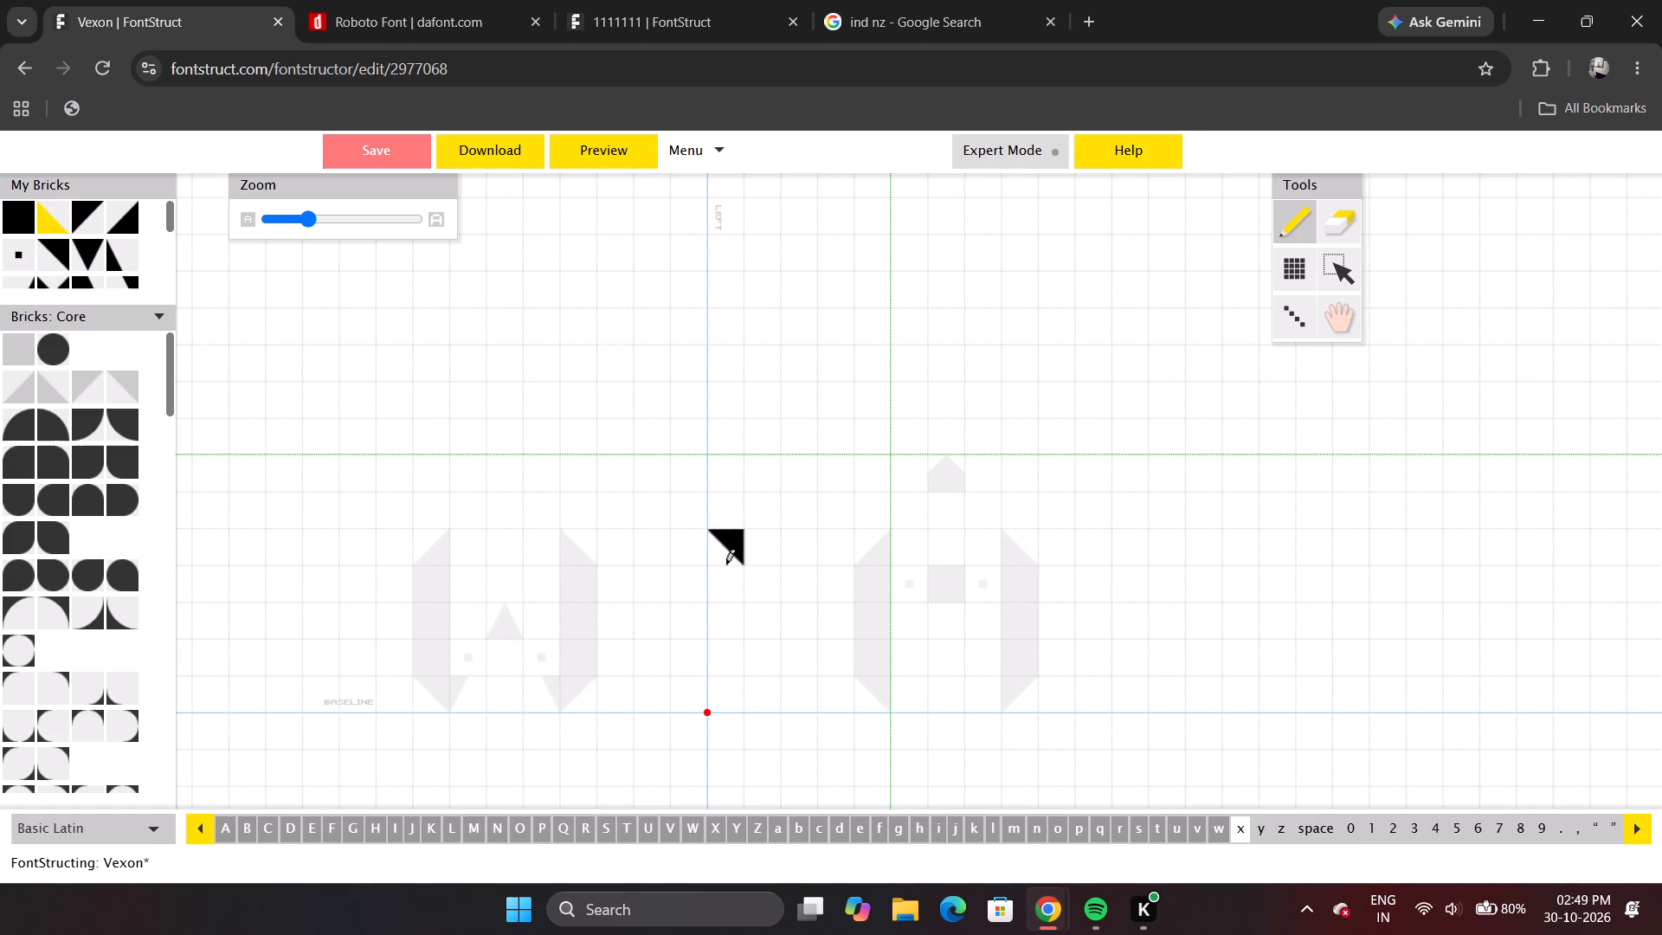
left_click(48, 217)
left_click(731, 538)
left_click(731, 538)
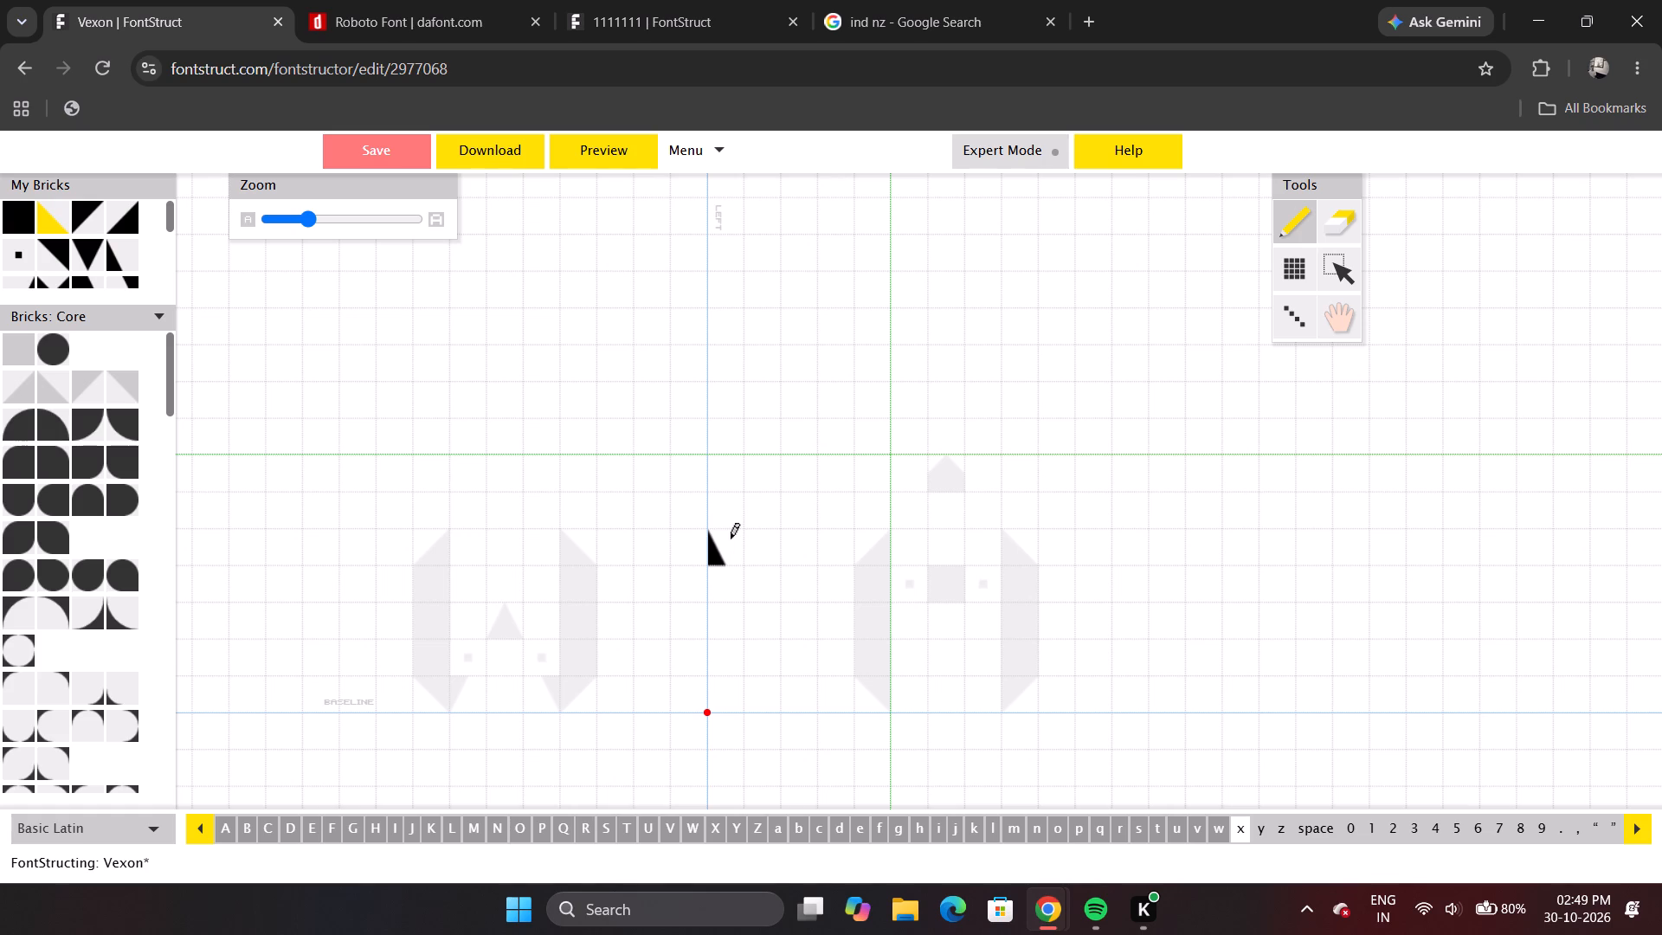
left_click(731, 538)
triple_click(731, 538)
triple_click(731, 538)
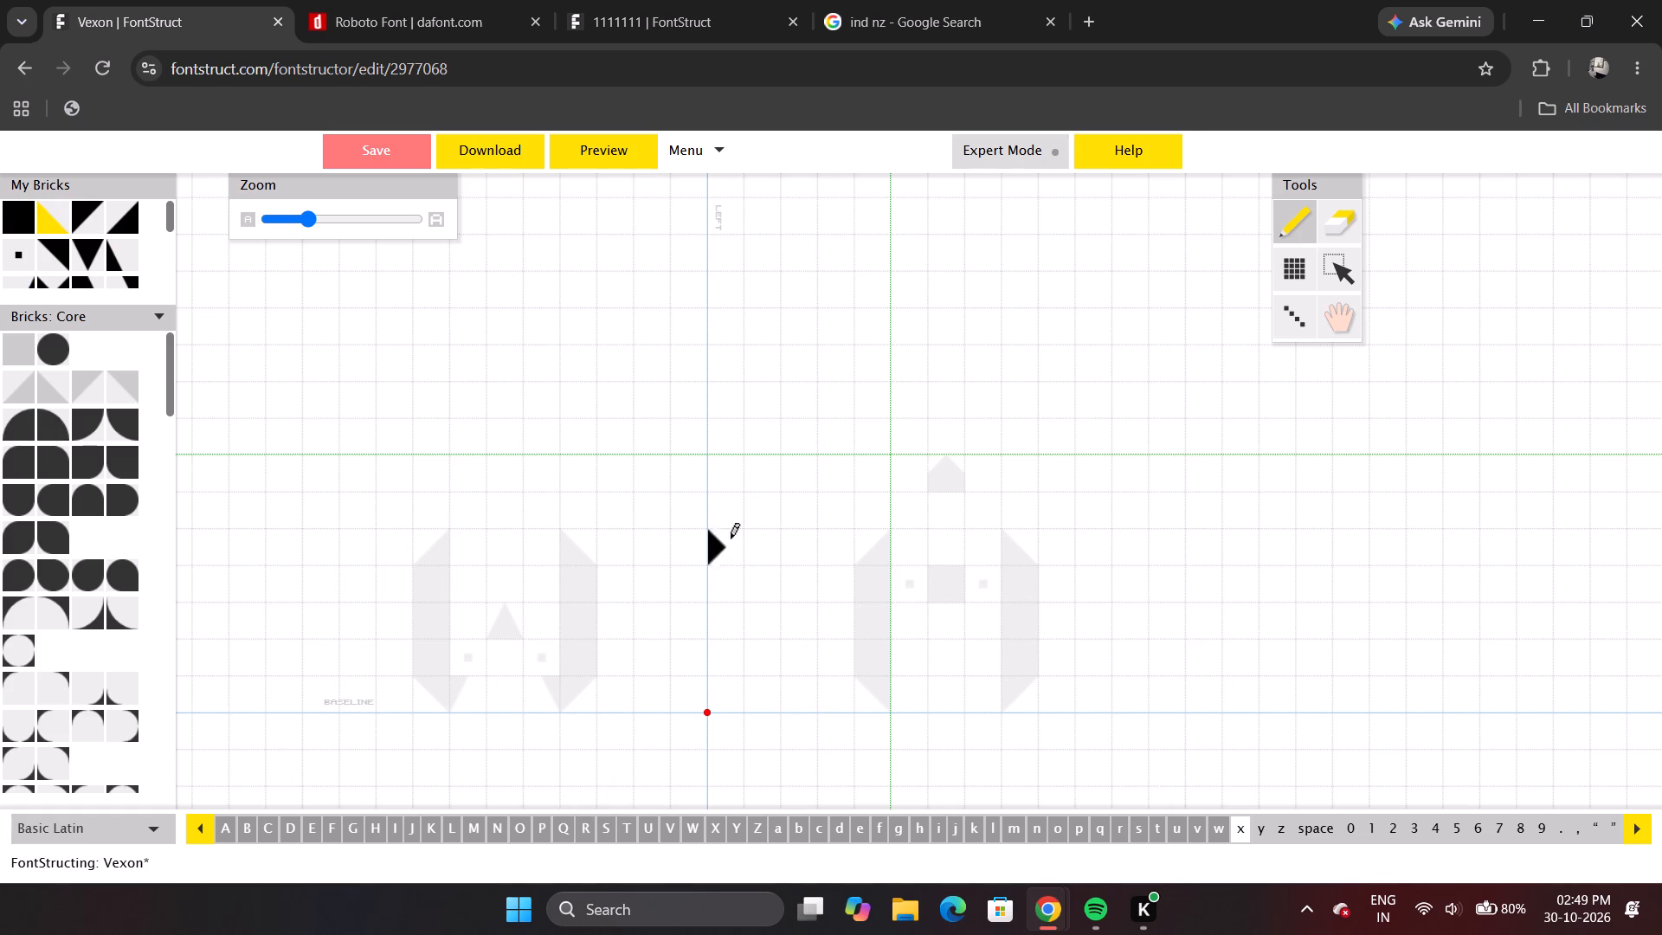
left_click(731, 538)
triple_click(731, 538)
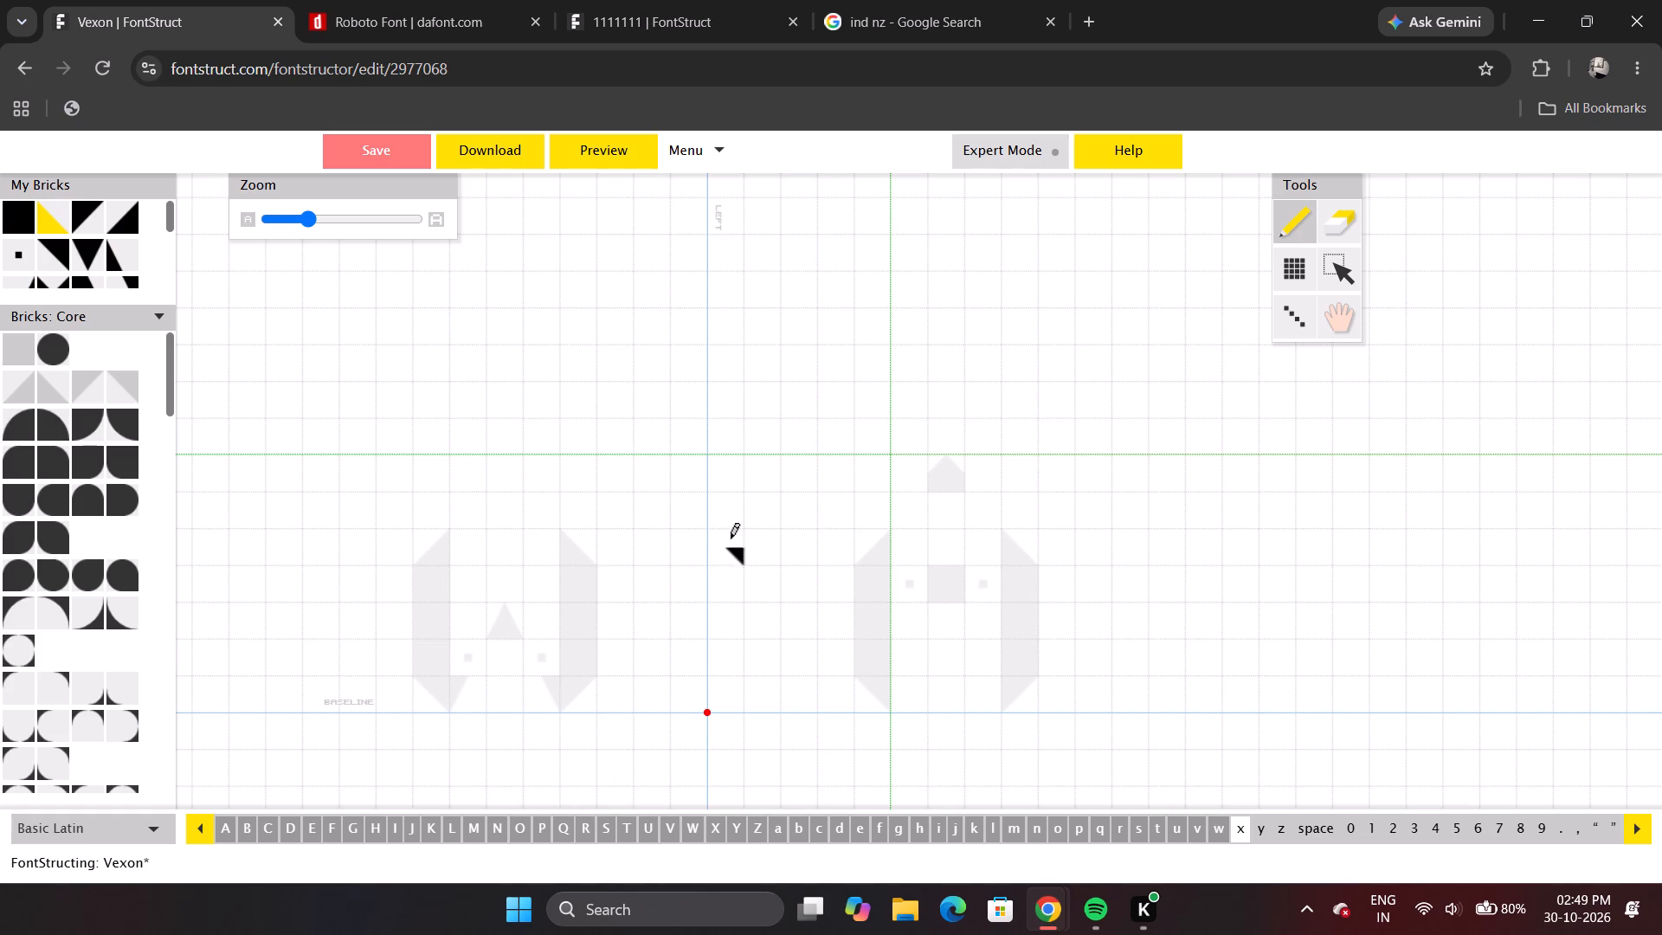
triple_click(731, 538)
left_click(731, 538)
left_click(731, 538)
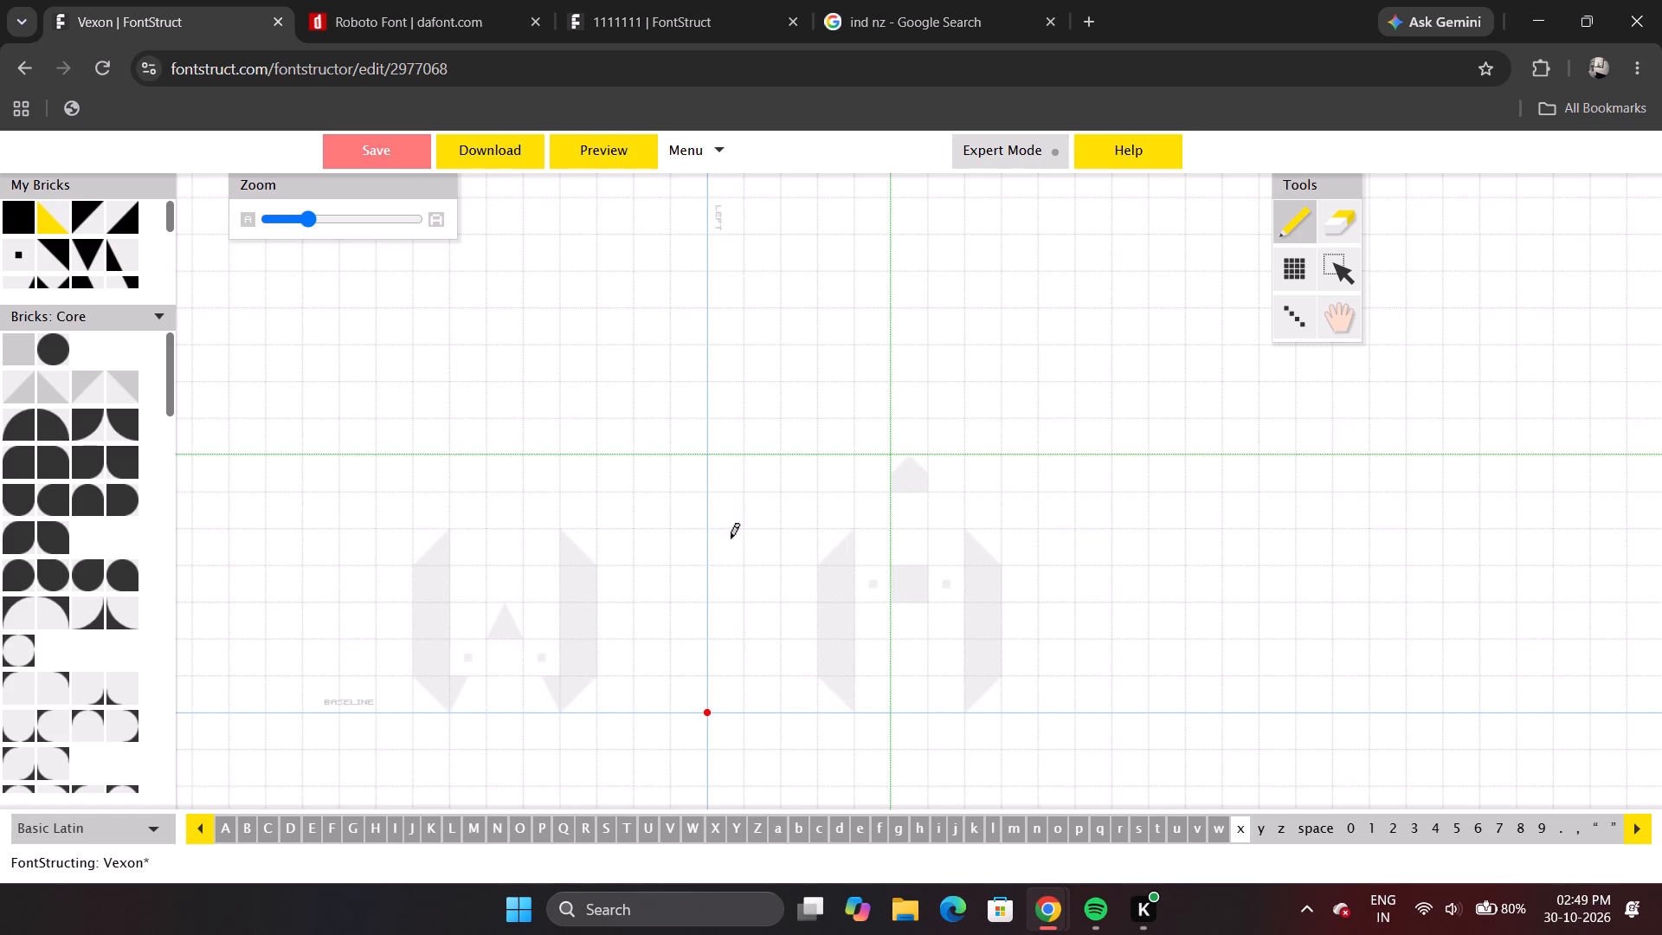
left_click(731, 538)
left_click(731, 538)
left_click(731, 538)
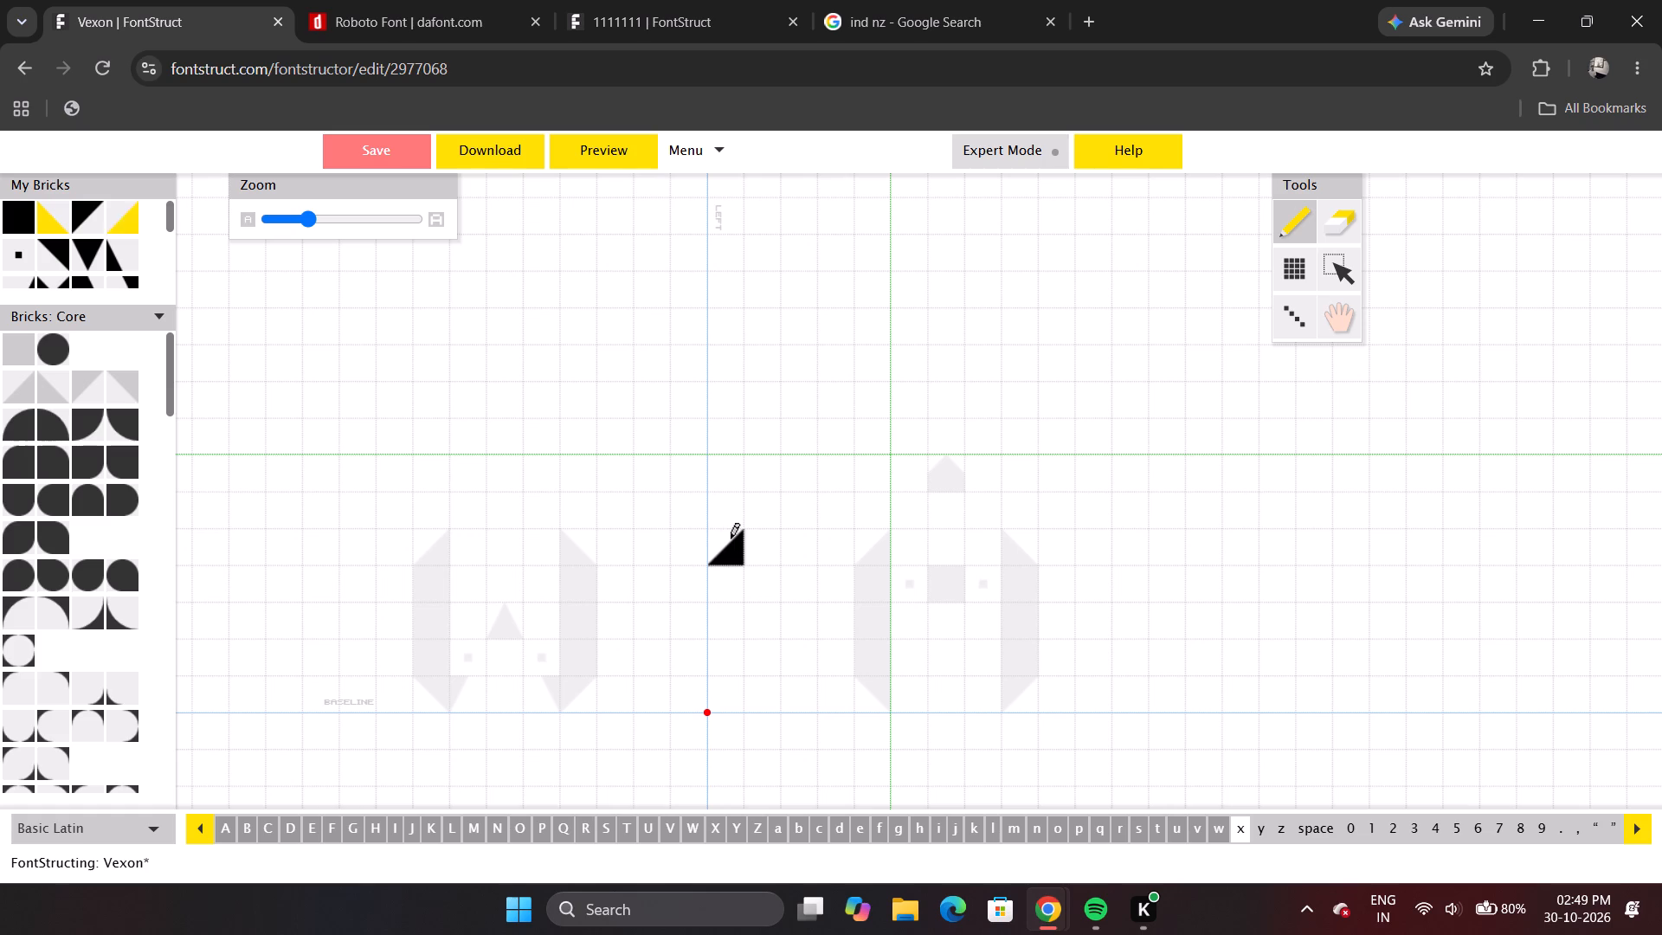
Place triangle bricks in the other three corners of lowercase x's five-by-five area, each with its right angle facing the centre.
left_click(874, 547)
left_click(729, 708)
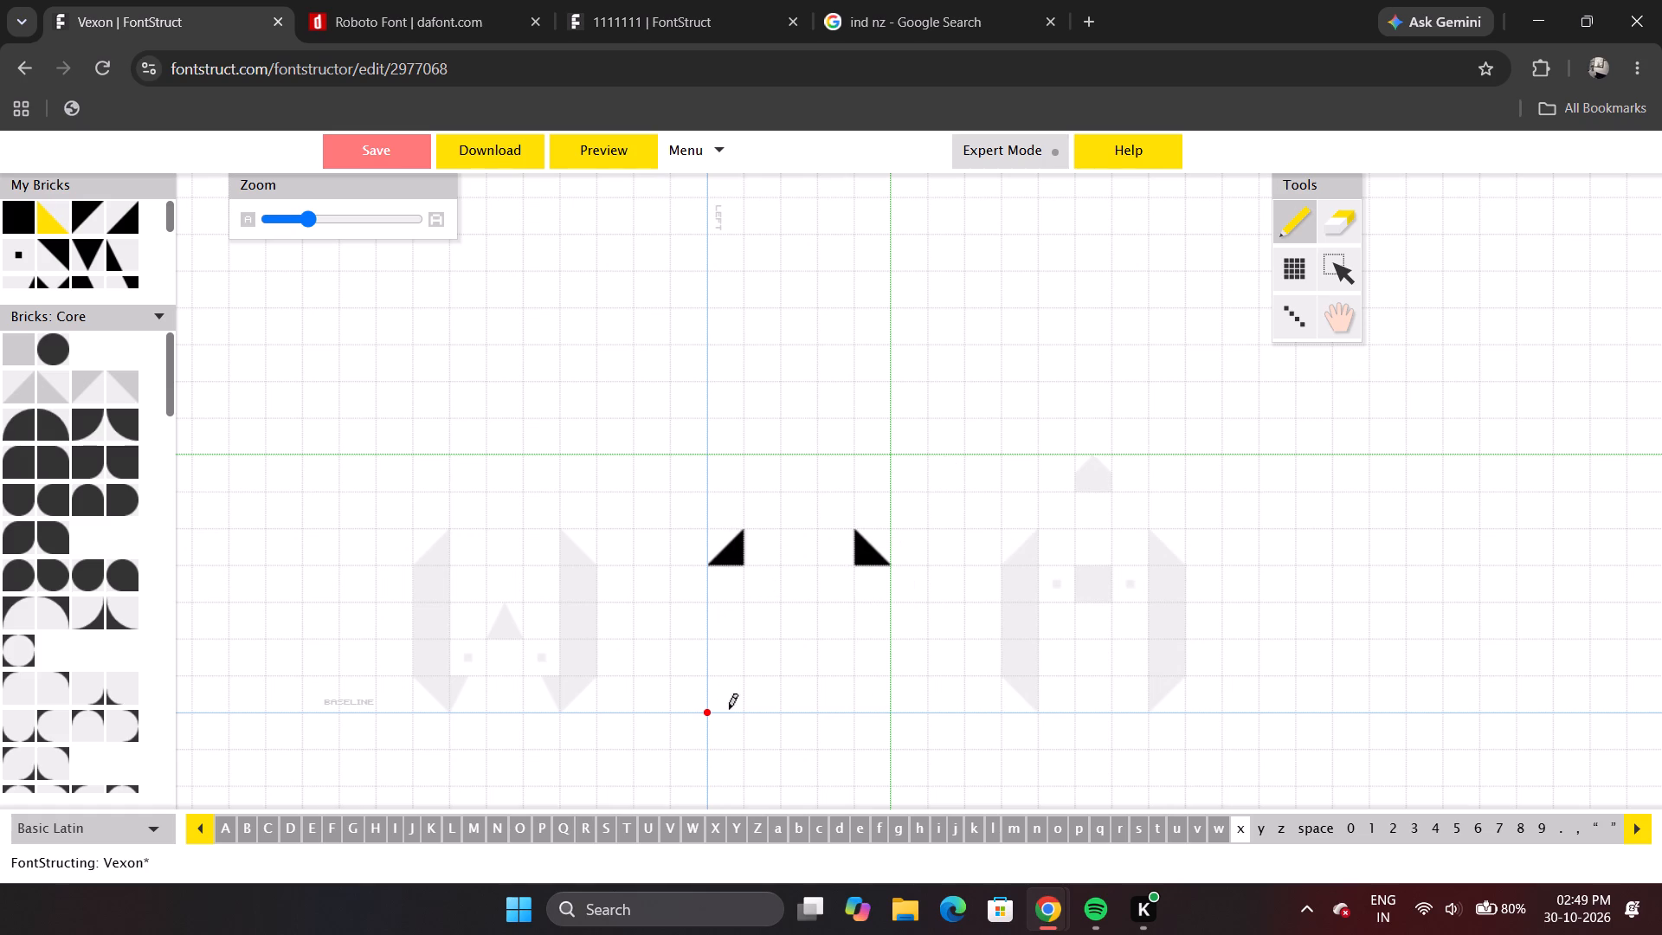
left_click(729, 708)
left_click(729, 708)
left_click(729, 708)
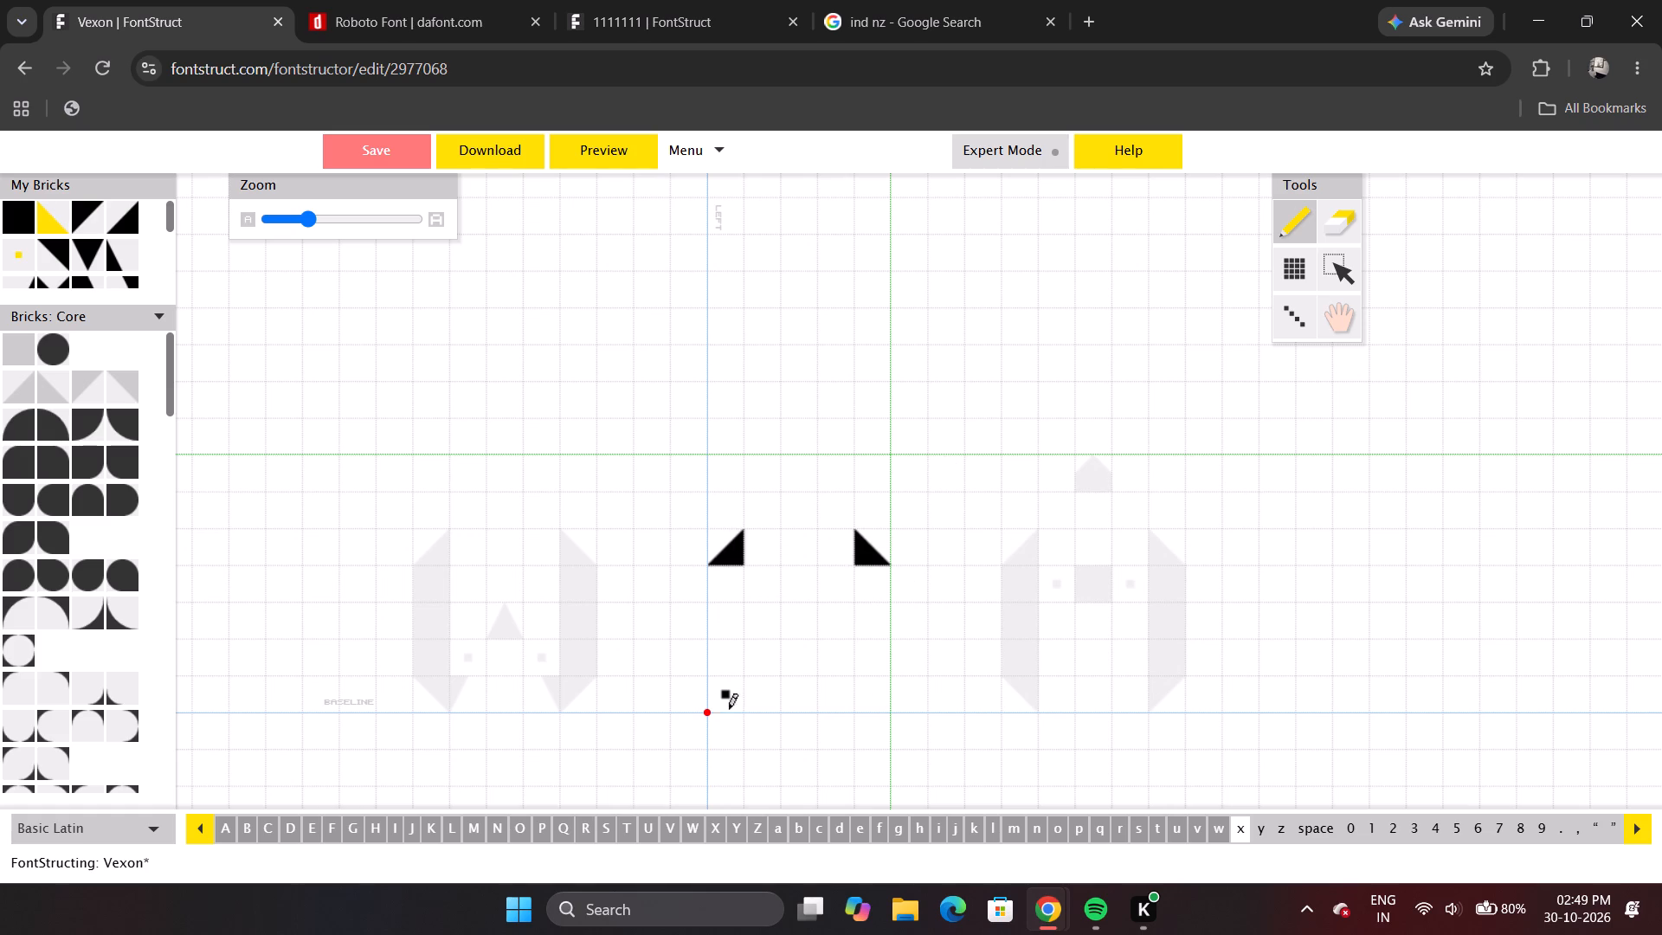
left_click(729, 708)
left_click(865, 698)
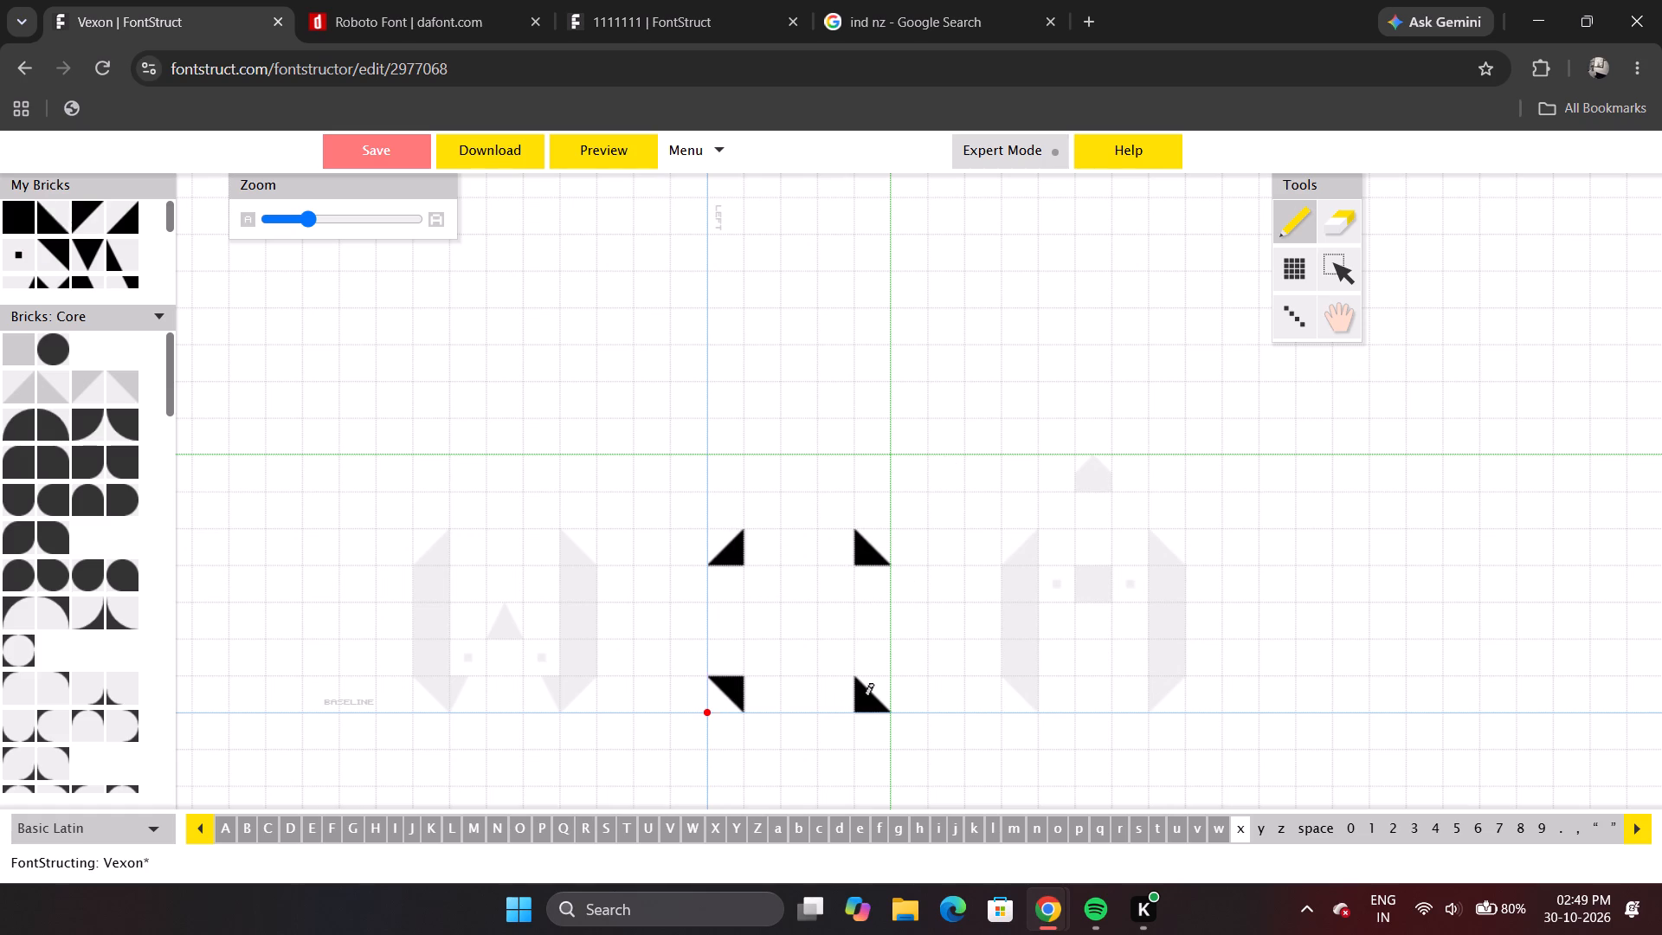
left_click(865, 698)
left_click(865, 698)
key("z")
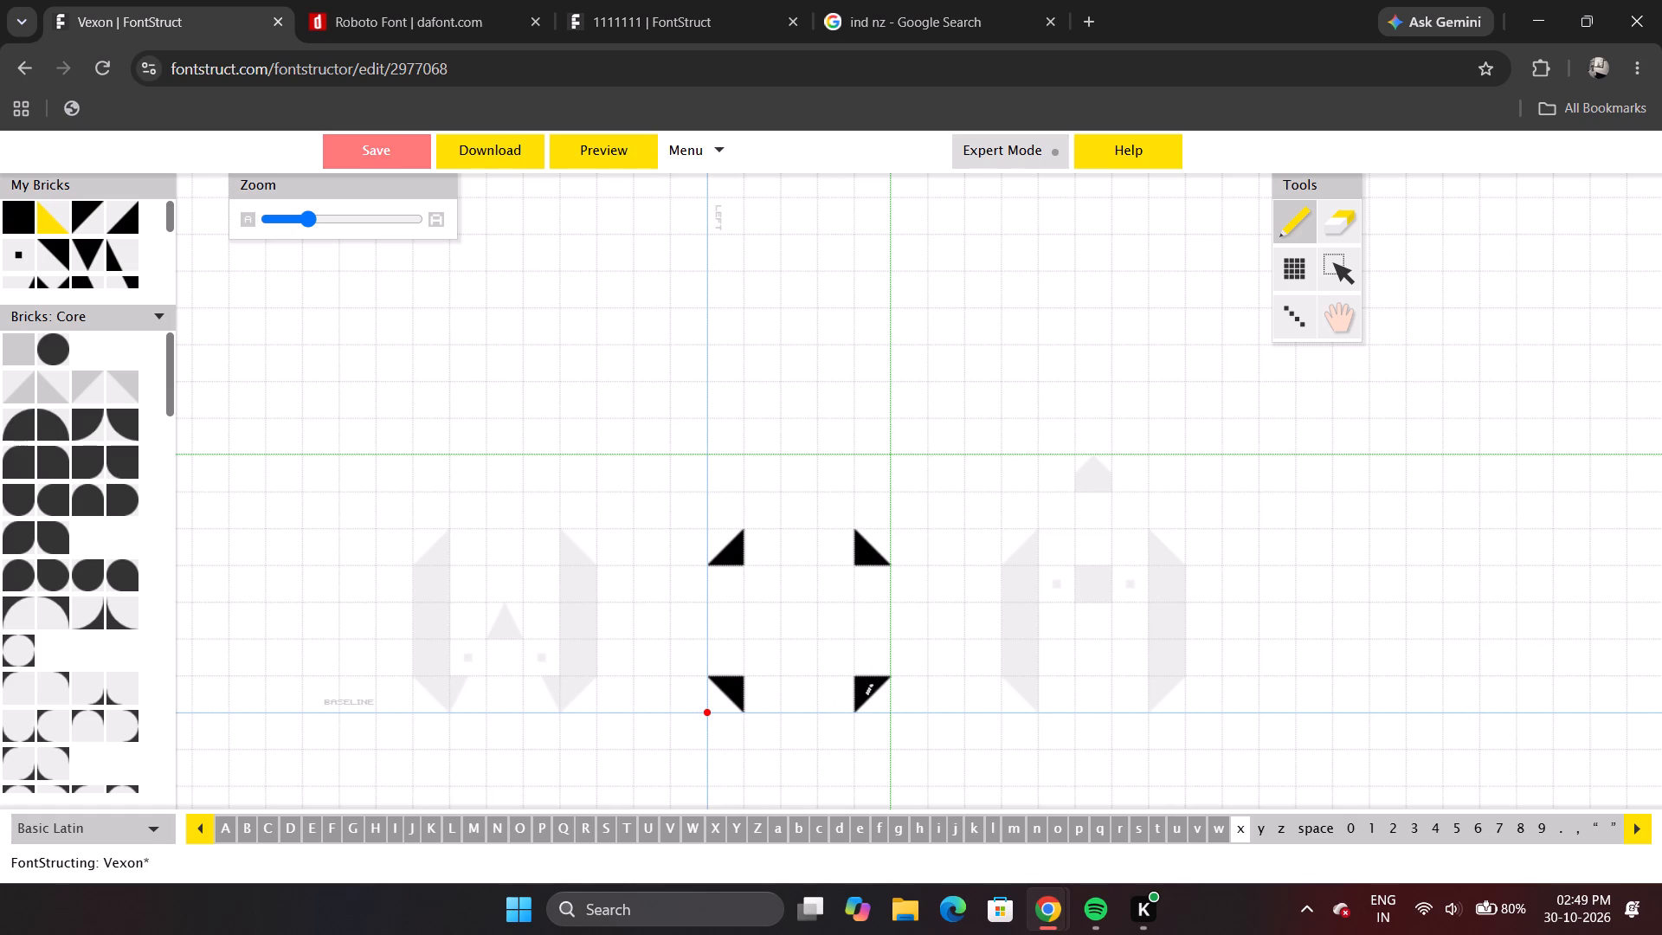
Complete lowercase x's lower-left arm like capital X's, with second-row triangles in columns one and two, right angles at lower right and upper left.
left_click(715, 825)
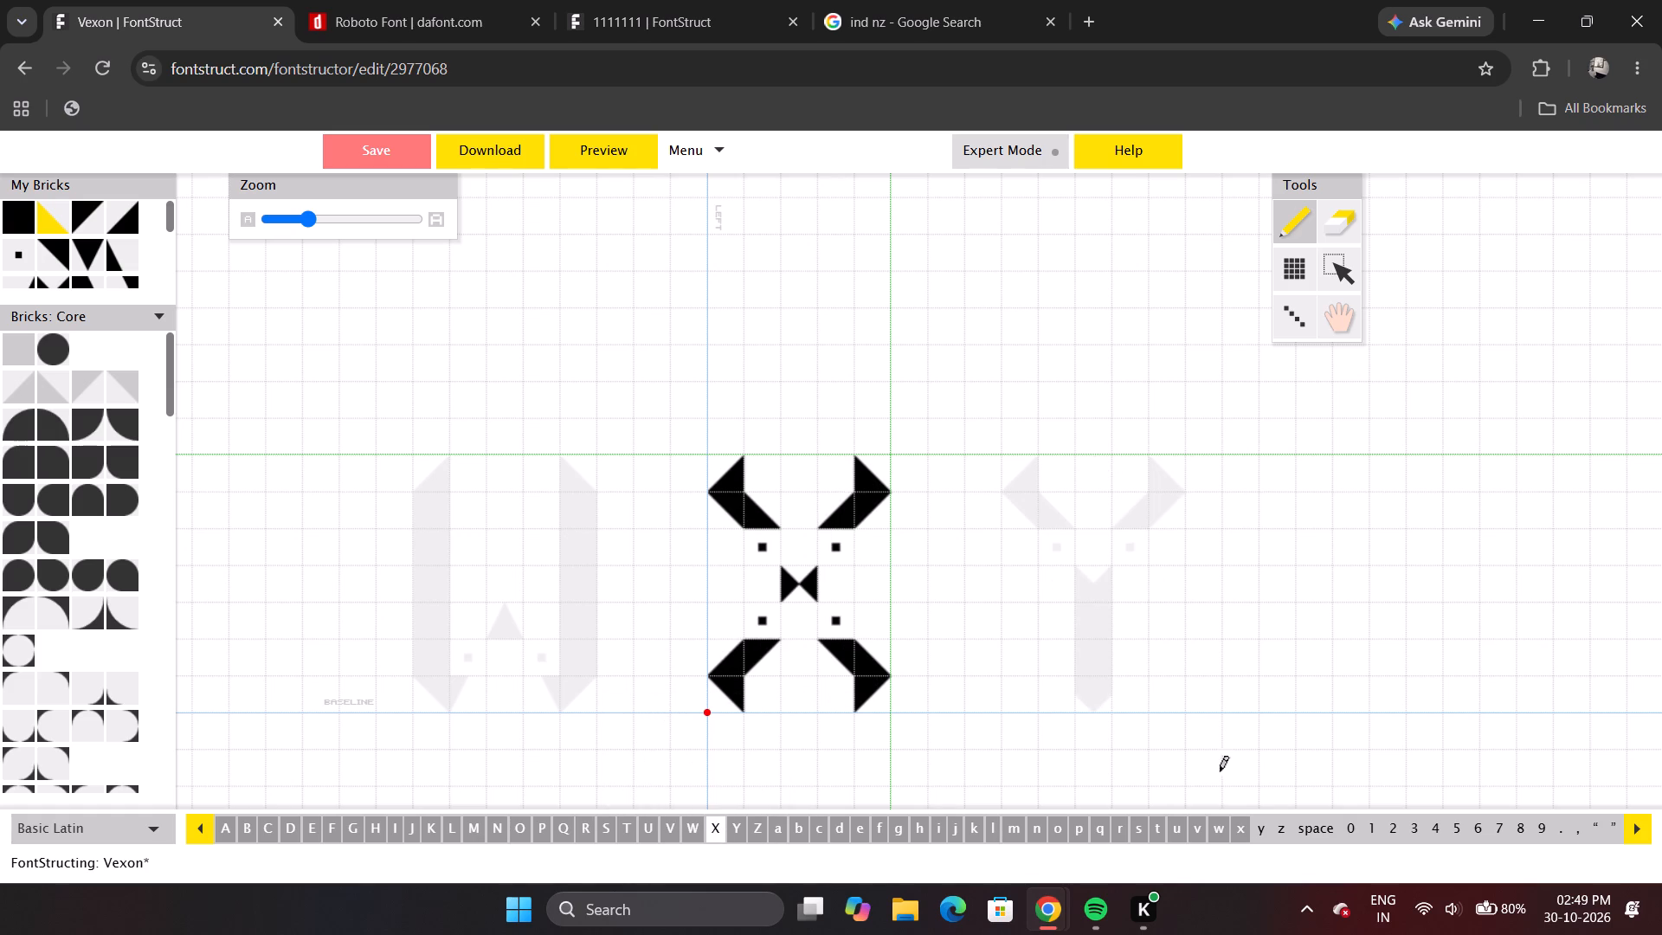
left_click(1239, 832)
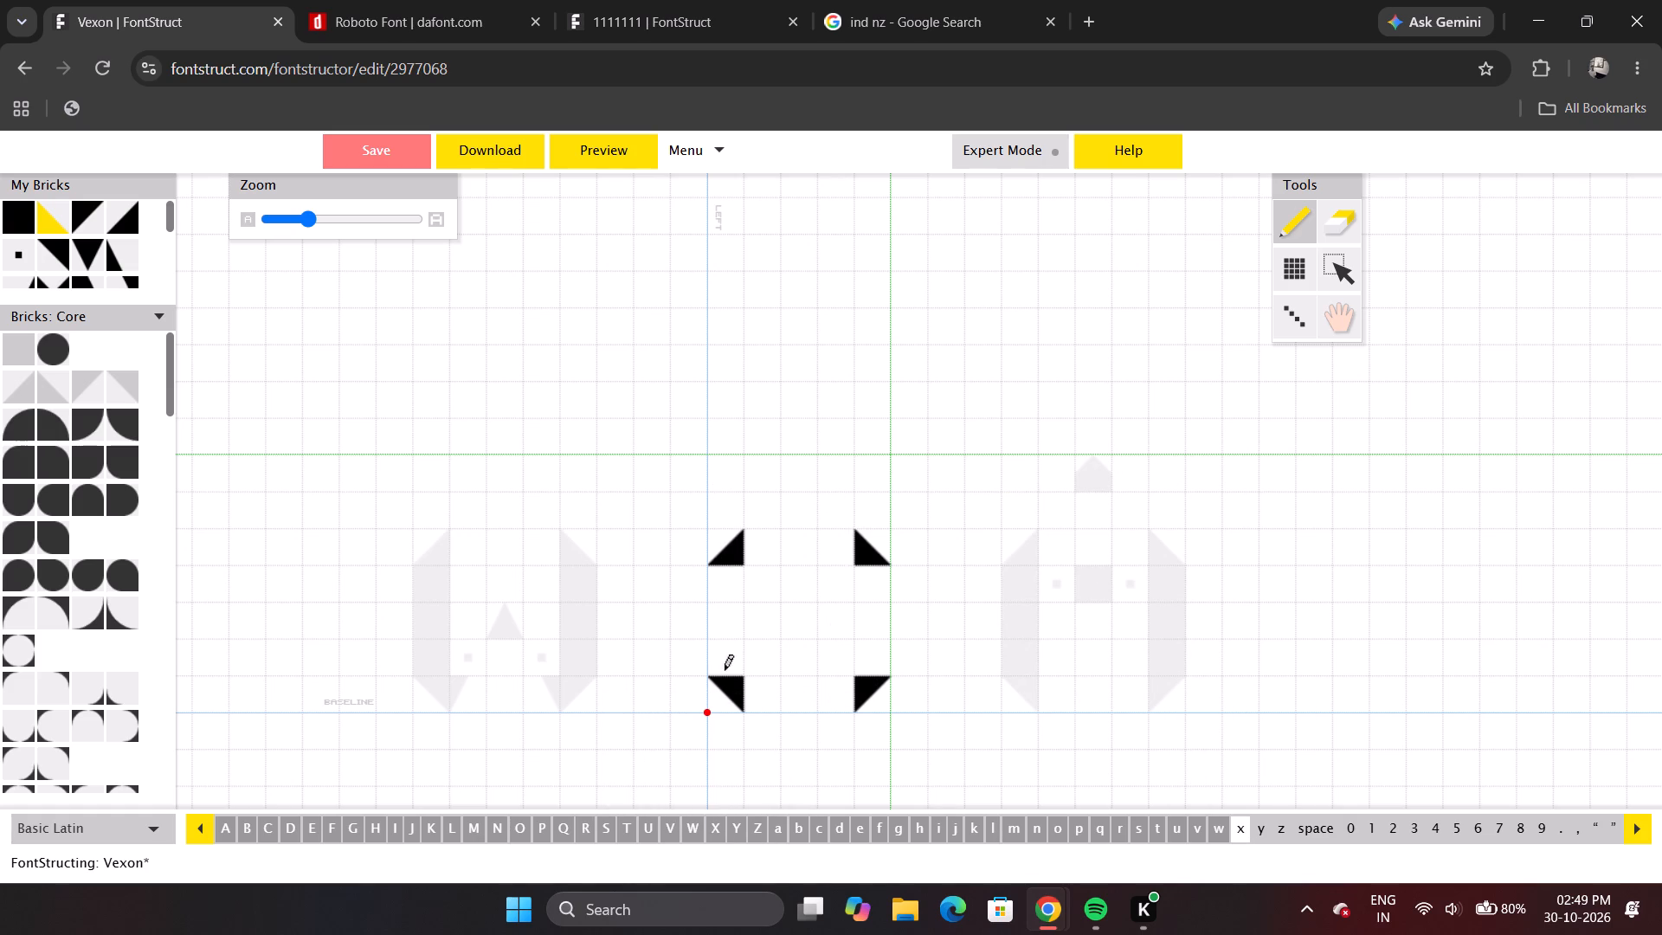
left_click(738, 669)
left_click(738, 669)
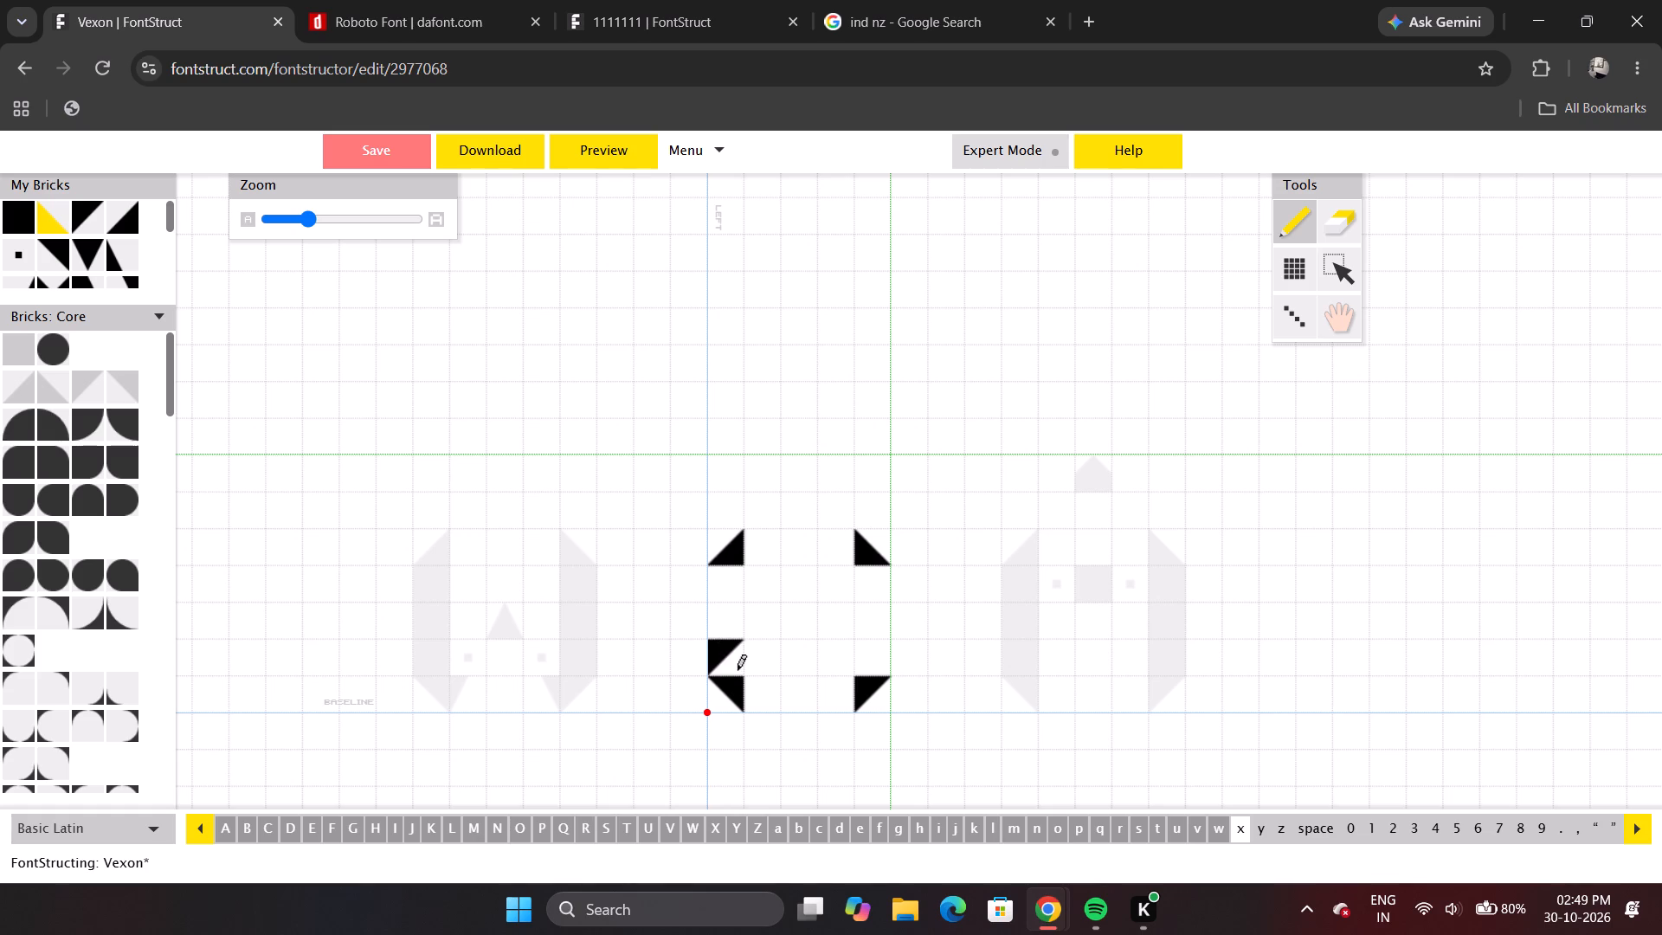
left_click(738, 669)
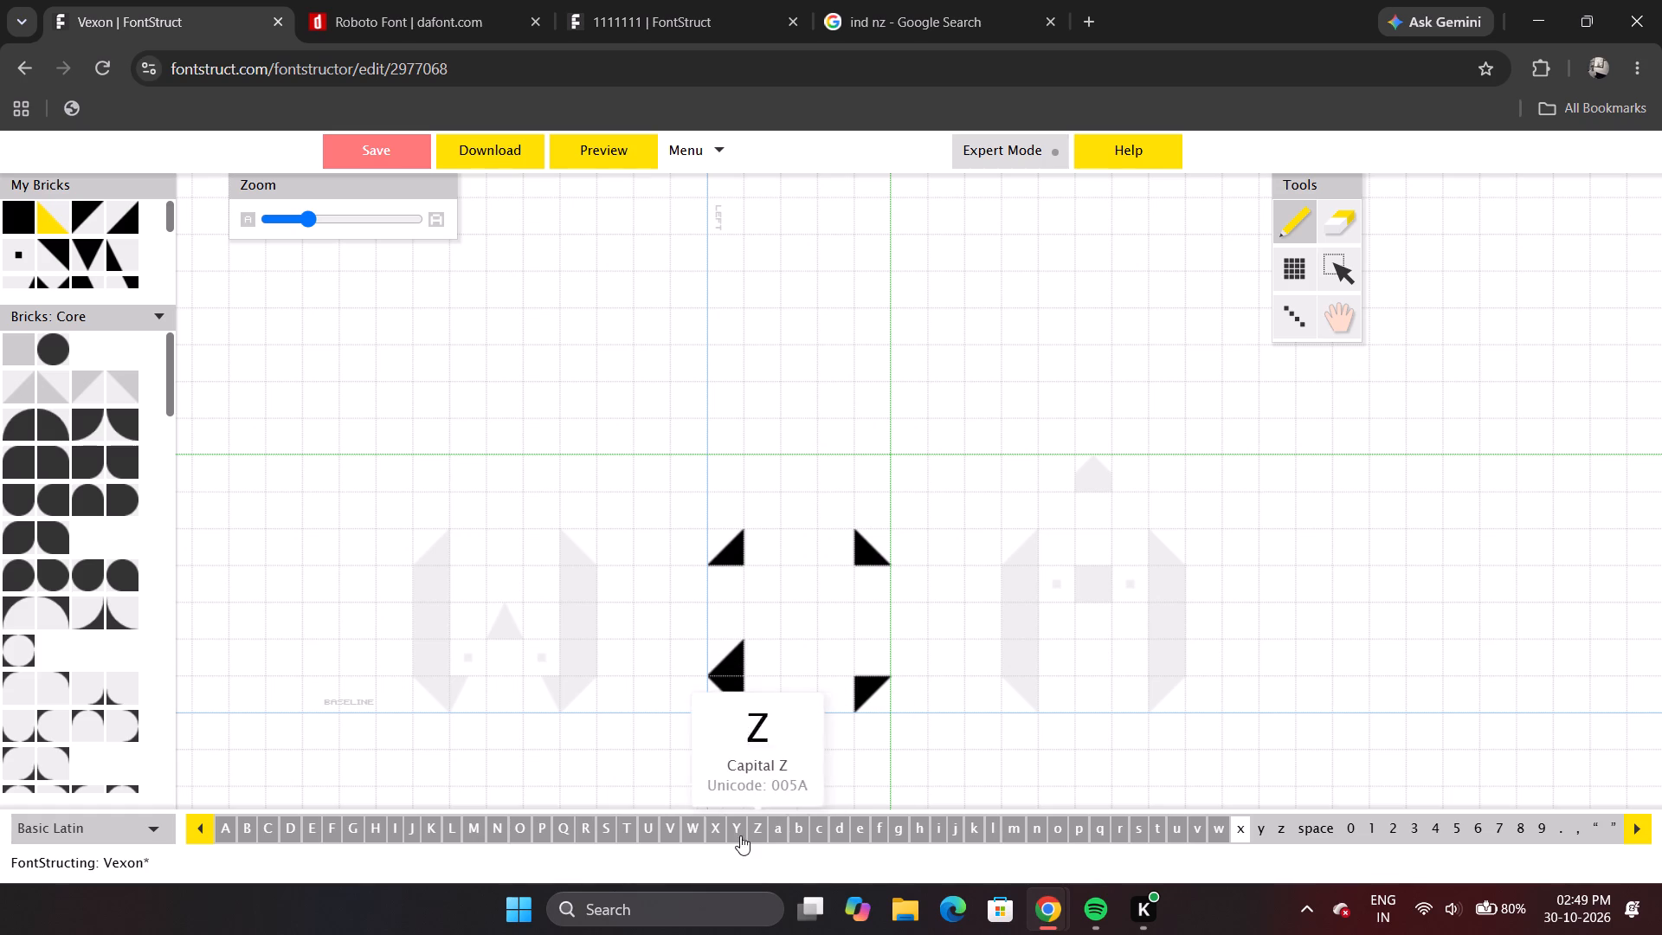
left_click(715, 834)
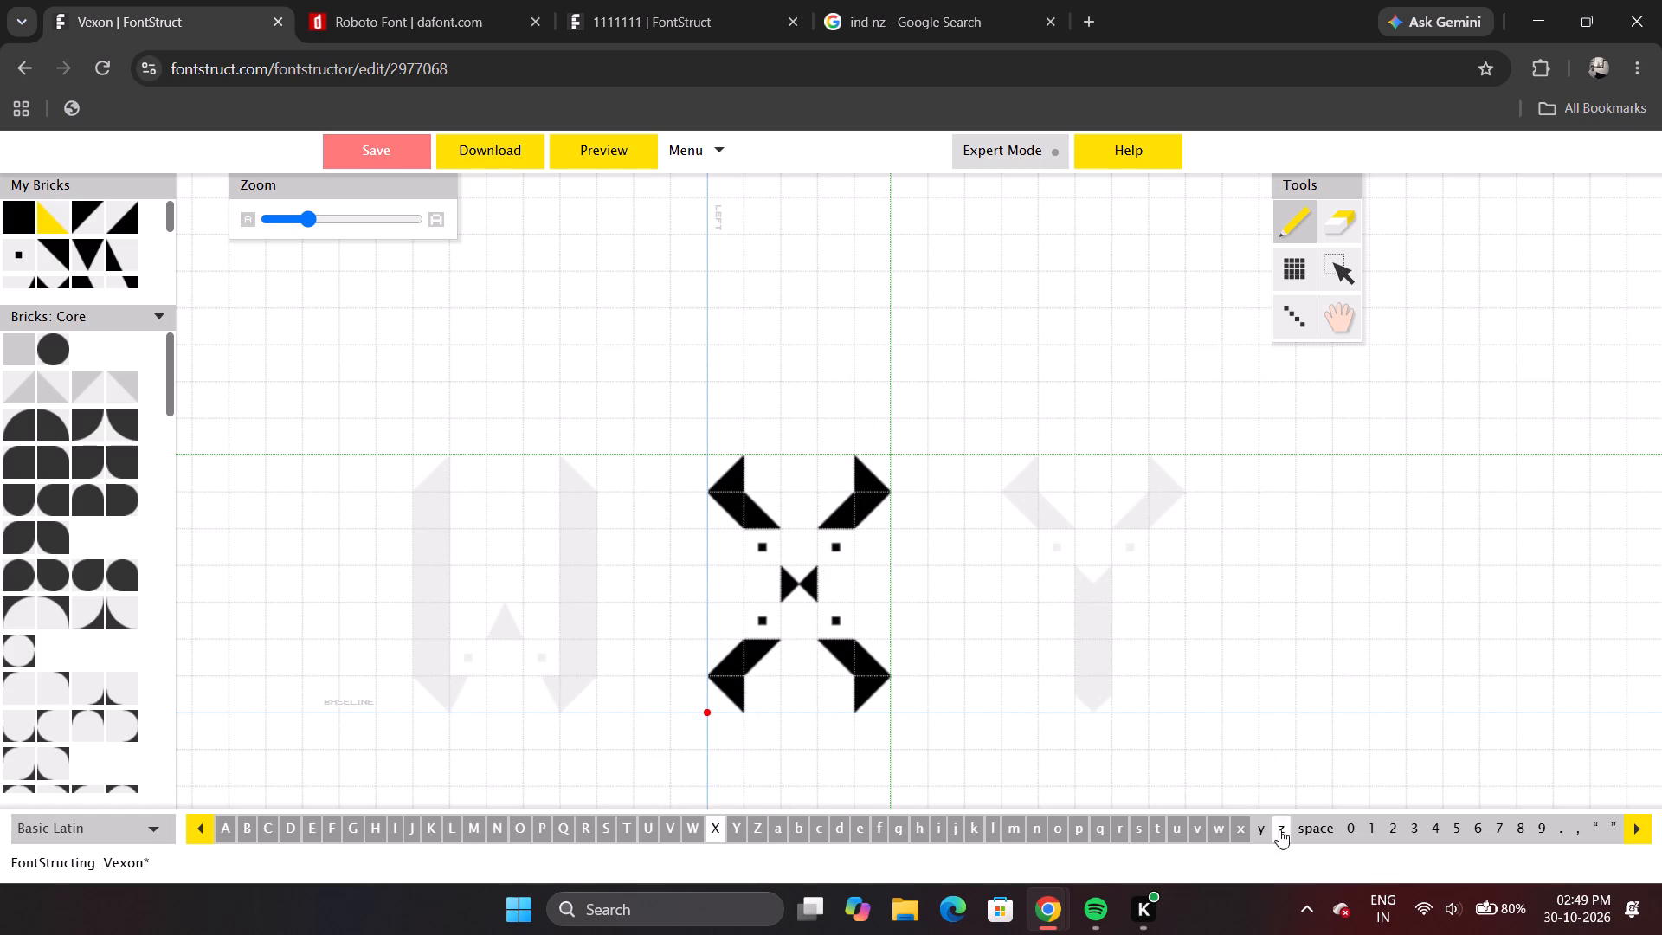
left_click(1240, 829)
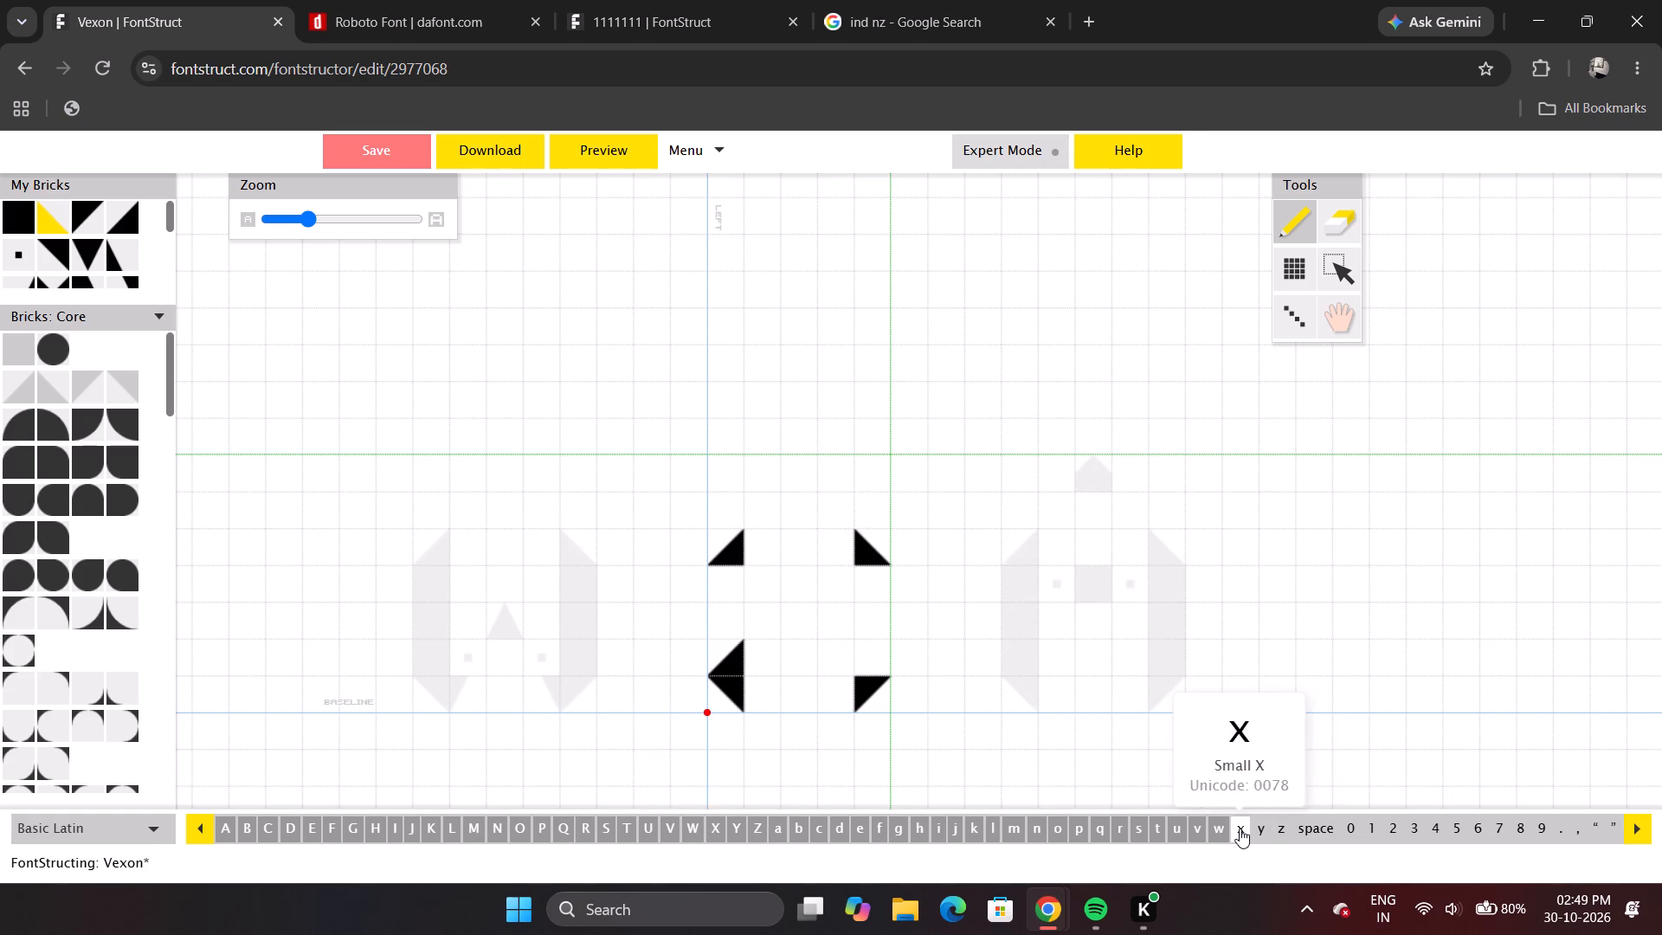
left_click(760, 654)
left_click(760, 654)
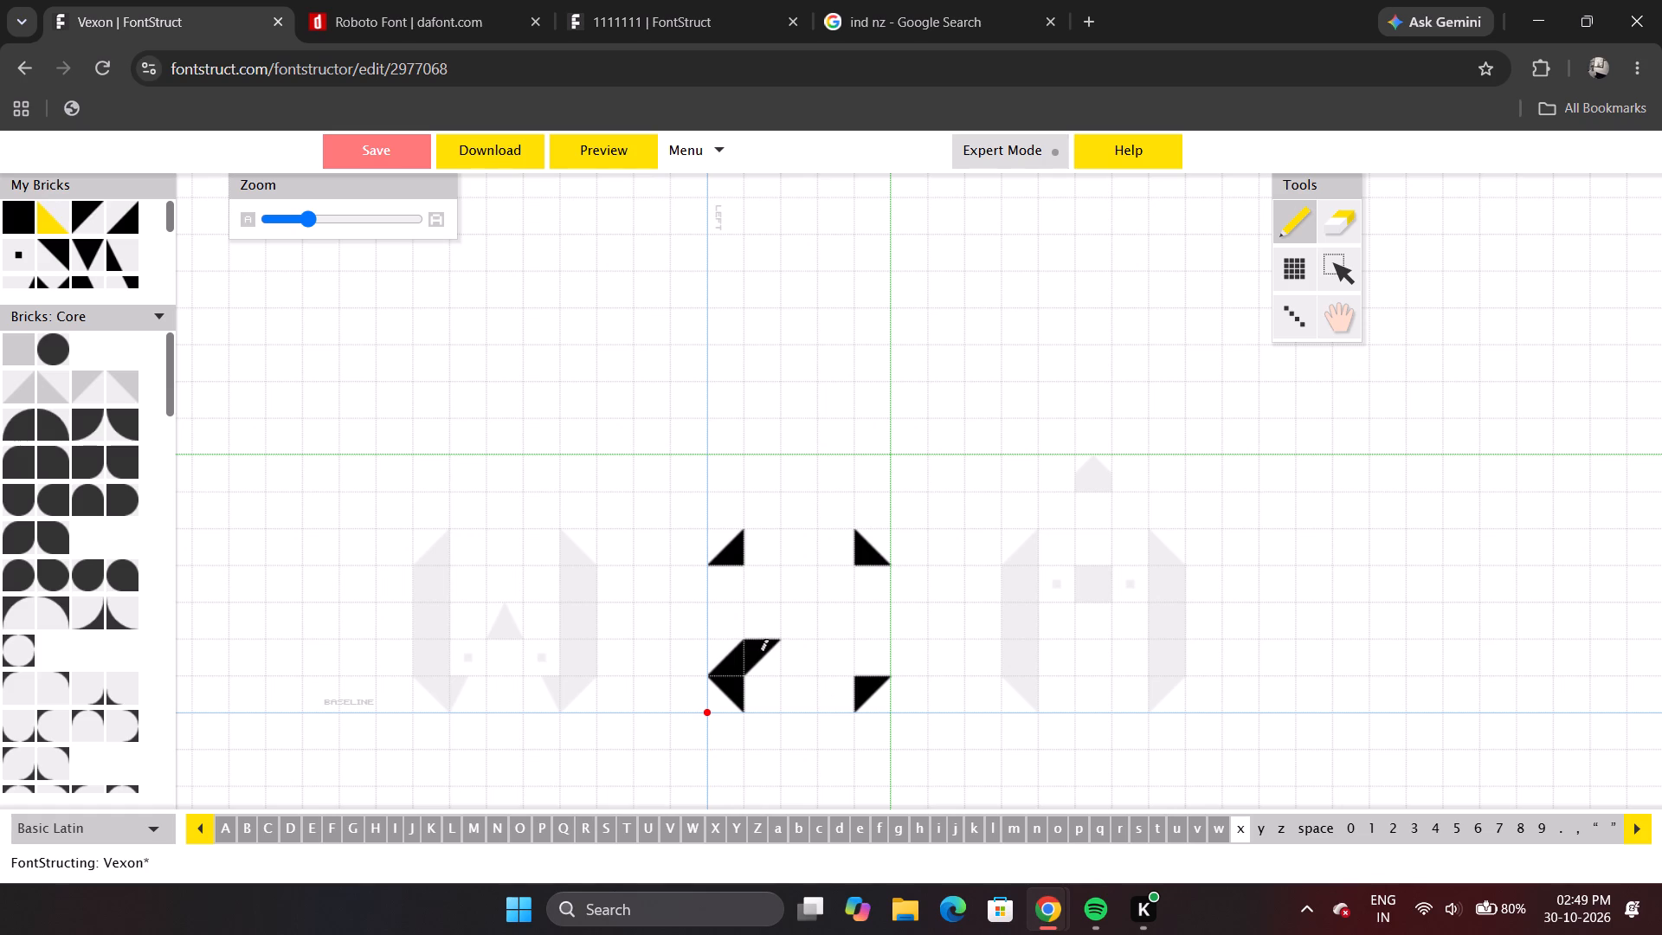
Complete the lower-right arm with second-row triangles in columns four and five, right angles at upper right and lower left.
left_click(836, 657)
left_click(836, 657)
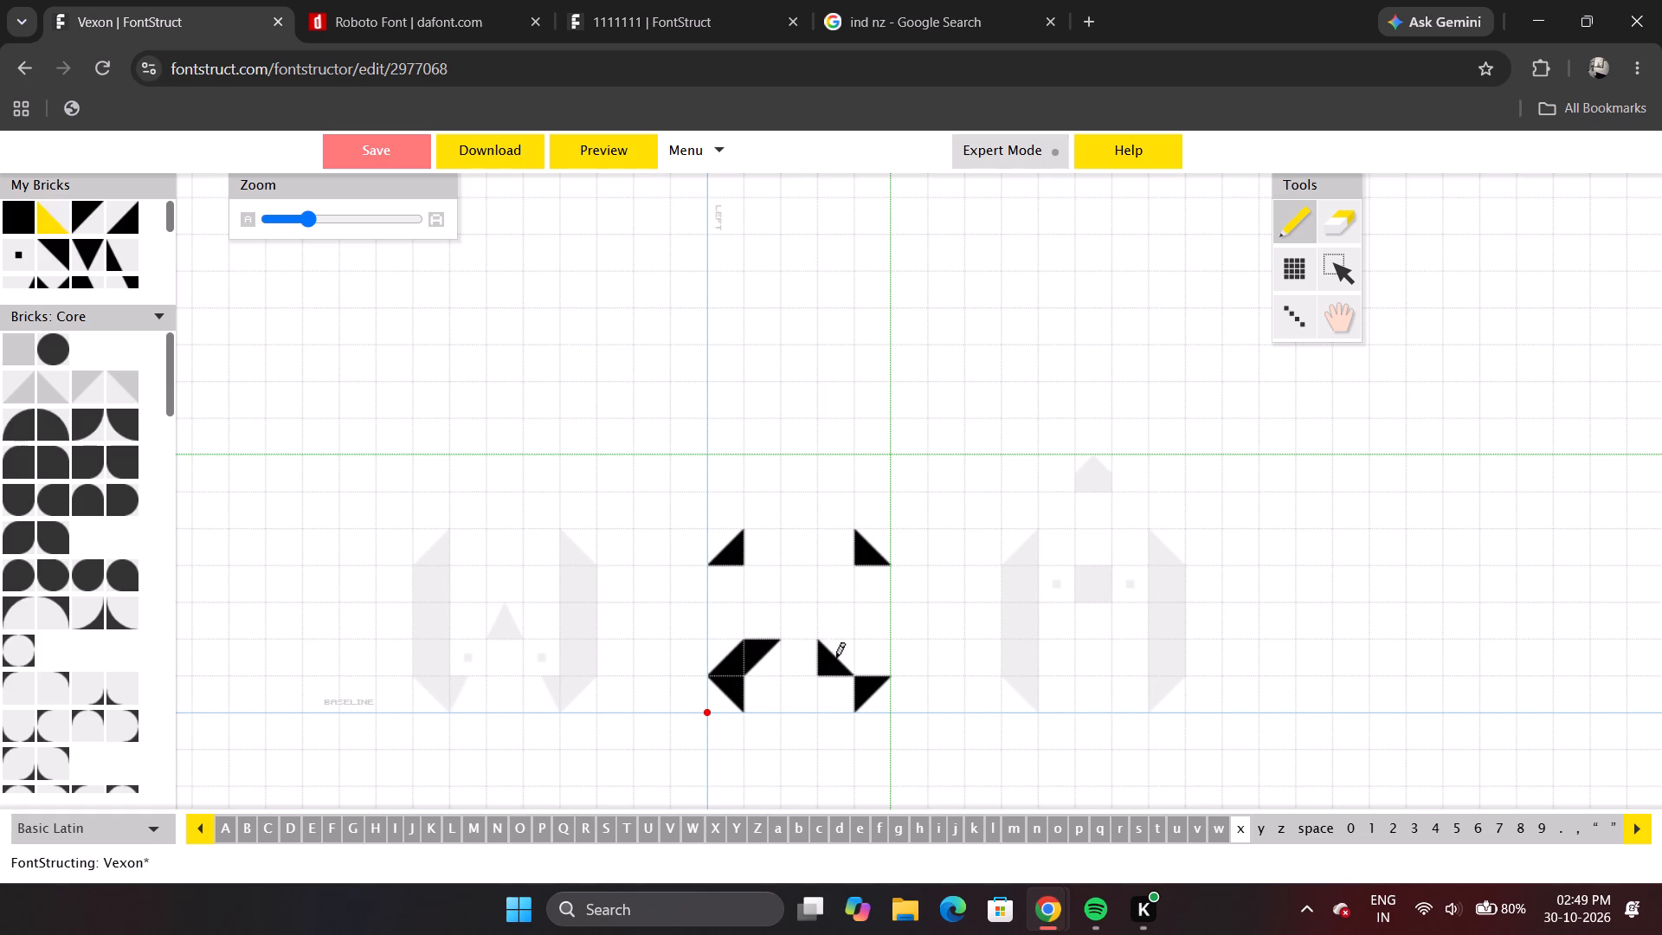
left_click(836, 657)
left_click(836, 657)
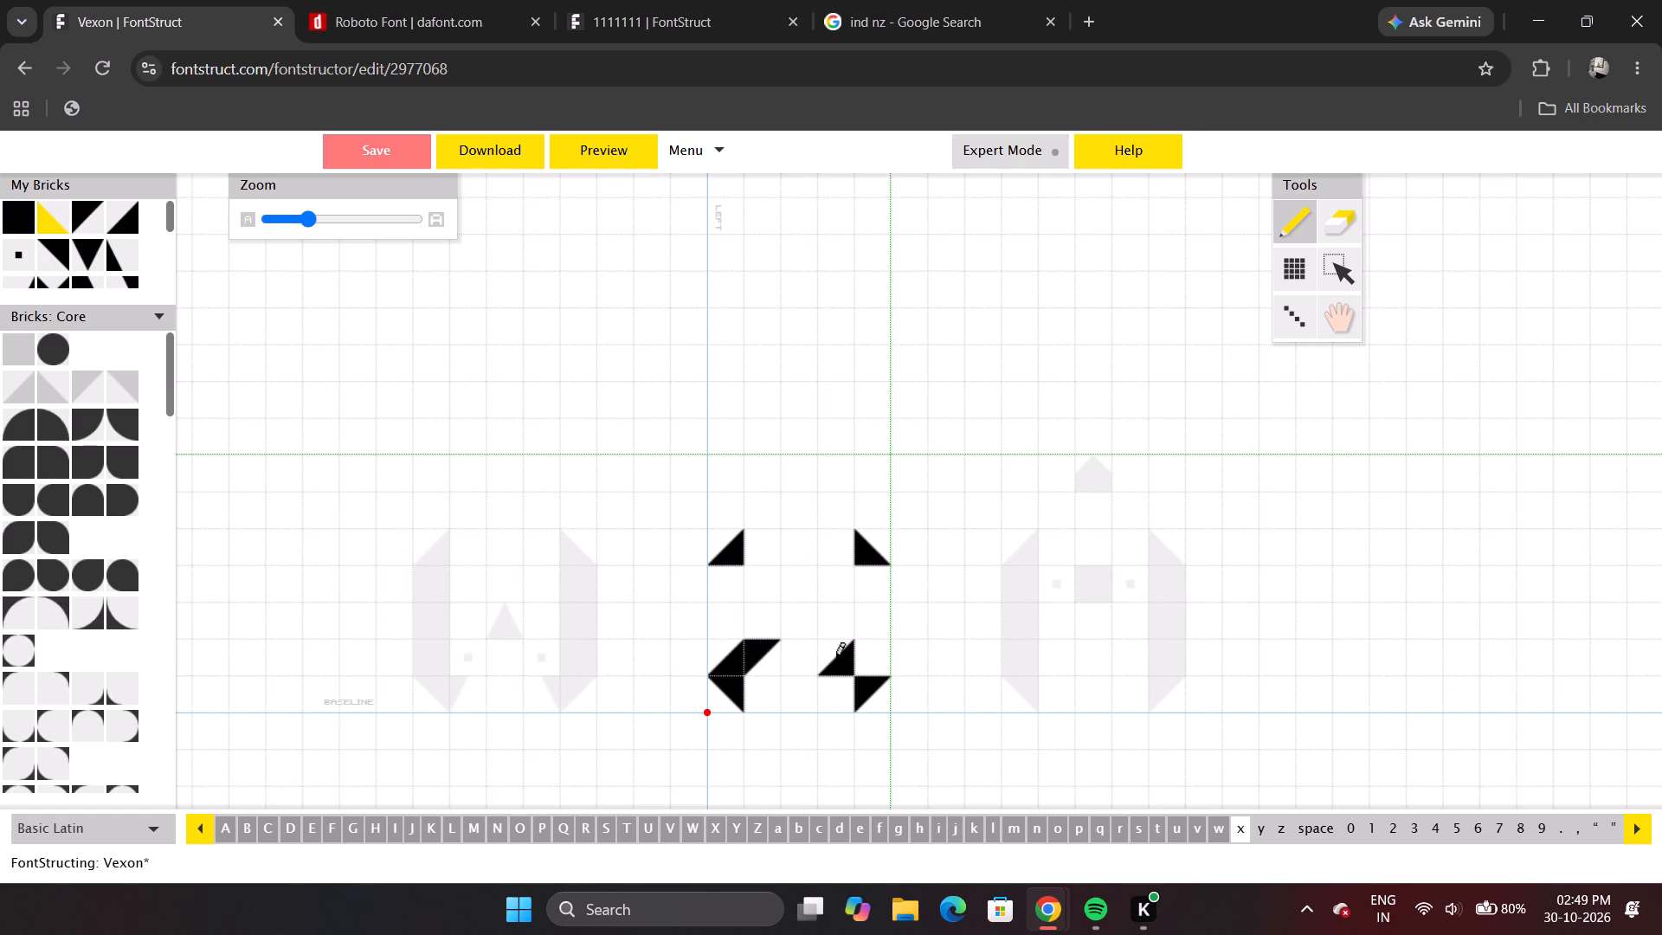
left_click(836, 657)
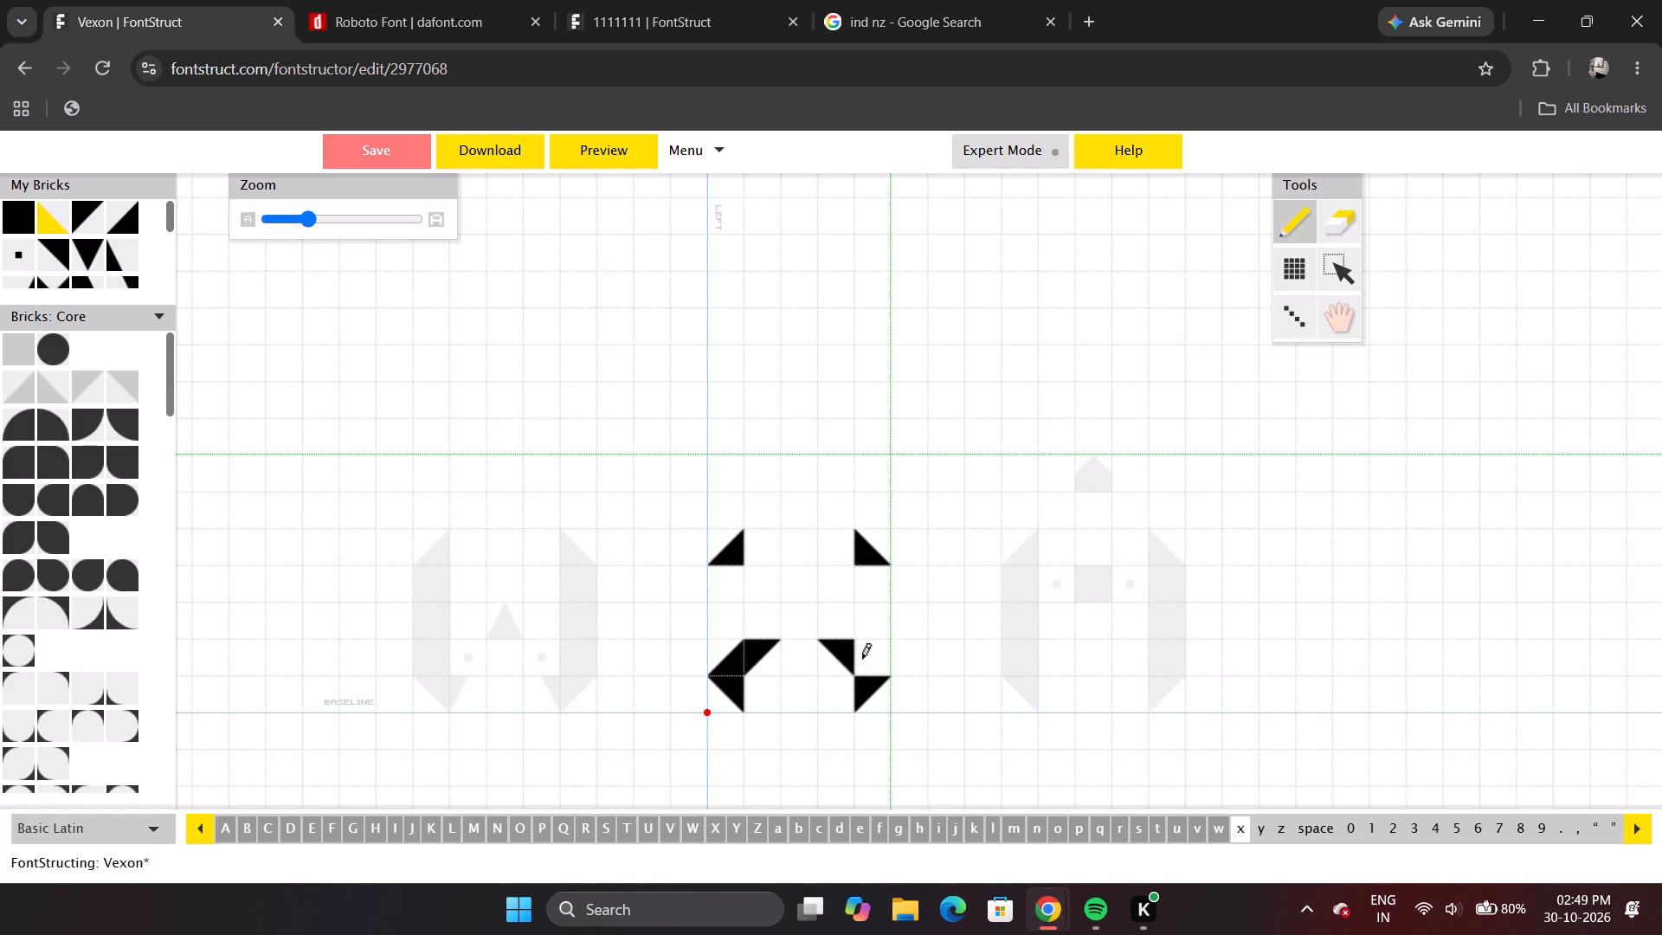
left_click(862, 658)
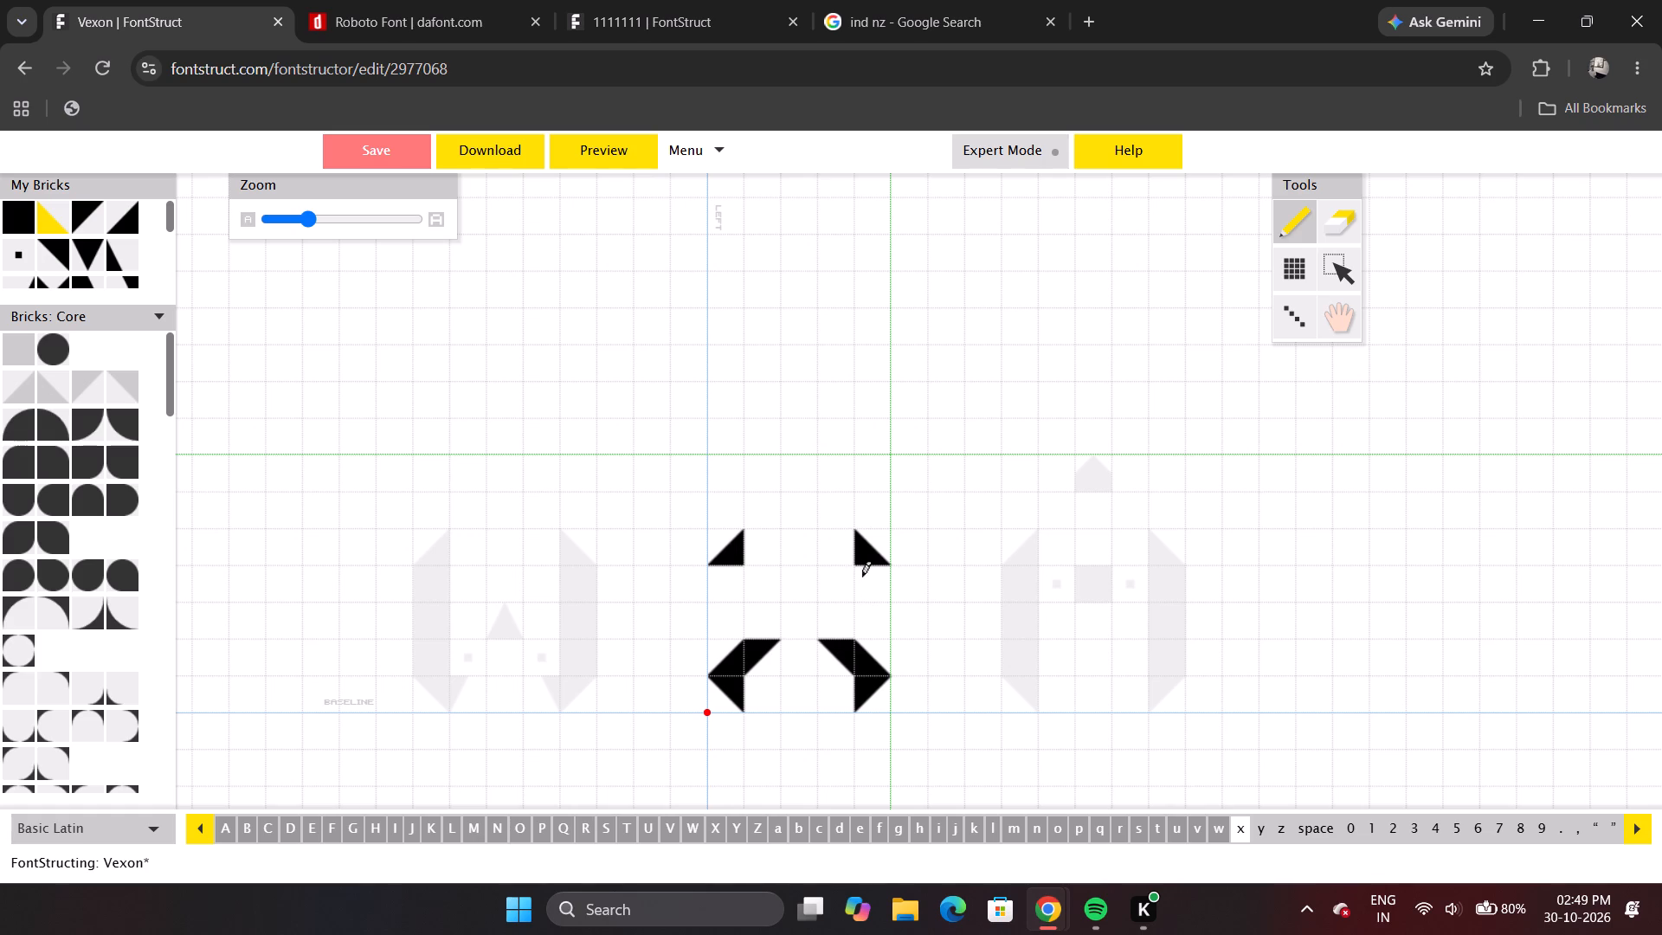
Place a triangle brick in lowercase x's fourth column, fourth row above the baseline, with its right angle at upper left.
left_click(862, 576)
key("z")
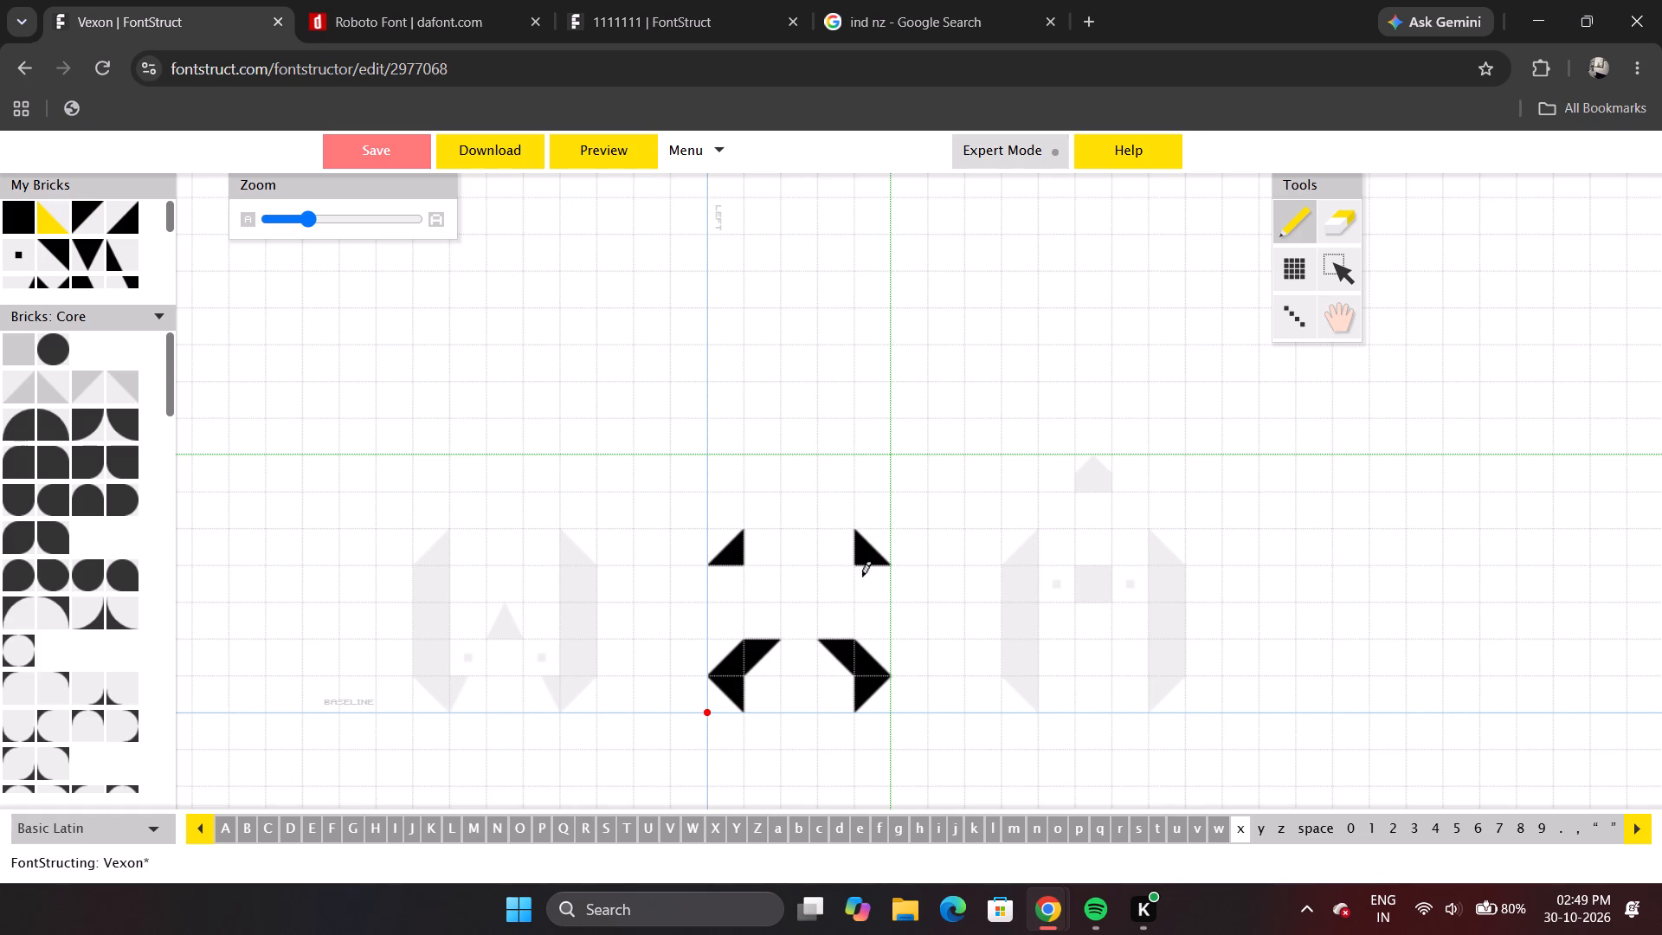
left_click(848, 577)
left_click(848, 577)
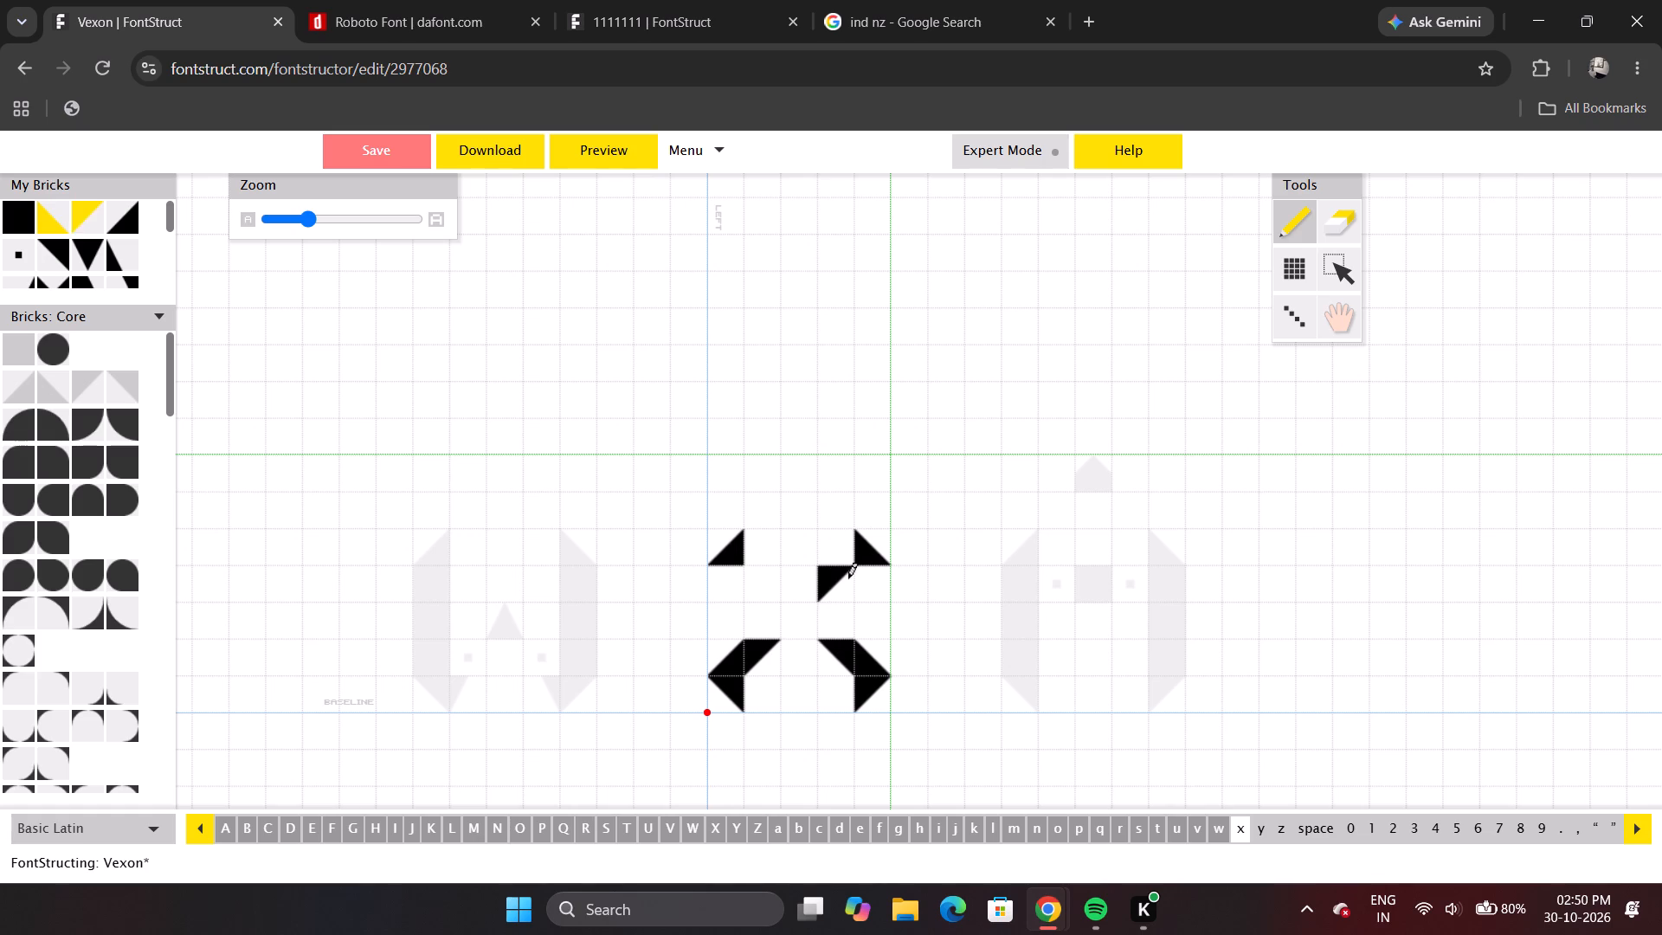
Place a triangle brick in the second column, fourth row, and cycle it until its right angle faces lower right.
left_click(761, 585)
left_click(761, 585)
left_click(761, 585)
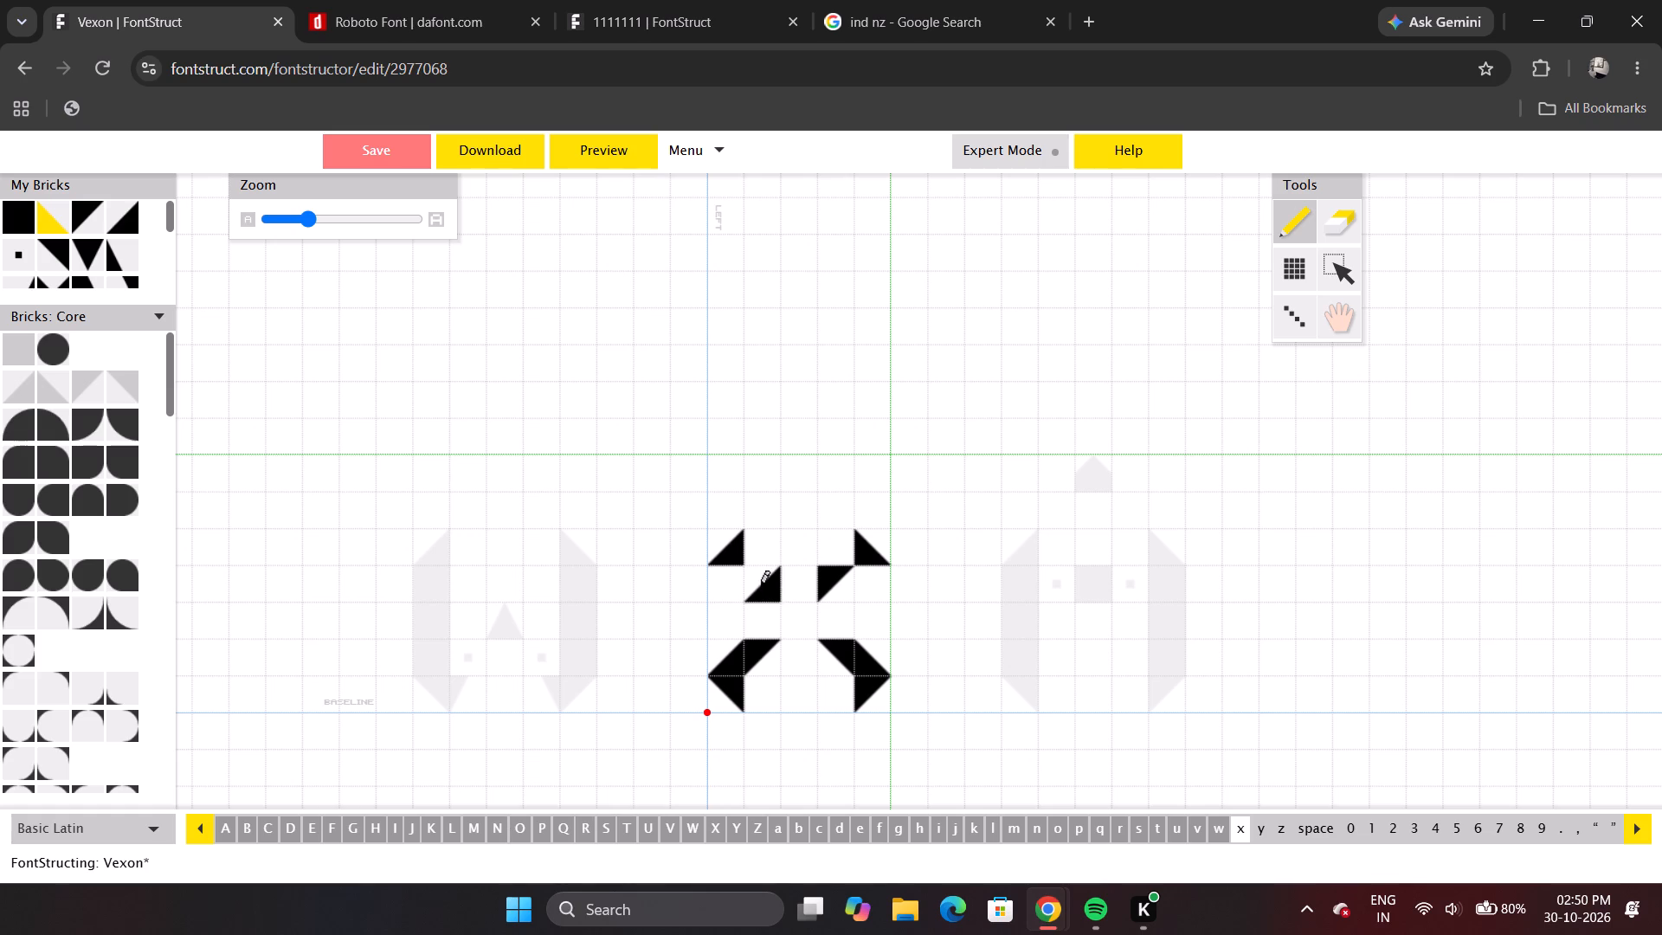
left_click(761, 585)
double_click(761, 585)
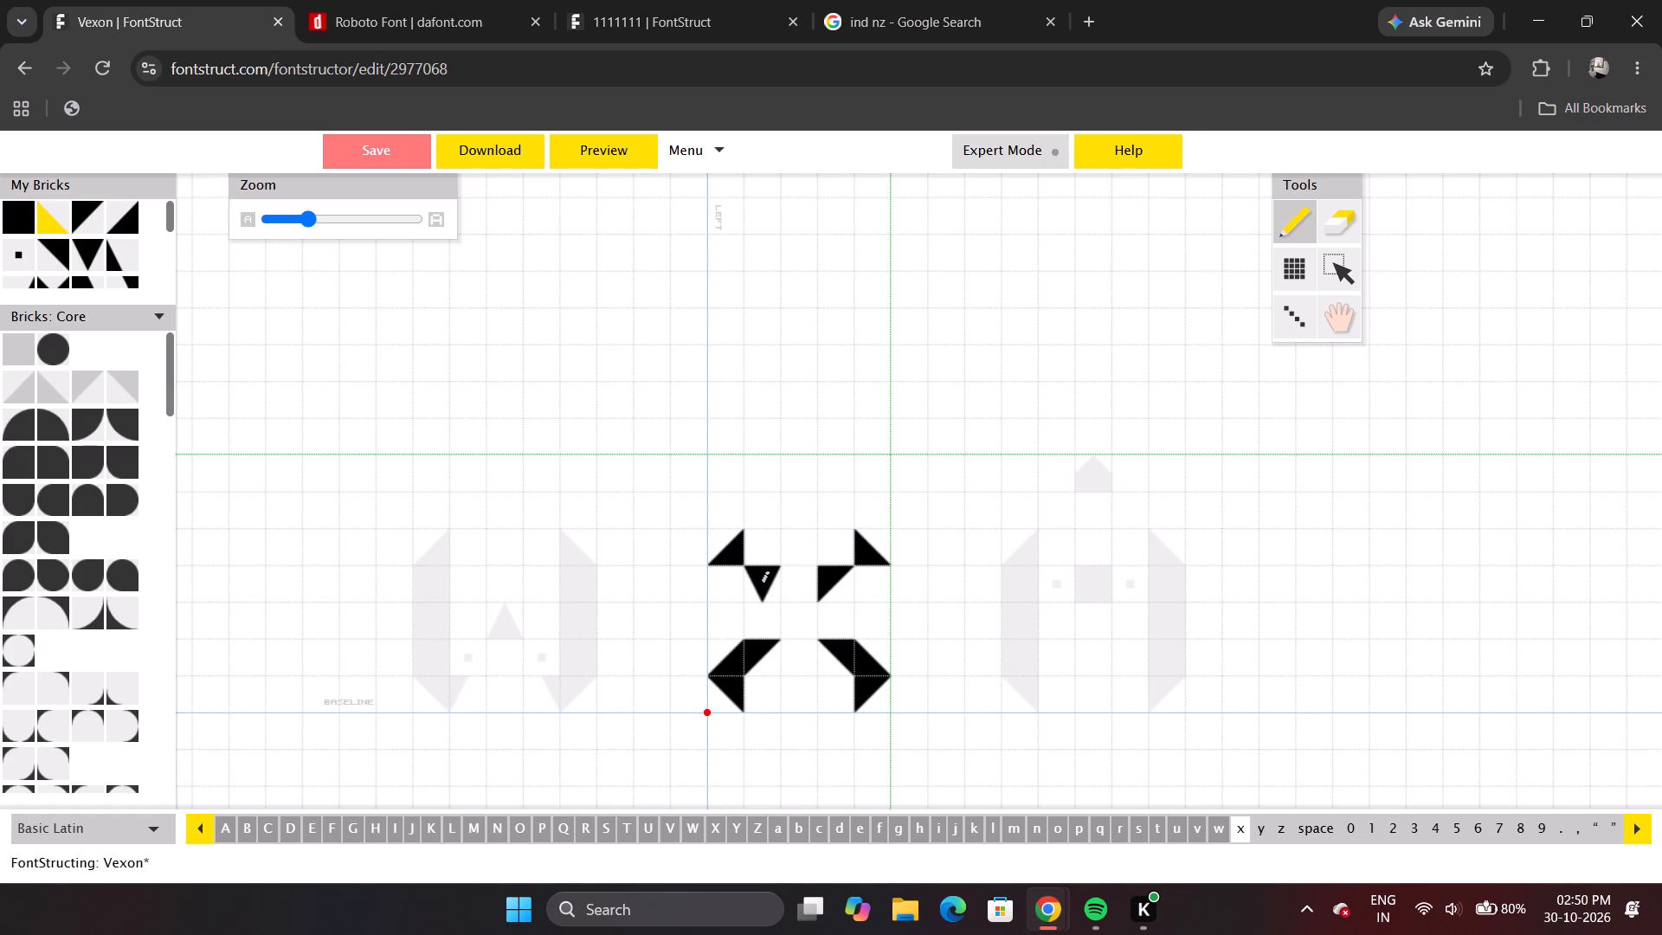
triple_click(761, 585)
triple_click(761, 585)
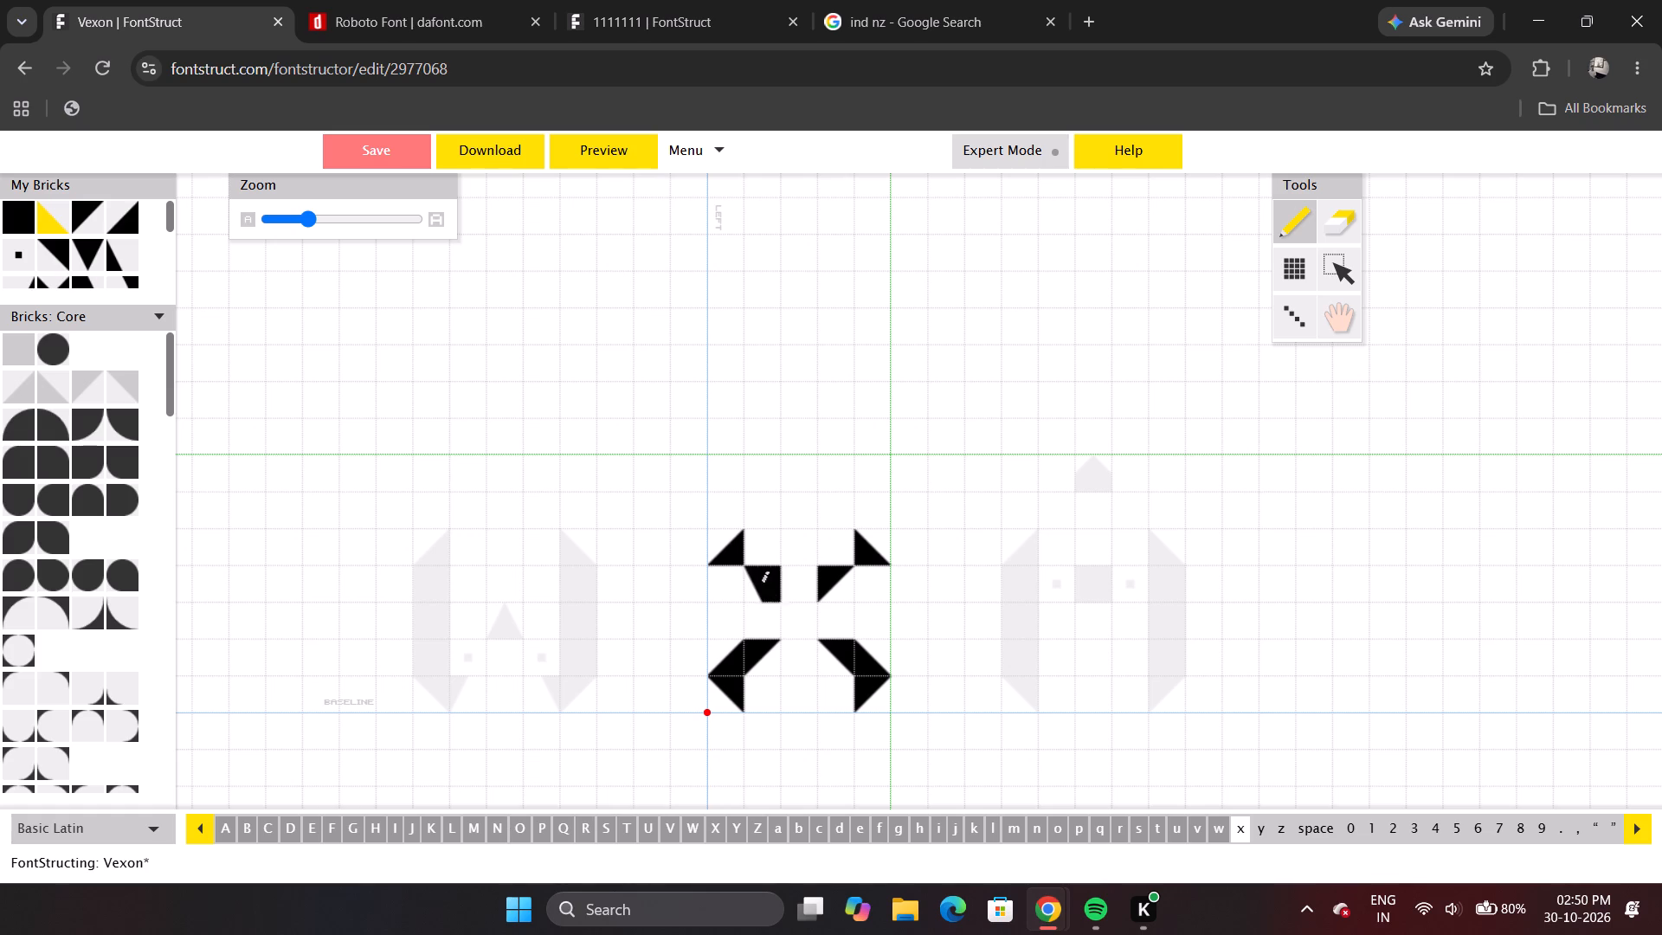
triple_click(761, 585)
triple_click(761, 585)
triple_click(761, 585)
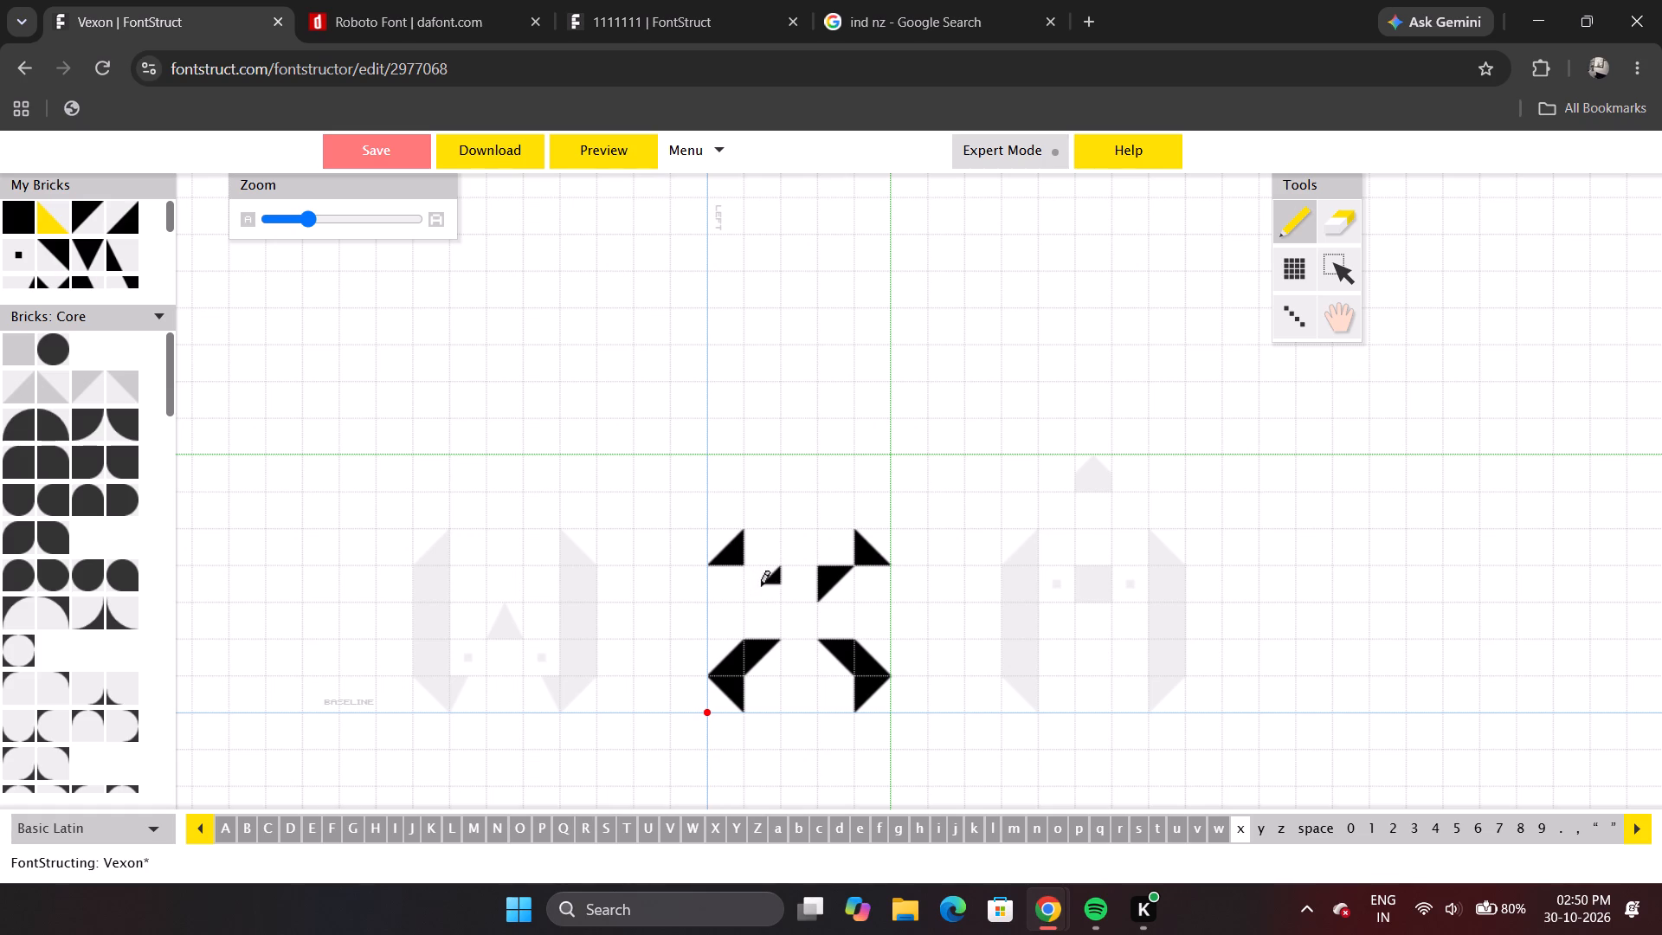
triple_click(761, 585)
left_click(761, 585)
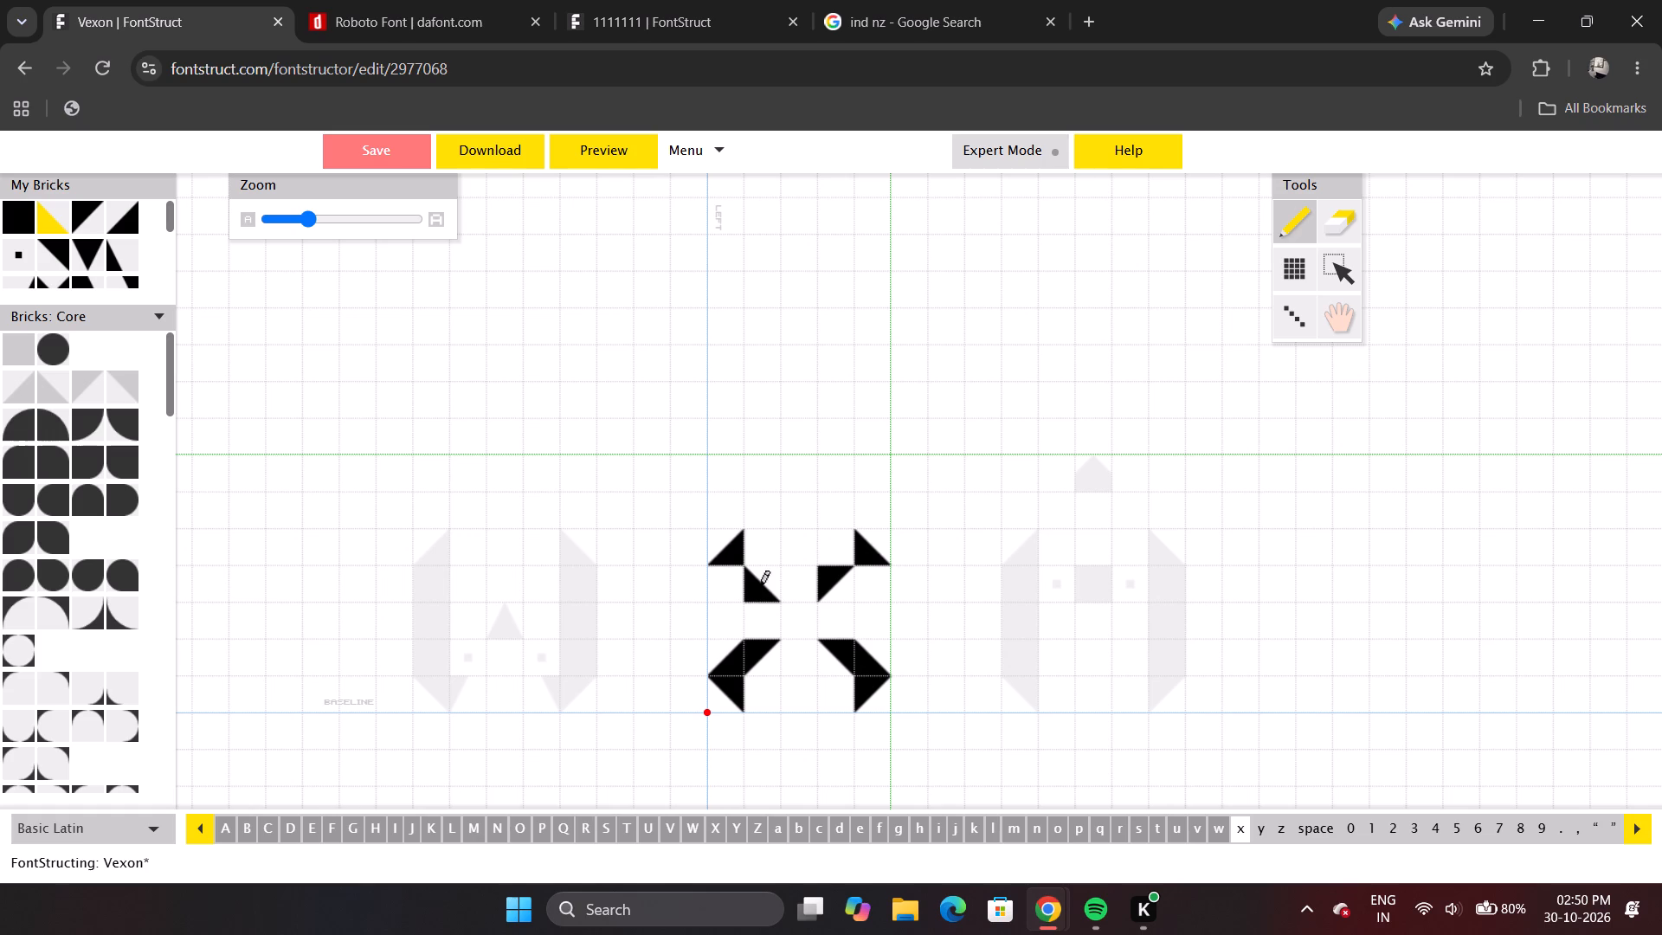
left_click(761, 585)
left_click(764, 586)
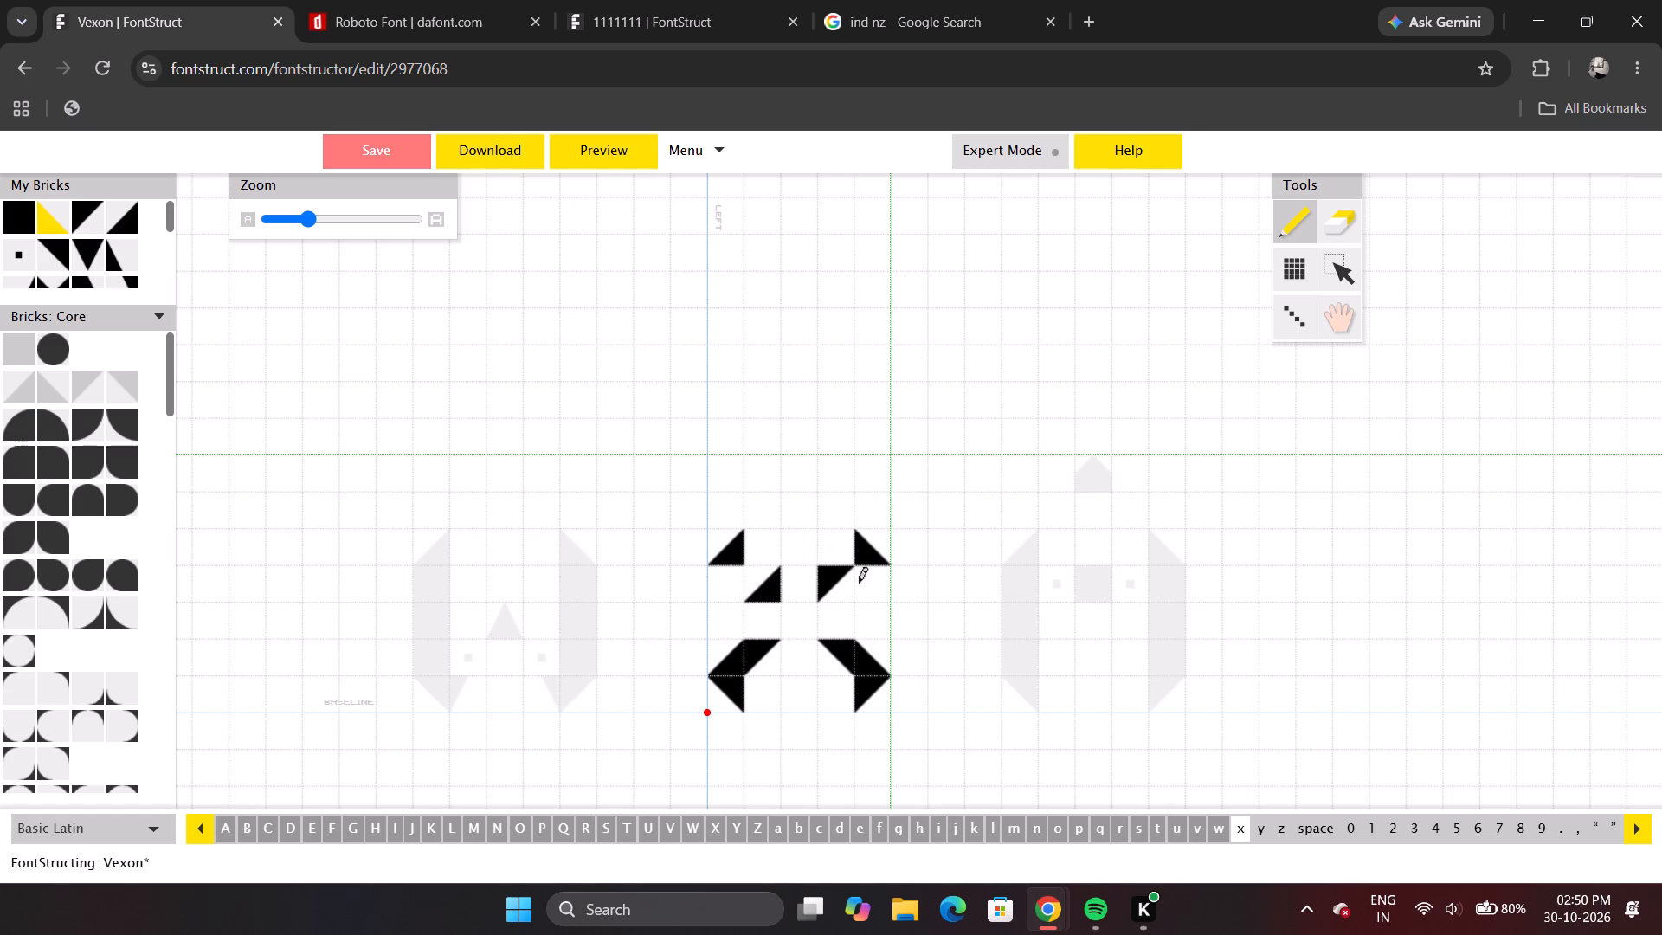
Change the fourth-column, fourth-row triangle so that its right angle faces lower left.
left_click(837, 582)
left_click(837, 582)
key("z")
Place a triangle brick in the first column, fourth row, with its right angle at upper right, beneath the top-left corner brick.
left_click(729, 585)
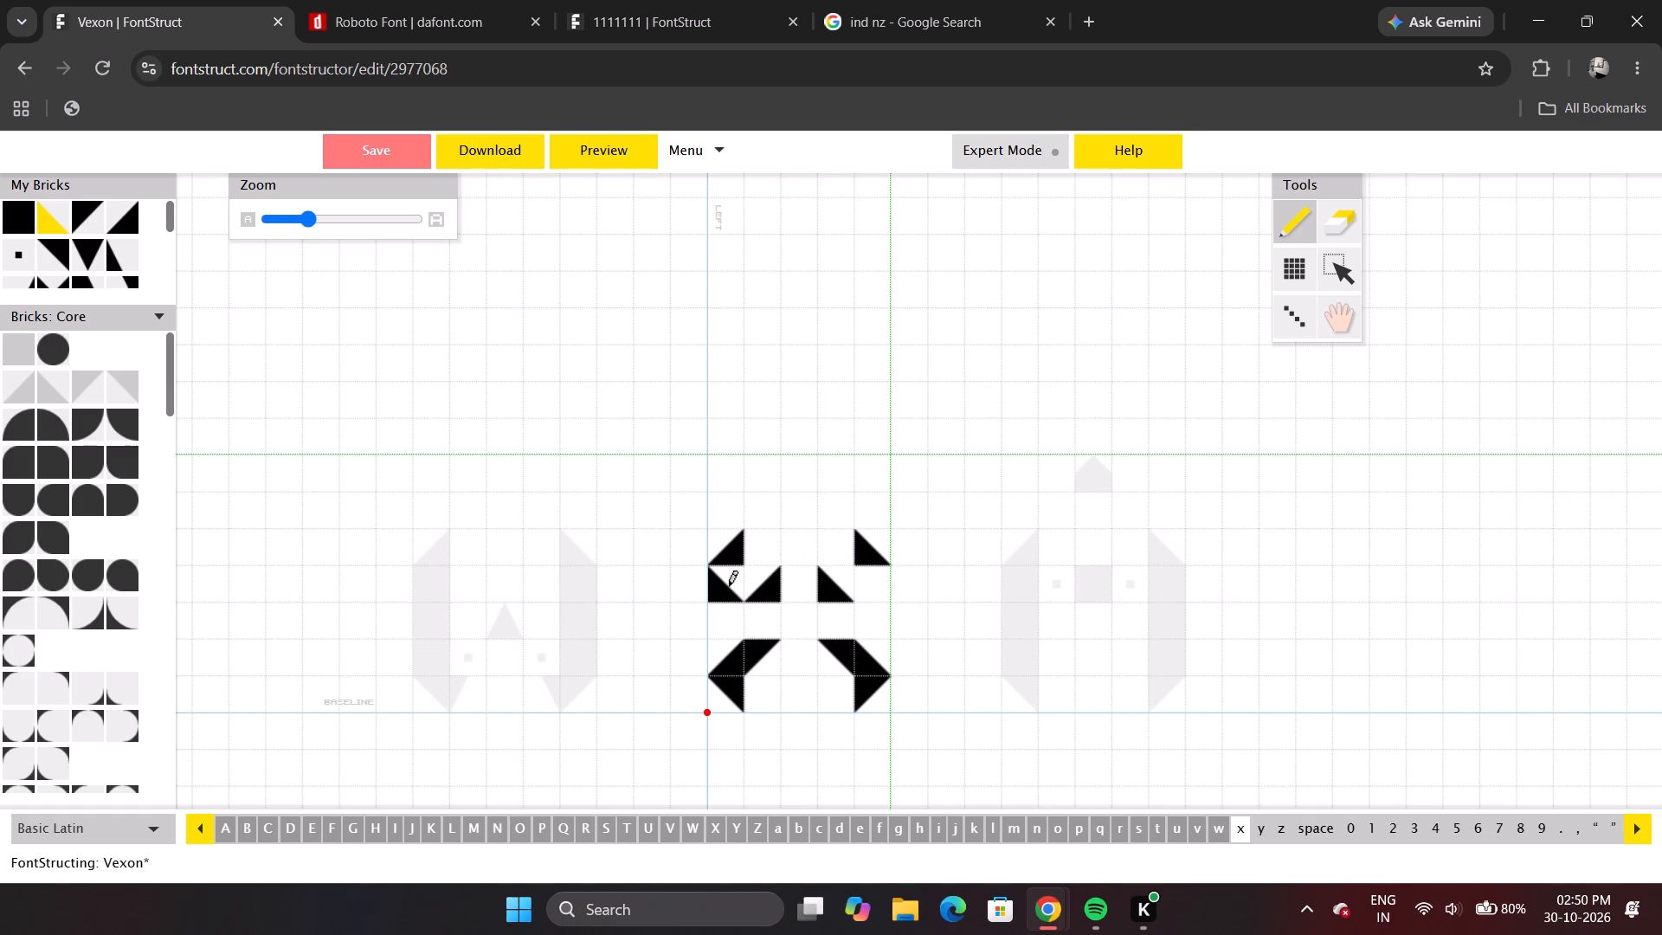
left_click(729, 585)
left_click(729, 585)
left_click(729, 585)
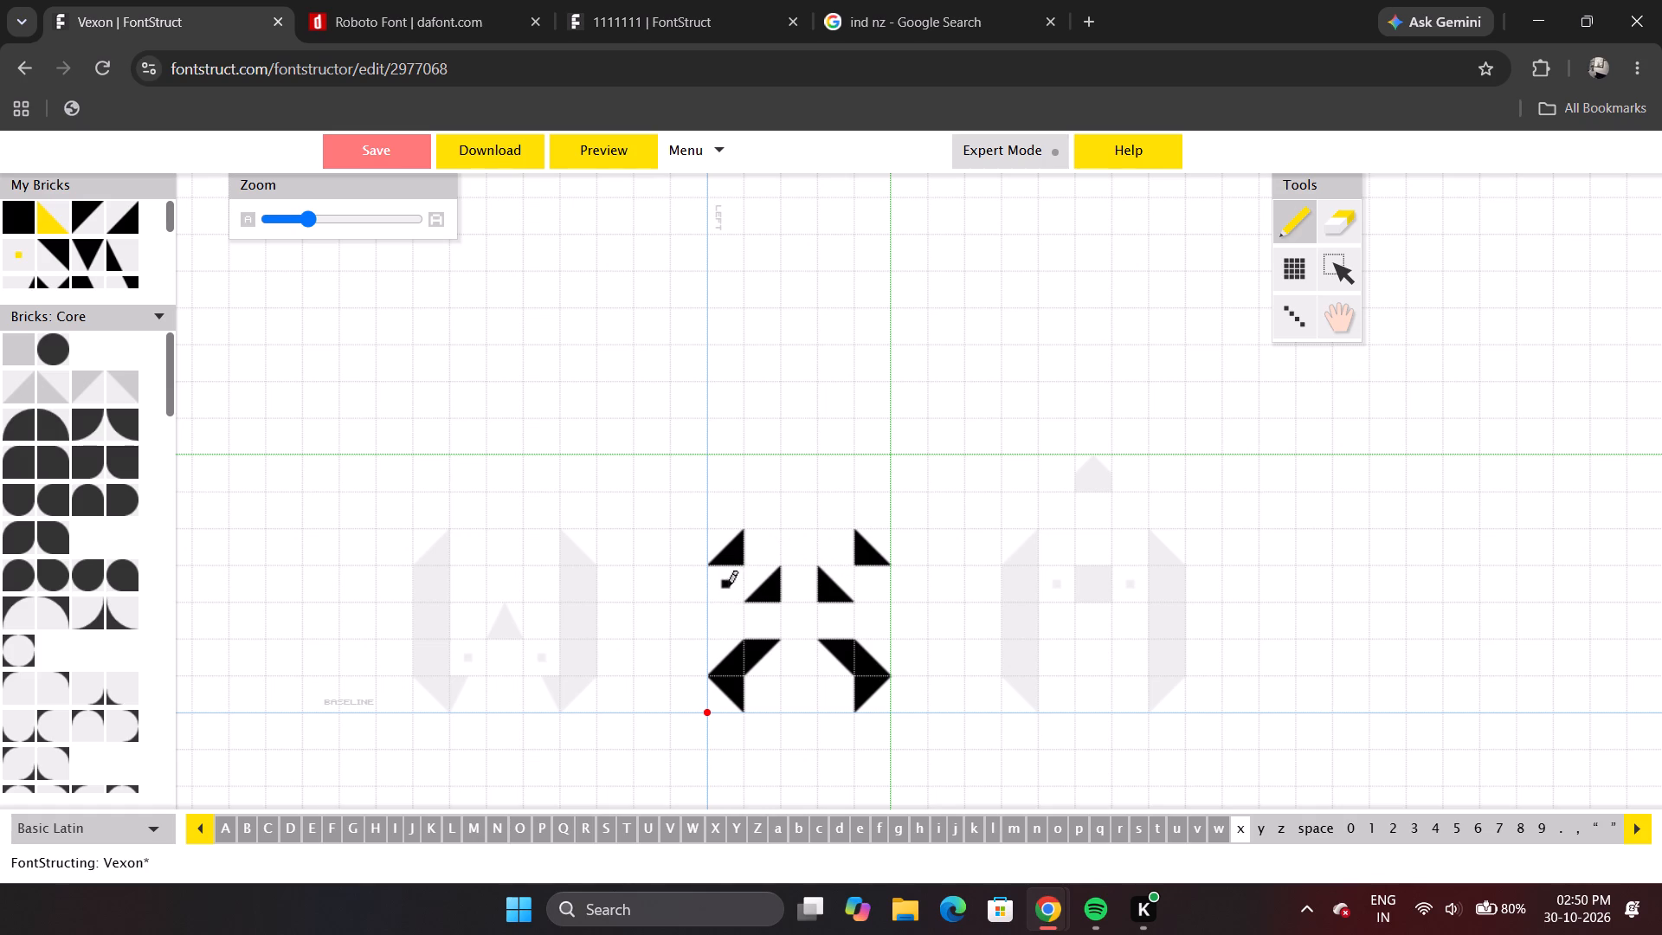
left_click(729, 585)
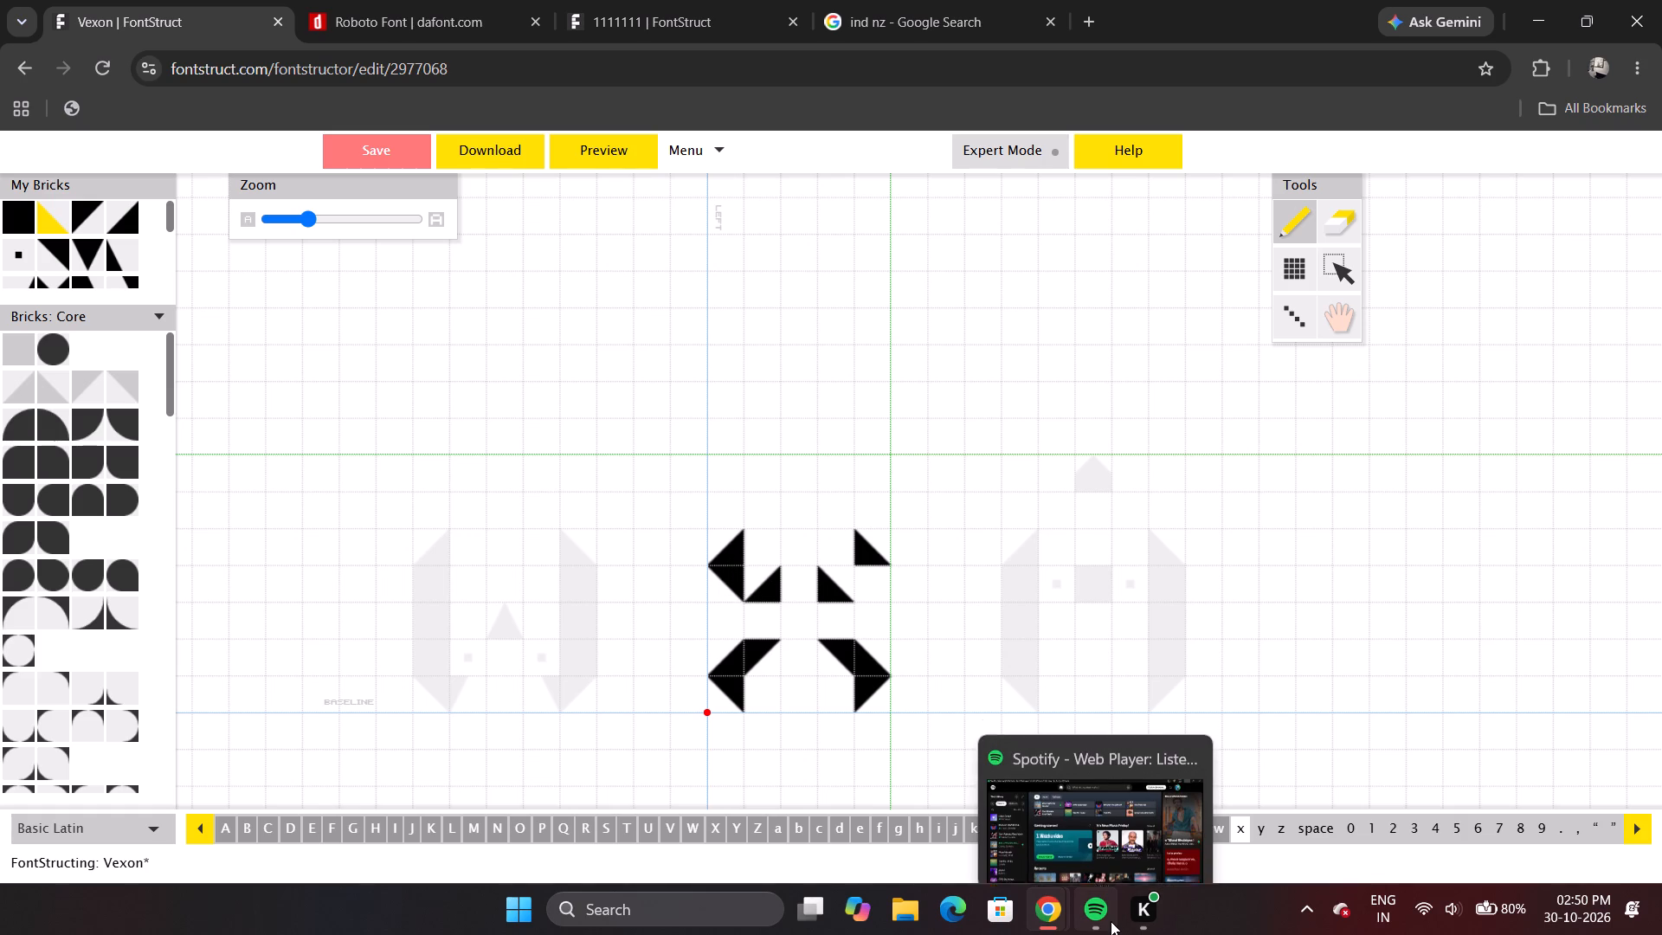
Switch to the browser window with the live cricket stream to check the match, and return to lowercase x.
left_click(1157, 799)
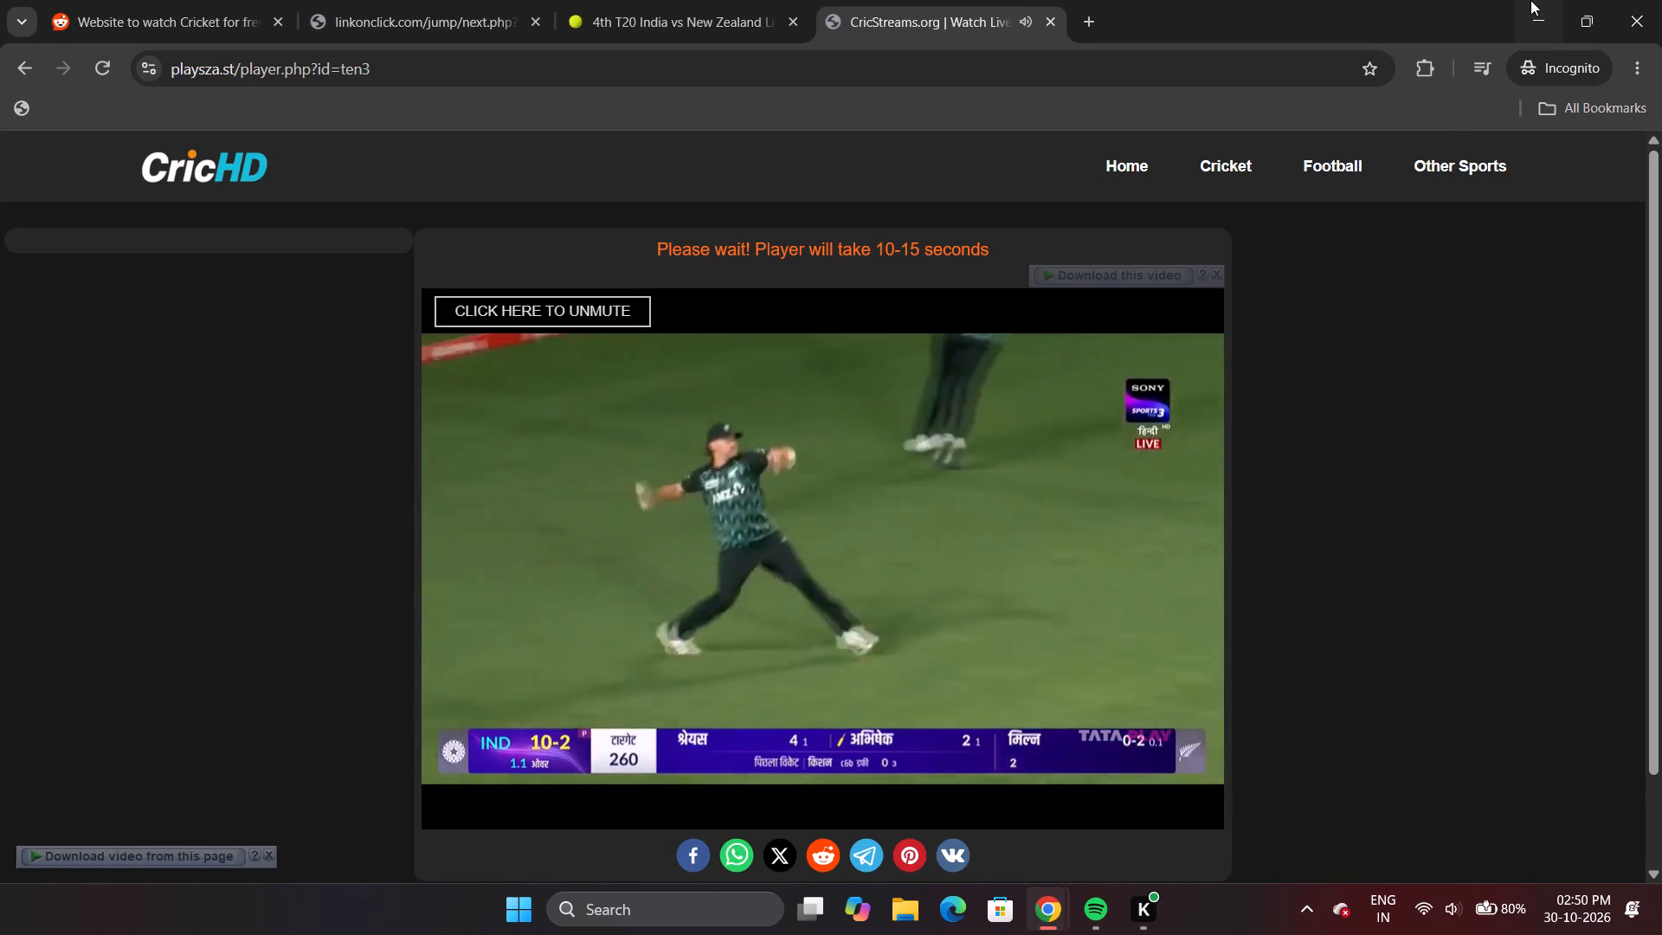
left_click(1532, 1)
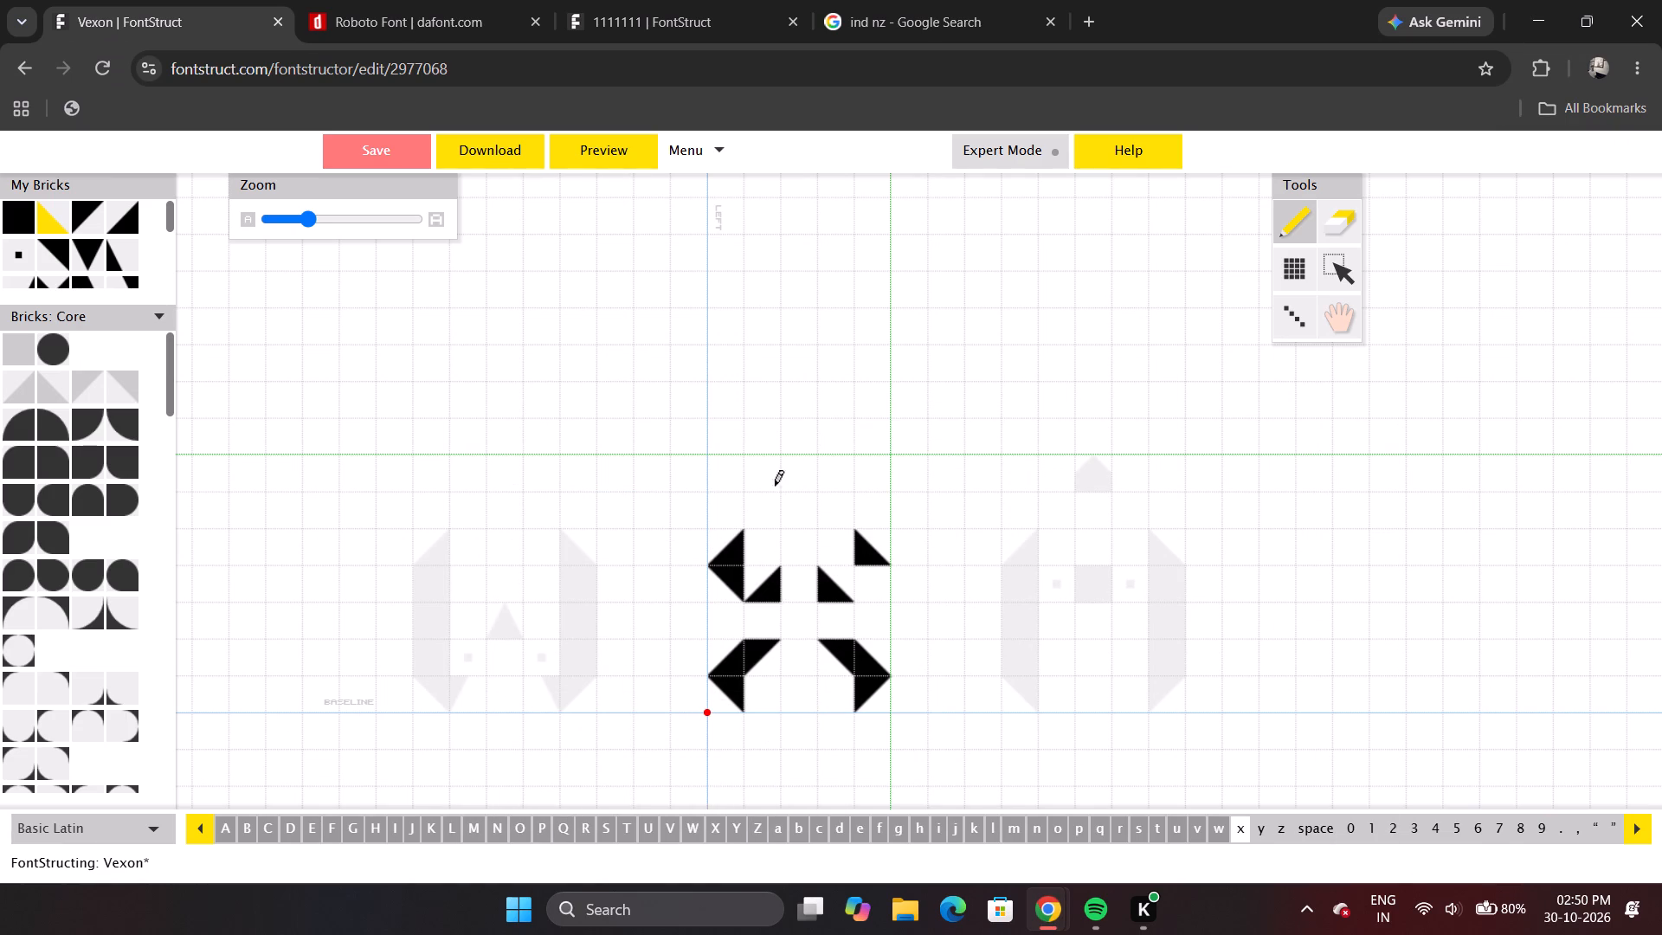
left_click(732, 590)
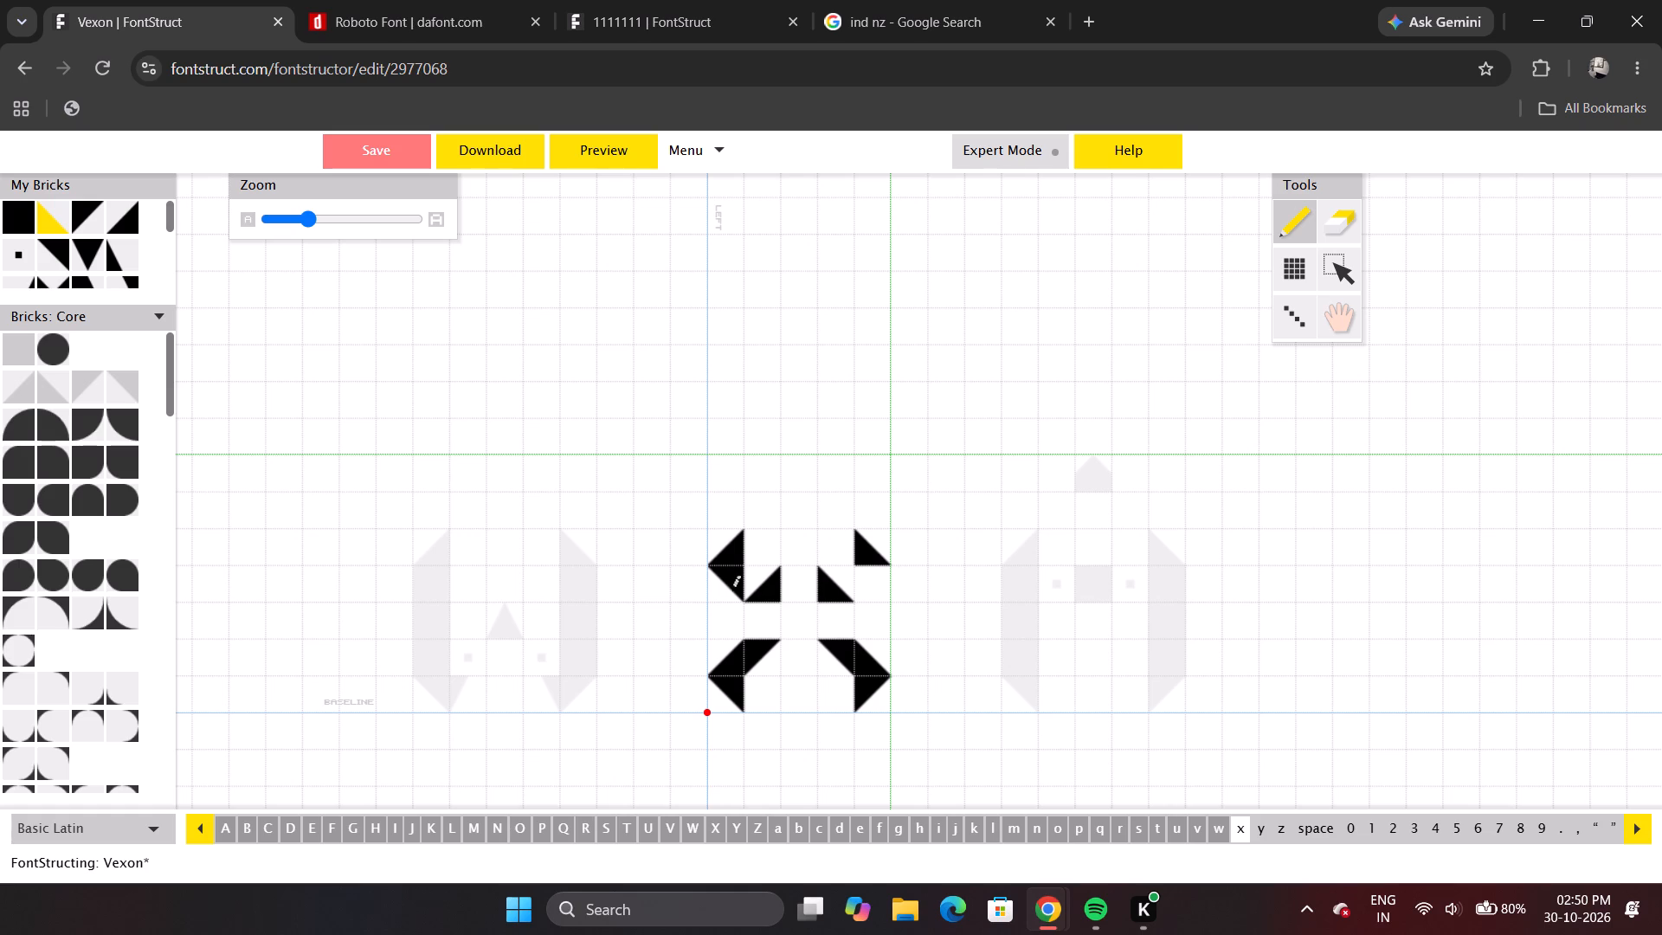
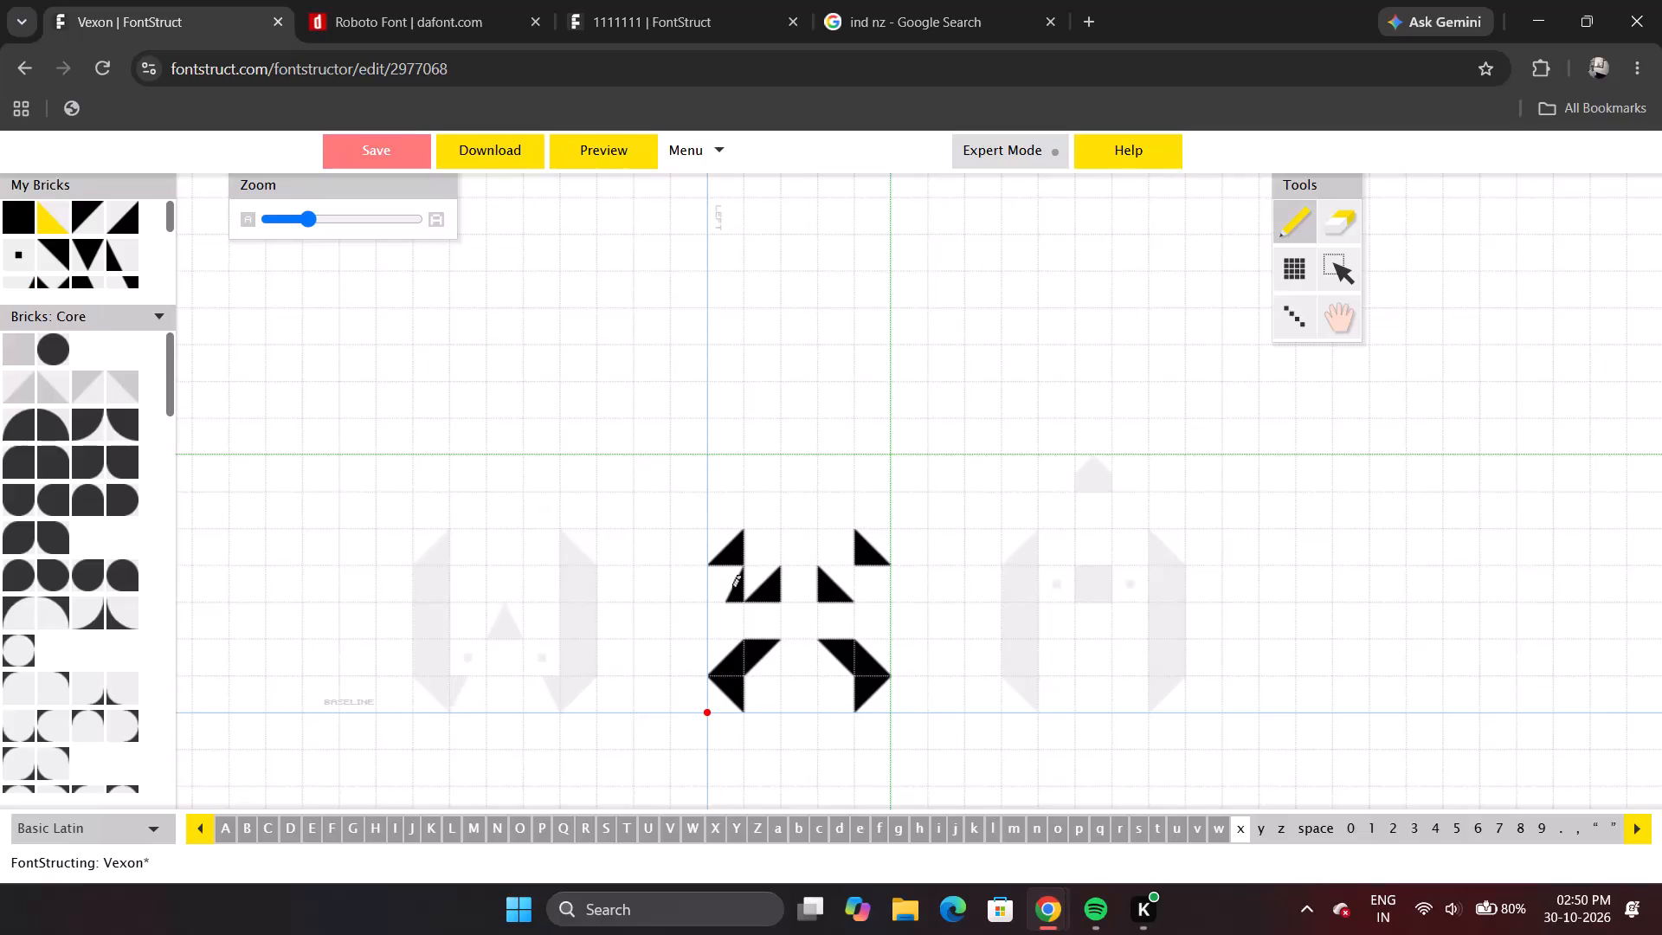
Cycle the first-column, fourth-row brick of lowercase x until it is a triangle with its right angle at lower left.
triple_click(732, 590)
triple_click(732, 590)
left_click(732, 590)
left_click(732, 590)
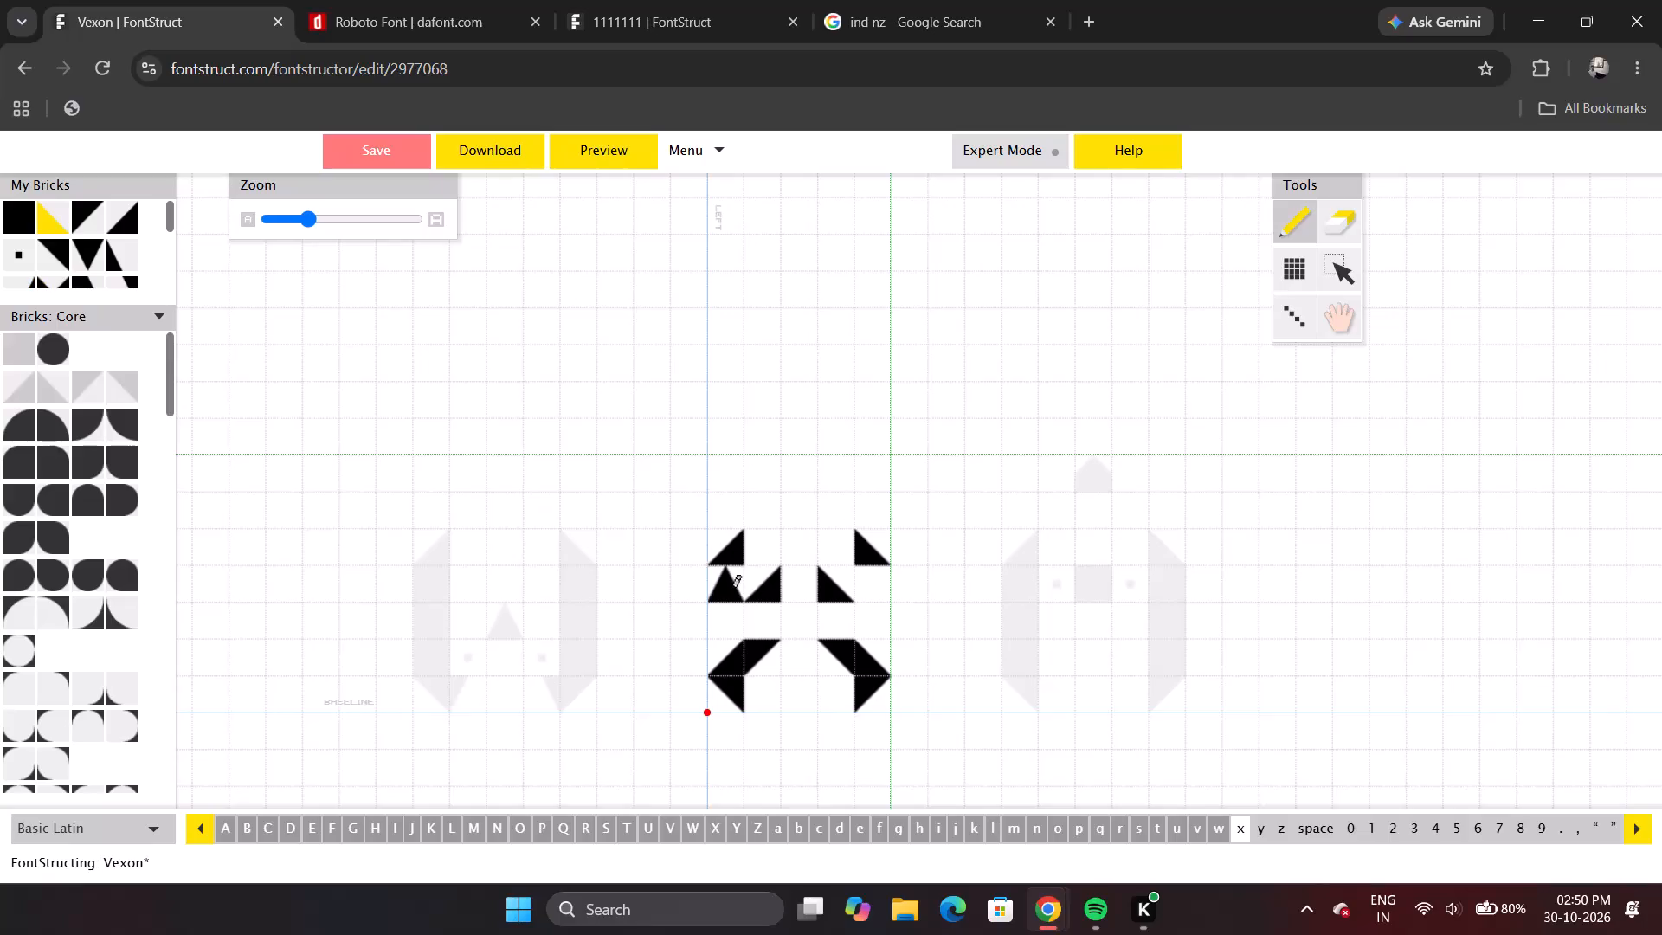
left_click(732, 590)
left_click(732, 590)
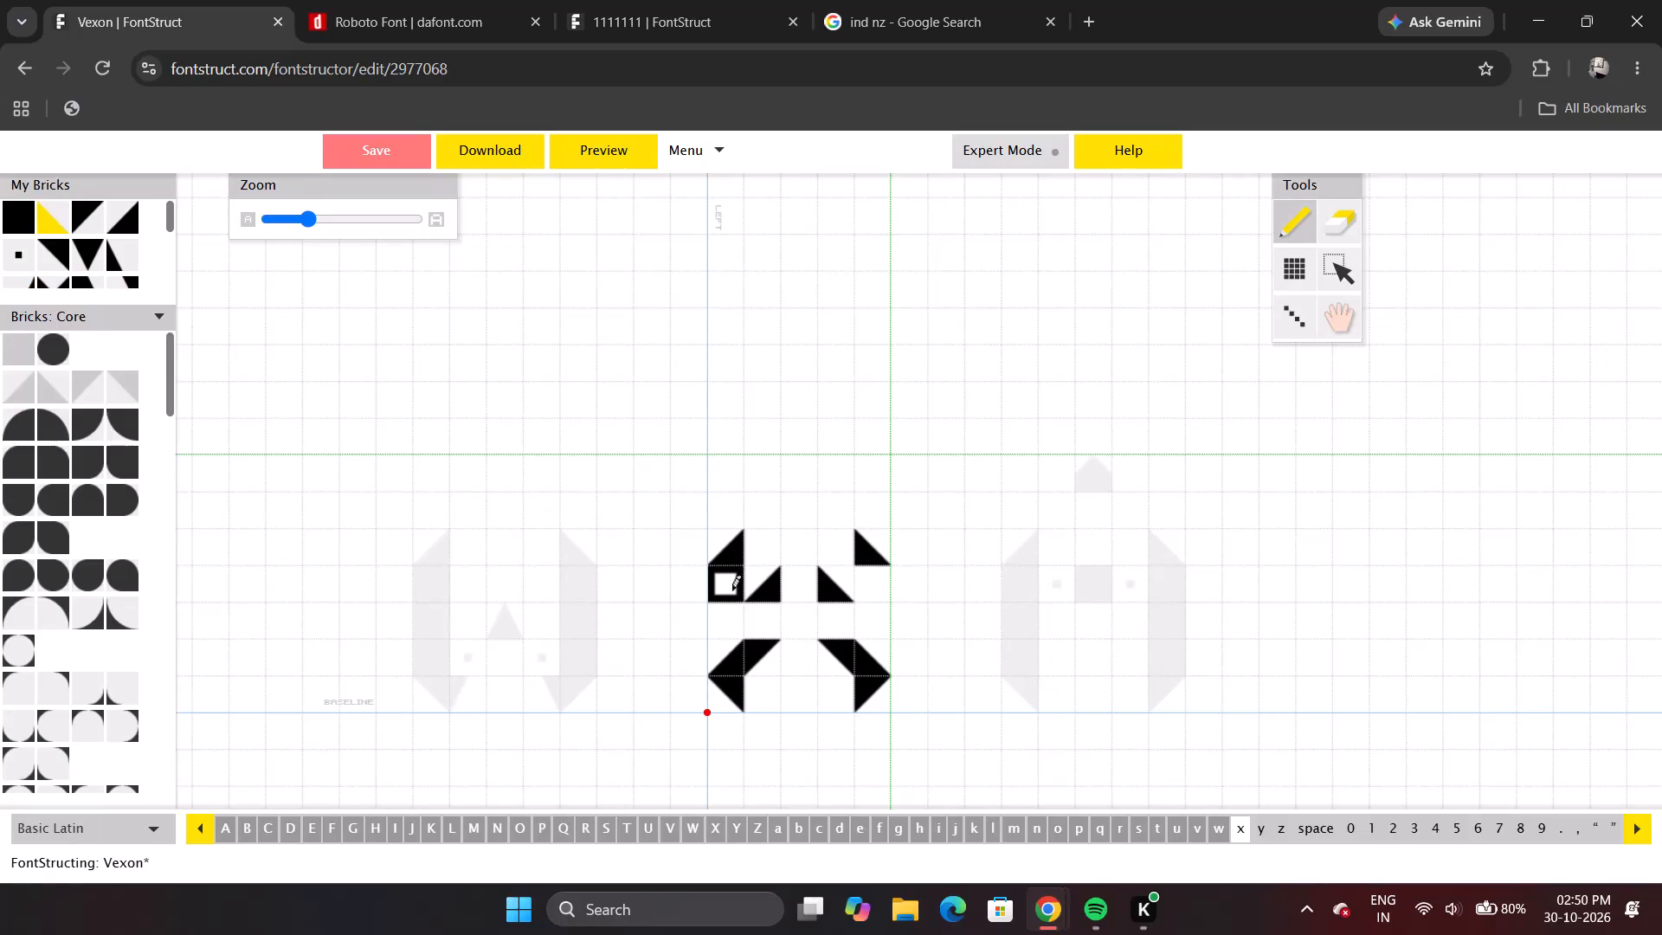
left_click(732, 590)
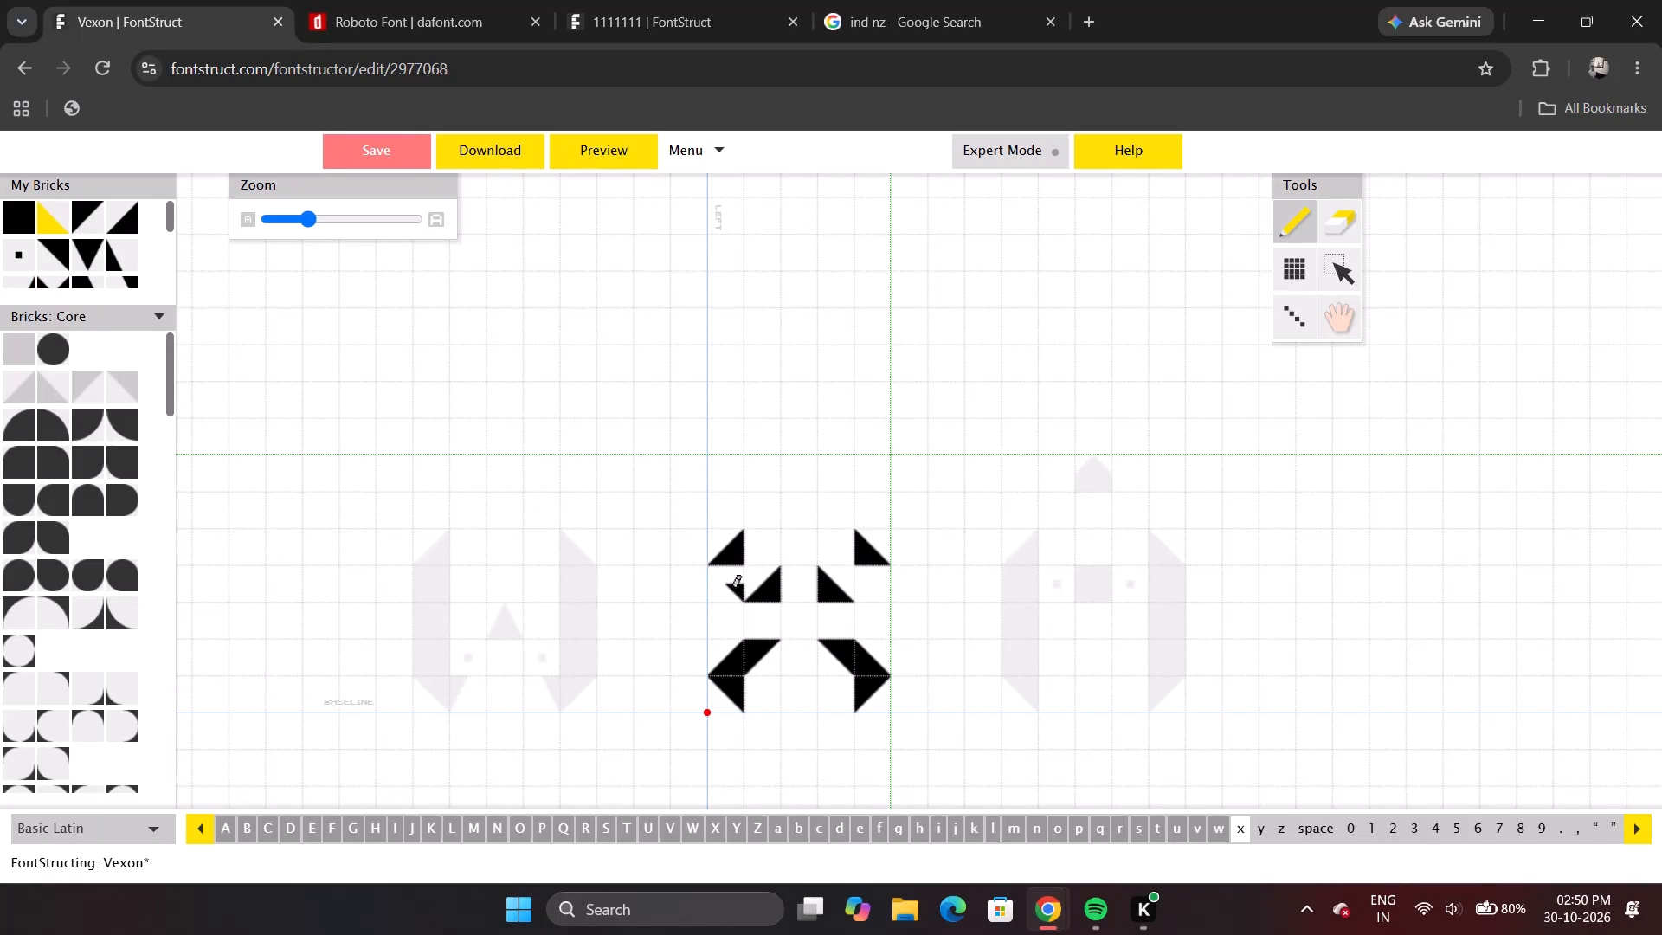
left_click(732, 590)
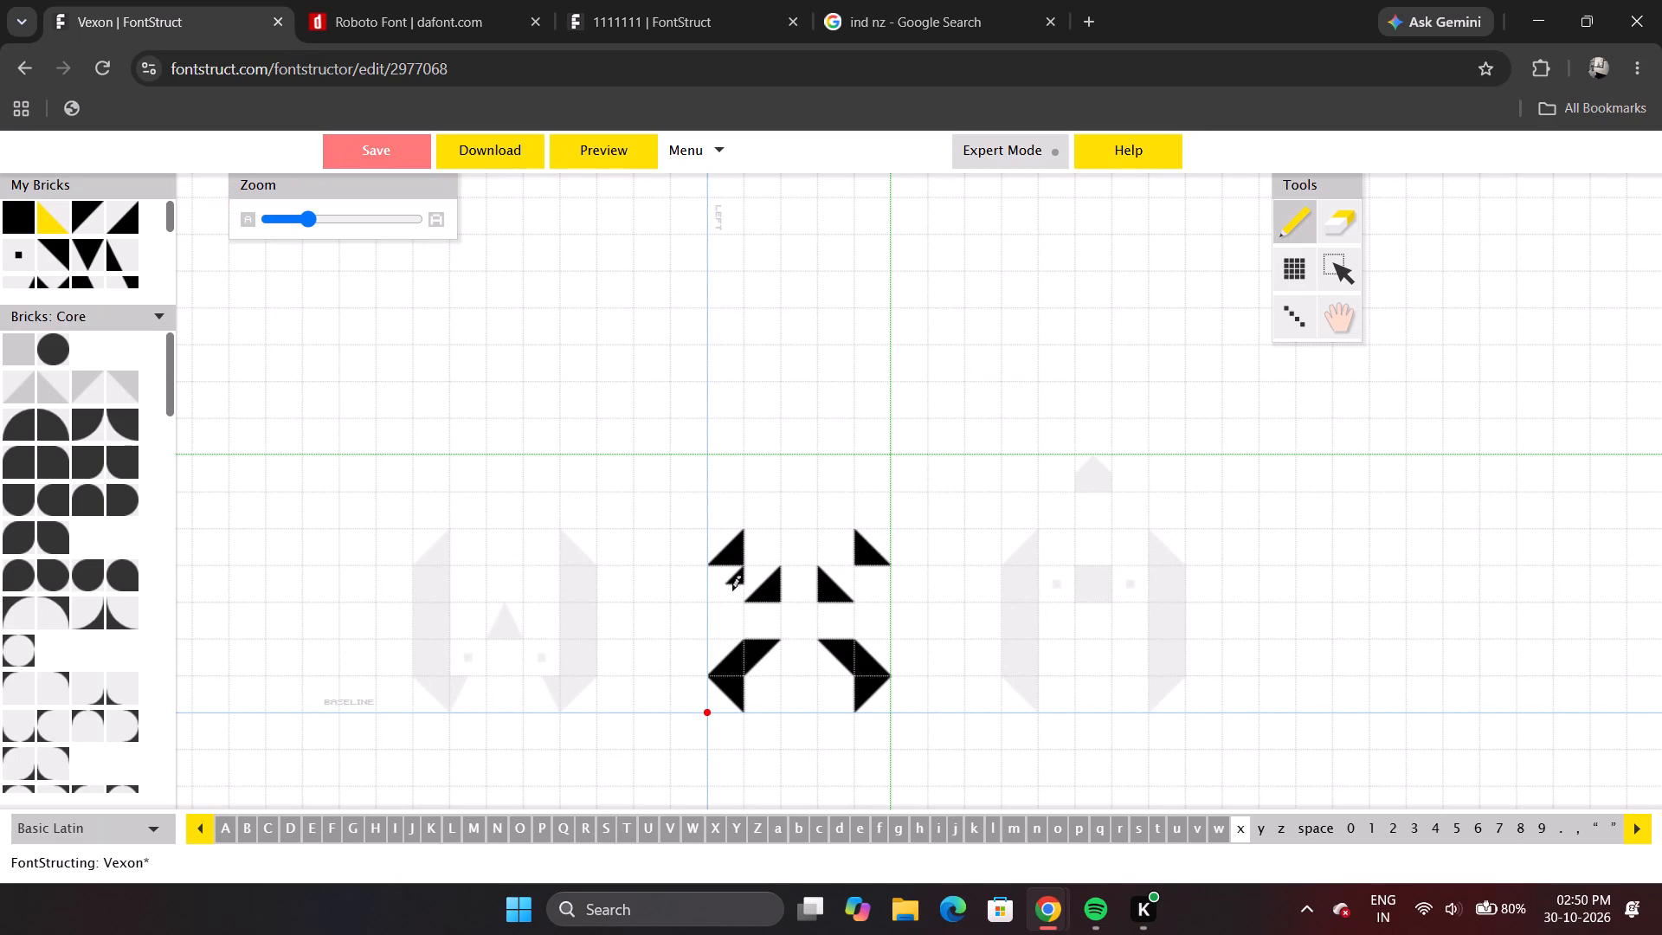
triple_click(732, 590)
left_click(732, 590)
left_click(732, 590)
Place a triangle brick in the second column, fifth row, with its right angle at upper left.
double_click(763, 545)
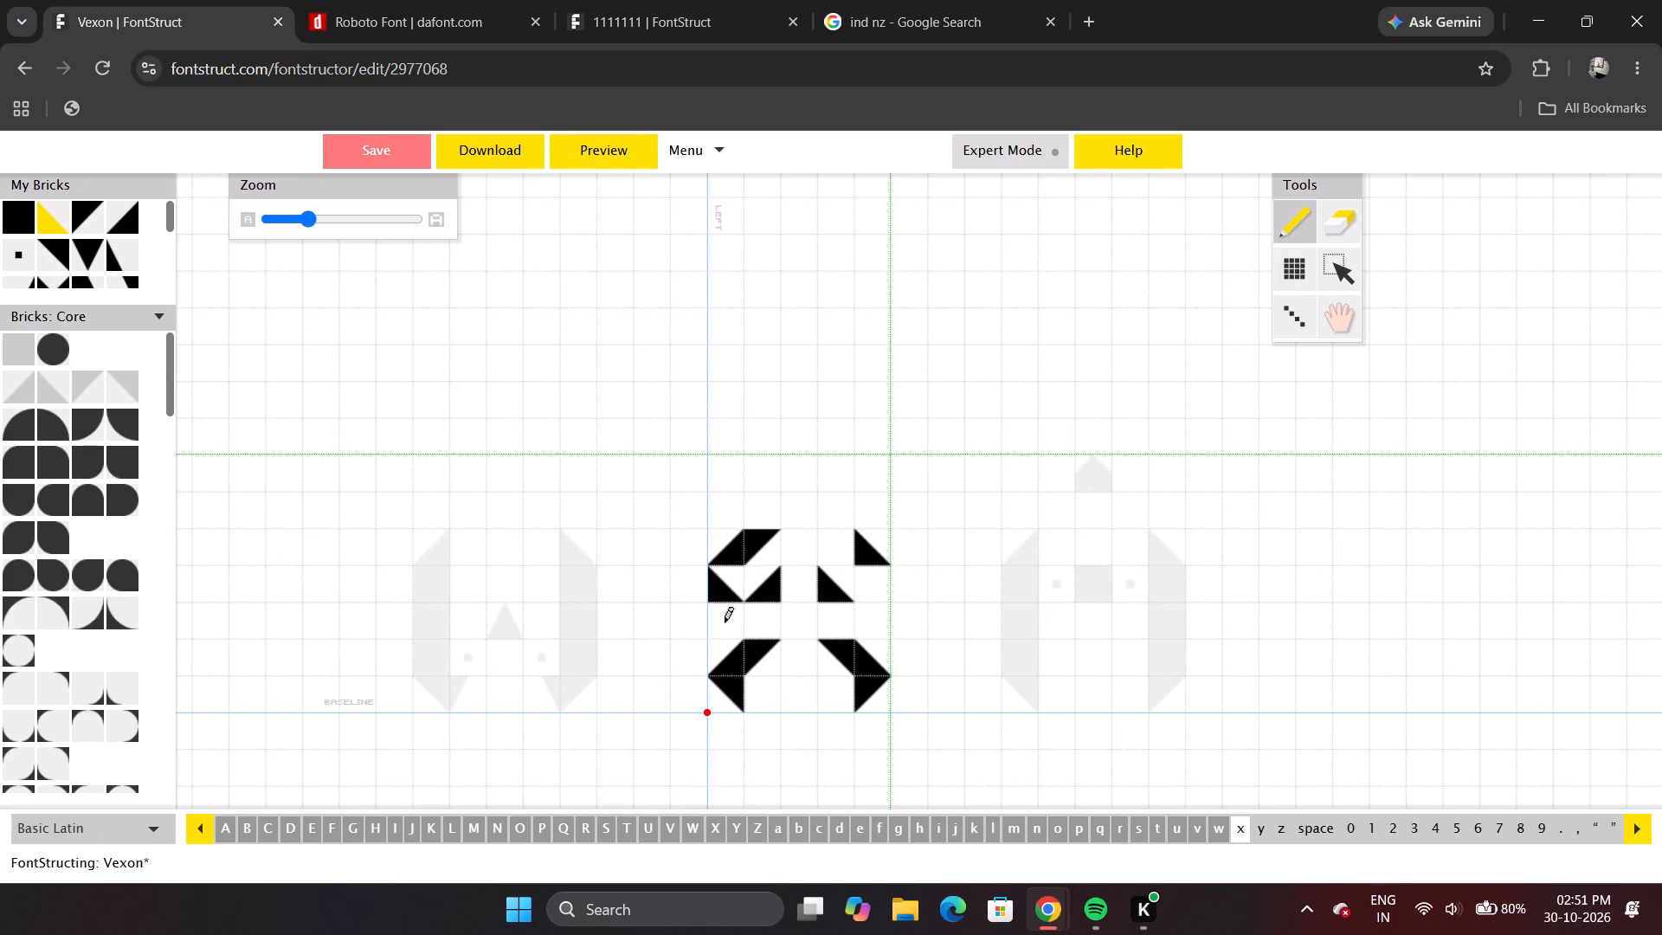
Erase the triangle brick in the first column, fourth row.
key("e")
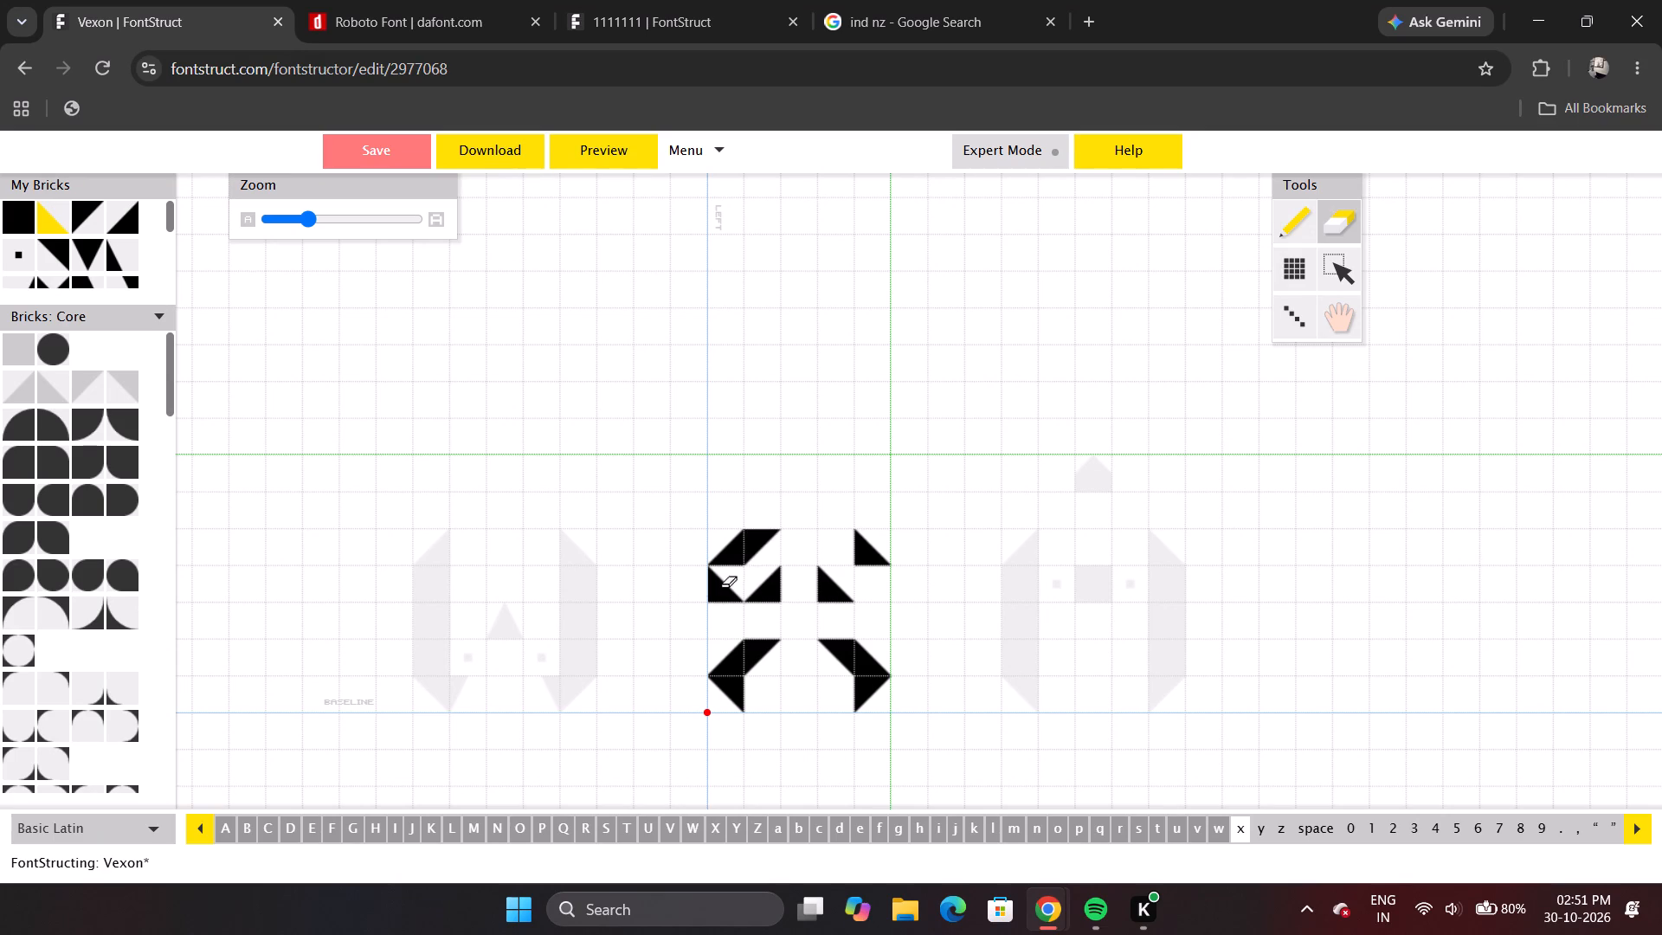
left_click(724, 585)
Following capital X, set lowercase x's fourth-row triangles with the right angle at upper right in column one and lower left in column two.
left_click(713, 824)
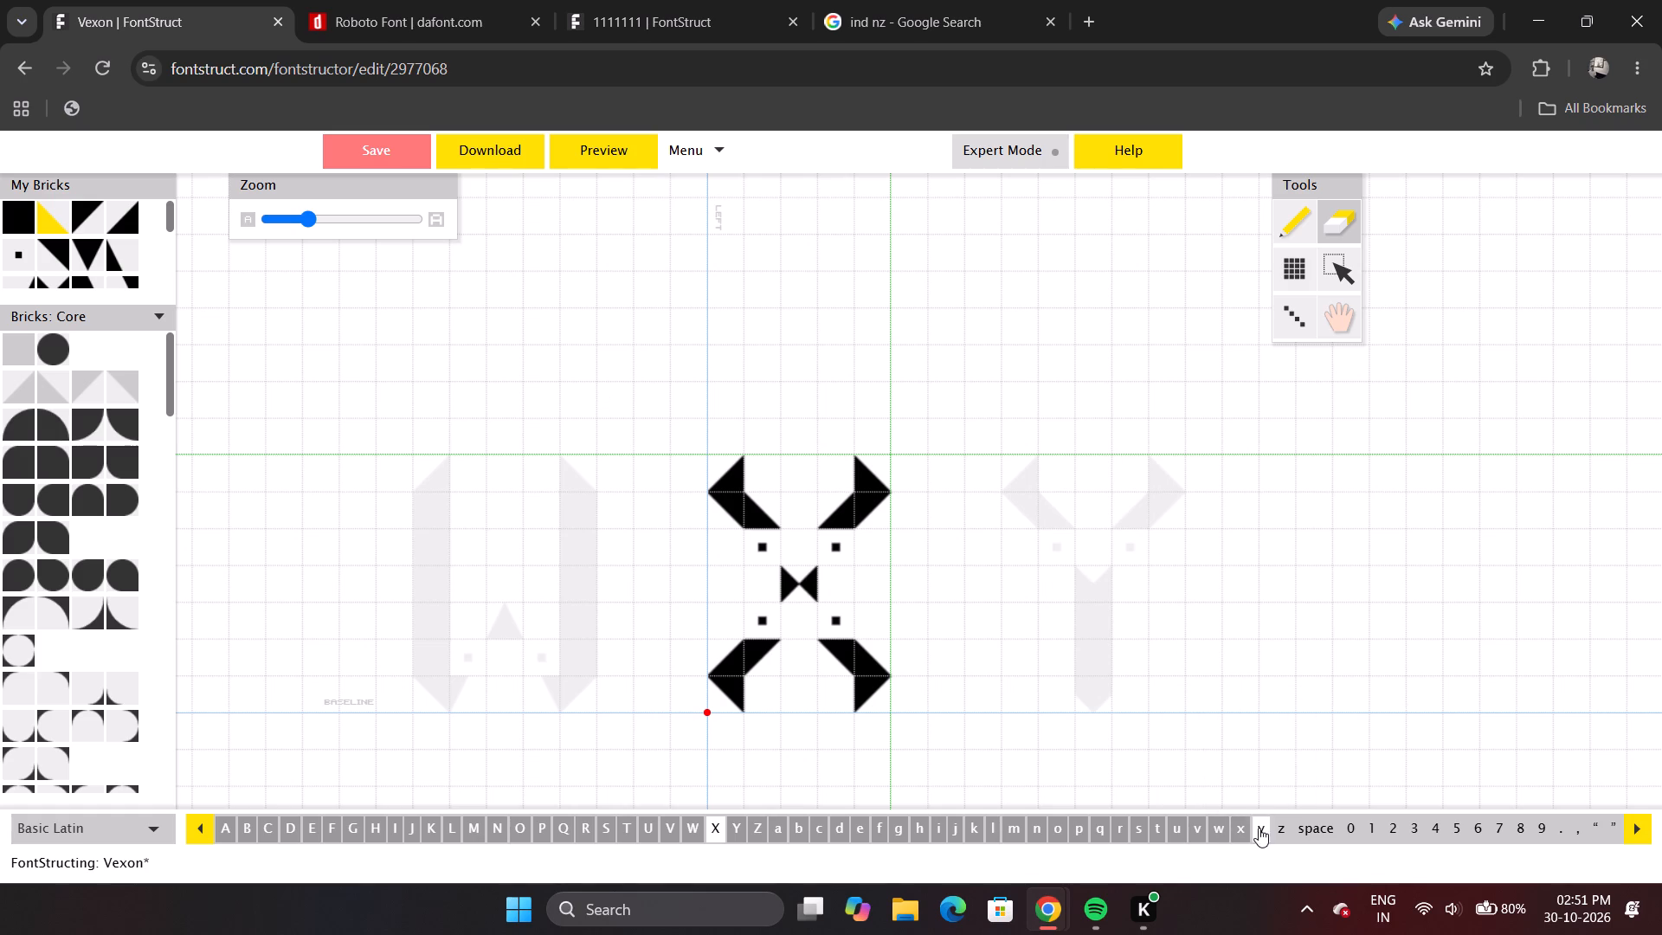
left_click(1234, 825)
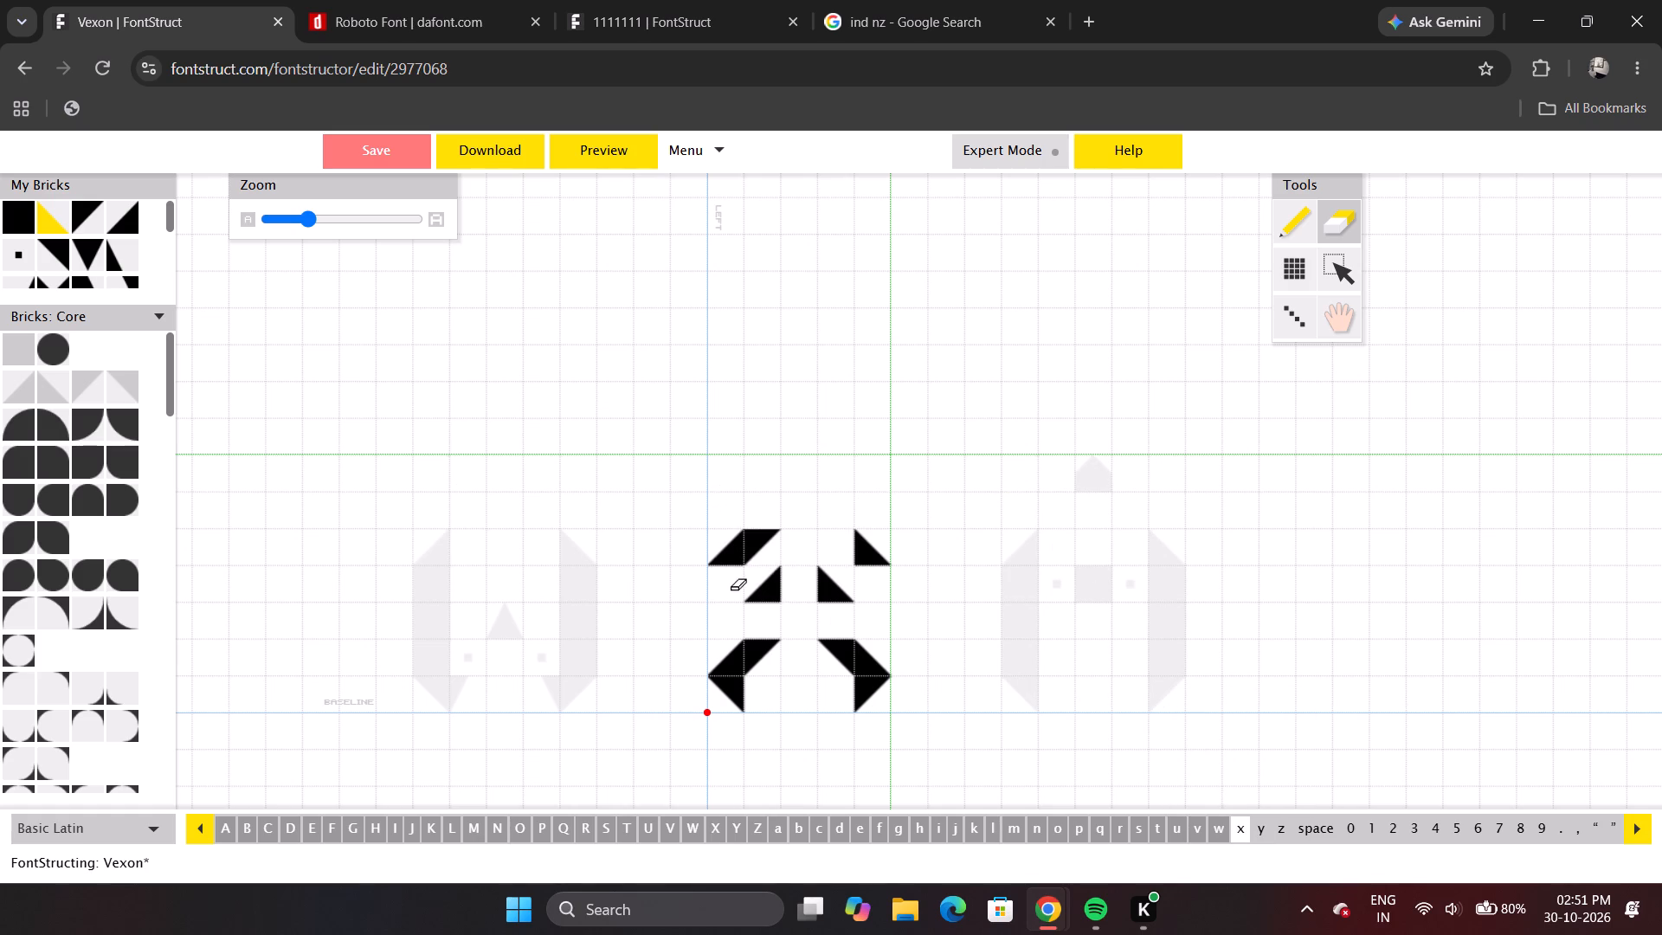
left_click(733, 588)
key("e")
left_click(62, 214)
left_click(746, 584)
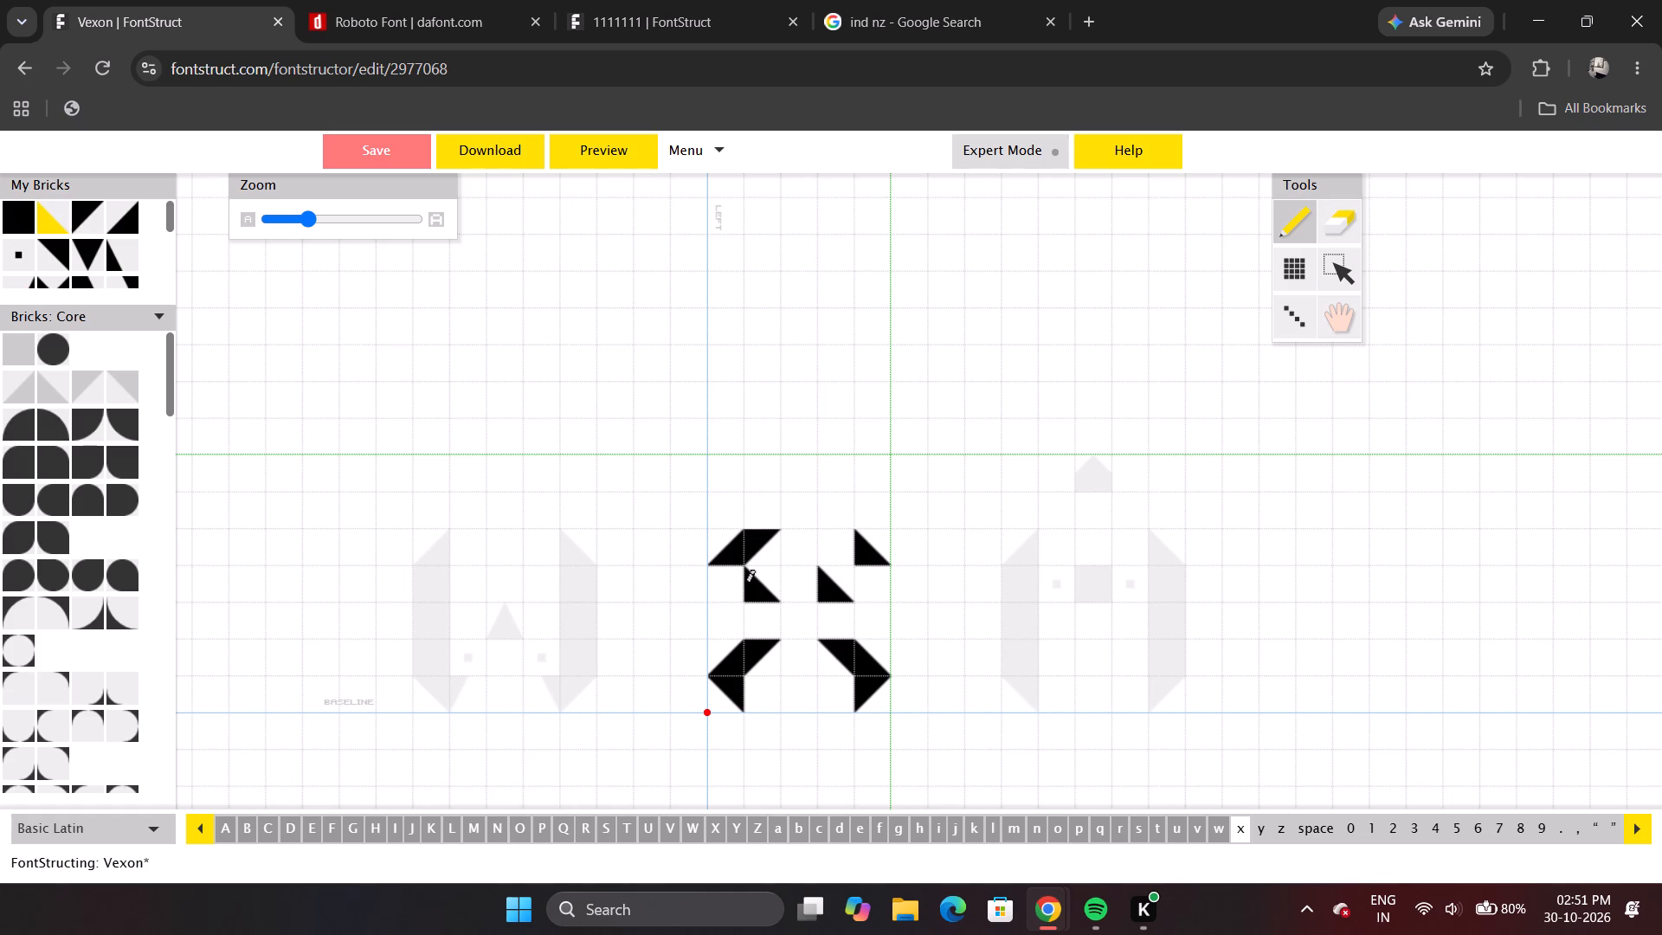
triple_click(733, 583)
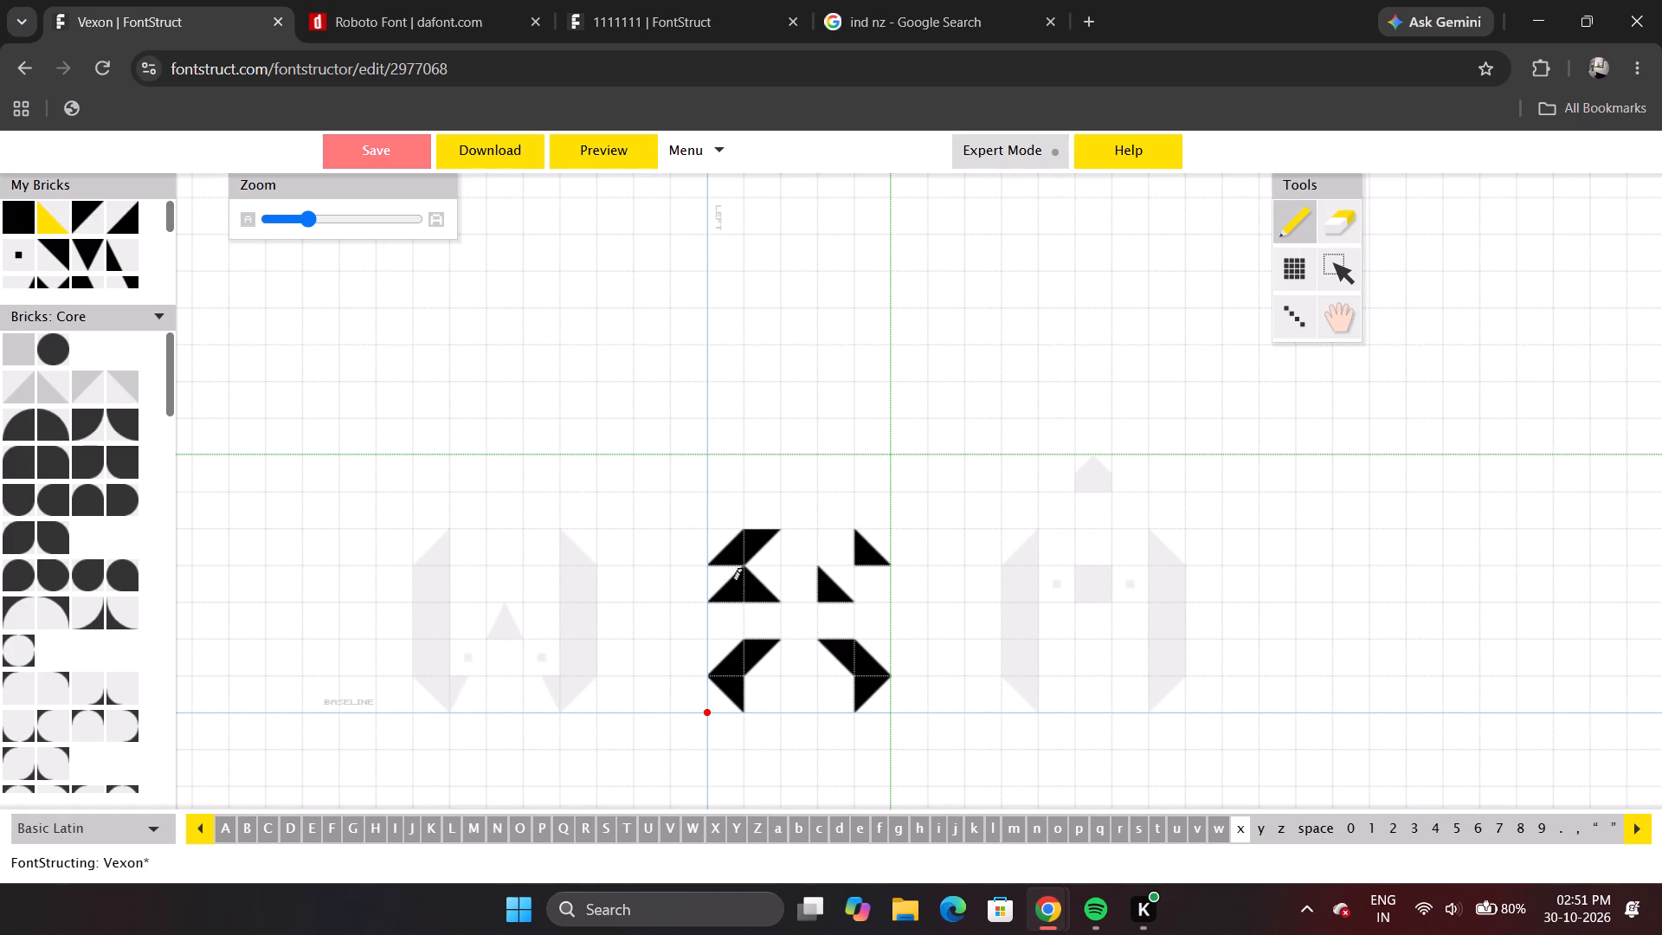
left_click(733, 583)
left_click(733, 583)
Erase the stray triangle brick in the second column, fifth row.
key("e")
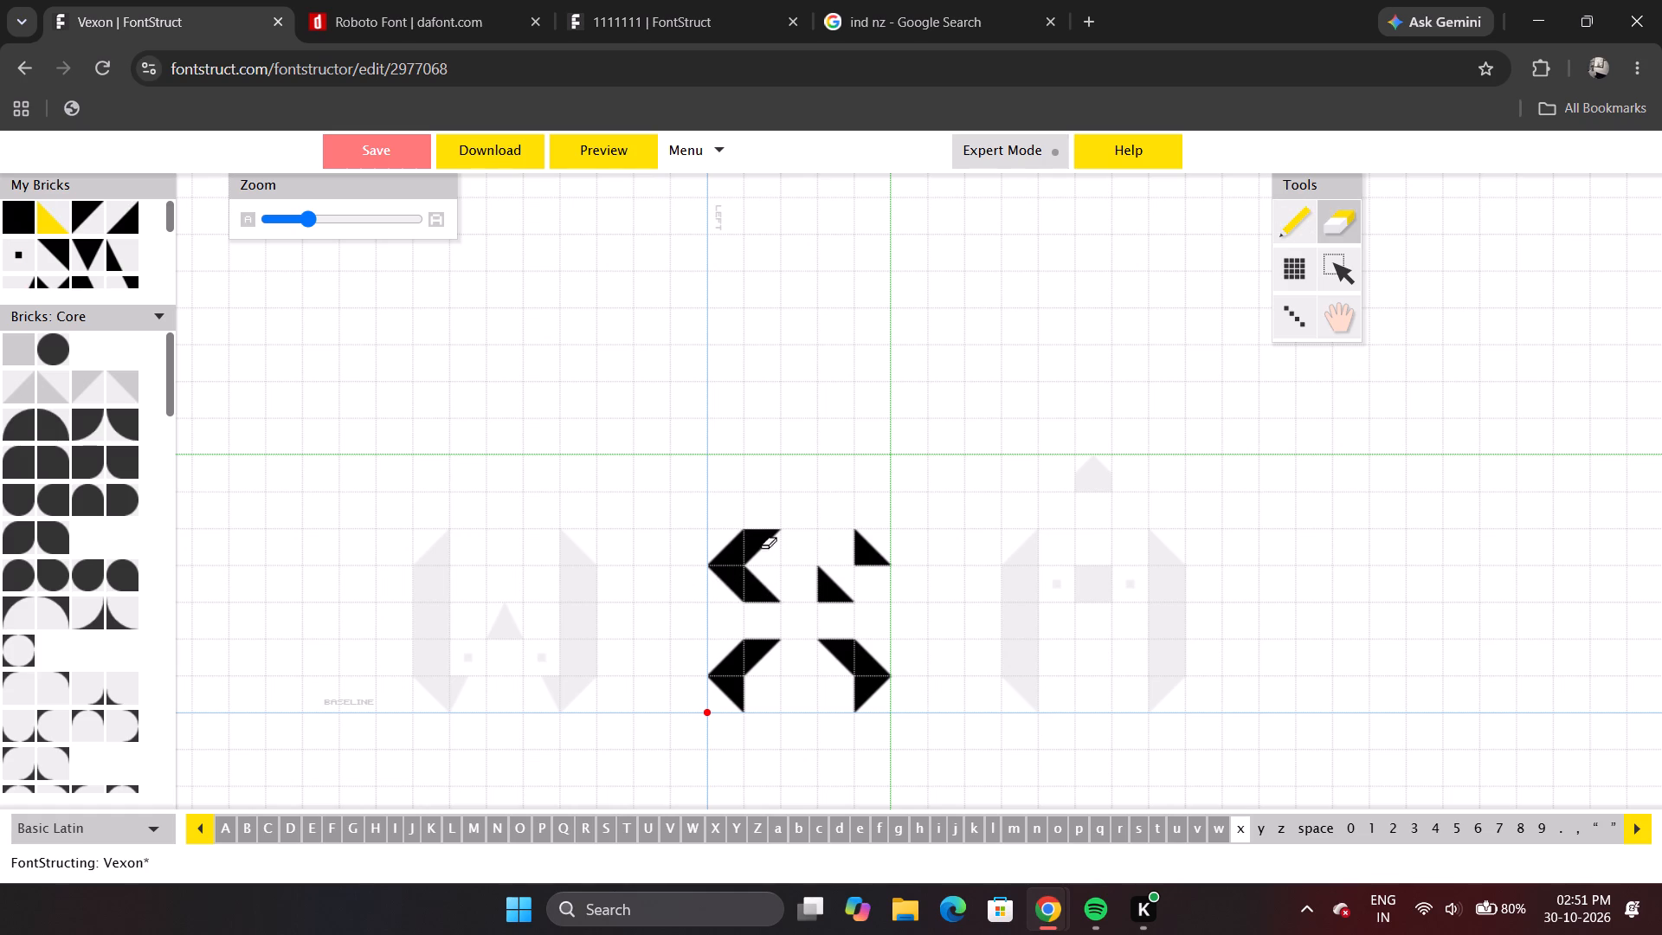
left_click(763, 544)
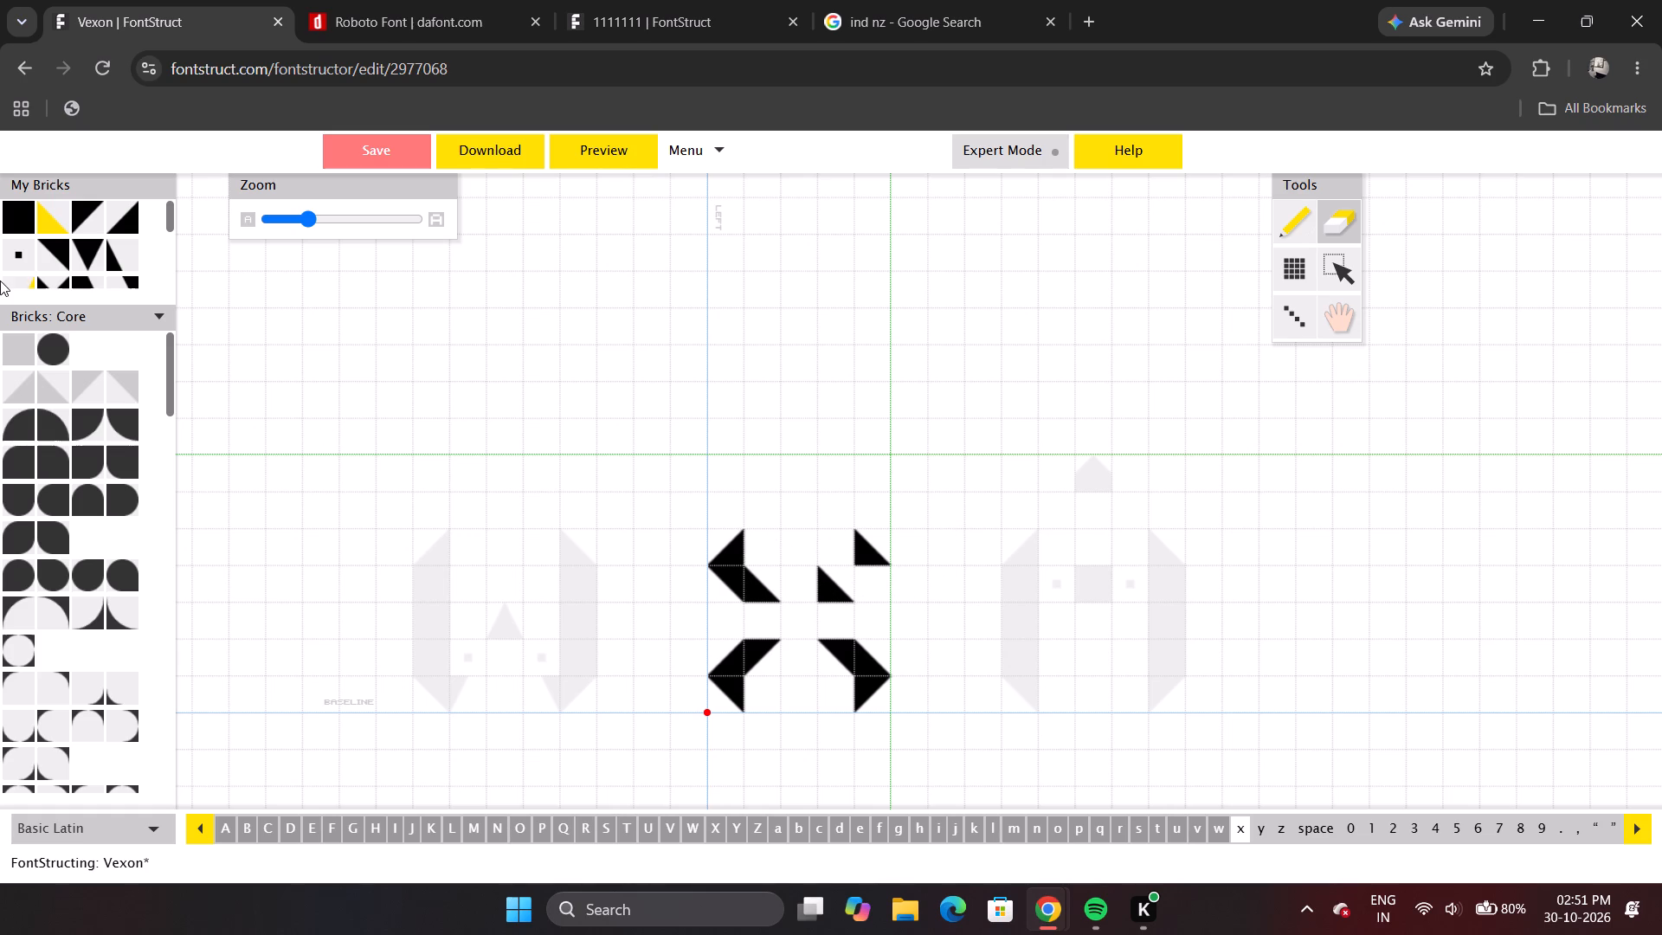
Place a triangle brick in the fifth column, fourth row, with its right angle at upper left.
left_click(45, 219)
left_click(866, 578)
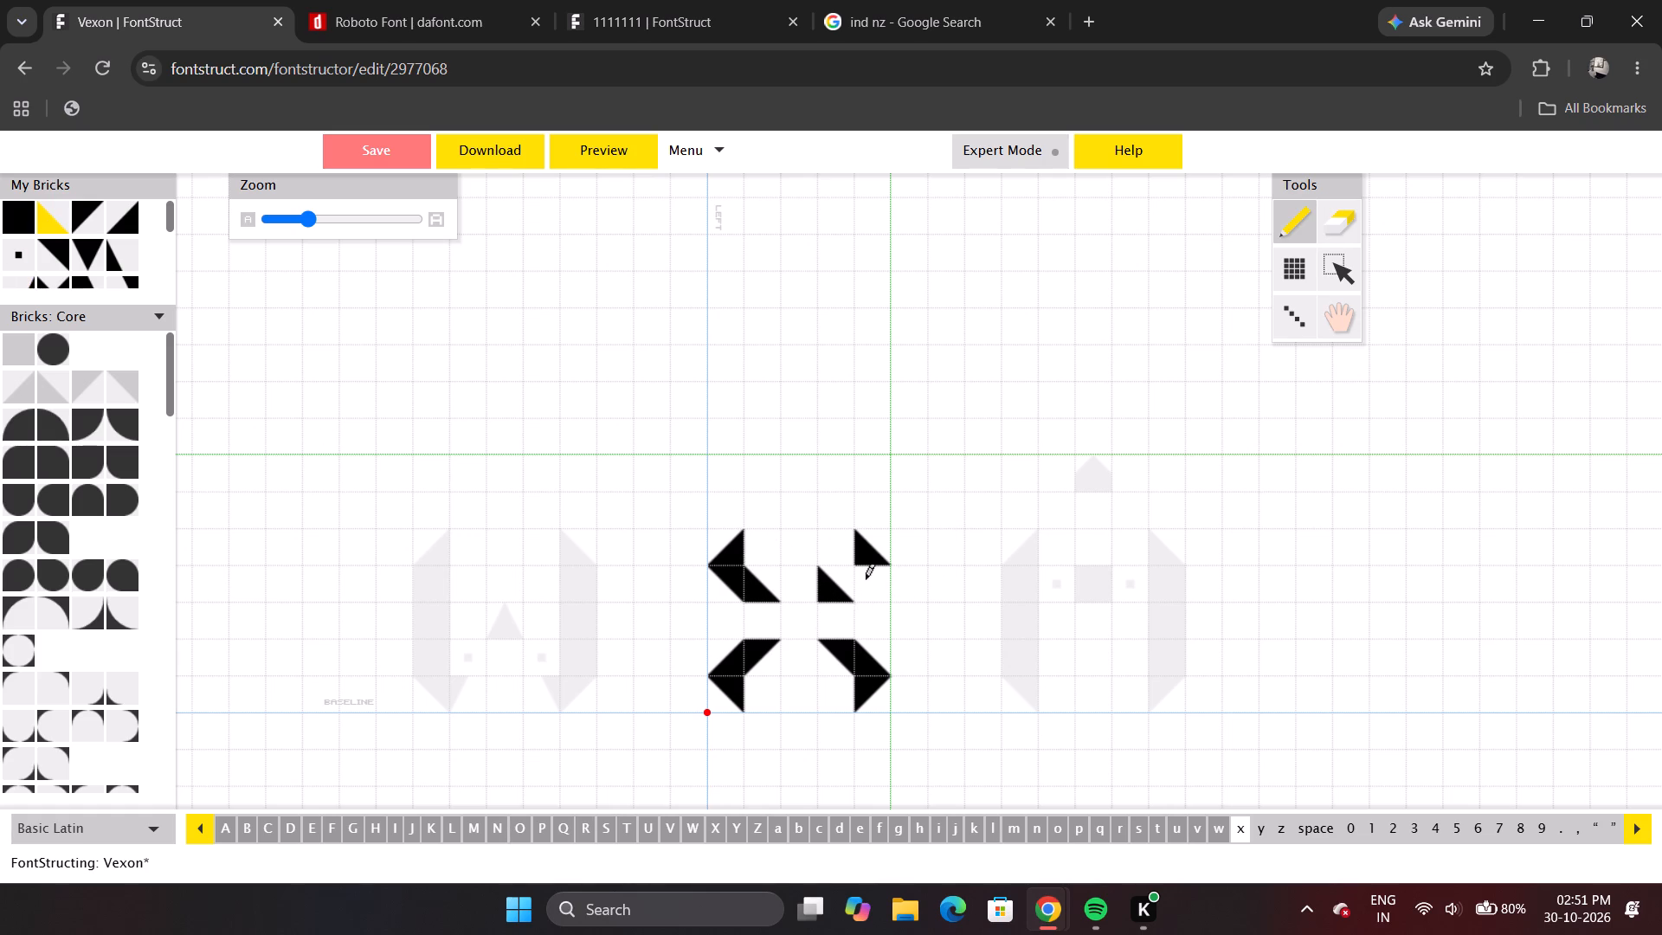
left_click(866, 578)
left_click(866, 578)
key("z")
Change the fourth-column, fourth-row triangle so that its right angle faces lower right.
left_click(839, 594)
left_click(839, 594)
left_click(839, 594)
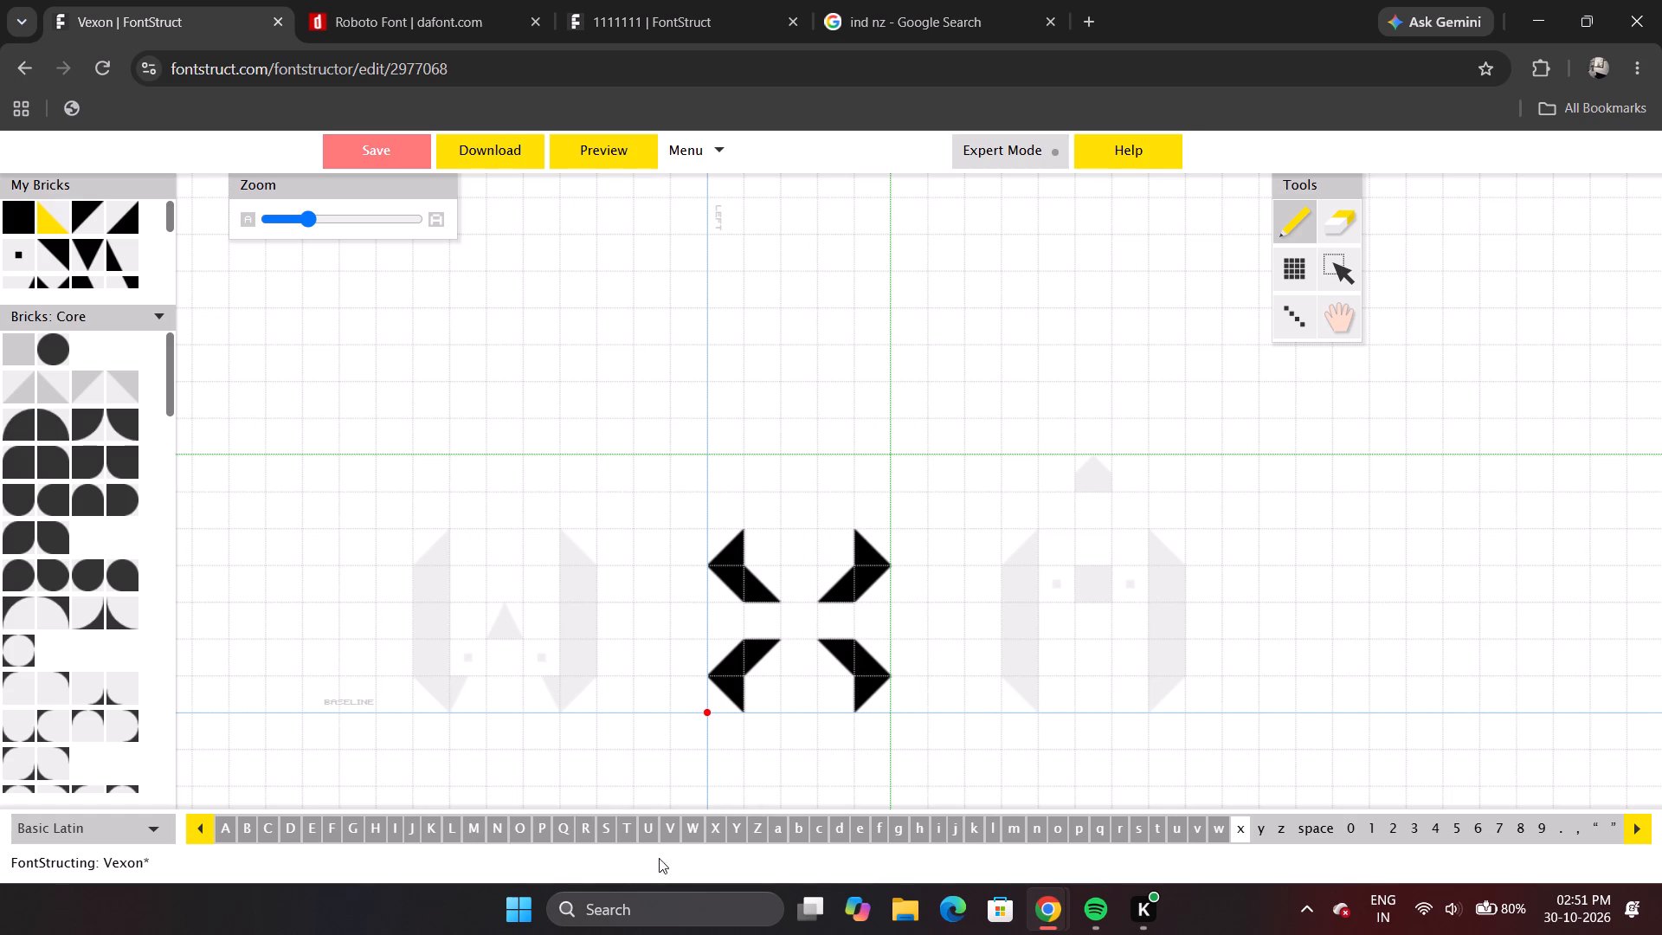
Check capital X's centre and place the same bow-tie brick in lowercase x's third column, third row.
left_click(713, 834)
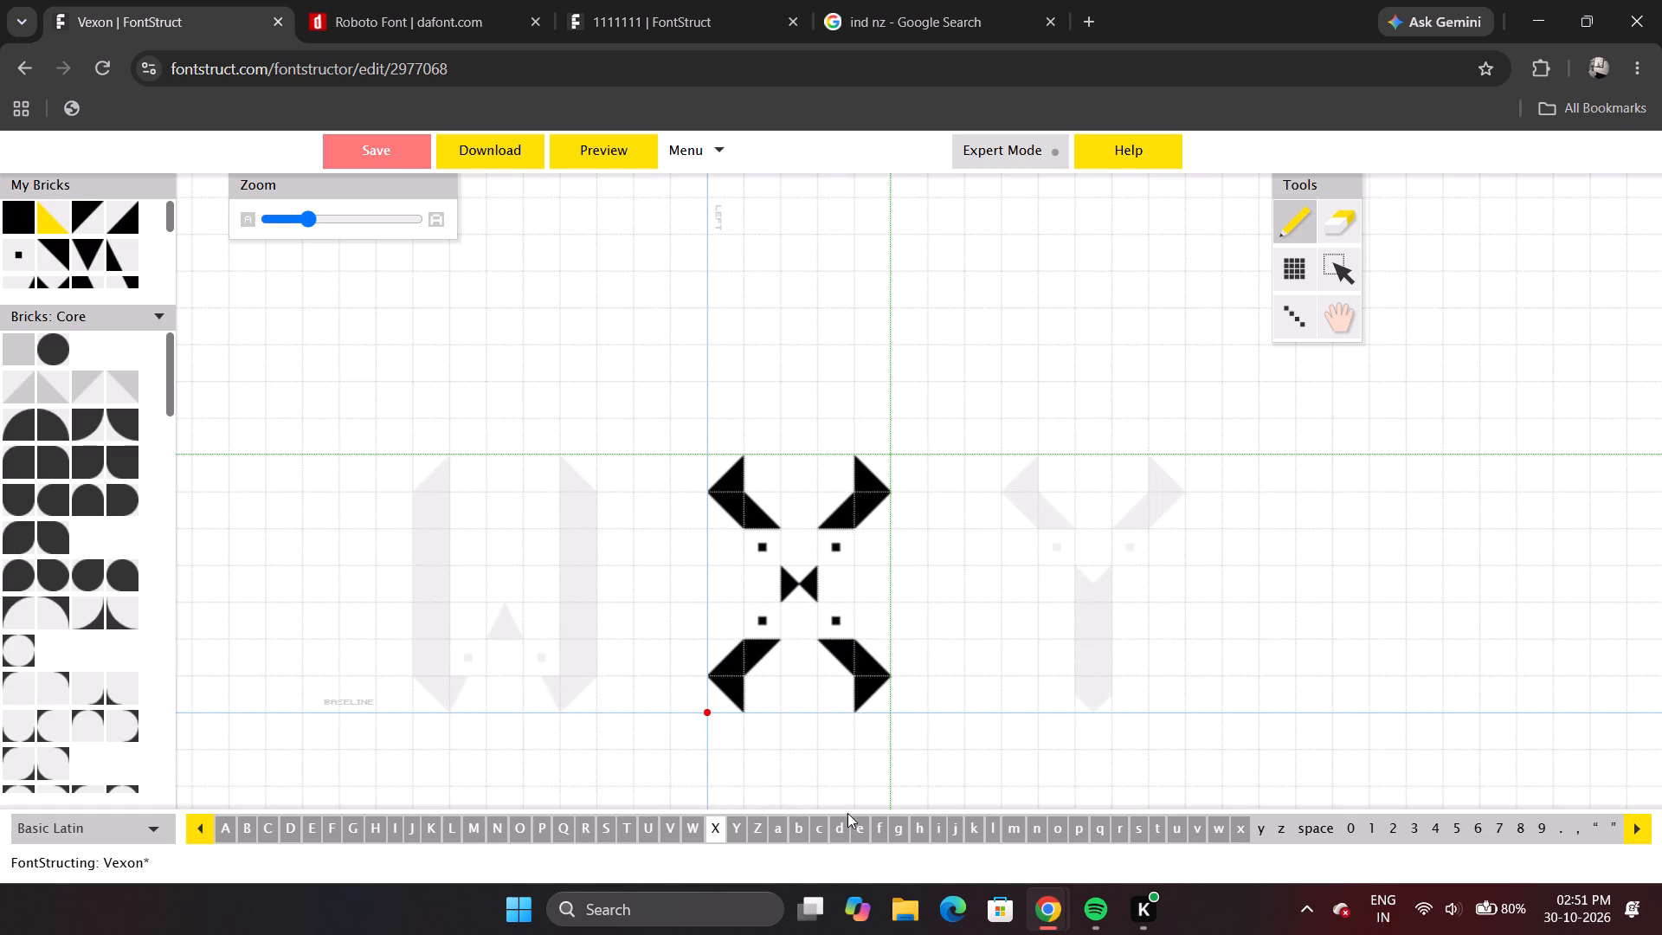
left_click(1240, 835)
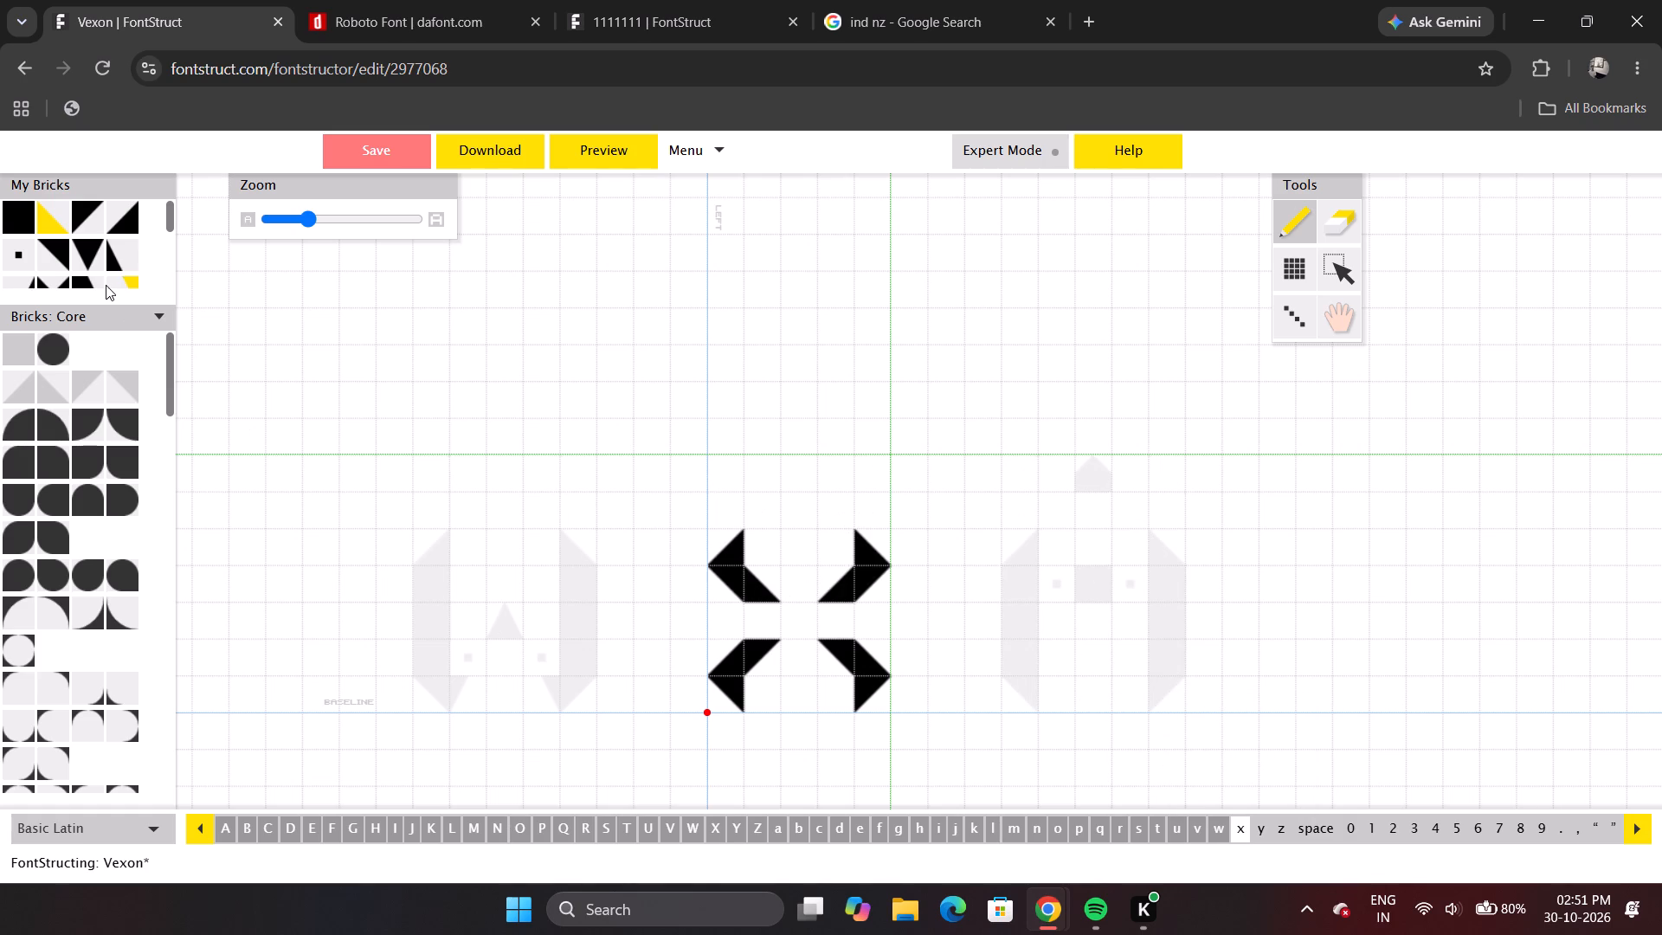
scroll(106, 285, "down", 1)
left_click(60, 231)
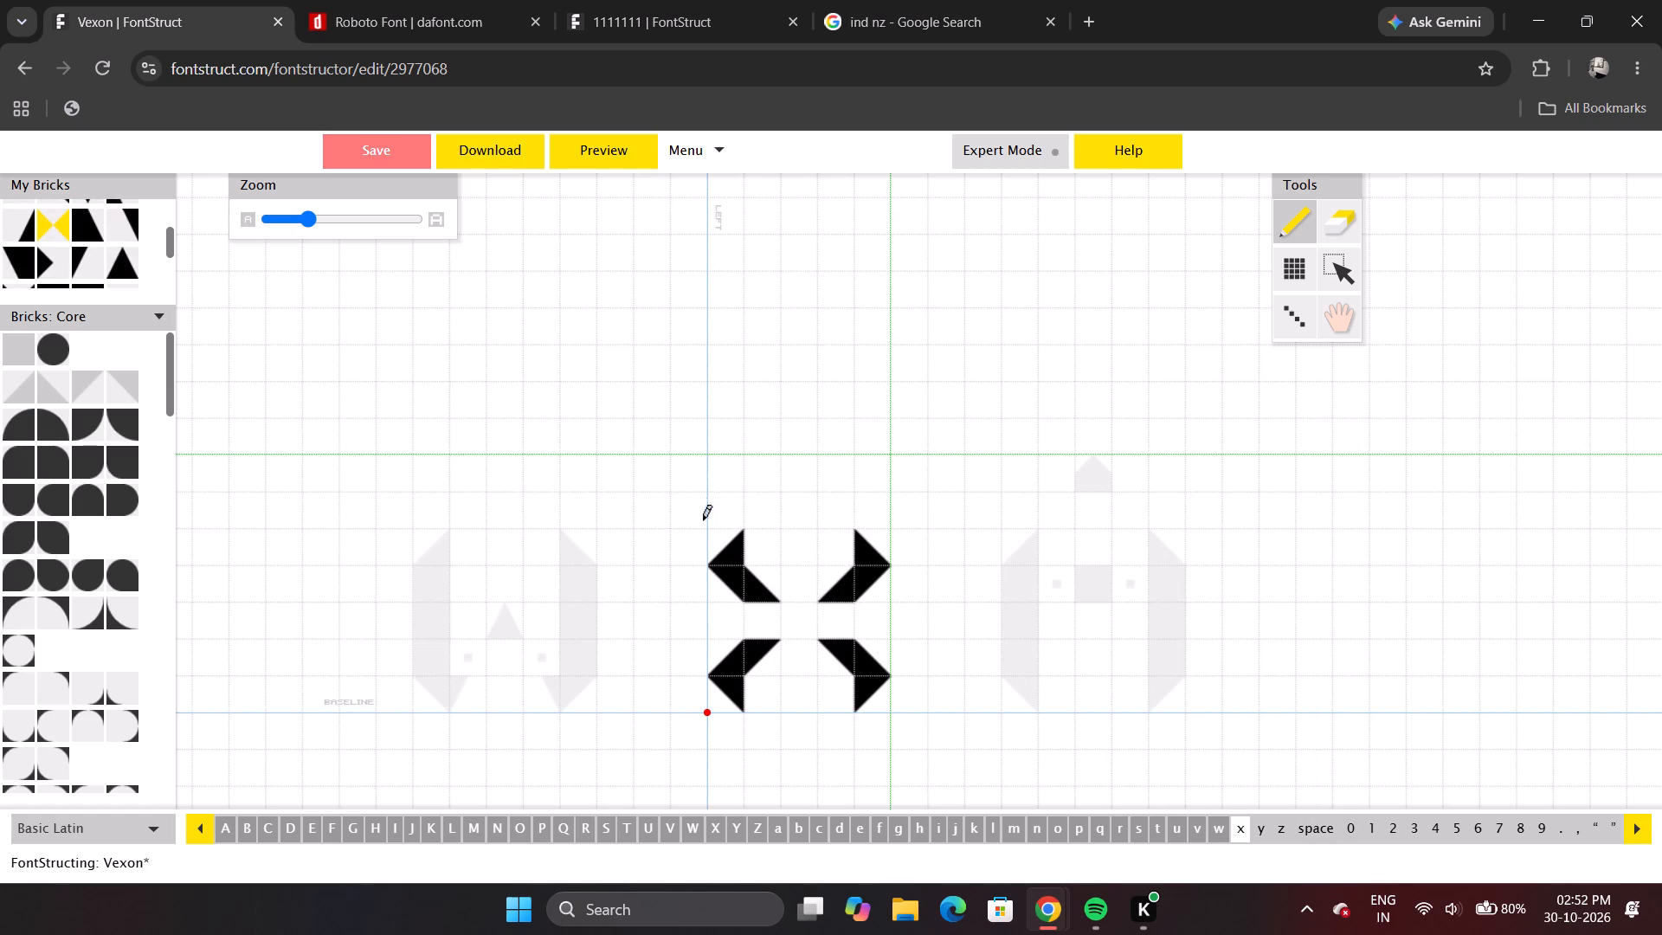
left_click(791, 609)
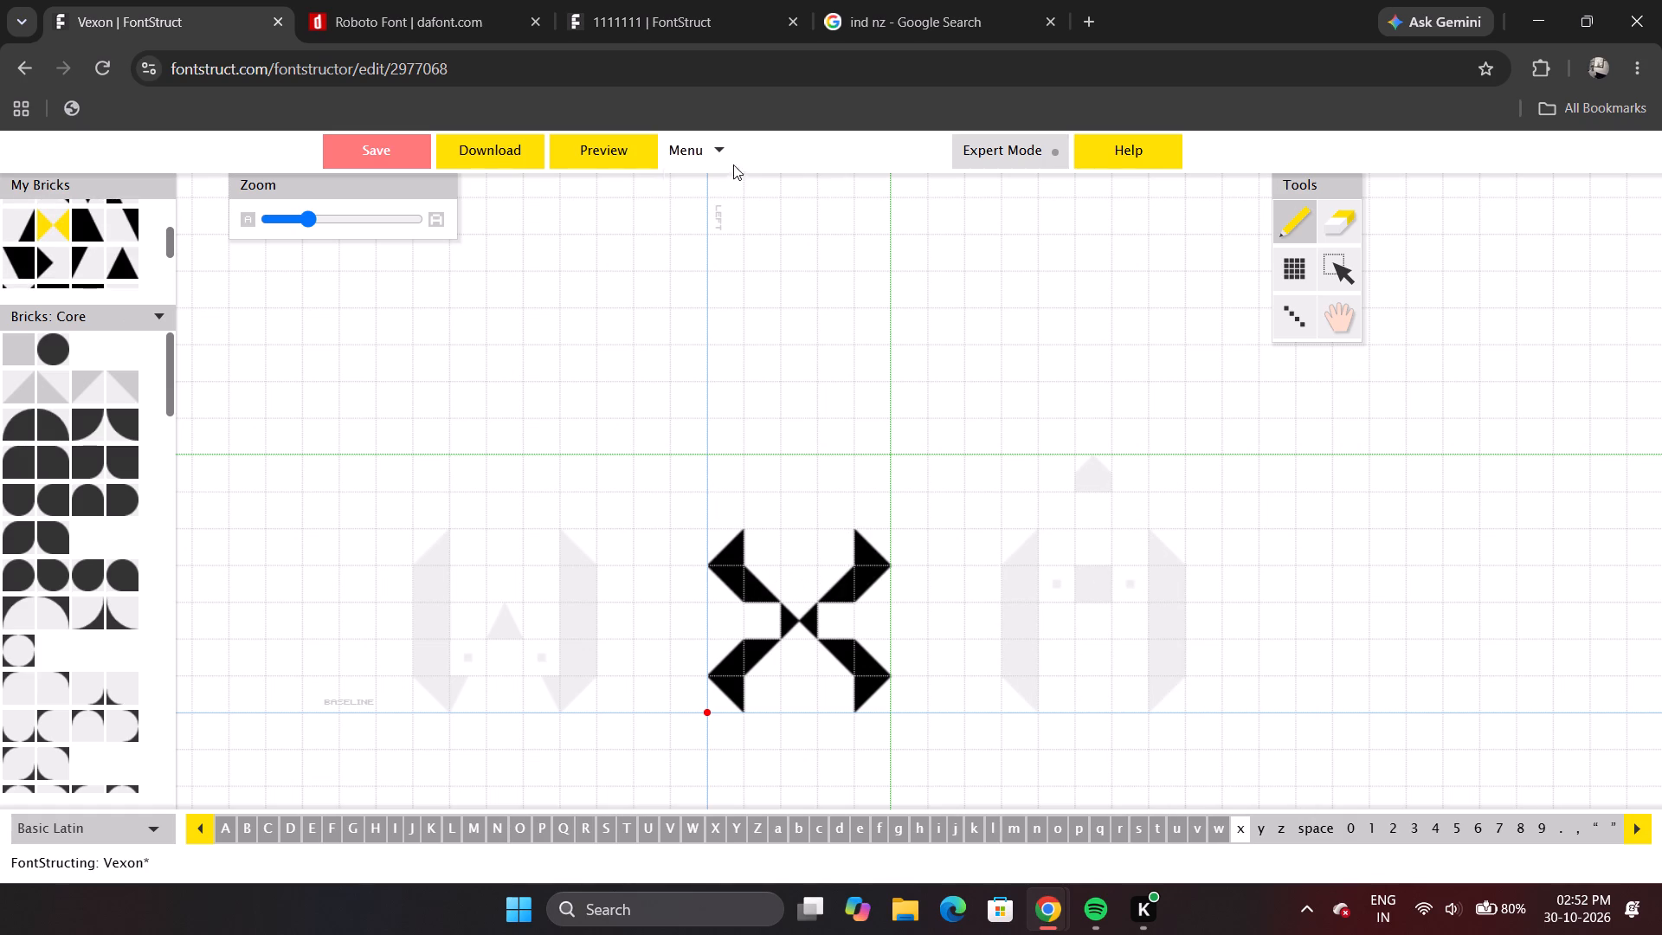
Preview the whole alphabet to check lowercase x against the other letters, and return to editing.
left_click(625, 156)
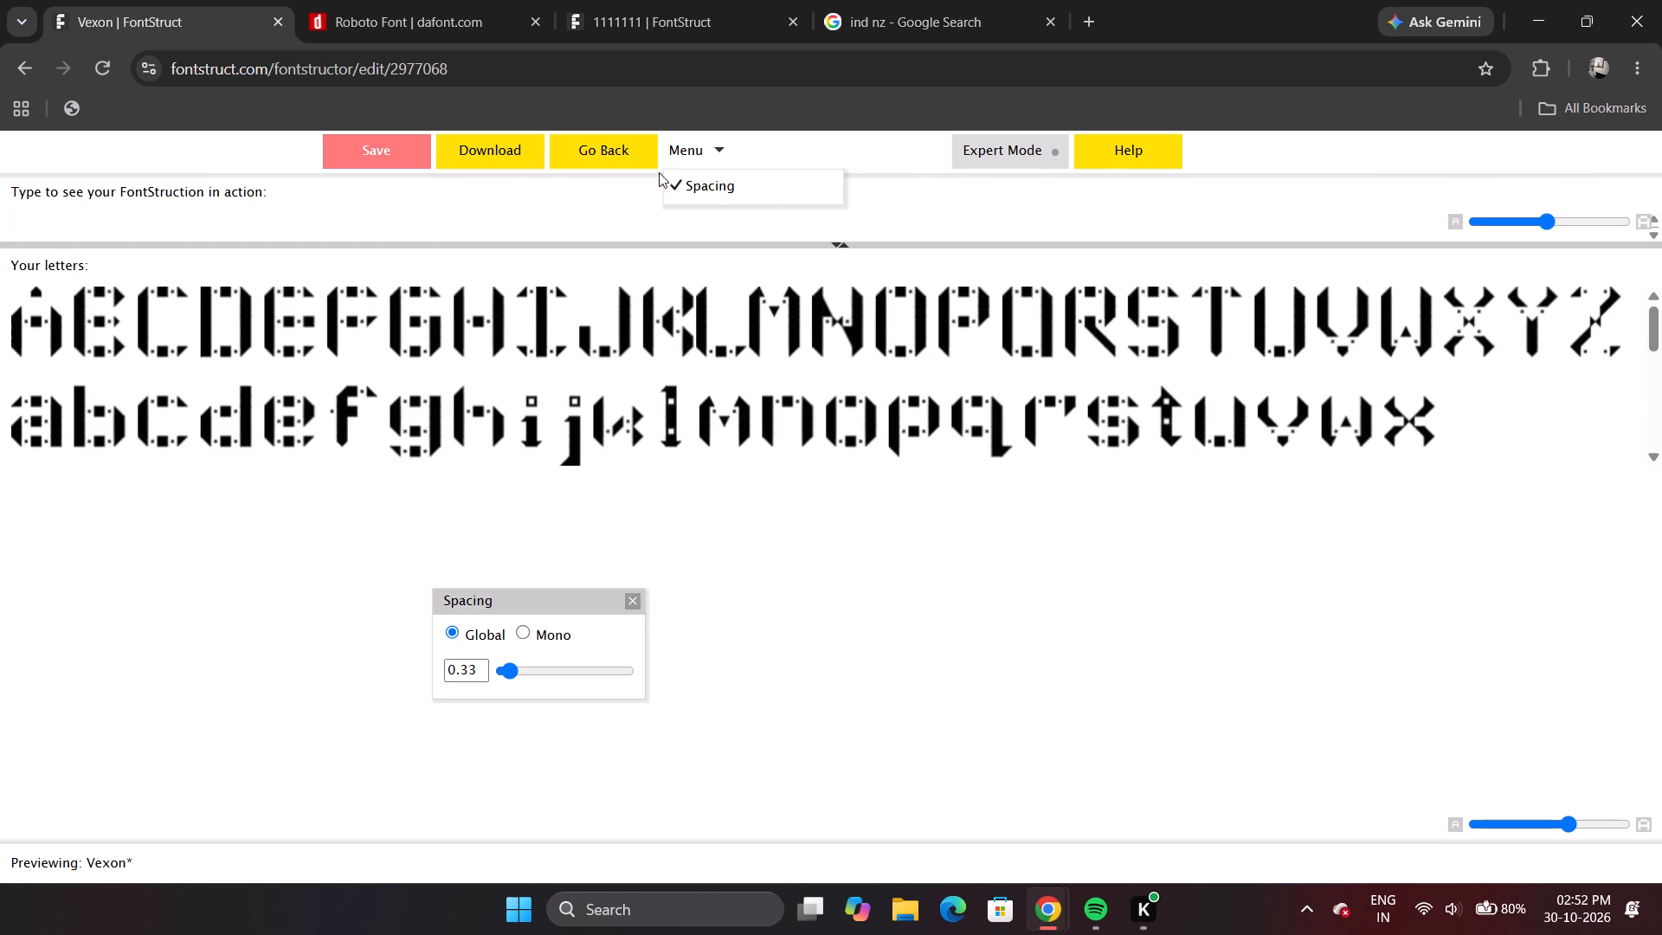
left_click(644, 152)
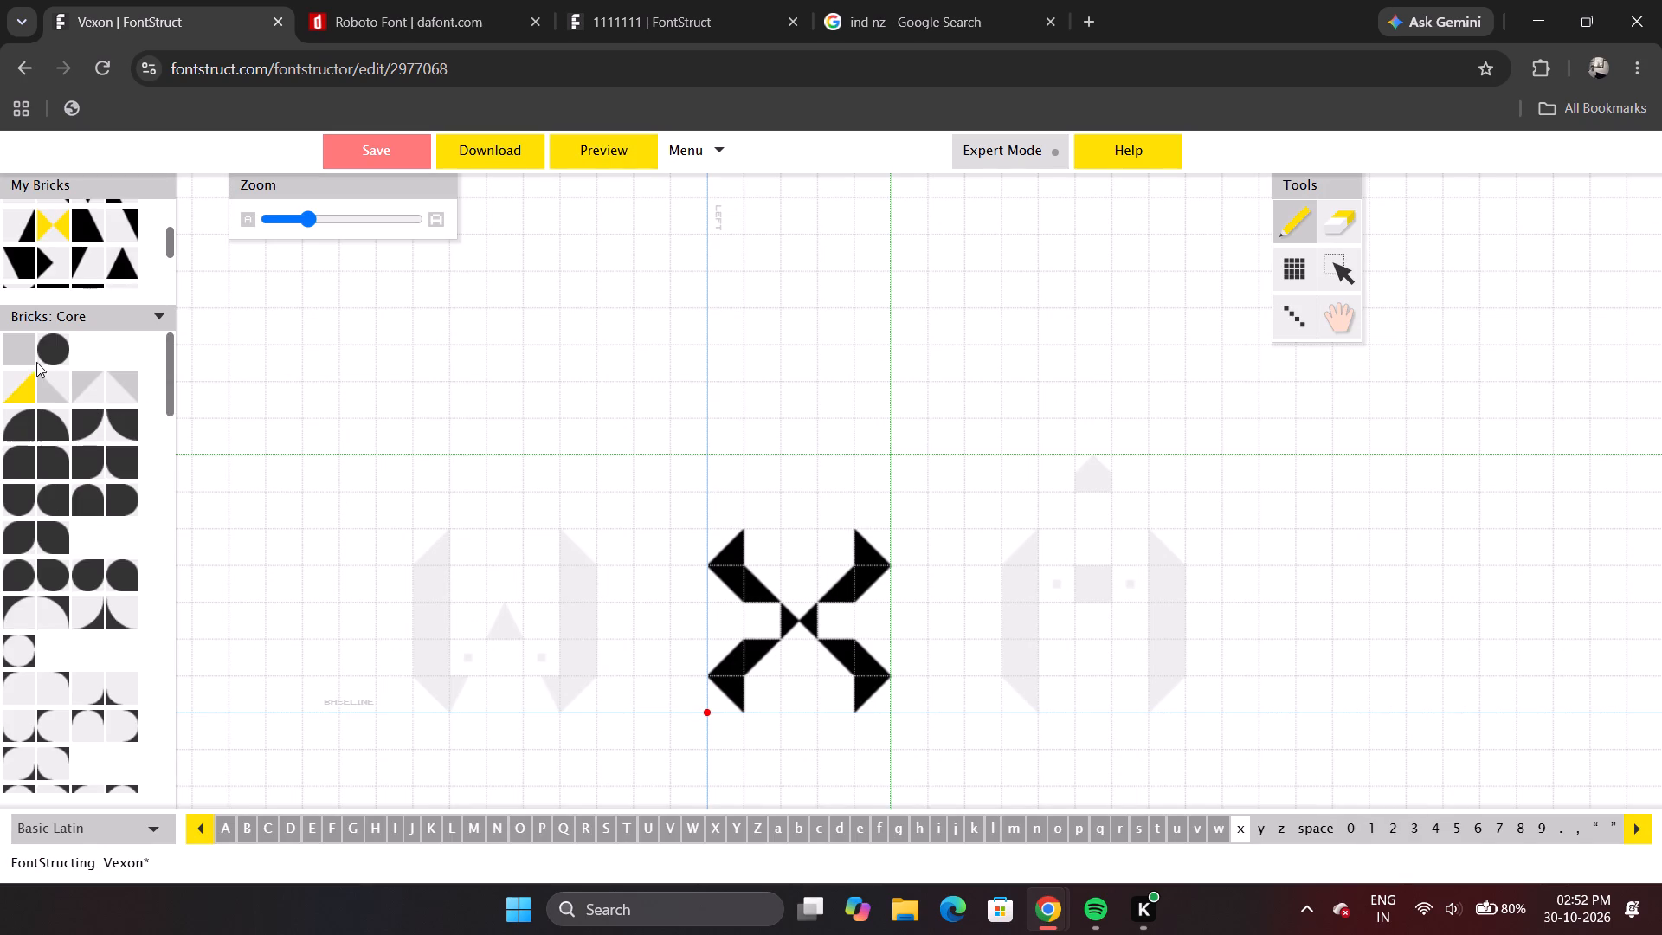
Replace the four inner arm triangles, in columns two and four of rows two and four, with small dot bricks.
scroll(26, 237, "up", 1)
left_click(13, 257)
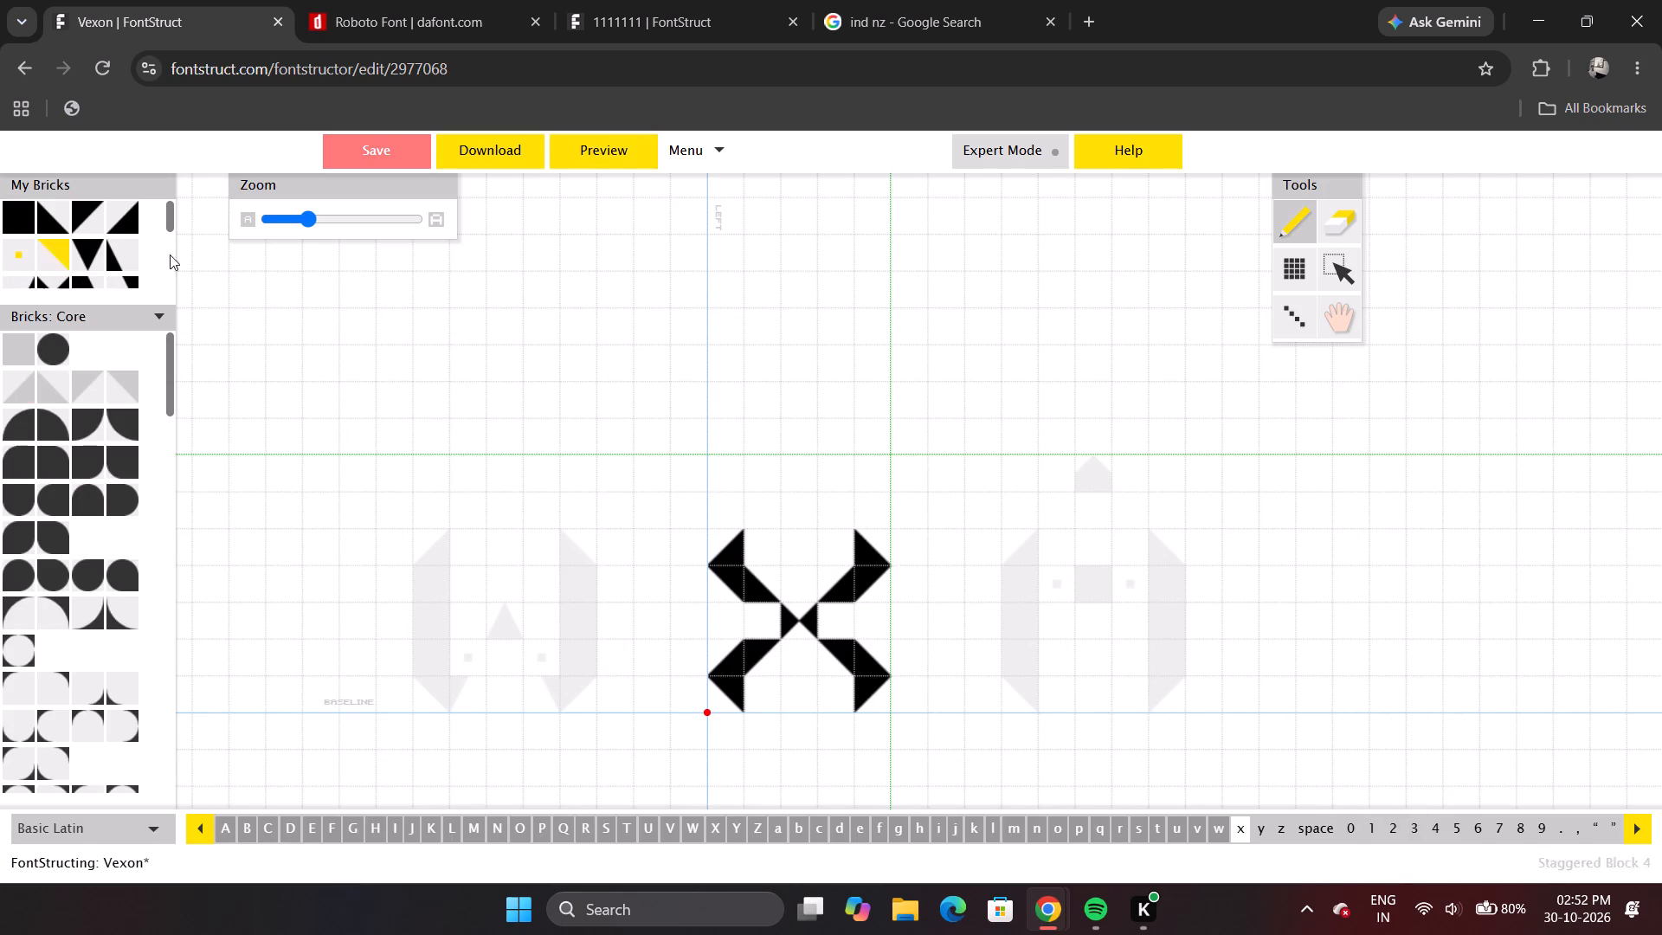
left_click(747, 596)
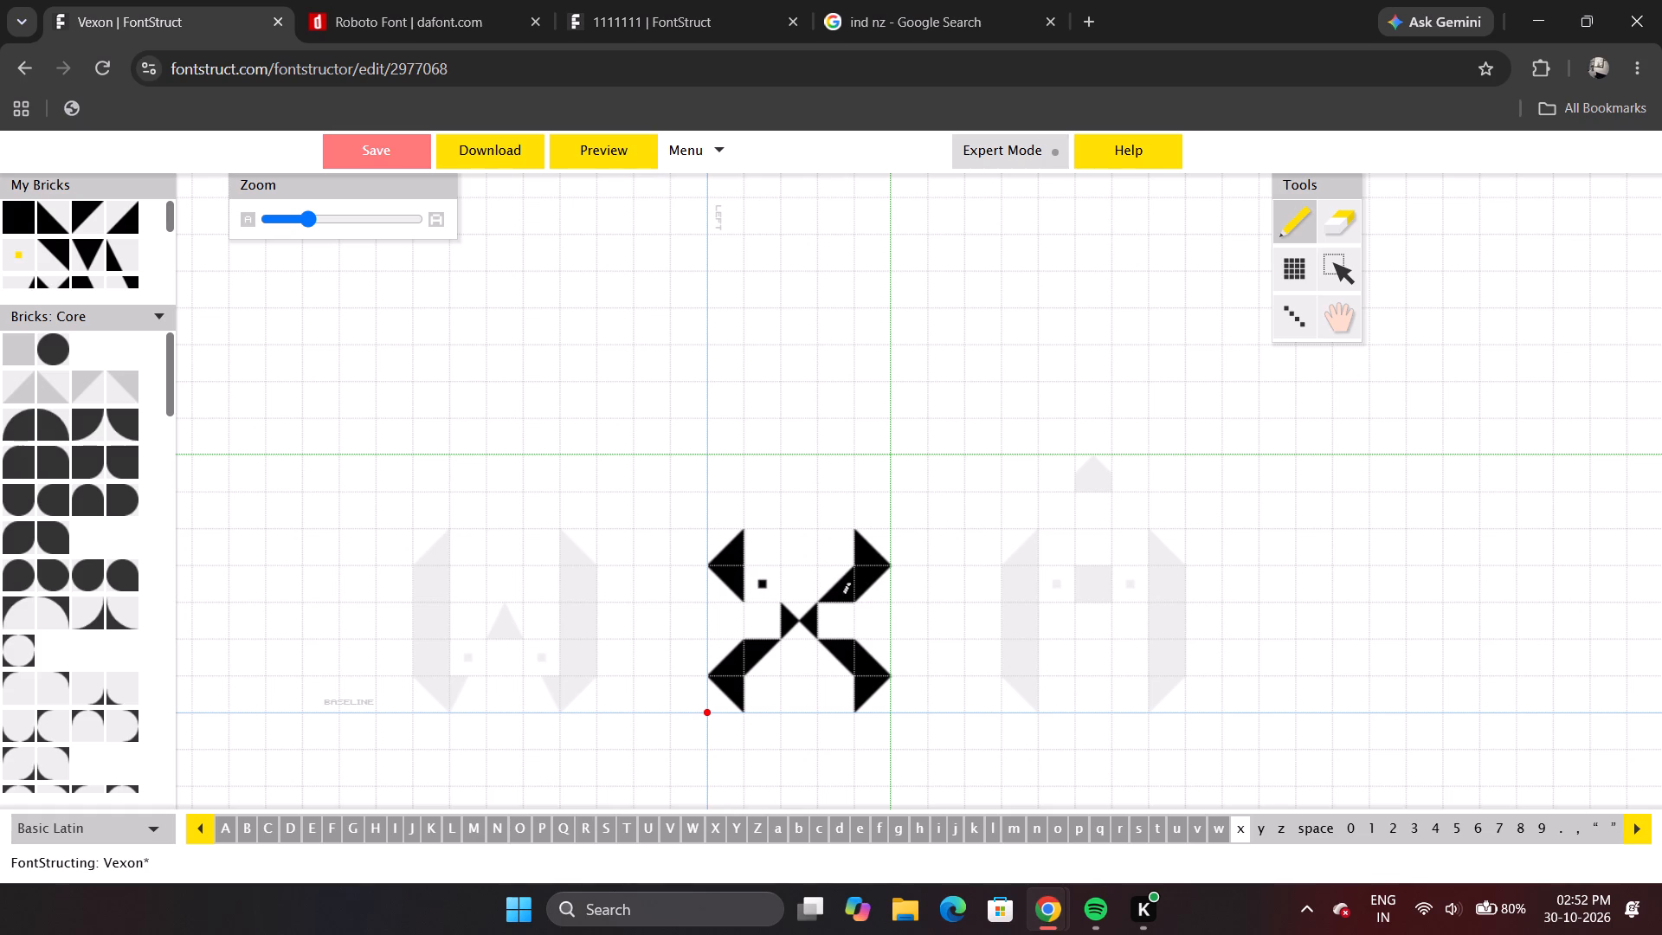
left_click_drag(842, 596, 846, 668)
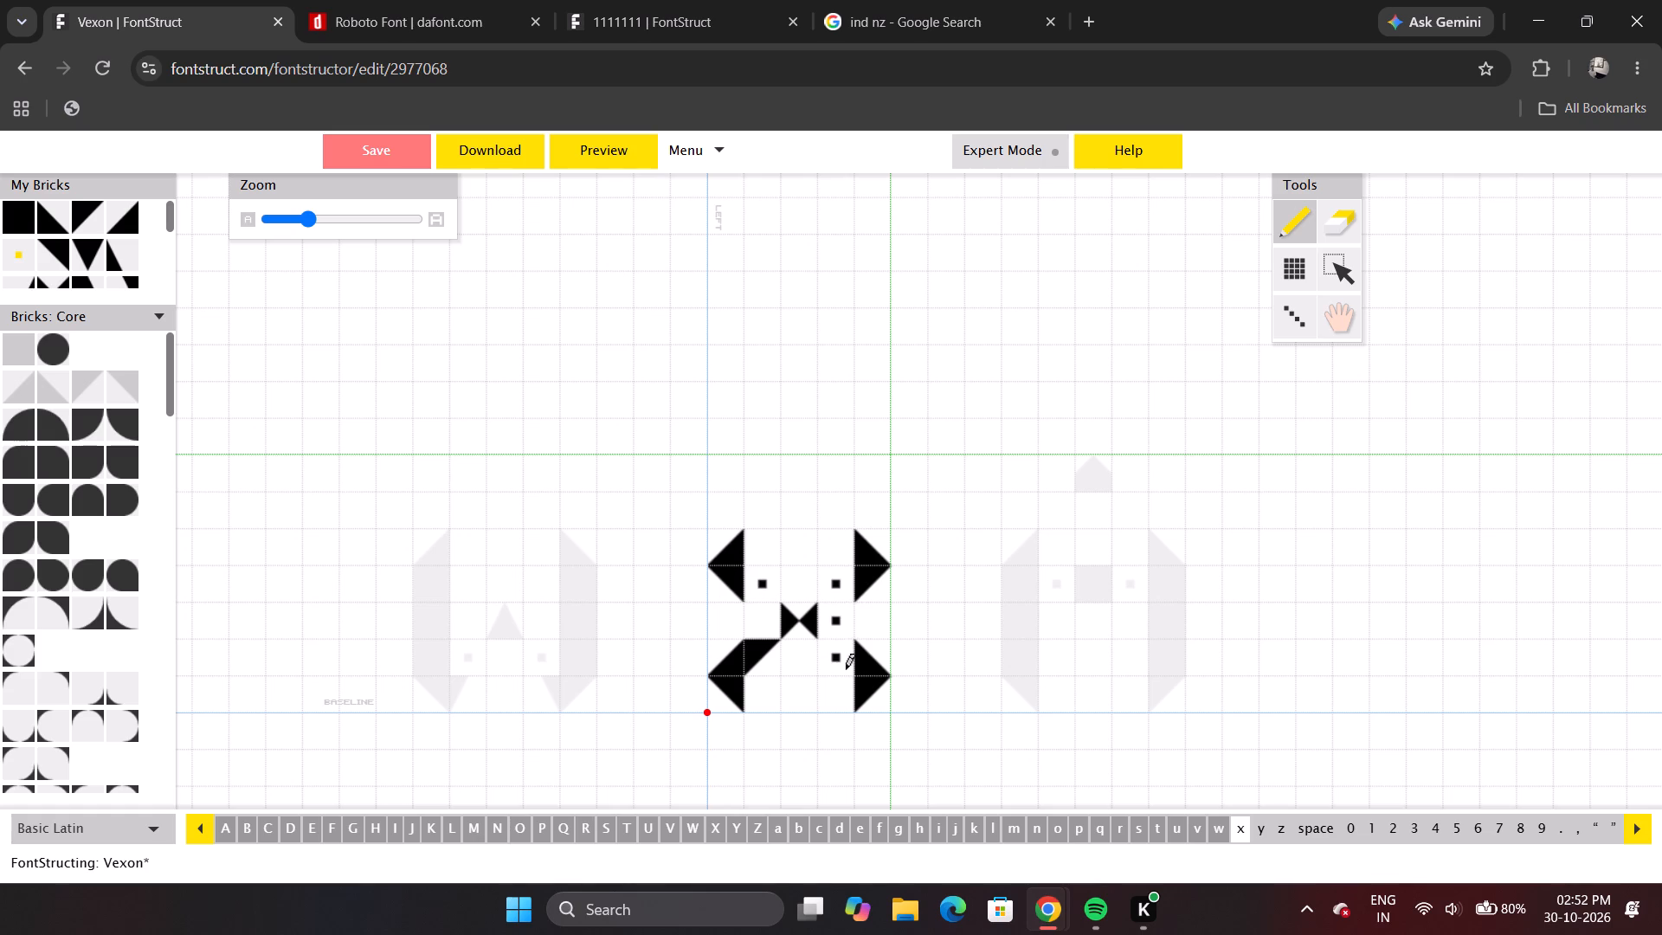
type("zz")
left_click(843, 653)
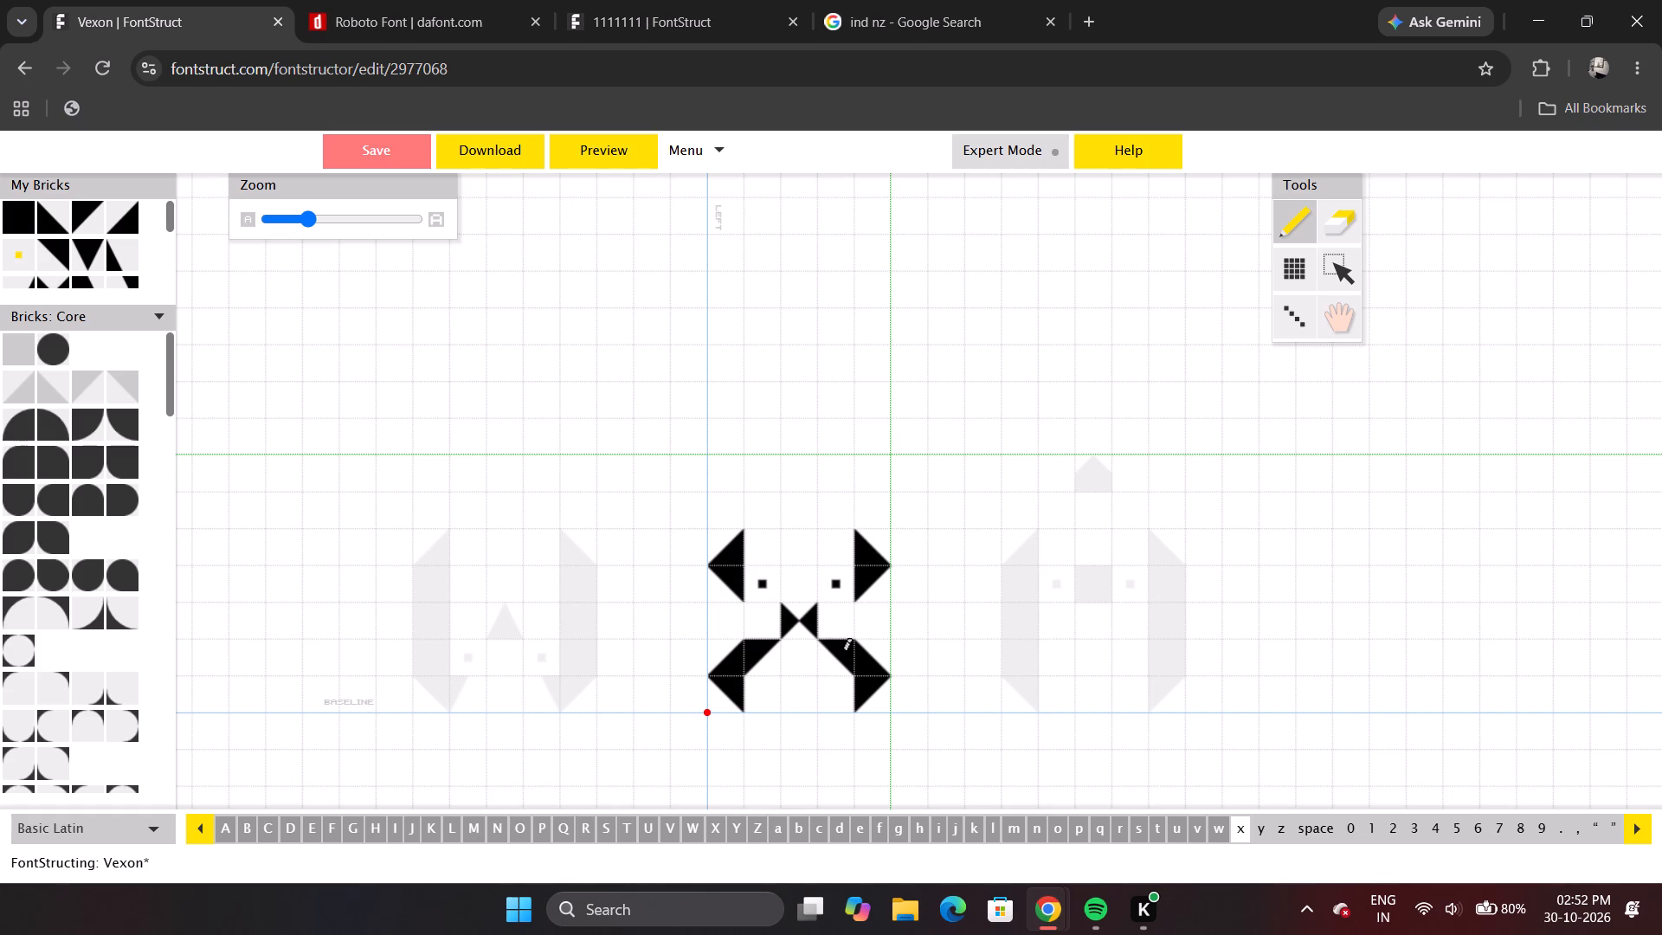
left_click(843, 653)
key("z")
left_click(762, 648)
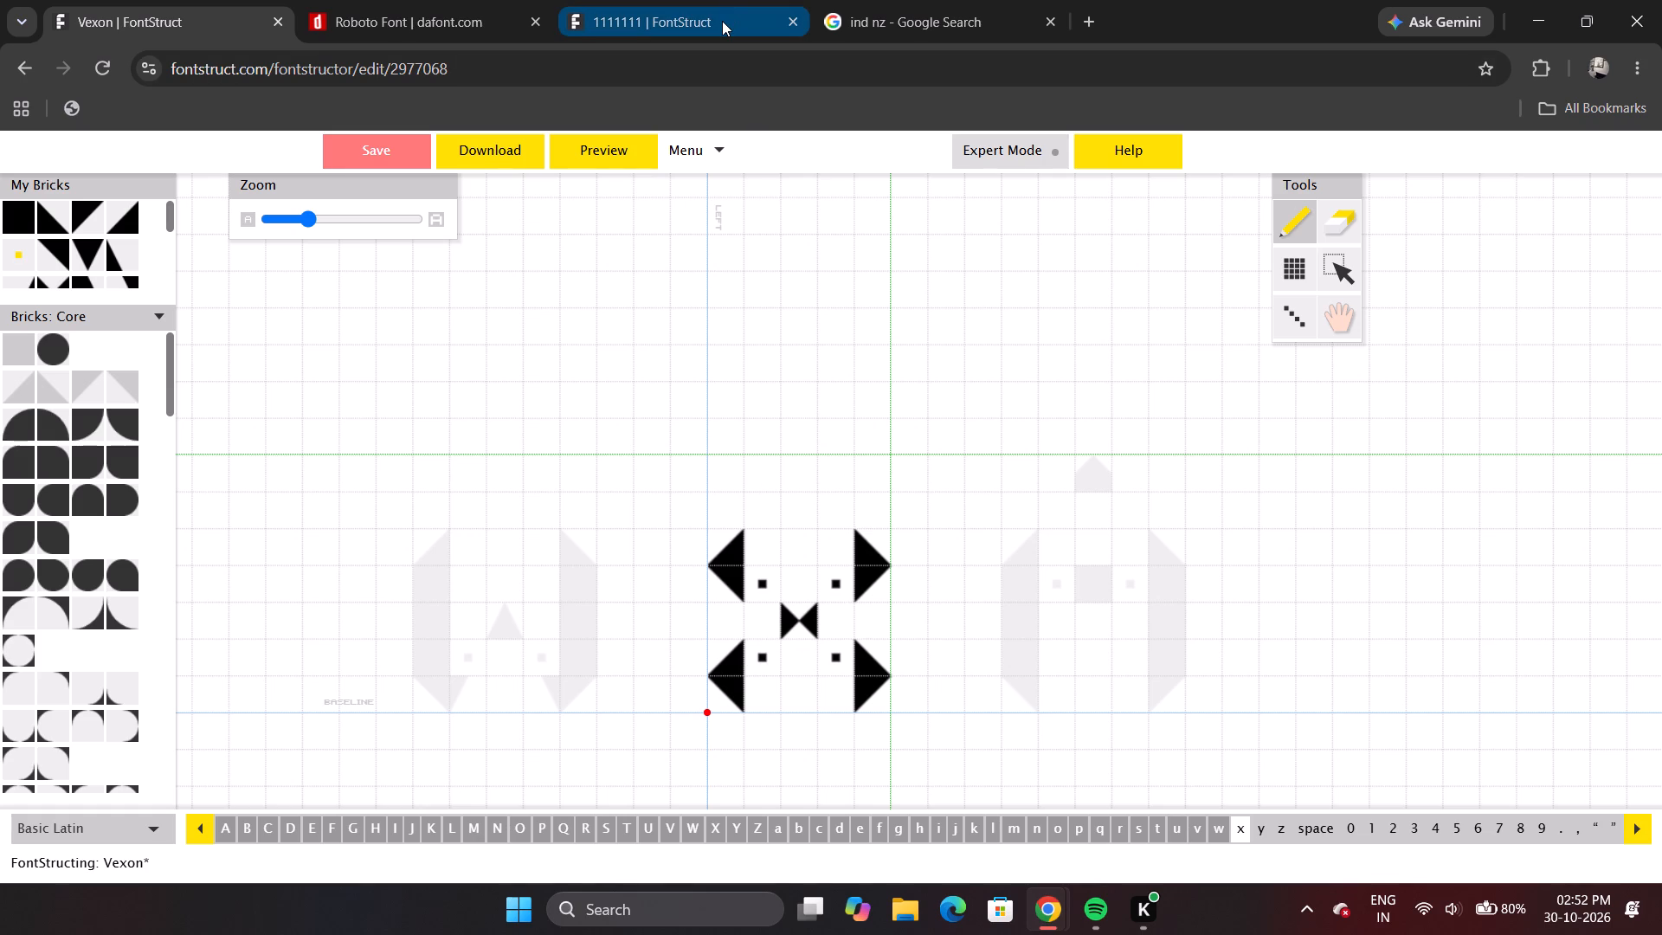
Preview the whole alphabet to judge the dotted lowercase x, and return to editing.
left_click(616, 161)
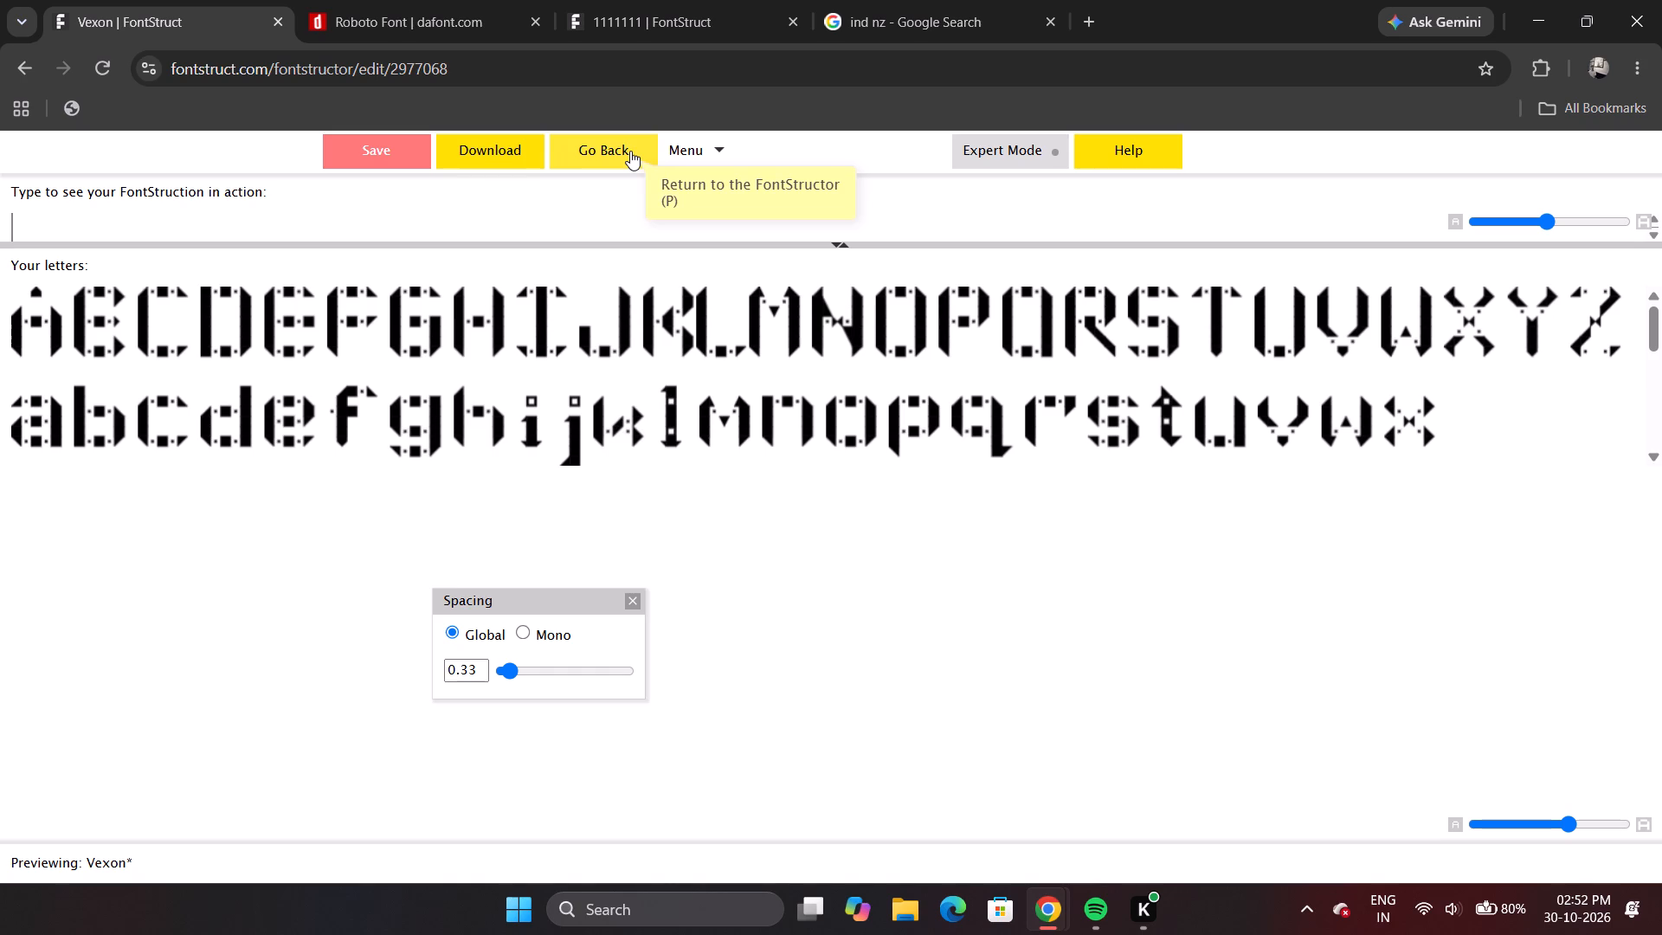
left_click(630, 151)
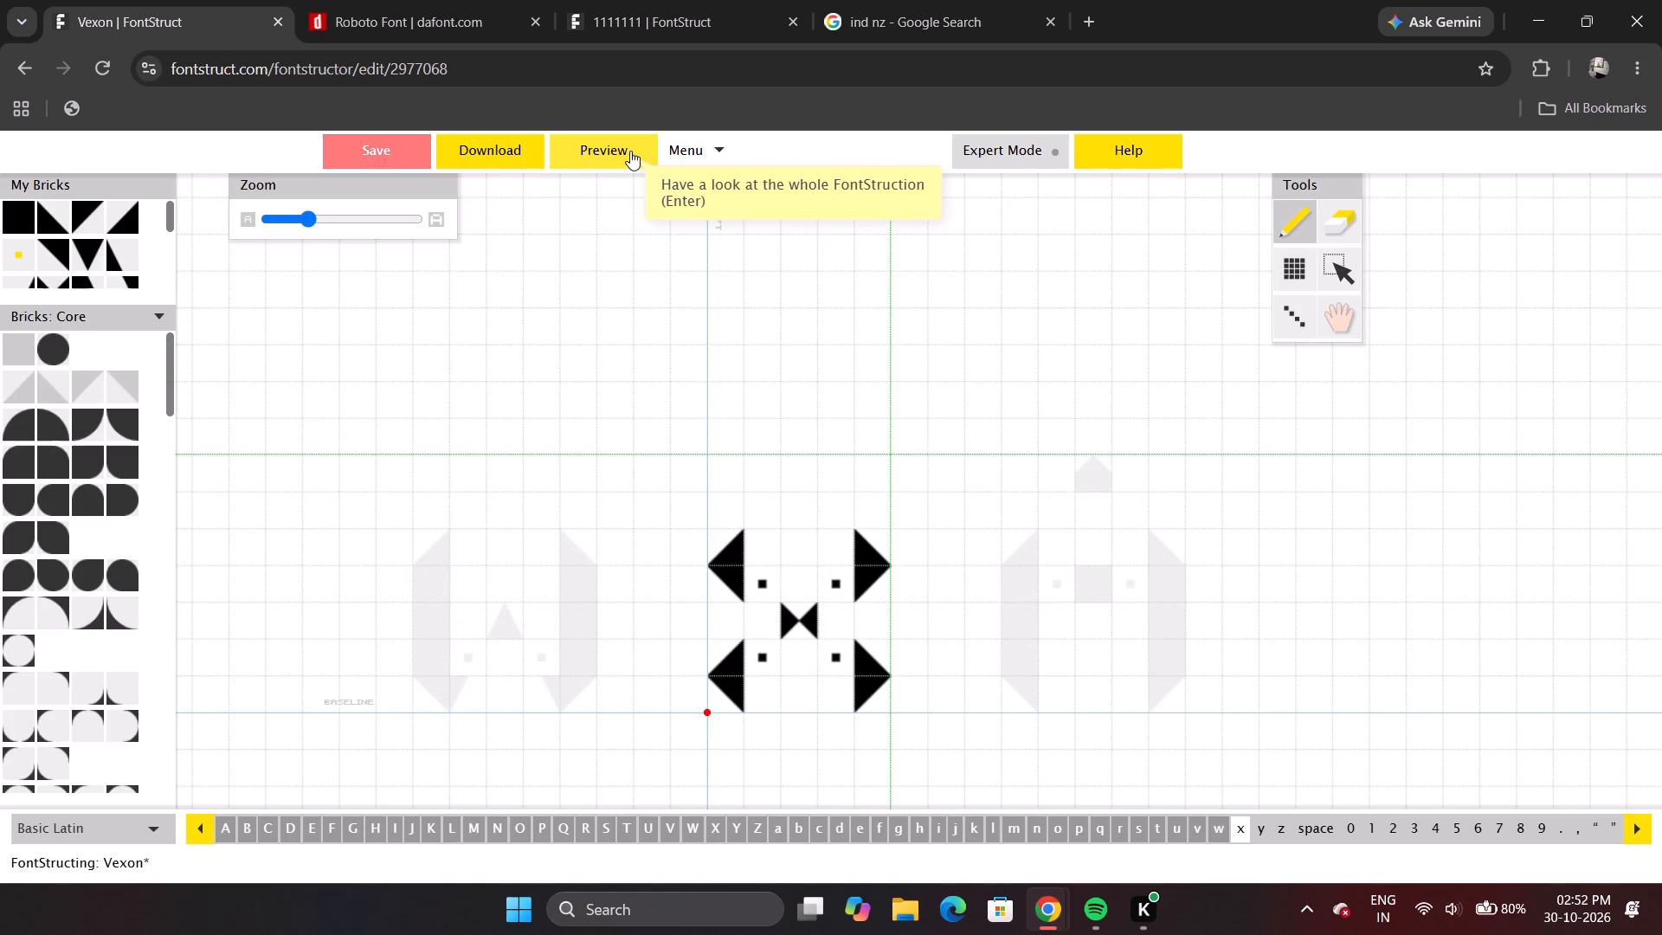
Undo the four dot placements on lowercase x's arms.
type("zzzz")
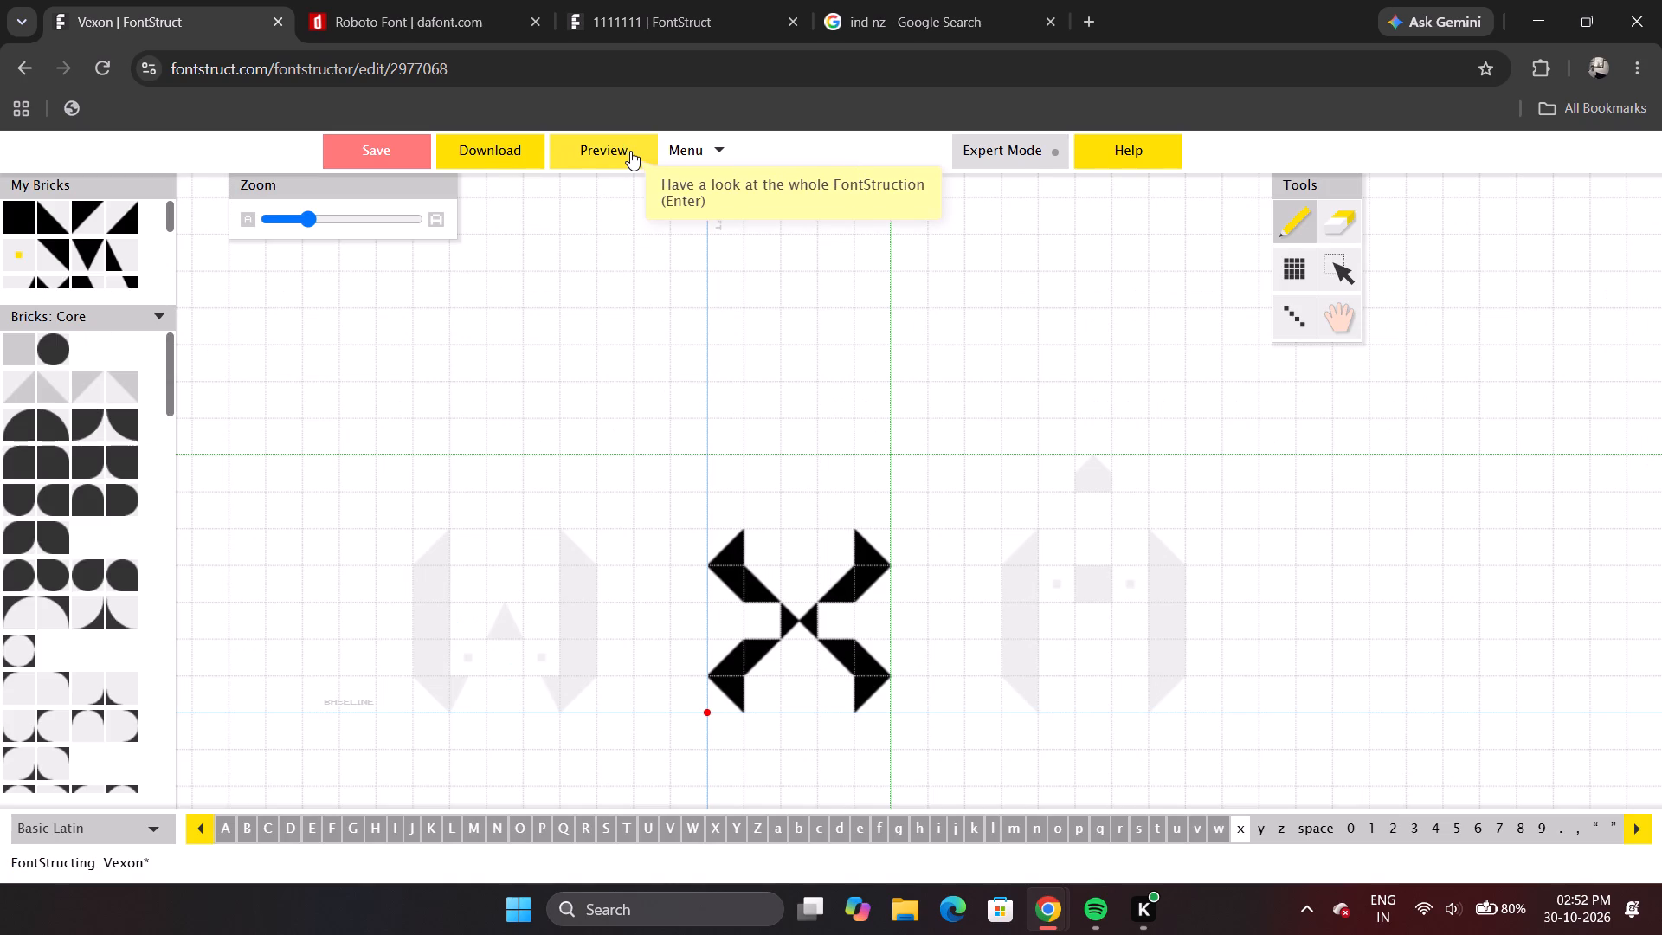
Preview the whole alphabet to judge lowercase x with its triangular arms restored, and return to editing.
left_click(628, 150)
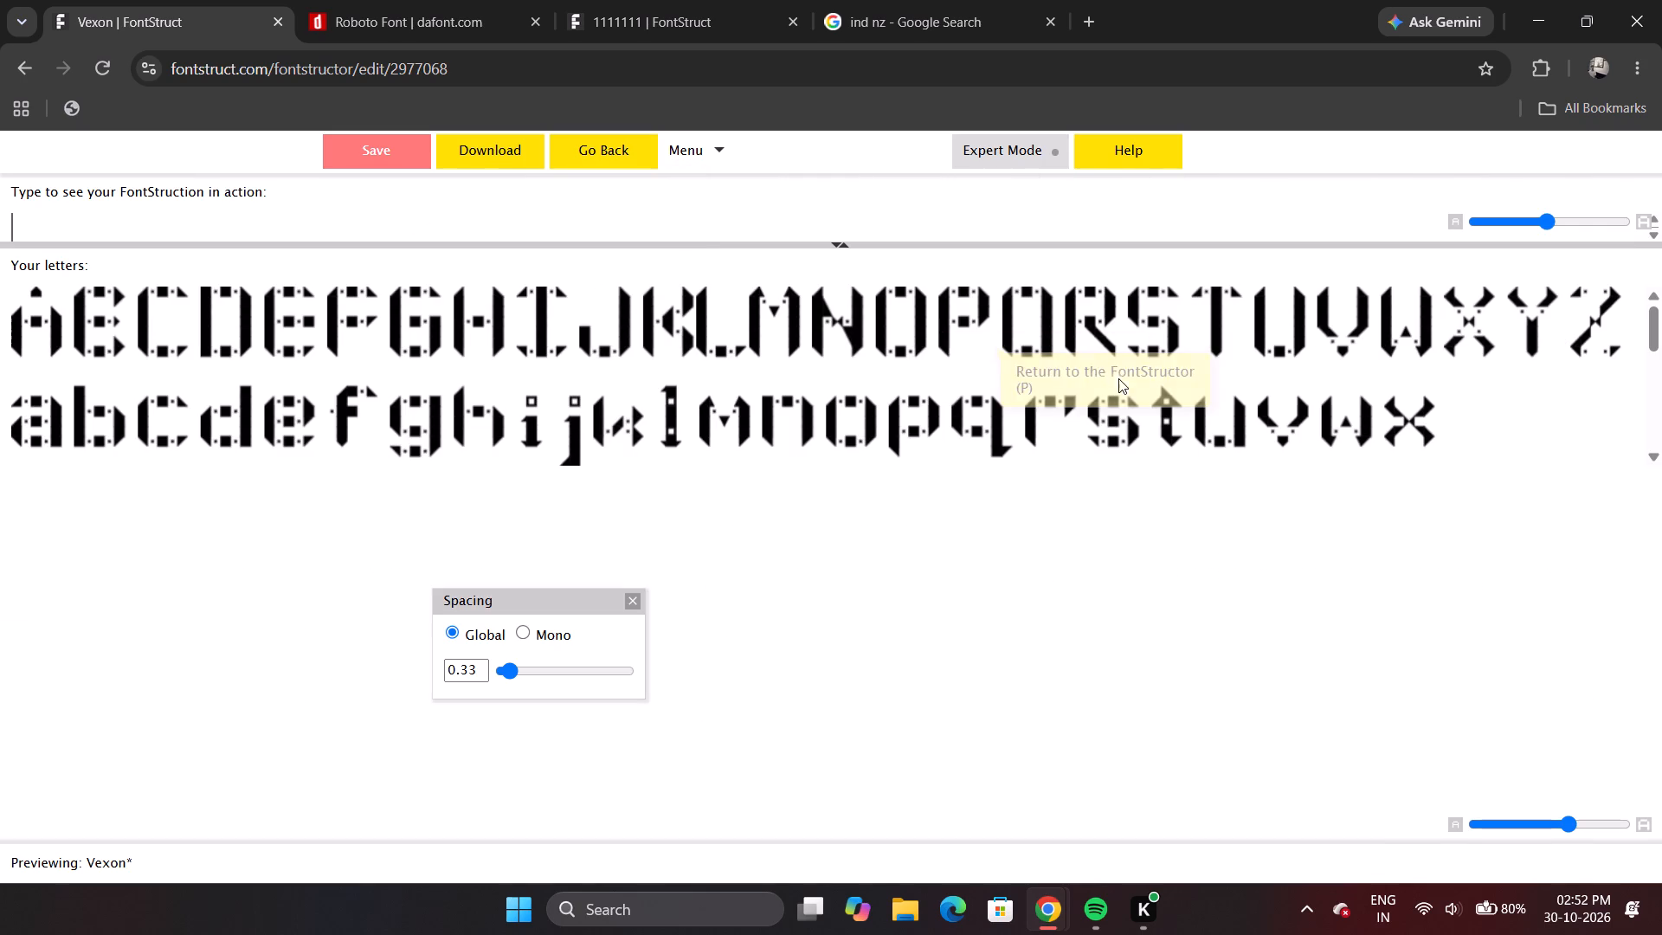
left_click(613, 148)
Place small dot bricks on both sides of lowercase x's centre, in columns two and four of the middle row.
left_click(24, 251)
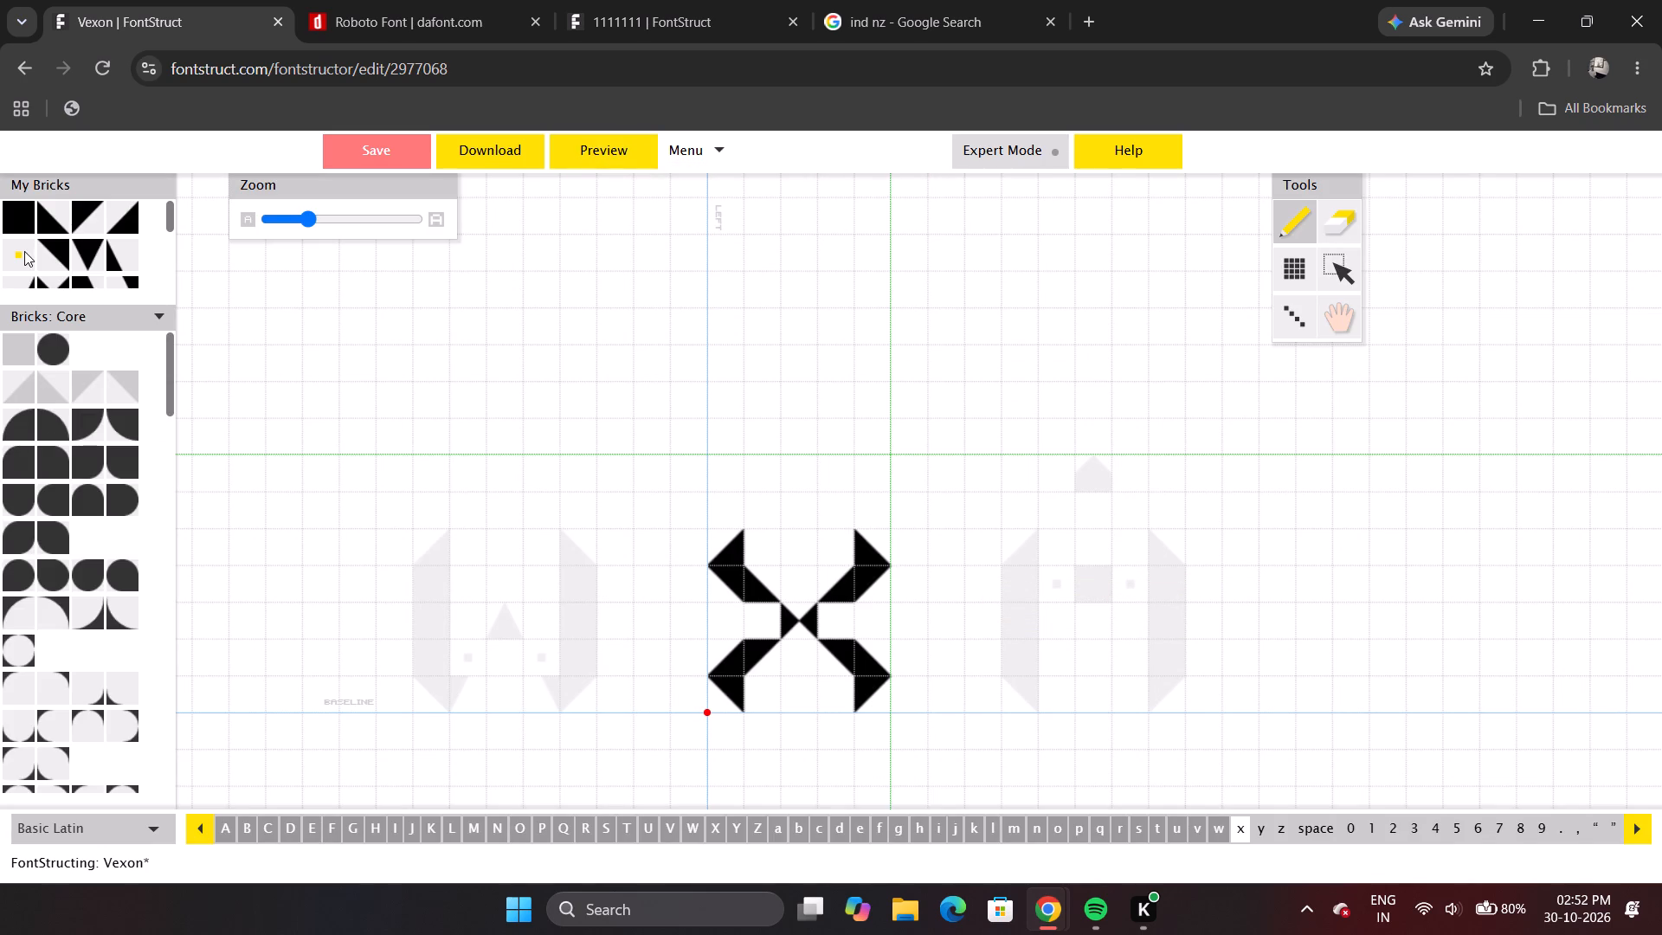
left_click(834, 627)
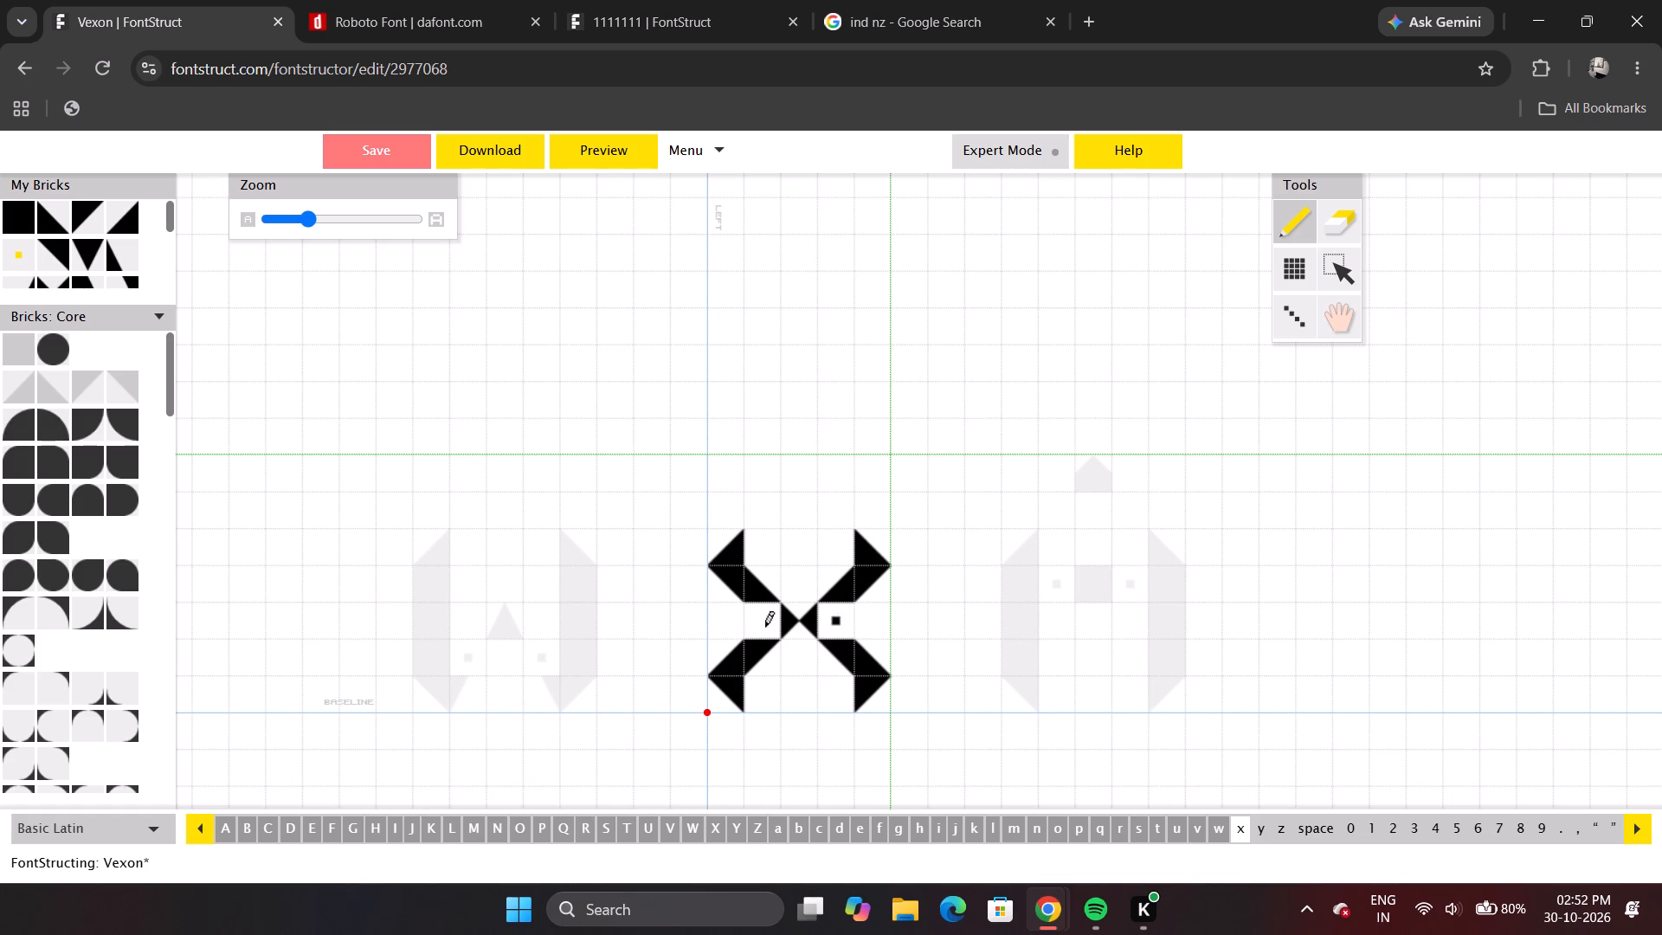
left_click(759, 625)
Preview the whole alphabet to check lowercase x with its two side dots, and return to editing.
left_click(641, 156)
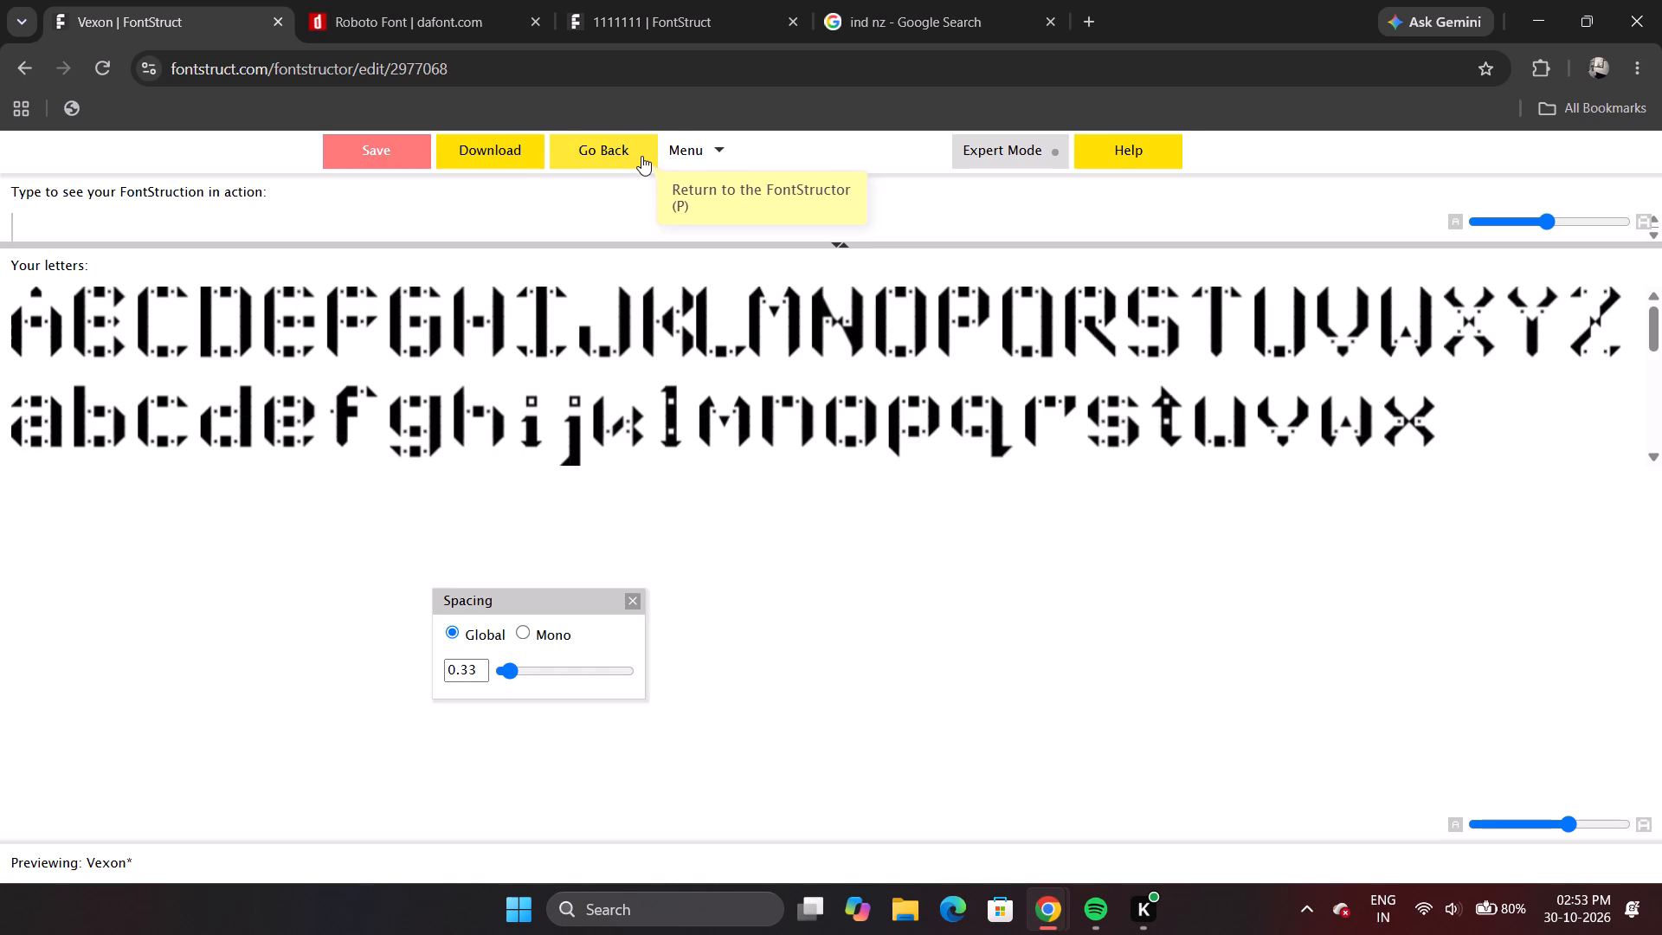
left_click(585, 149)
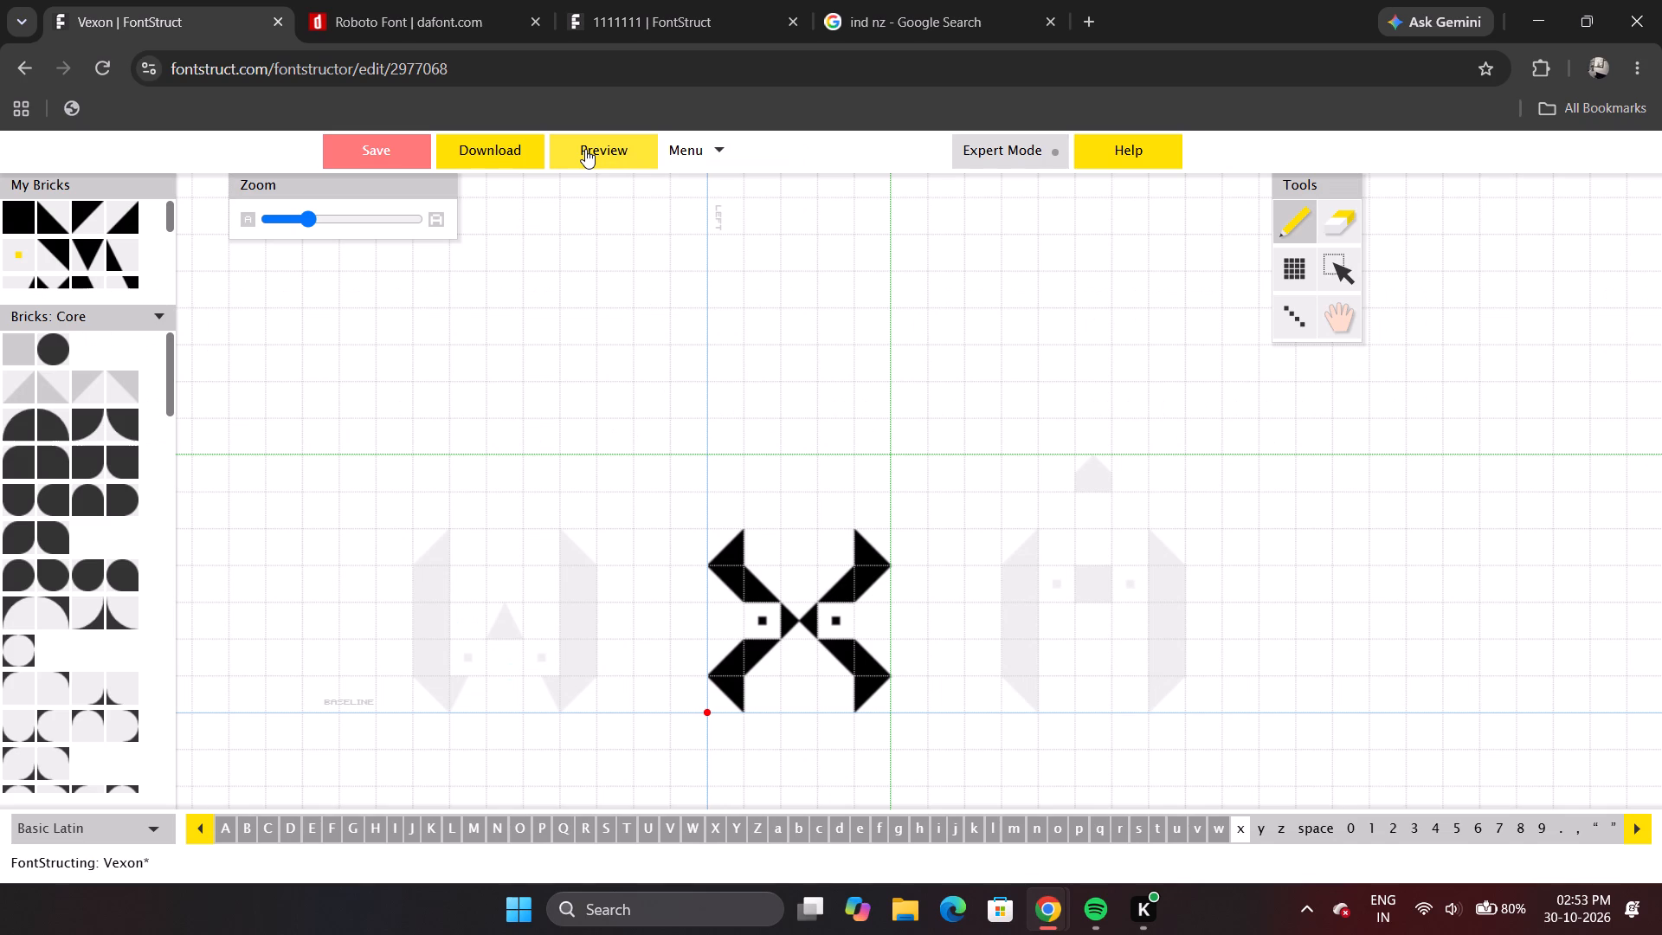
Compare the empty lowercase y with lowercase v as a shape reference.
key("Right")
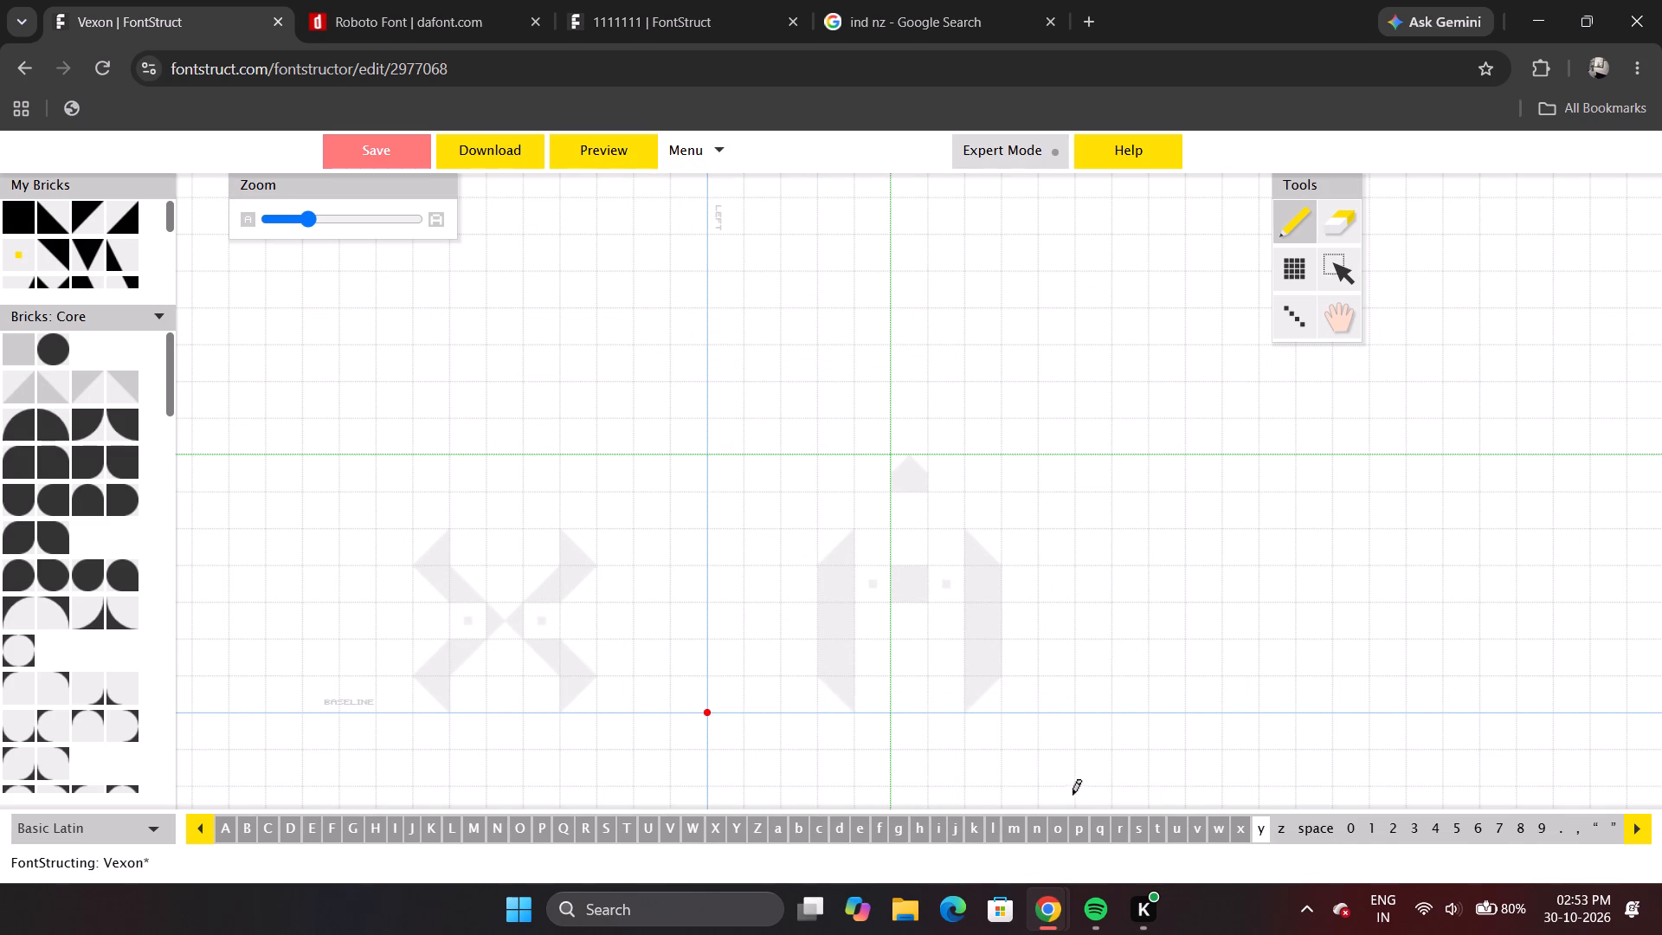
left_click(1195, 833)
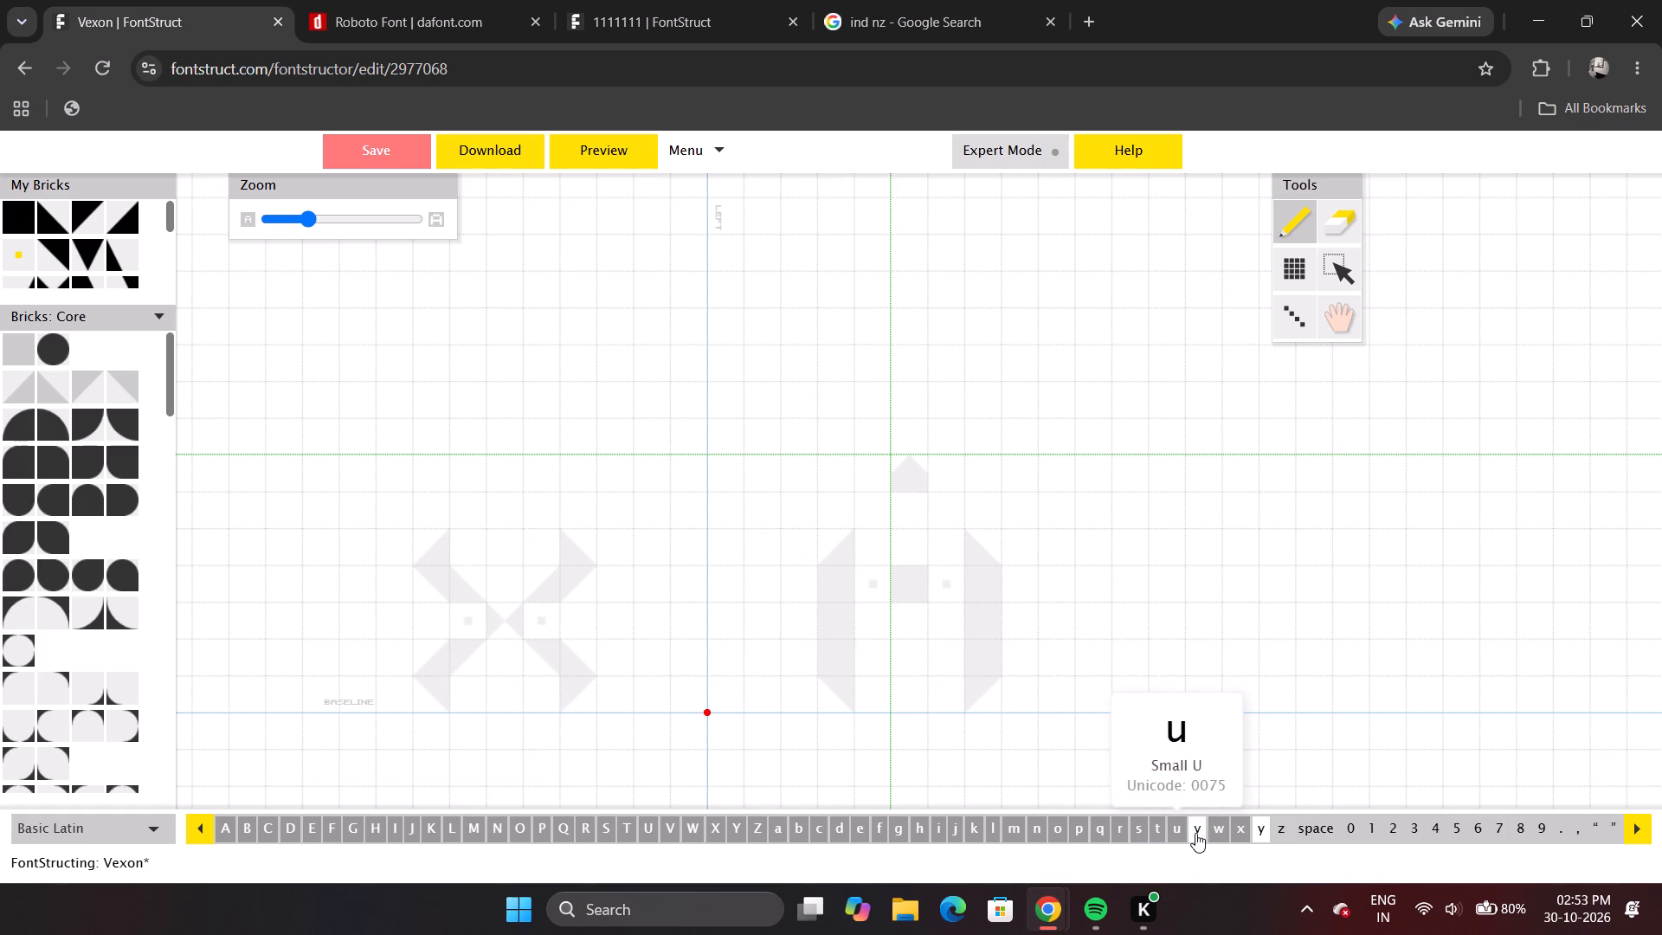
left_click(1266, 835)
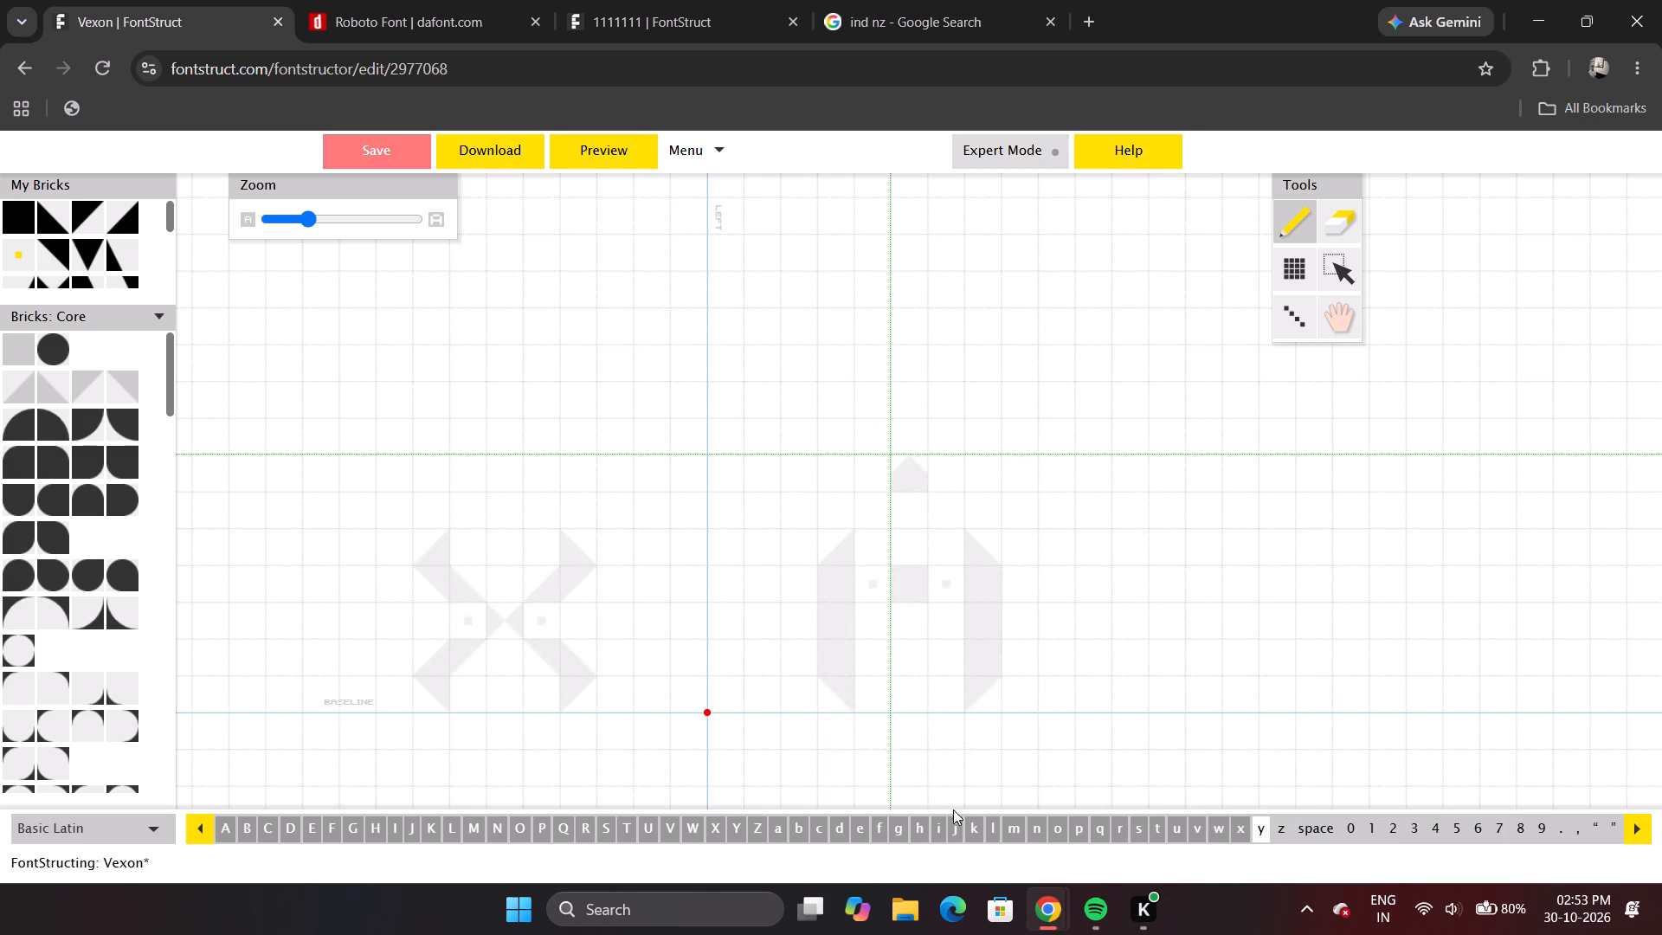
left_click(1201, 831)
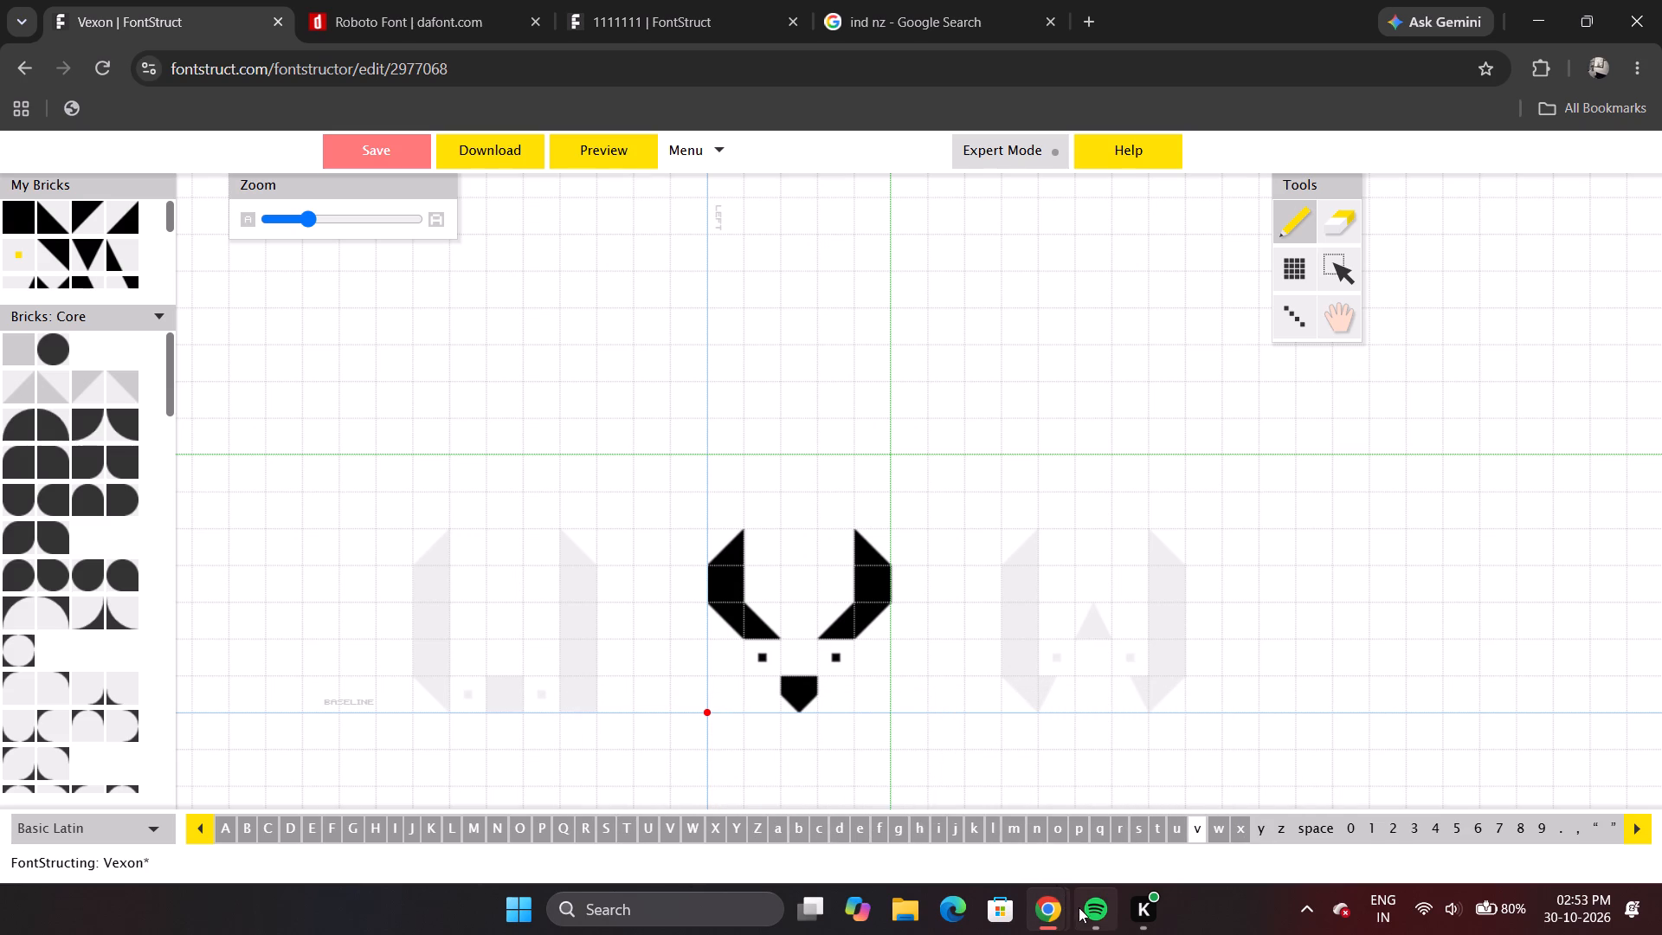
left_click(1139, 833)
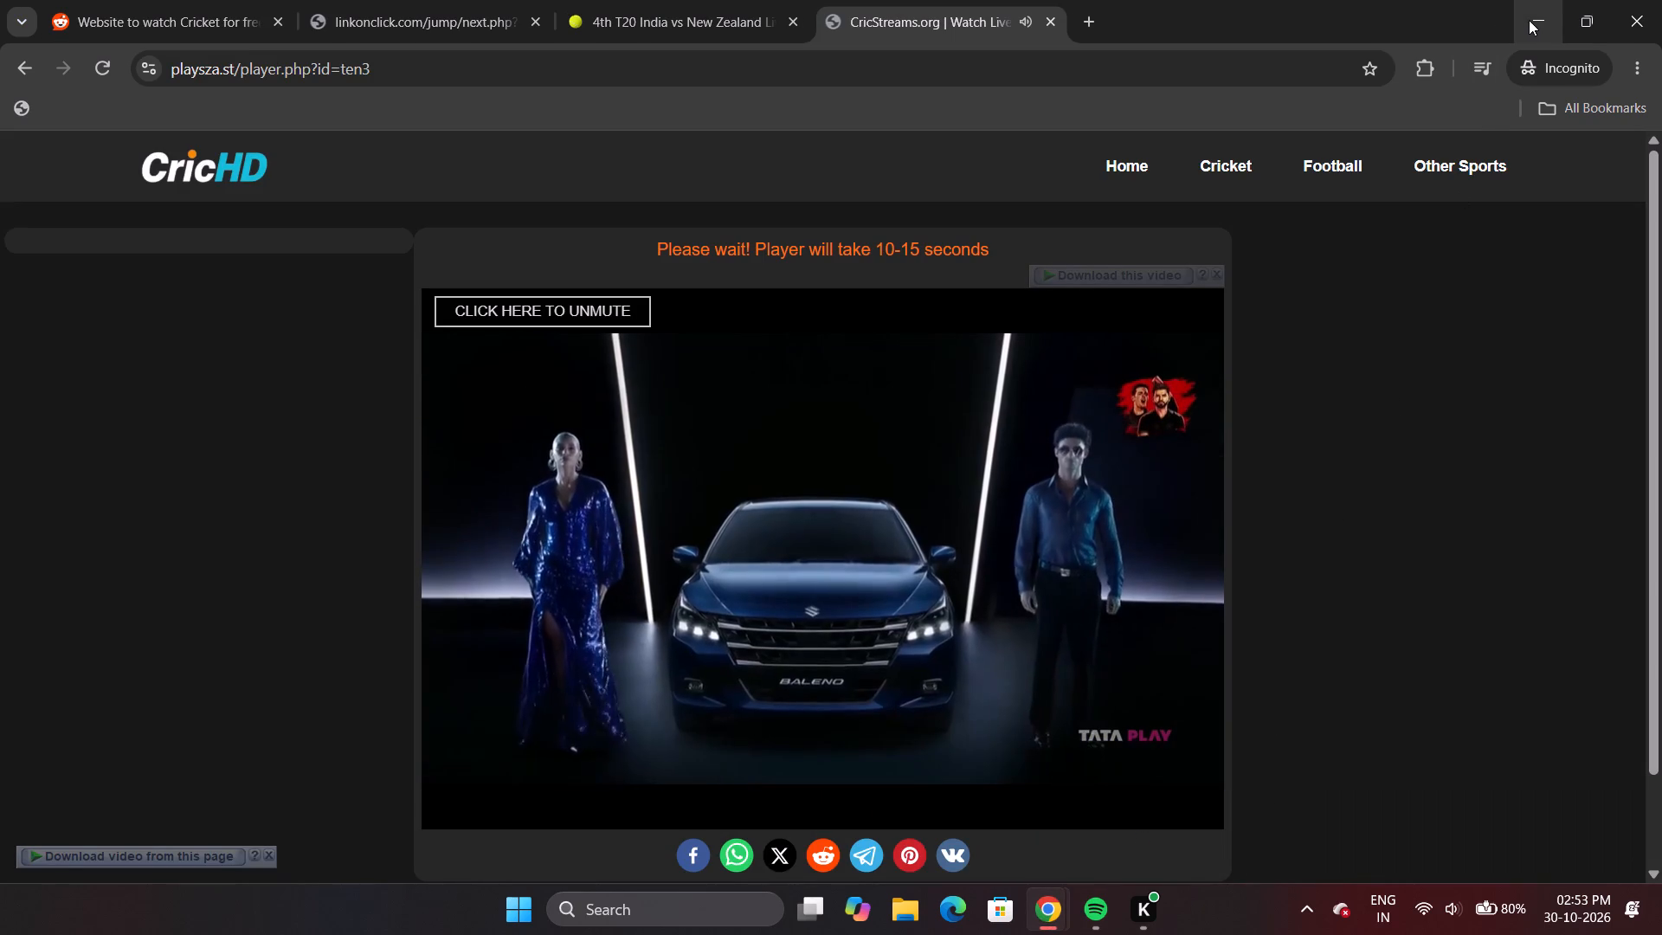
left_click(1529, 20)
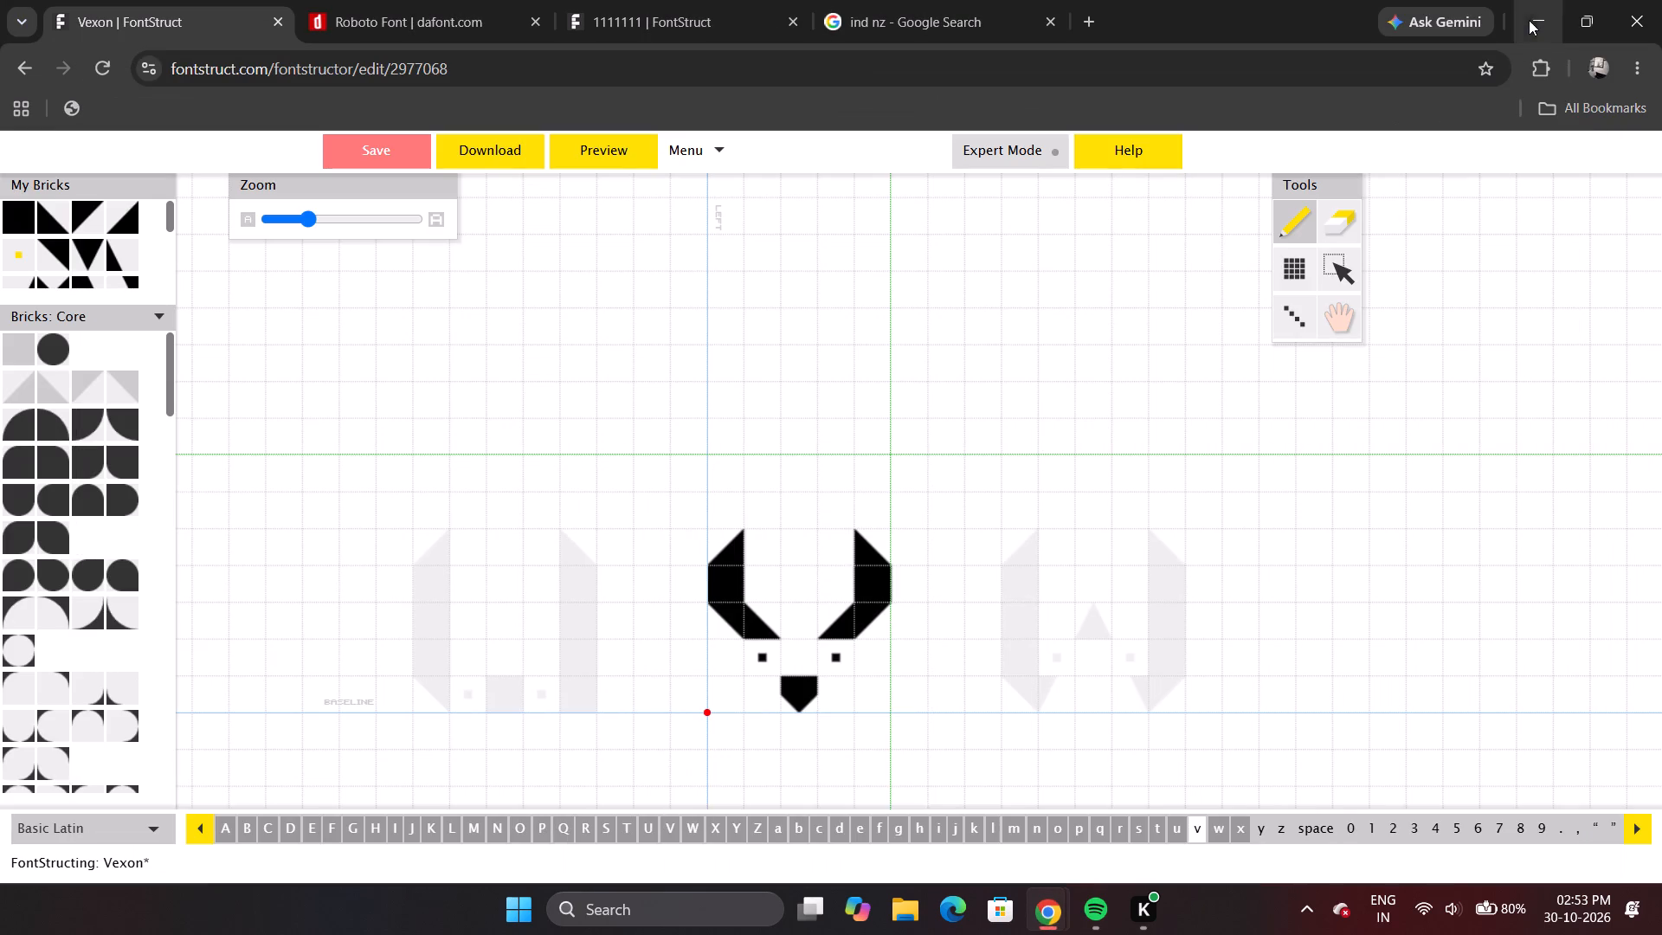
Go past lowercase w and x and open the empty lowercase y for drawing.
left_click(1208, 832)
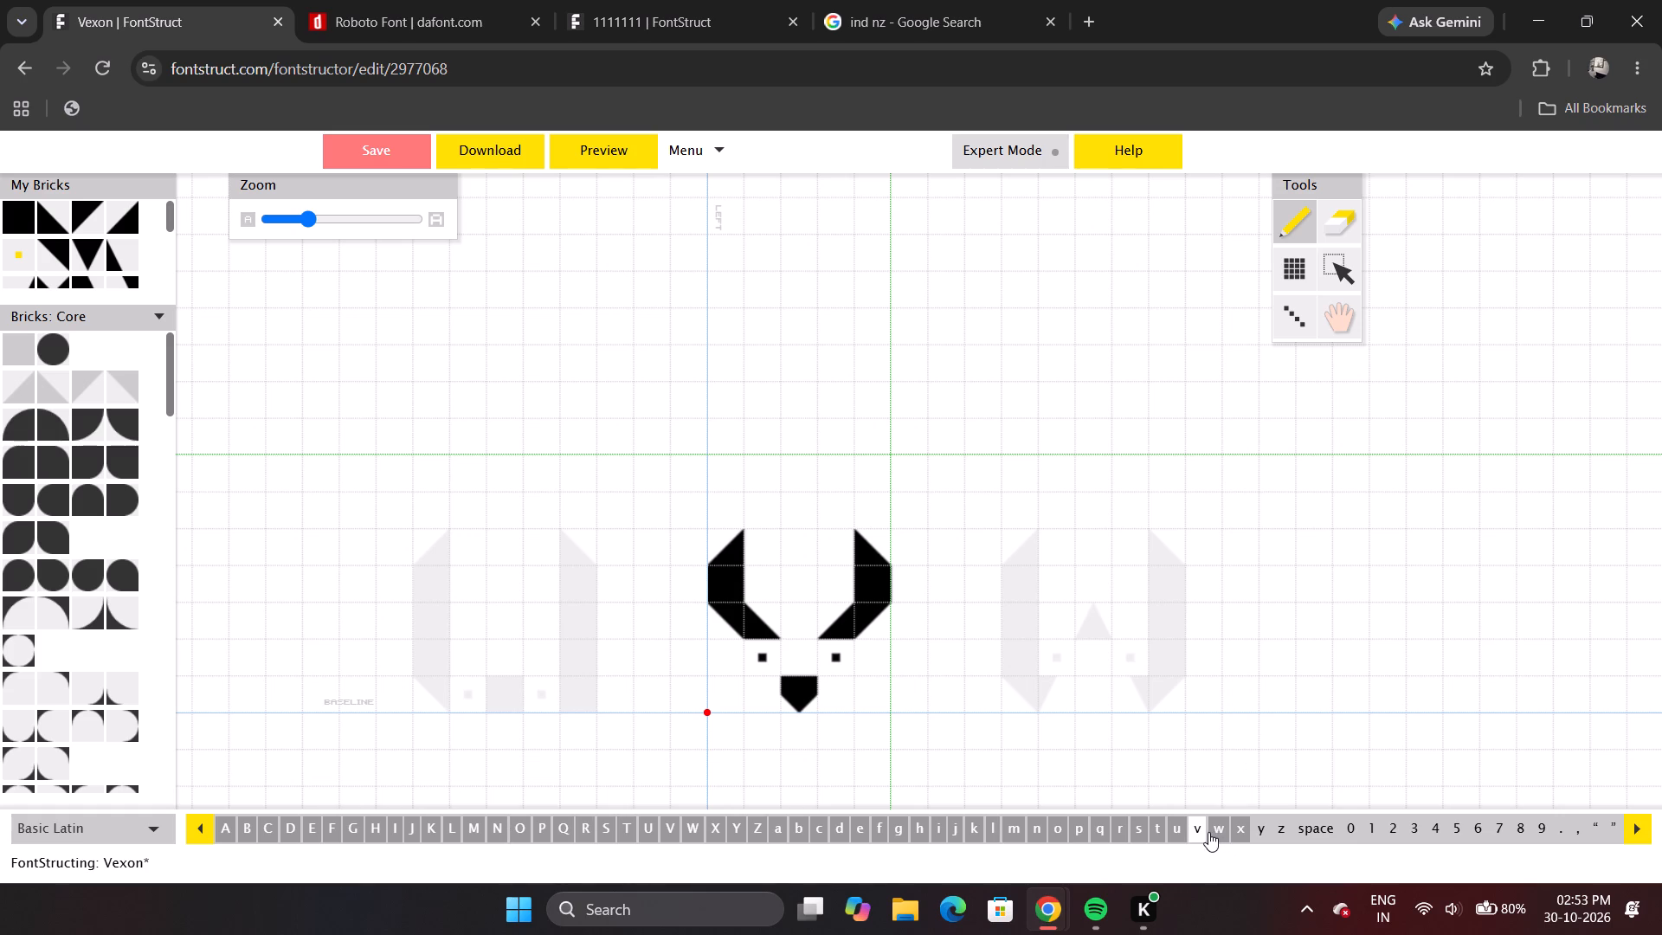
left_click(1244, 834)
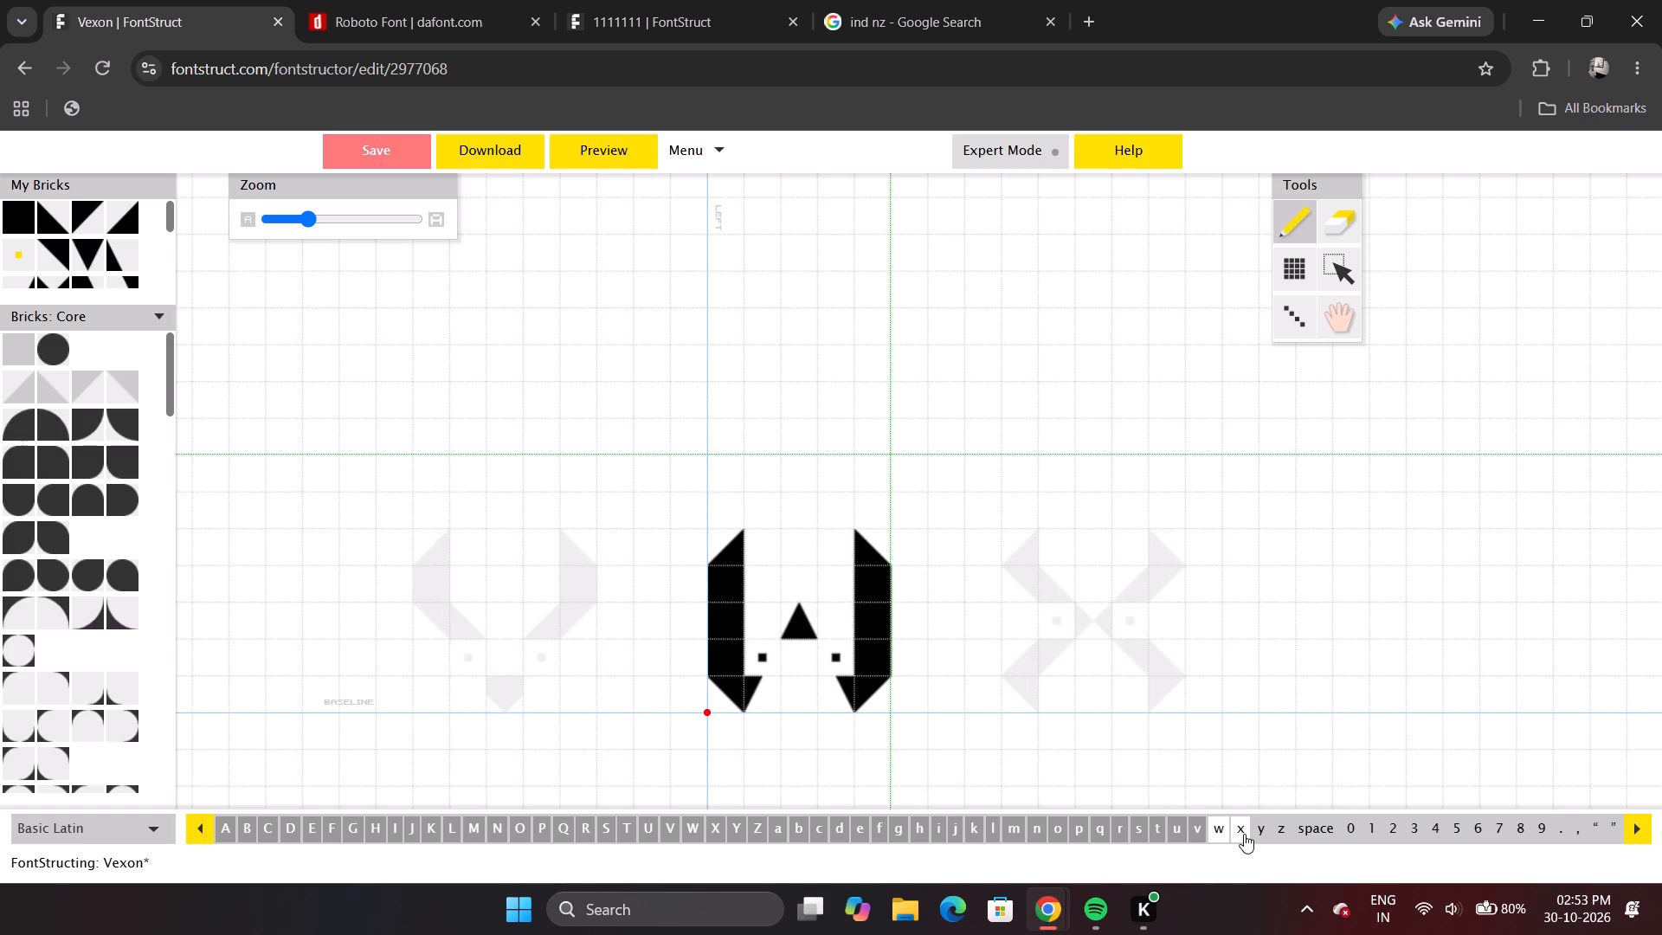
left_click(1255, 836)
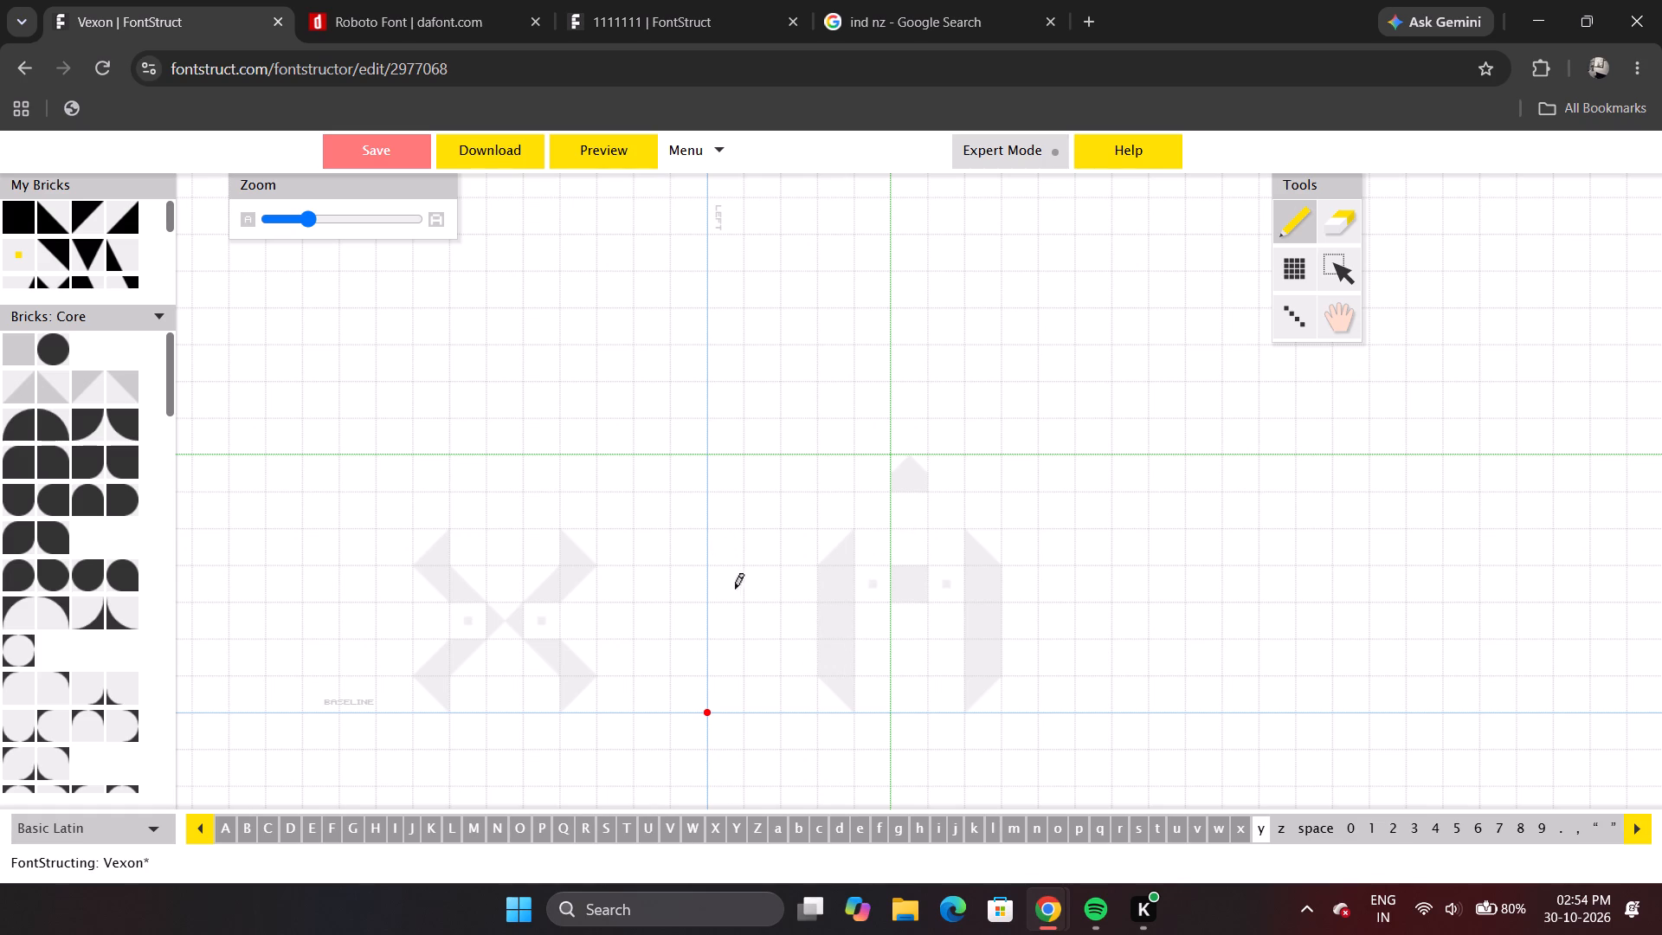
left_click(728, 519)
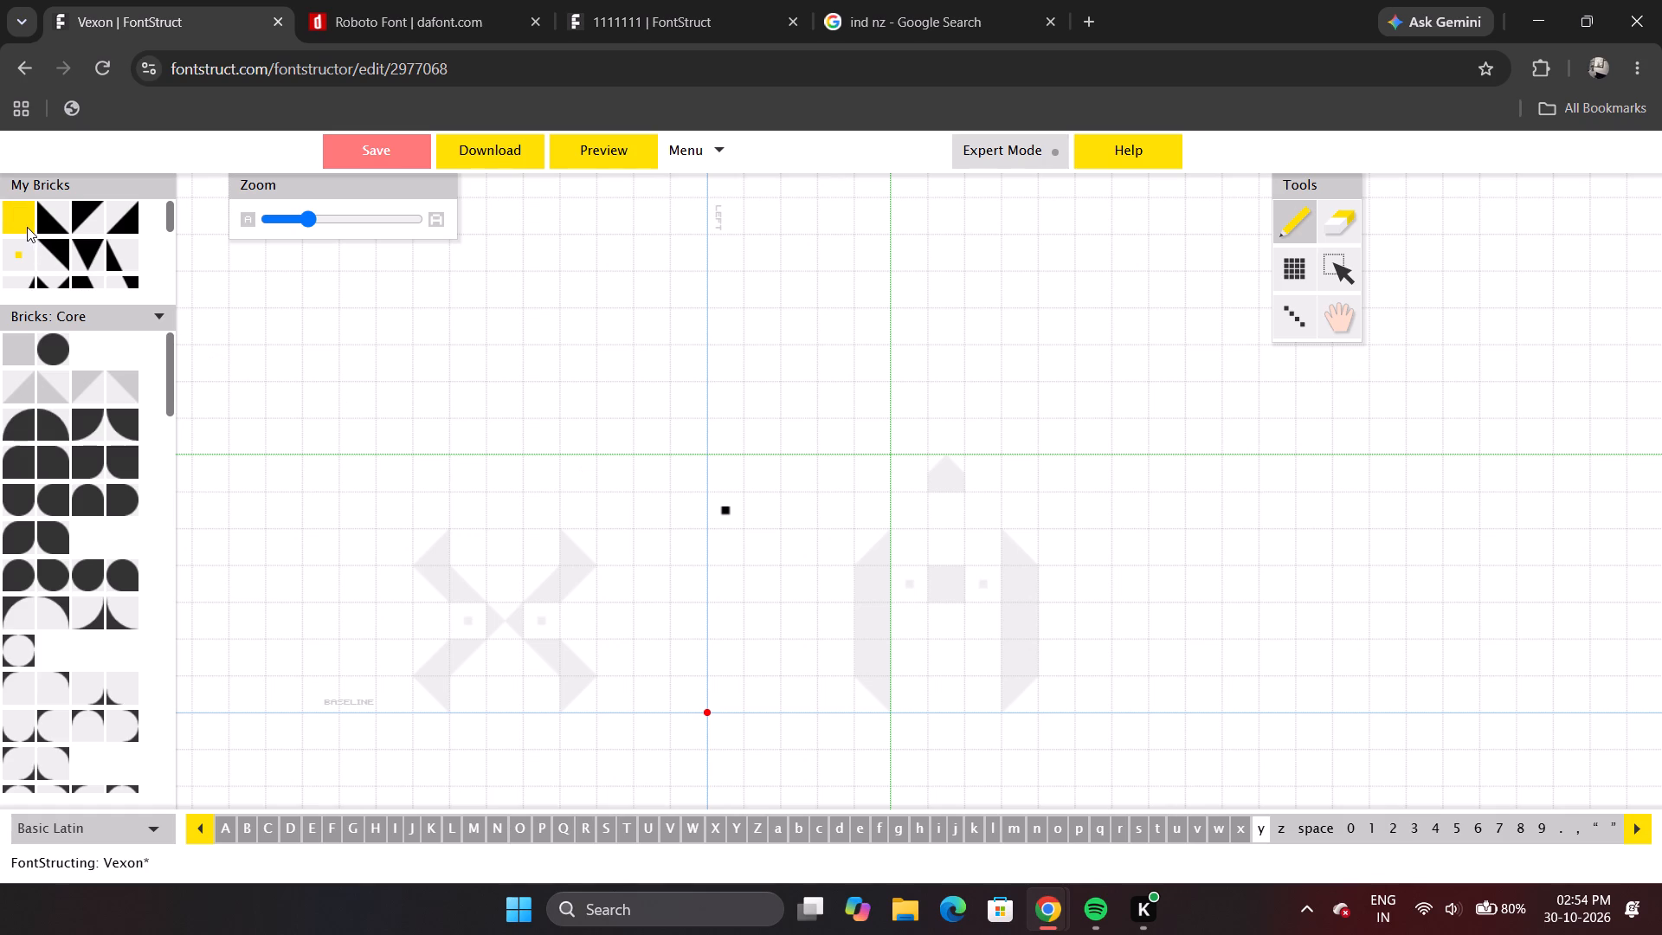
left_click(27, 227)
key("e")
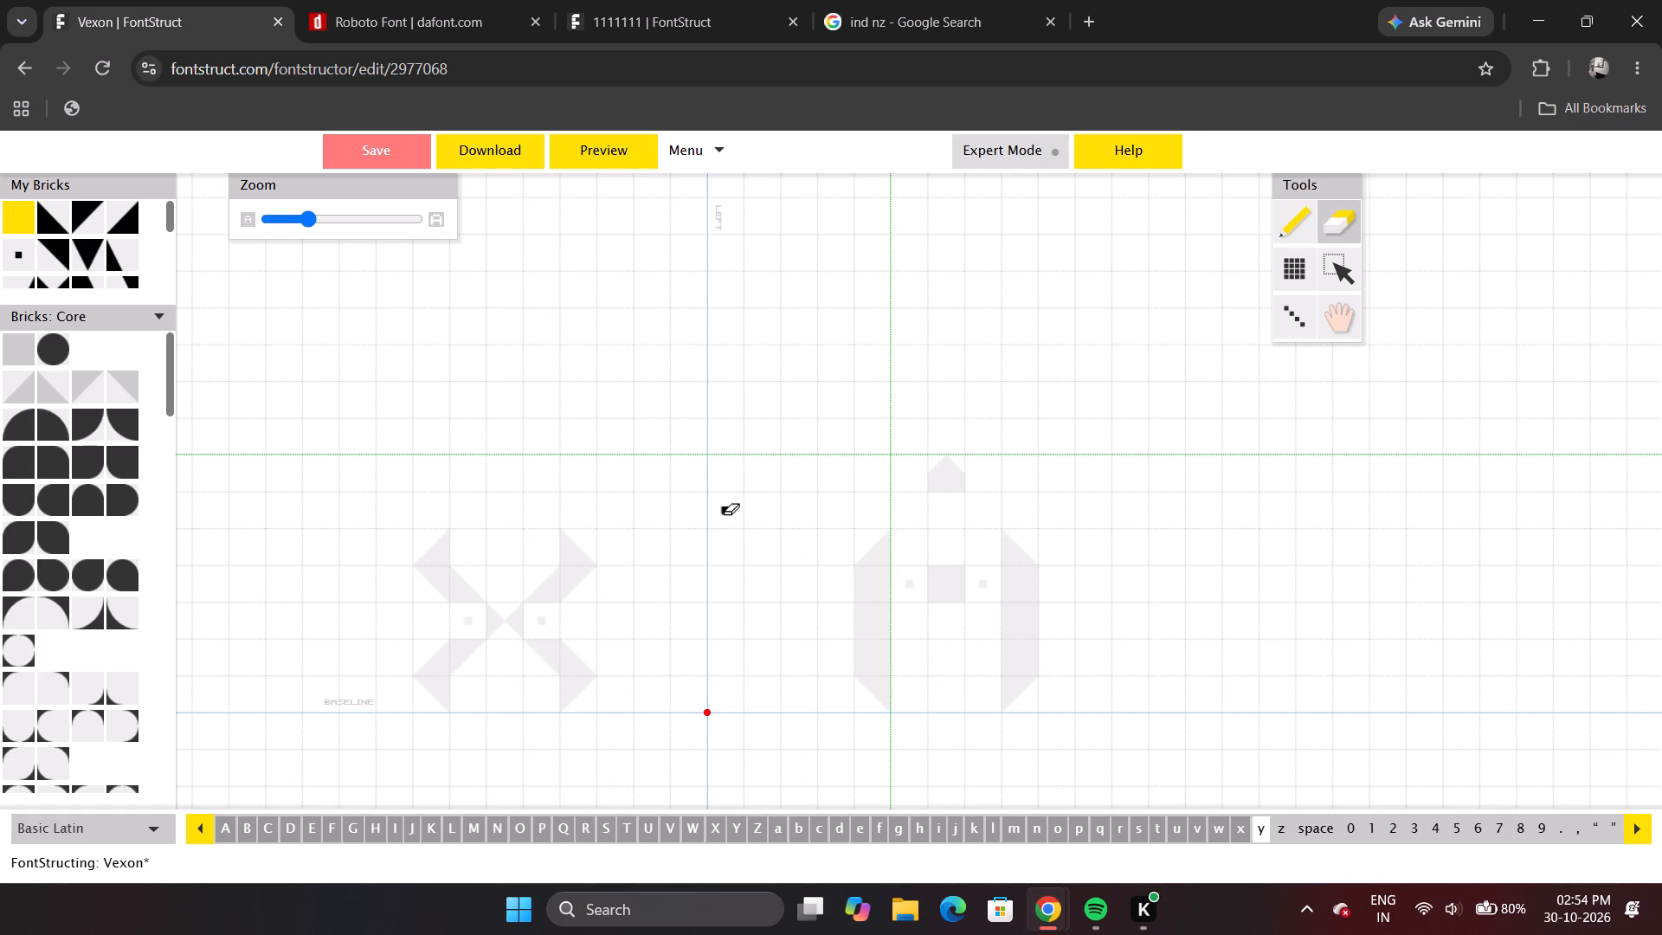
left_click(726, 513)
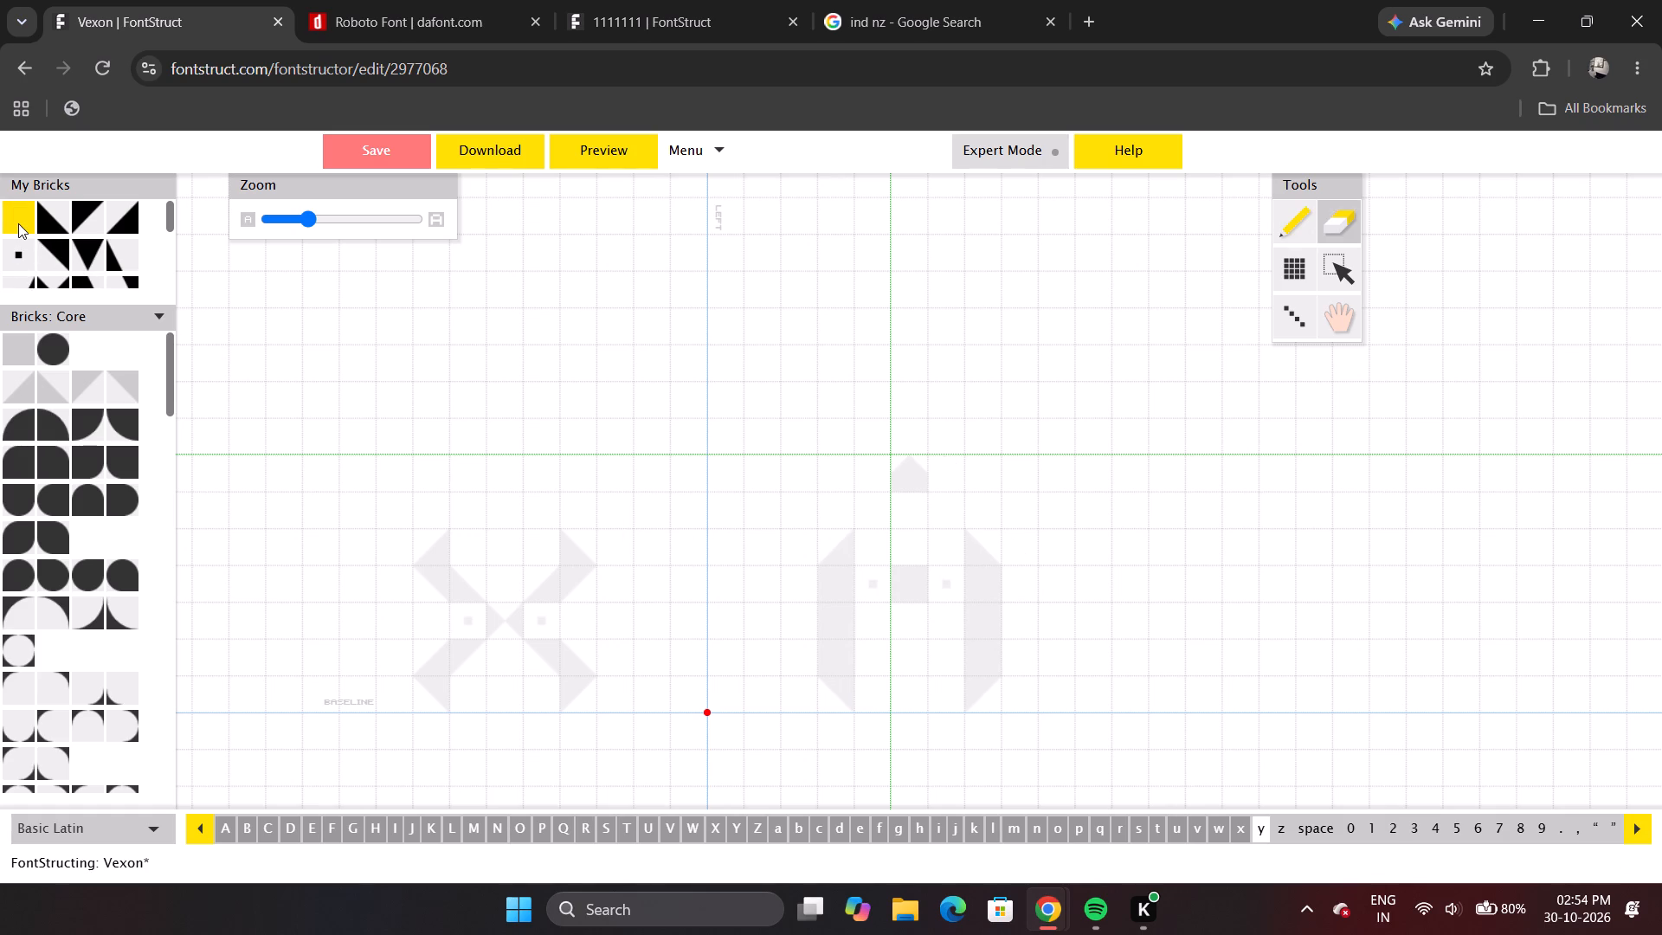
Place mirrored corner triangles in columns one and five of lowercase y's top x-height row, sloping down towards the outer edges.
left_click(18, 223)
left_click(722, 549)
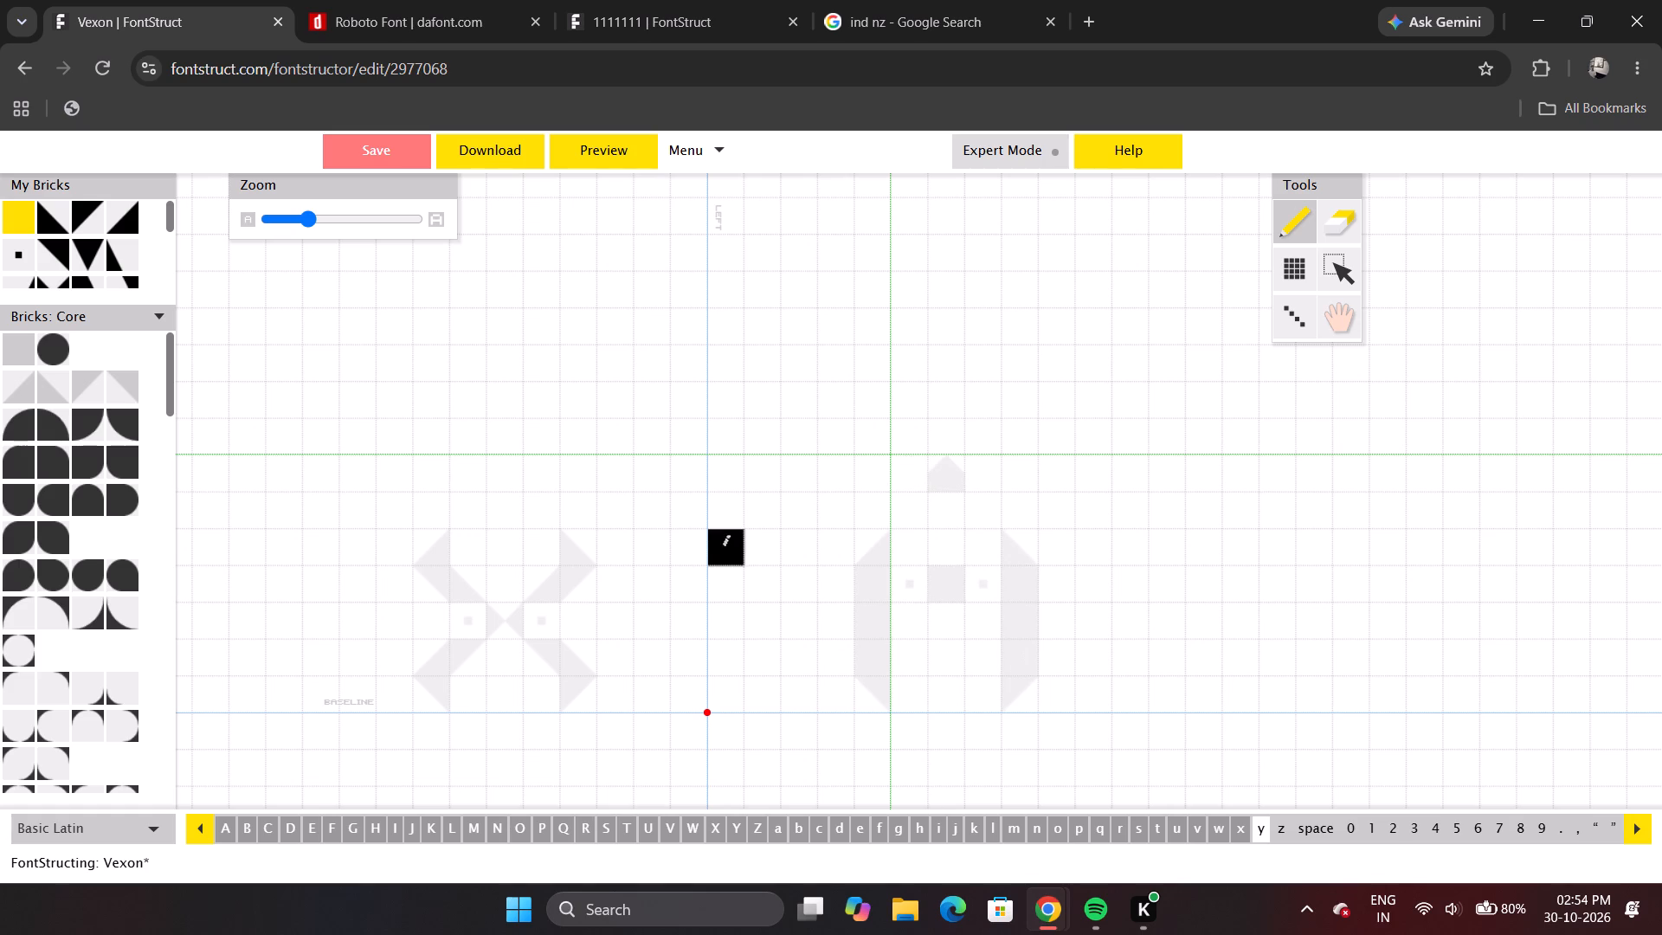
left_click(722, 549)
left_click(722, 549)
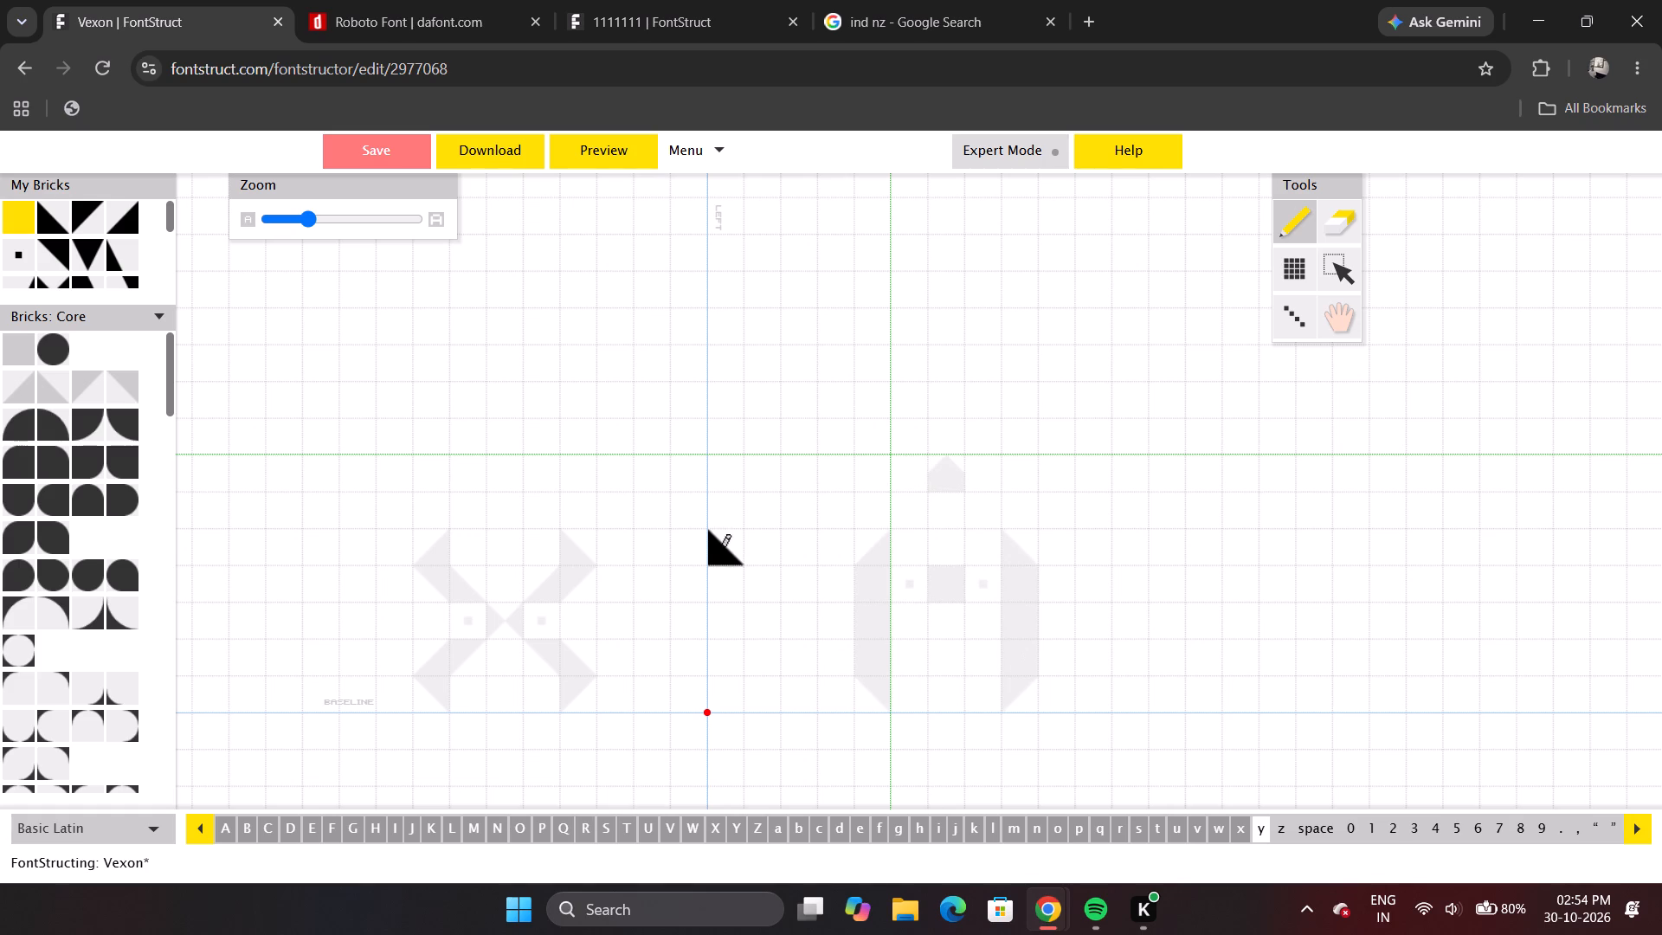
left_click(722, 549)
left_click(877, 552)
left_click(877, 552)
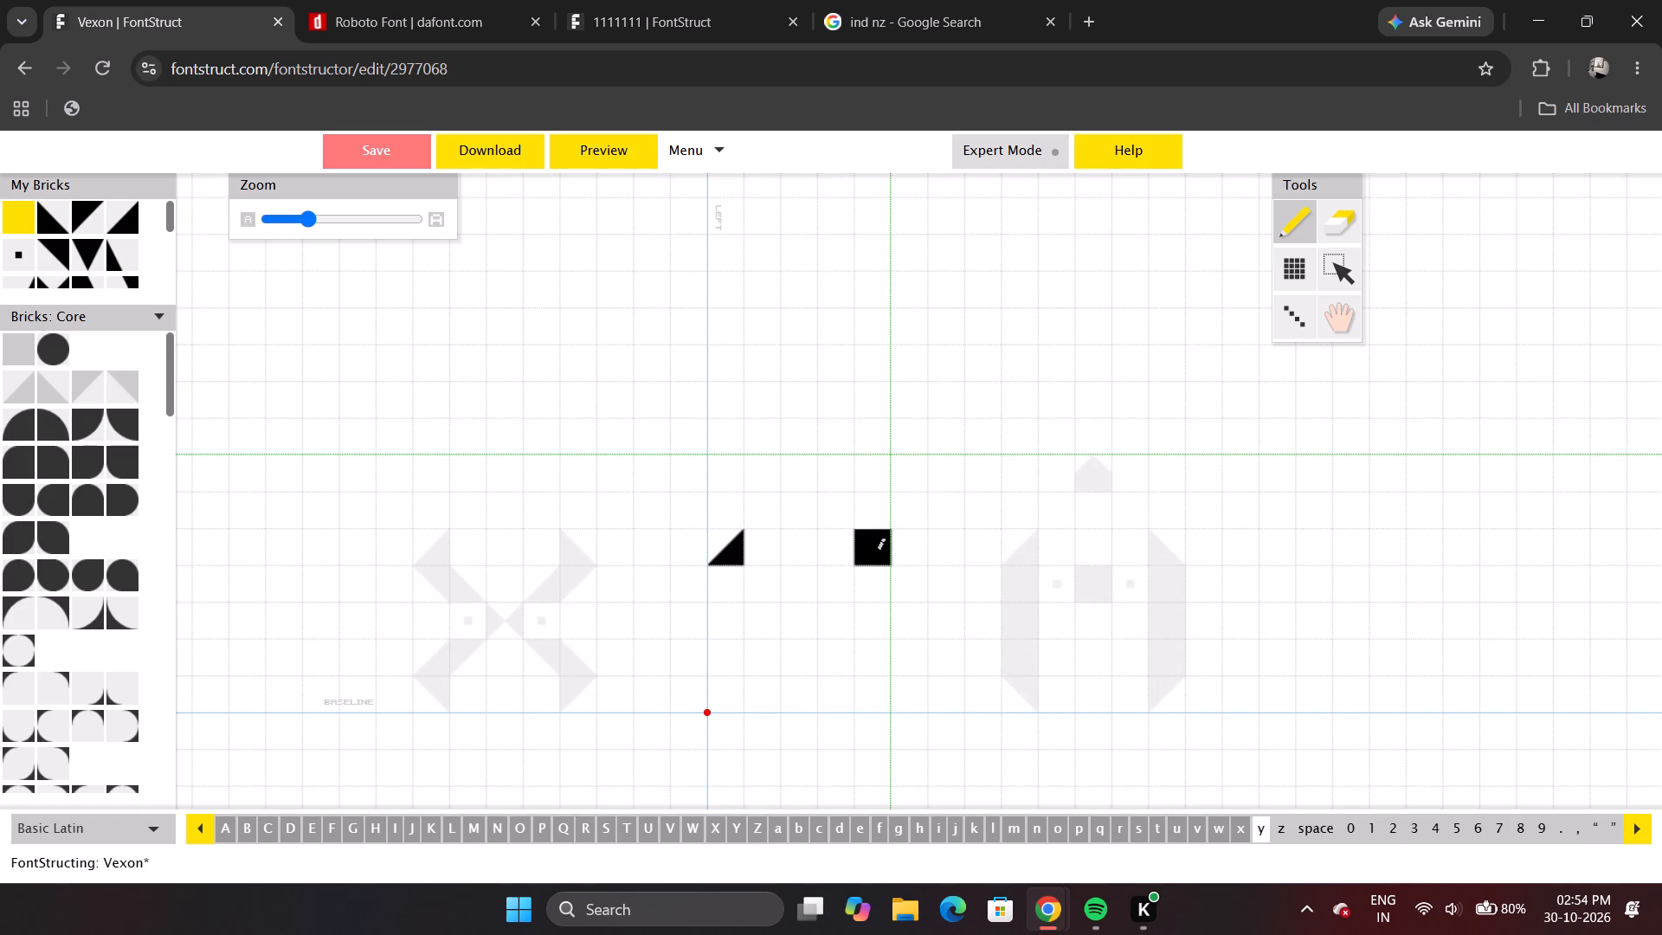
Place solid square bricks in columns two and four of lowercase y's second row and in column three of its third row.
left_click(750, 583)
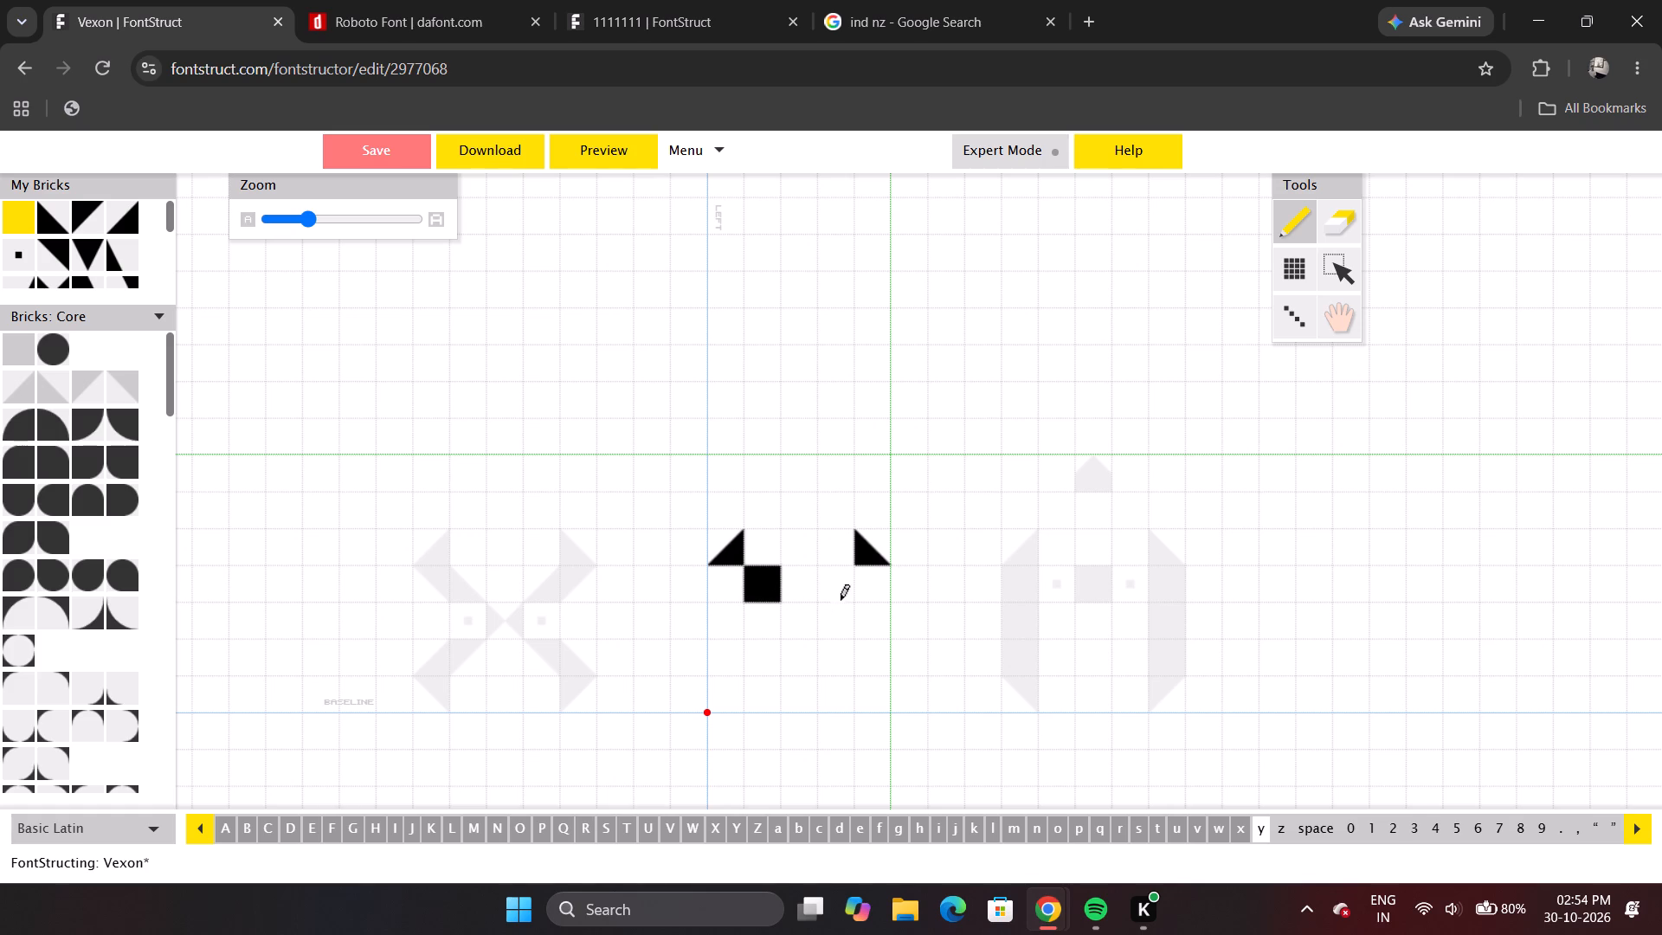
left_click(854, 584)
left_click(798, 632)
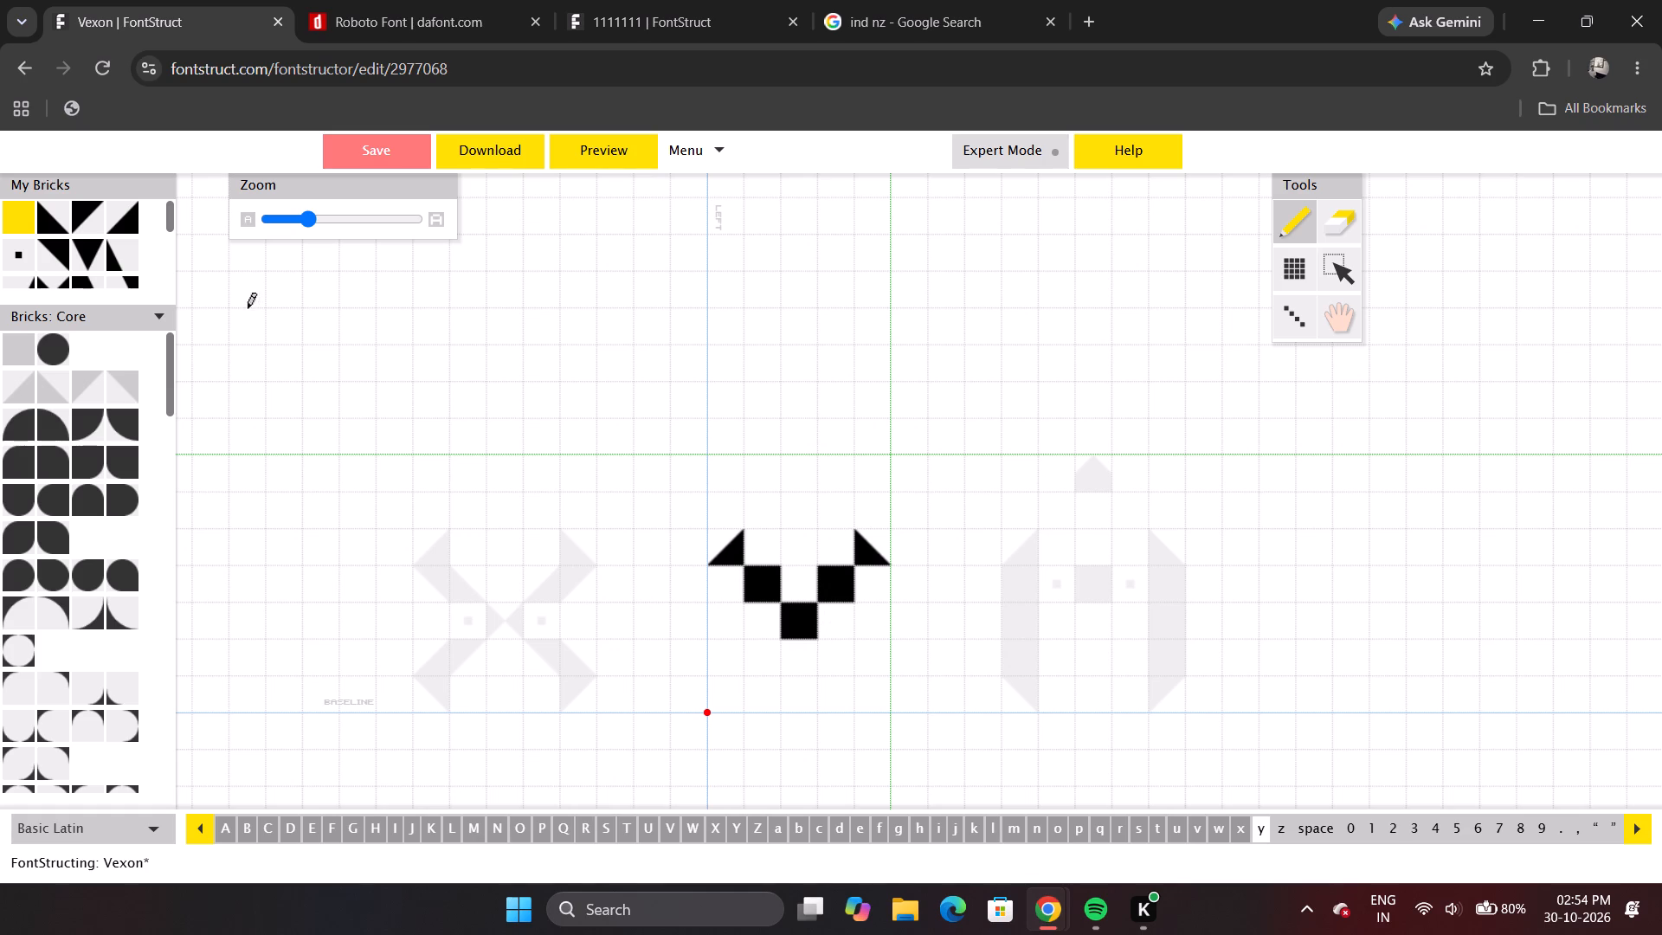
Replace the two solid squares in lowercase y's second row with small dot bricks.
left_click(26, 254)
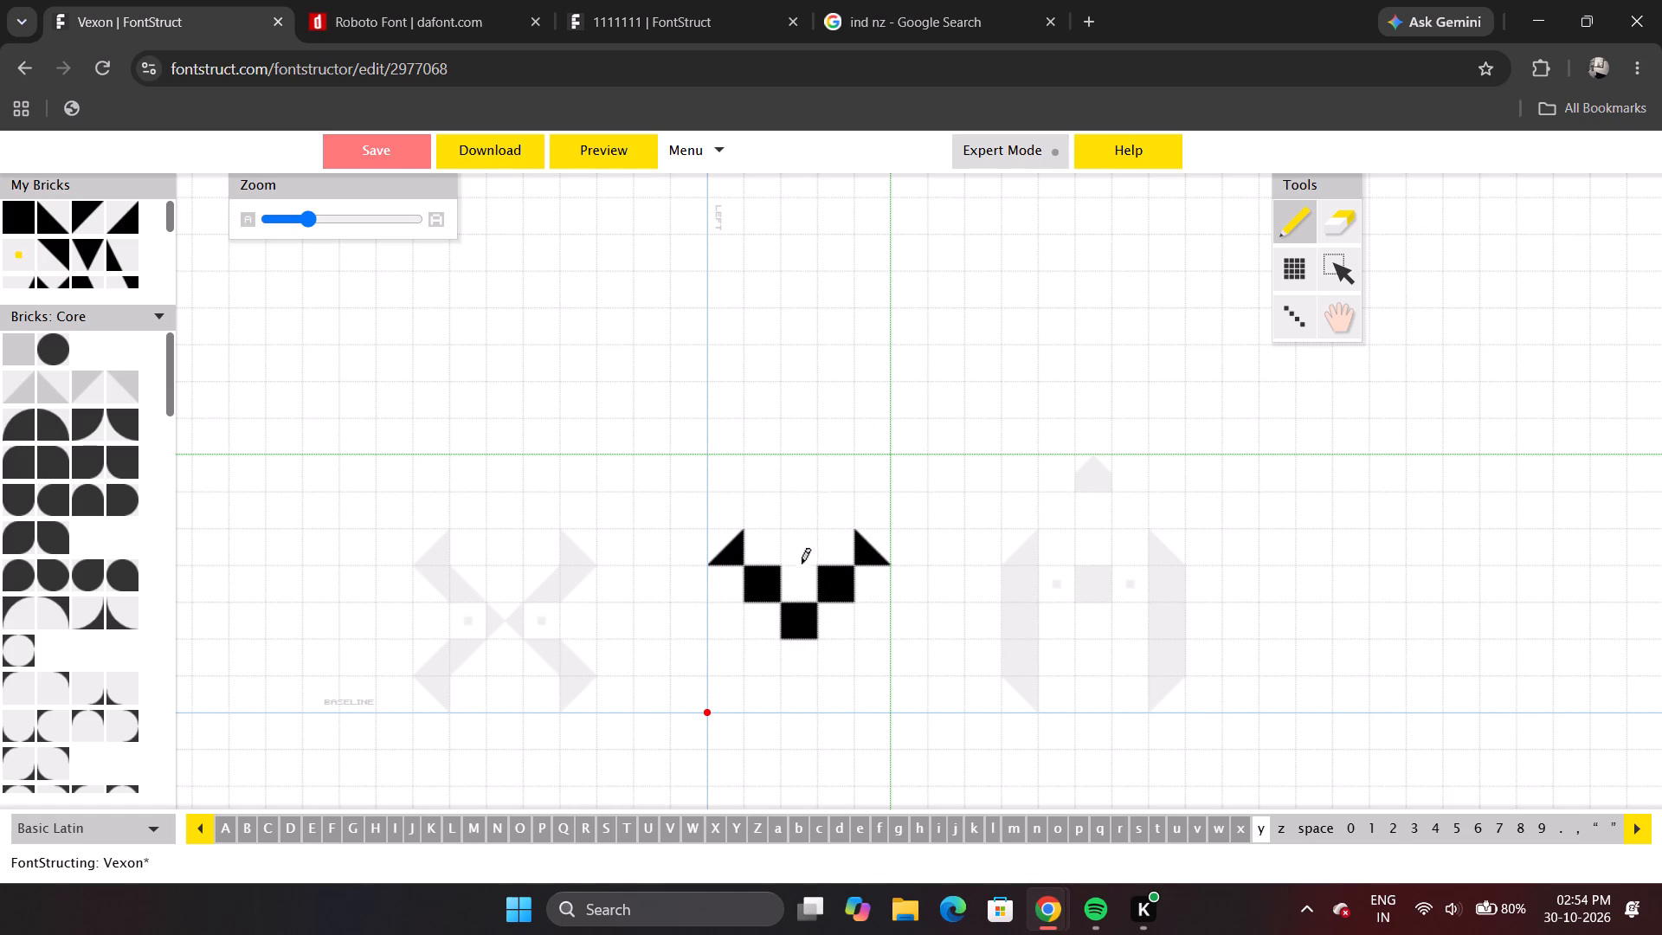
left_click(828, 590)
left_click(752, 585)
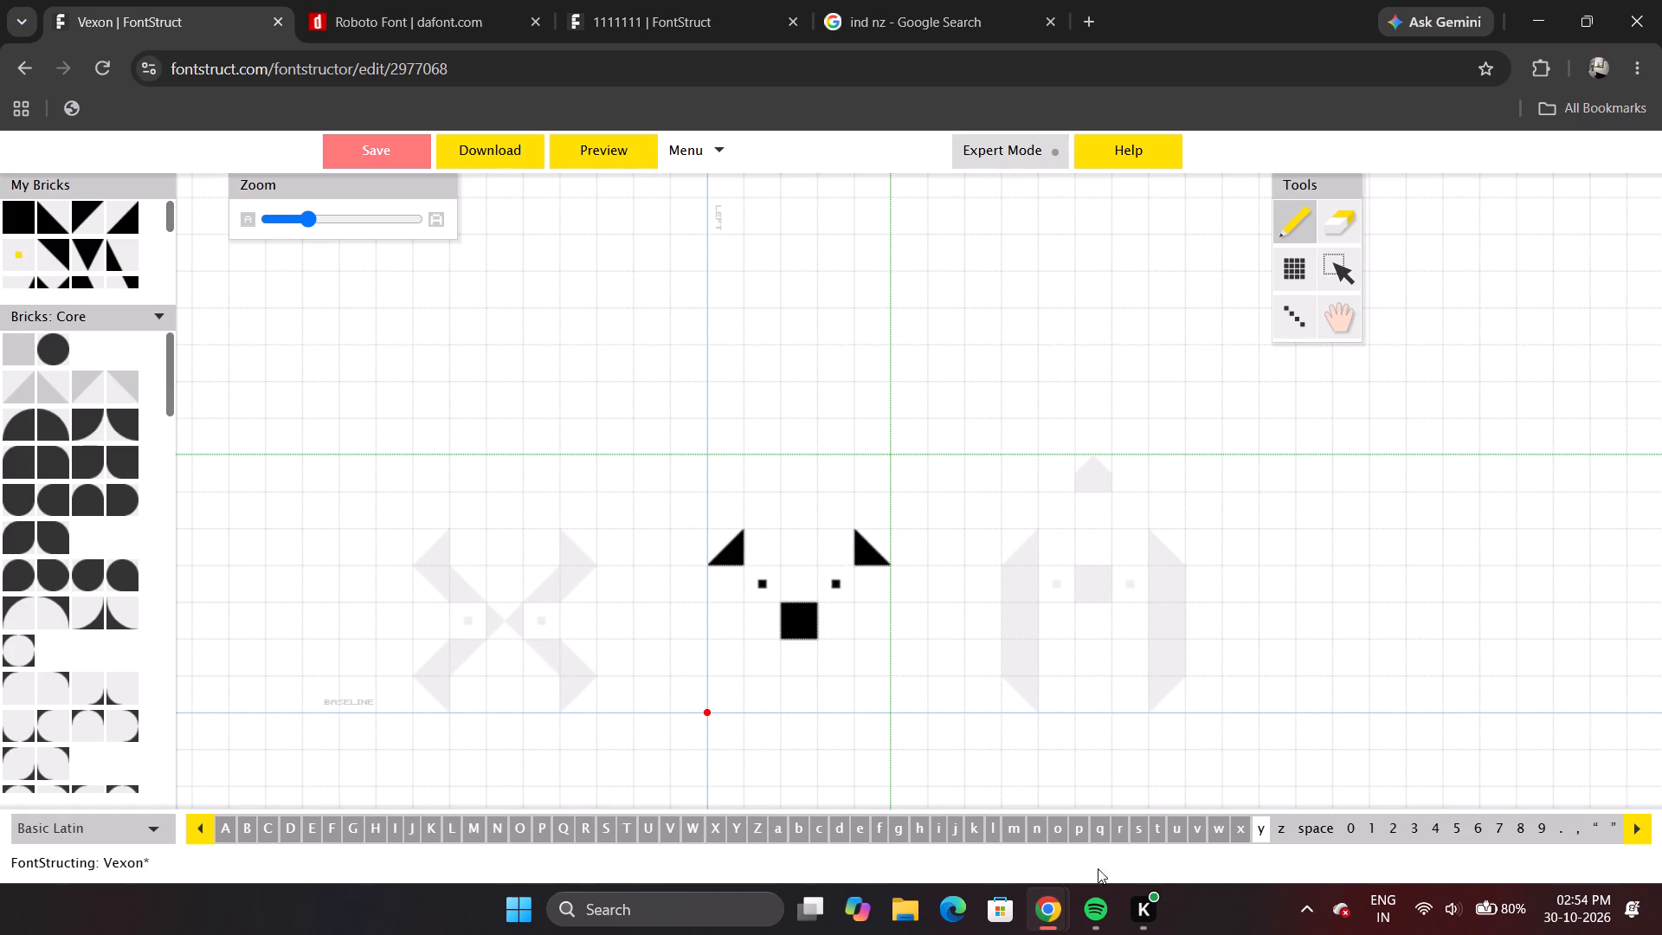
Examine capital Y and lowercase v as references for the arms, and return to lowercase y.
left_click(738, 828)
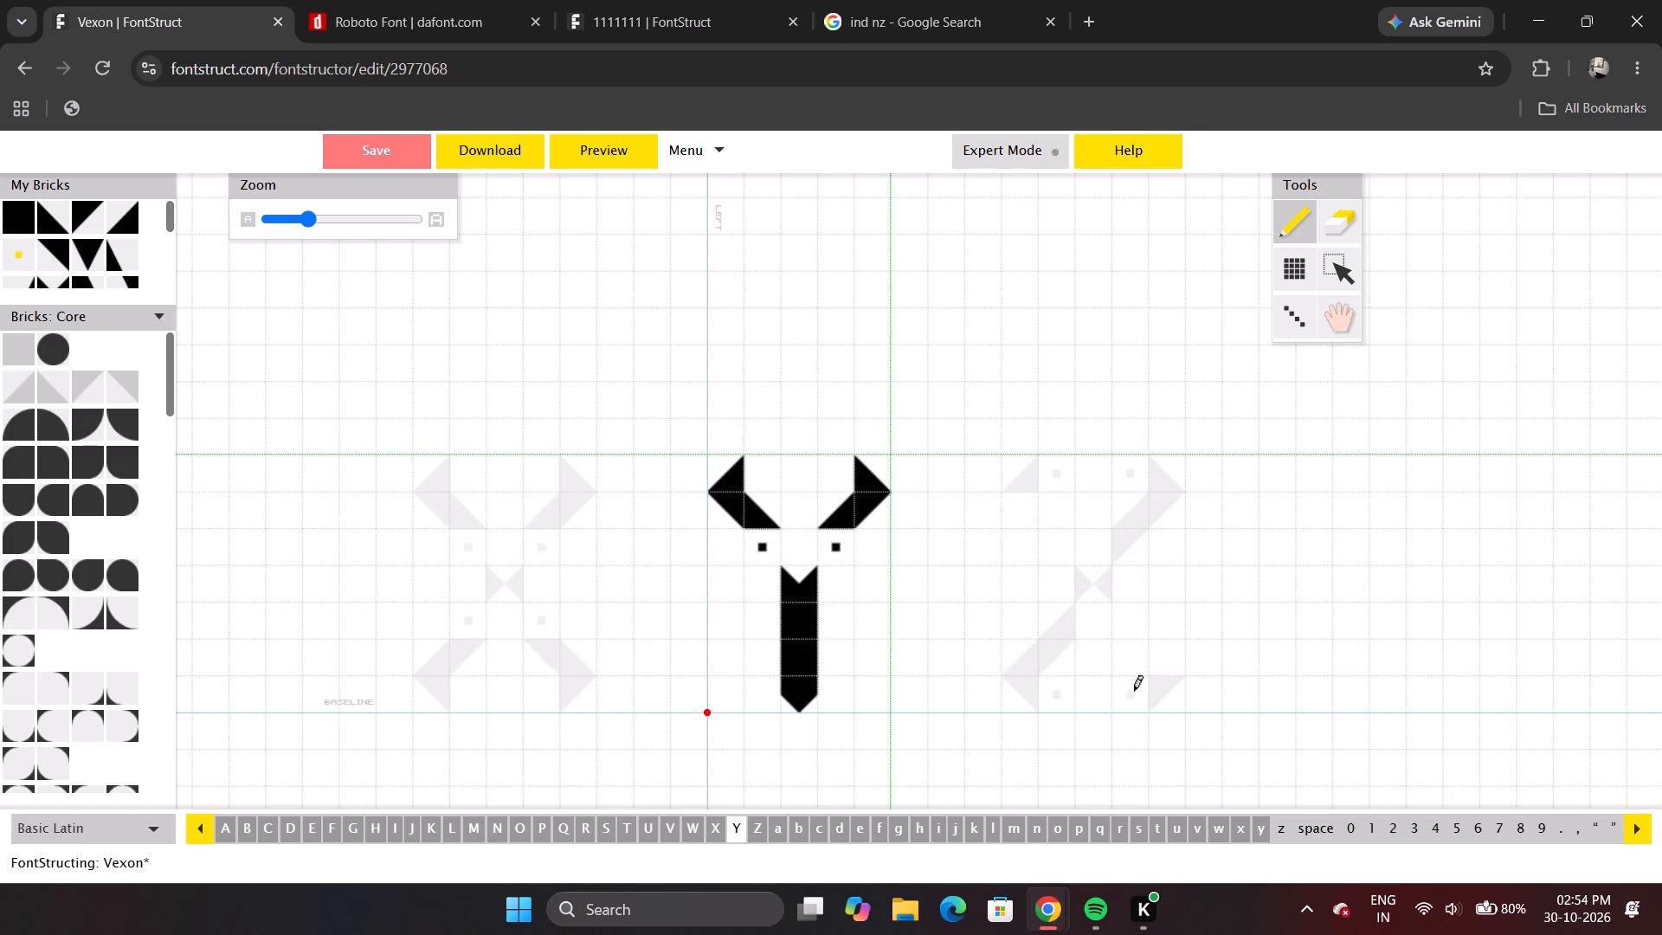
left_click(1189, 829)
left_click(1259, 832)
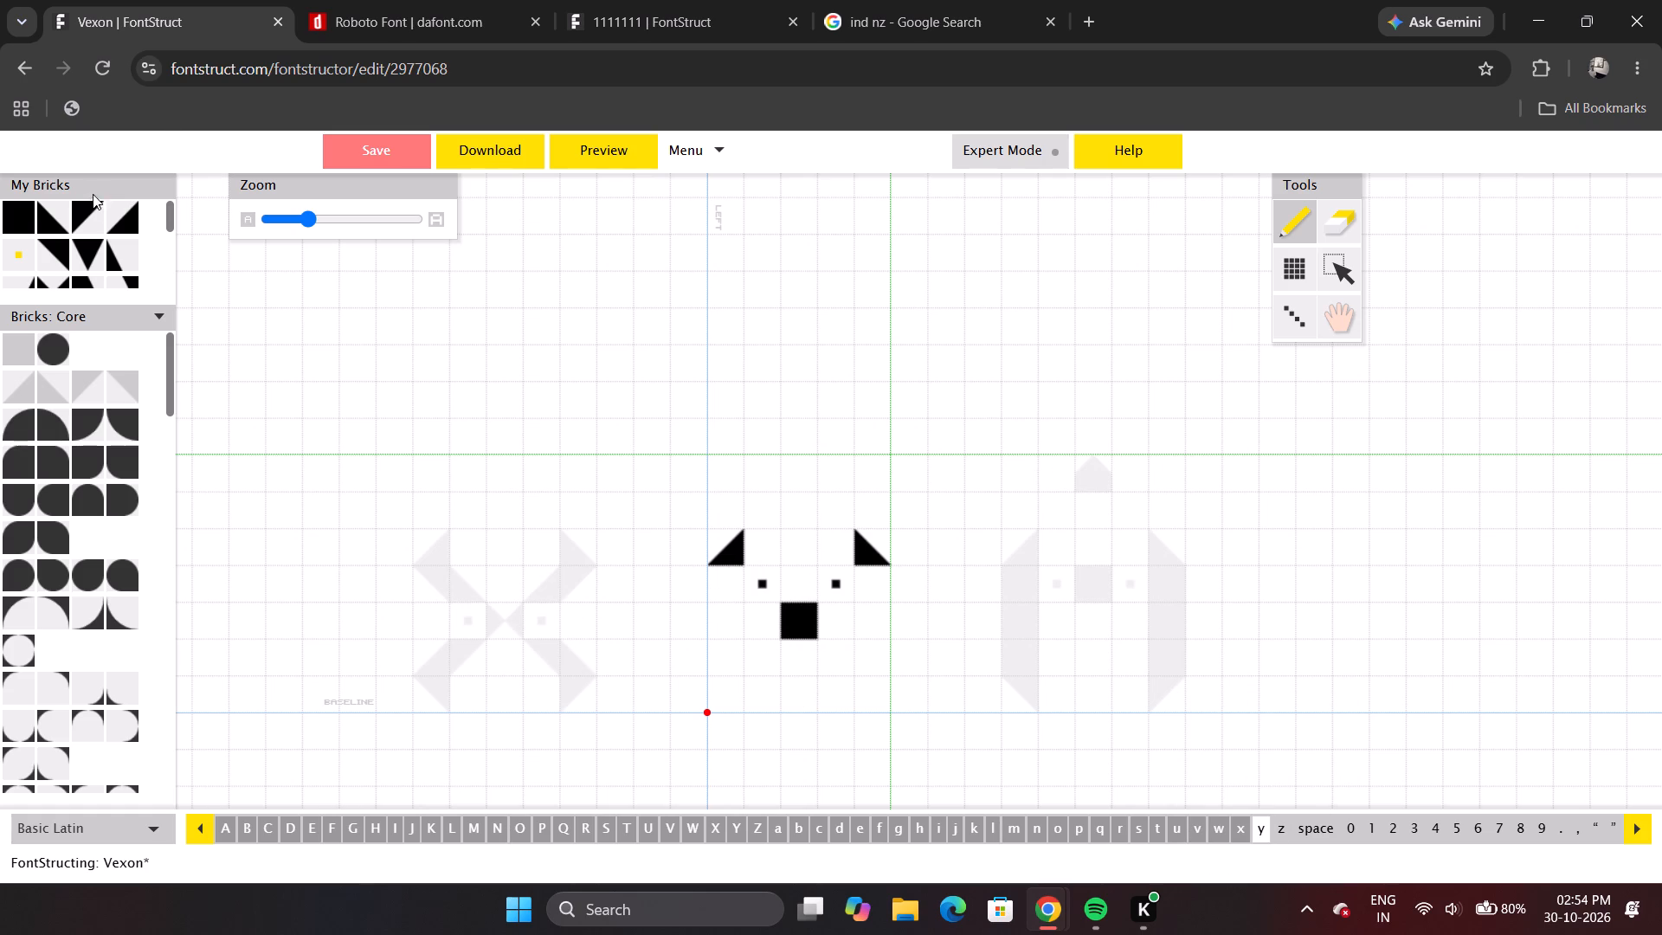
Place mirrored corner triangles in columns one and five of lowercase y's second row, completing an outward-pointing tip on each arm.
left_click(59, 250)
left_click(49, 223)
left_click(718, 584)
left_click(718, 584)
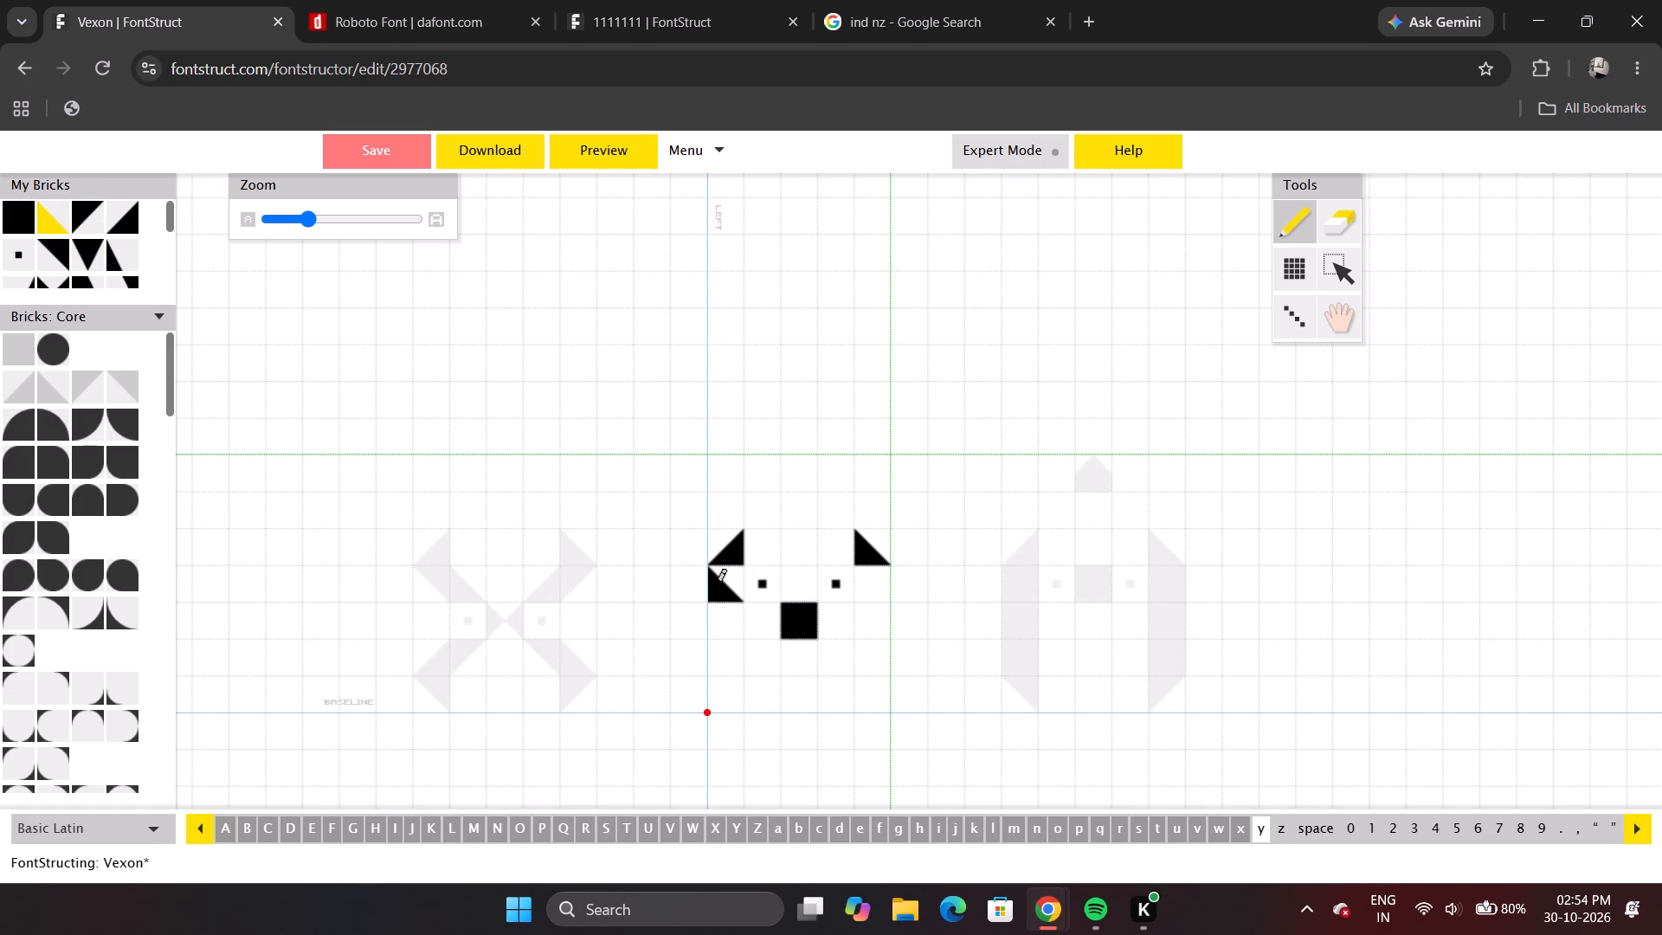
left_click(718, 584)
left_click(718, 584)
left_click(718, 584)
left_click(862, 588)
left_click(862, 588)
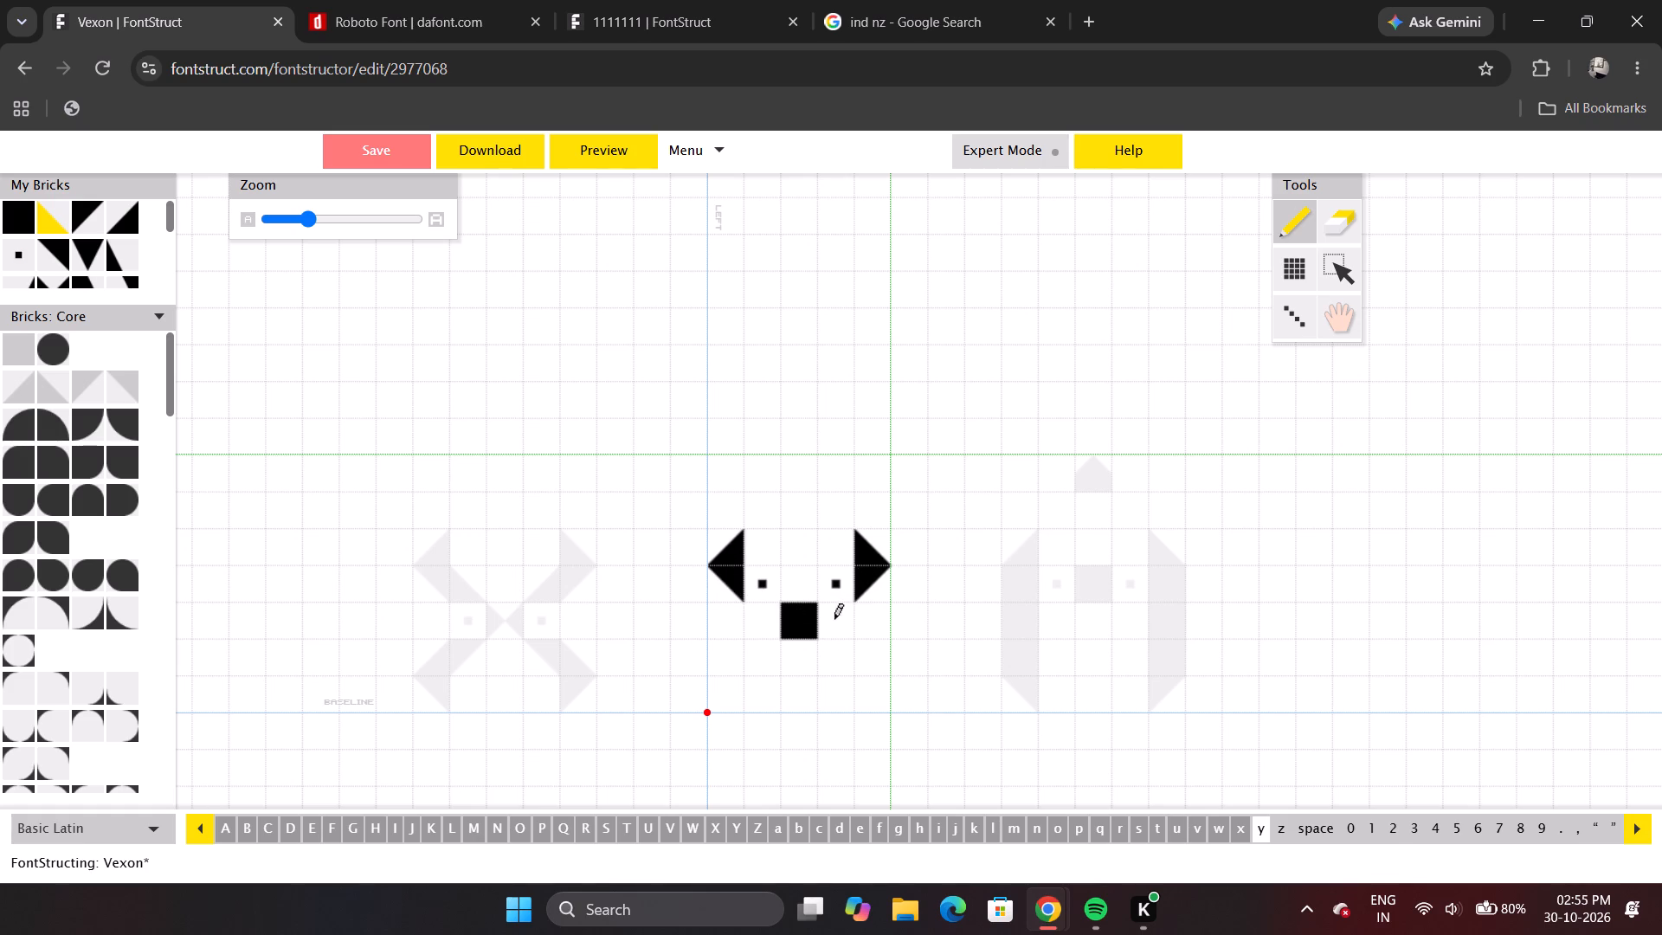
Replace the small dots in columns two and four of lowercase y's second row with mirrored corner triangles continuing both arms inward.
left_click(764, 592)
left_click(838, 596)
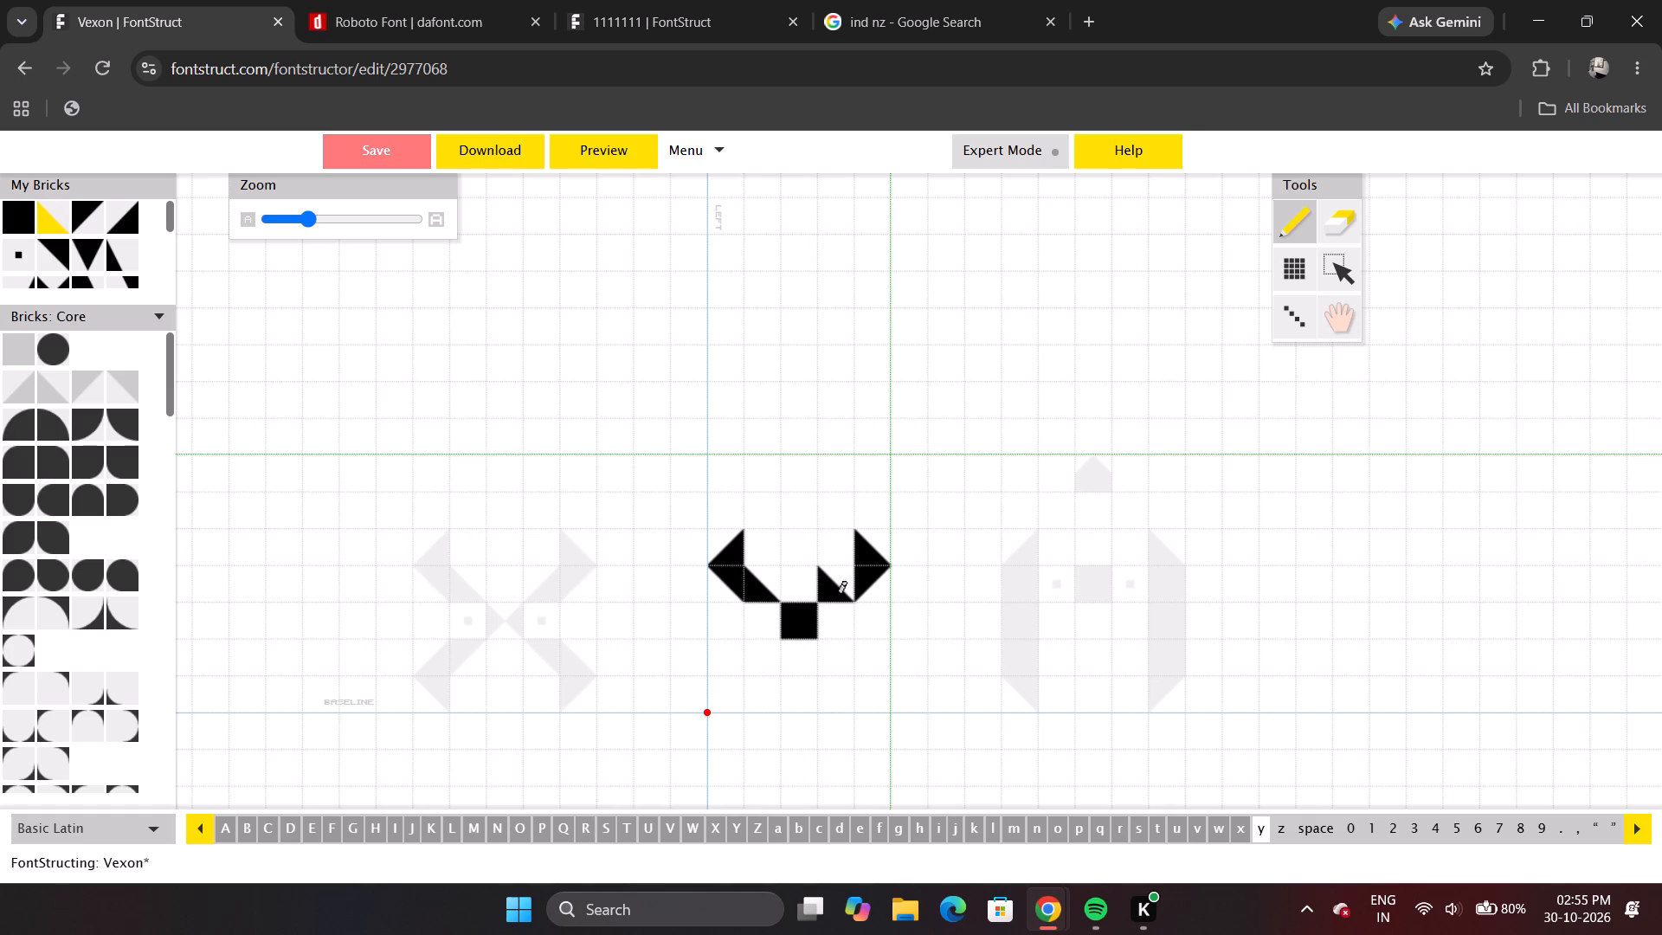
left_click(838, 596)
left_click(838, 596)
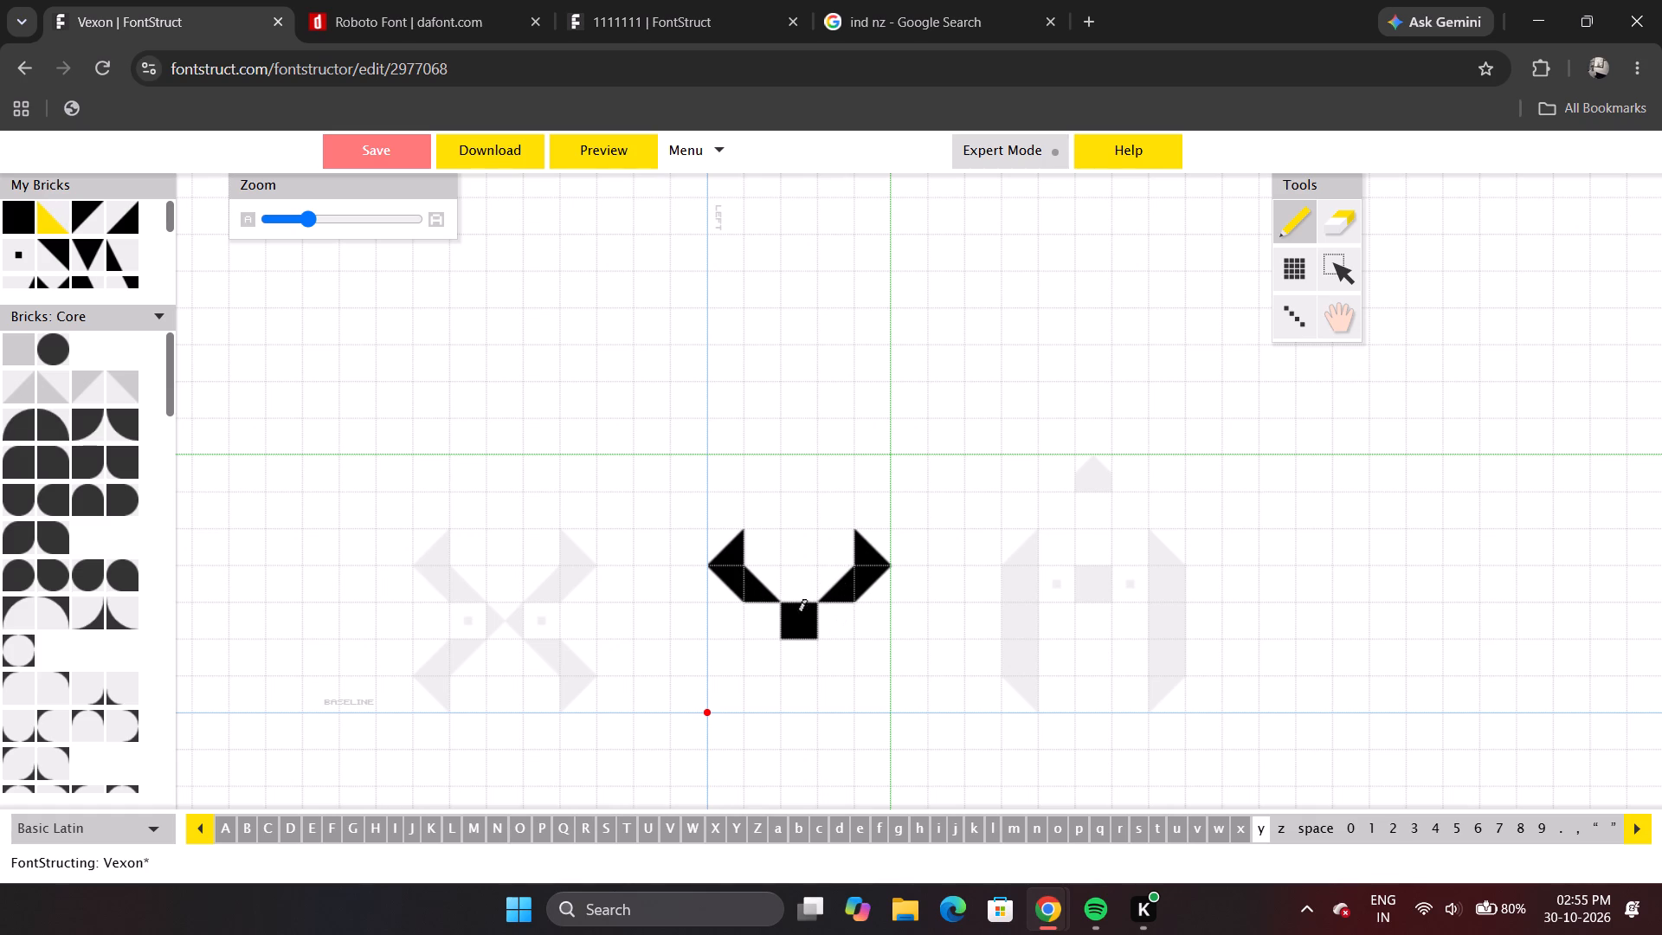
Erase the solid square in column three of lowercase y's third row.
key("e")
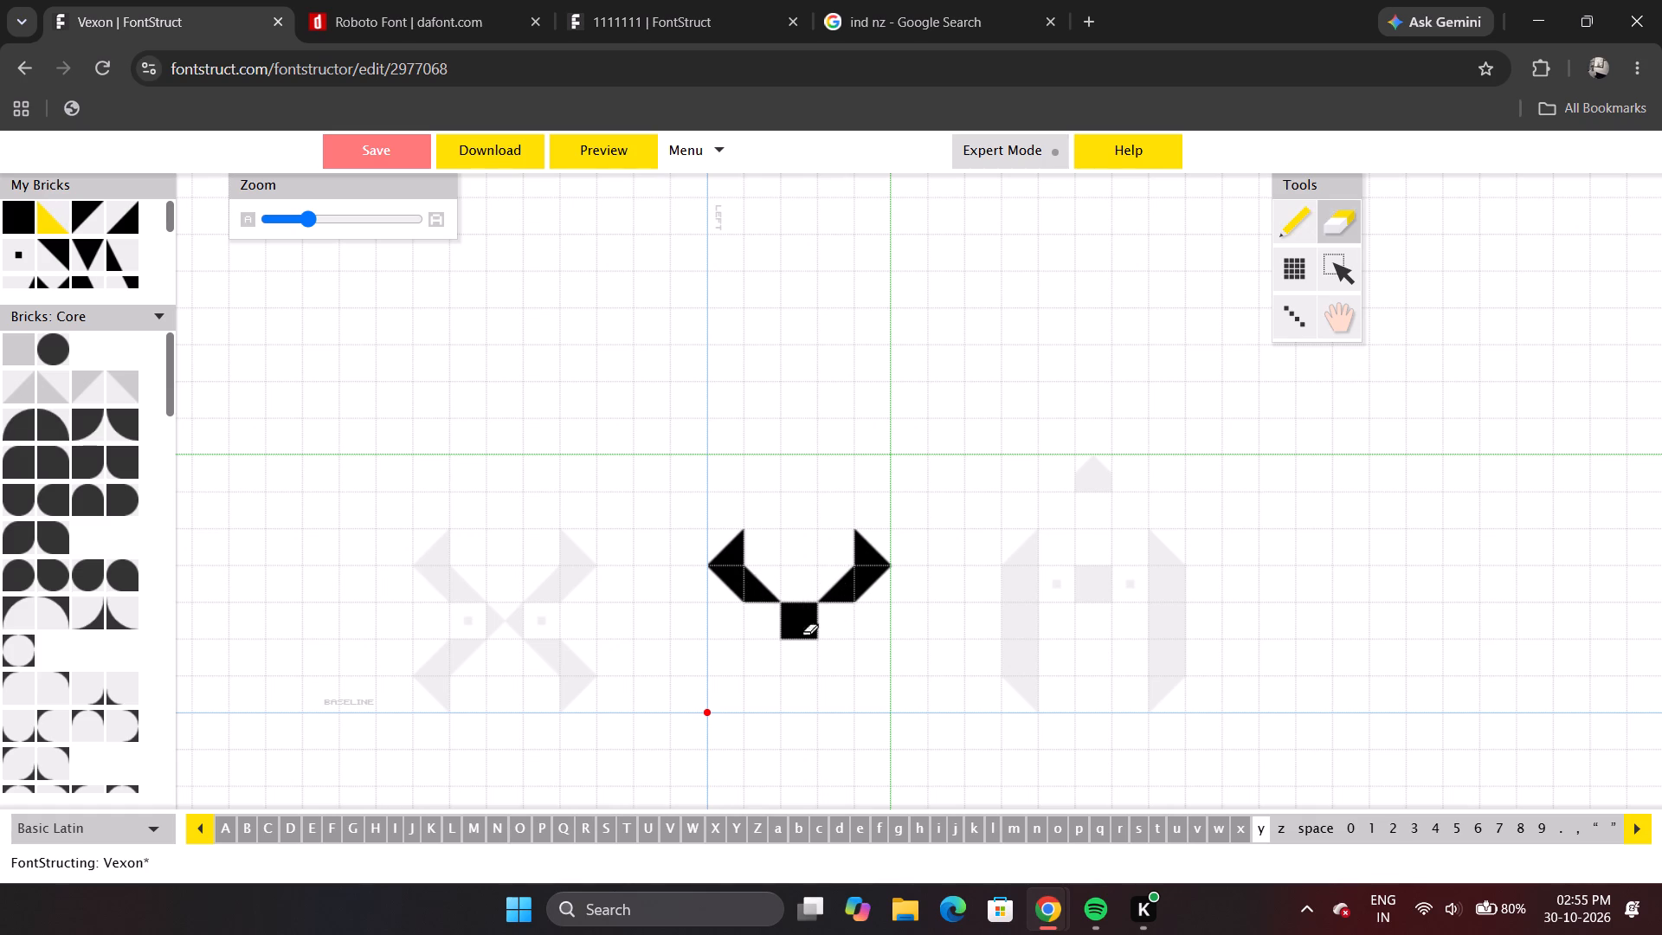
left_click(808, 630)
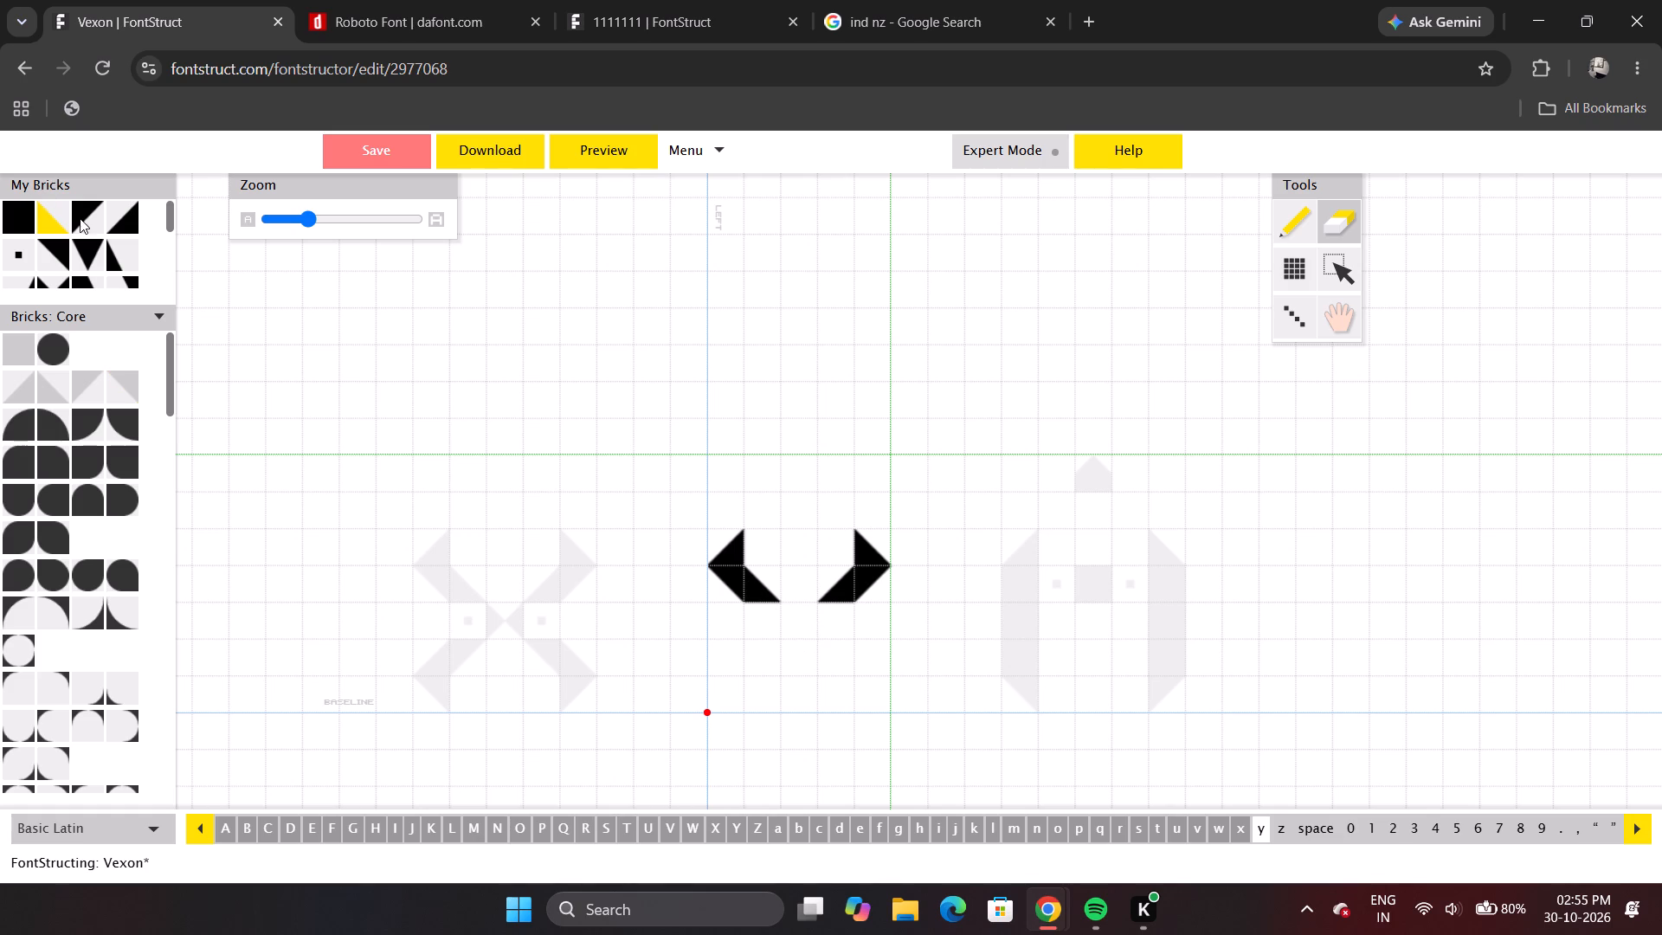
Extend lowercase y's right arm as a diagonal, with corner triangles in columns three and four of row three and columns two and three of row four.
left_click(54, 215)
left_click(842, 627)
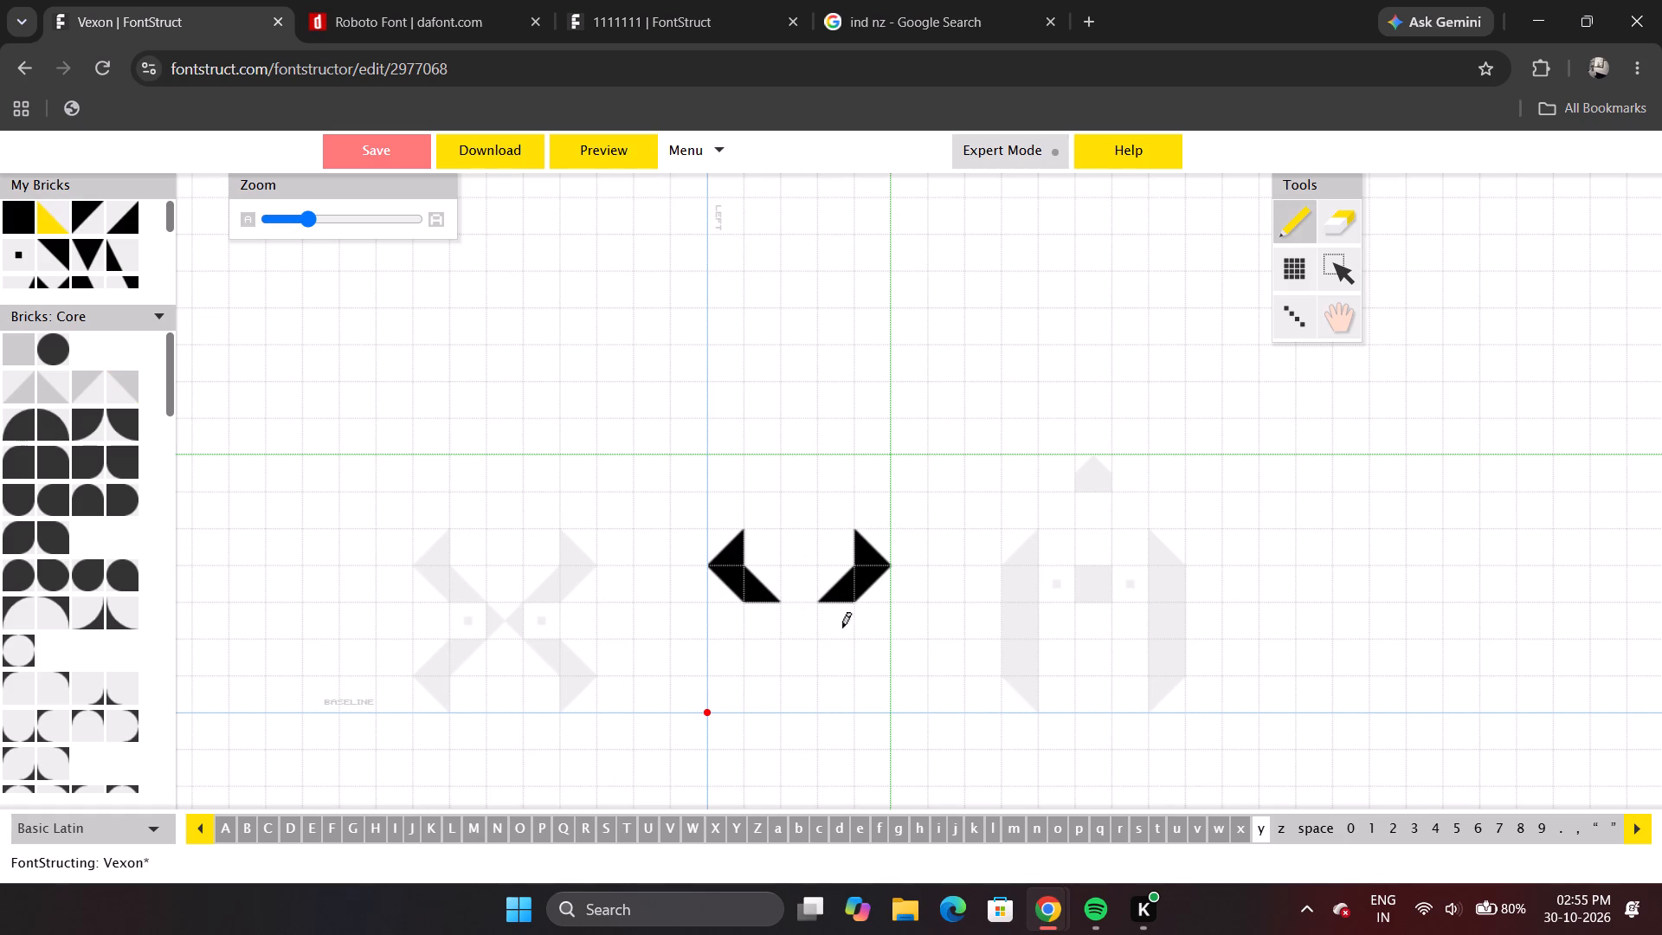
left_click(842, 627)
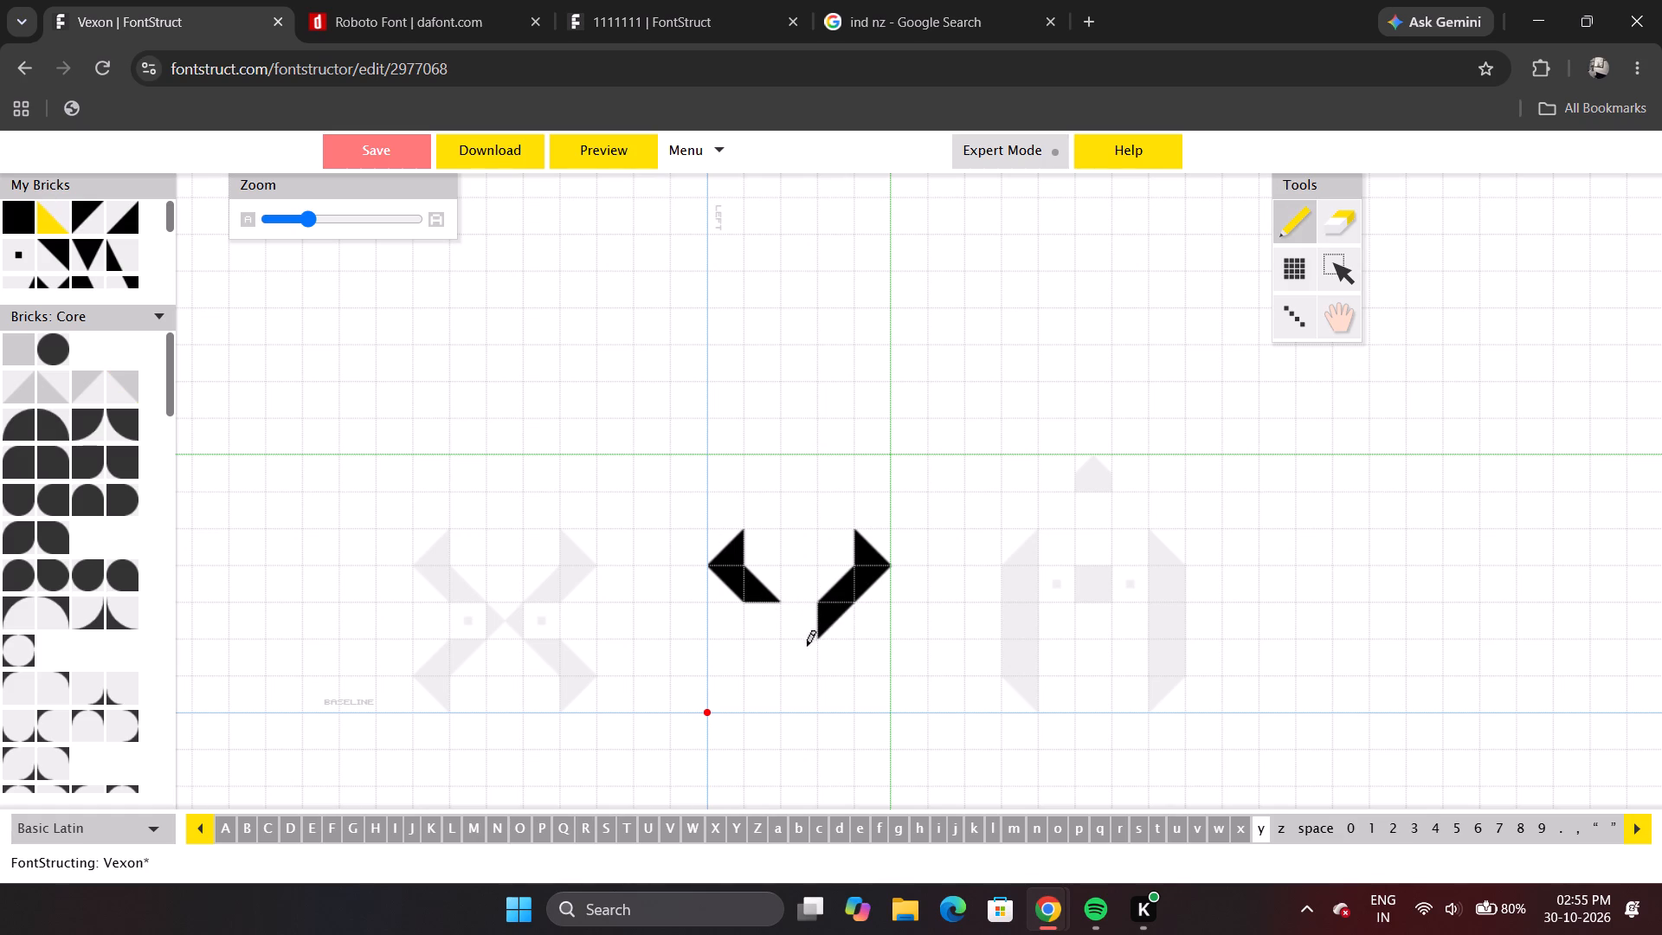
left_click(805, 638)
left_click(805, 638)
left_click(805, 638)
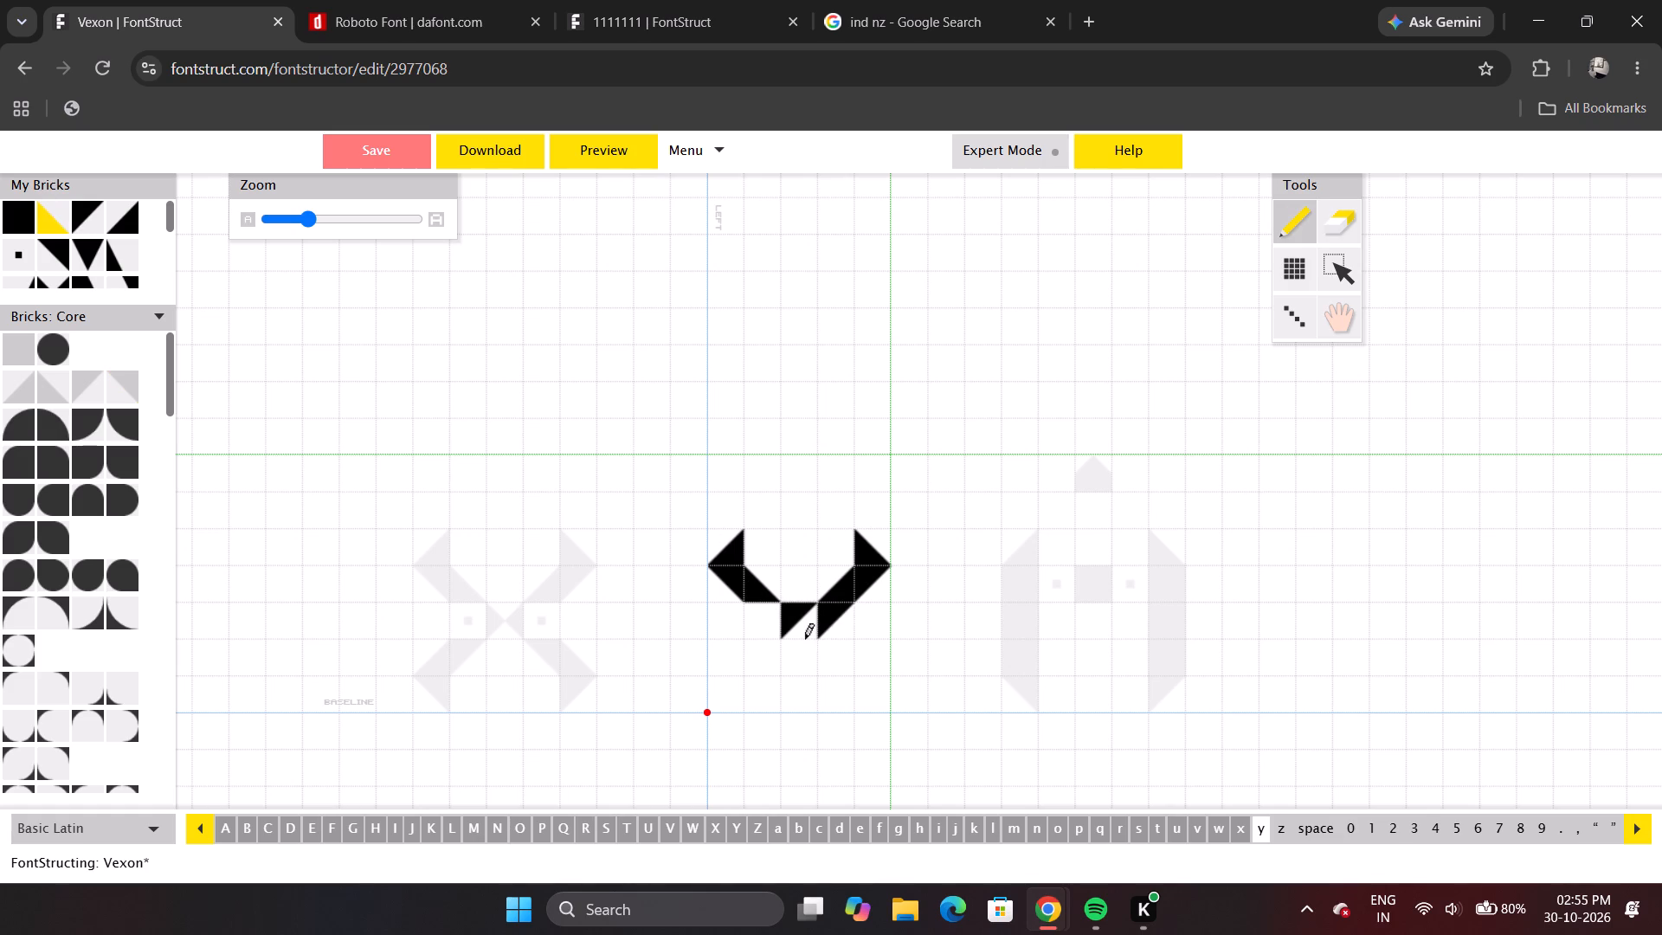
left_click(770, 669)
left_click(770, 669)
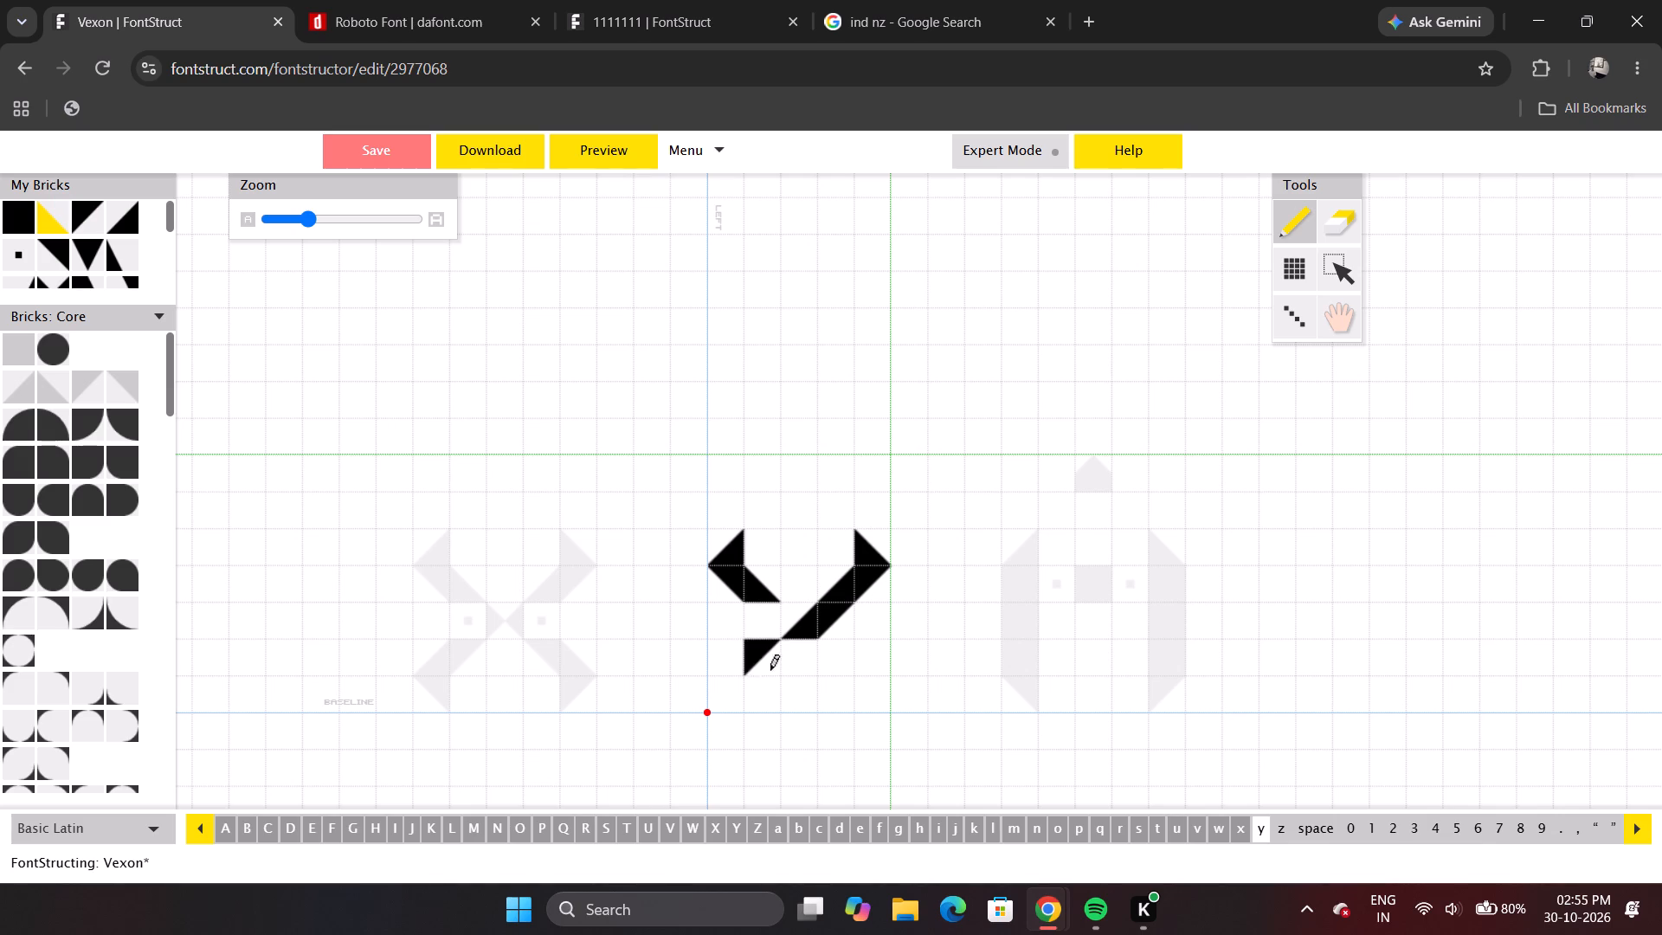
left_click(770, 669)
left_click(795, 669)
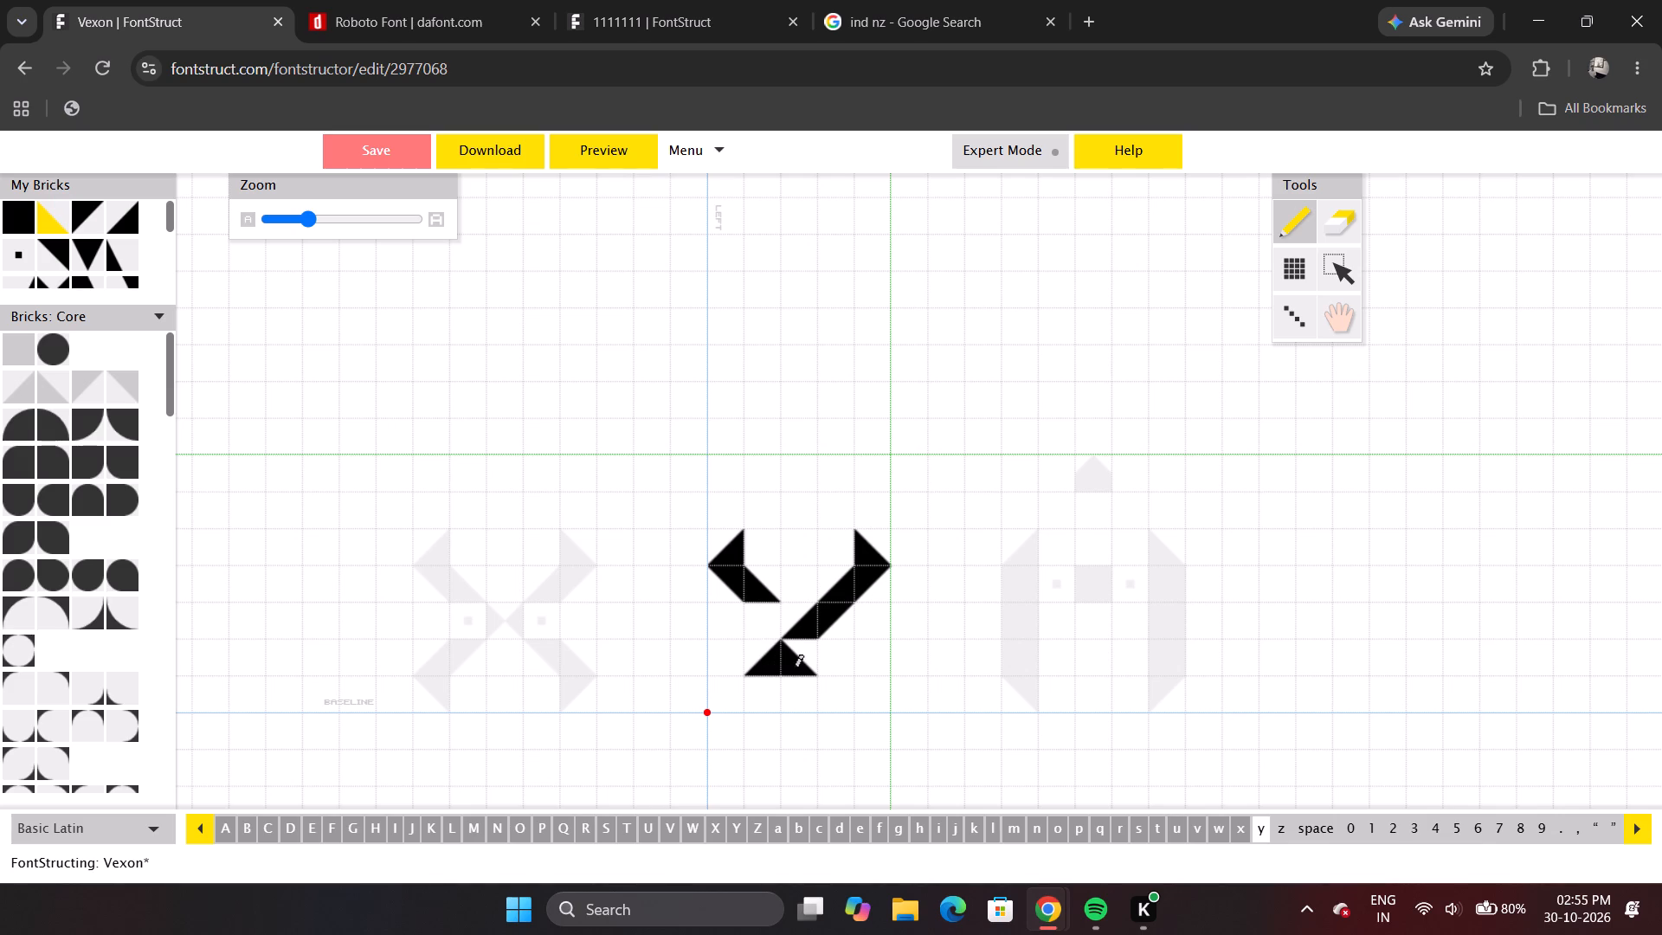
left_click(795, 669)
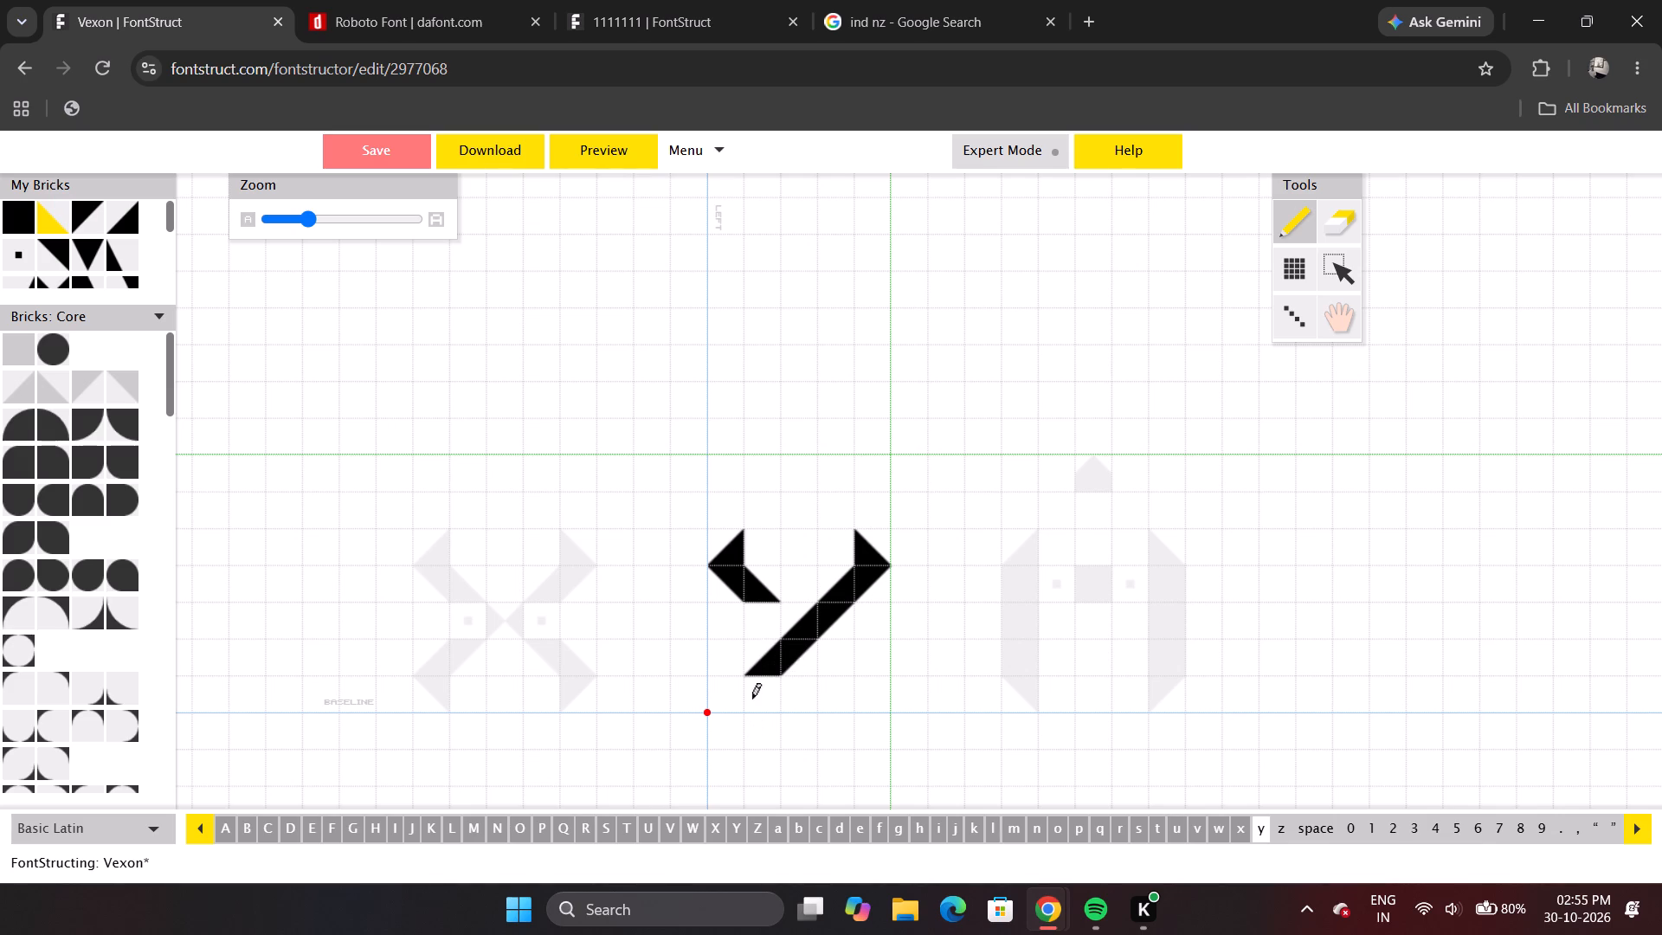
Continue lowercase y's diagonal tail to the baseline with corner triangles in columns two and one of the fifth row.
left_click(752, 698)
left_click(752, 698)
left_click(752, 698)
key("e")
type("zz")
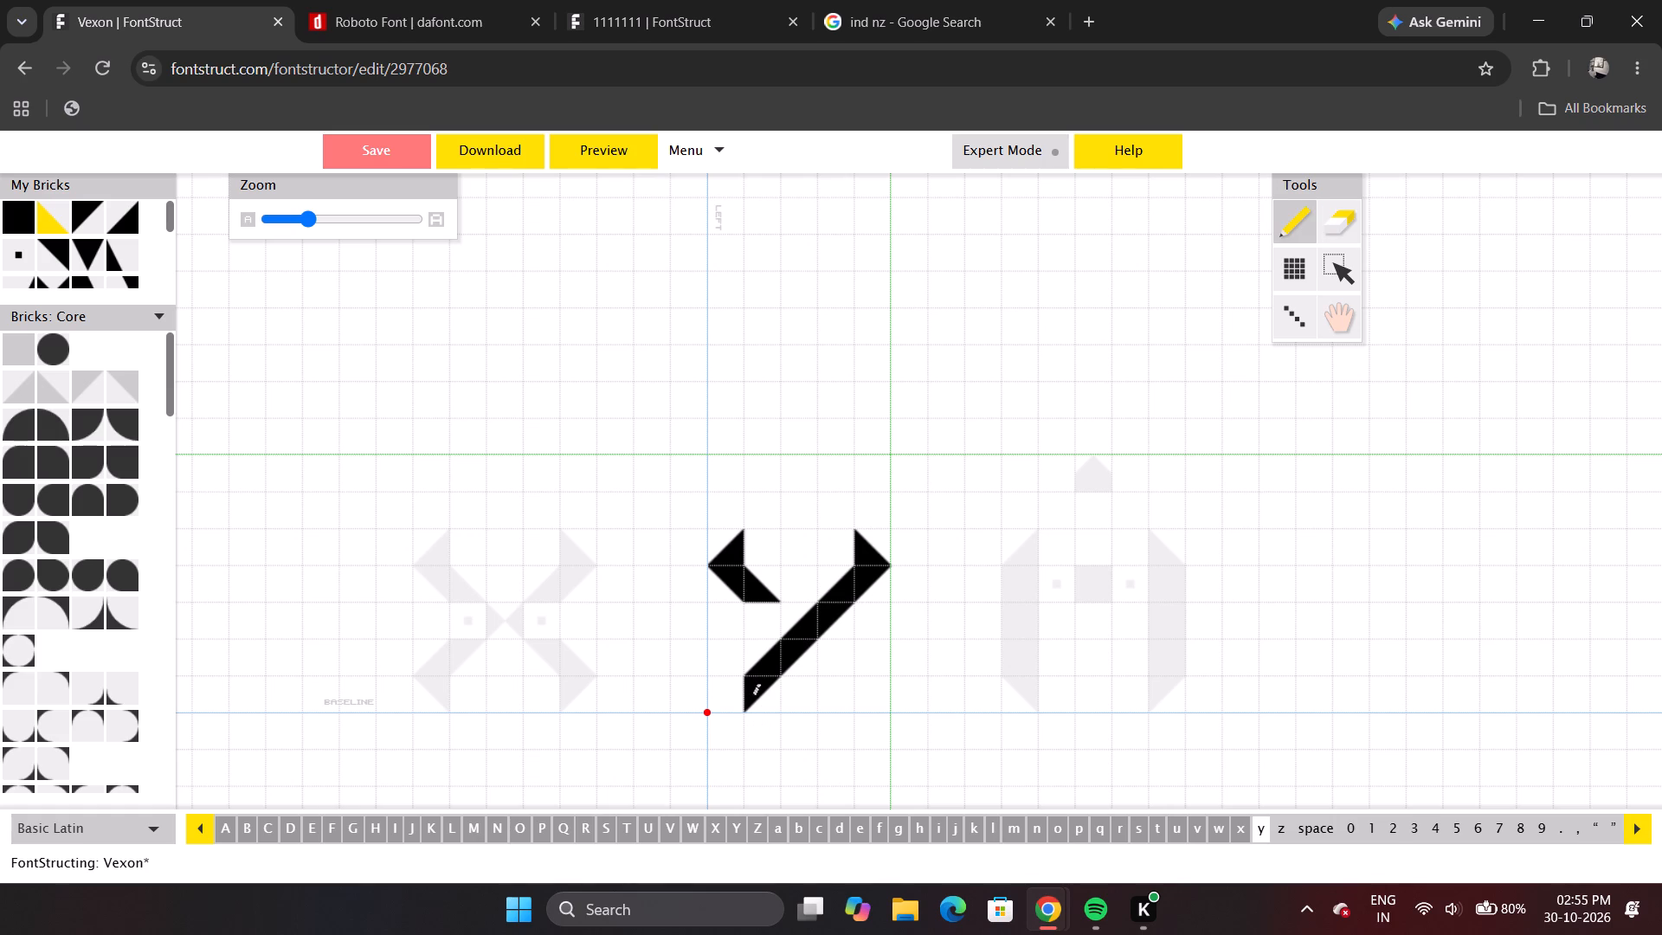
left_click_drag(54, 222, 724, 701)
left_click(724, 701)
left_click(724, 701)
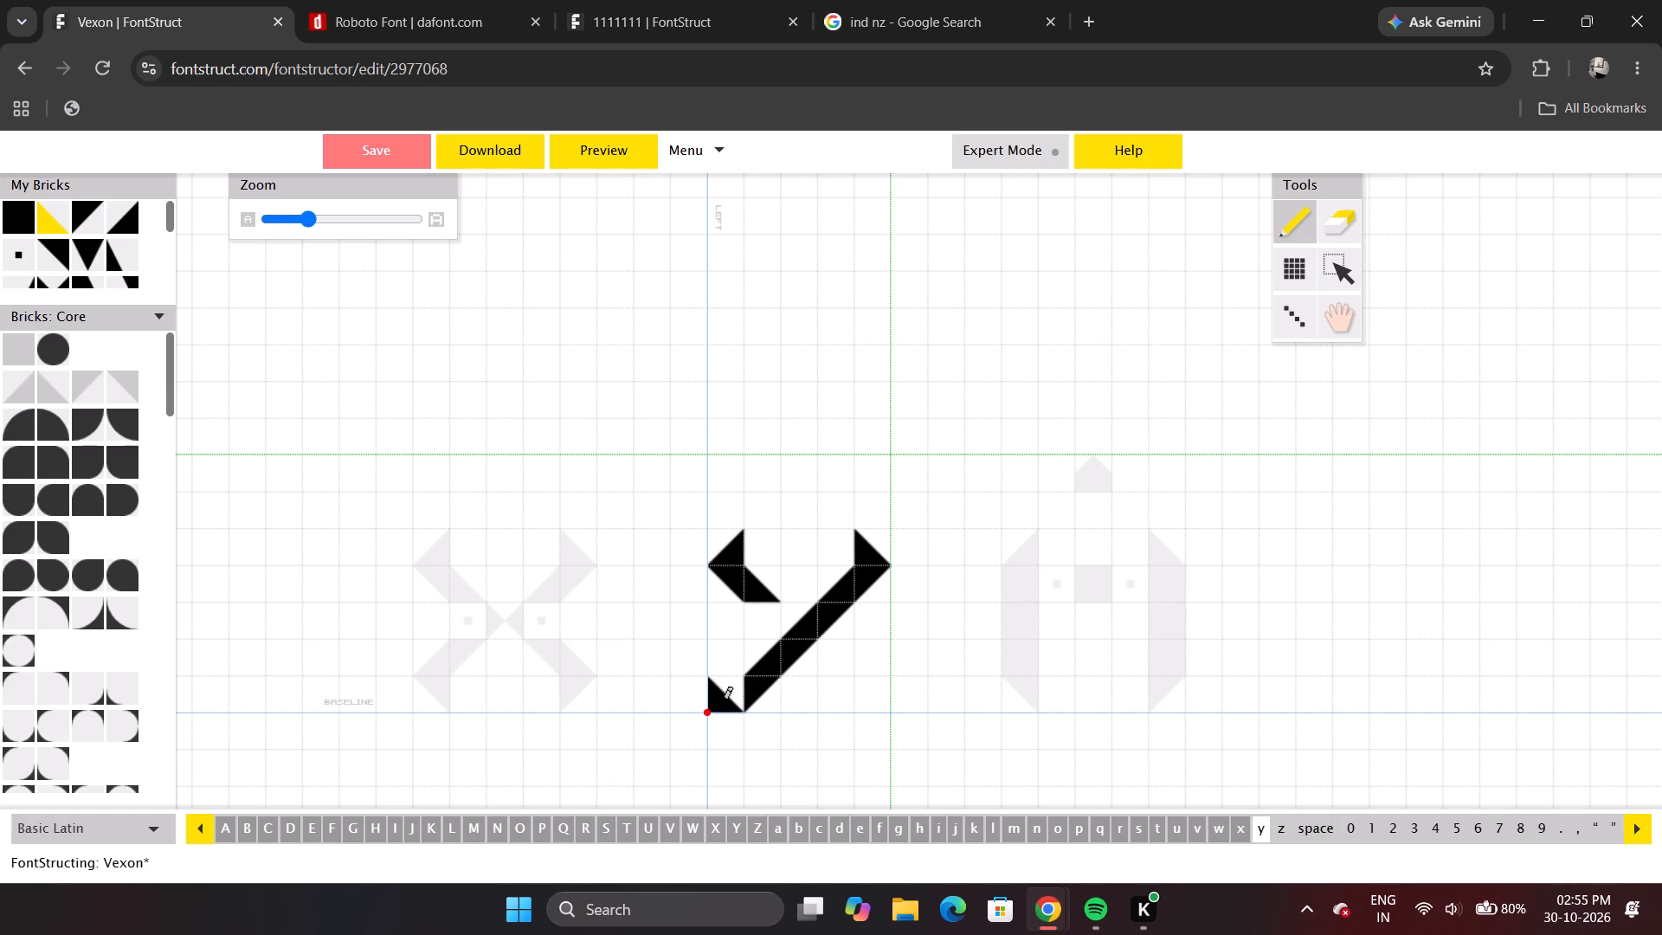
left_click(724, 701)
left_click(751, 732)
key("z")
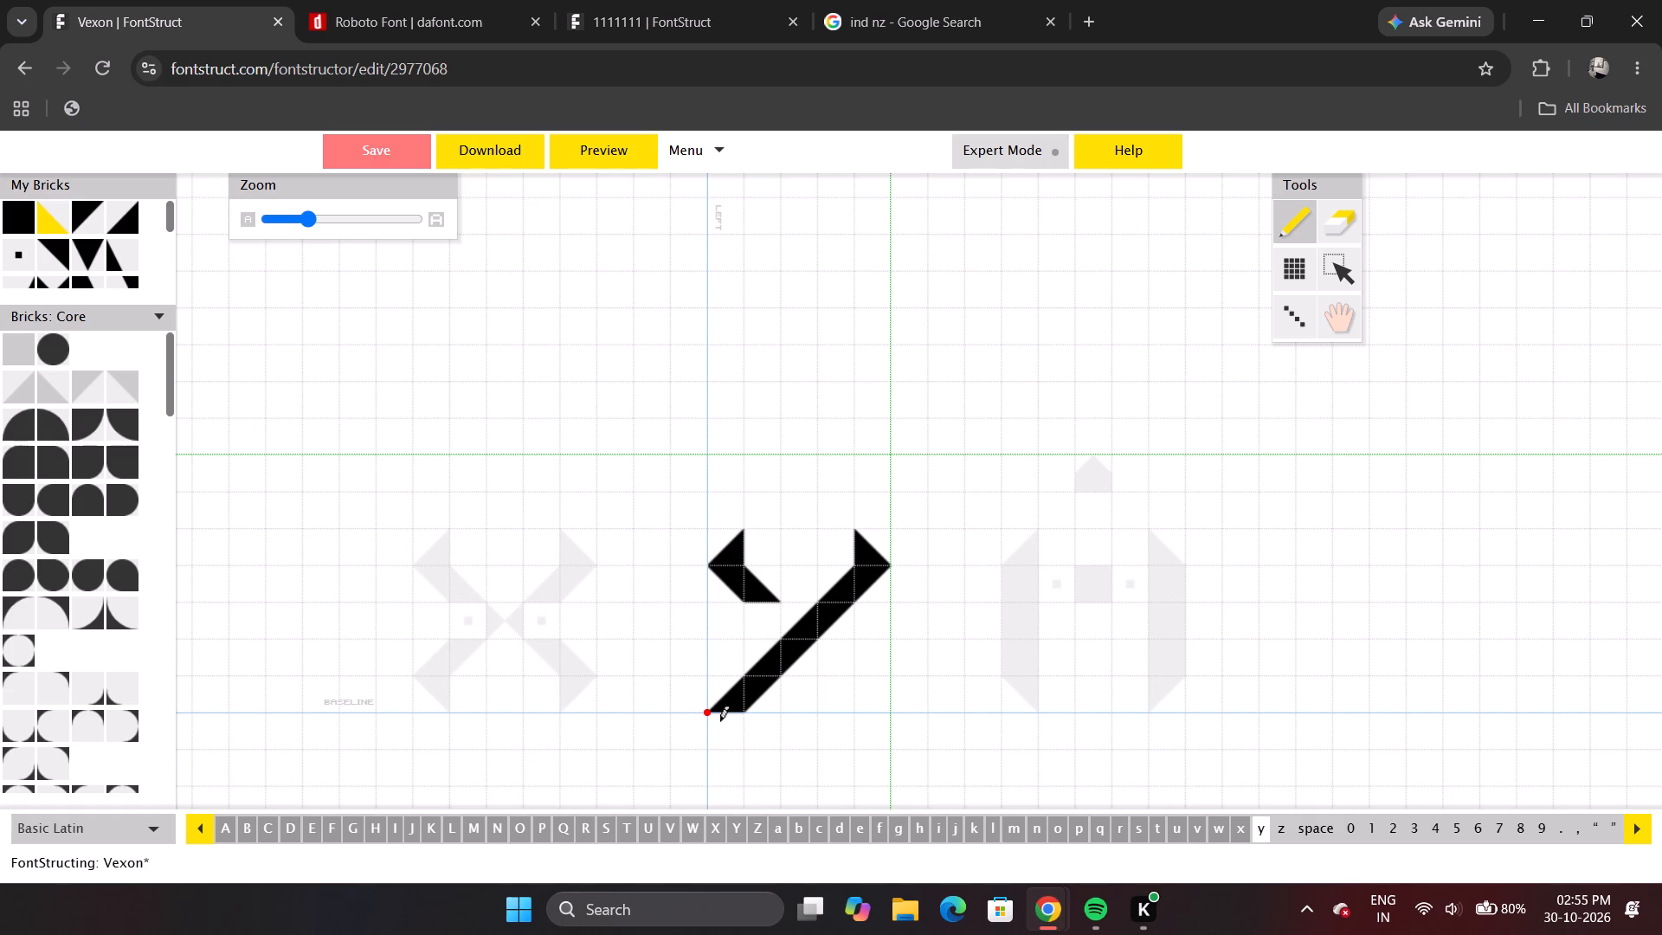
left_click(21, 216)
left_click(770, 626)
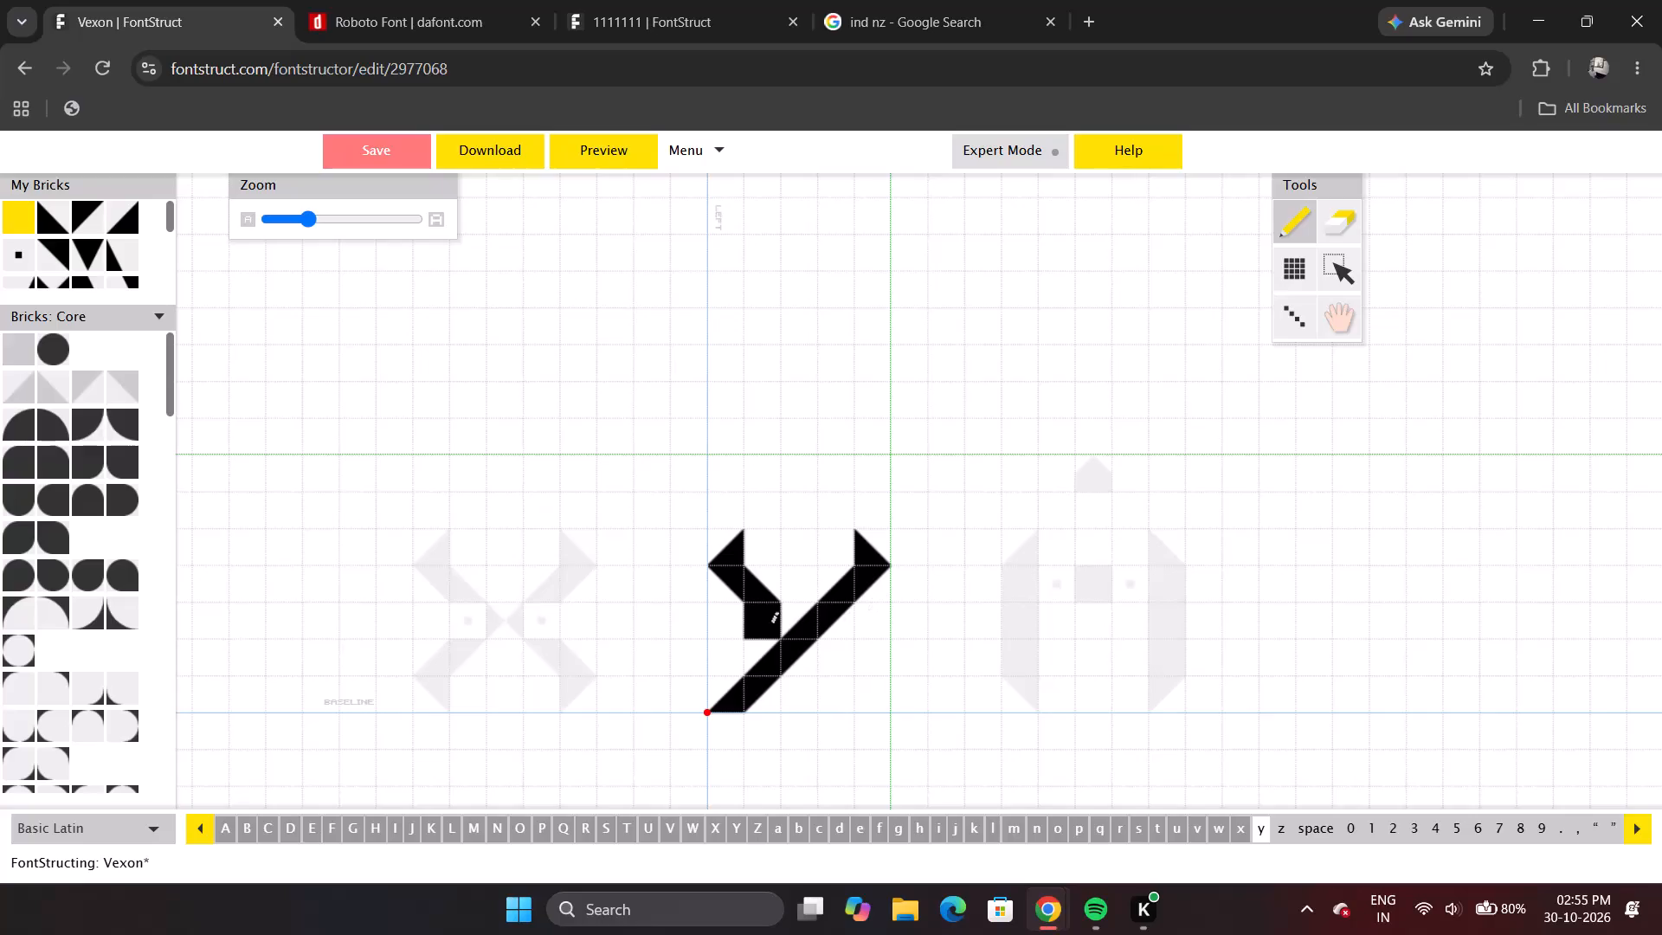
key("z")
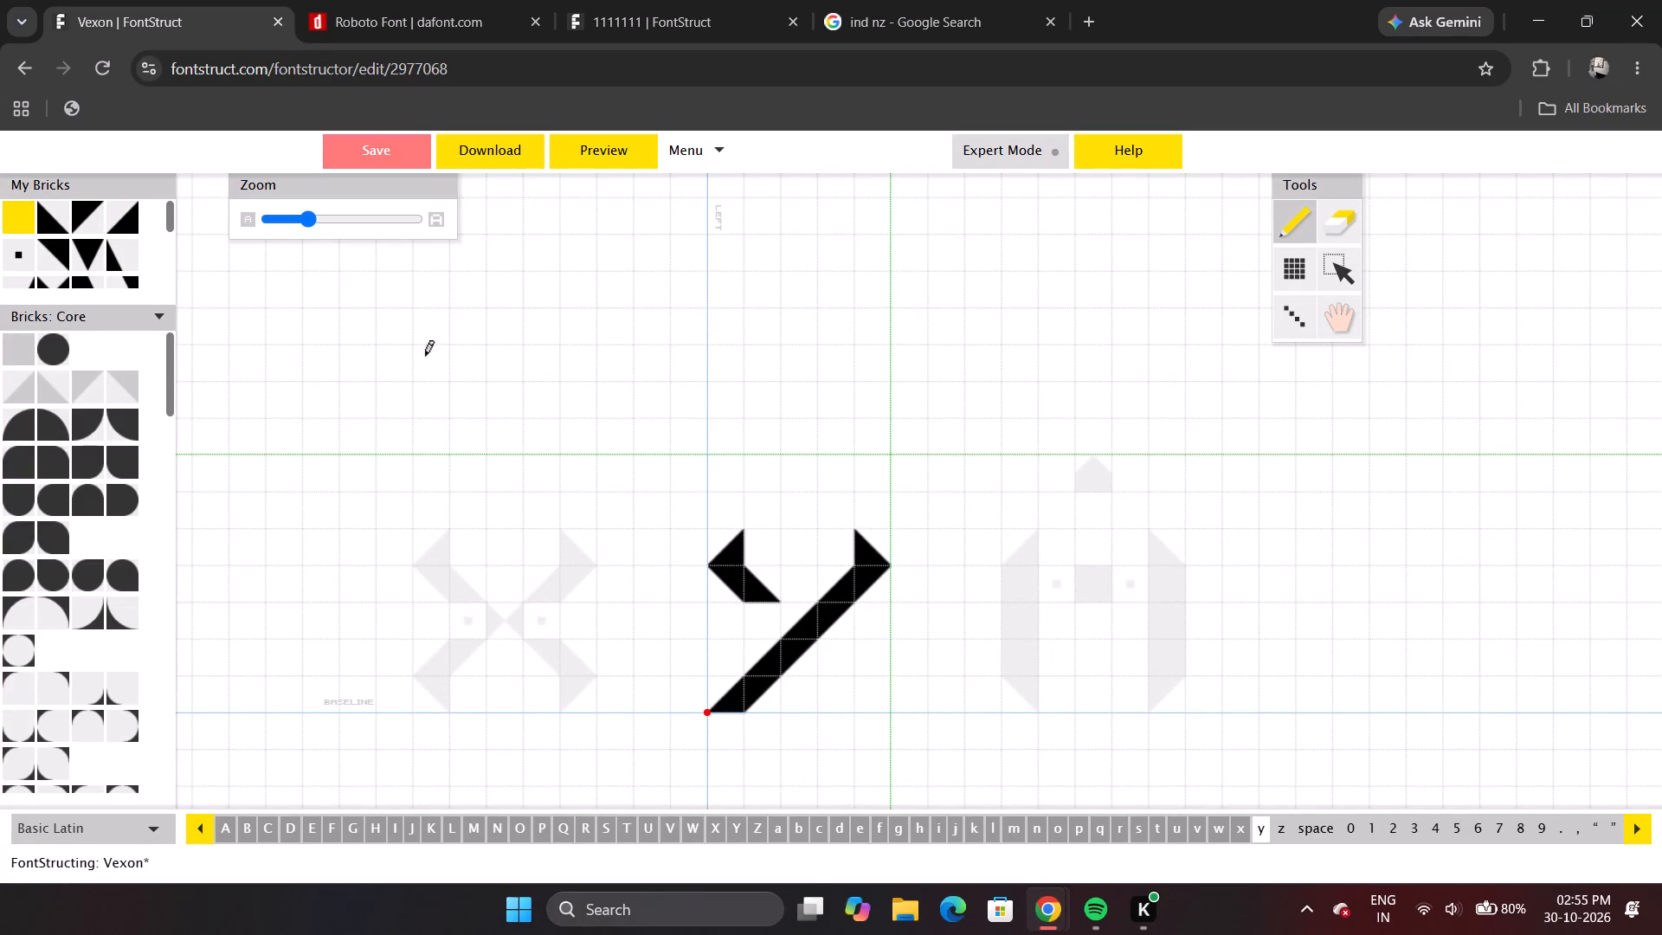
Join lowercase y's left arm to the diagonal with a corner triangle in column two and a solid square in column three of row three.
left_click(51, 223)
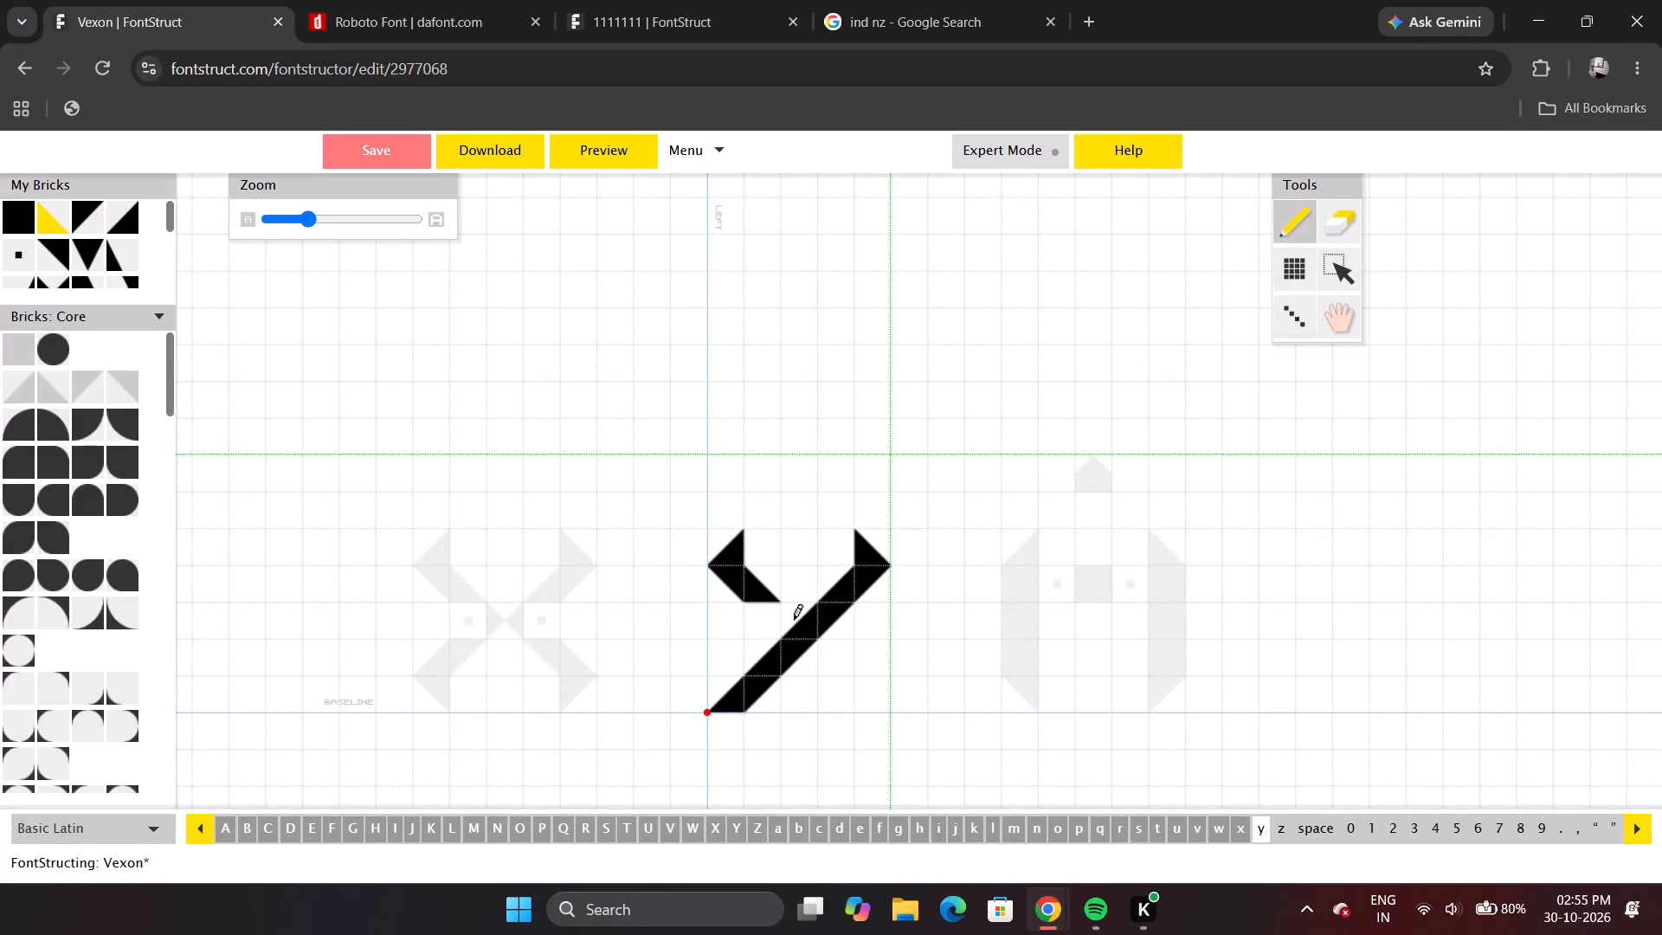
left_click(795, 620)
key("z")
left_click(766, 620)
left_click(766, 620)
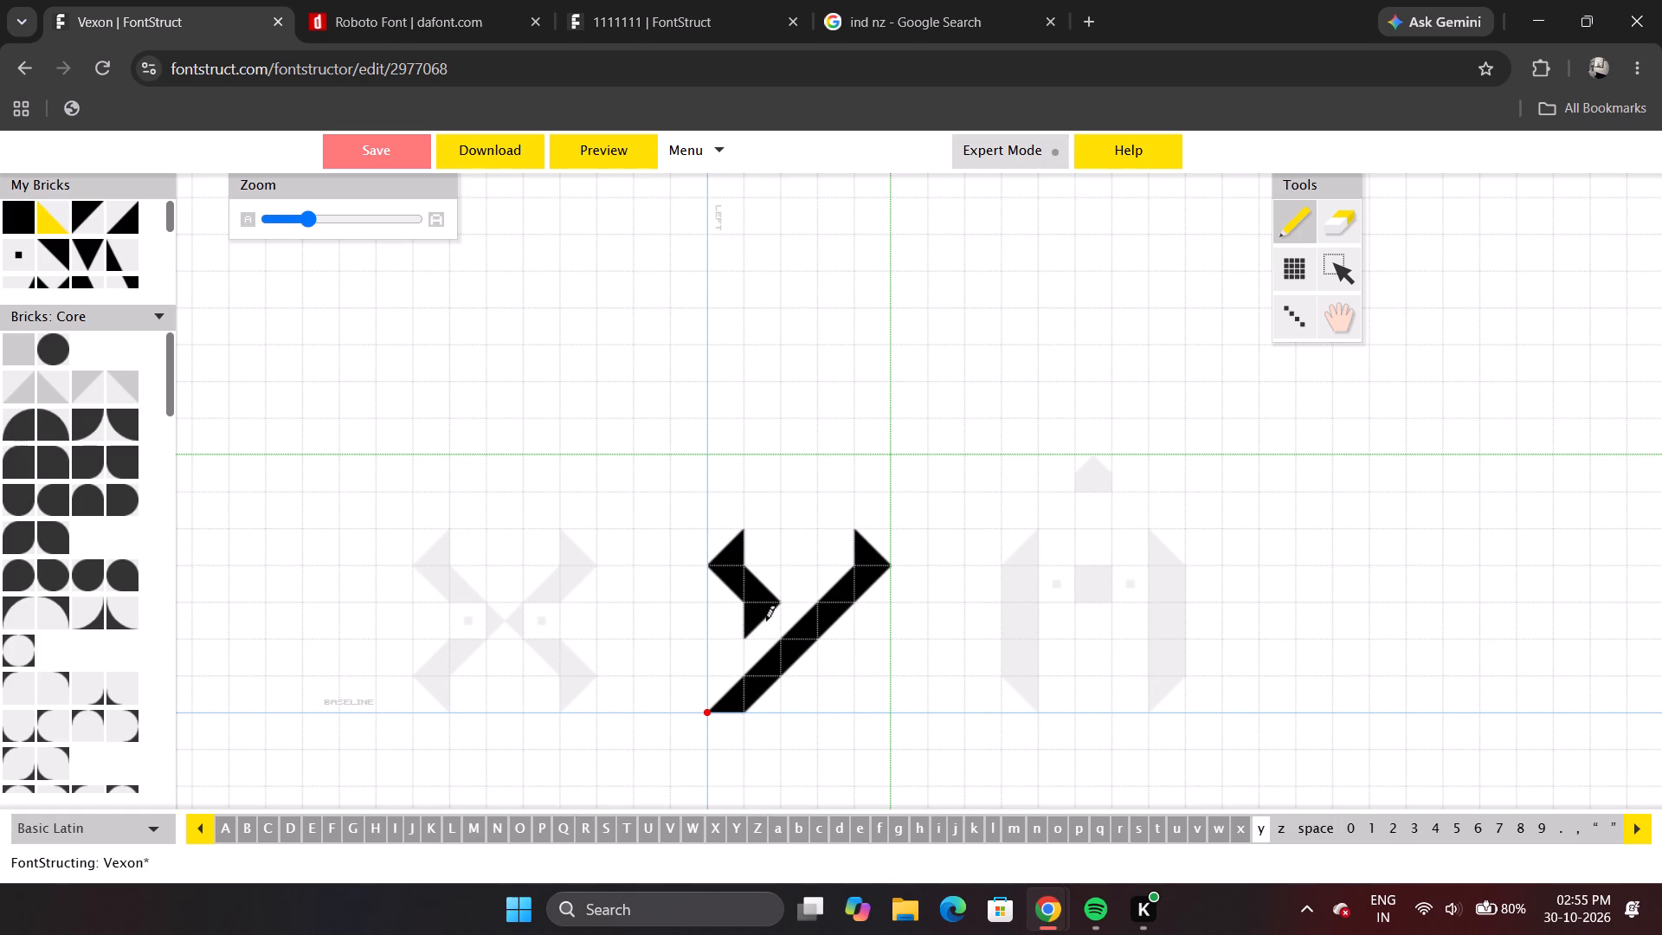
left_click(766, 620)
left_click(766, 620)
left_click(766, 620)
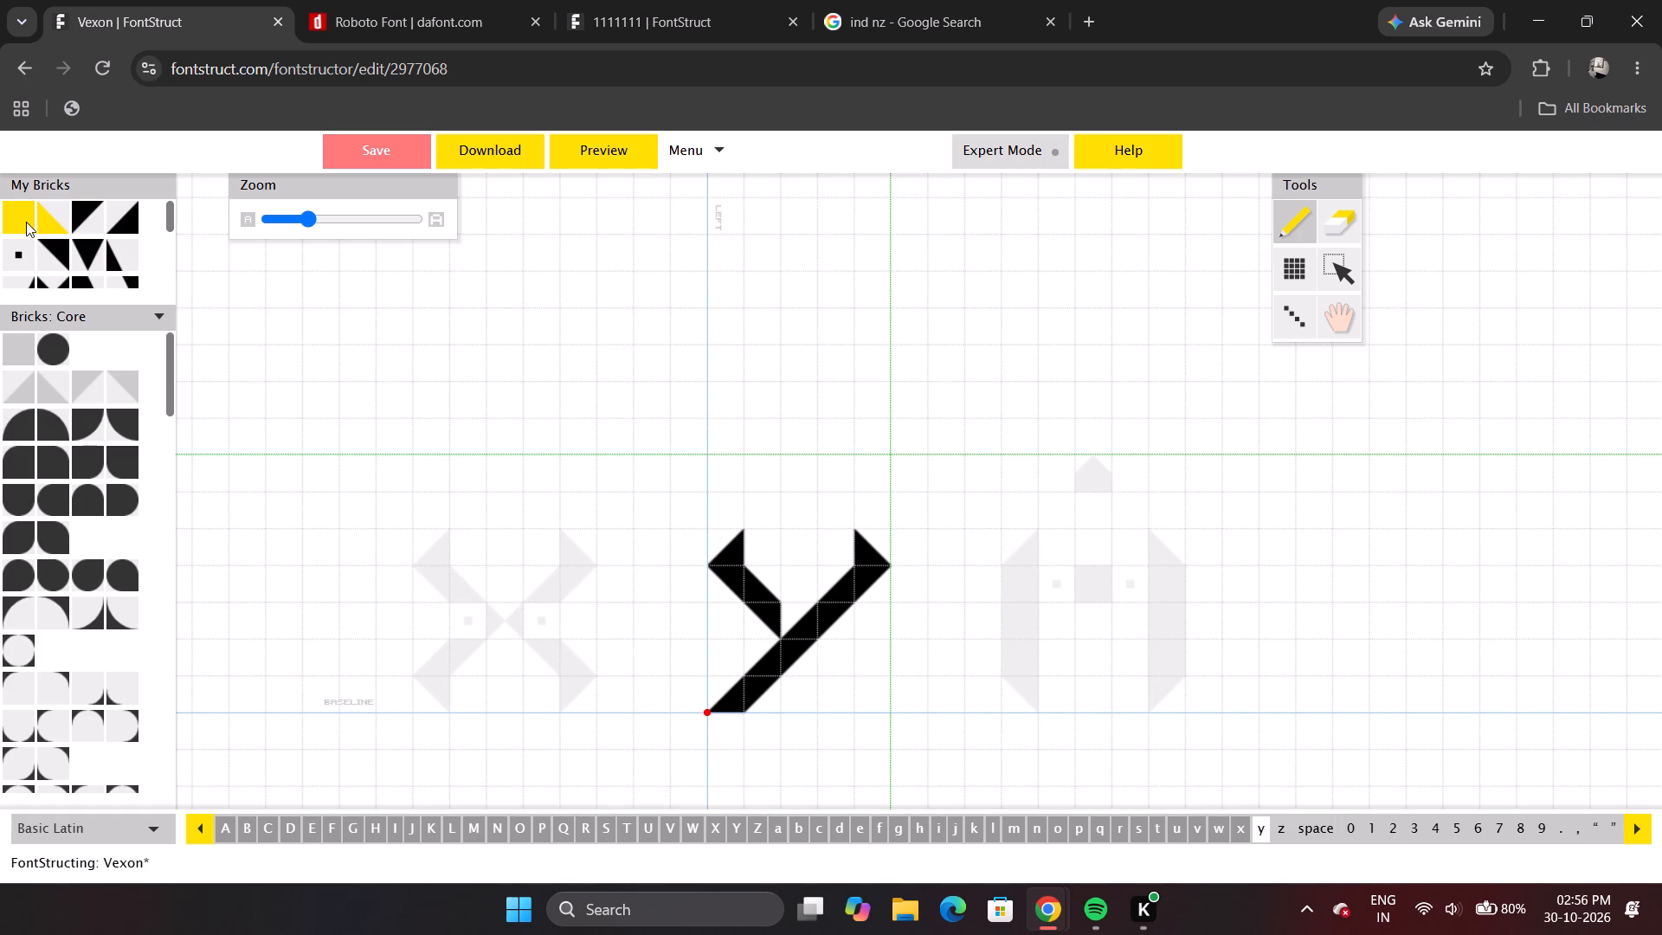
left_click(26, 222)
left_click(802, 626)
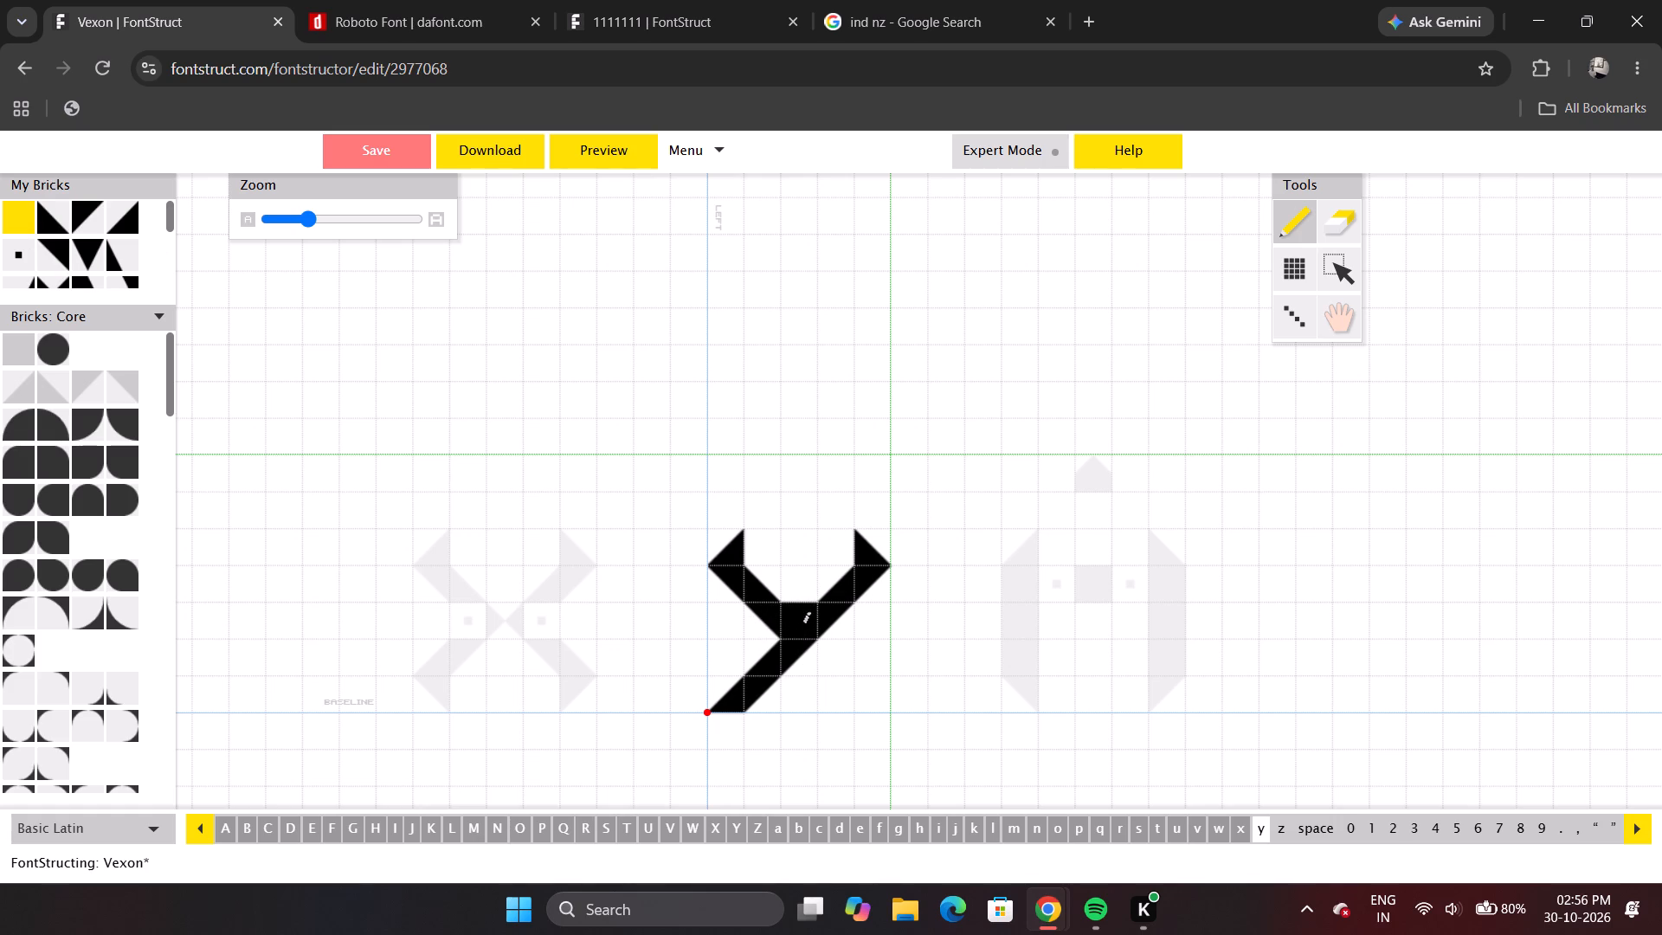
Preview the font's full letter set to compare lowercase y with the other letters, and return to editing.
left_click(603, 160)
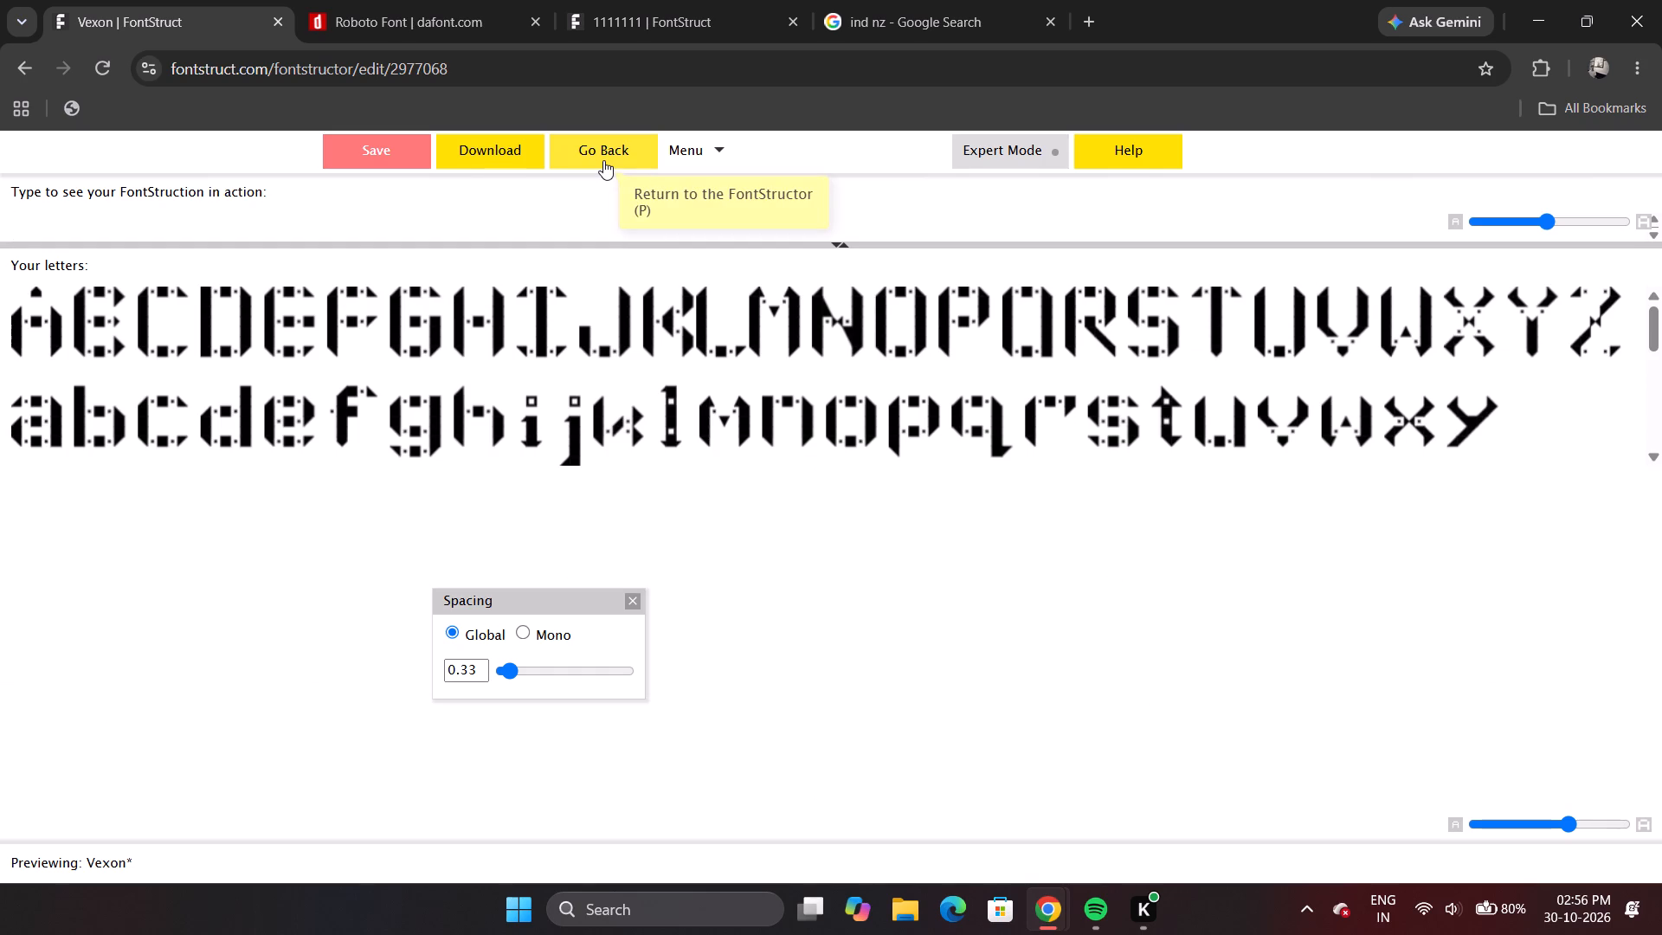
left_click(621, 151)
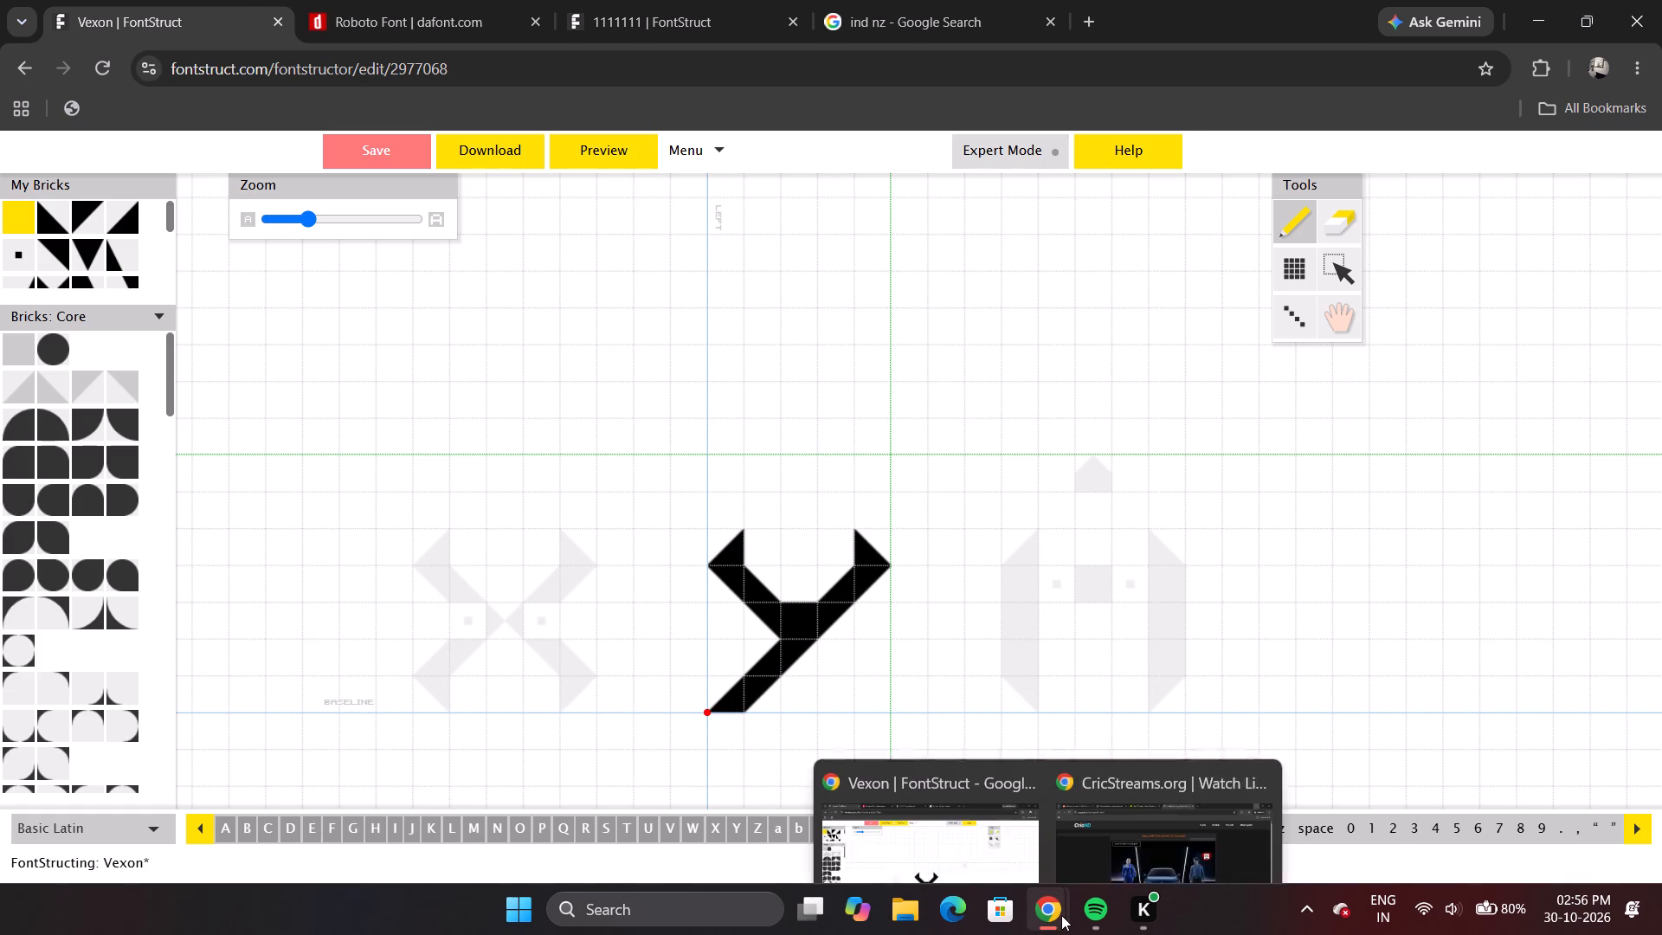
Switch to the browser window with the live cricket stream to check the match, closing the advert tab, and return to the Vexon font.
left_click(1157, 803)
left_click(1157, 803)
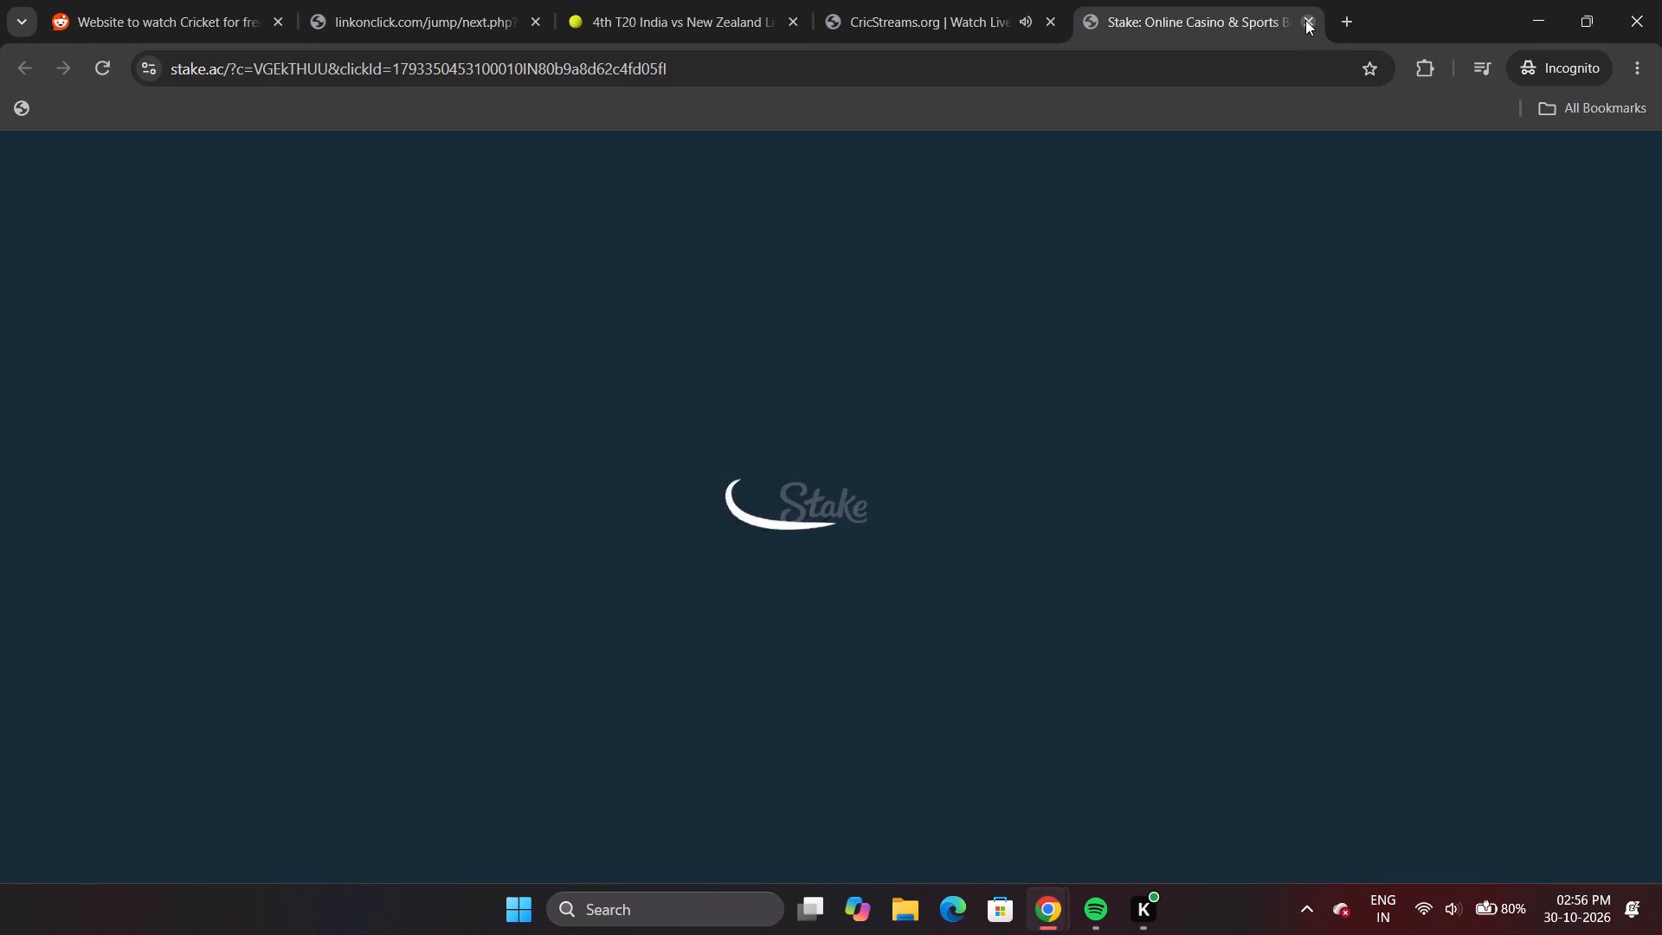
left_click(1305, 20)
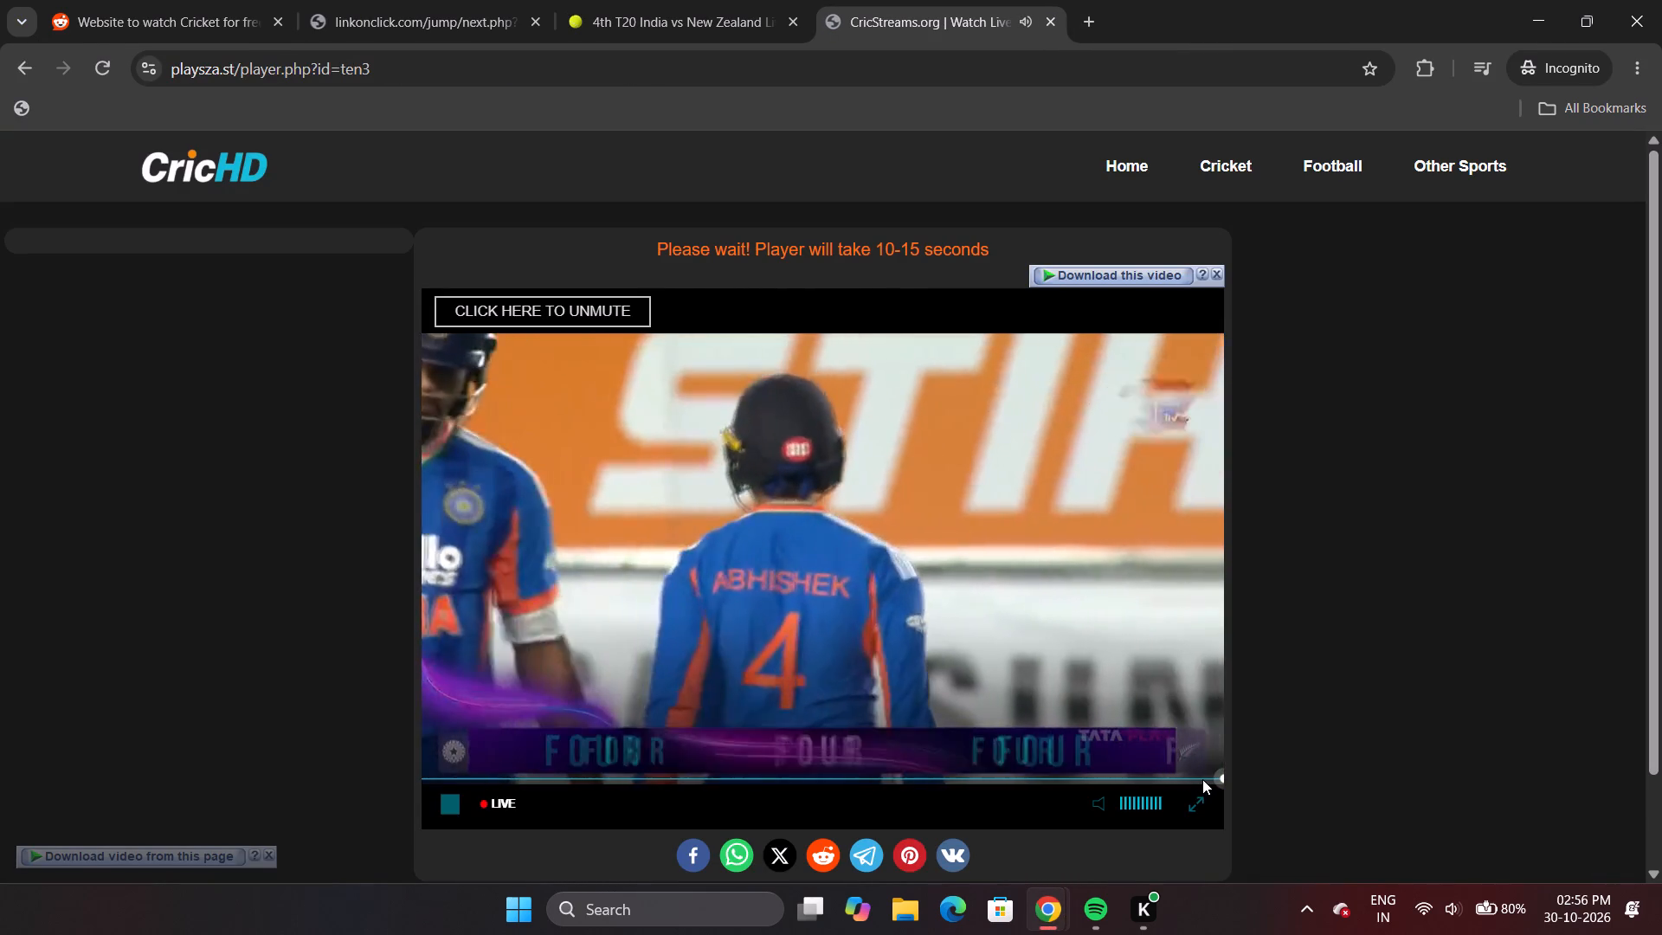
left_click(1204, 777)
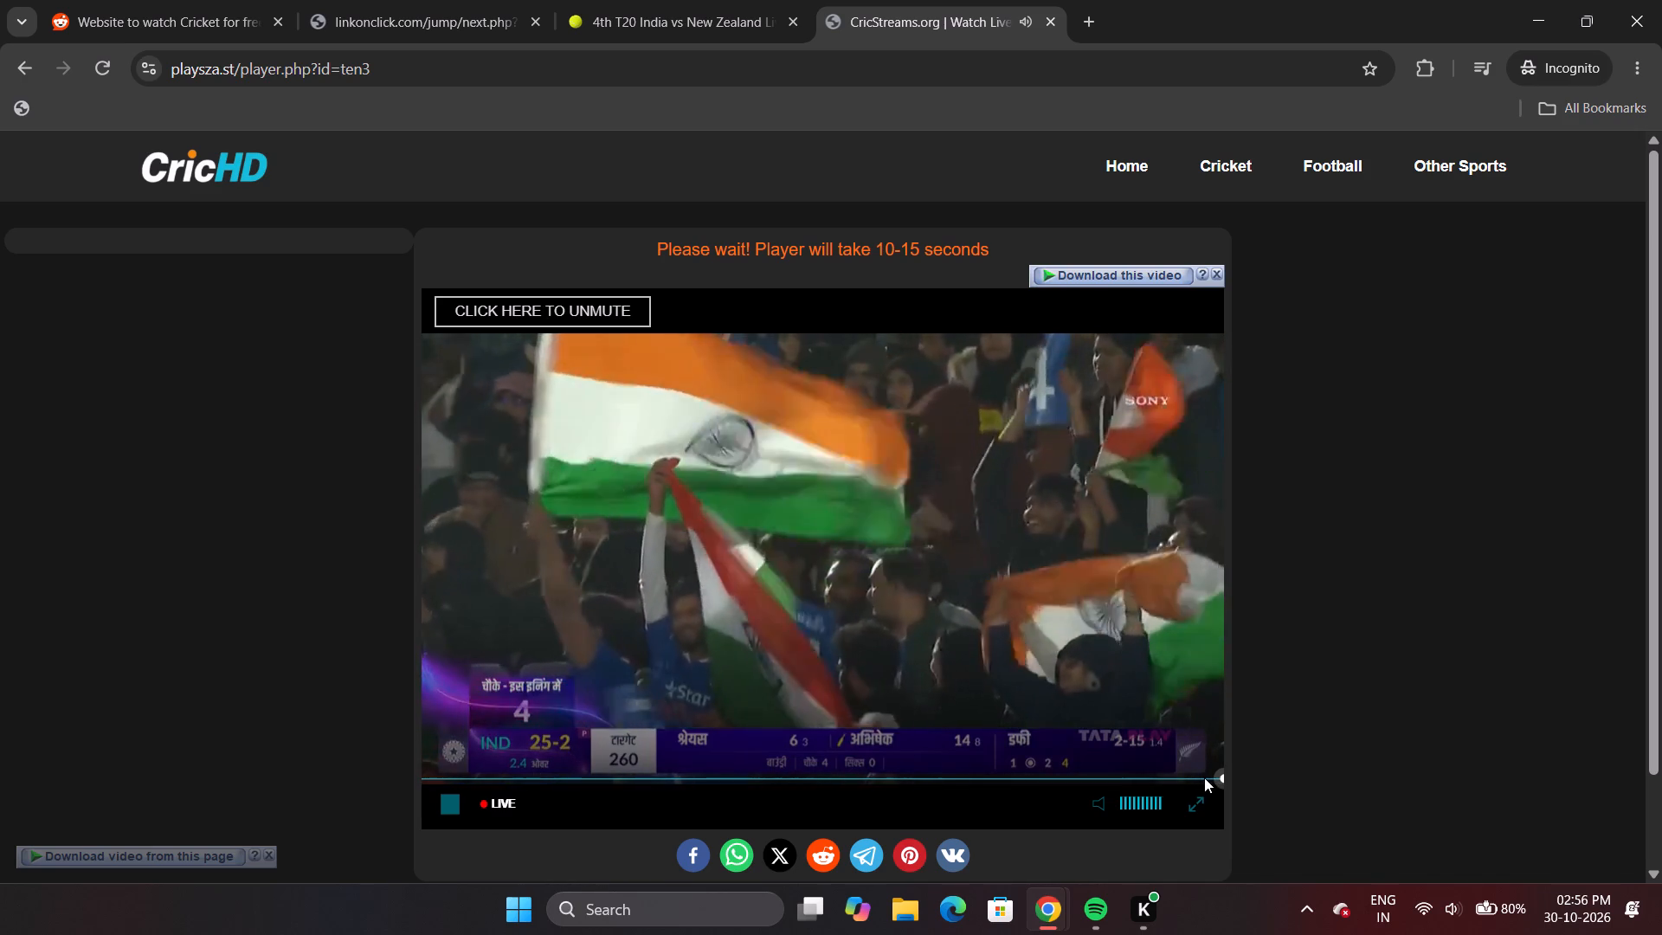
left_click(1218, 776)
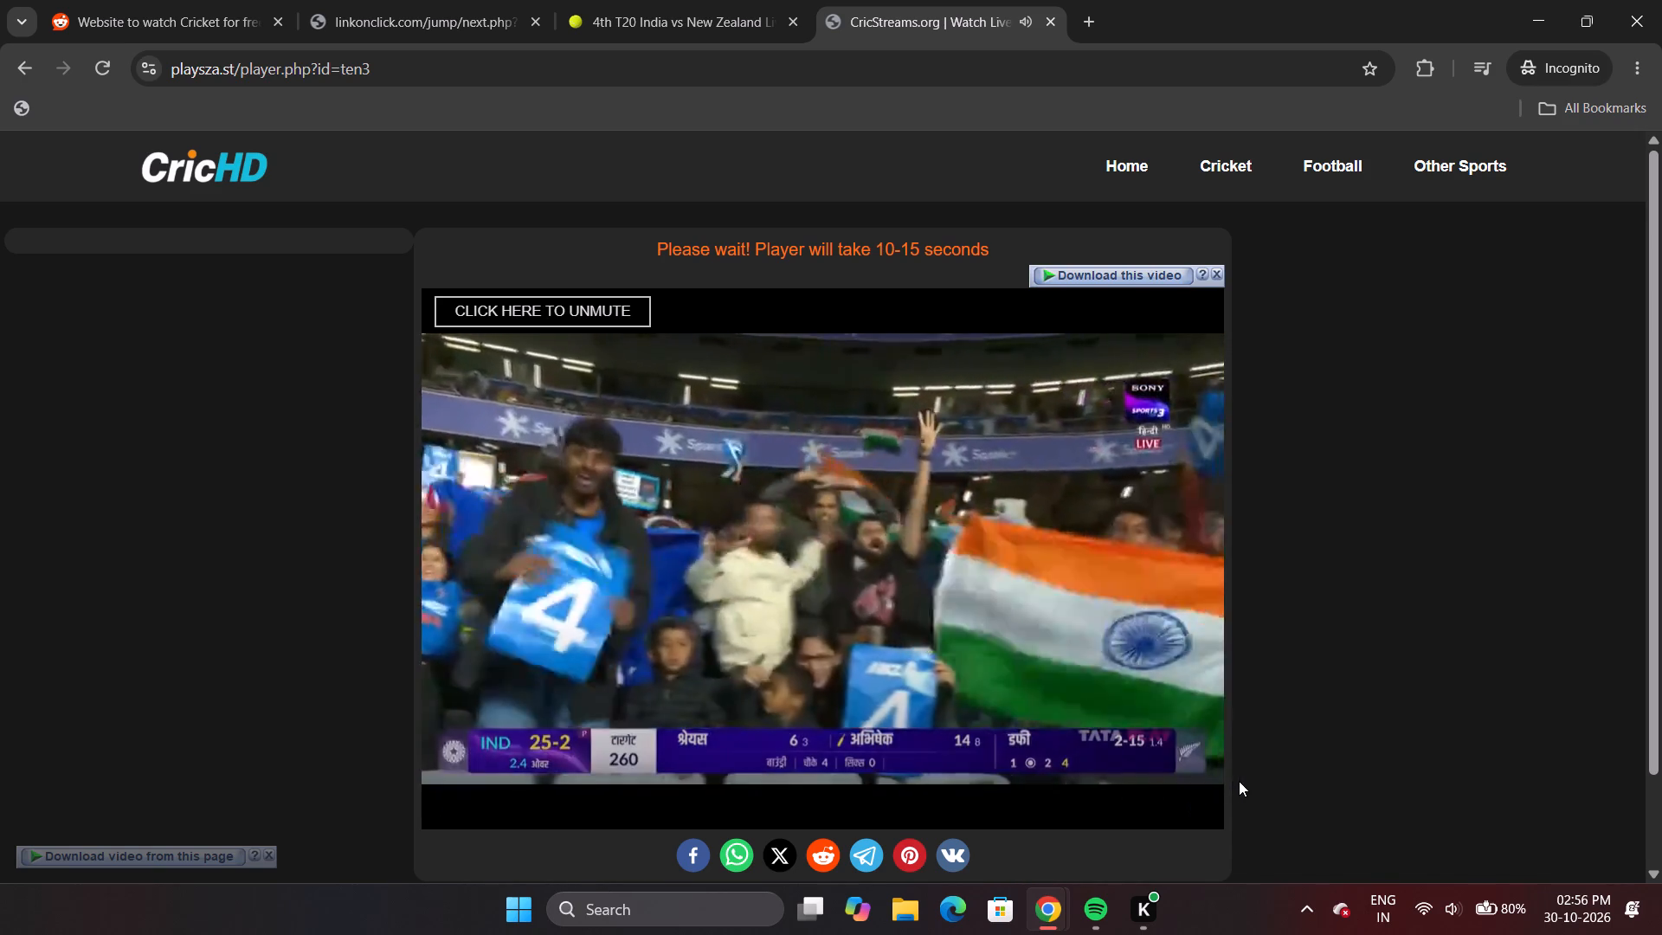
left_click_drag(1221, 776, 1211, 777)
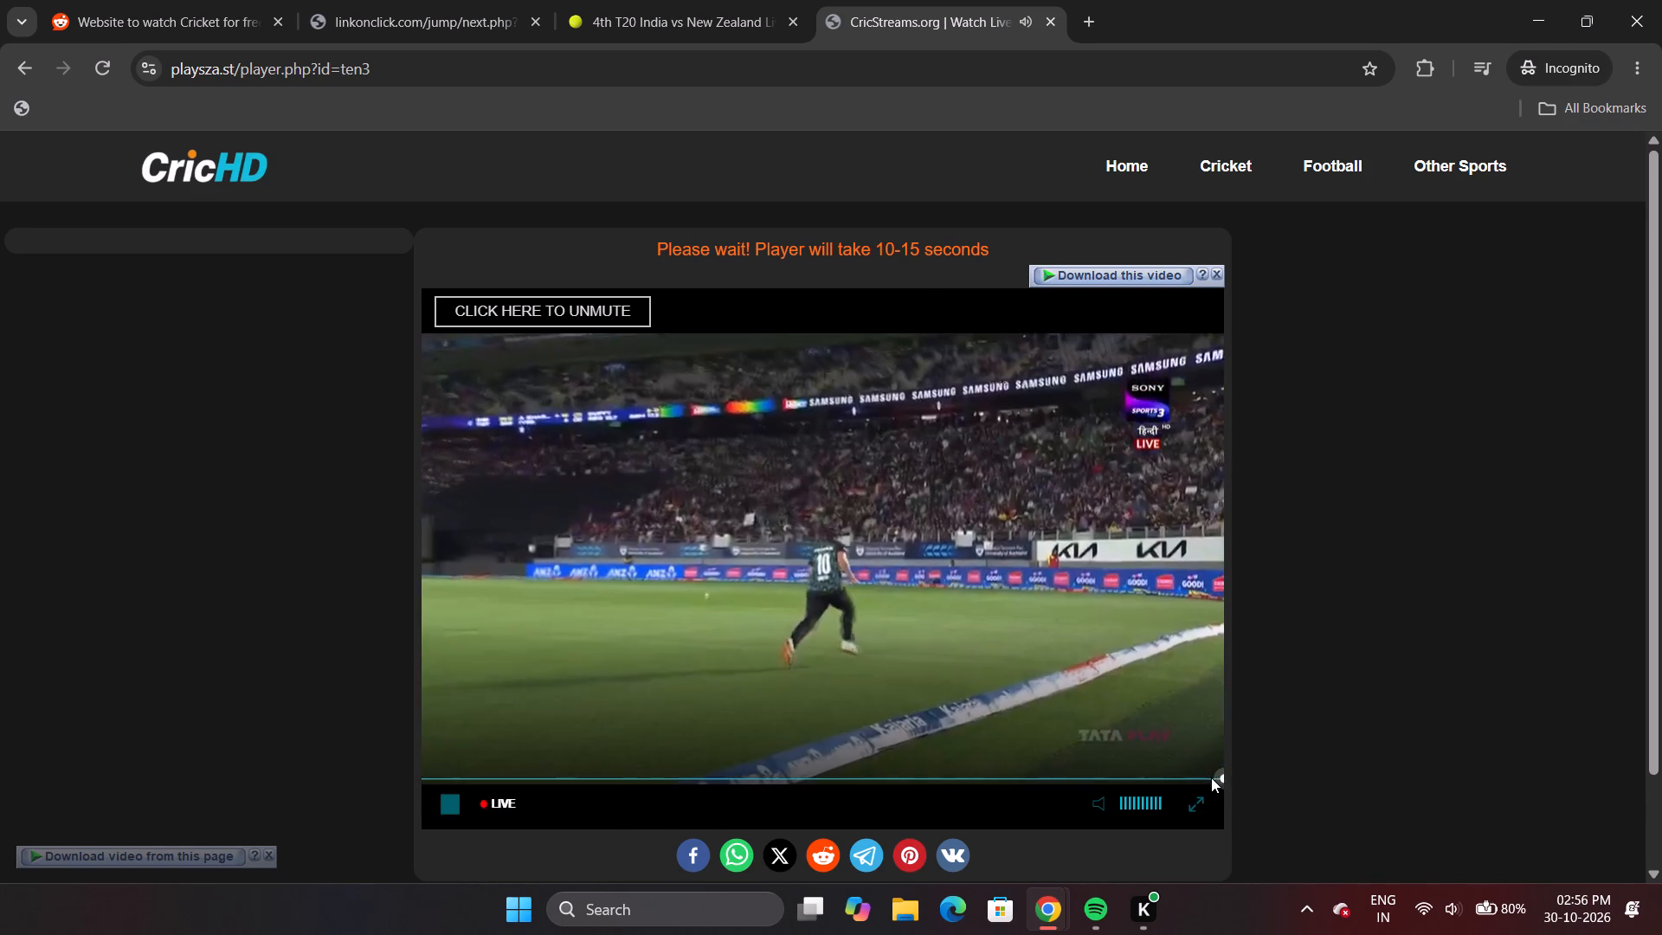
left_click_drag(1211, 777, 1287, 783)
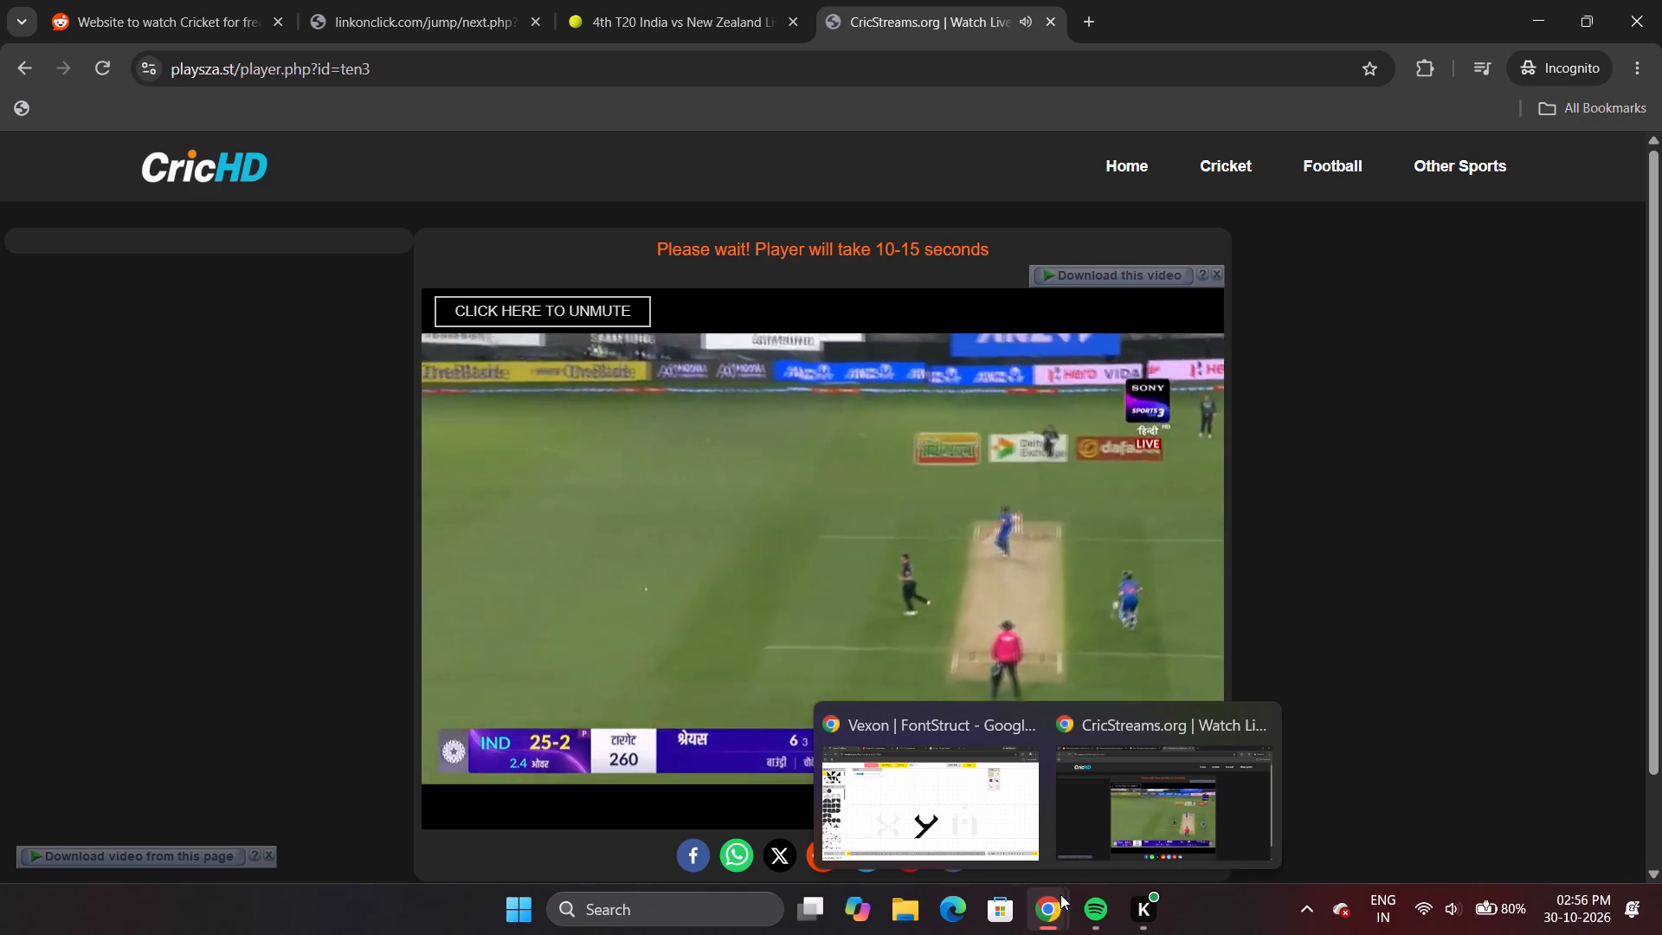
left_click(926, 773)
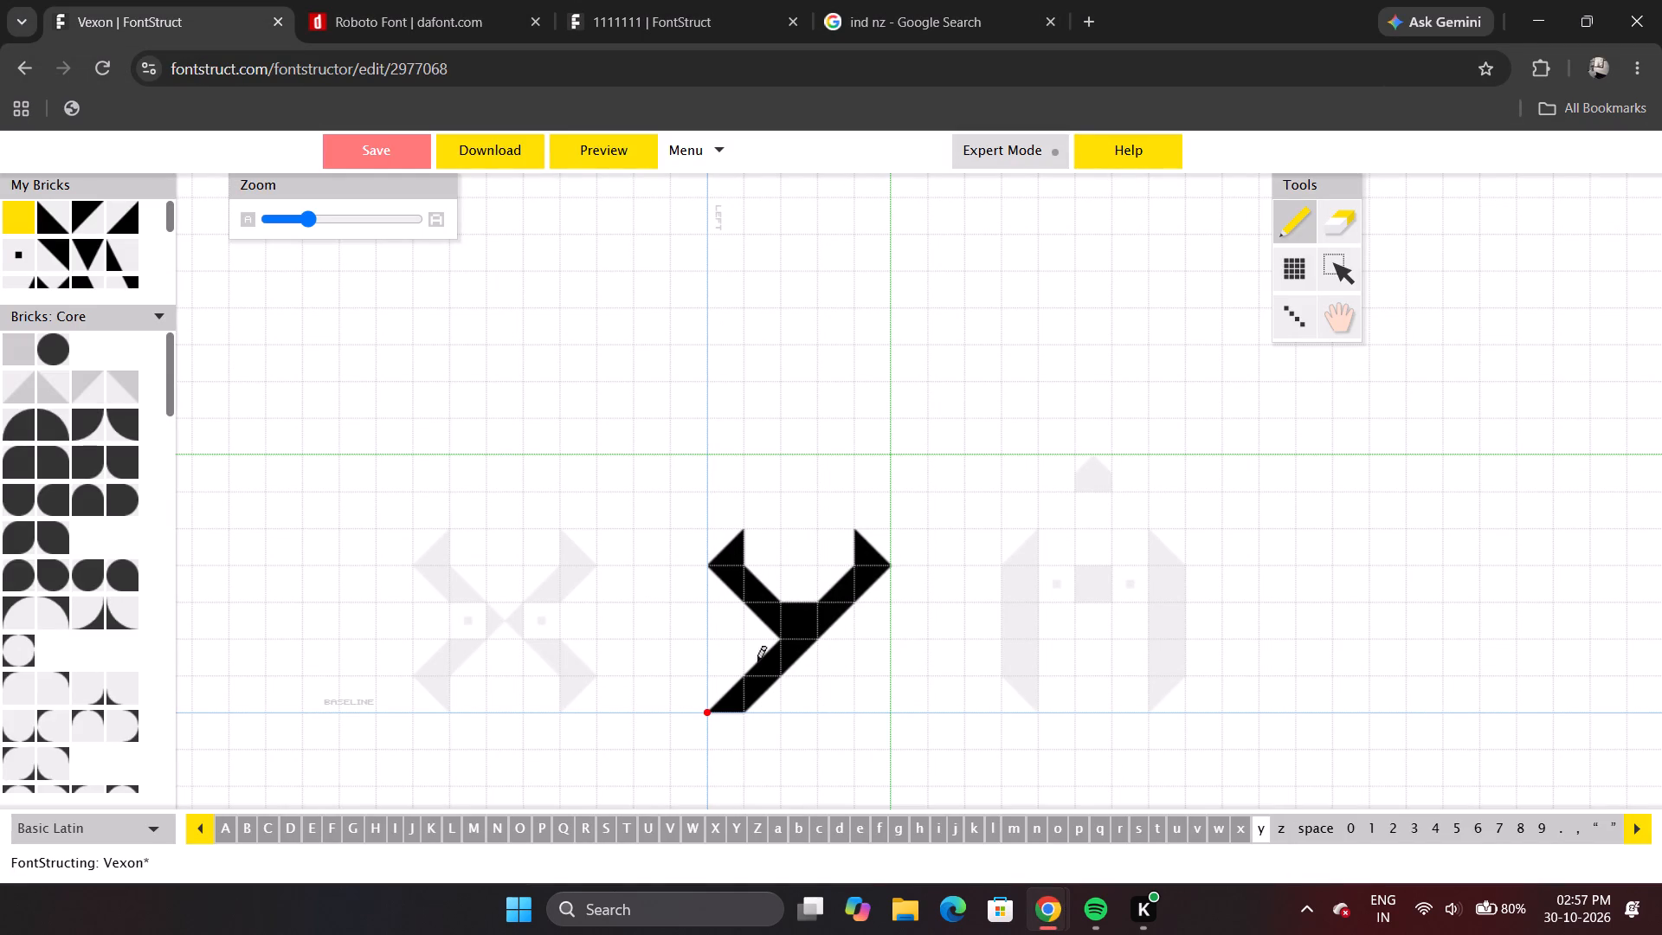
Place a corner triangle just below the baseline in column one to give lowercase y's tail a pointed end.
left_click(51, 229)
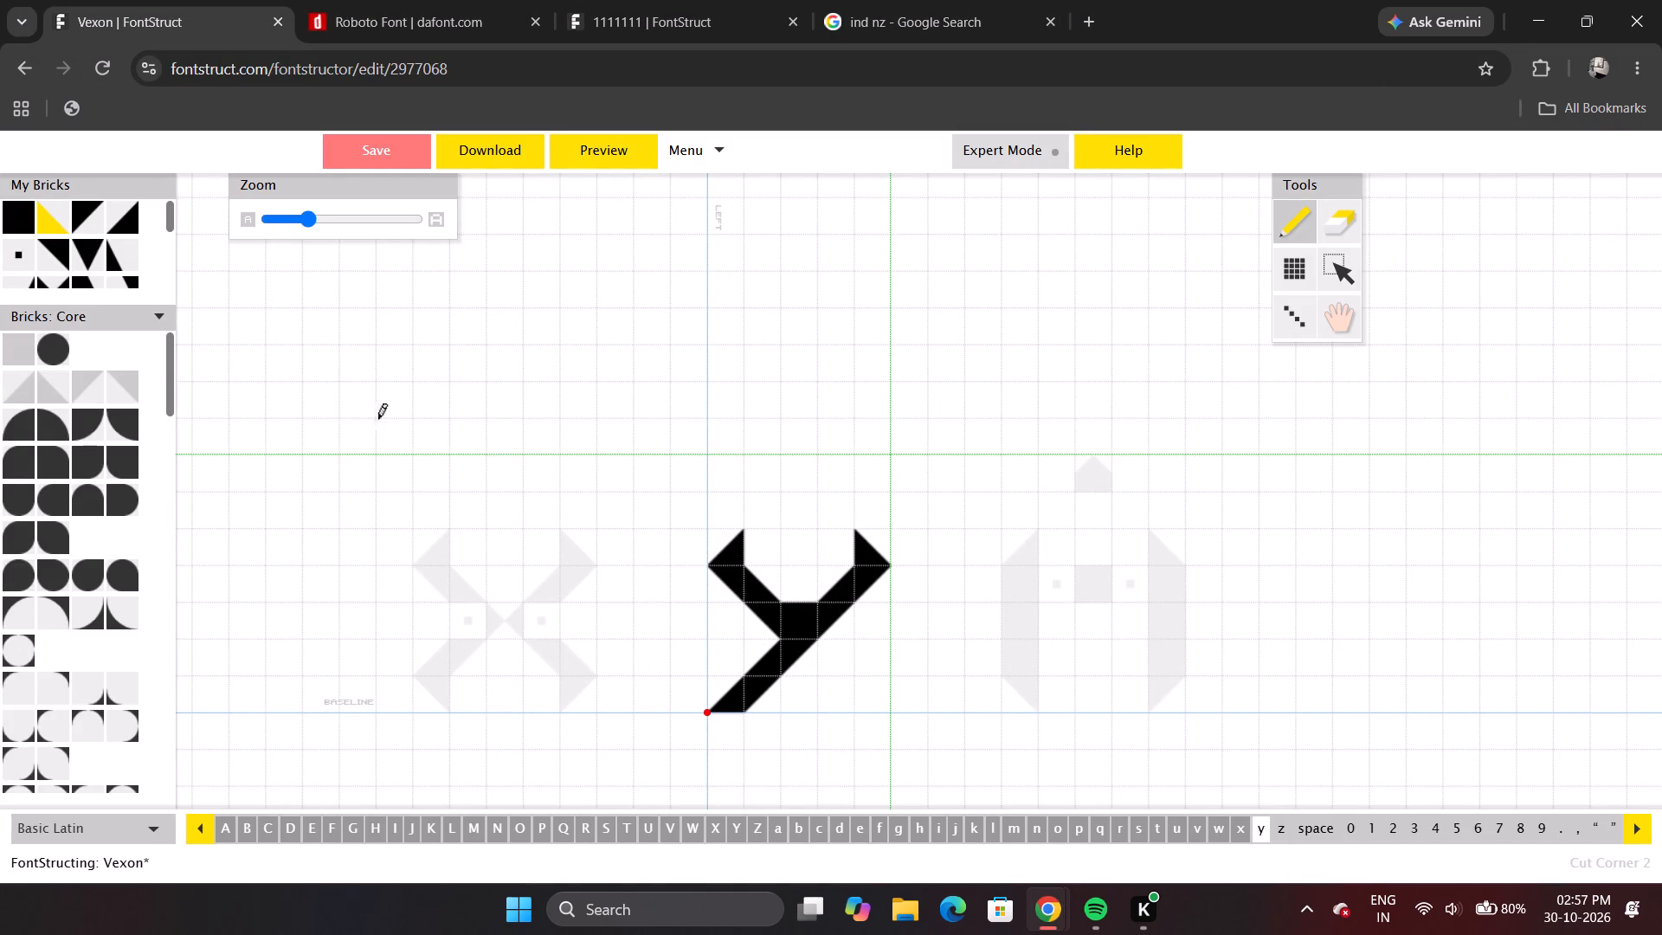
left_click(726, 736)
left_click(726, 736)
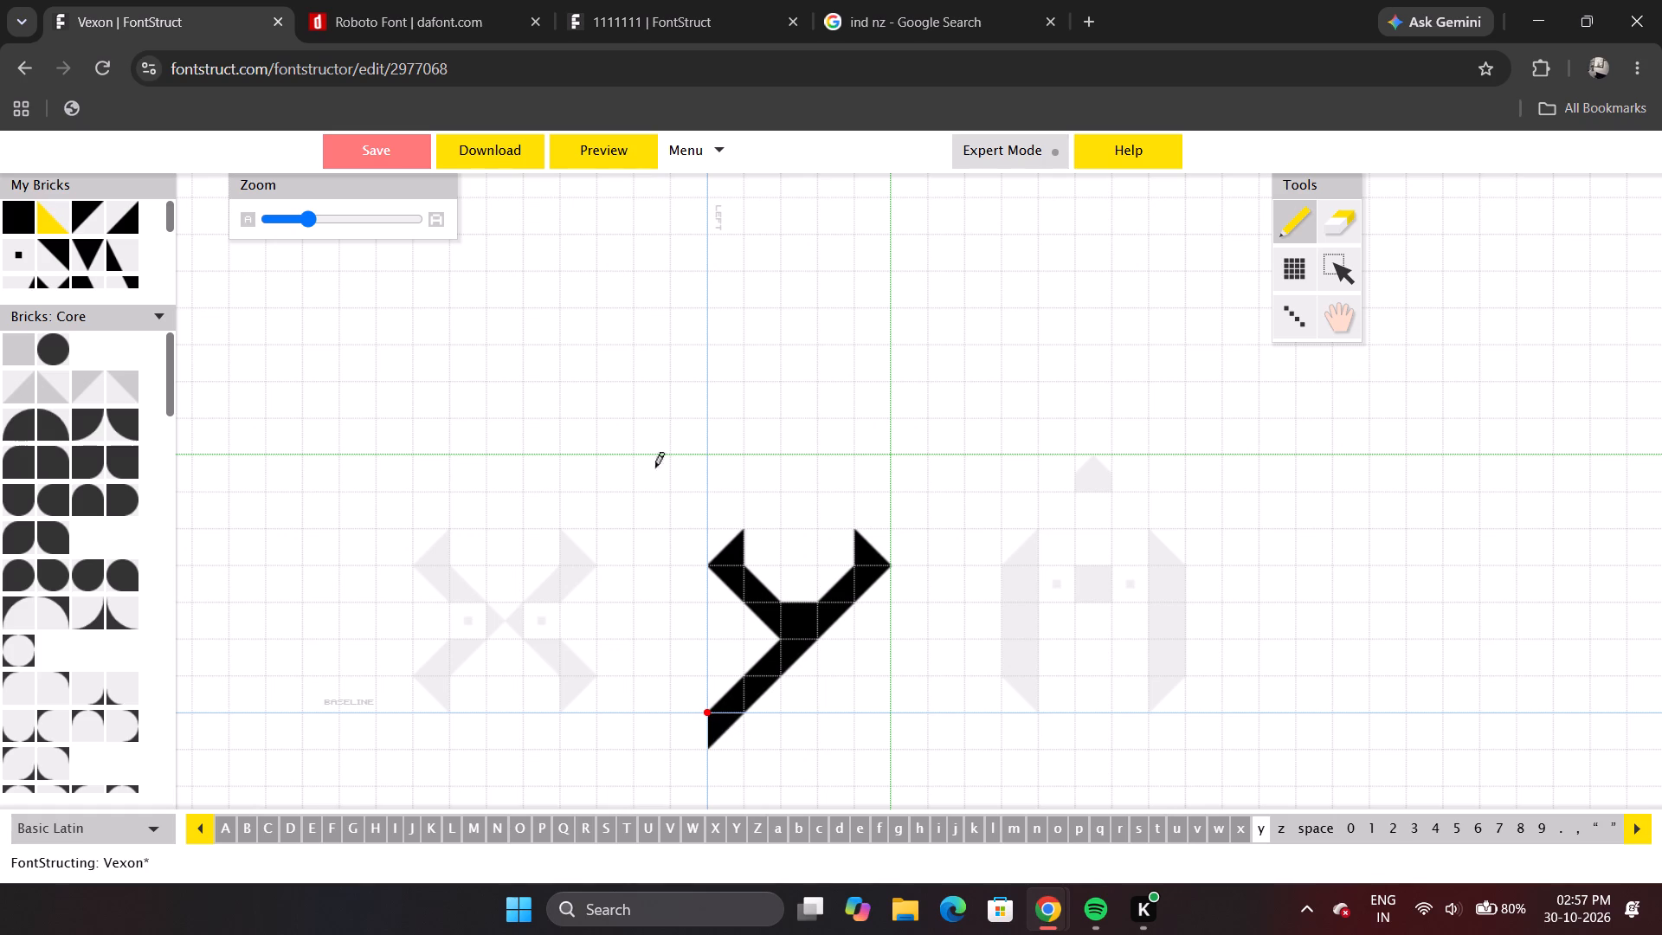
Preview the font's full letter set to check lowercase y with its extended tail.
left_click(629, 154)
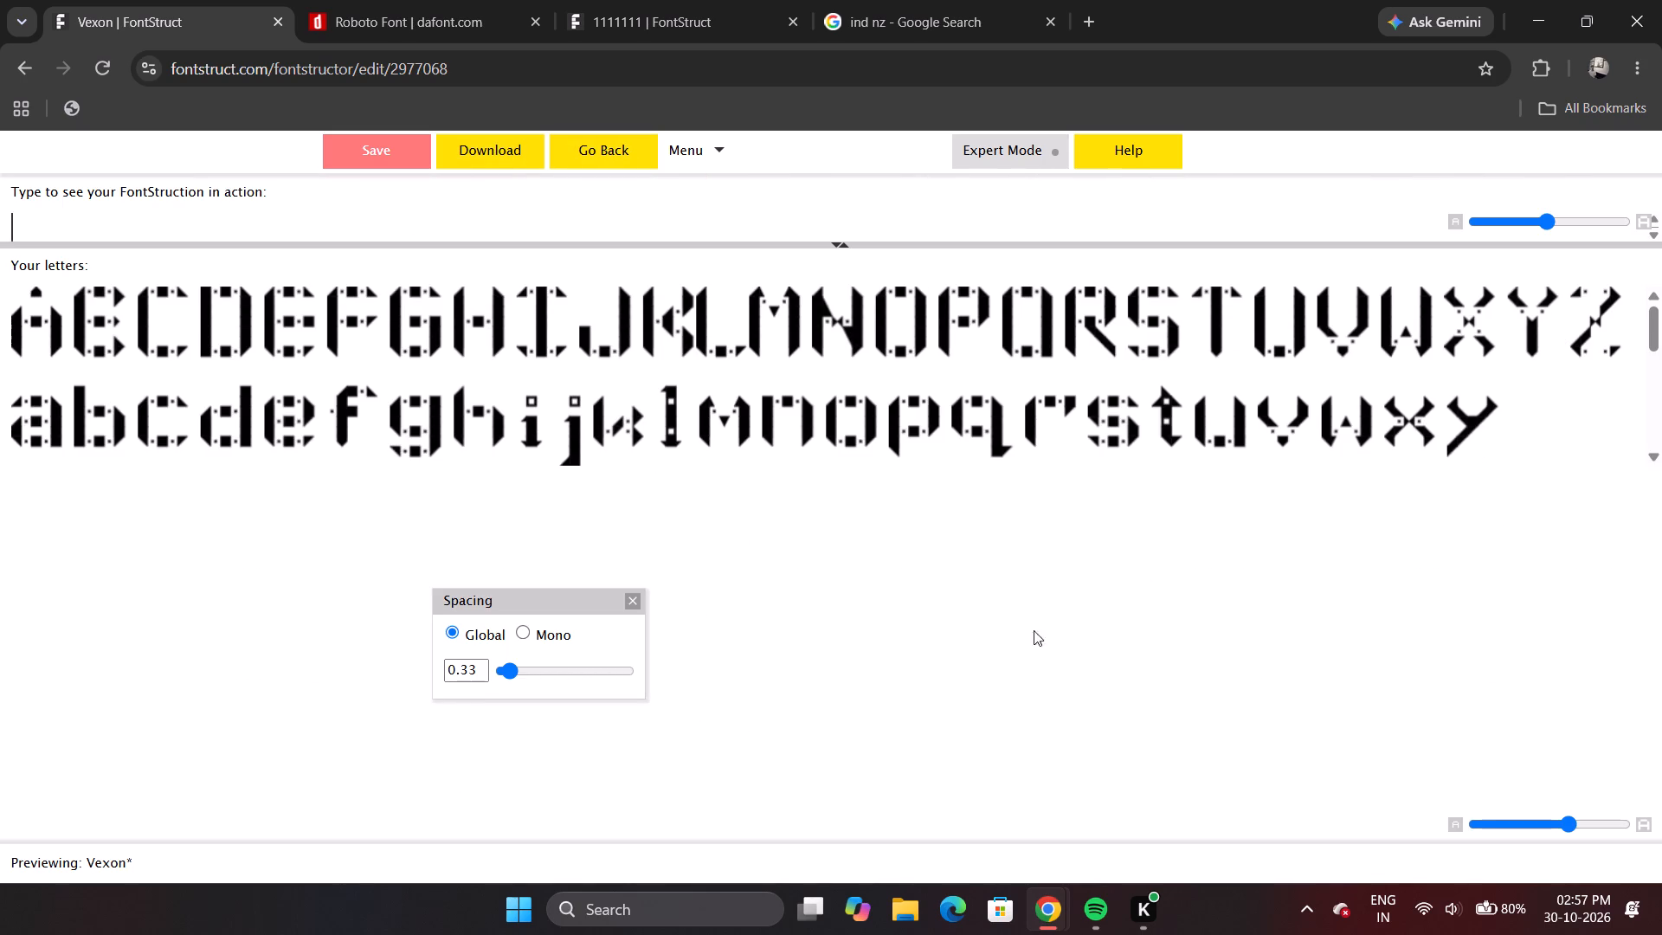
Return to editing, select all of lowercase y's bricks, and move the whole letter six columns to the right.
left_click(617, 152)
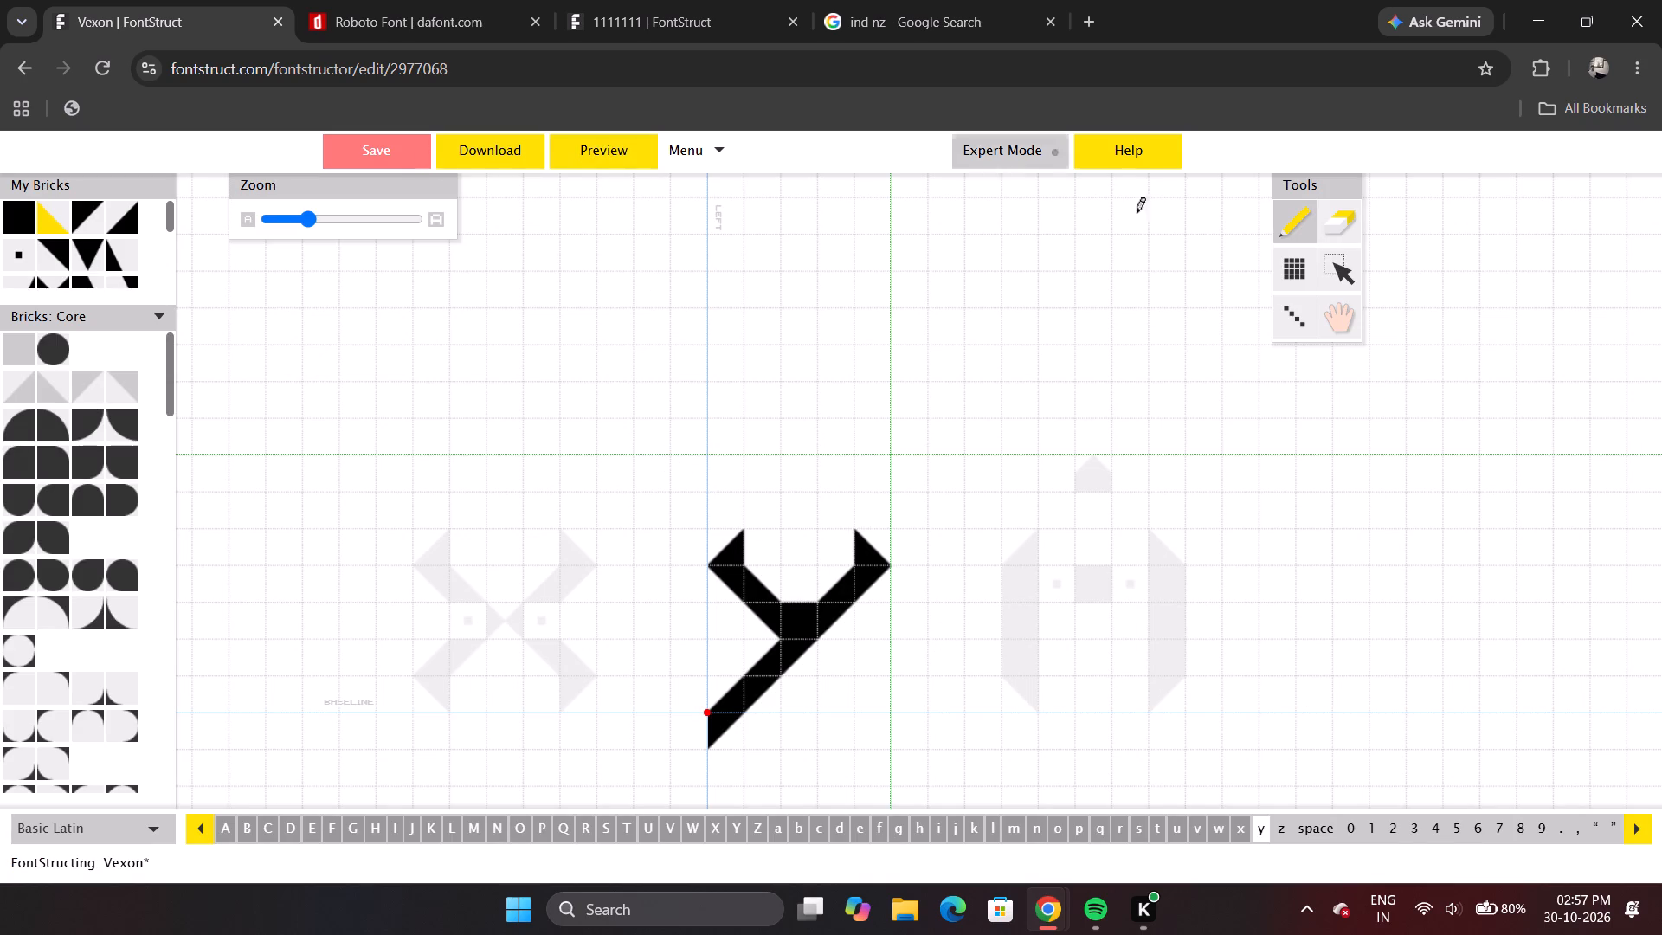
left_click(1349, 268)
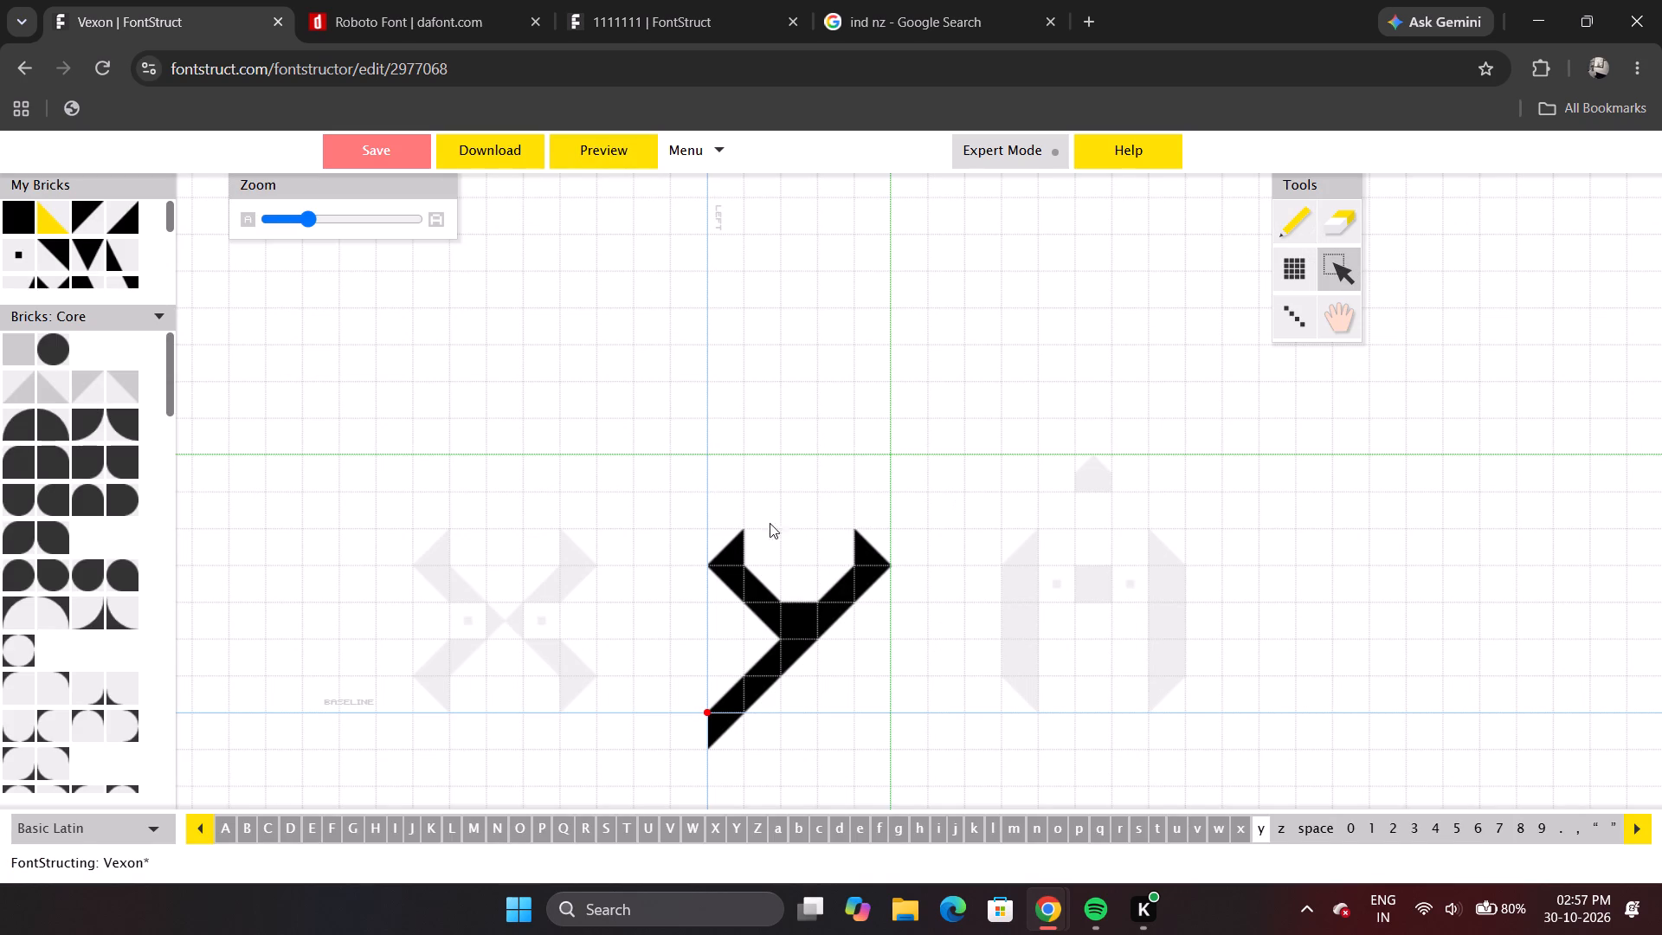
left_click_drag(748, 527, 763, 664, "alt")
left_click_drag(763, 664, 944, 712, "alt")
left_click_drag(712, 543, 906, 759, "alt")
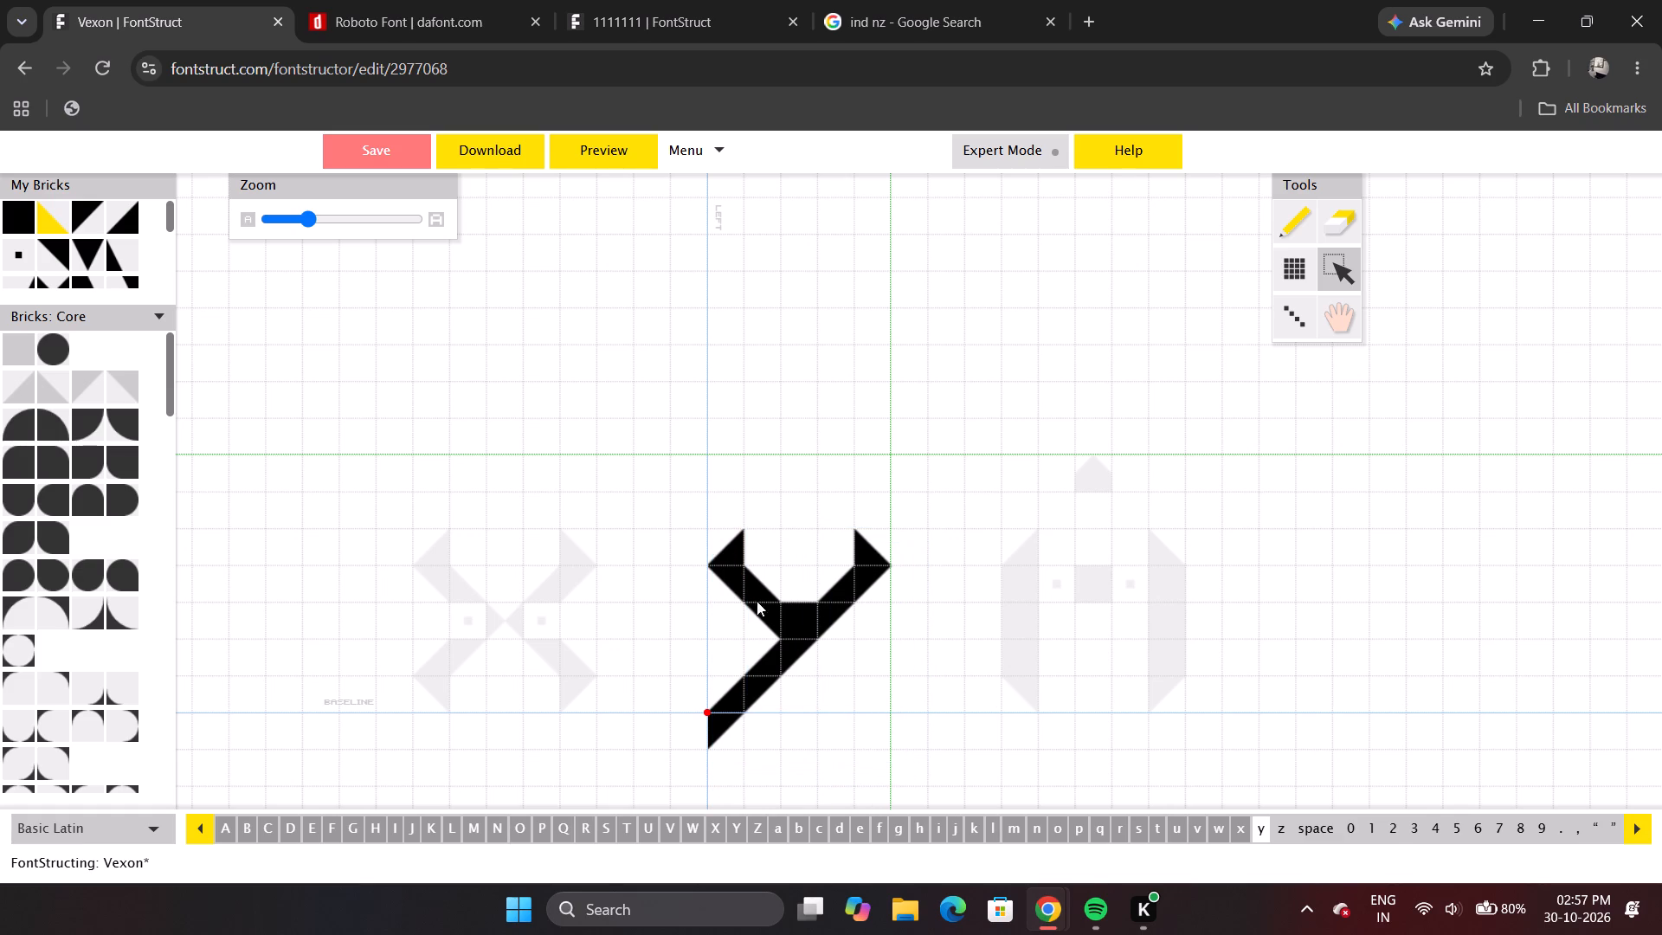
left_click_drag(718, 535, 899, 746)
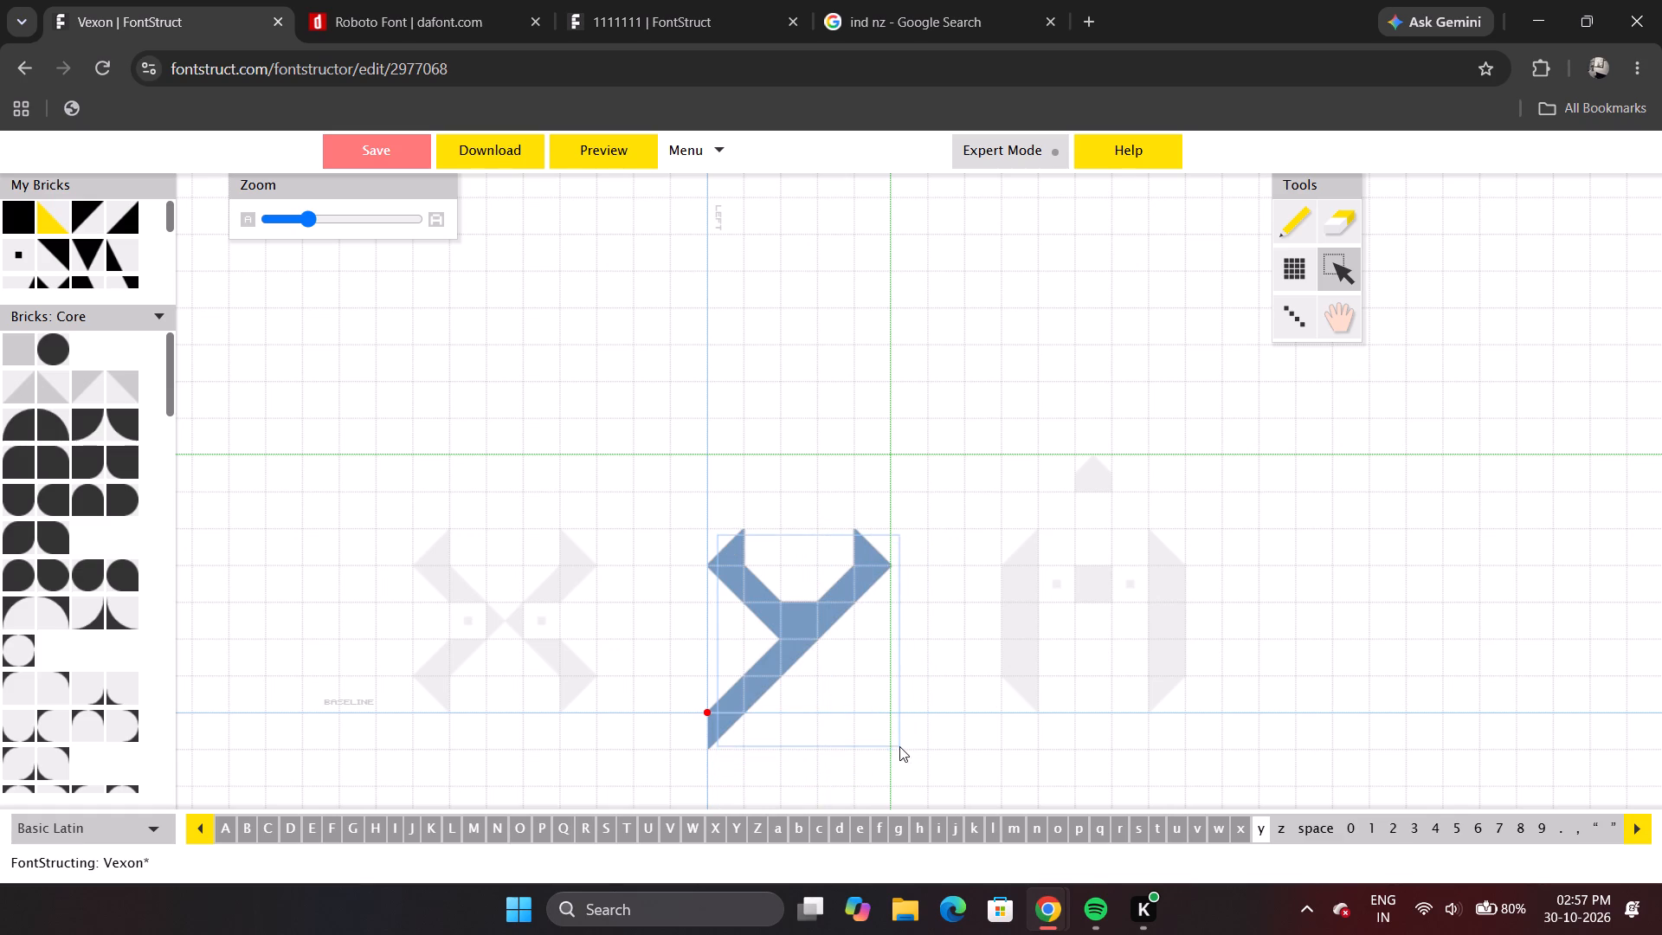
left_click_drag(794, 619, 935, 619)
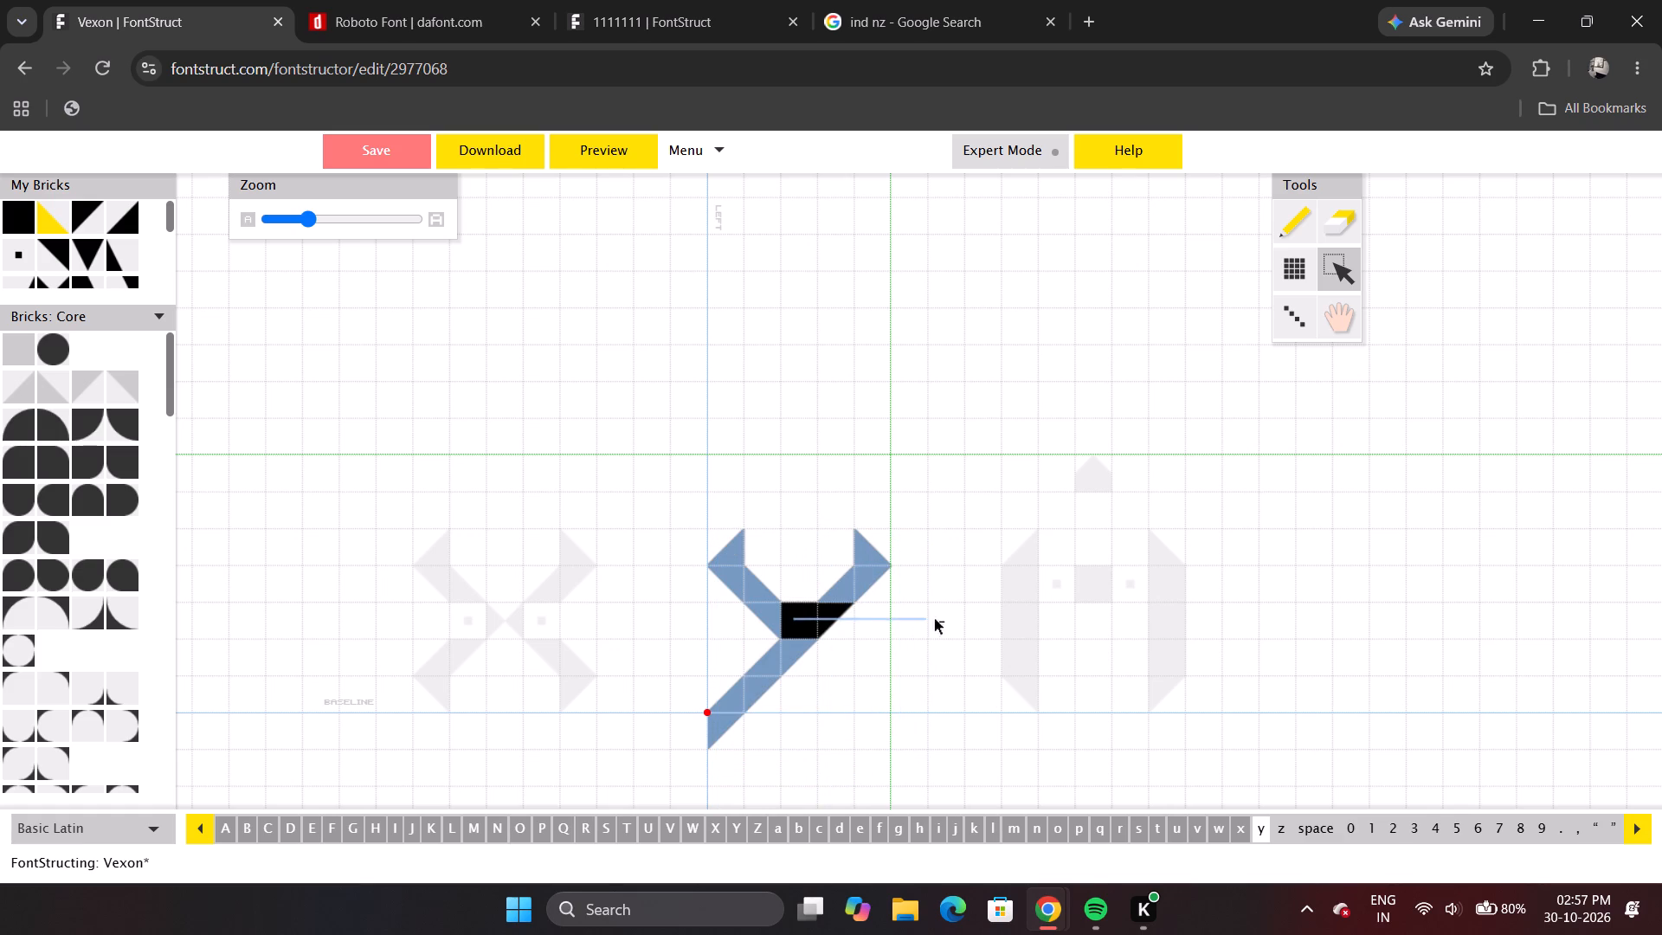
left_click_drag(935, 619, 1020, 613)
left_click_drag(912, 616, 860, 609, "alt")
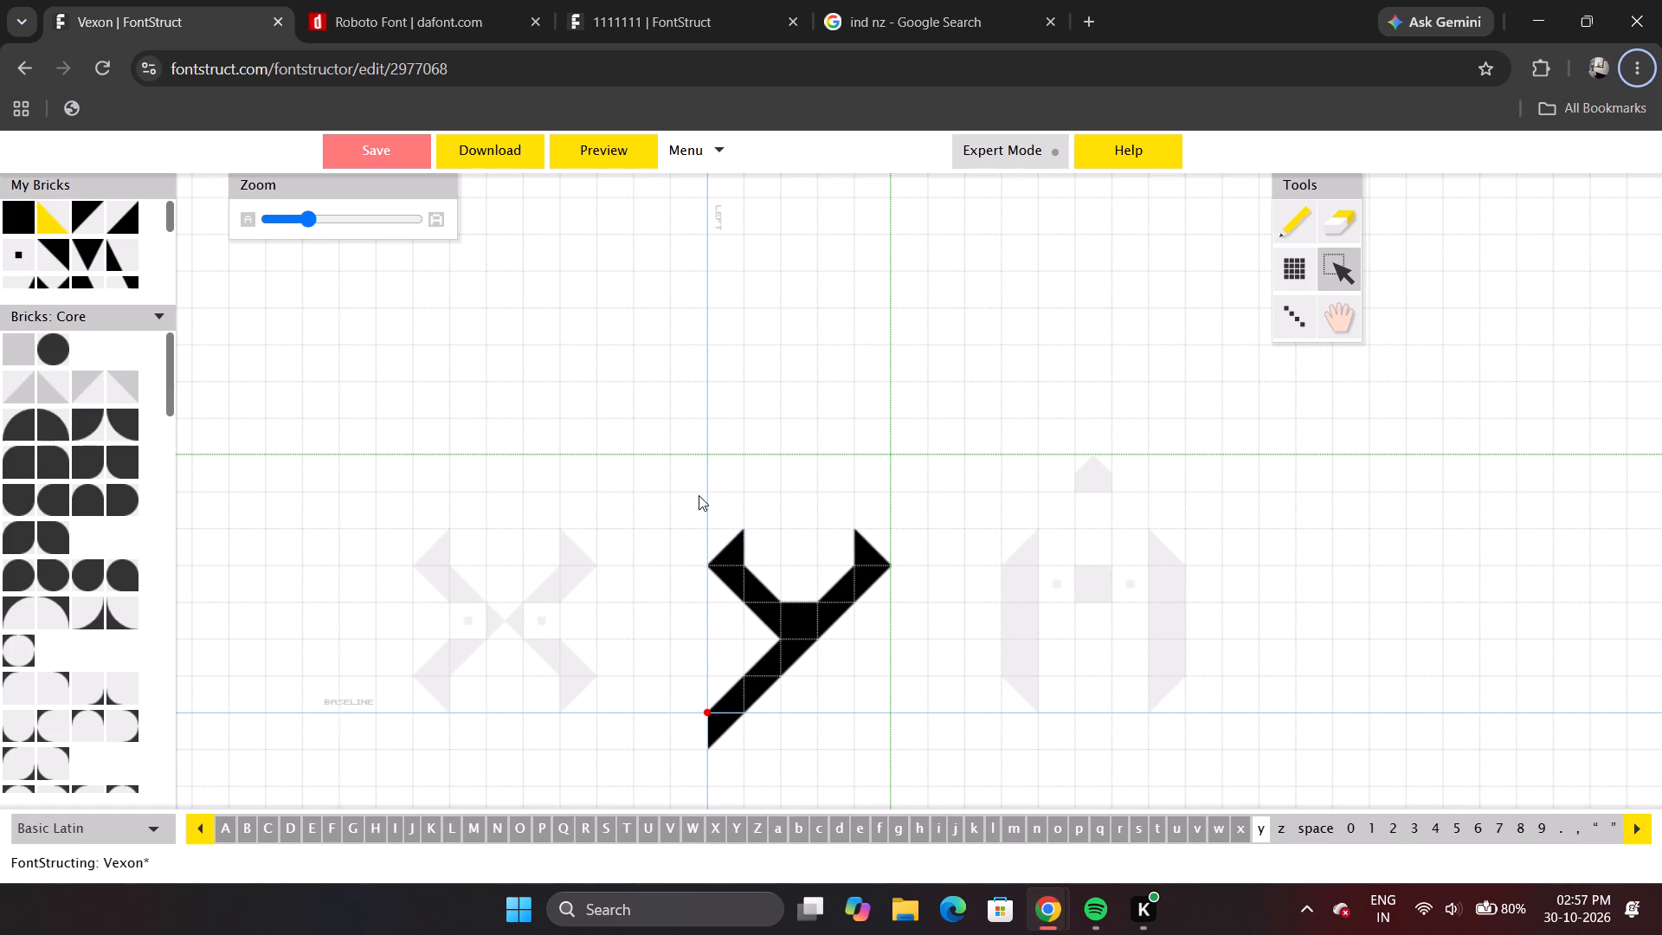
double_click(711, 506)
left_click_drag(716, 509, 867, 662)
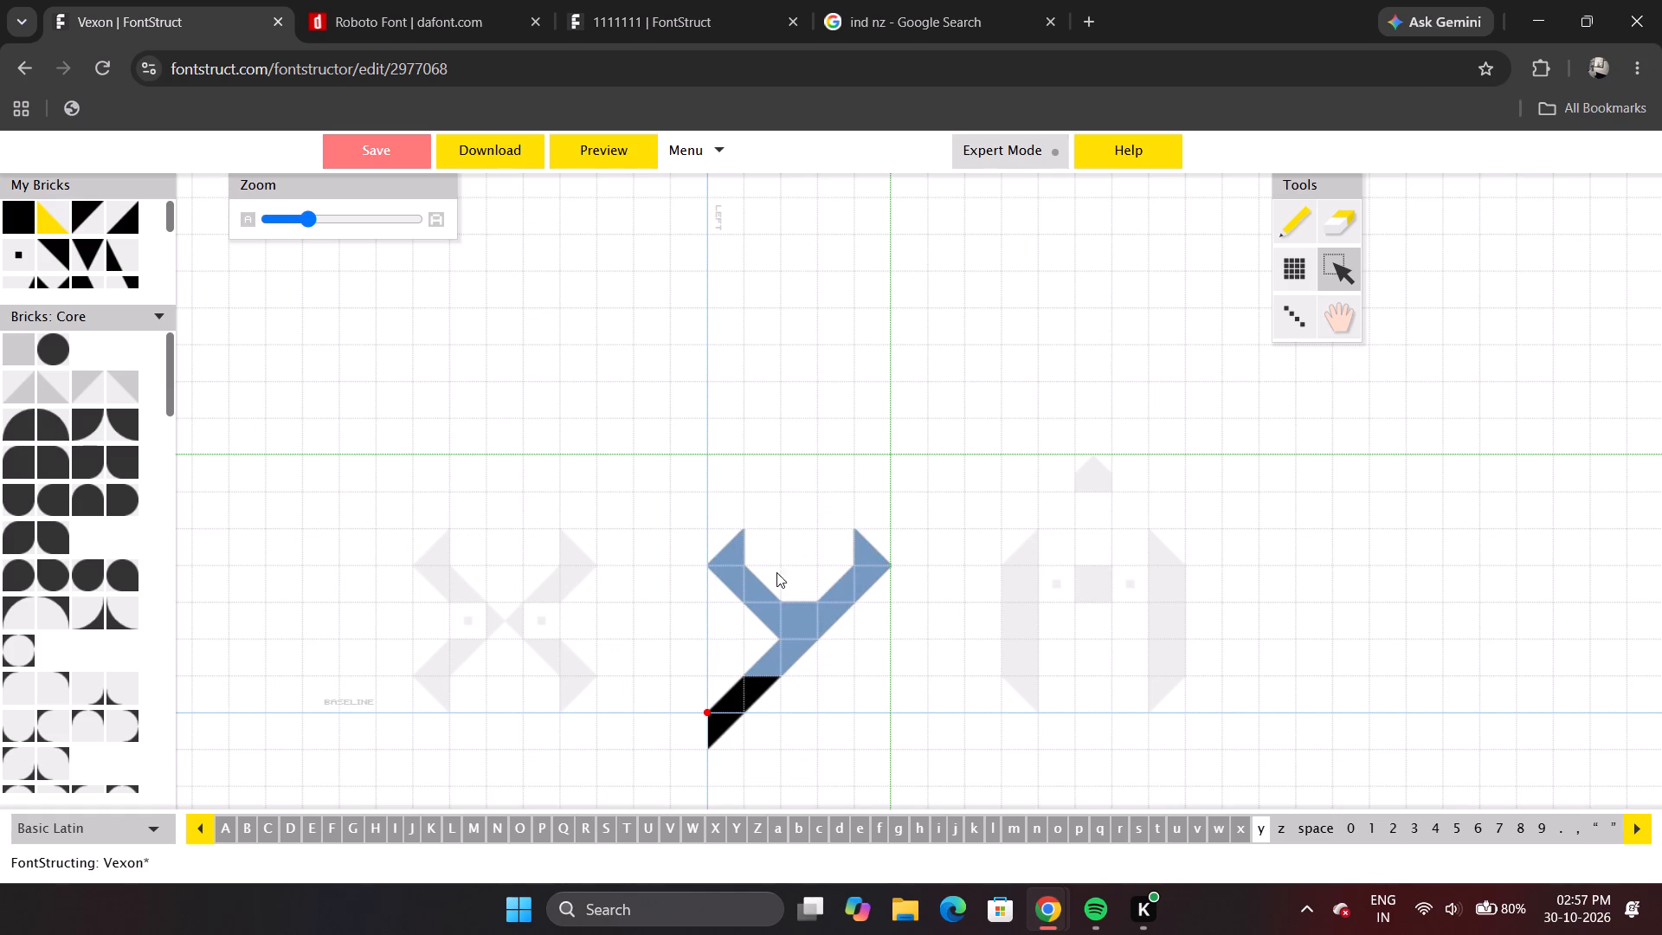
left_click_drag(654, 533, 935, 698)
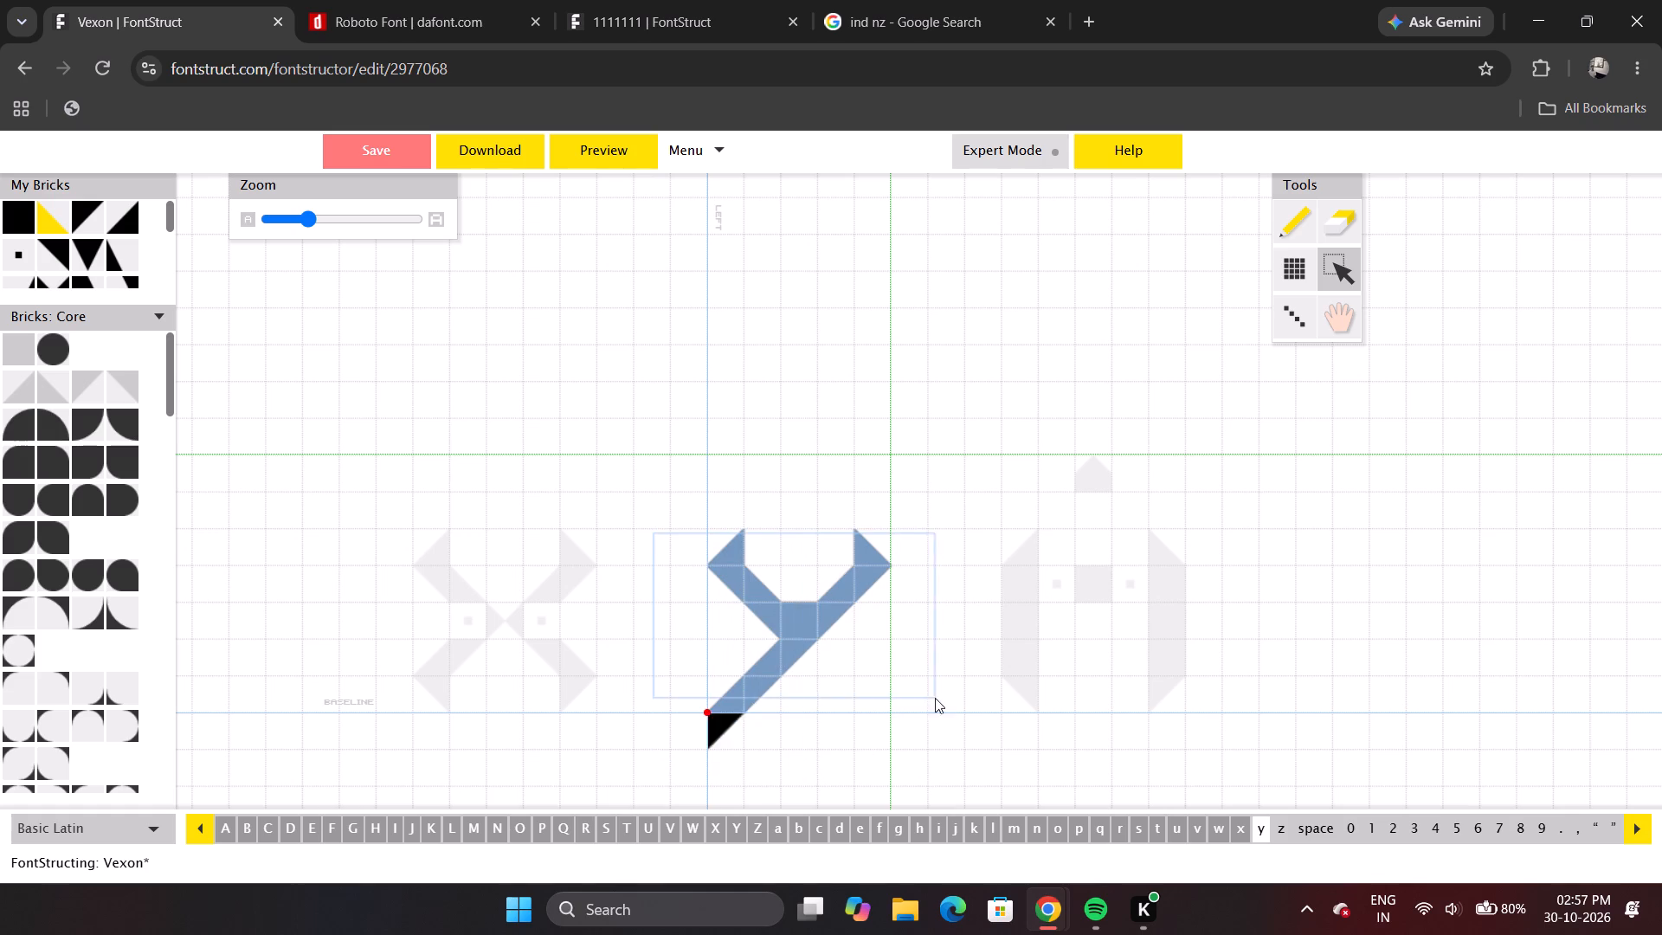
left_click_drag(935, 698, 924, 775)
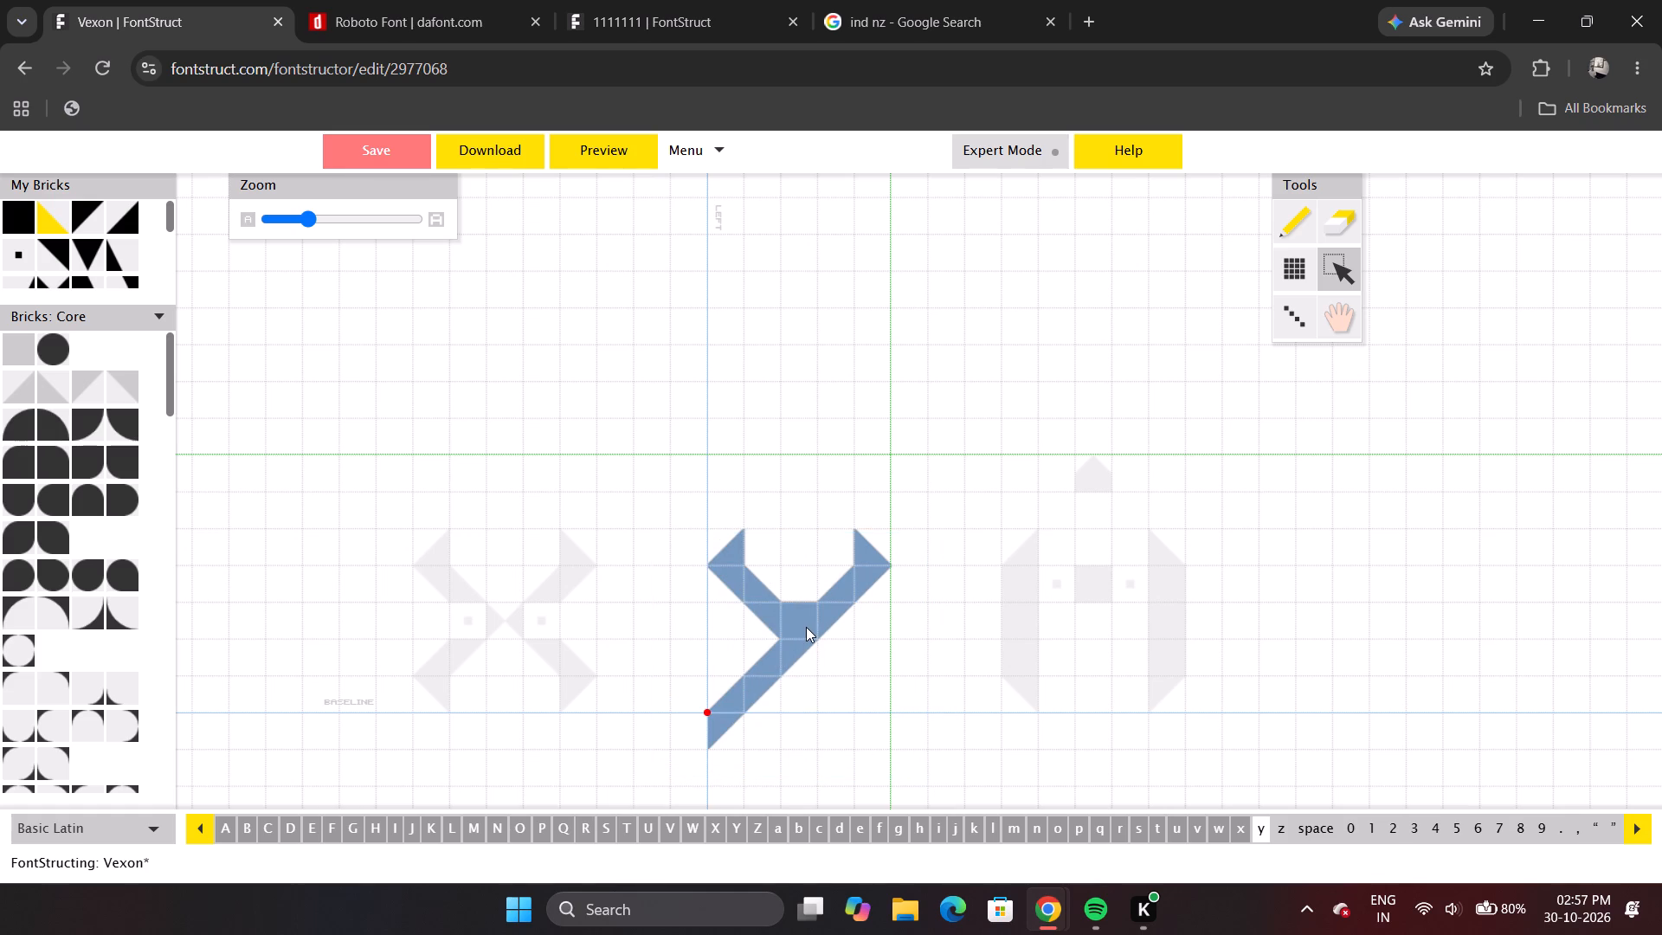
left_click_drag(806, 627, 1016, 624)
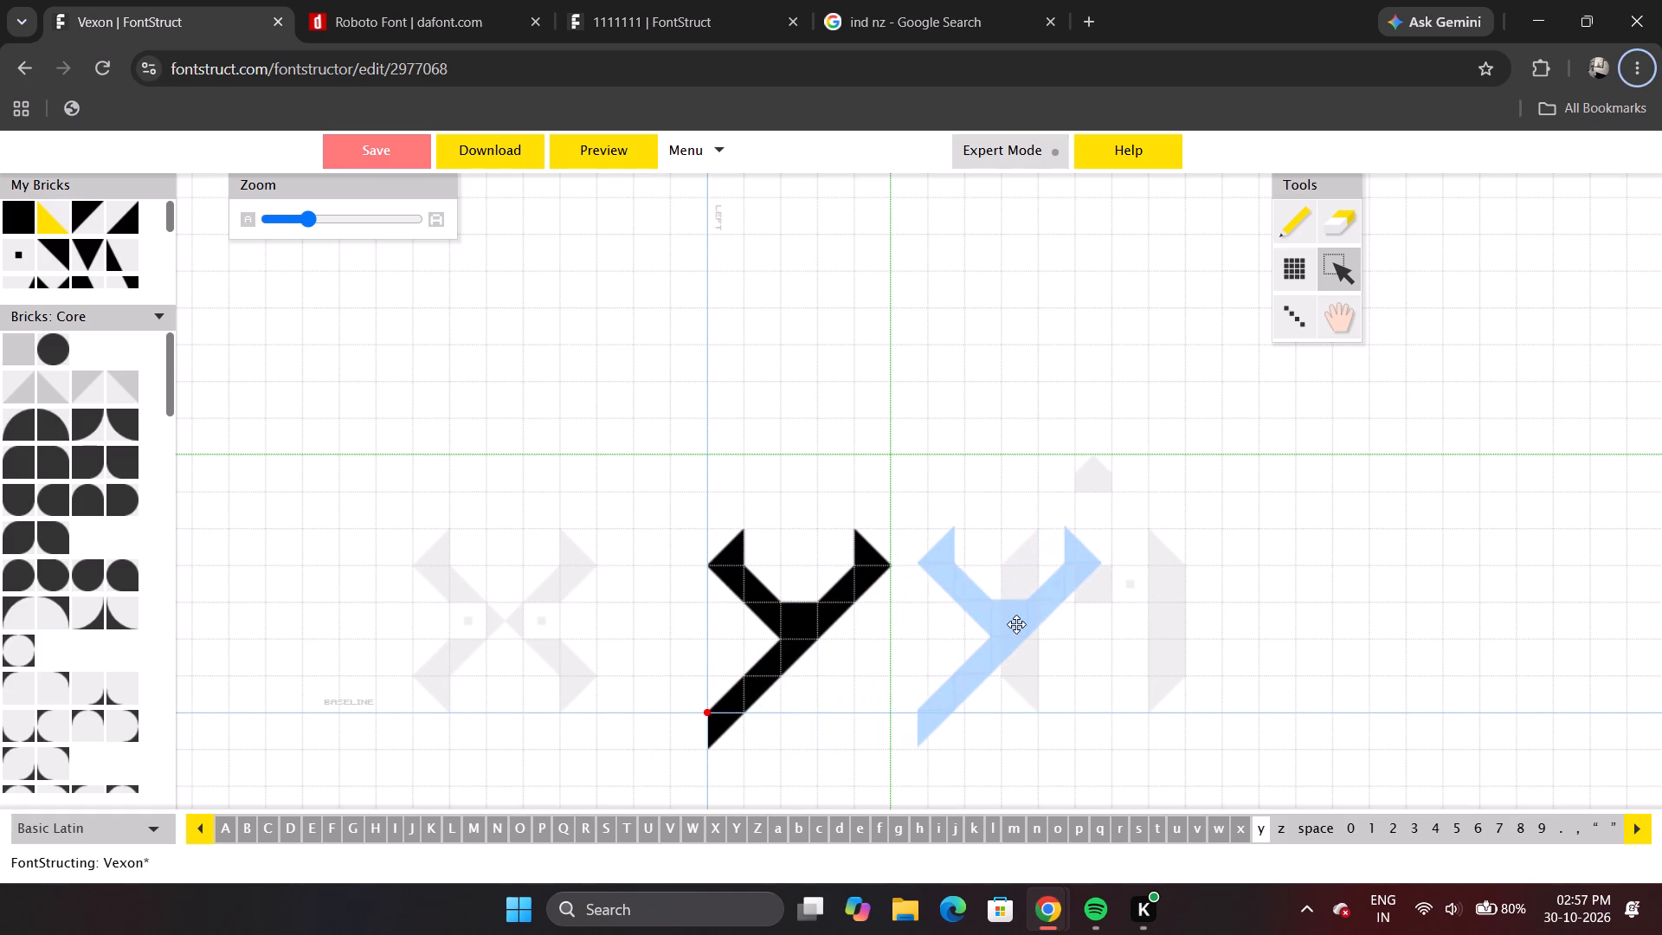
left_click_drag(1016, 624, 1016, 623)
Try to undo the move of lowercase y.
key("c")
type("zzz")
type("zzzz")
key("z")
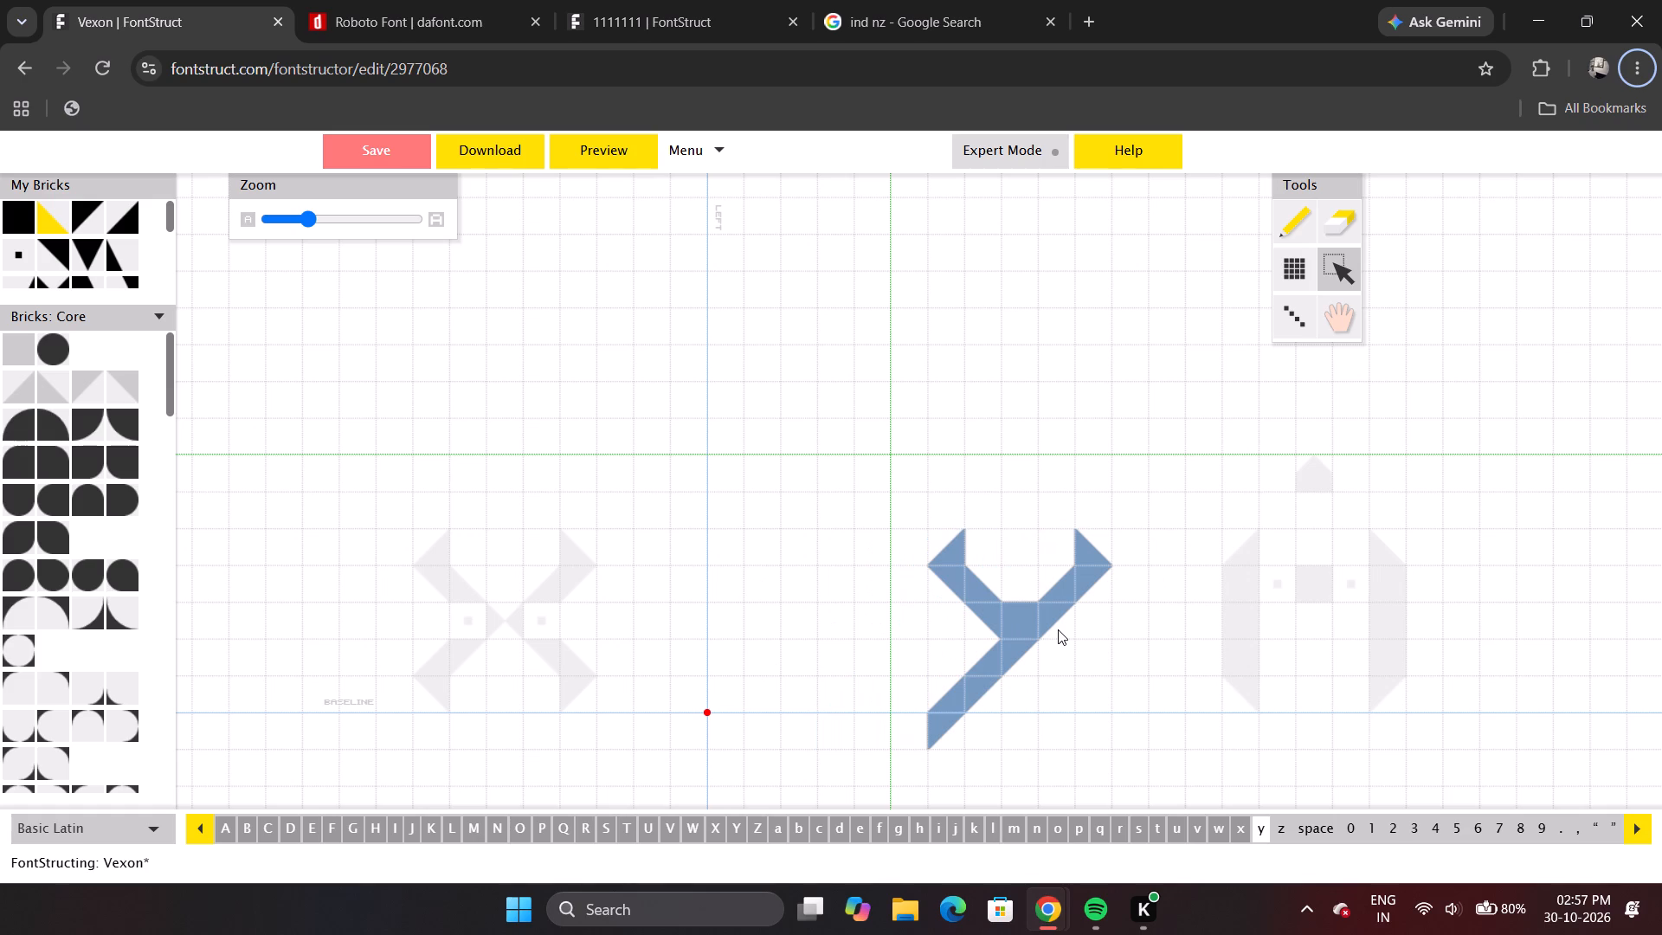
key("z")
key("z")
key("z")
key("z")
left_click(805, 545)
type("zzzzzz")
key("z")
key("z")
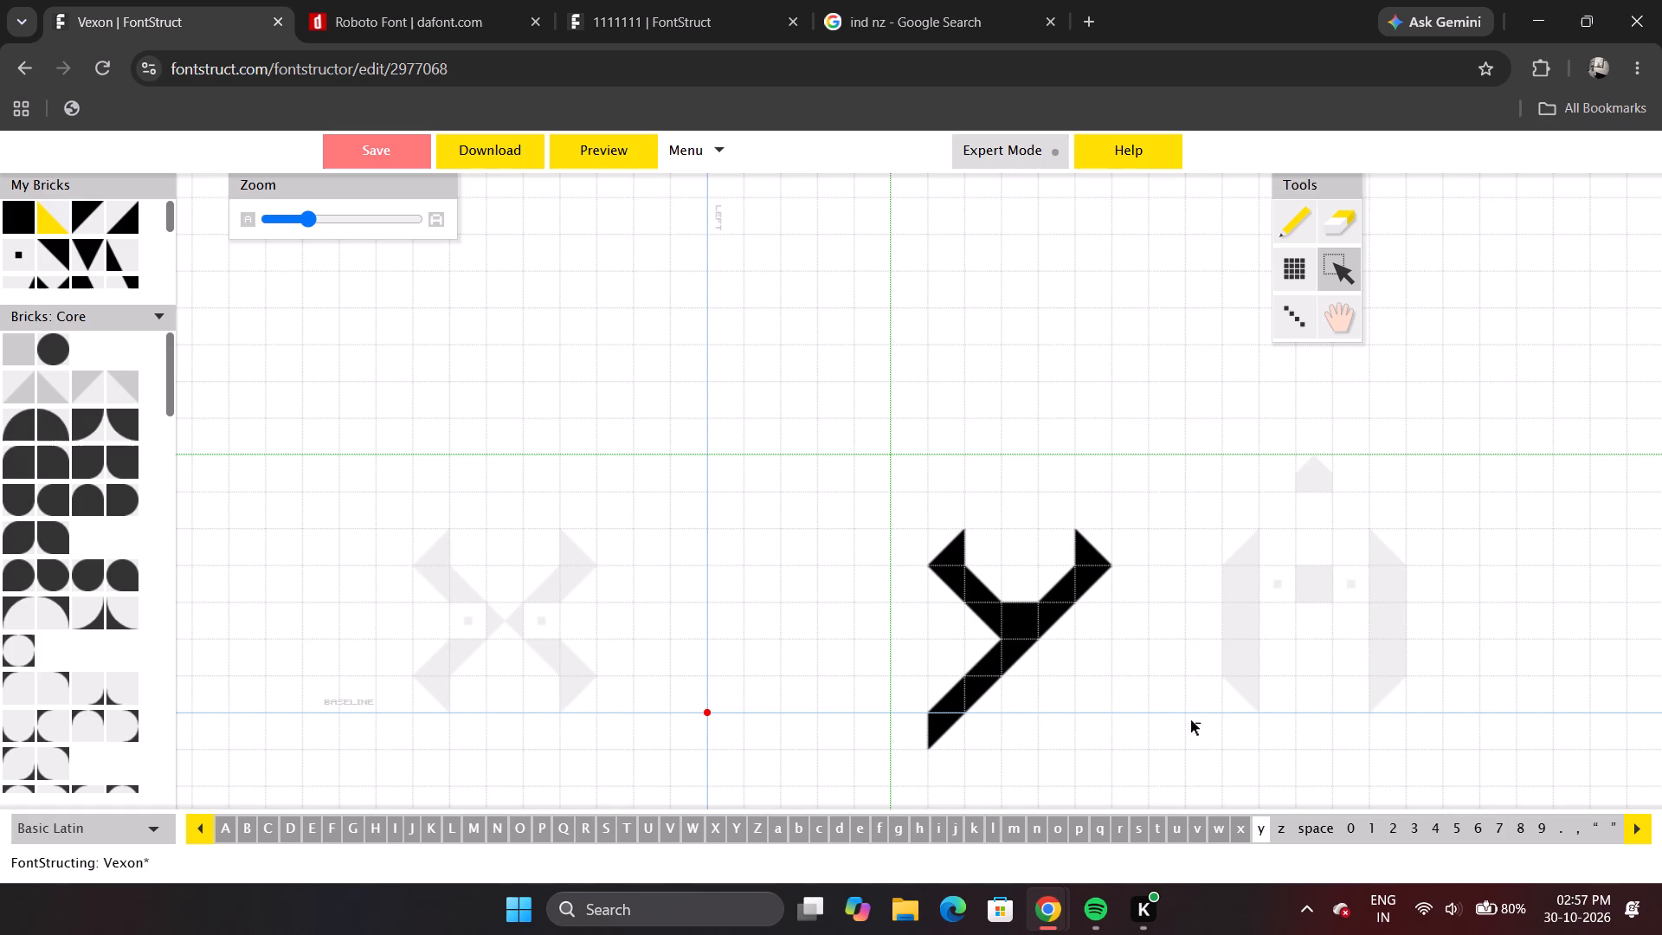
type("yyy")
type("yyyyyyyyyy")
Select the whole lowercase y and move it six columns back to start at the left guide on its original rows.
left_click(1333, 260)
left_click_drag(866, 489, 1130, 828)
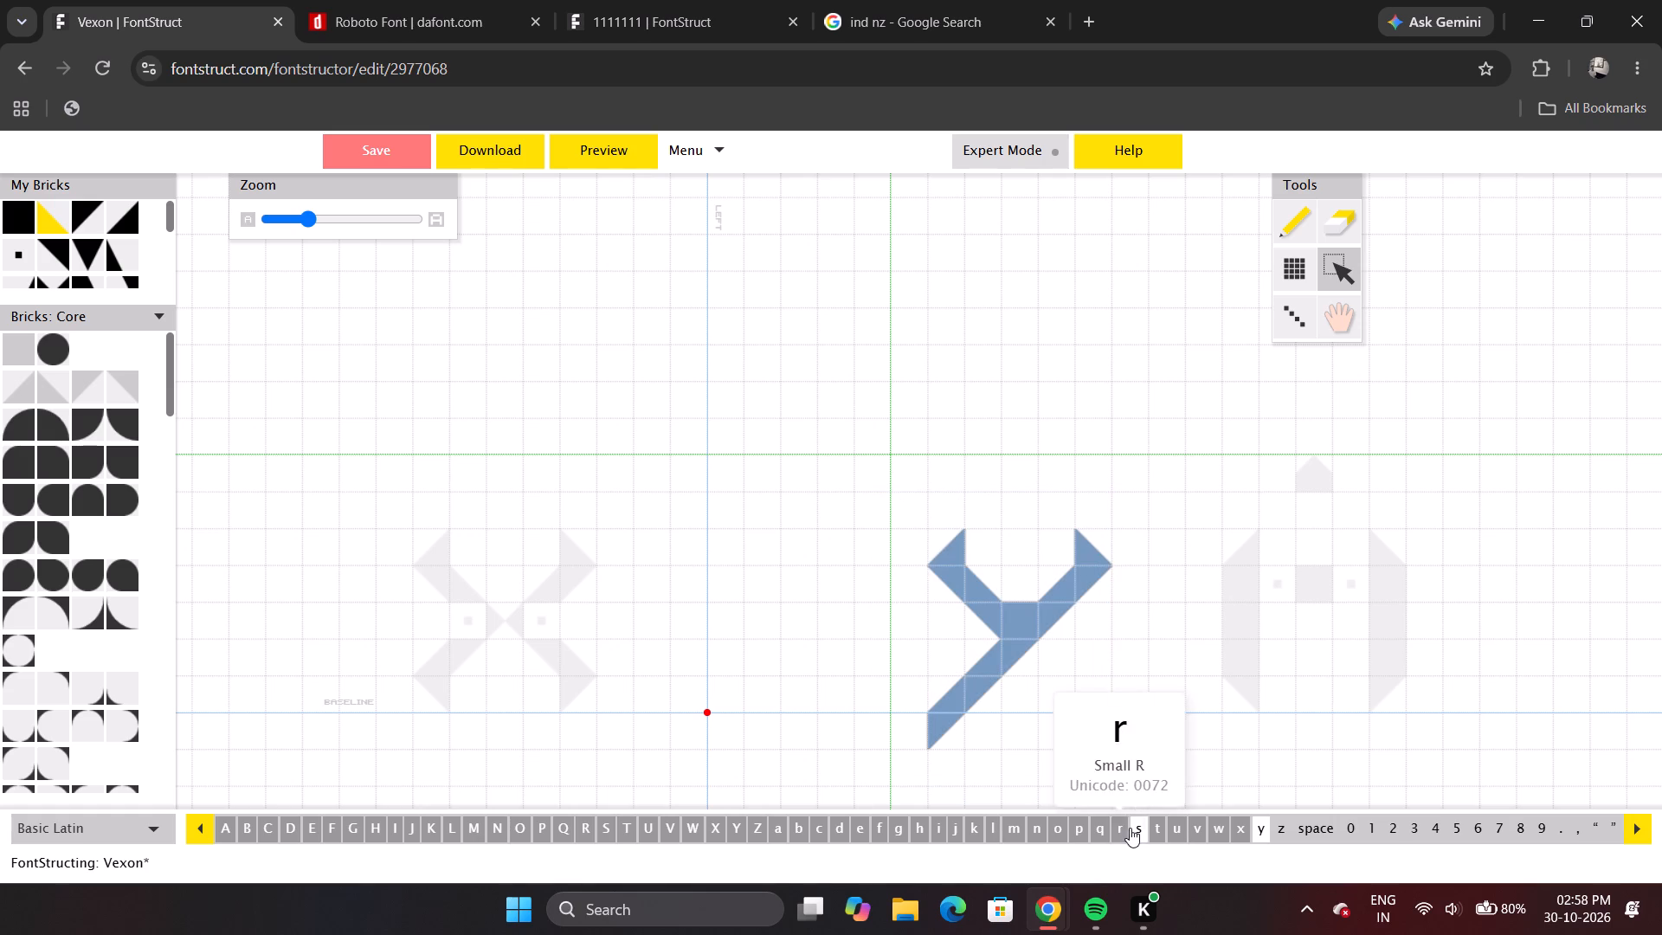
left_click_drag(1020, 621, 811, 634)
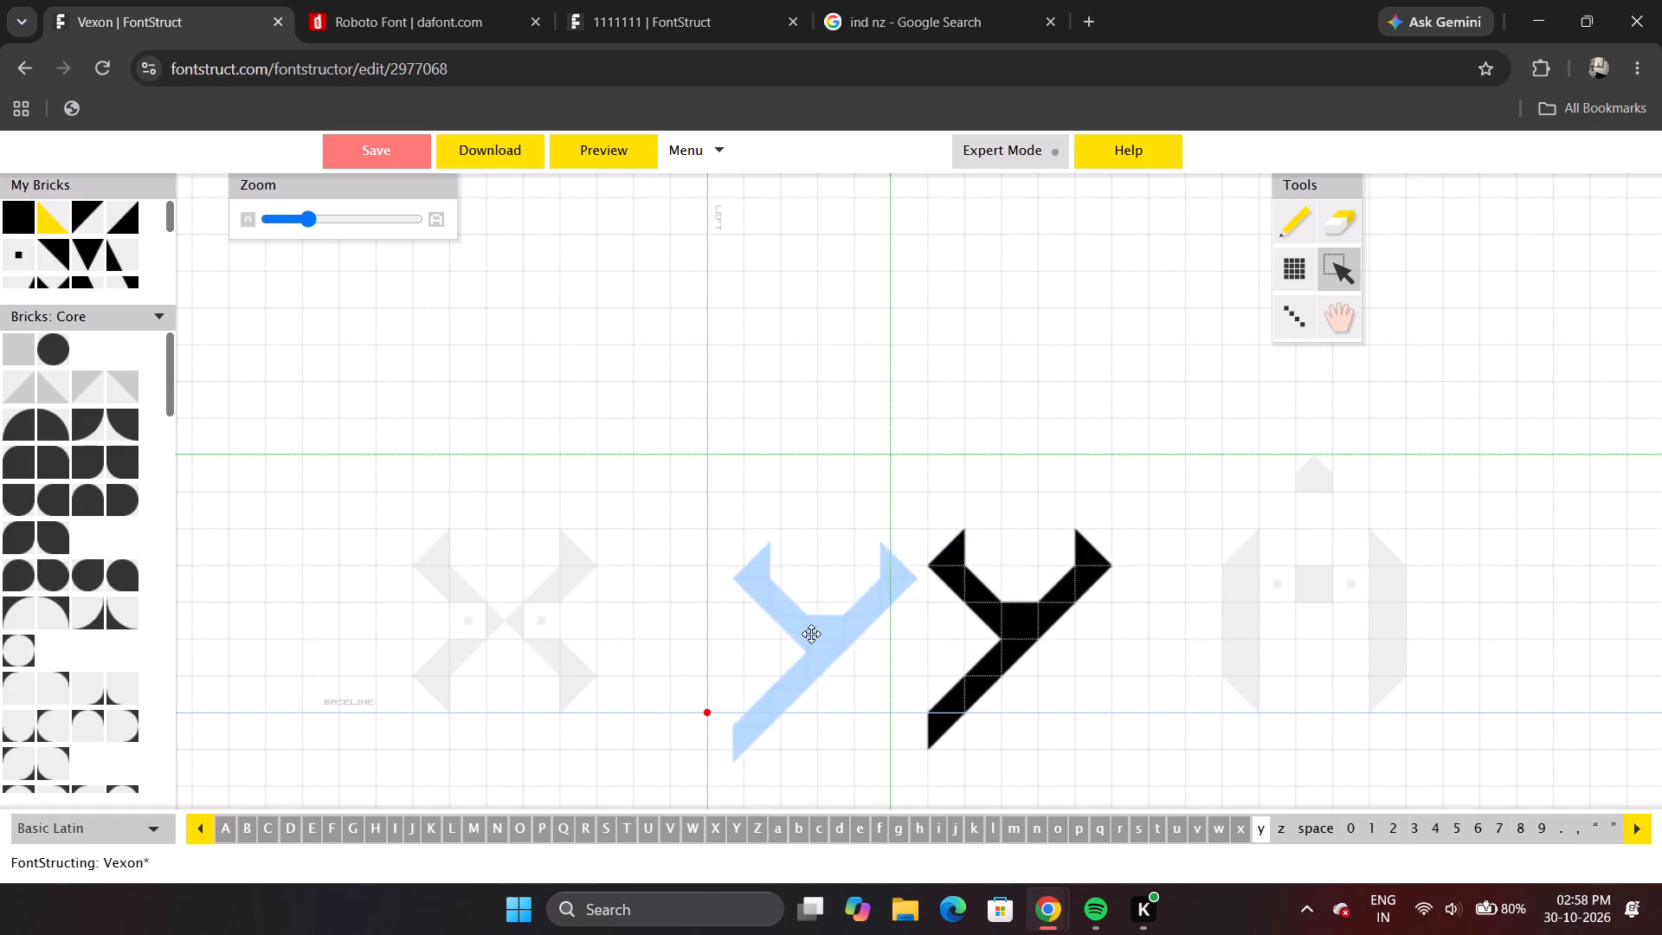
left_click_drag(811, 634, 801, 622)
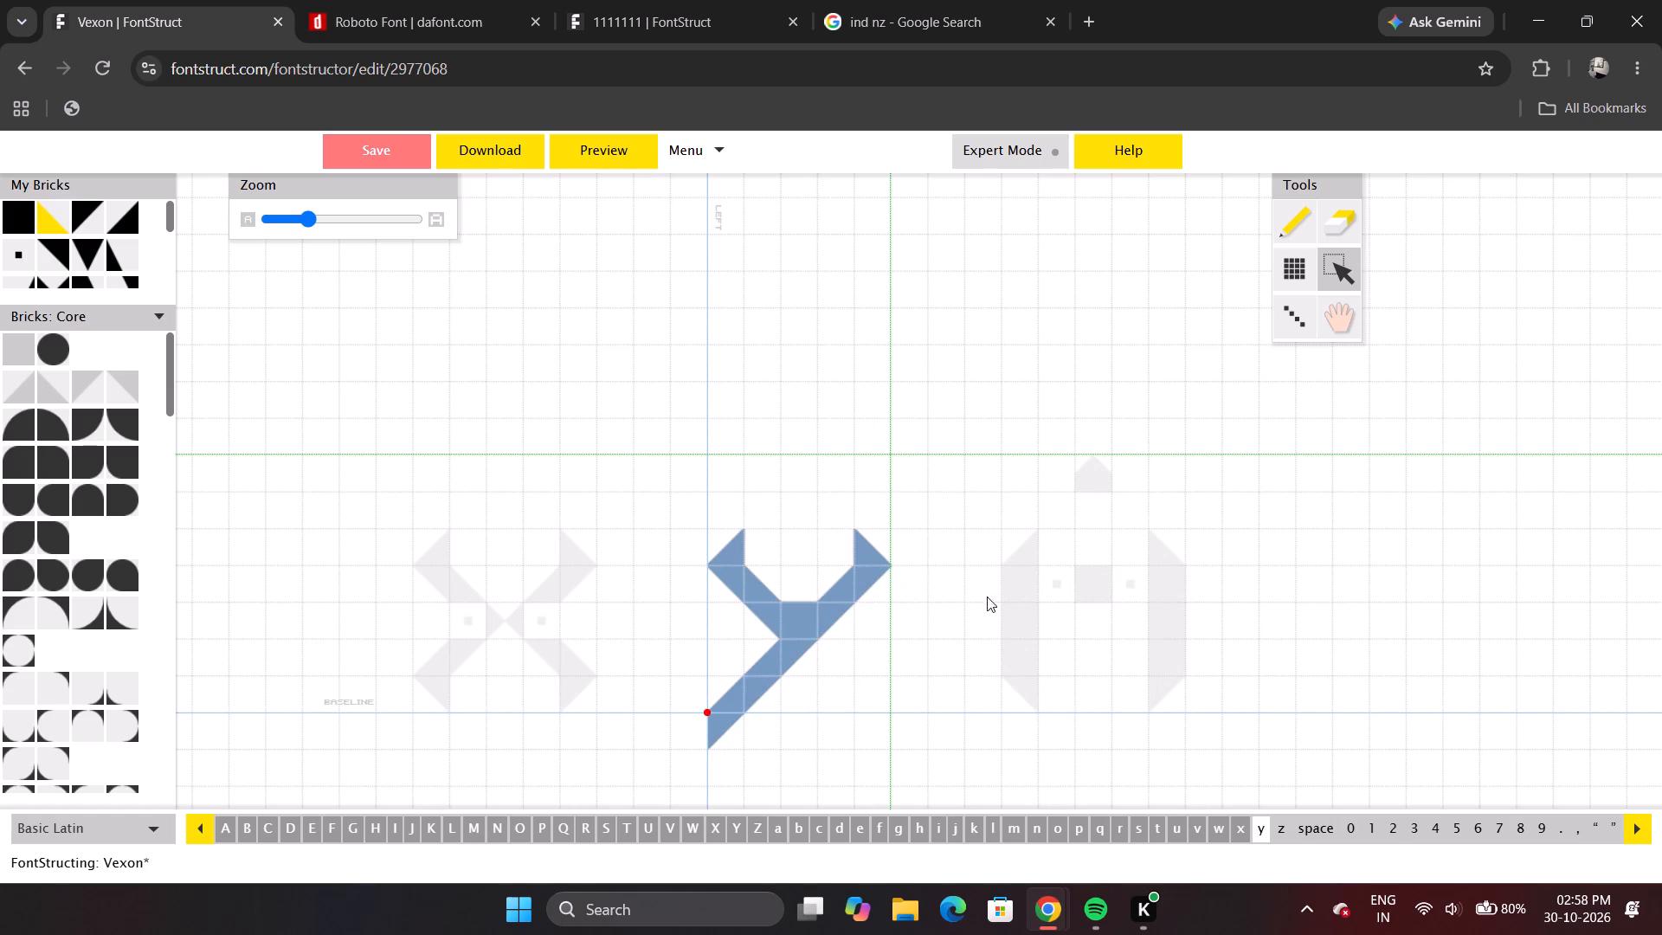
Switch to the browser window with the live cricket stream to check the match, and return to the Vexon font.
left_click(1137, 835)
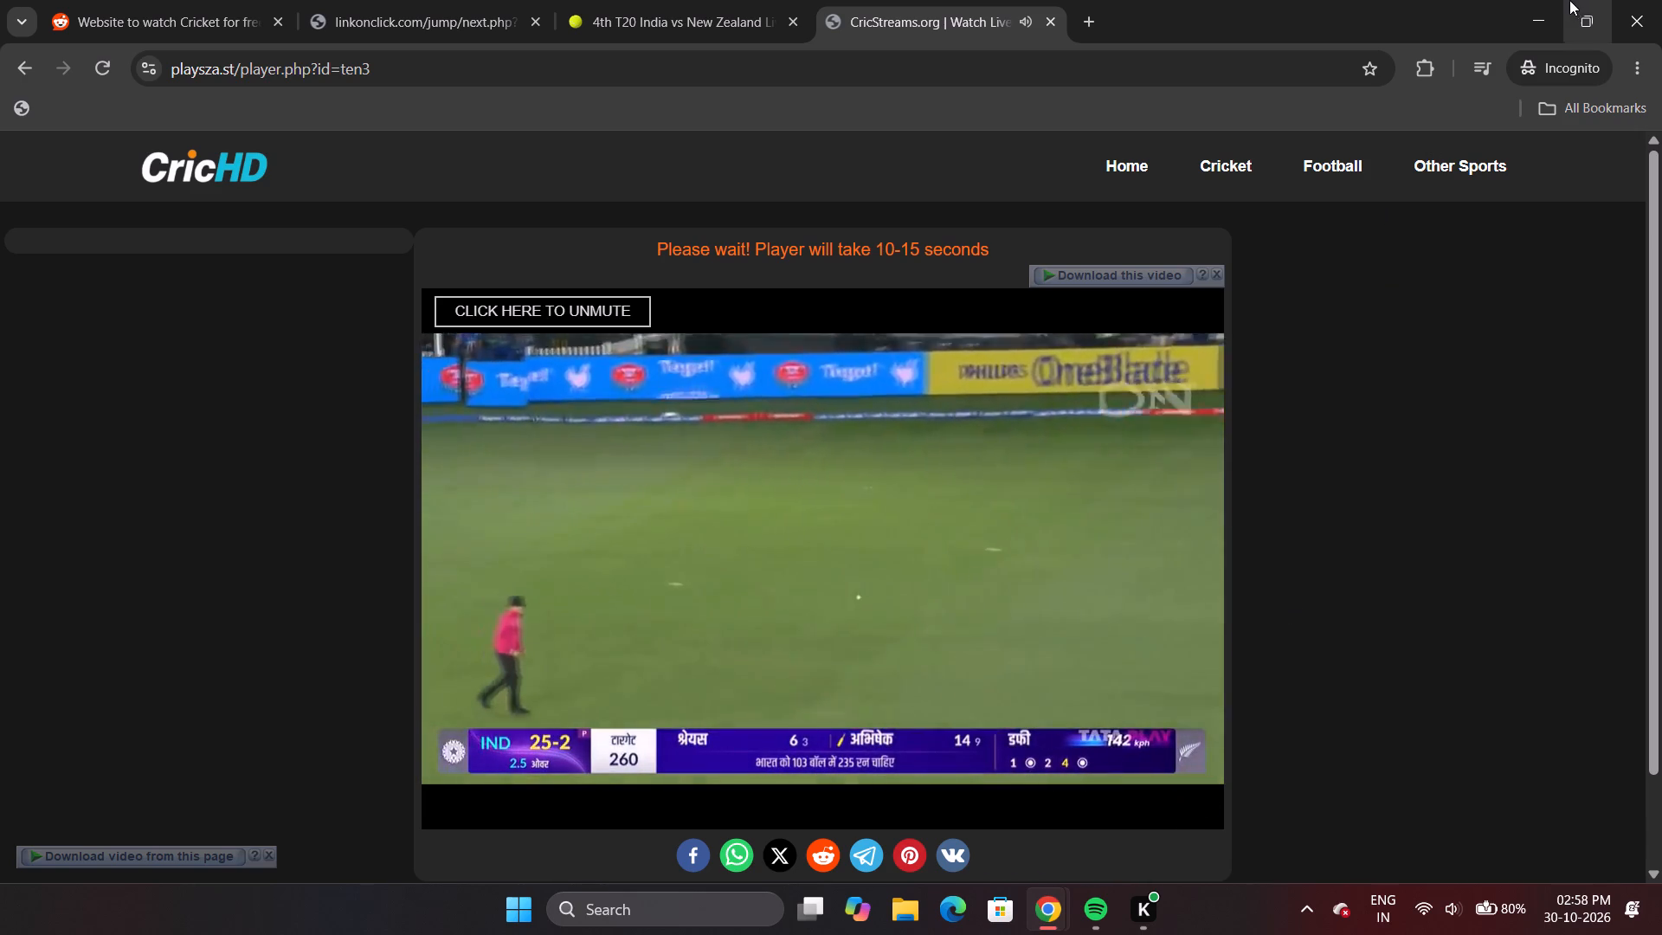
left_click(1541, 2)
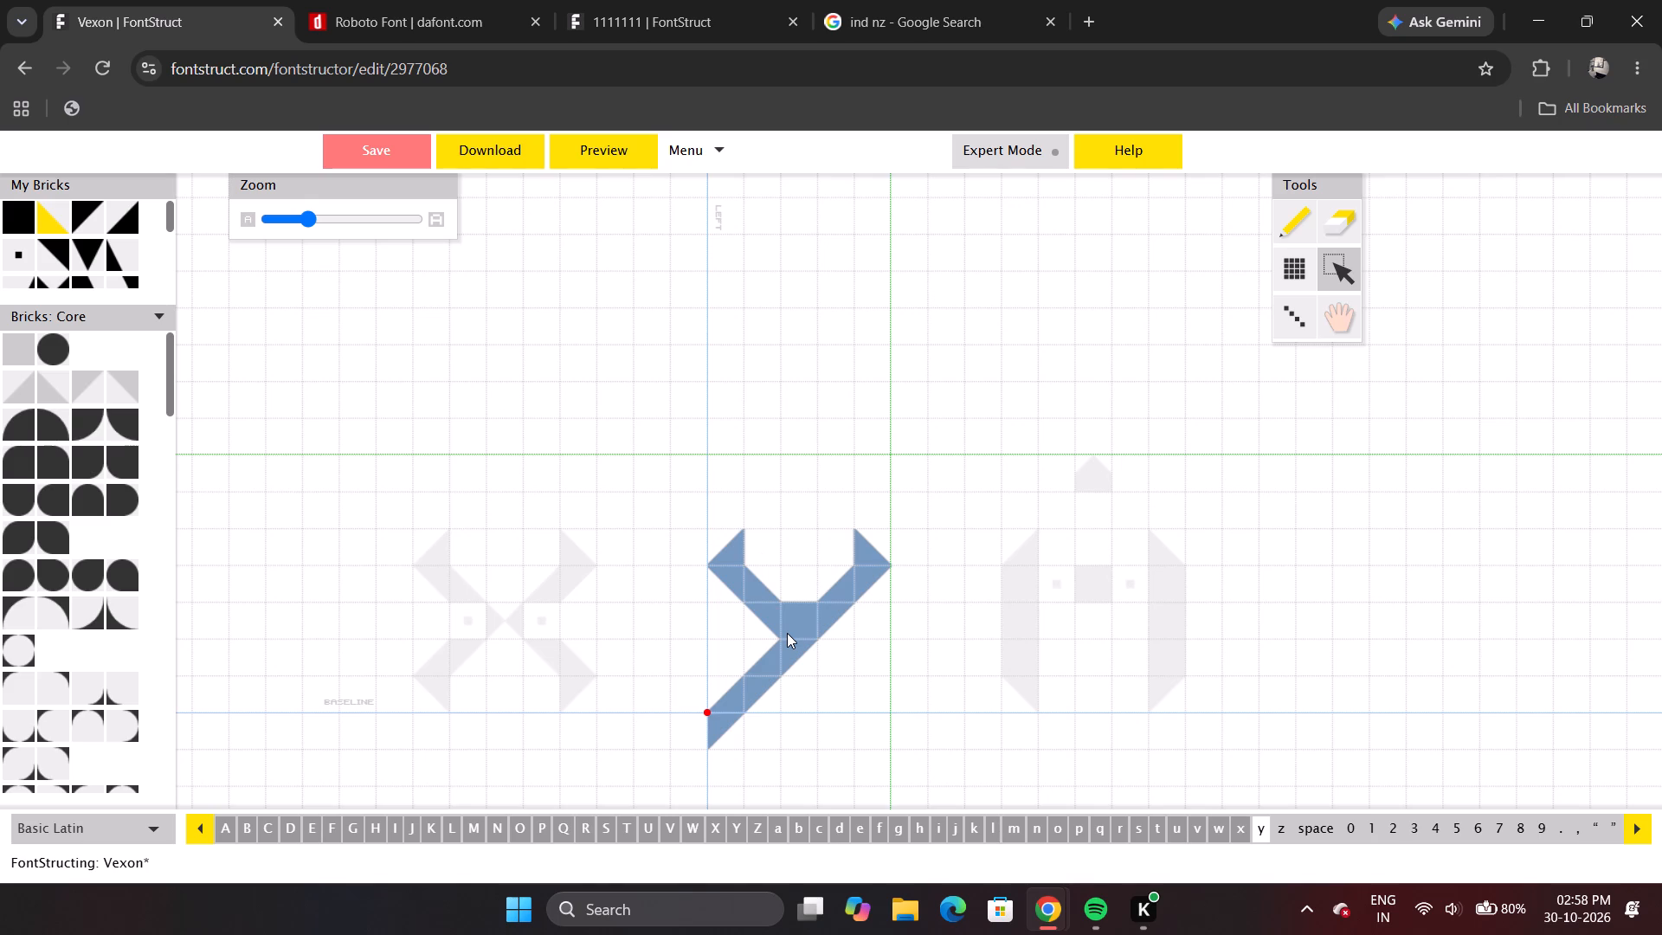
left_click(1375, 280)
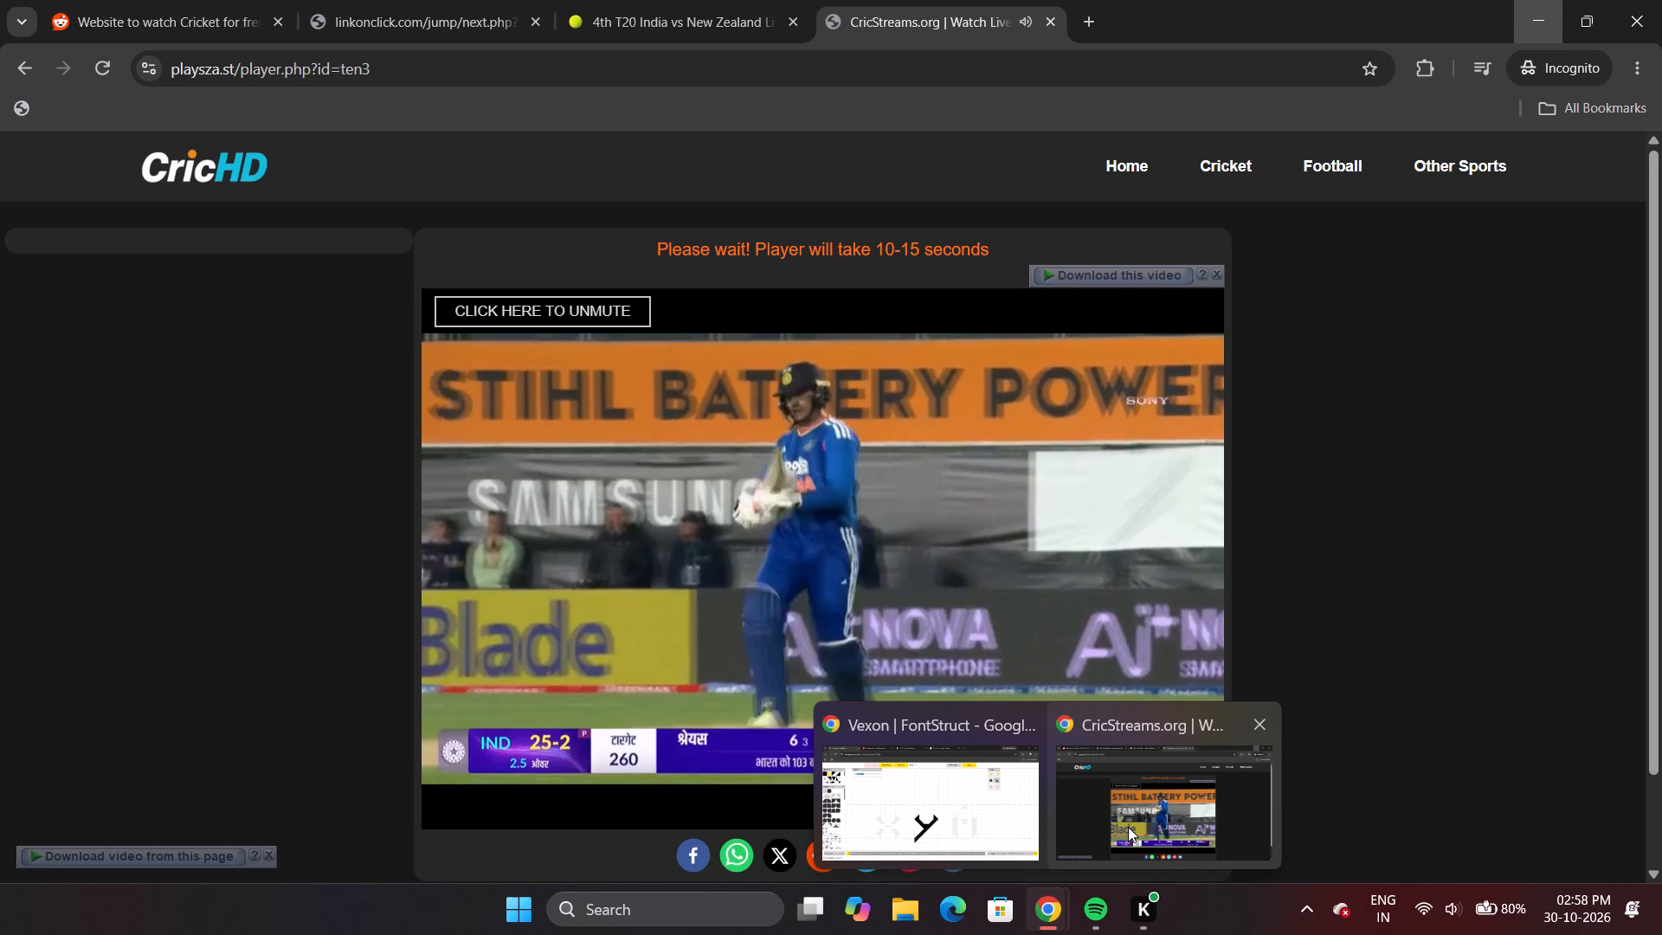
left_click(935, 812)
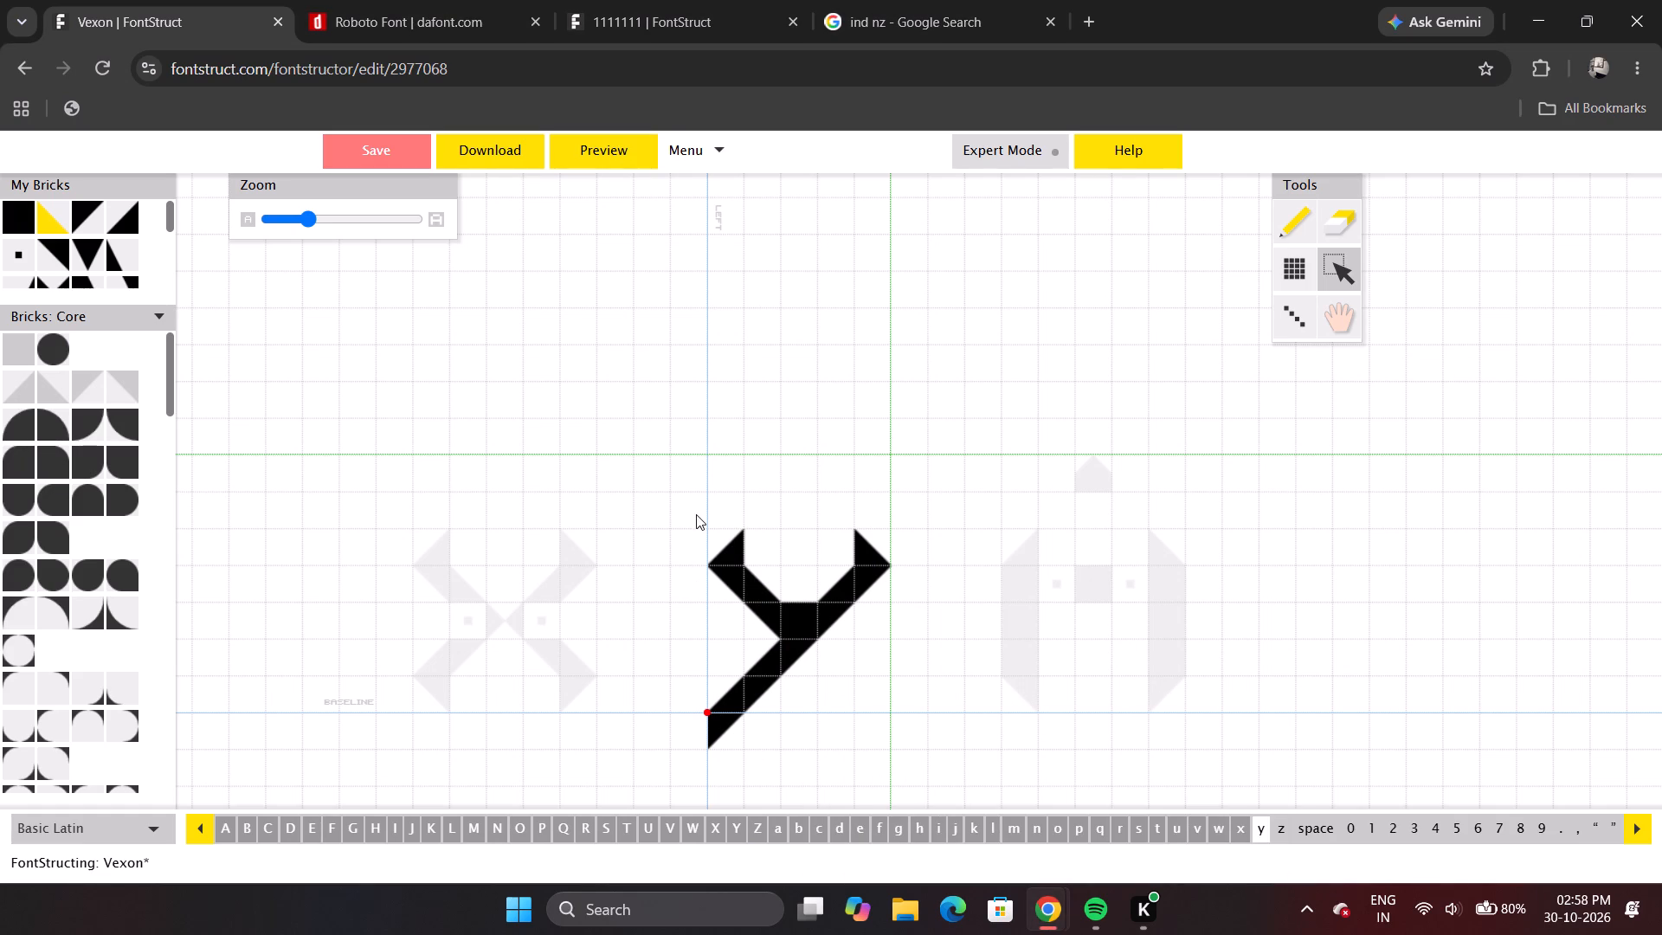
Copy the whole lowercase y, paste a duplicate, and place it on the same rows with four empty columns after the original.
left_click_drag(693, 511, 906, 763)
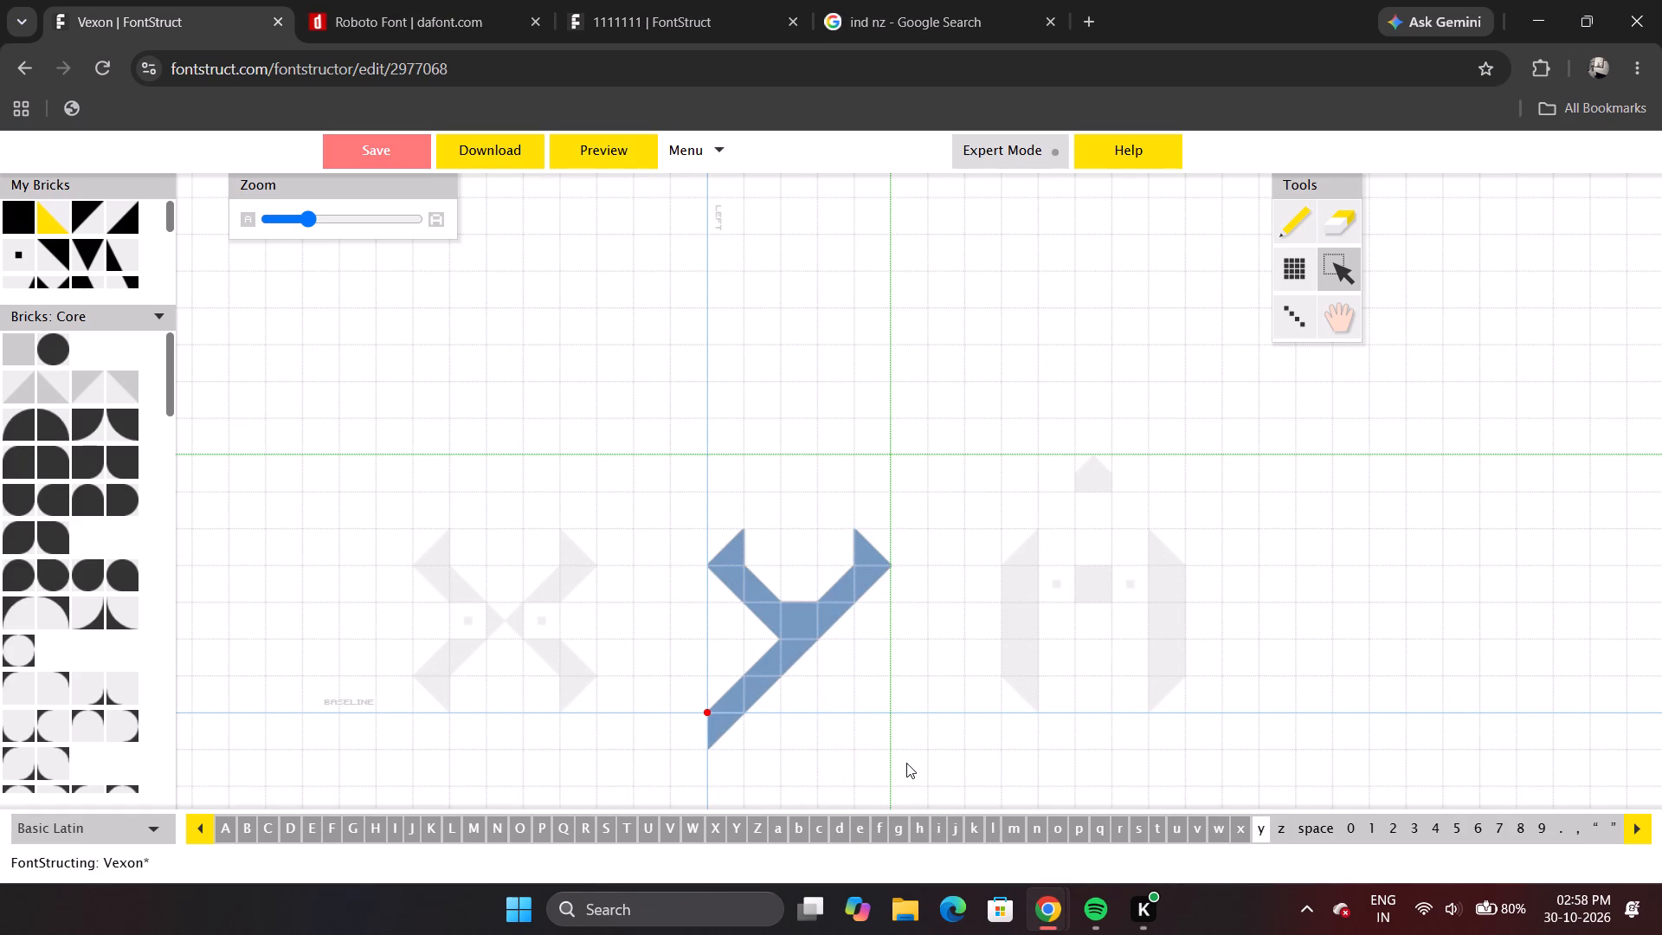
key("c")
key("v")
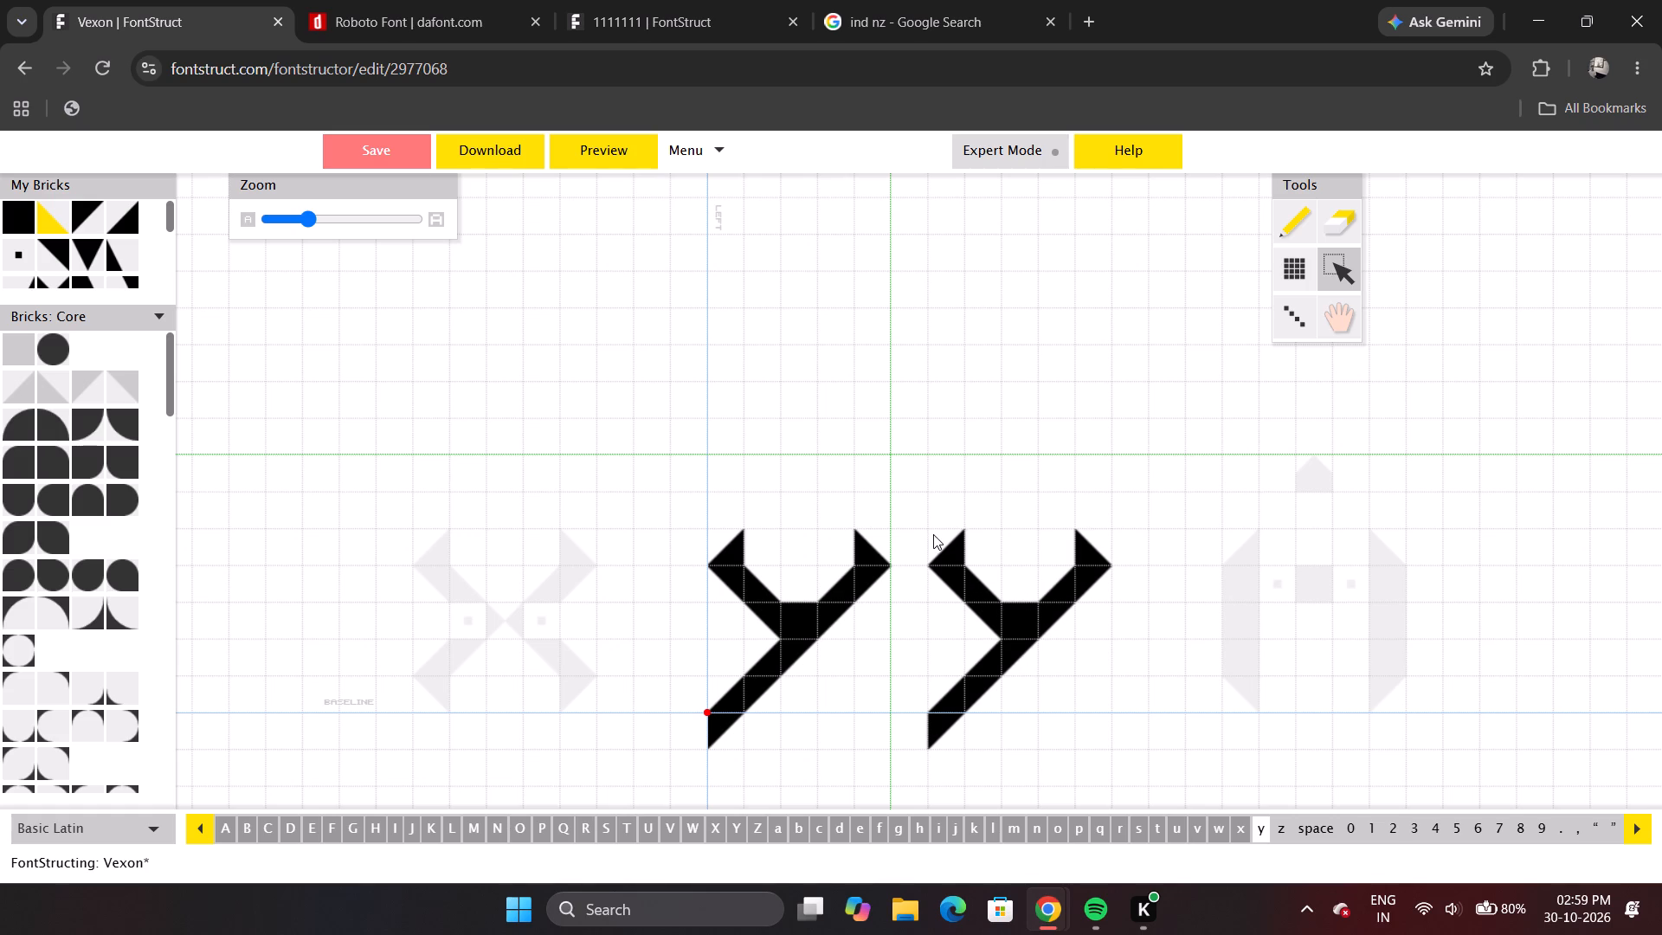
left_click_drag(980, 402, 1068, 780)
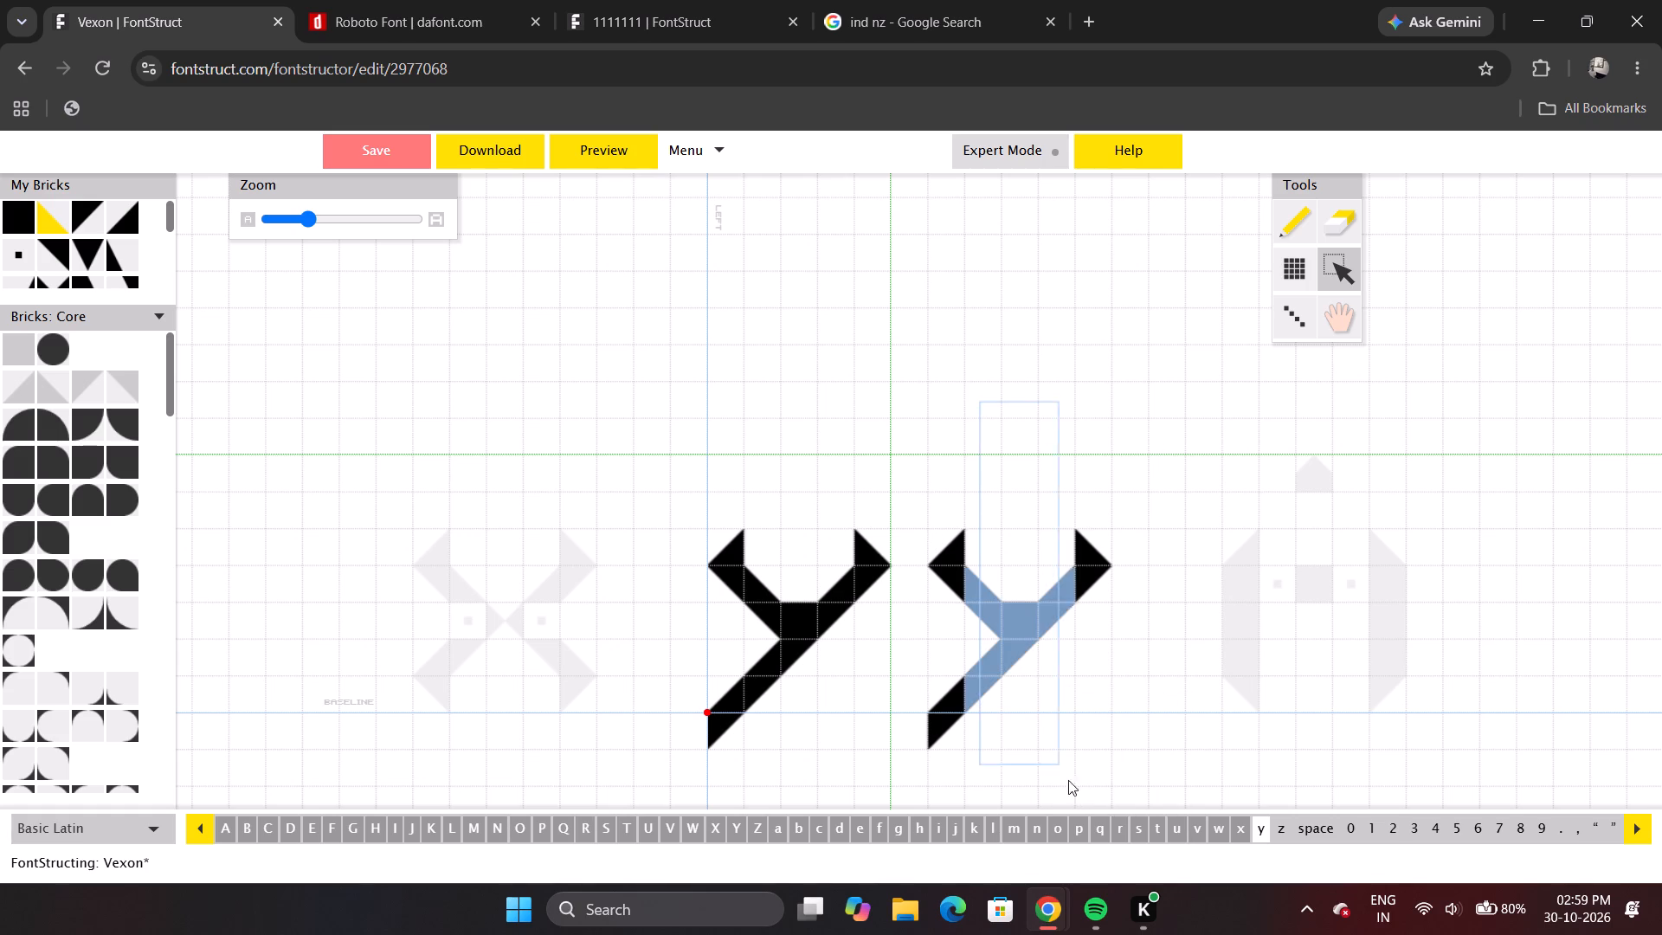
left_click_drag(1068, 780, 1105, 788)
left_click_drag(909, 490, 1151, 758)
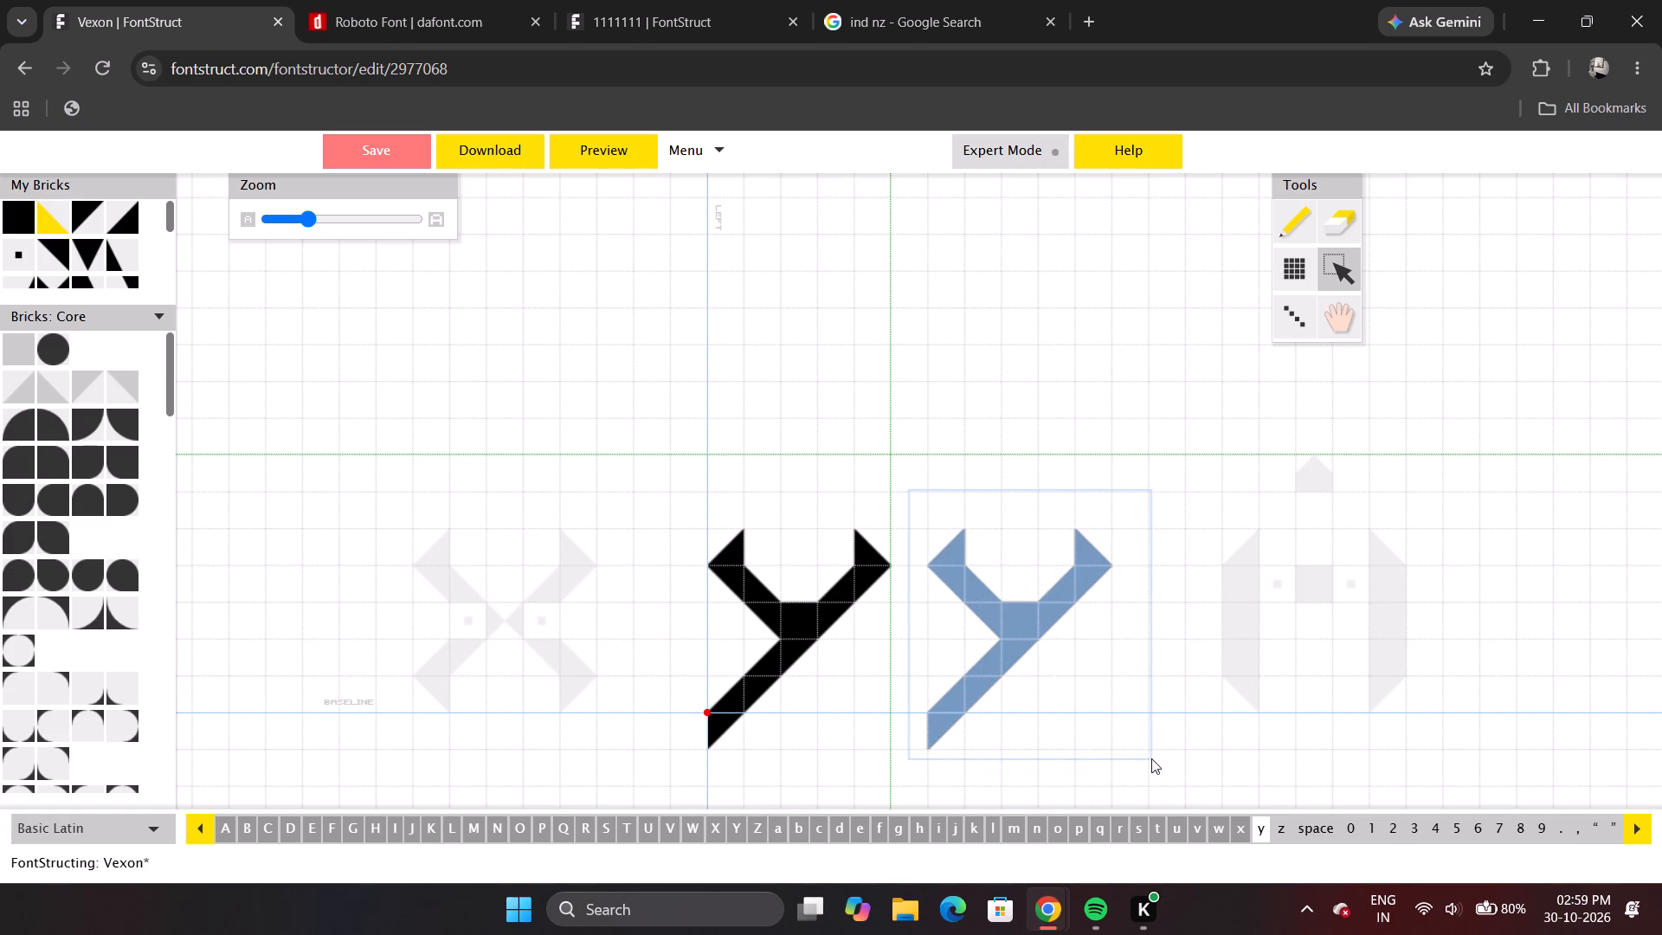
left_click_drag(1015, 621, 1142, 616)
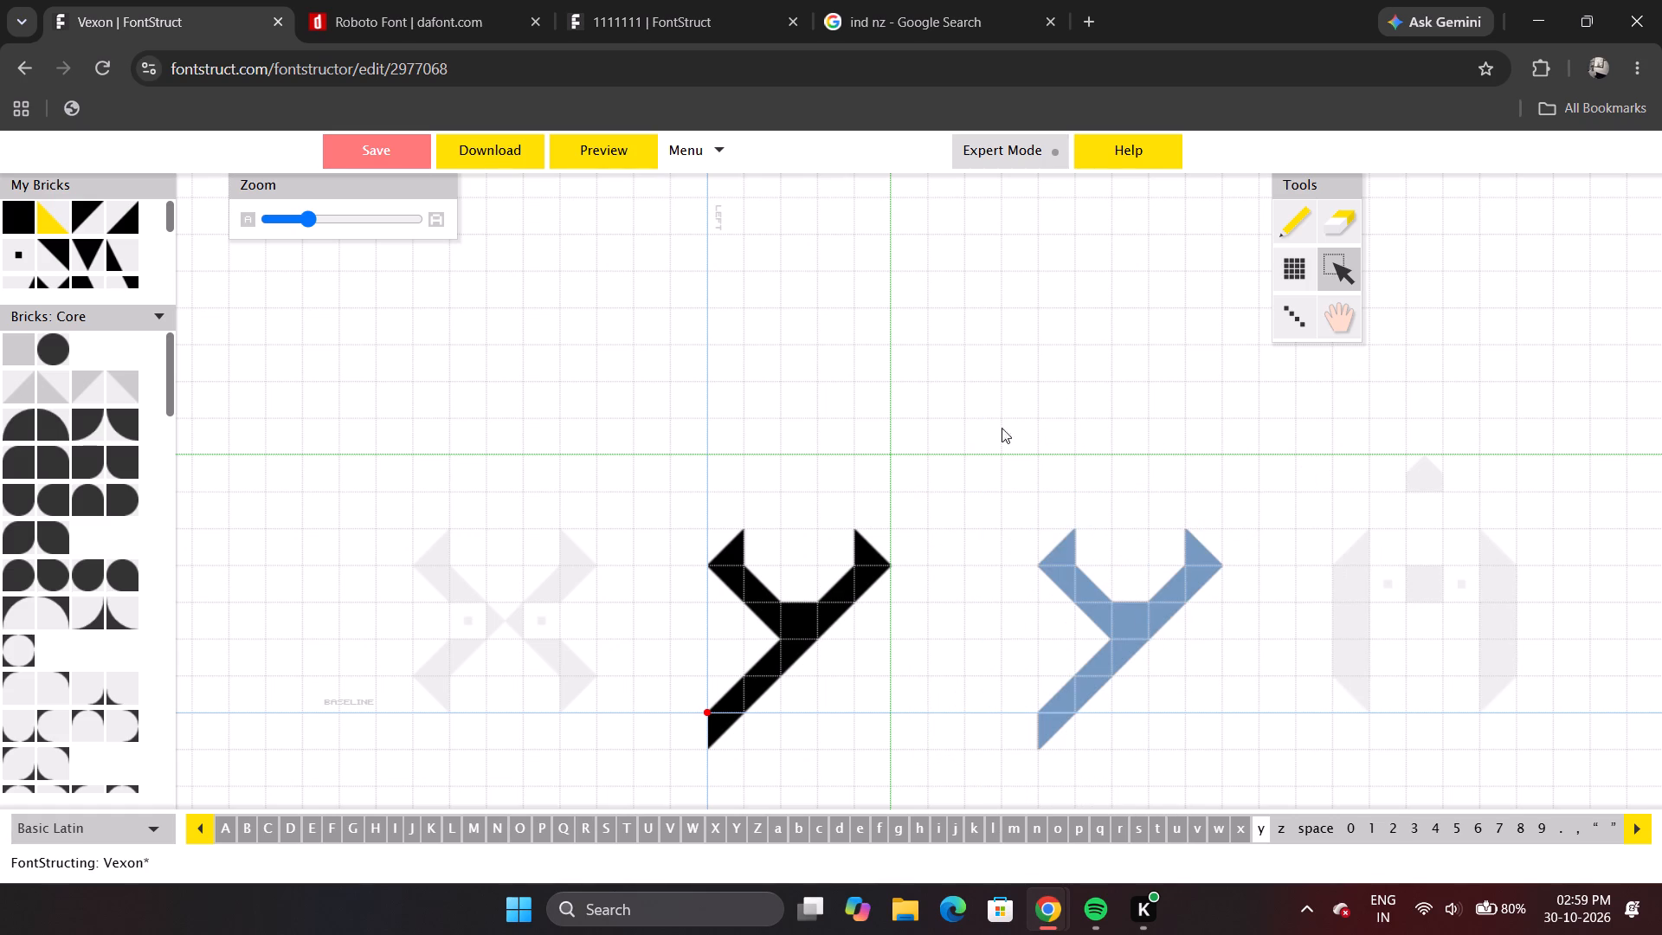
Preview the font's full letter set to check lowercase y with its duplicate, and return to editing.
left_click(628, 164)
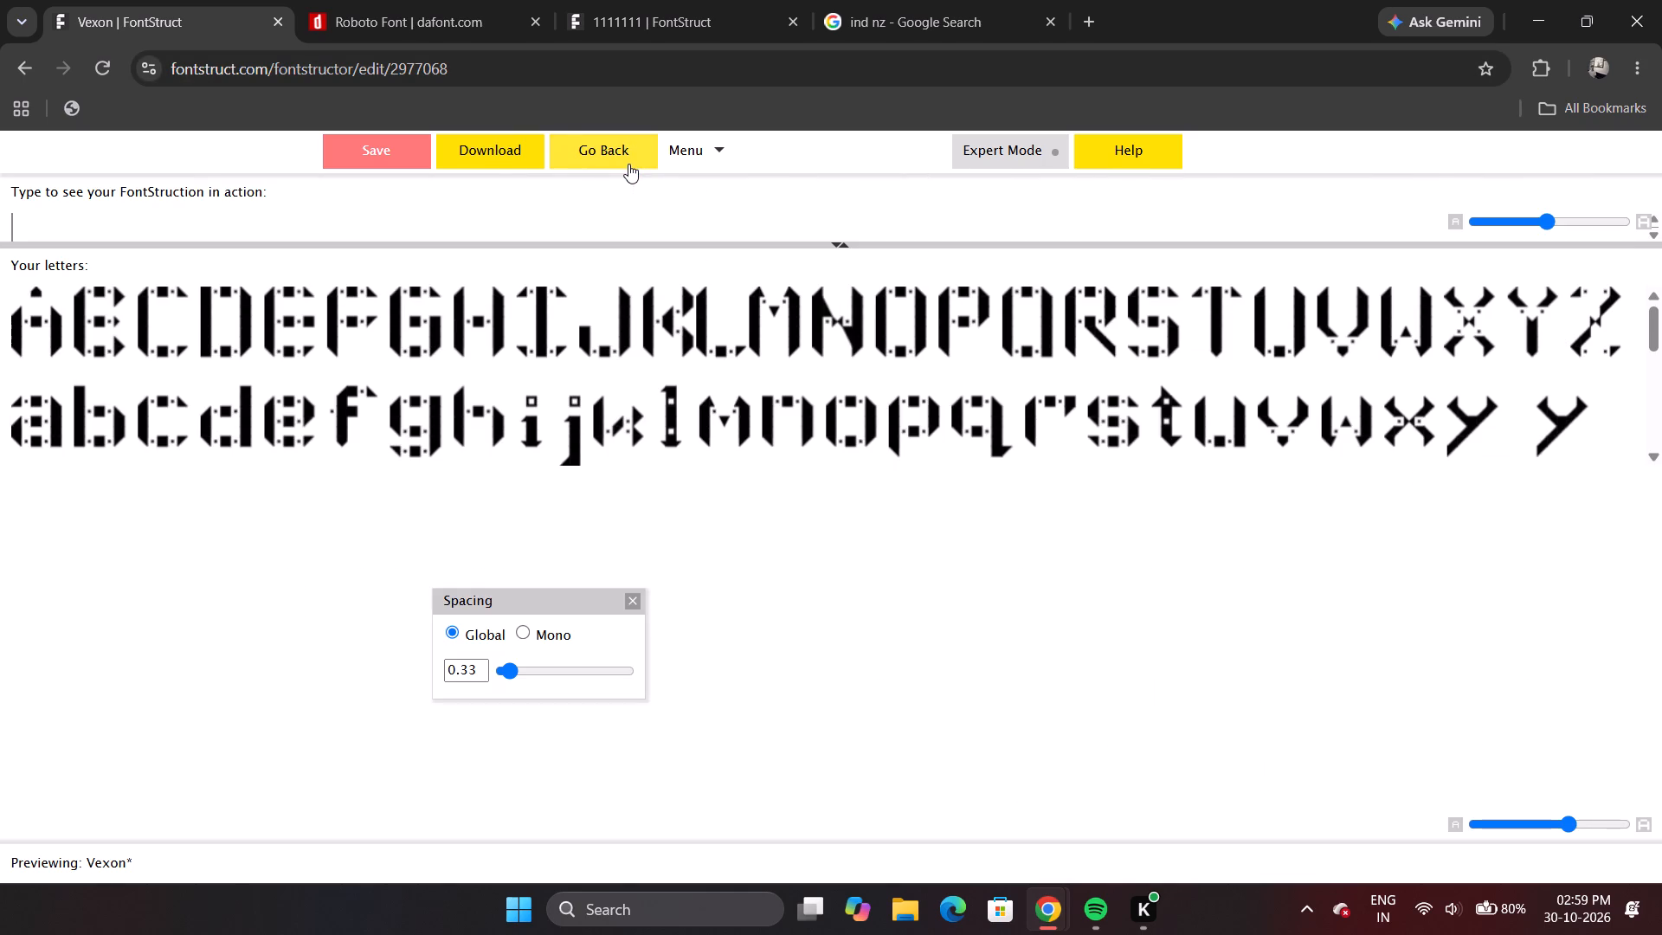
left_click(632, 158)
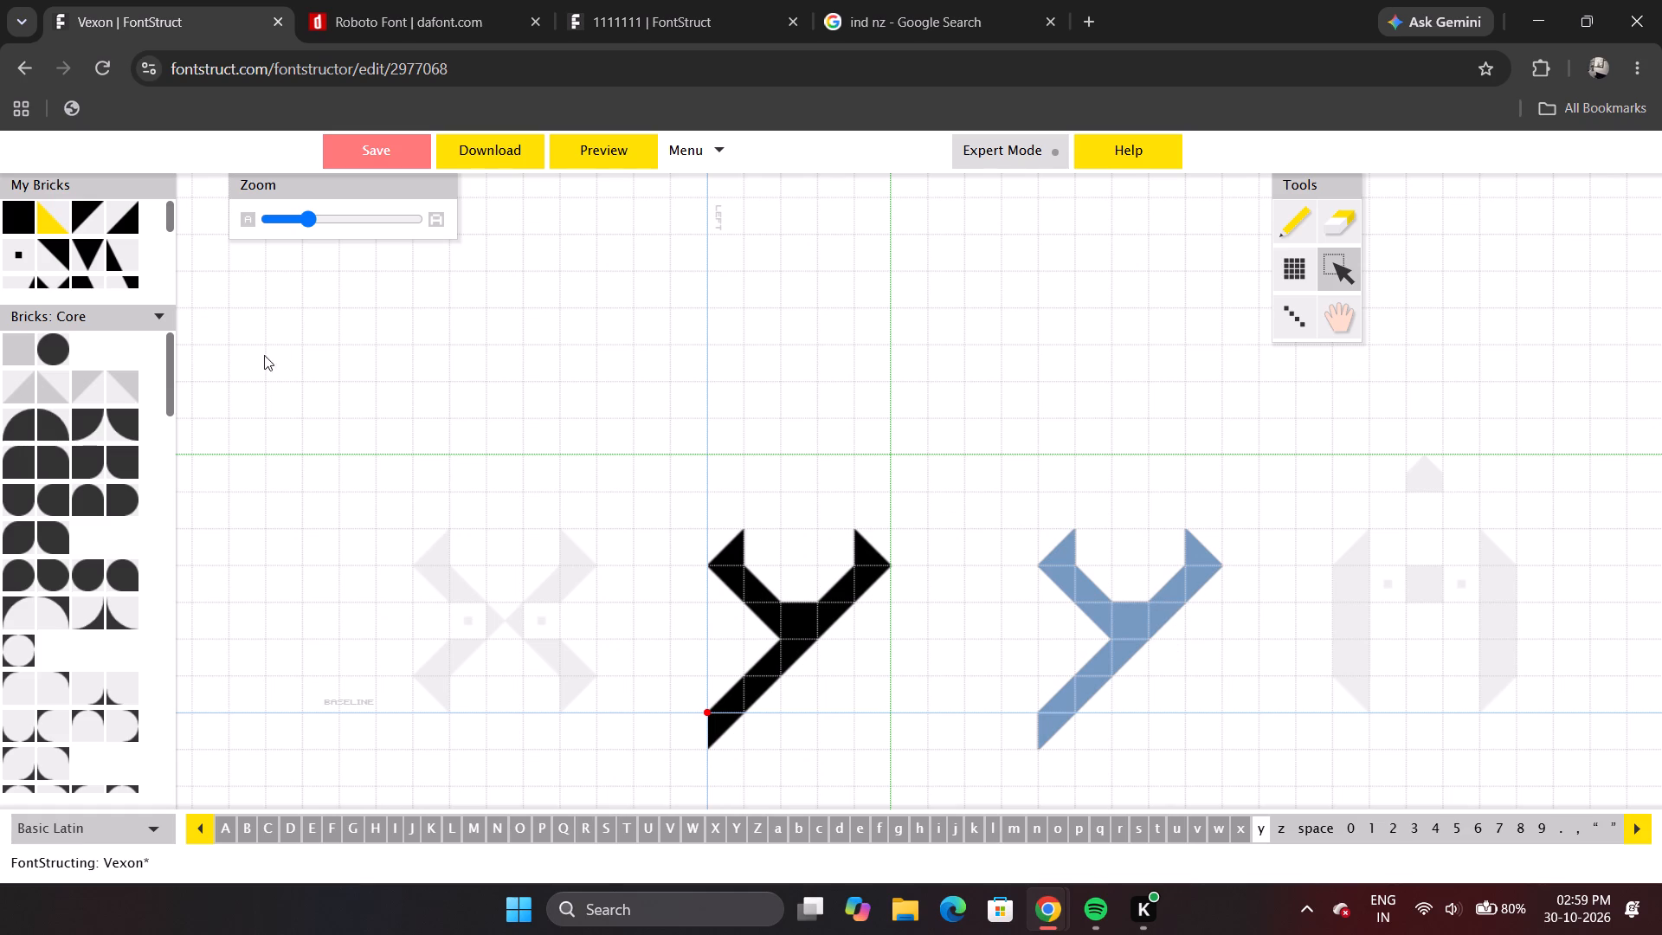
Look through the Core bricks and check the uppercase Y design for reference, and return to lowercase y.
scroll(94, 501, "down", 6)
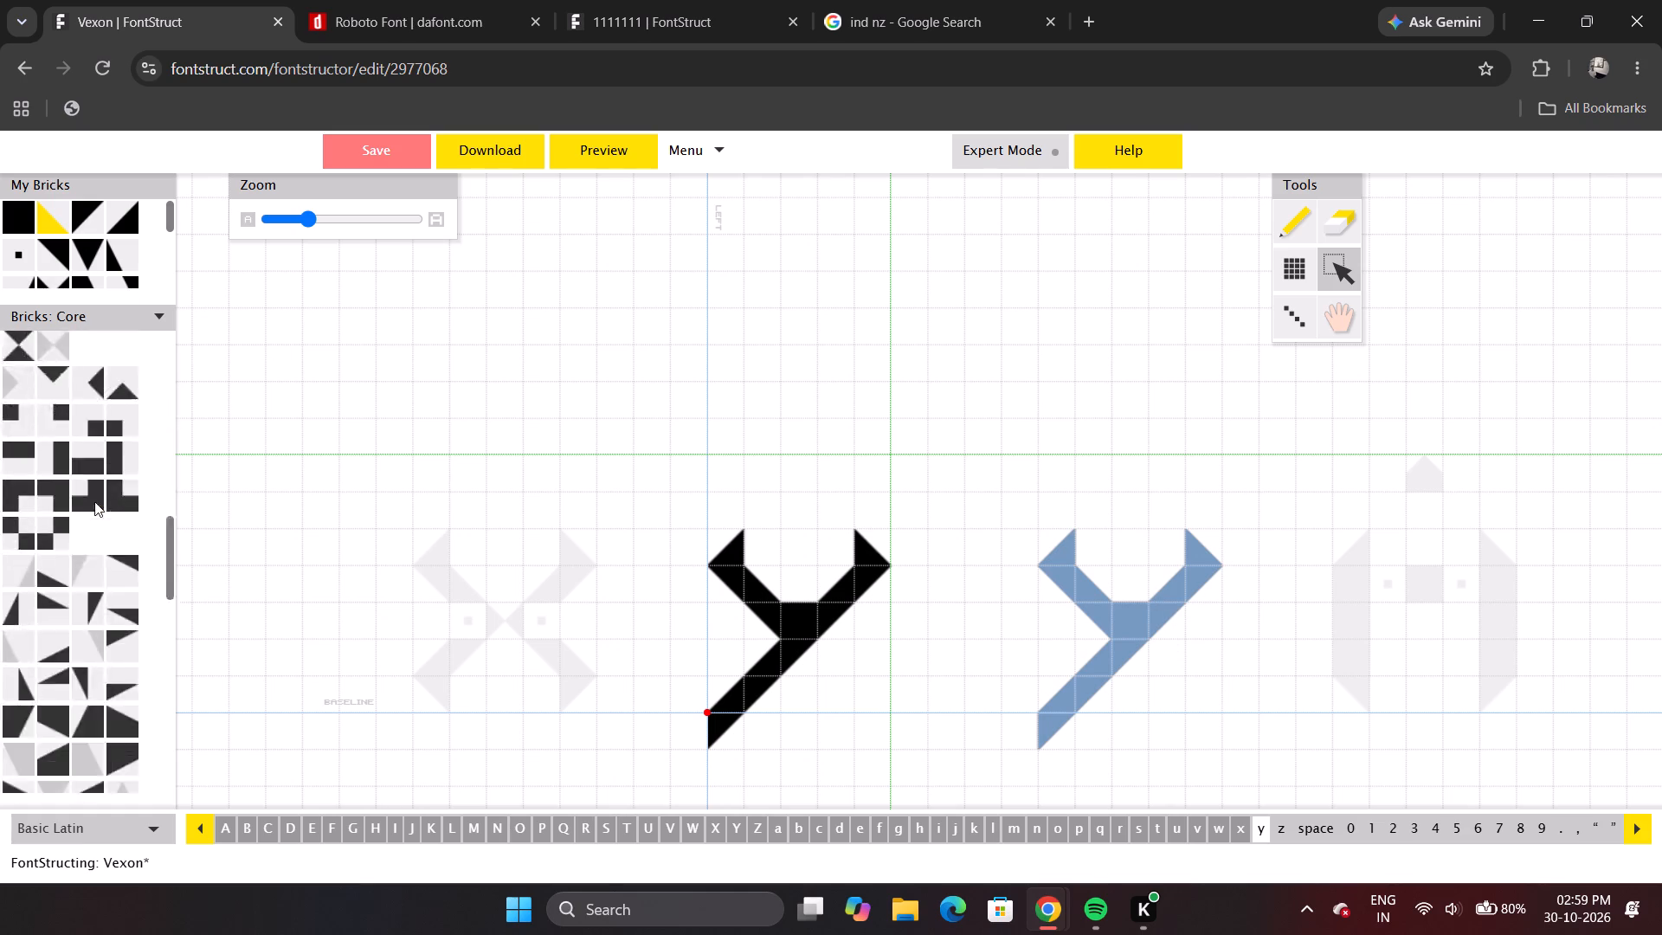
scroll(94, 501, "right", 2)
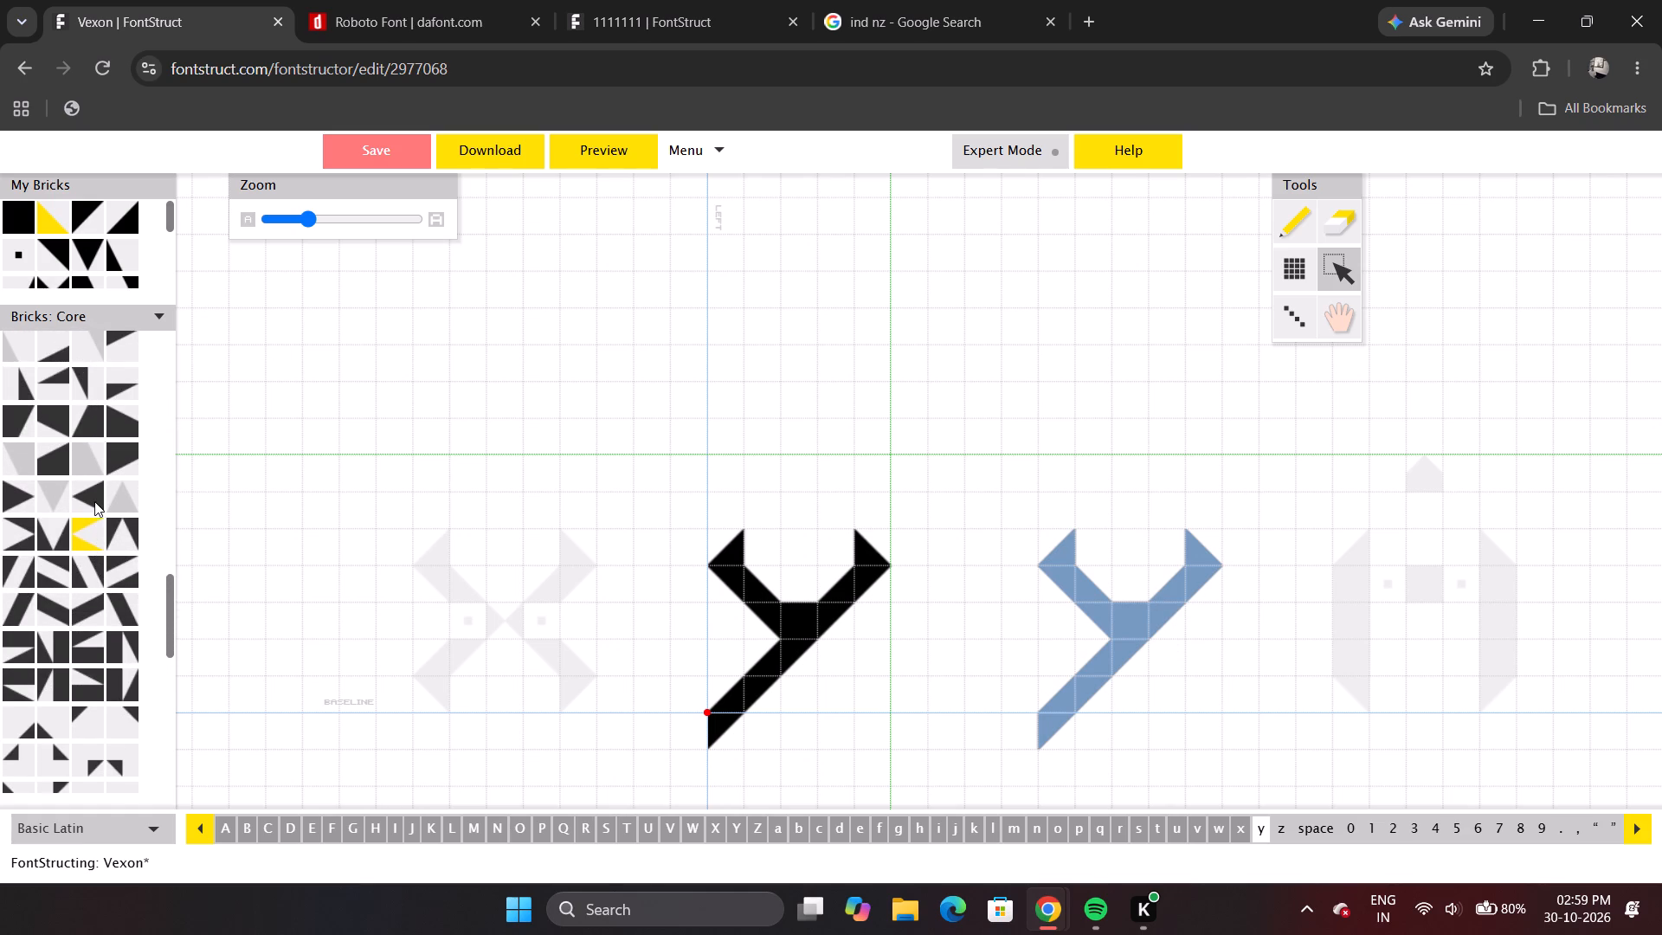
scroll(94, 501, "right", 1)
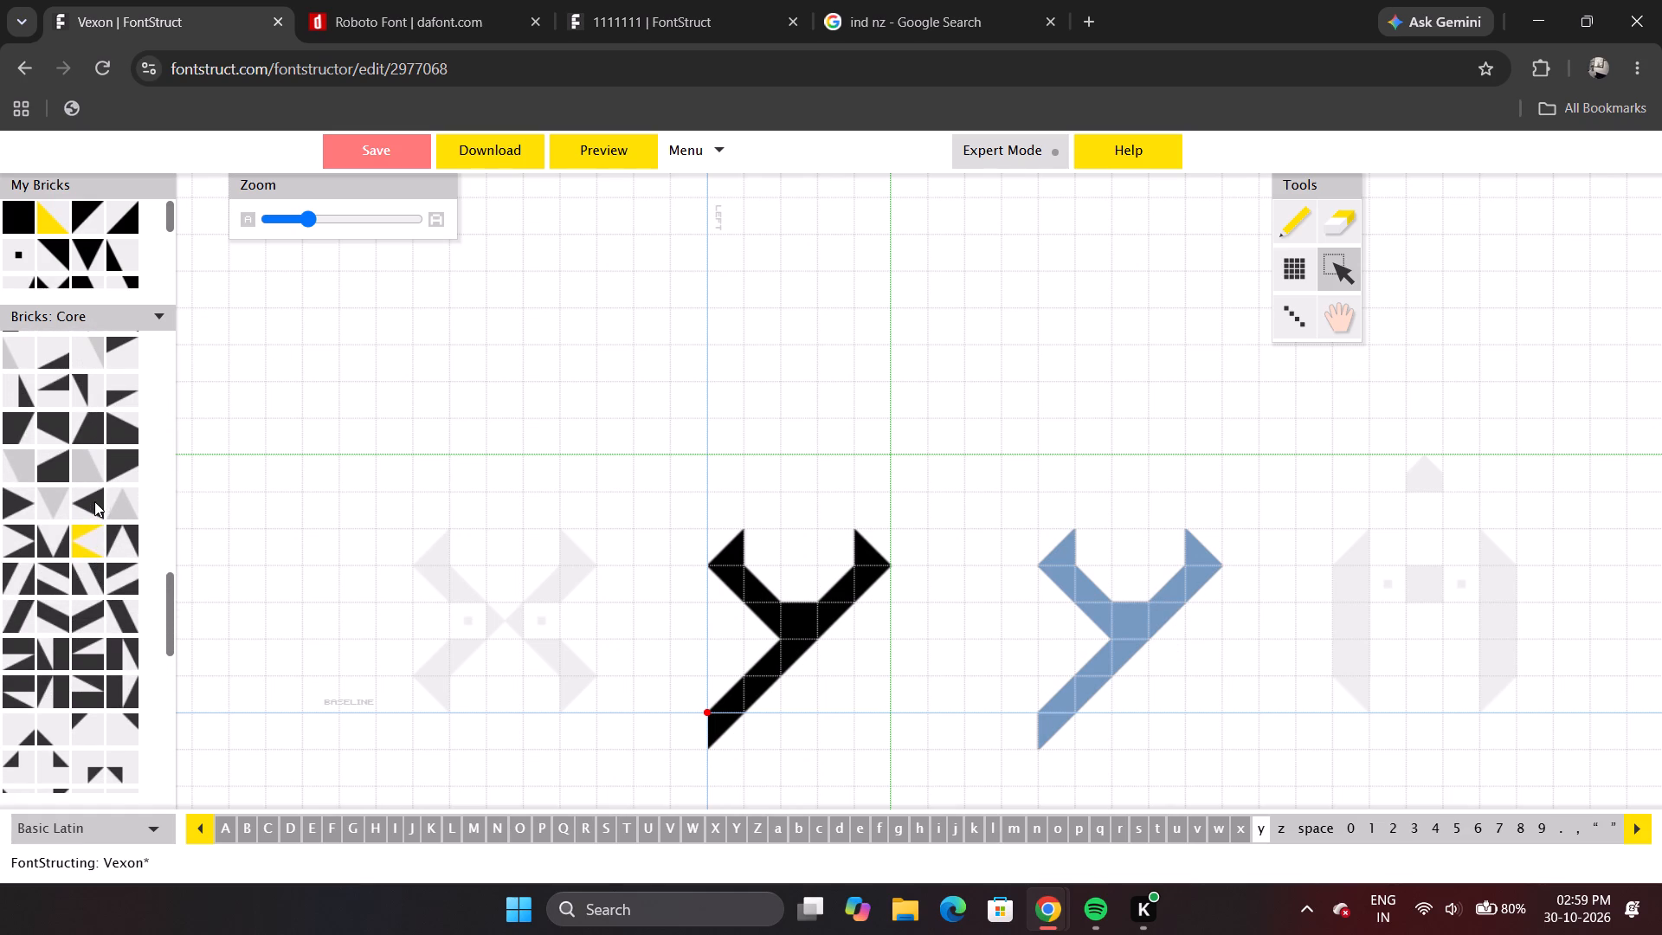
scroll(94, 501, "right", 1)
left_click(735, 822)
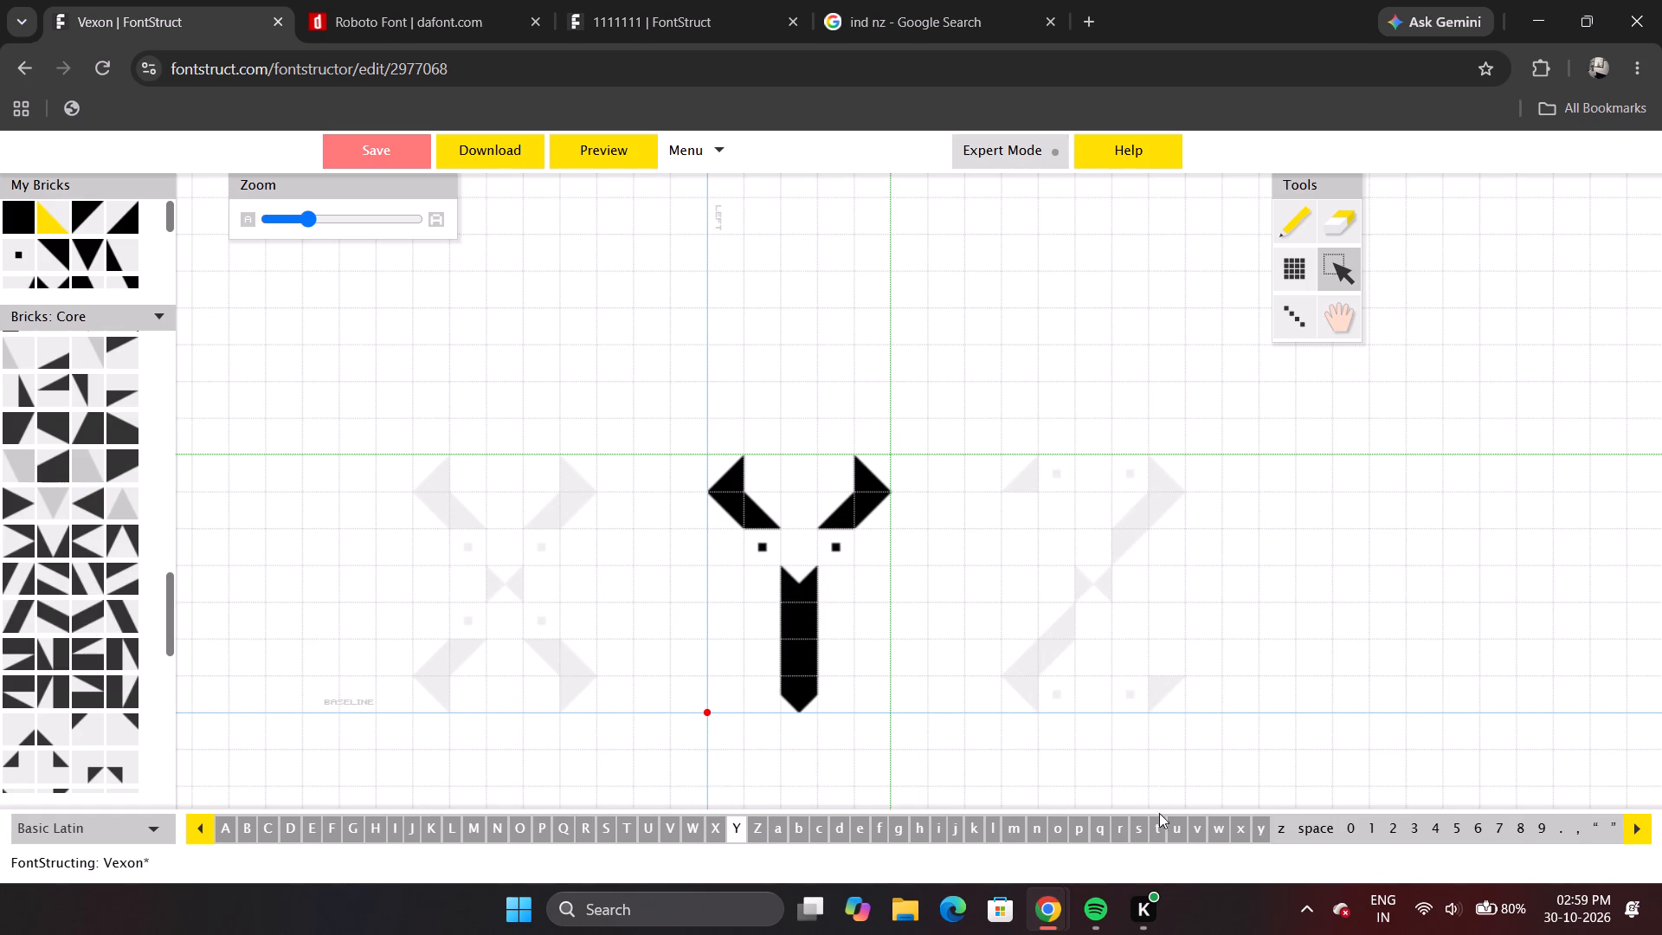
left_click(1261, 821)
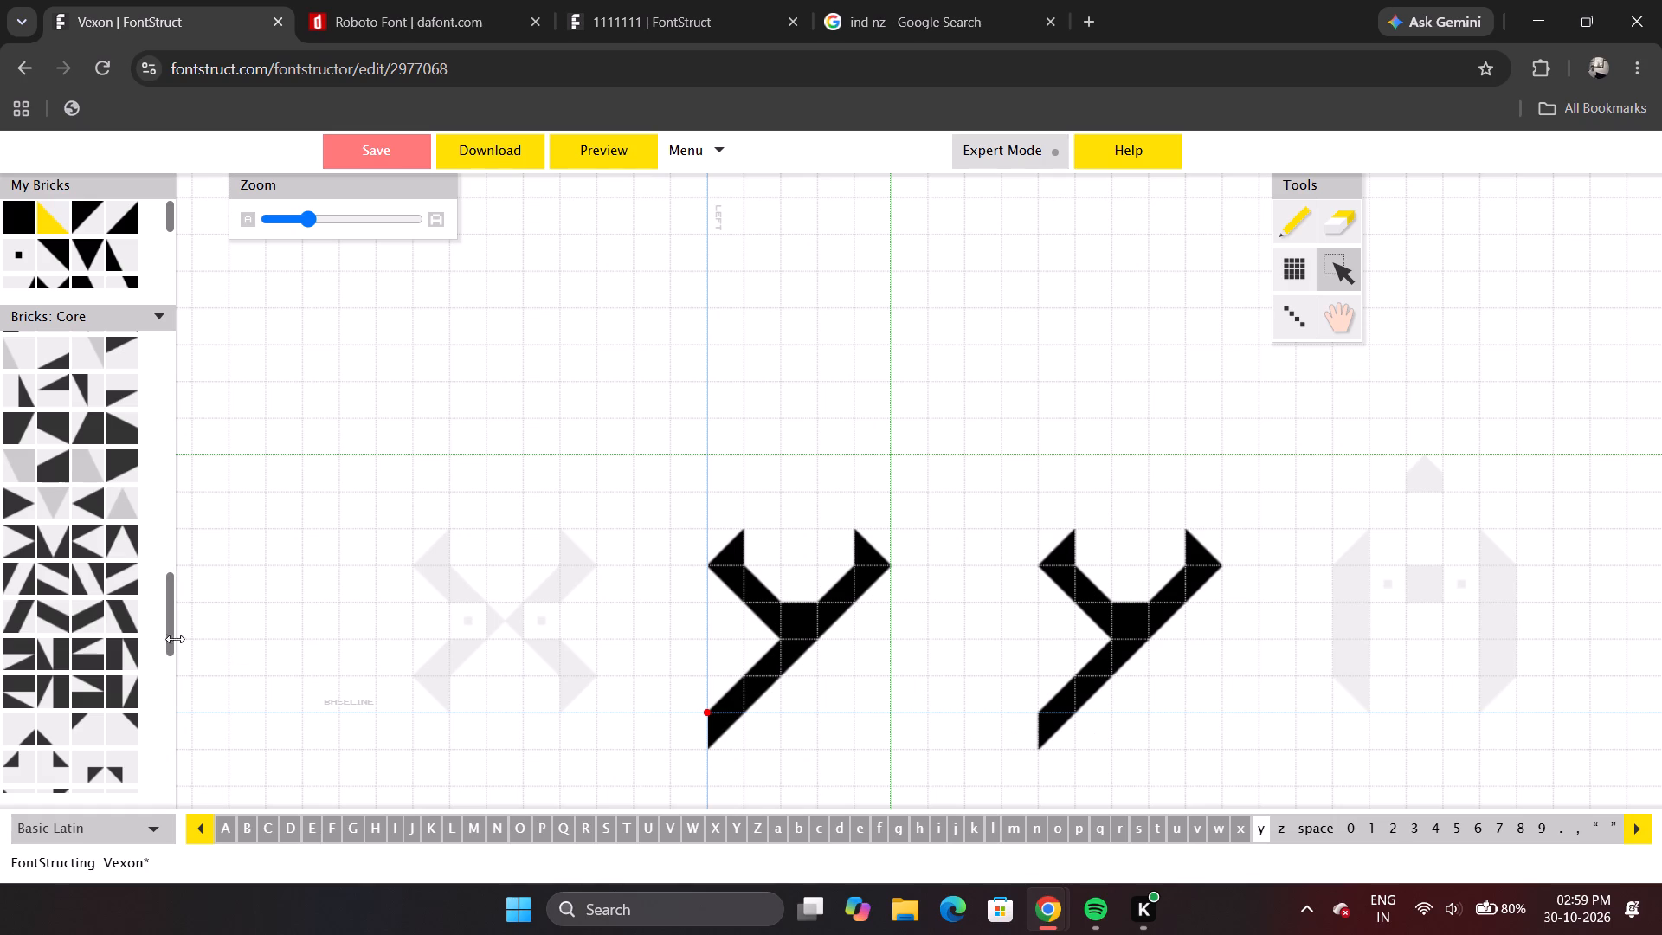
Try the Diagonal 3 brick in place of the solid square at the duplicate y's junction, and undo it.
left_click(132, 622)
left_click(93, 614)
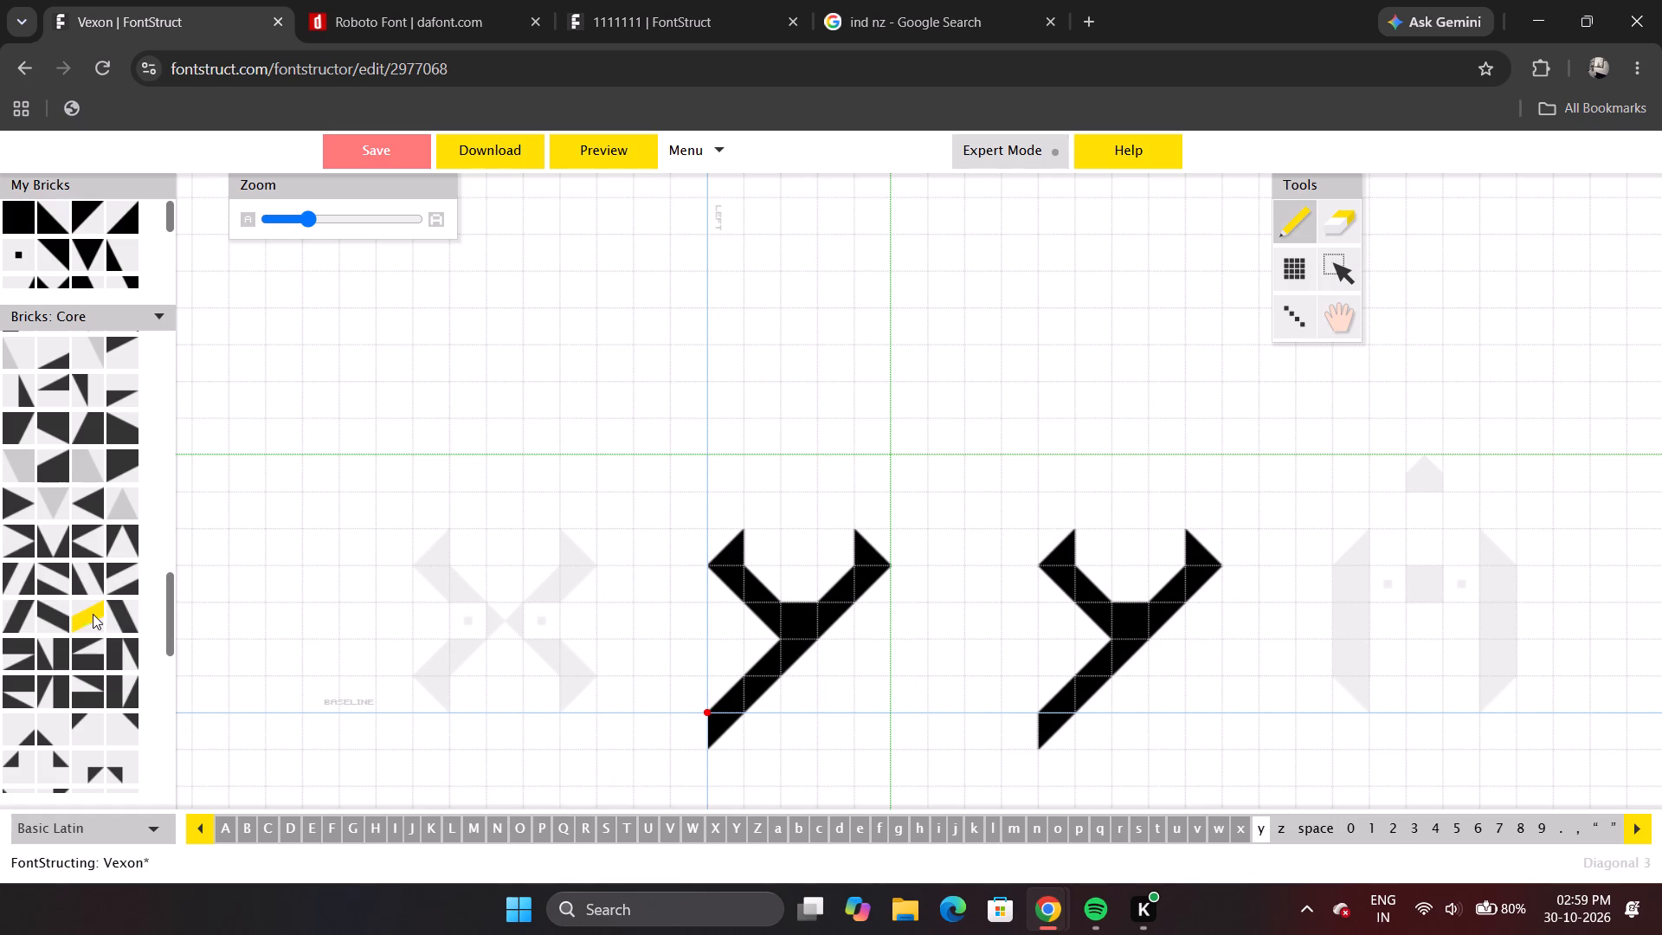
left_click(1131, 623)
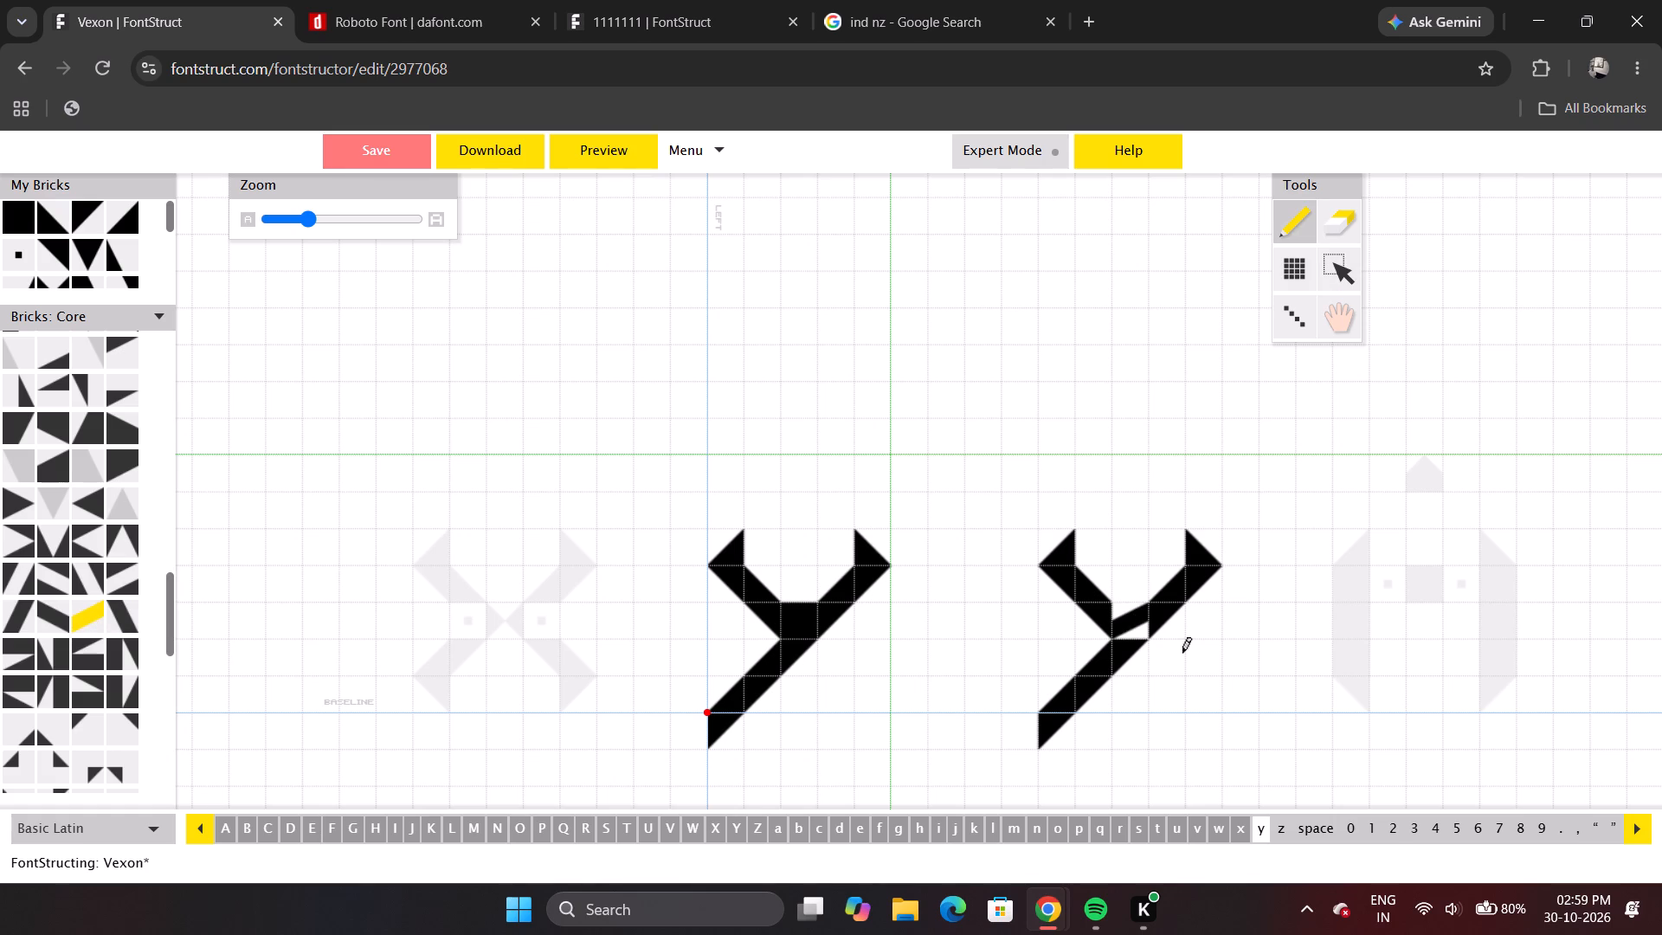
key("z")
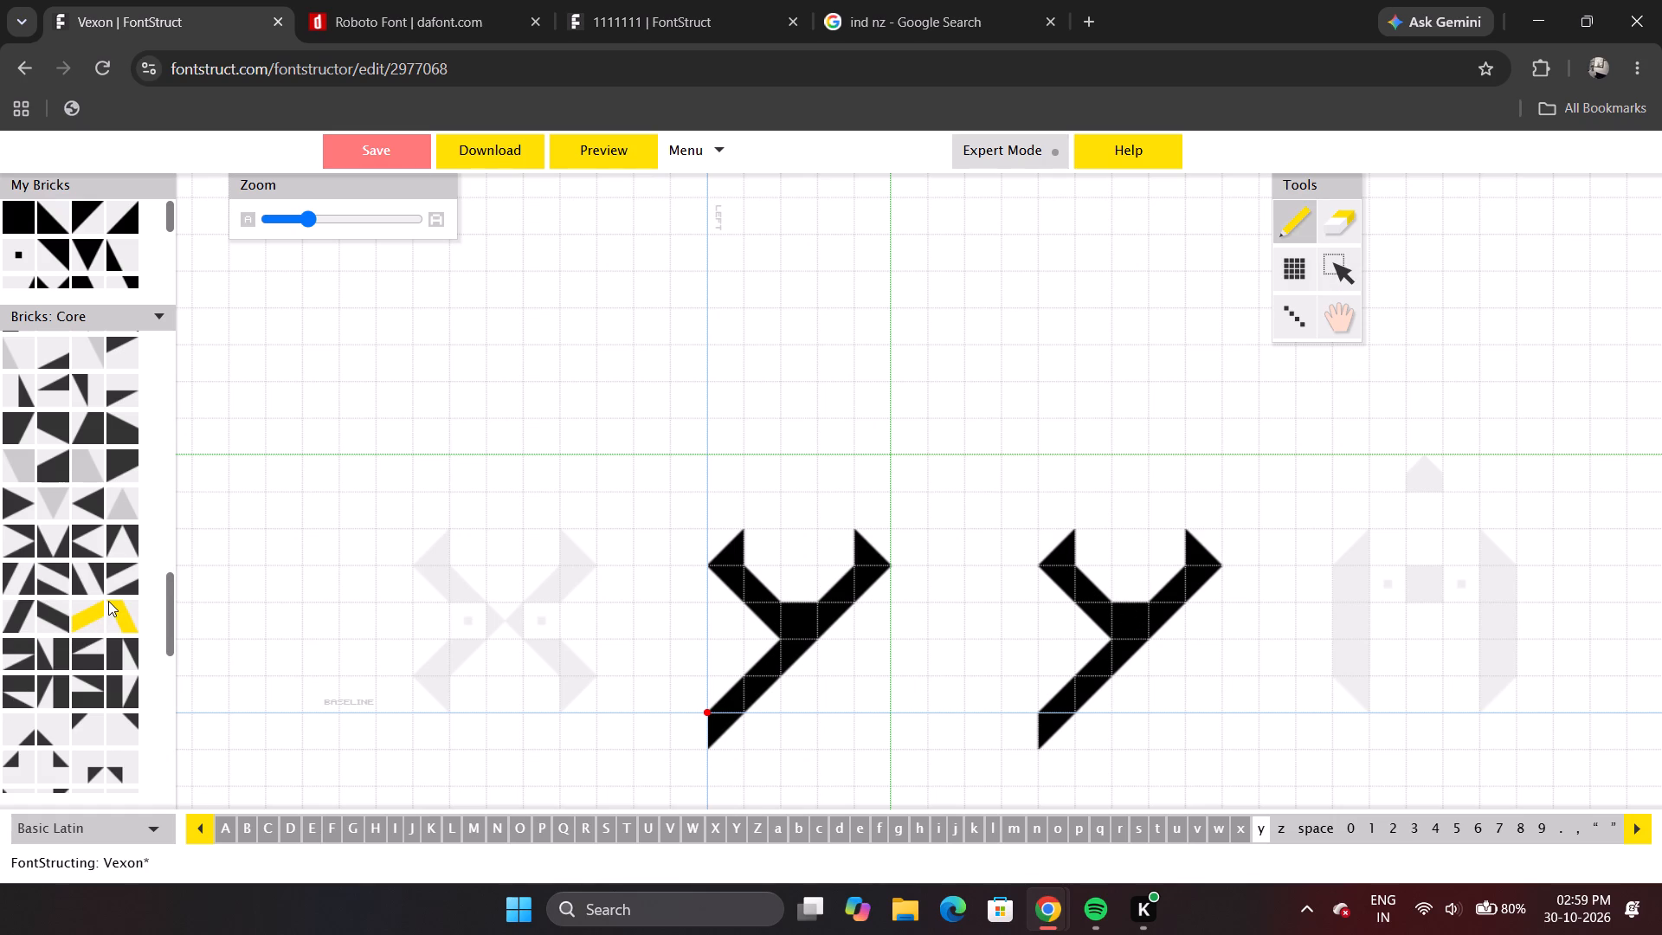
Look further through the Core bricks for an alternative shape for the y's junction.
scroll(108, 601, "down", 2)
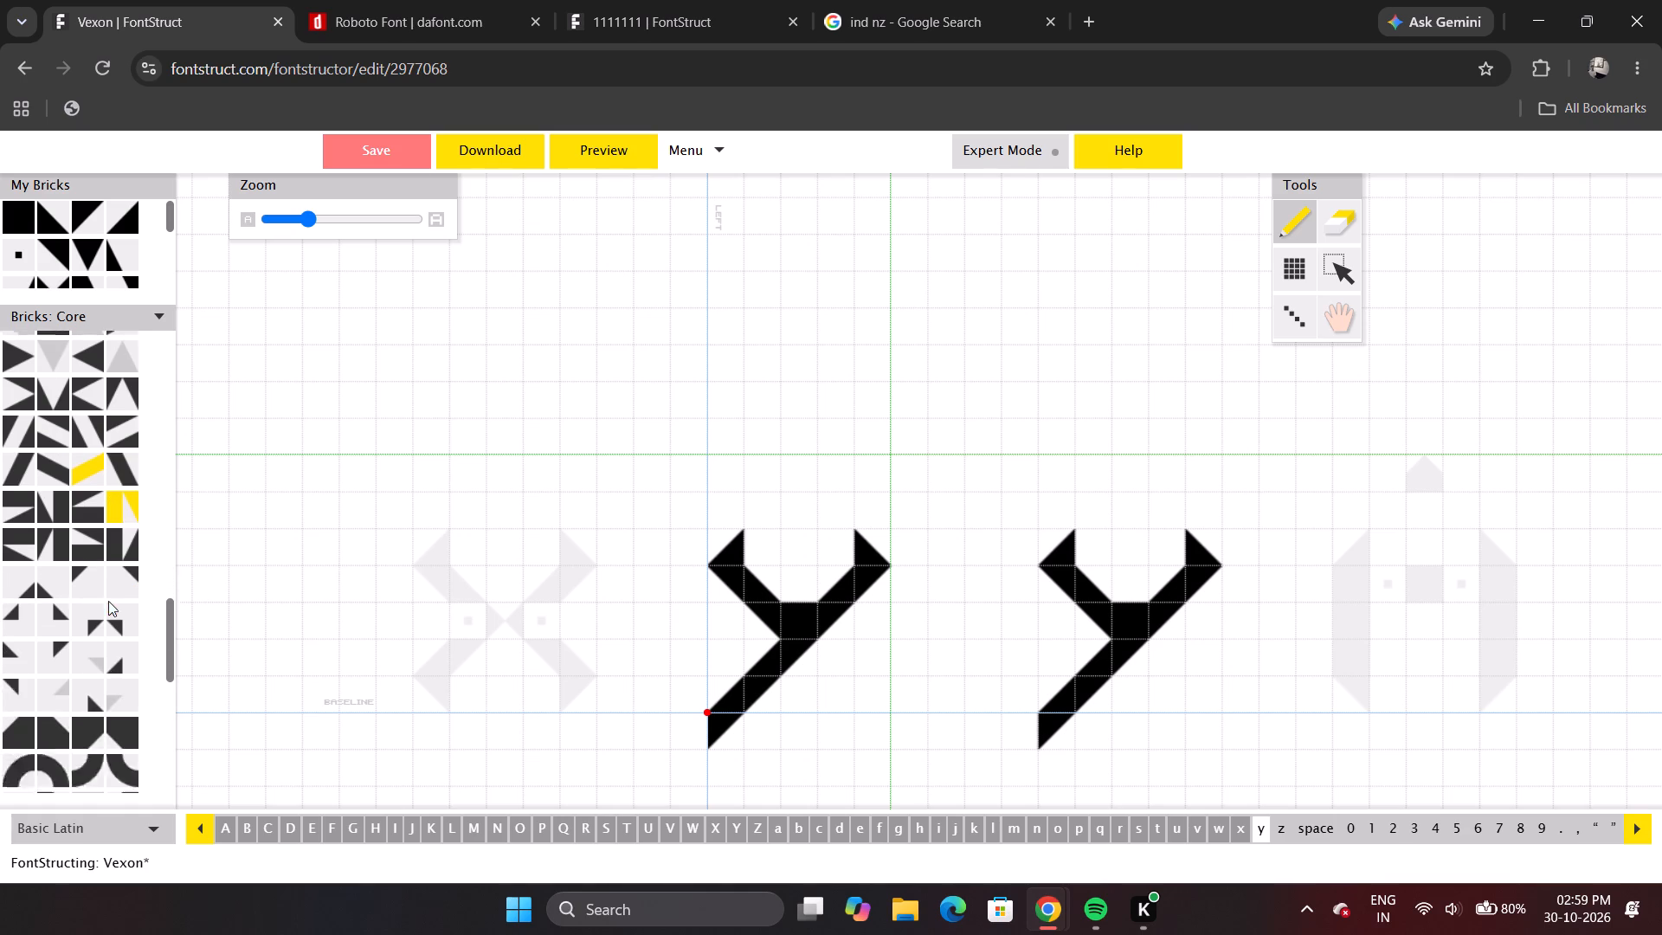
scroll(108, 601, "down", 3)
scroll(108, 601, "up", 1)
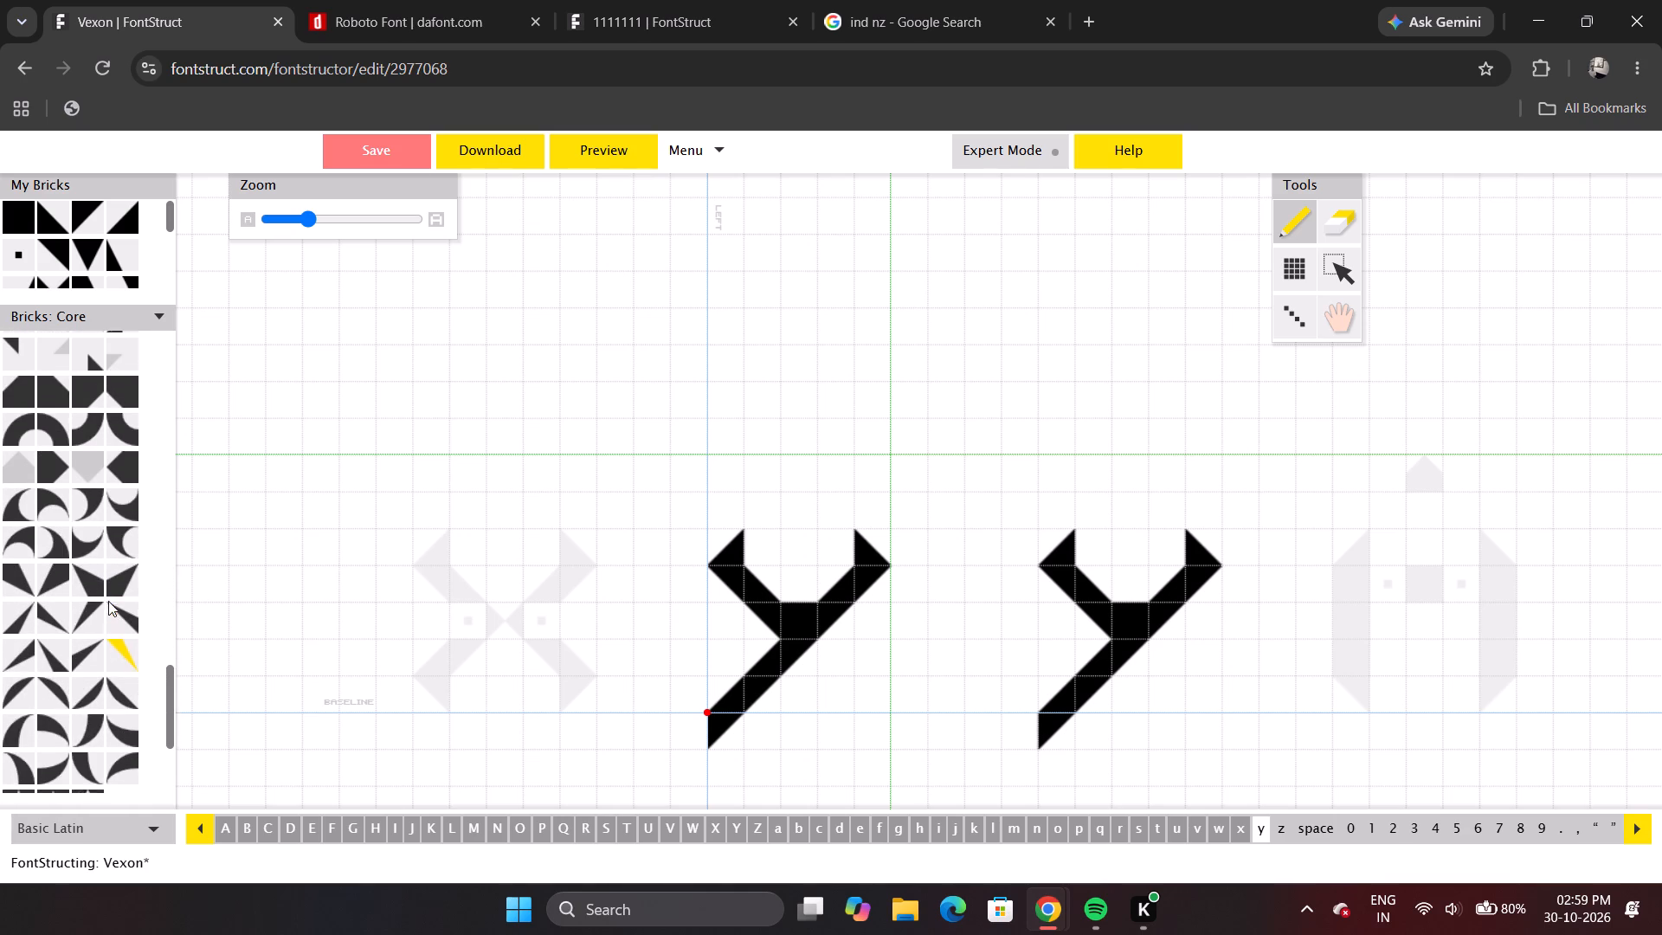
scroll(108, 601, "up", 2)
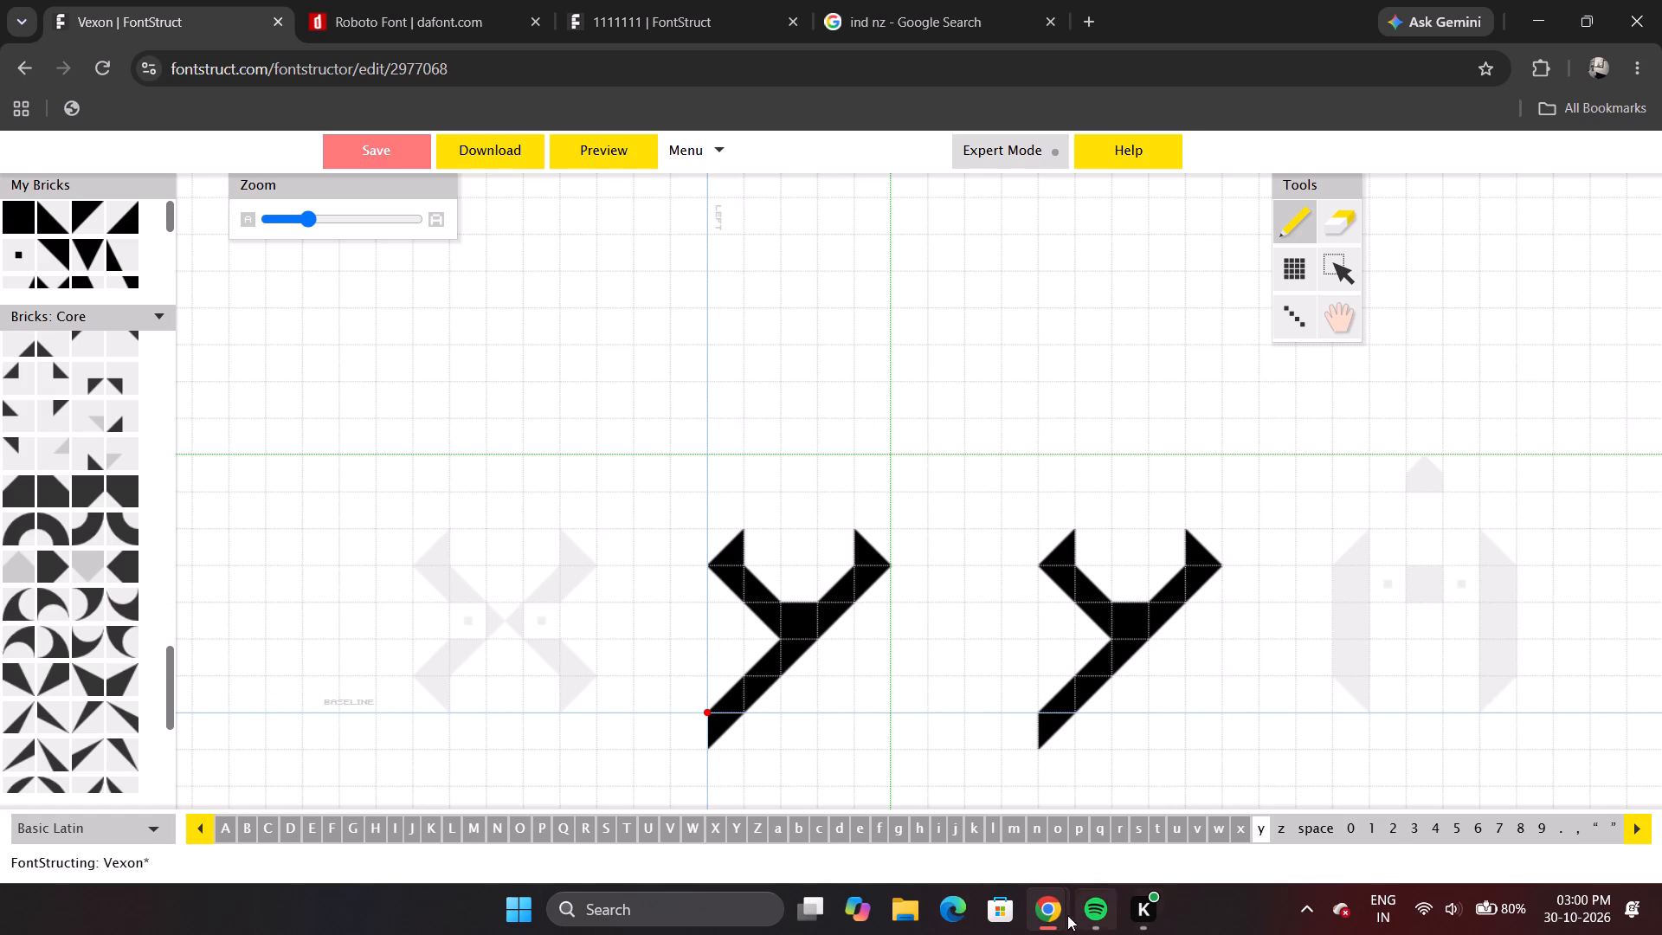
Switch to the browser window with the live cricket stream to check the match, and return to the Vexon font.
left_click(1112, 820)
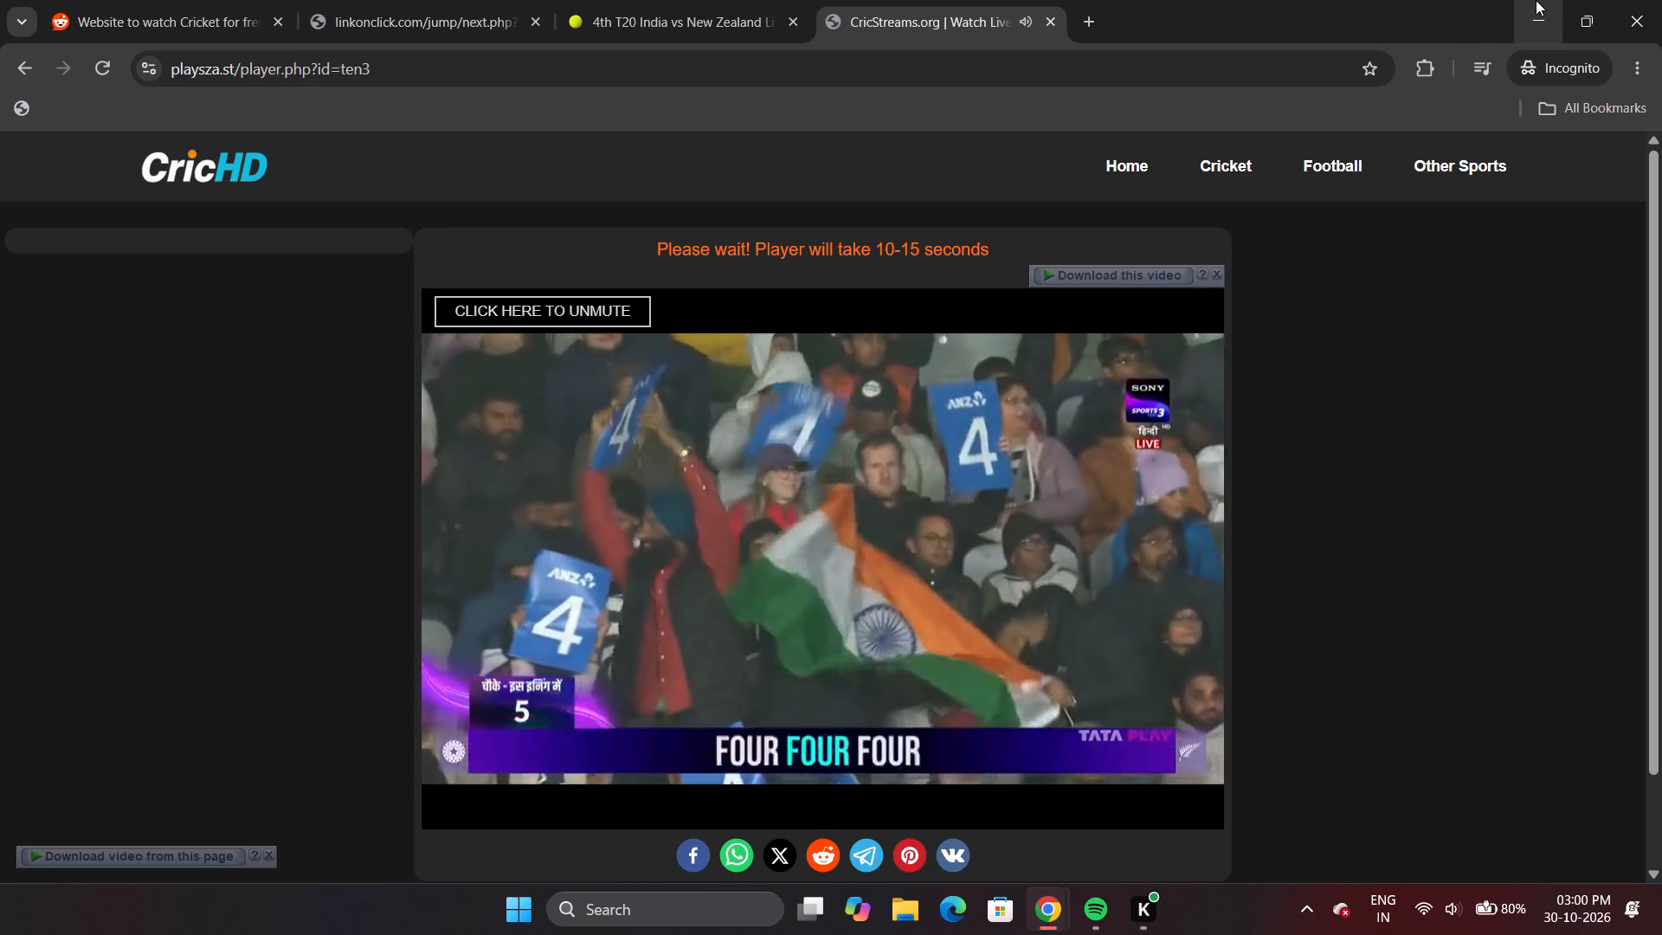
left_click(1536, 0)
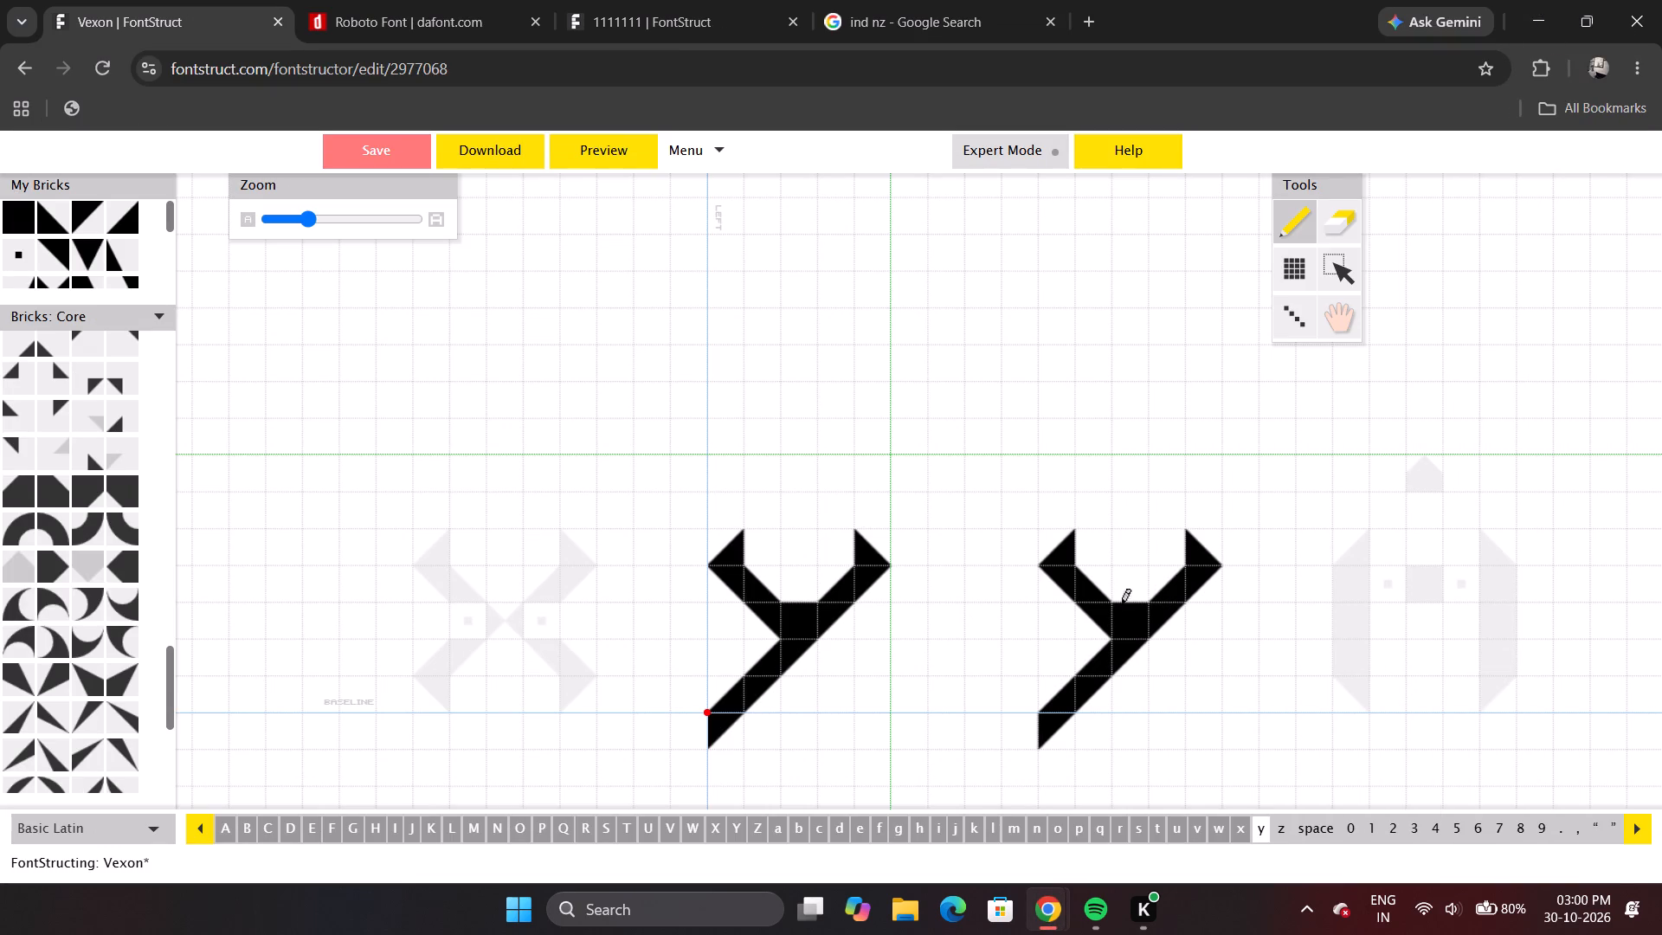
Preview the font's full letter set to compare lowercase y with the other letters, and return to editing.
left_click(625, 154)
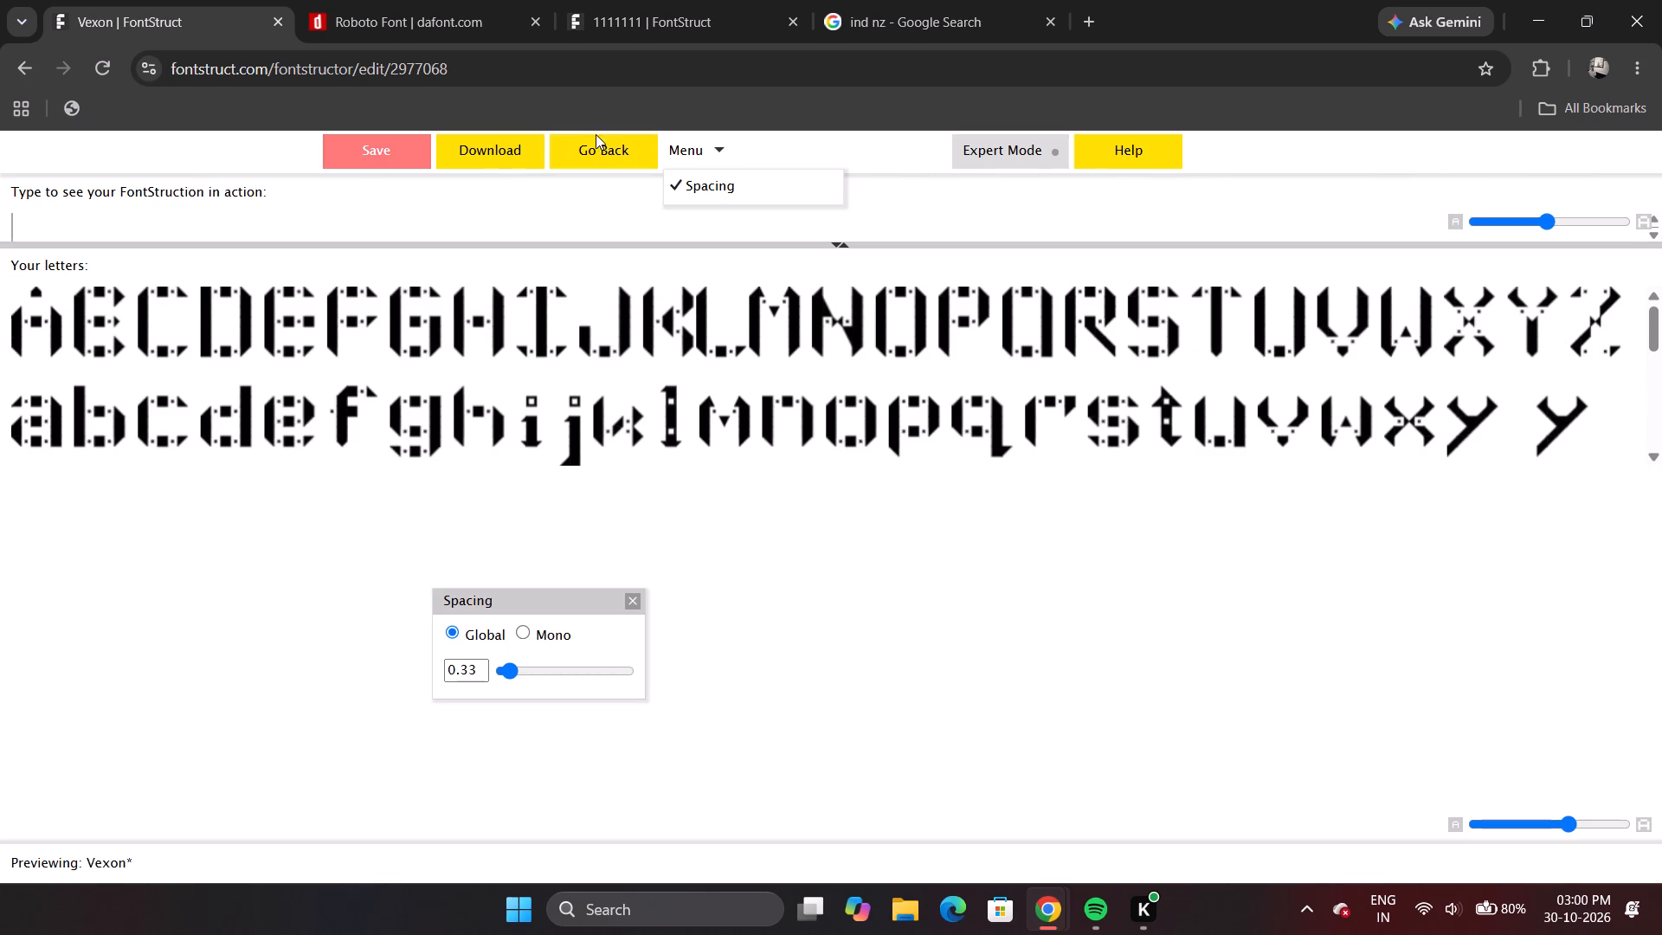
left_click(600, 152)
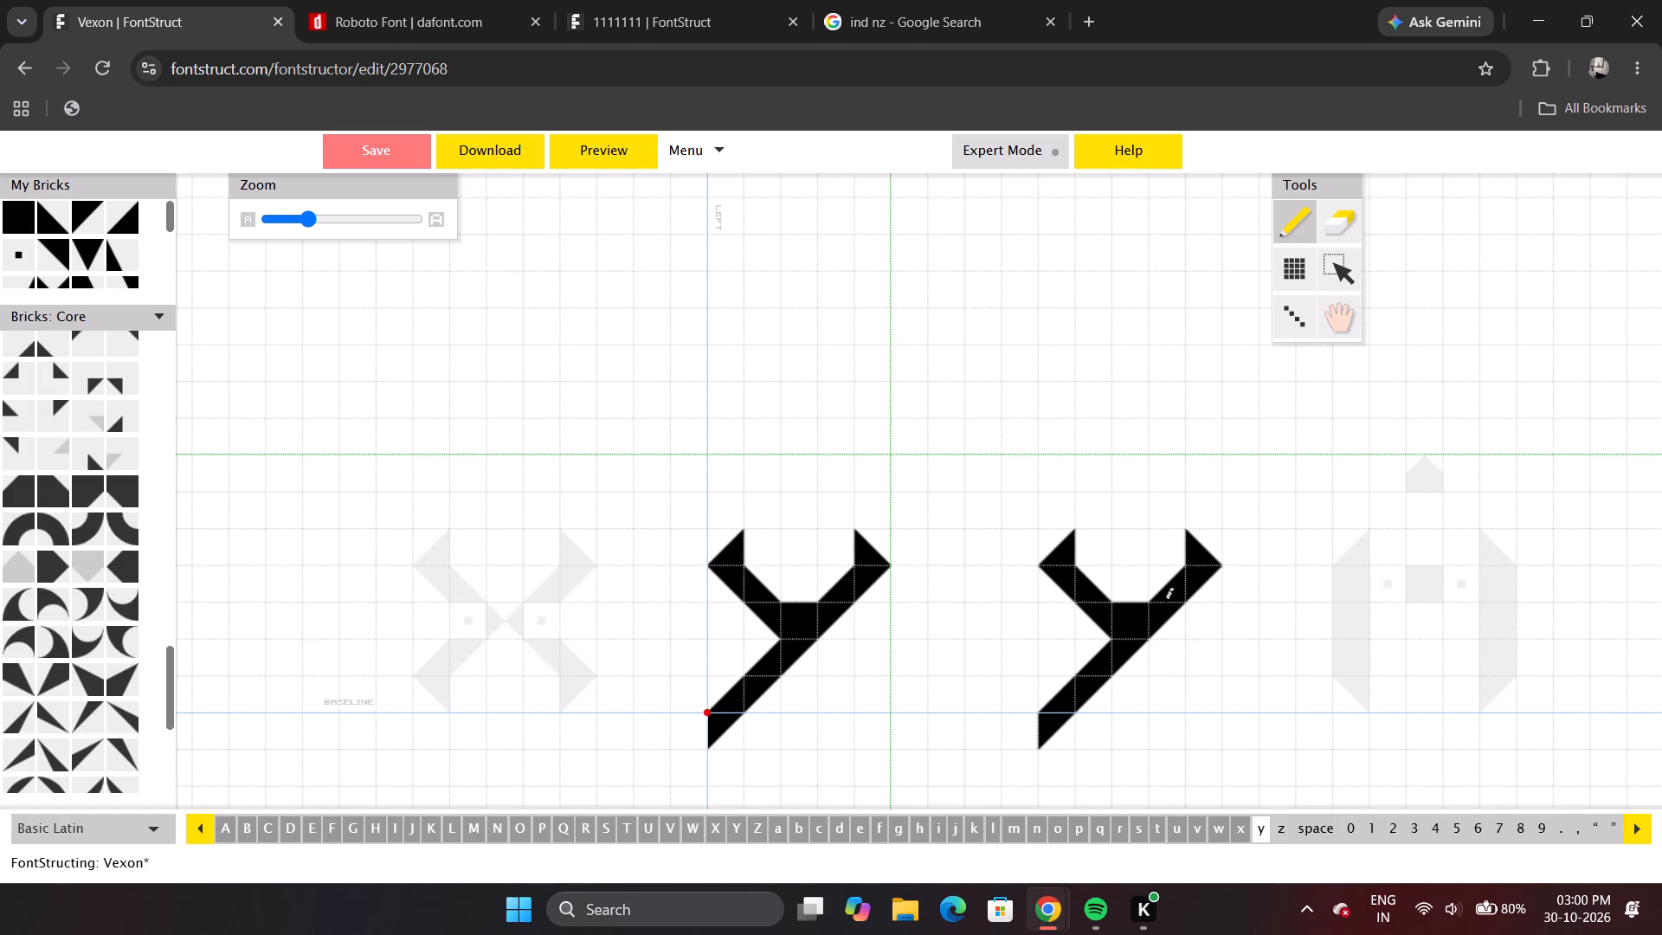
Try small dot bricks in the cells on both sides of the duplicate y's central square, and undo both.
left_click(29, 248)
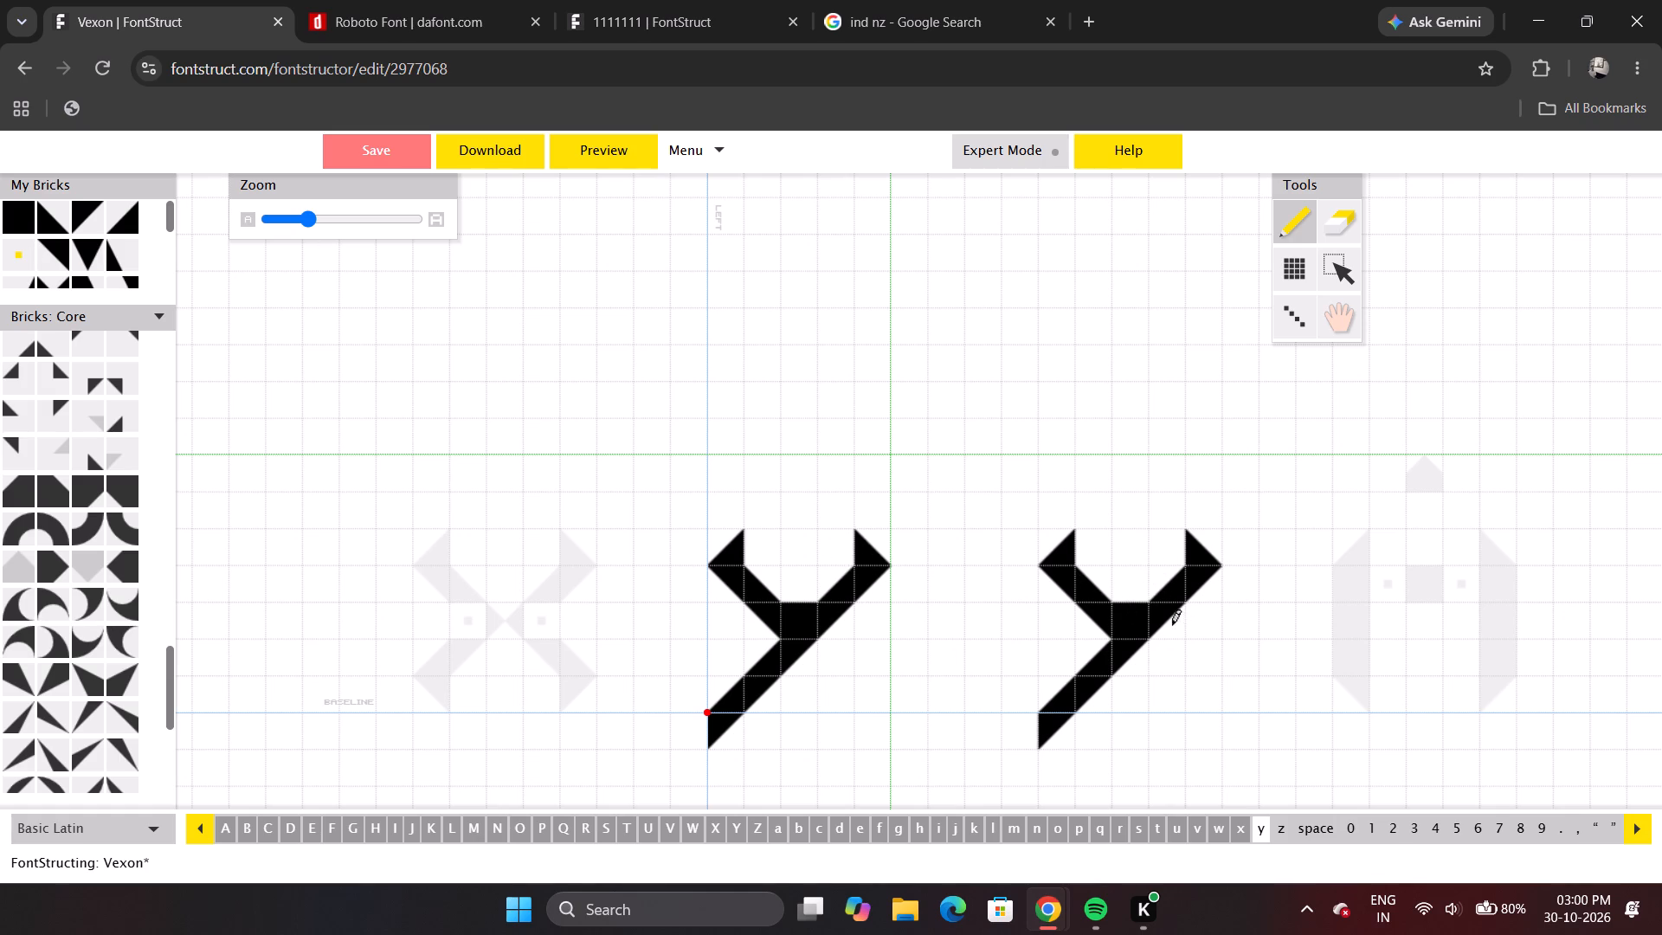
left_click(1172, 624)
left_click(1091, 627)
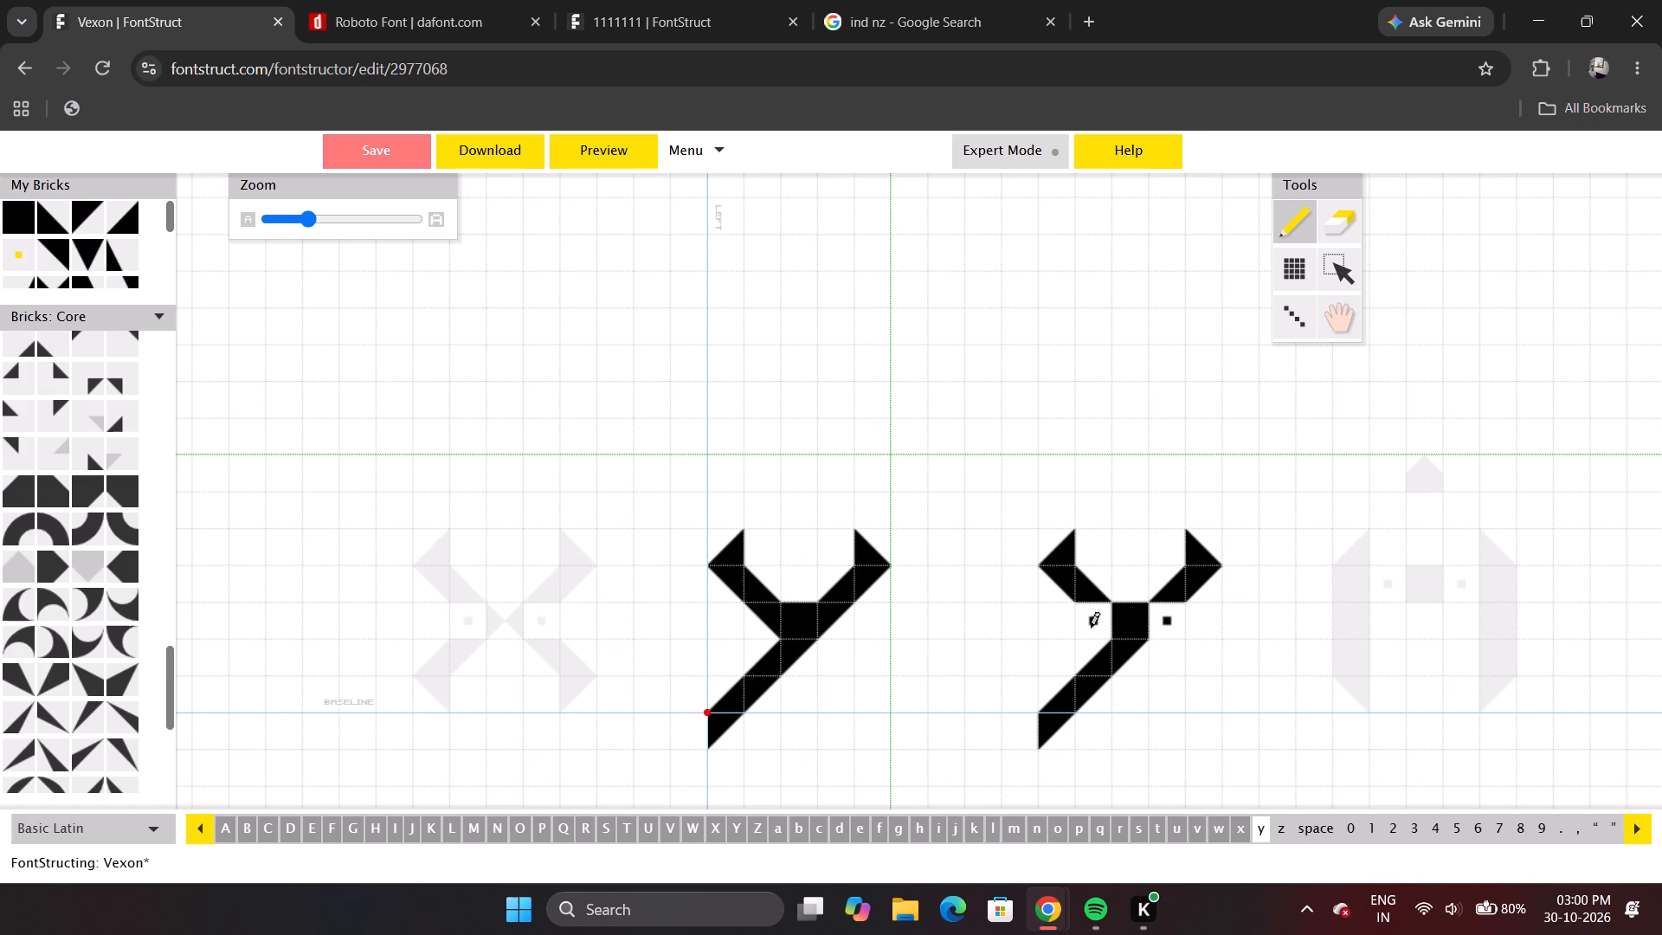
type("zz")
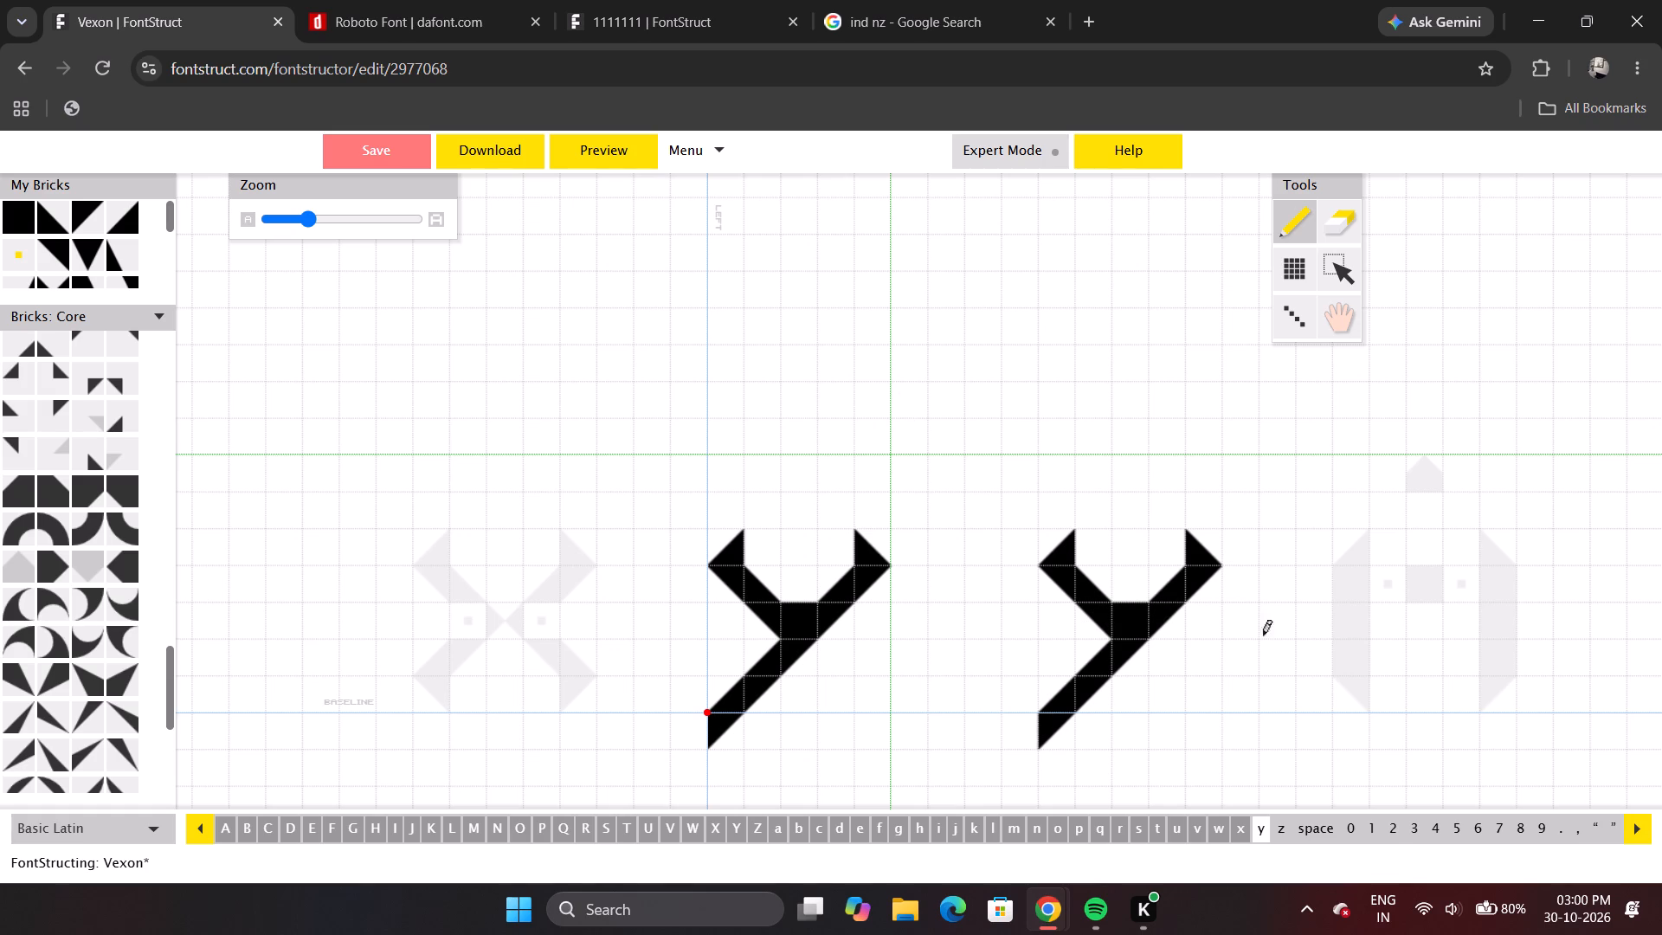
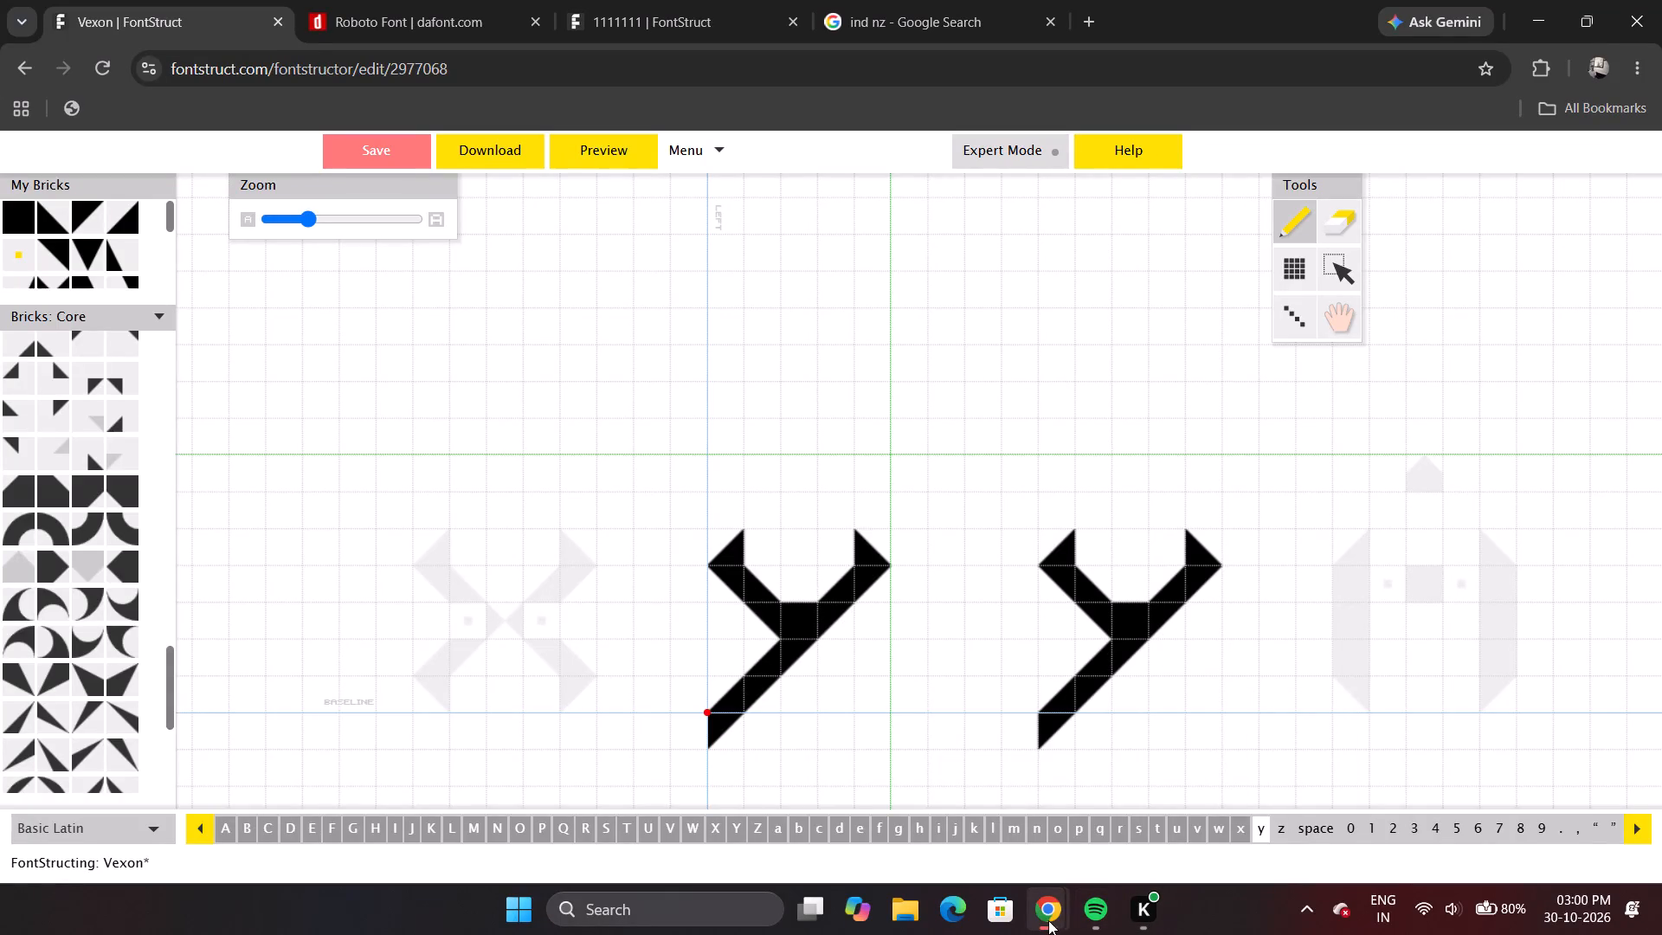
Switch to the browser window with the live cricket stream to check the match, closing the advertising tab opened from the player.
left_click(1202, 796)
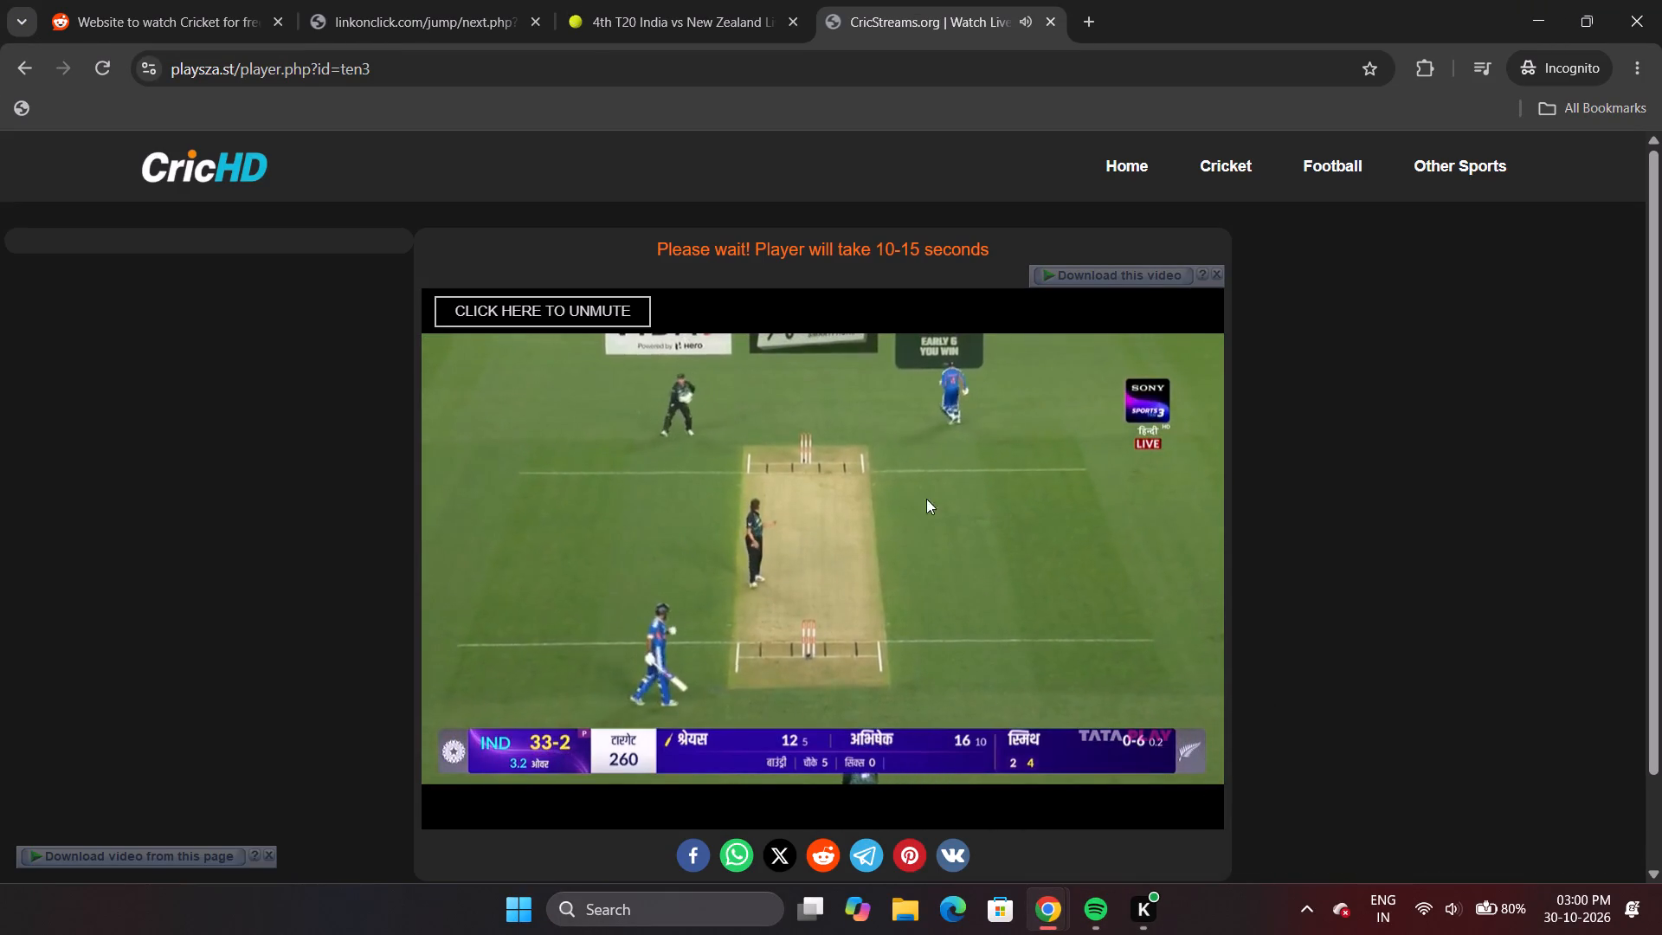
left_click(882, 542)
left_click(1304, 21)
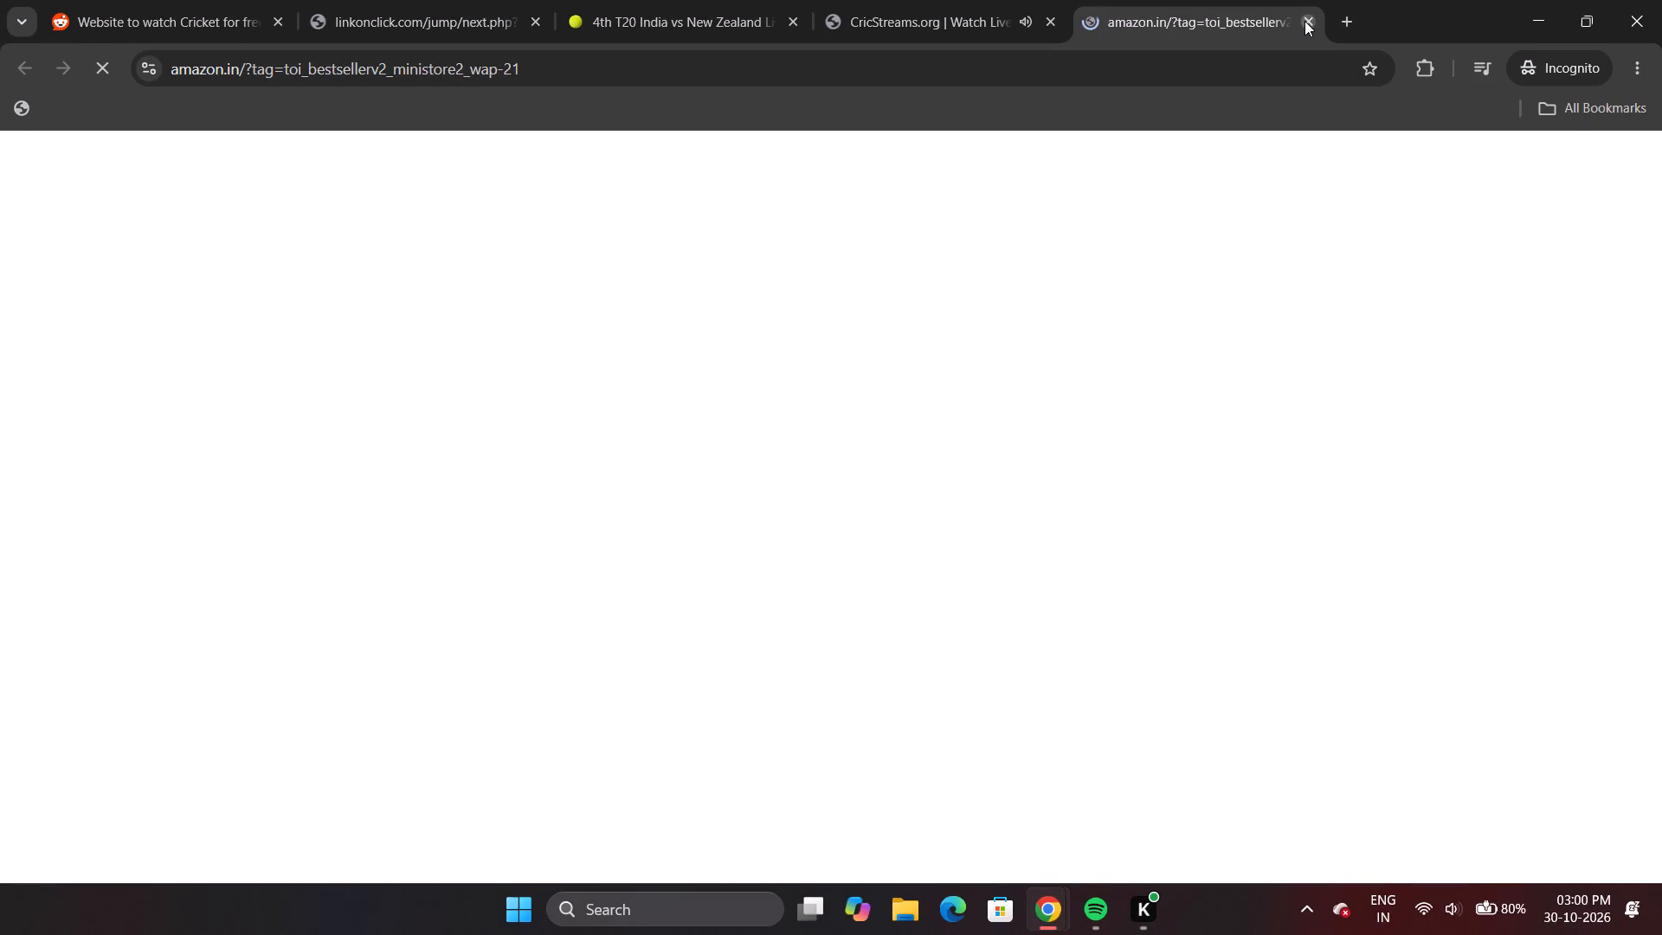
left_click(903, 449)
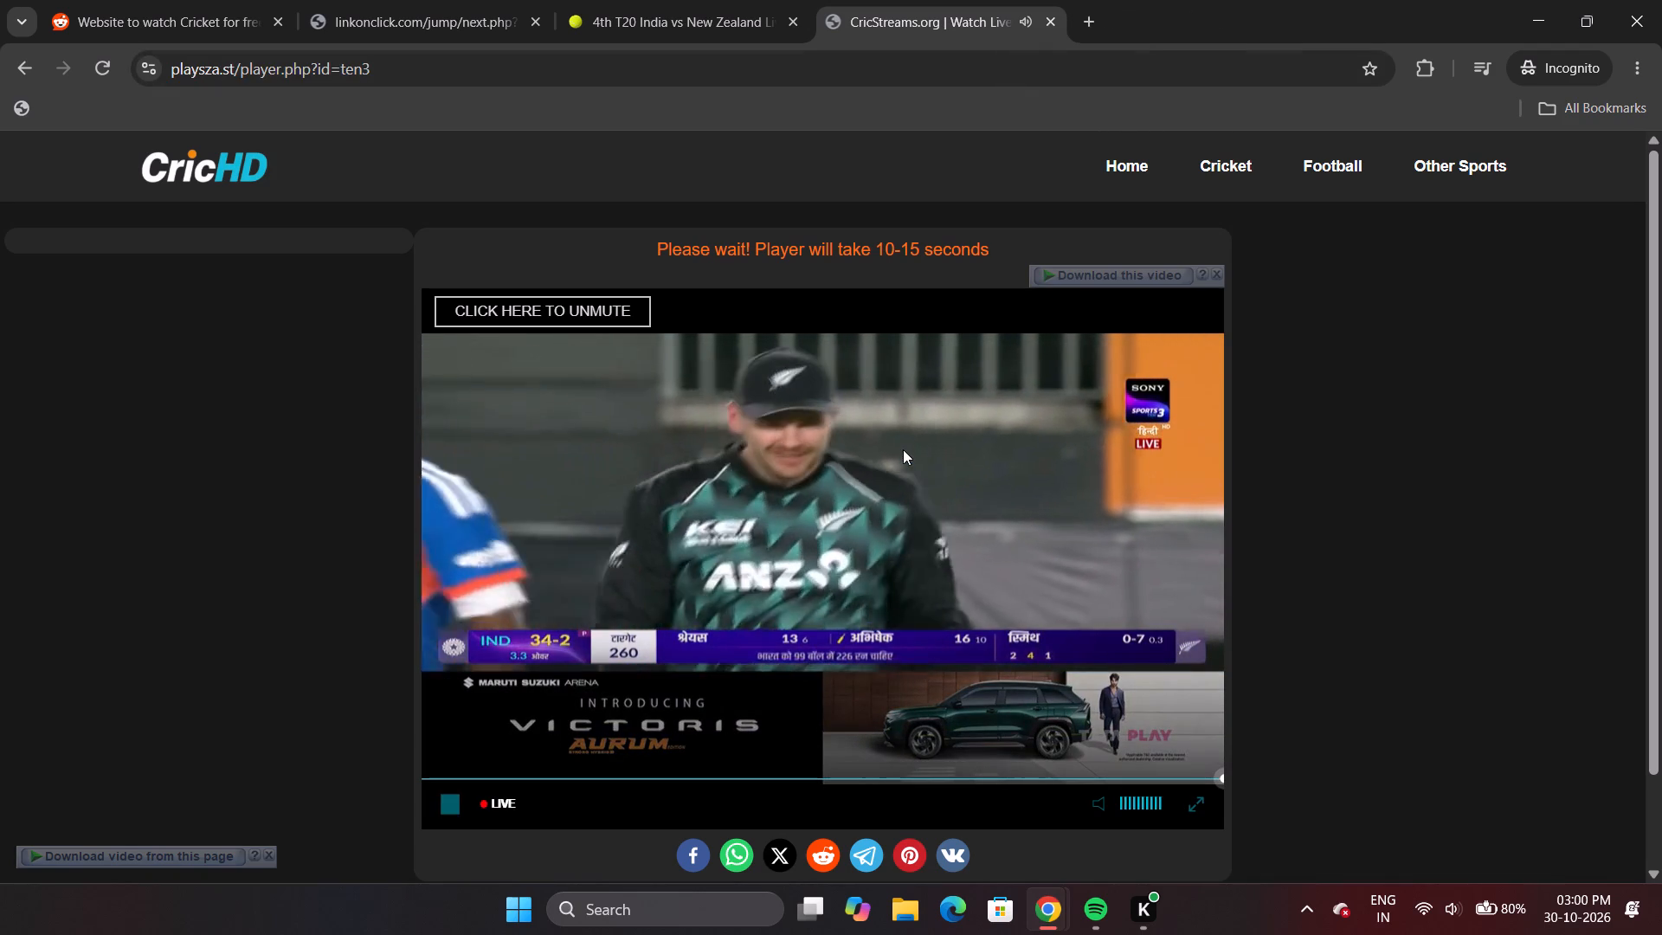
left_click(903, 449)
left_click(650, 624)
right_click(650, 624)
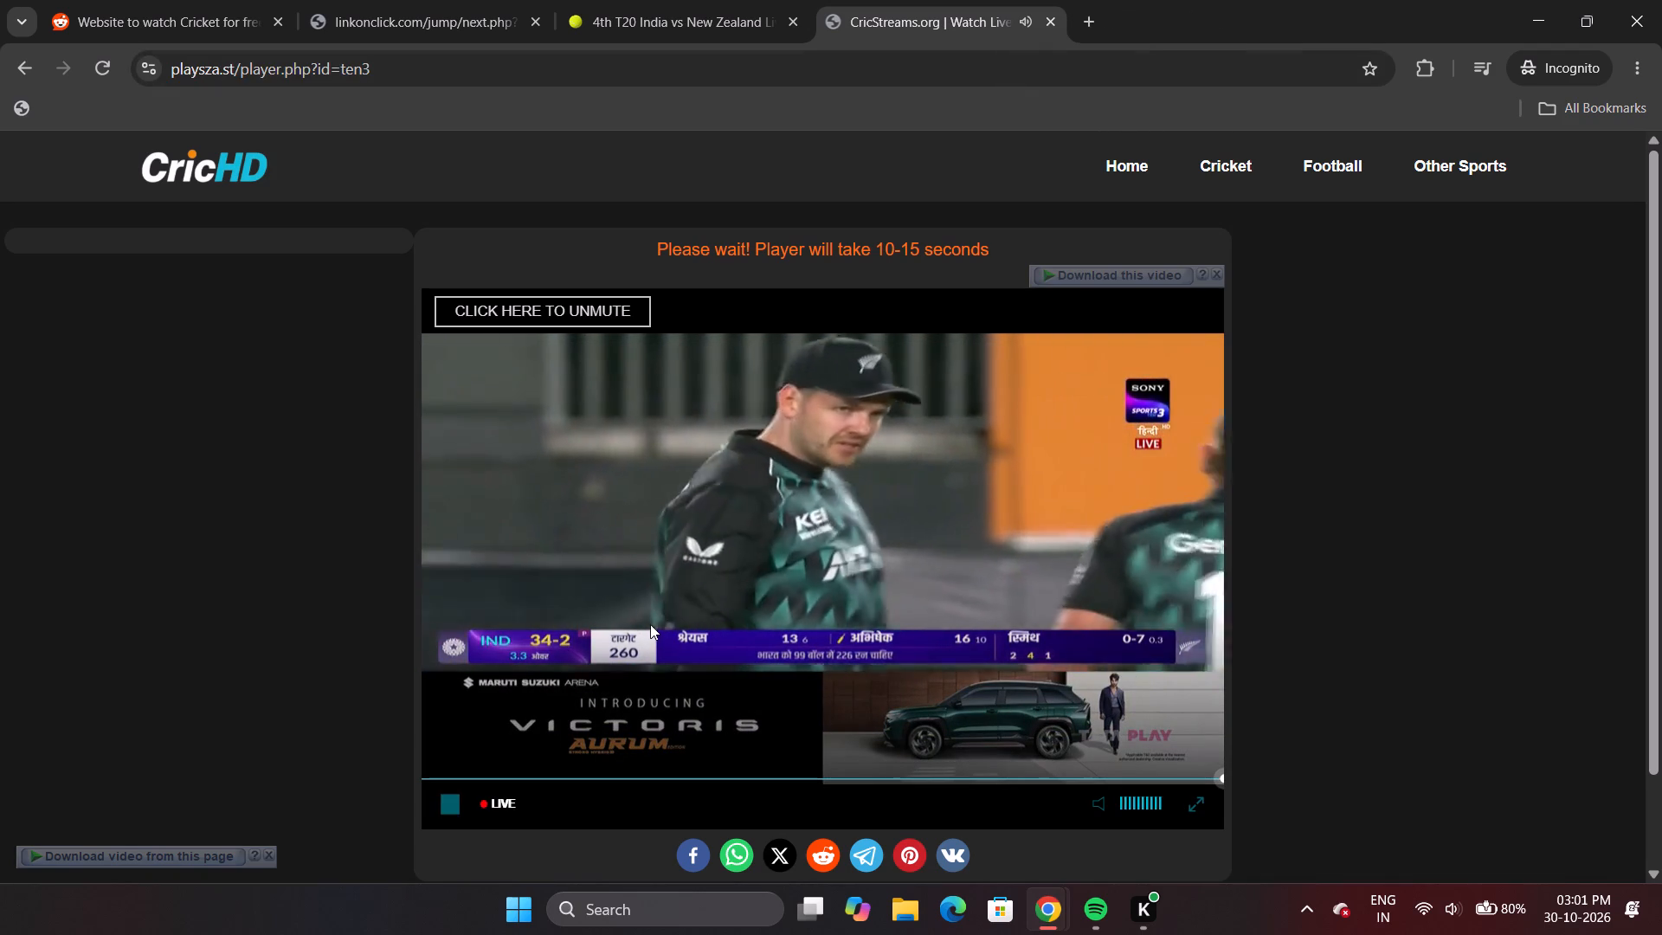
right_click(650, 624)
right_click(650, 624)
right_click(650, 624)
right_click(650, 624)
right_click(650, 624)
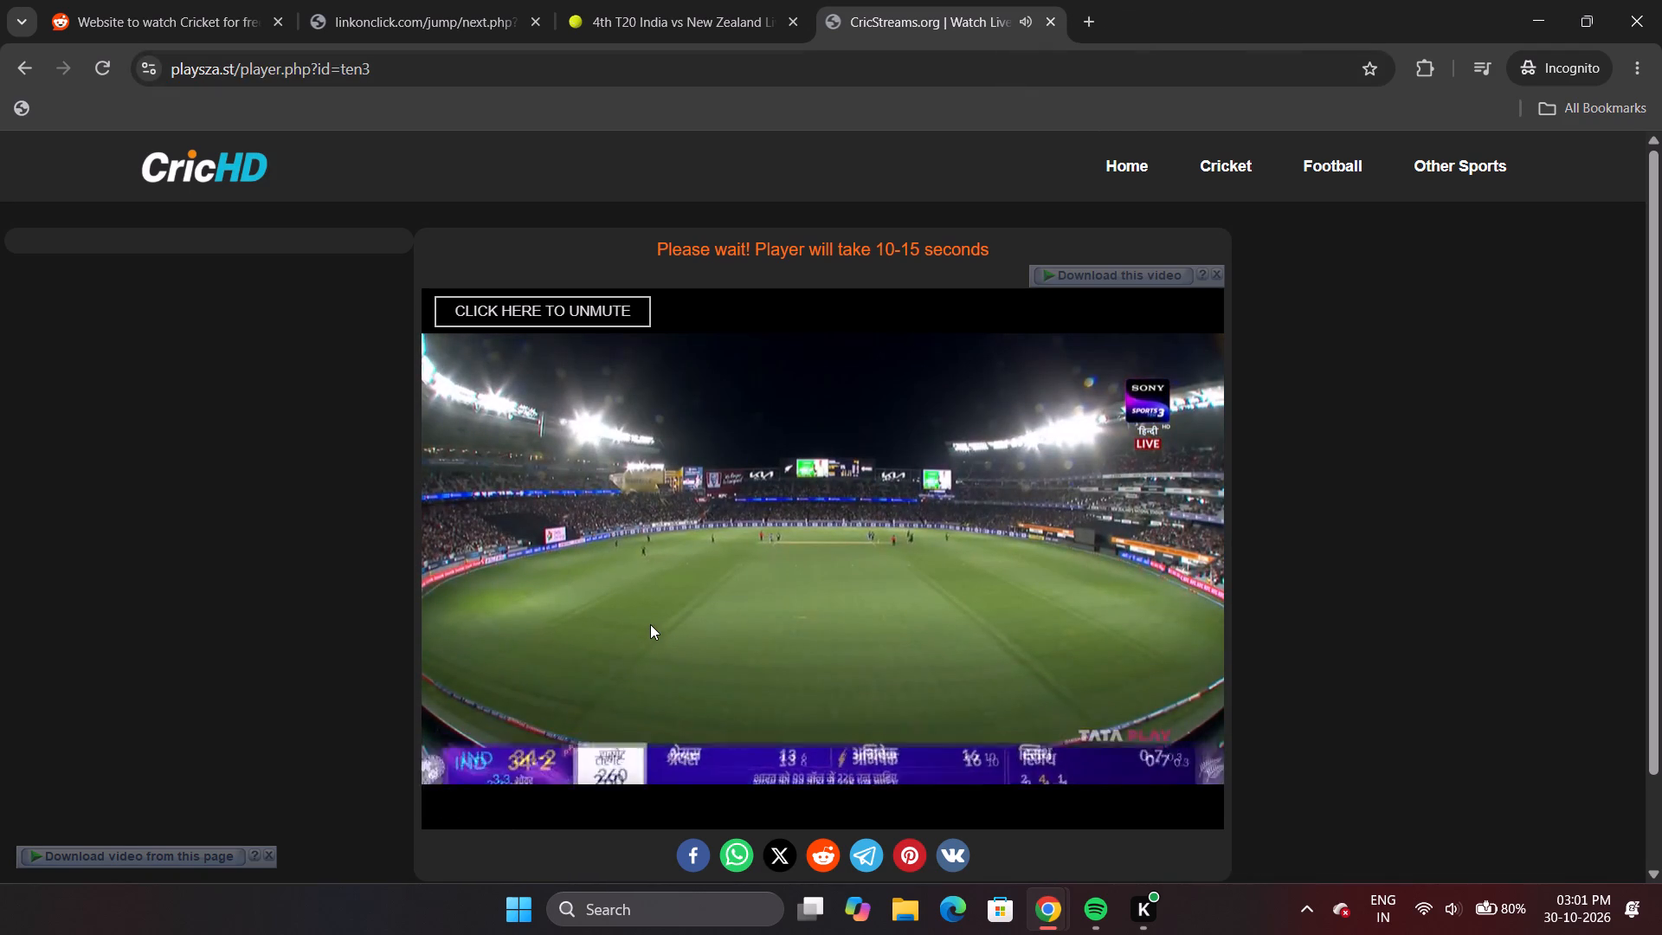
Unmute the cricket stream and view it briefly in full screen before restoring the normal player size.
left_click(596, 314)
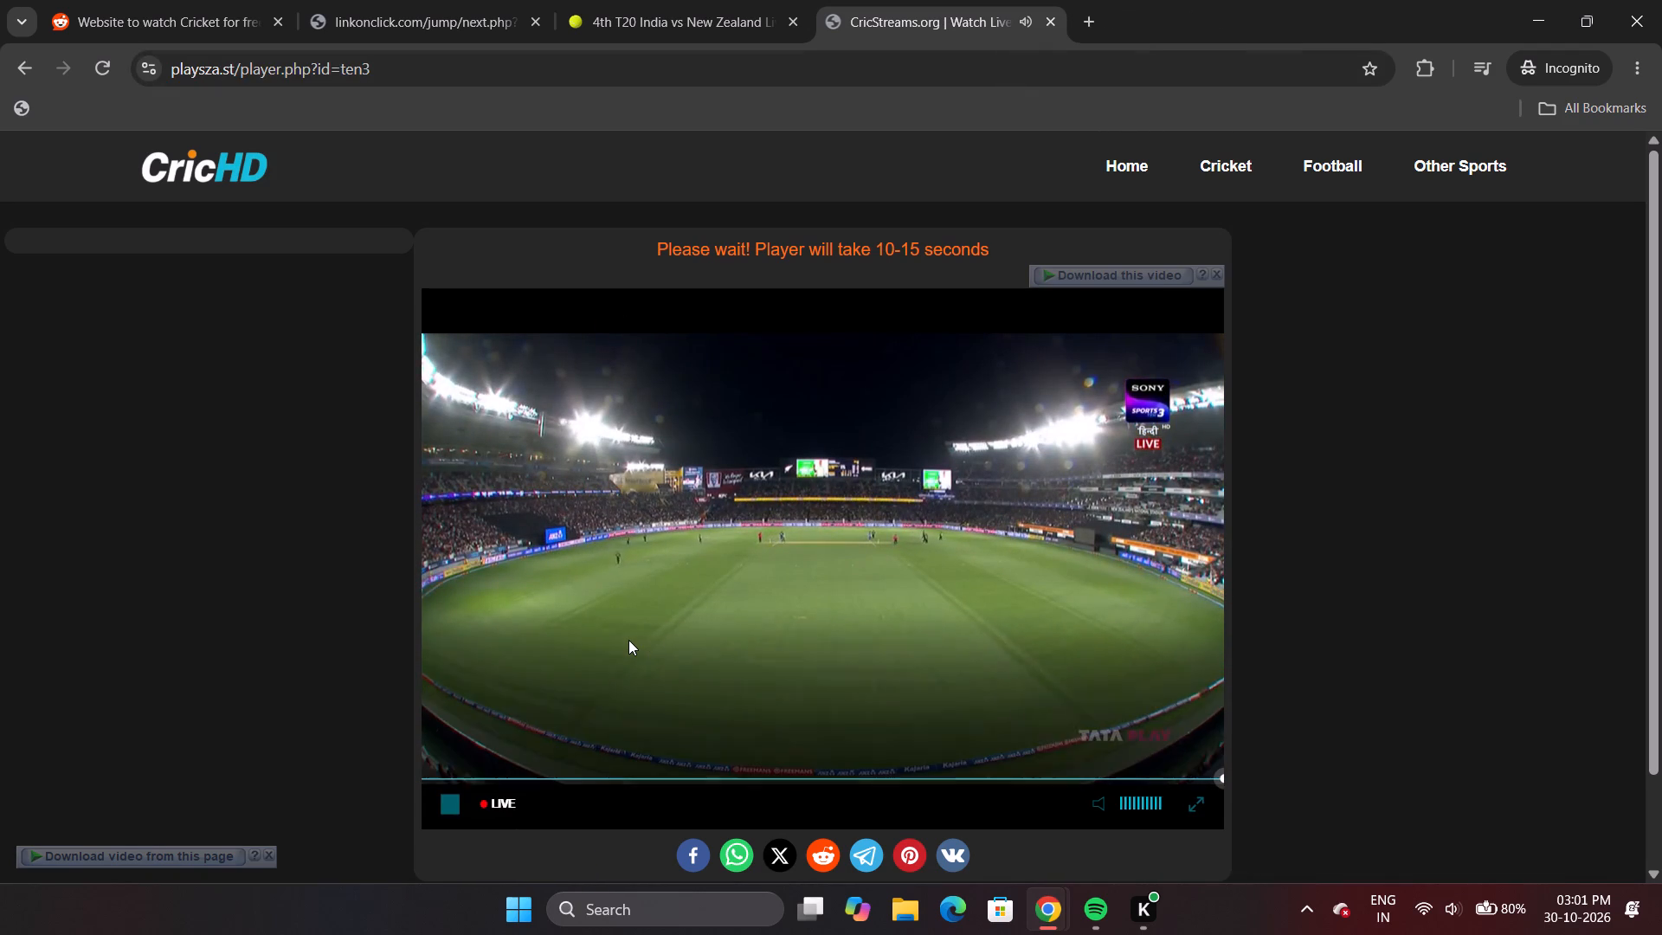
left_click(628, 640)
triple_click(628, 640)
triple_click(628, 640)
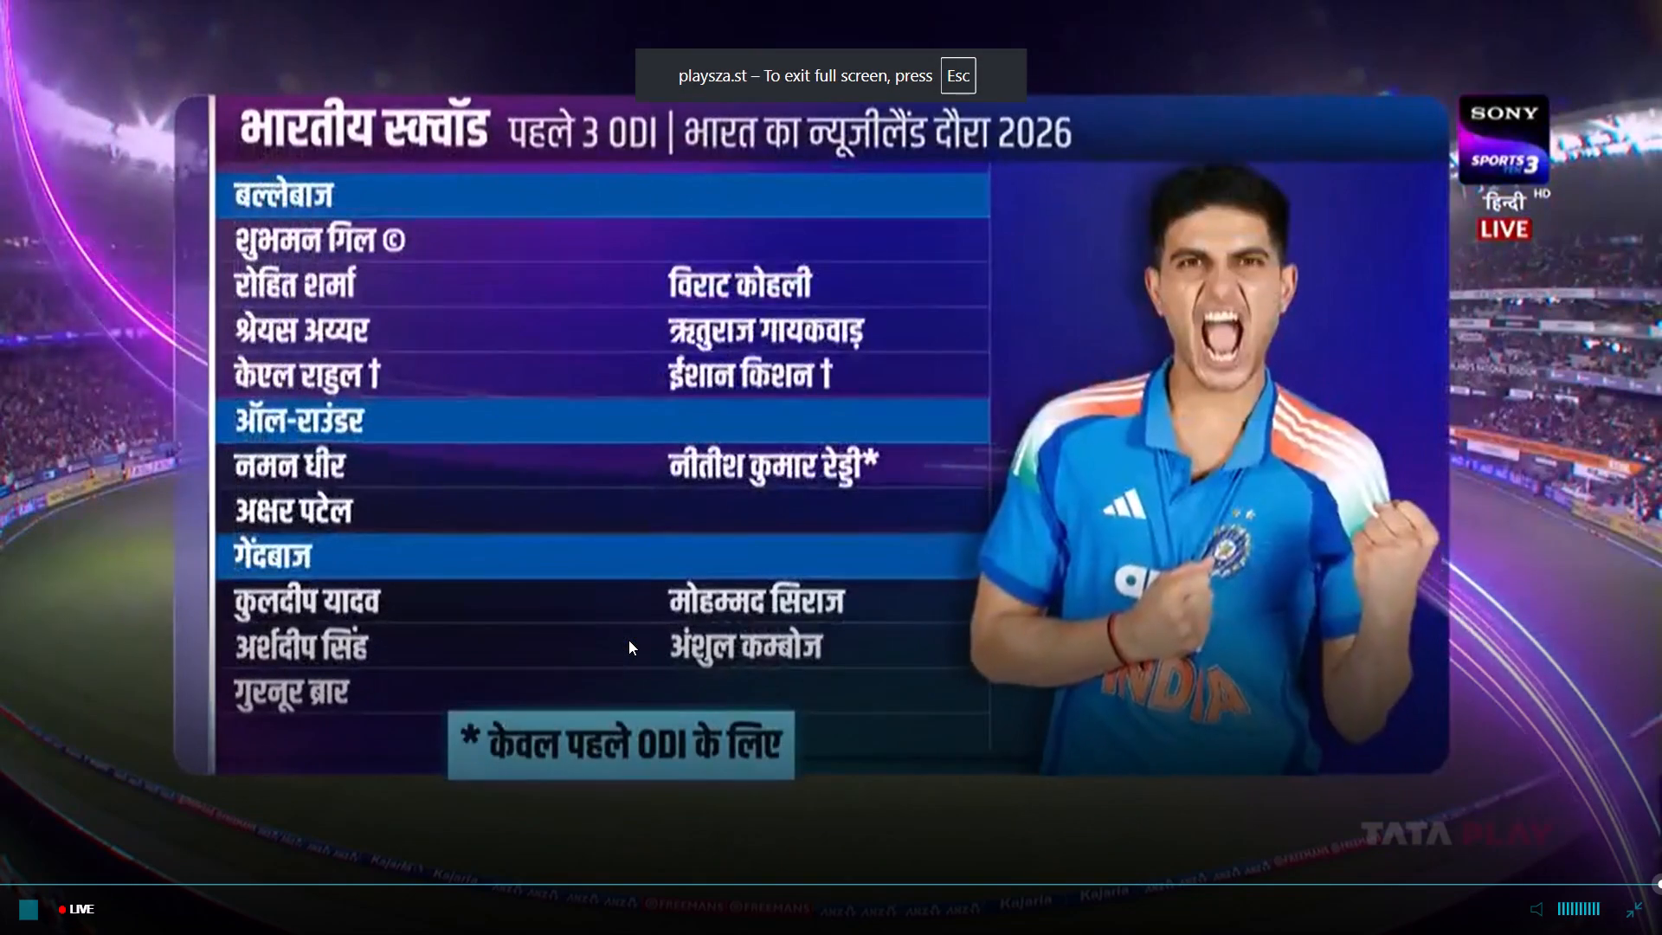
left_click(628, 640)
double_click(628, 640)
triple_click(628, 640)
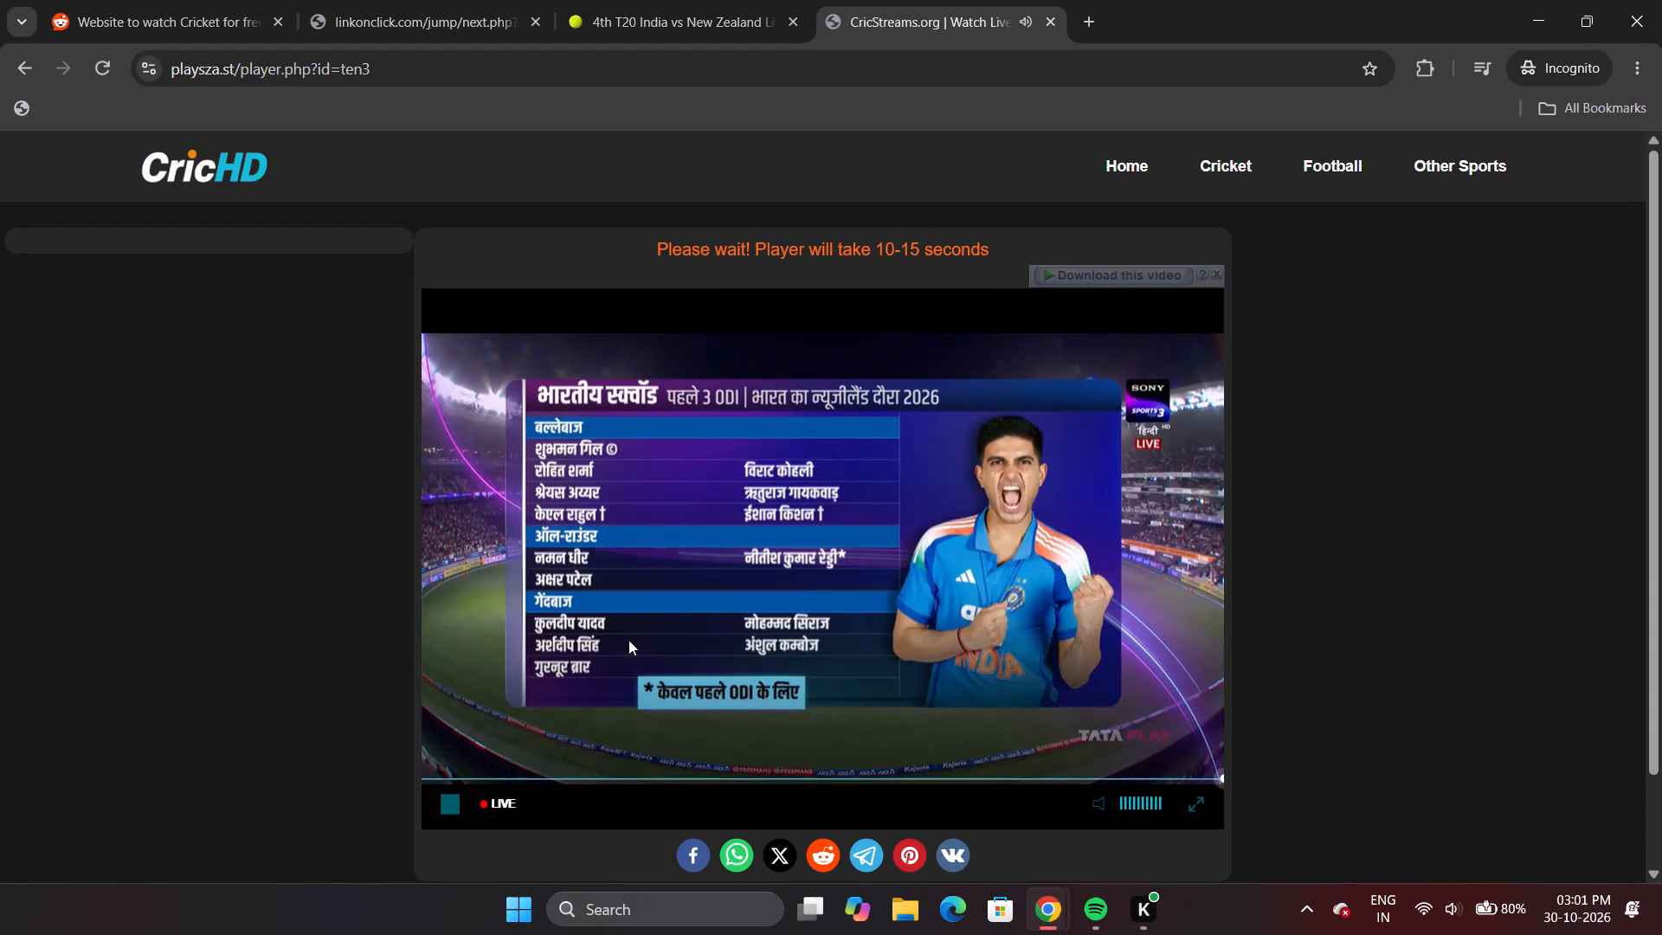
Toggle the cricket stream's sound and minimise its window to return to the Vexon font.
left_click(1098, 804)
left_click(1543, 4)
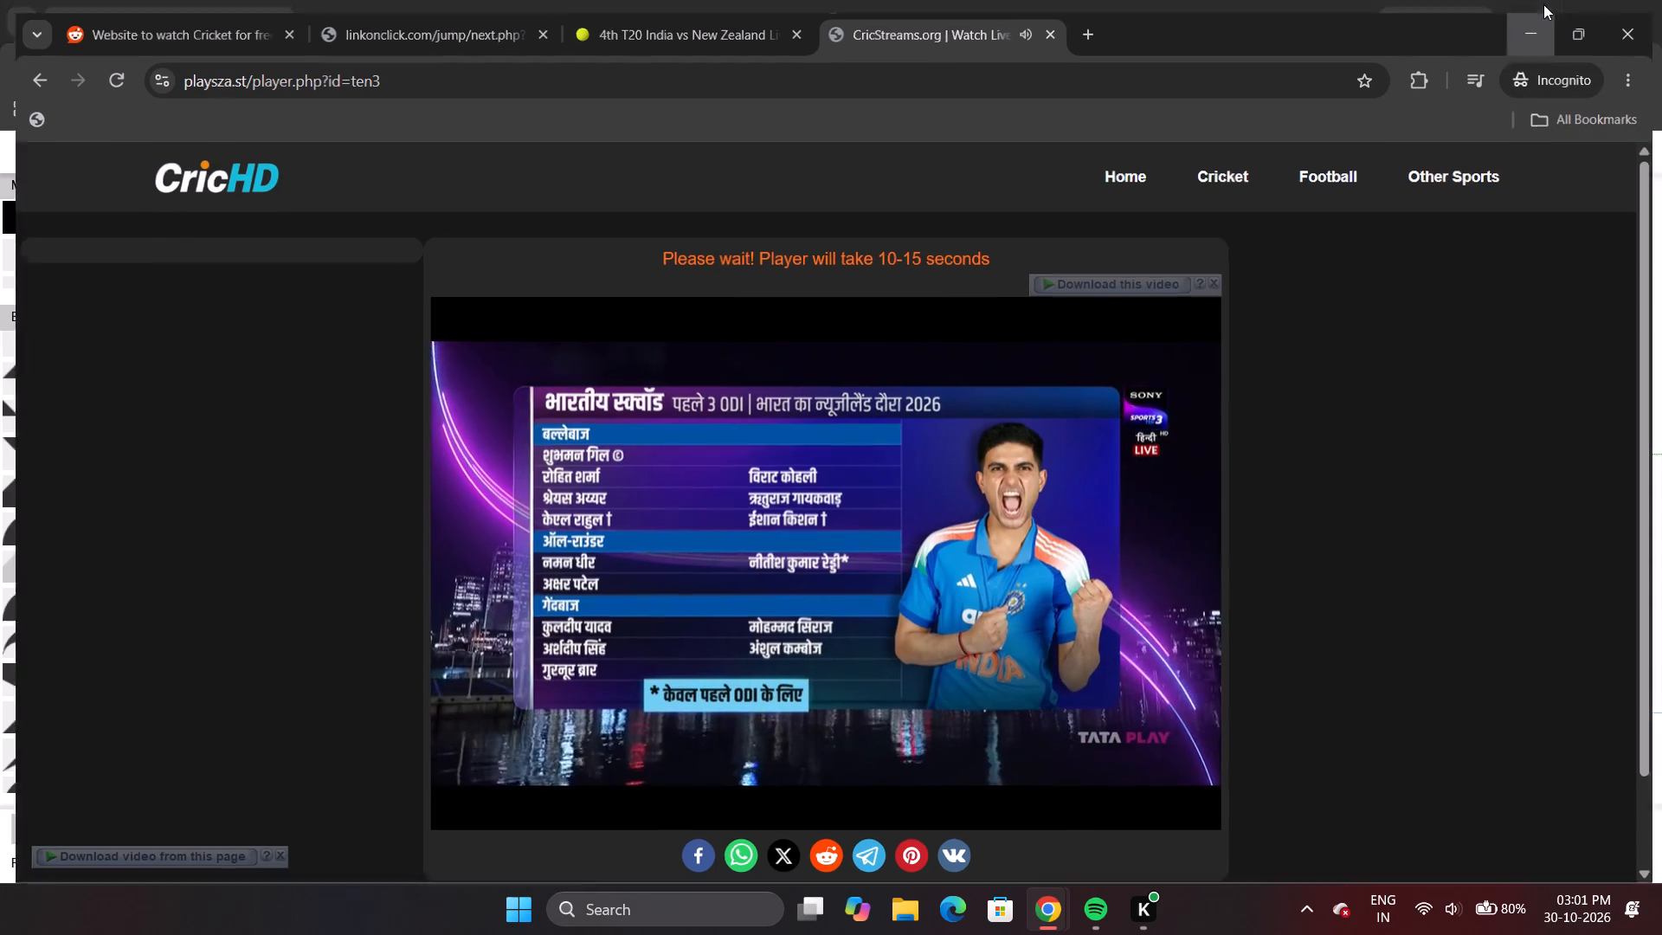
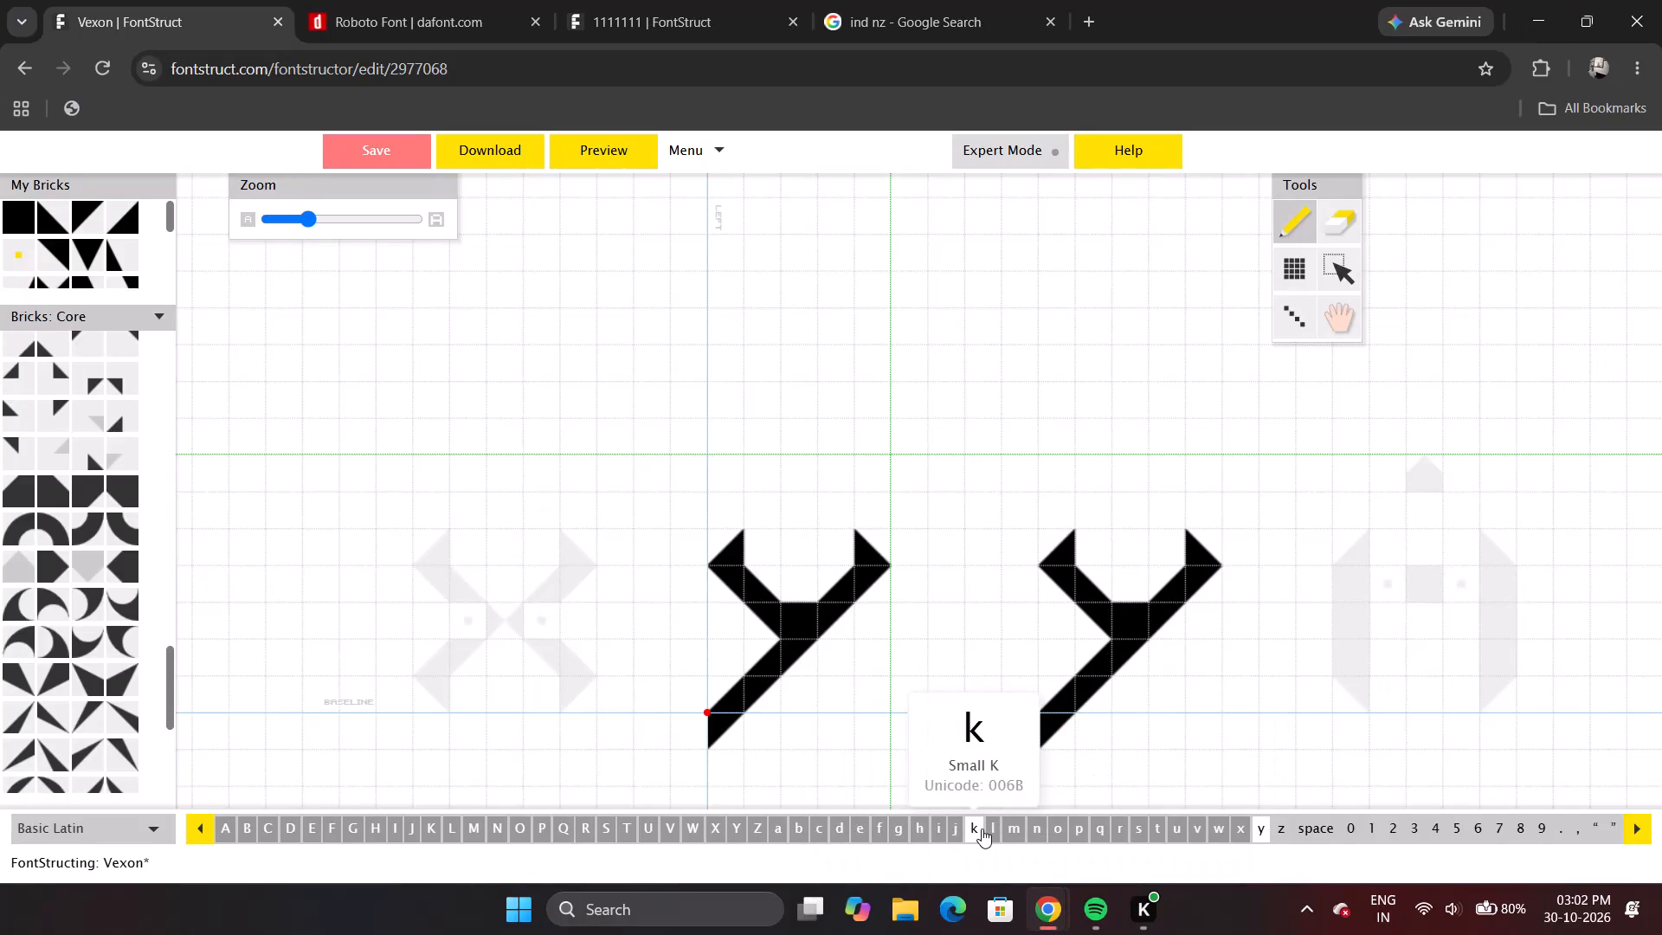
Preview the Vexon letters to compare the two y variants, and return to the glyph editor.
left_click(631, 170)
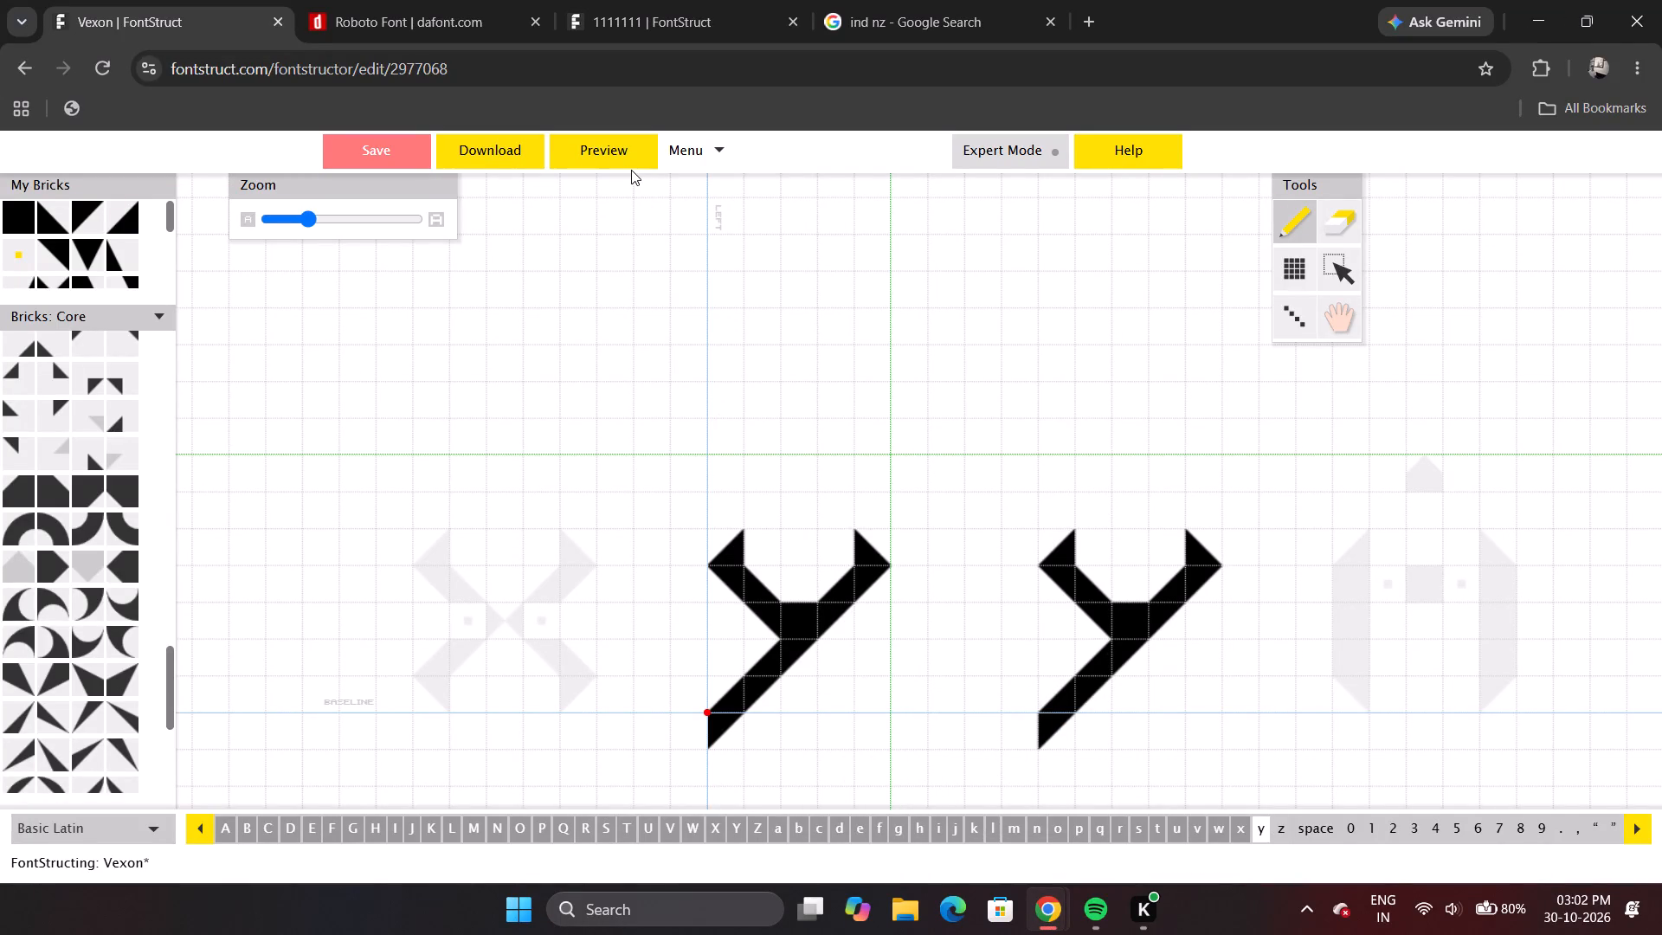
left_click(629, 164)
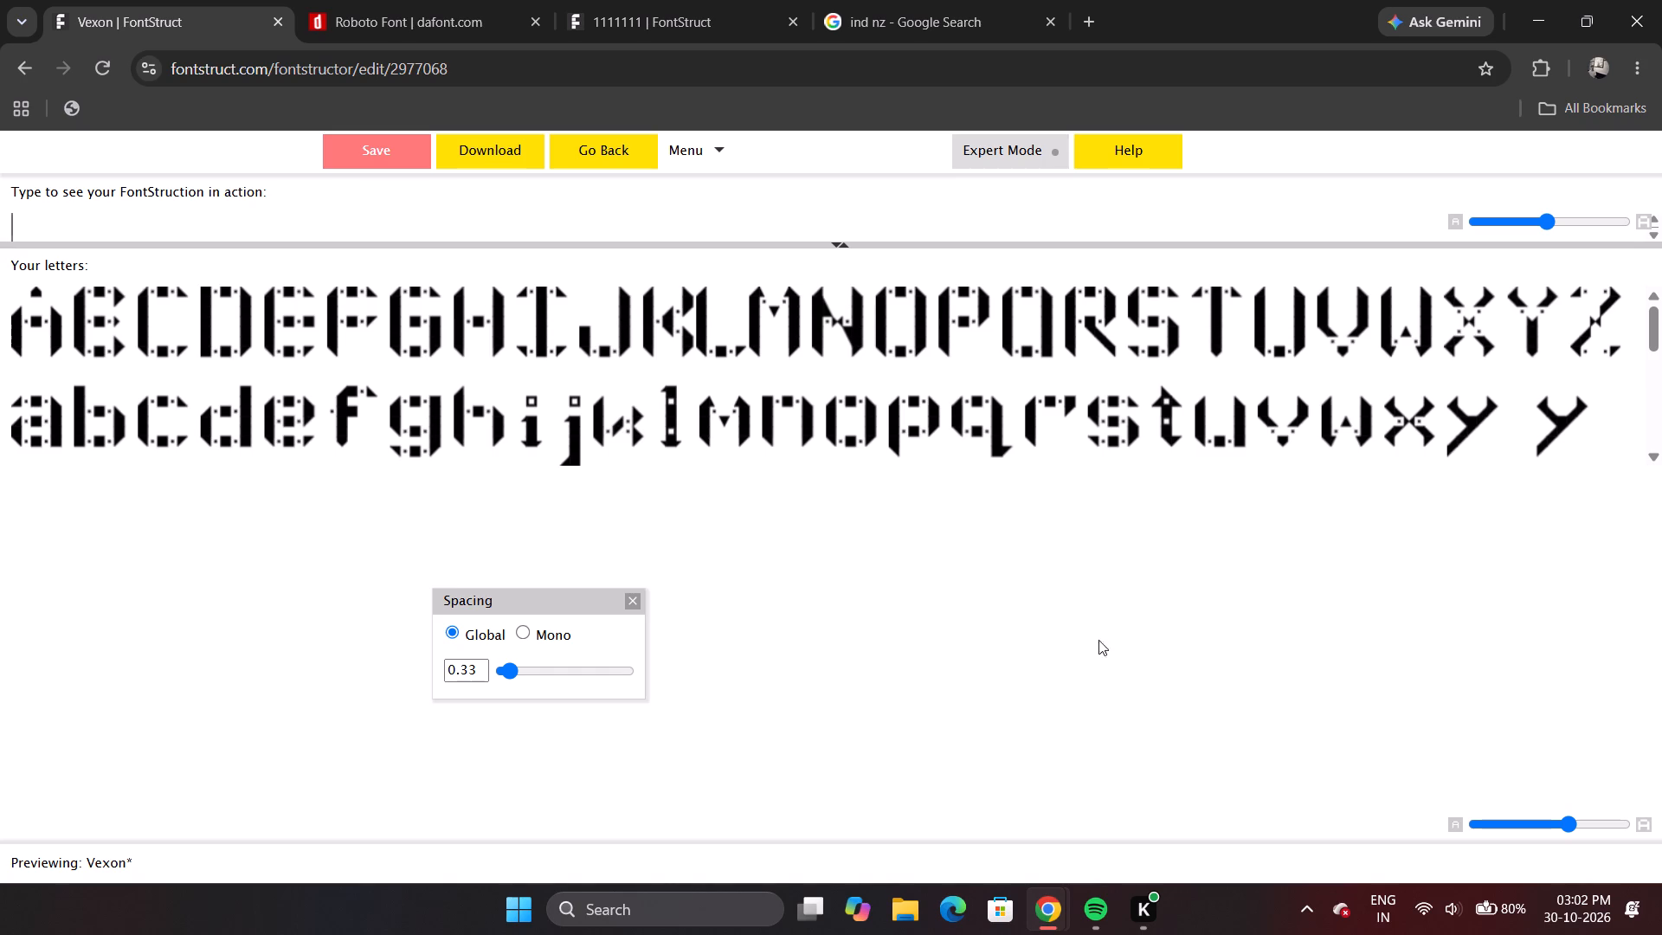
left_click(643, 158)
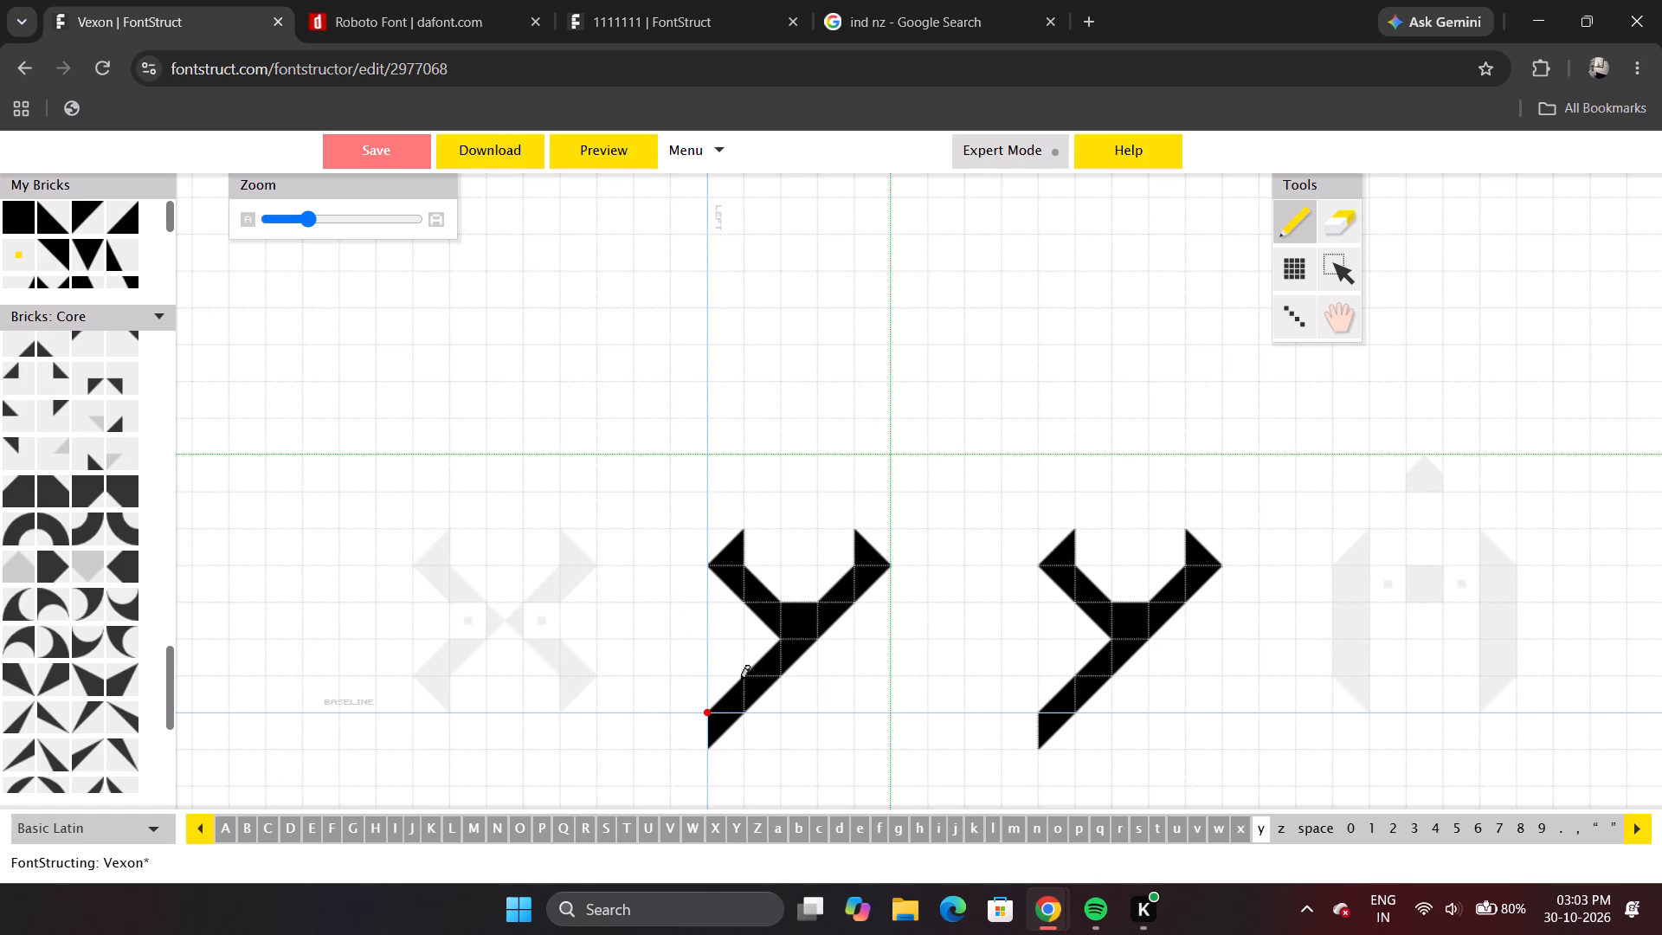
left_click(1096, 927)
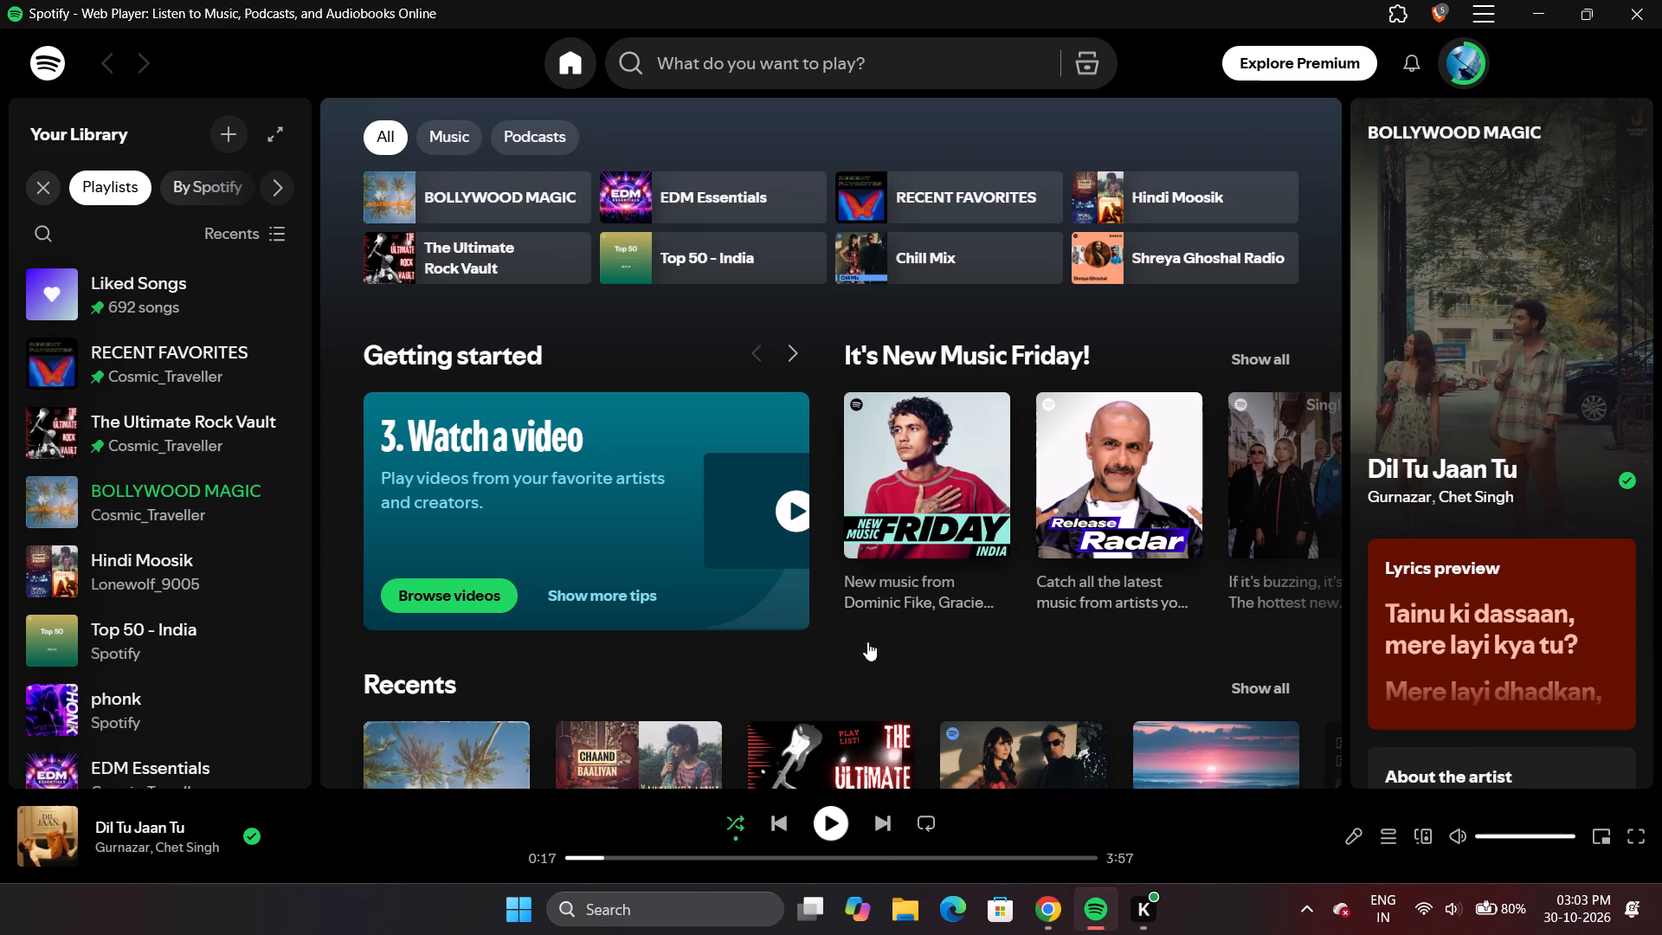
Resume the BOLLYWOOD MAGIC playlist in Spotify, skip ahead to O Saathi at about 0:28, and minimise the player to return to the Vexon font.
left_click(838, 822)
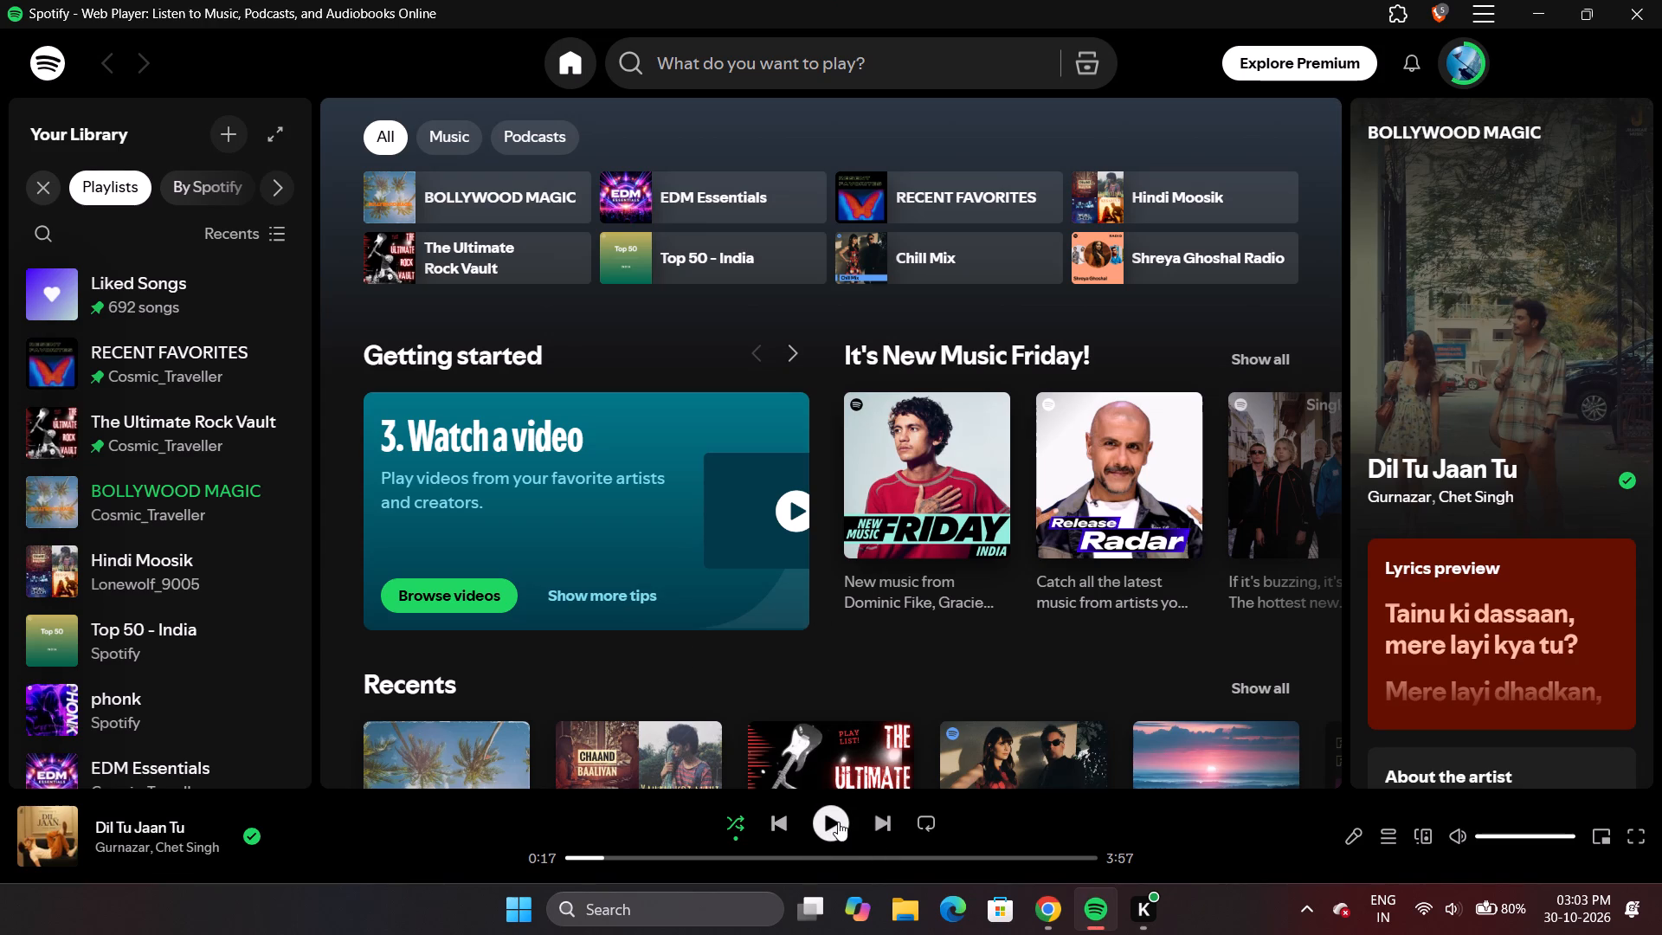
left_click(828, 821)
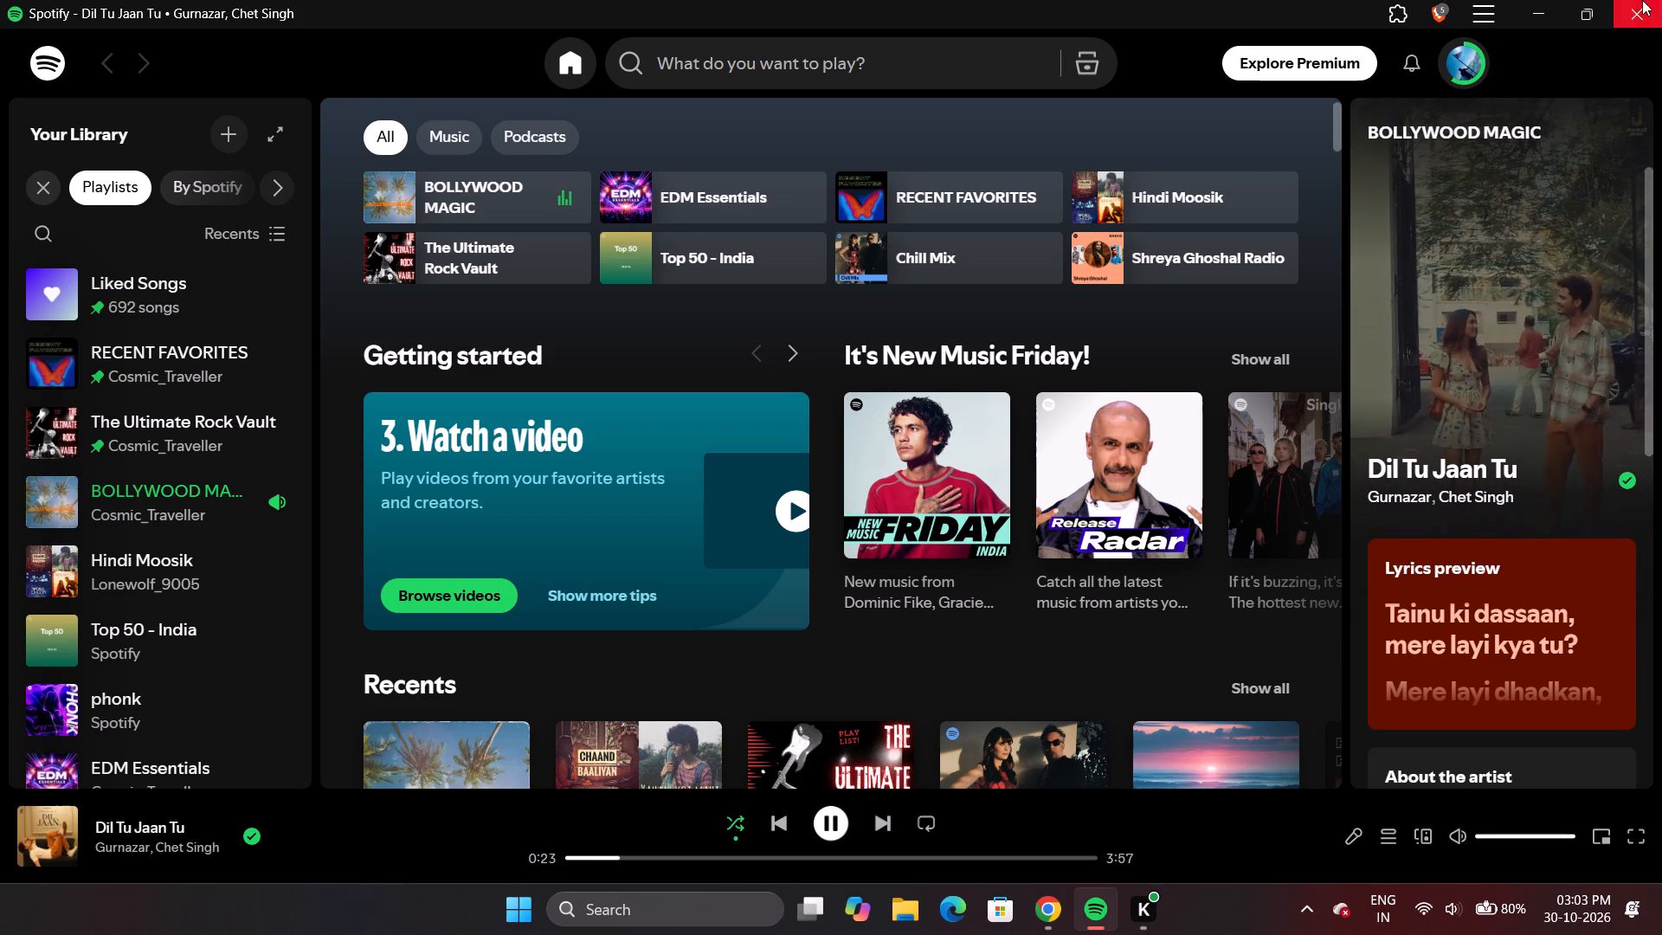
left_click(881, 817)
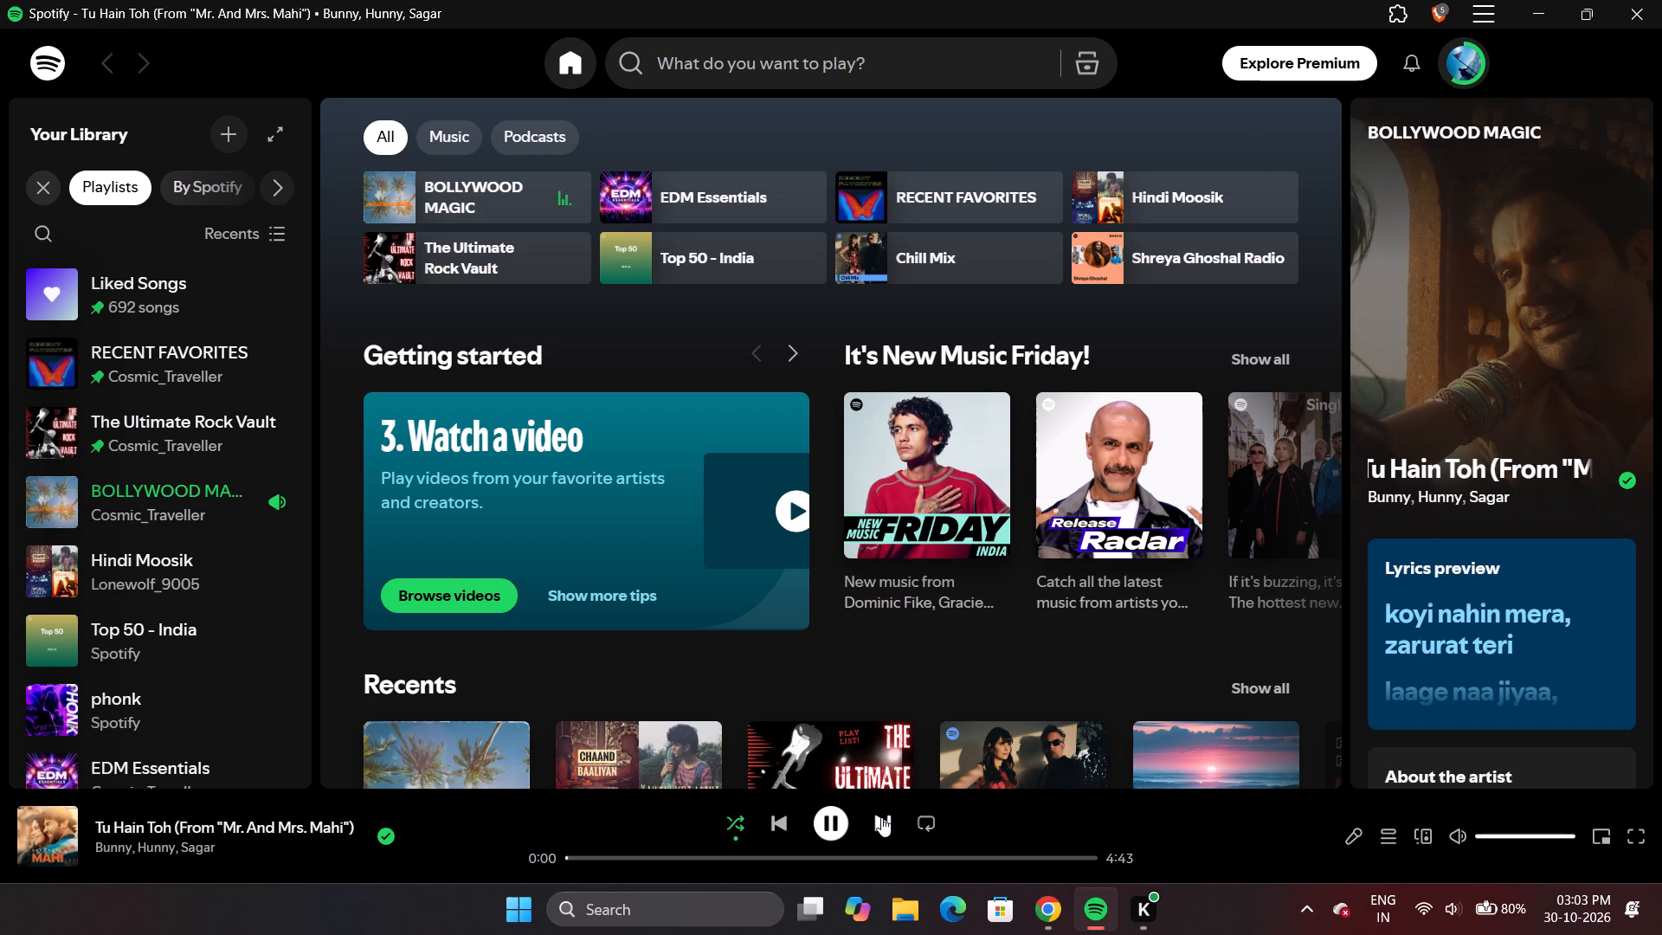
left_click(874, 816)
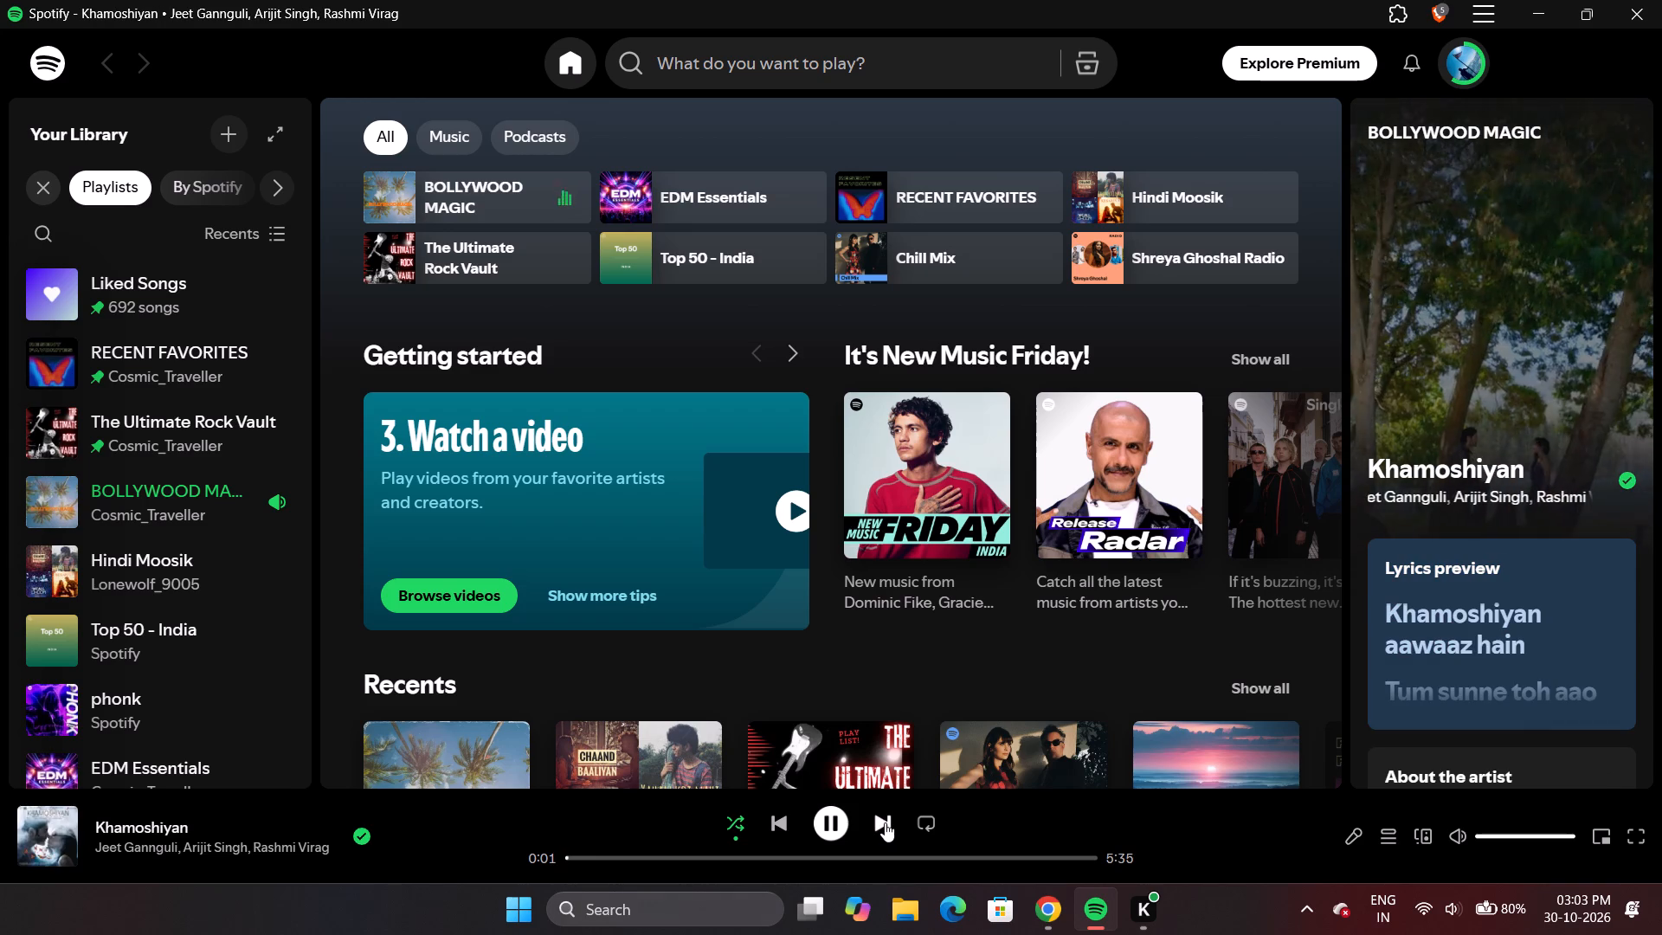
left_click(664, 863)
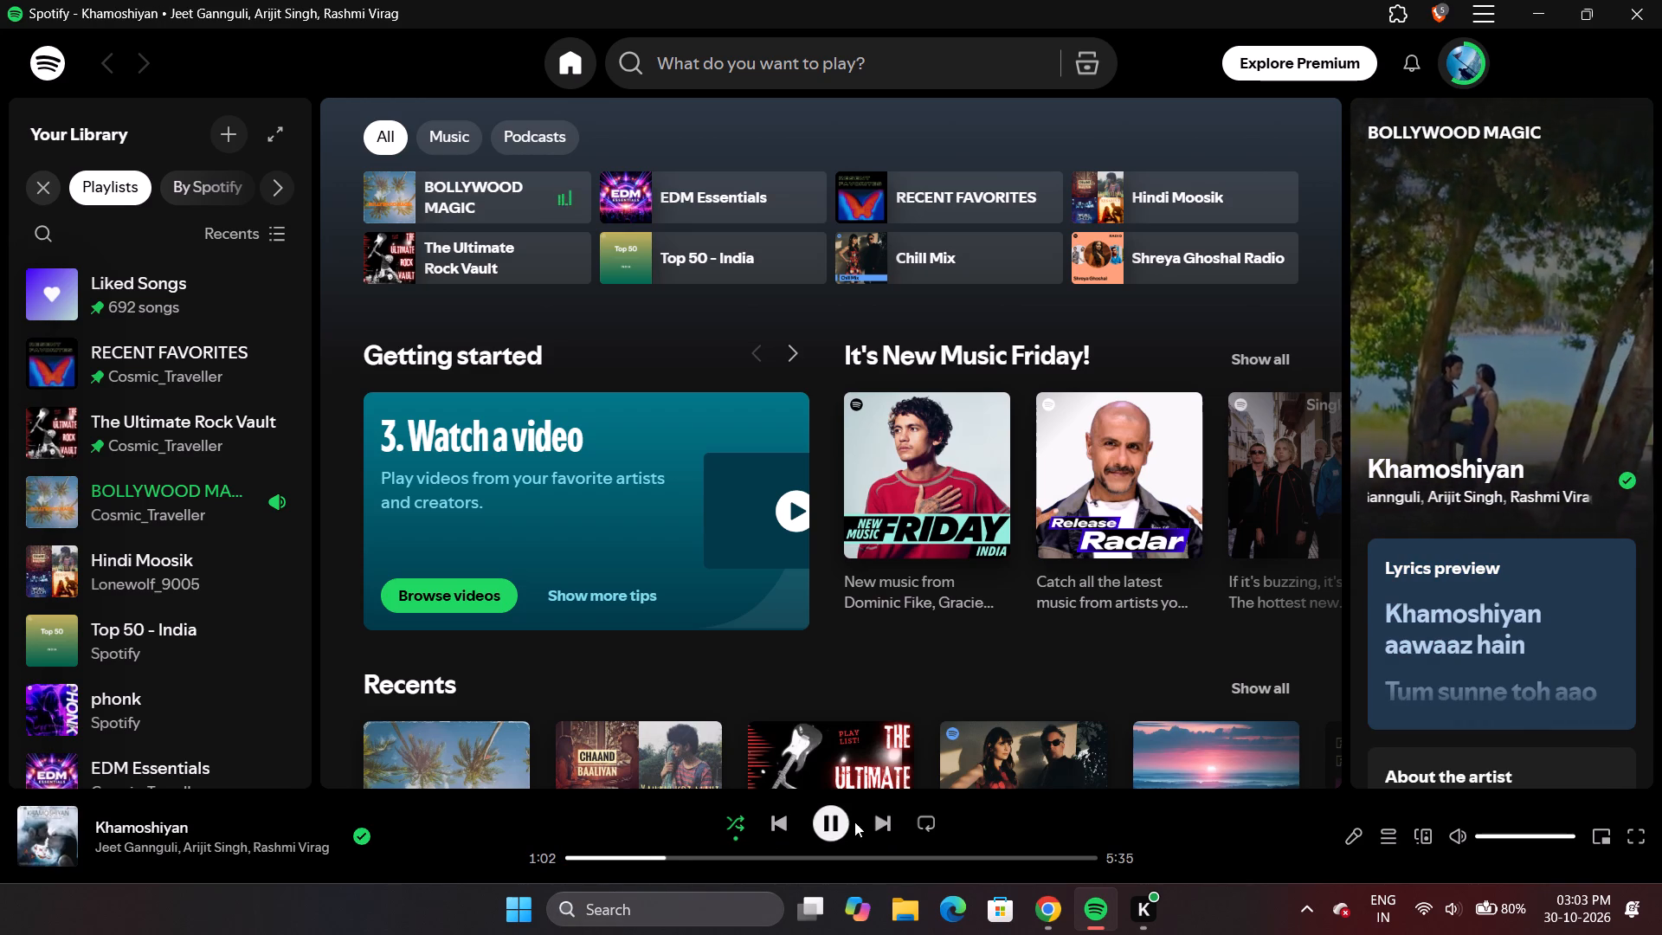
left_click(882, 817)
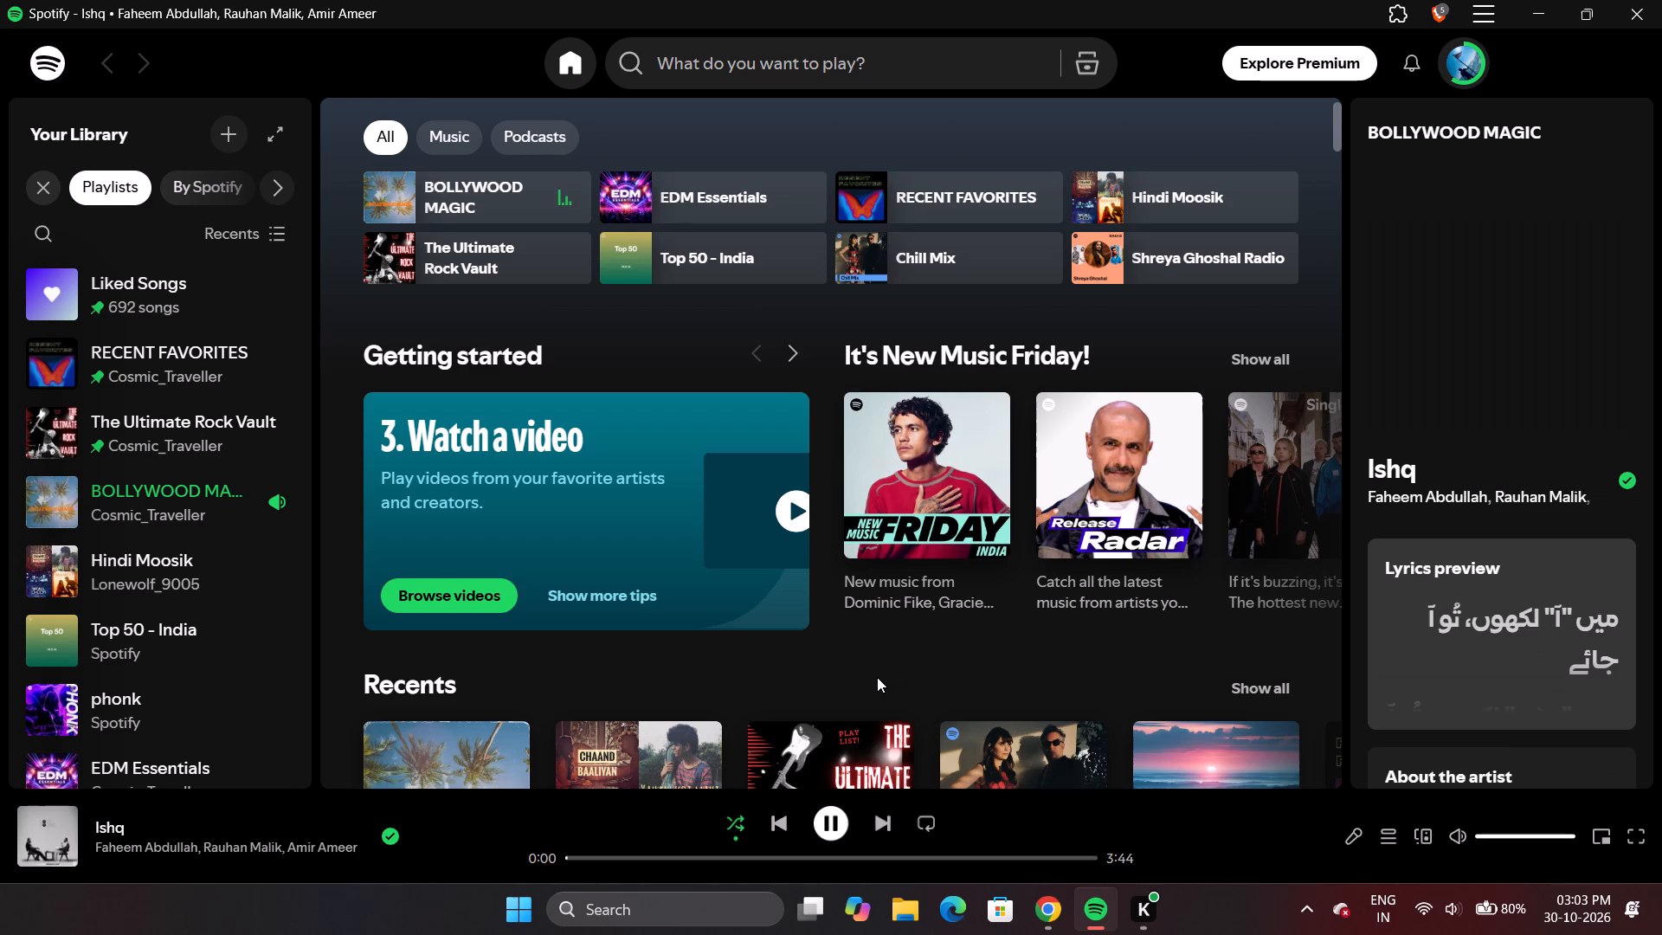
left_click(657, 861)
left_click(876, 822)
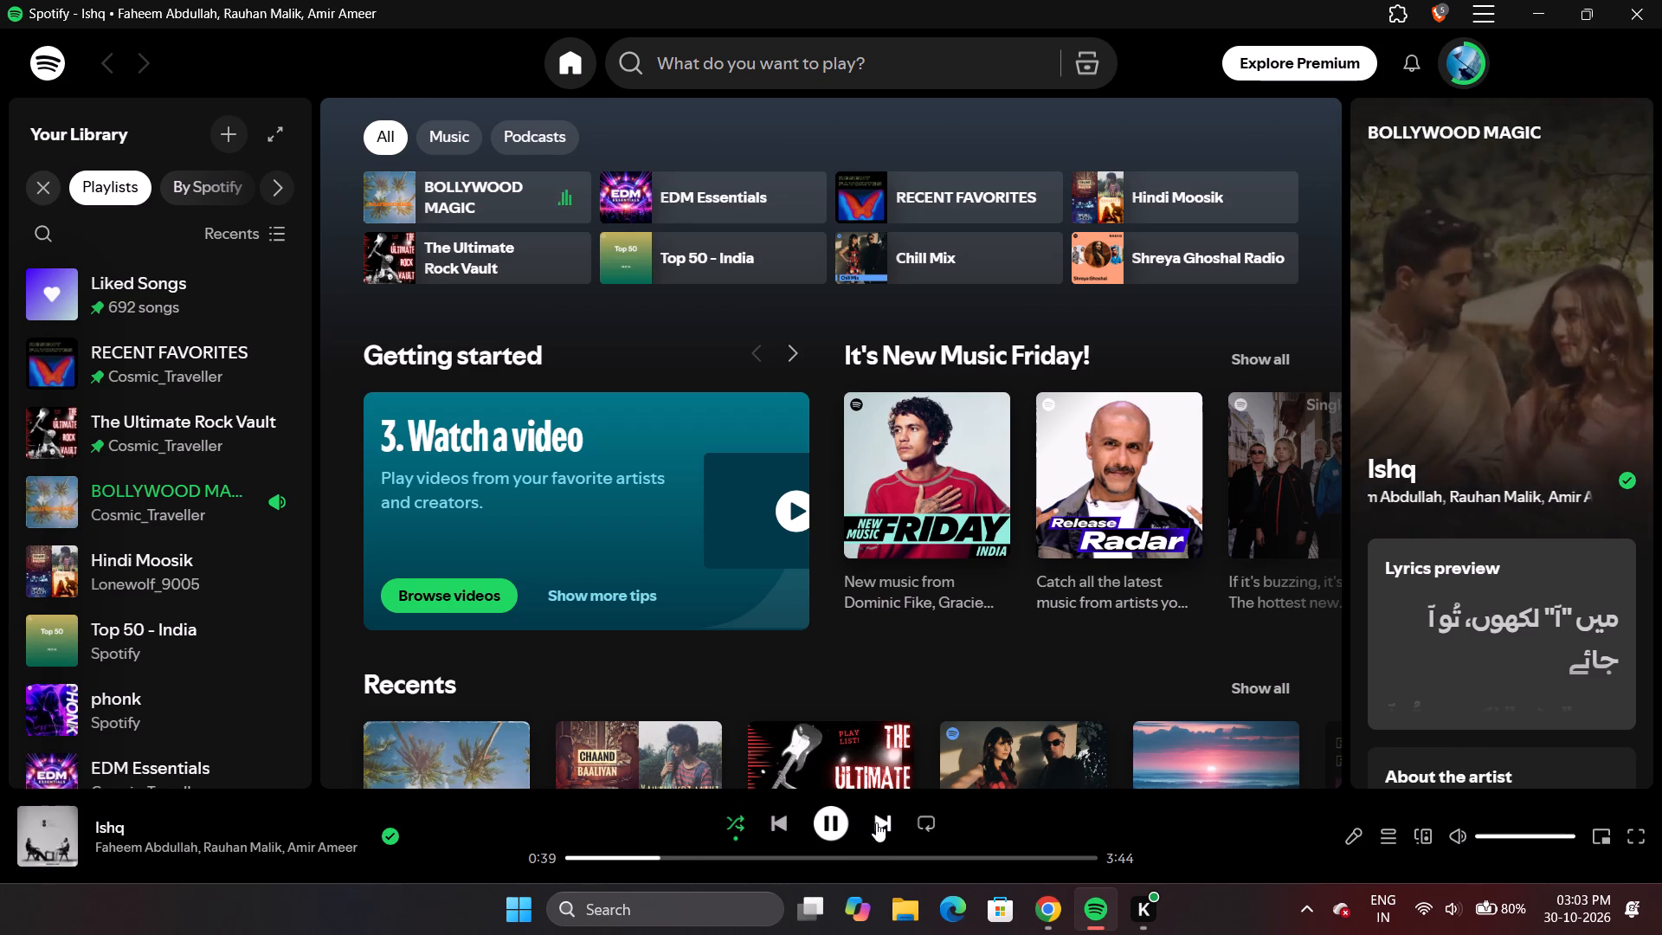
left_click(625, 854)
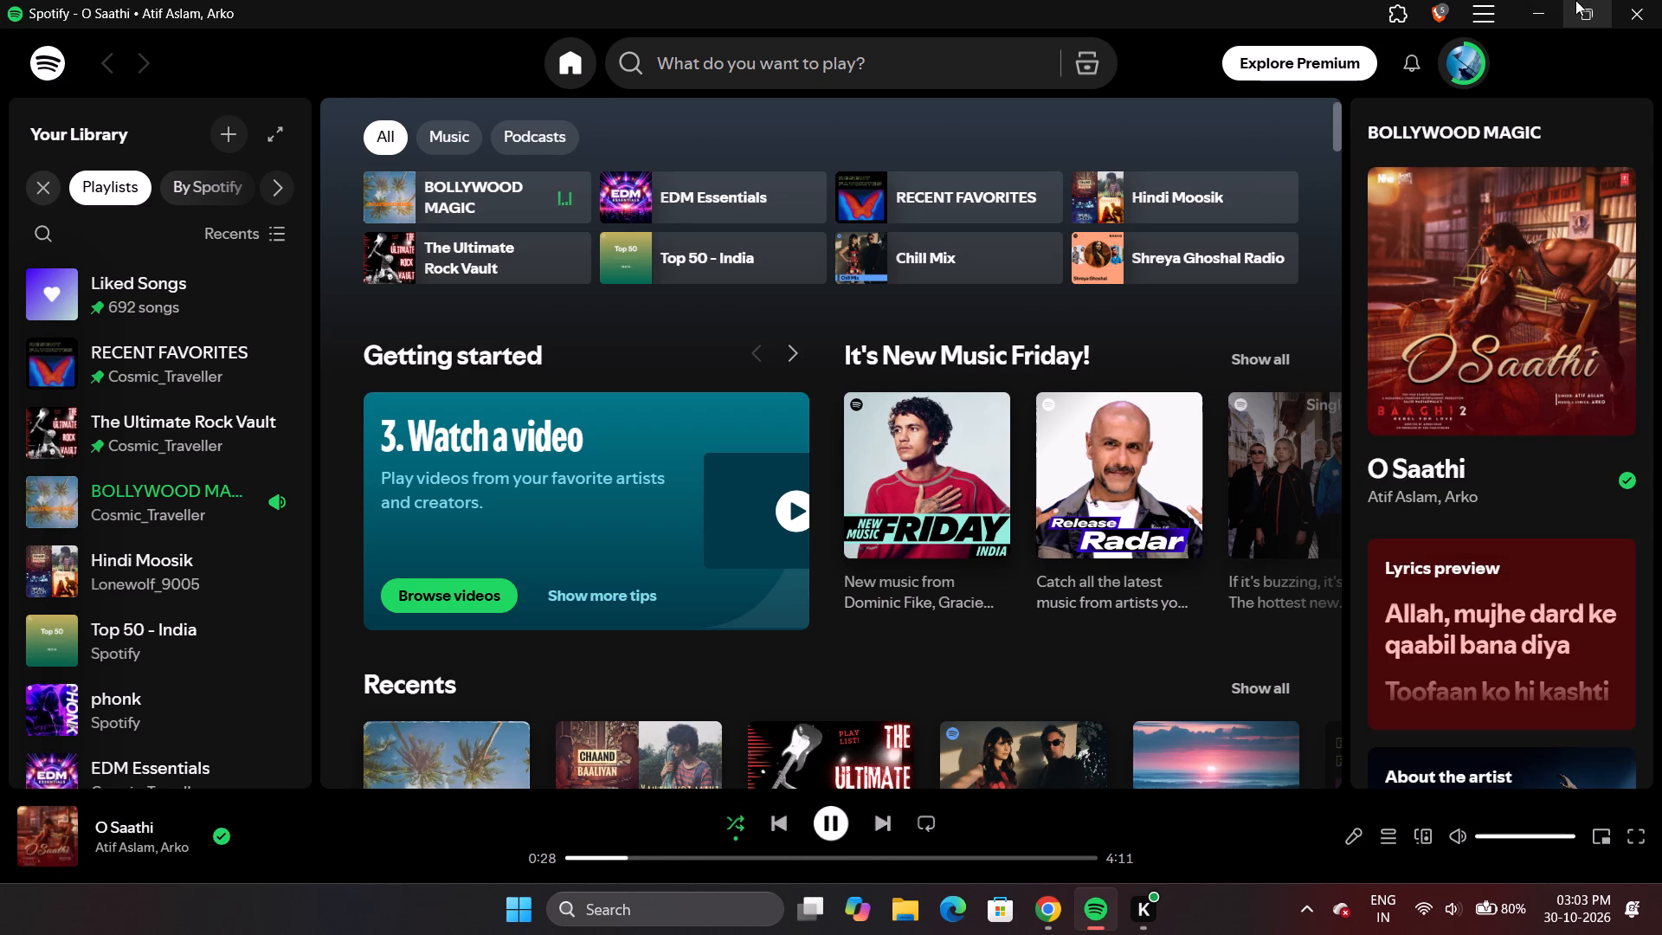
left_click(1523, 0)
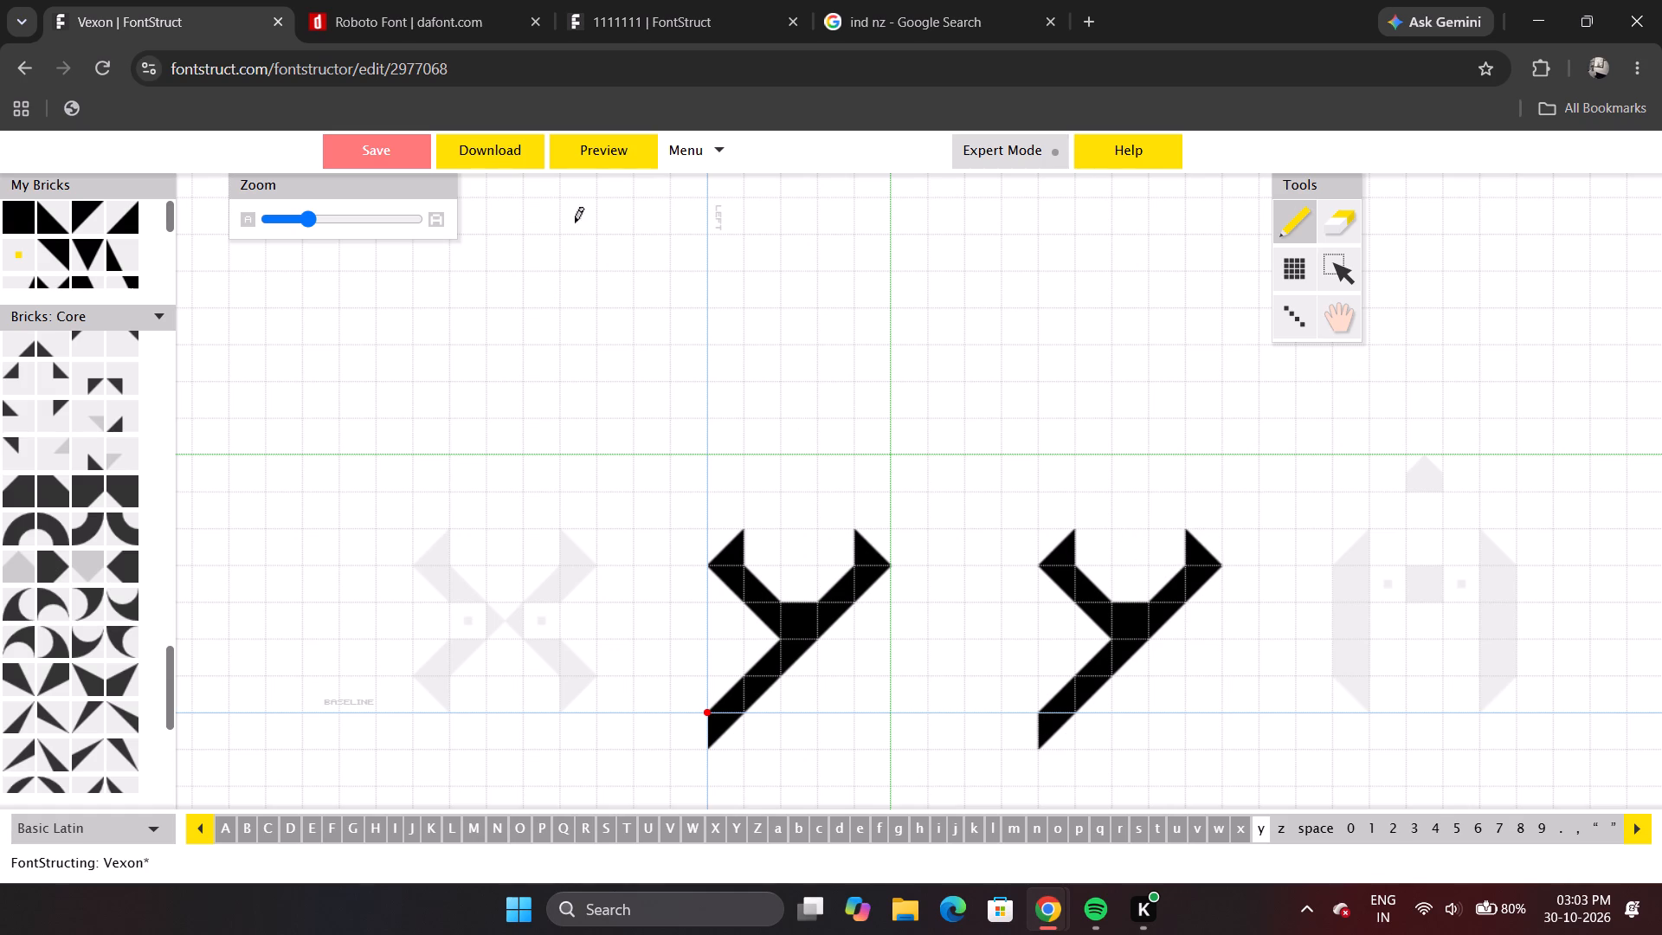
Preview the Vexon alphabet again to check the y variants against the other letters, and return to the glyph editor.
left_click(615, 169)
left_click(622, 145)
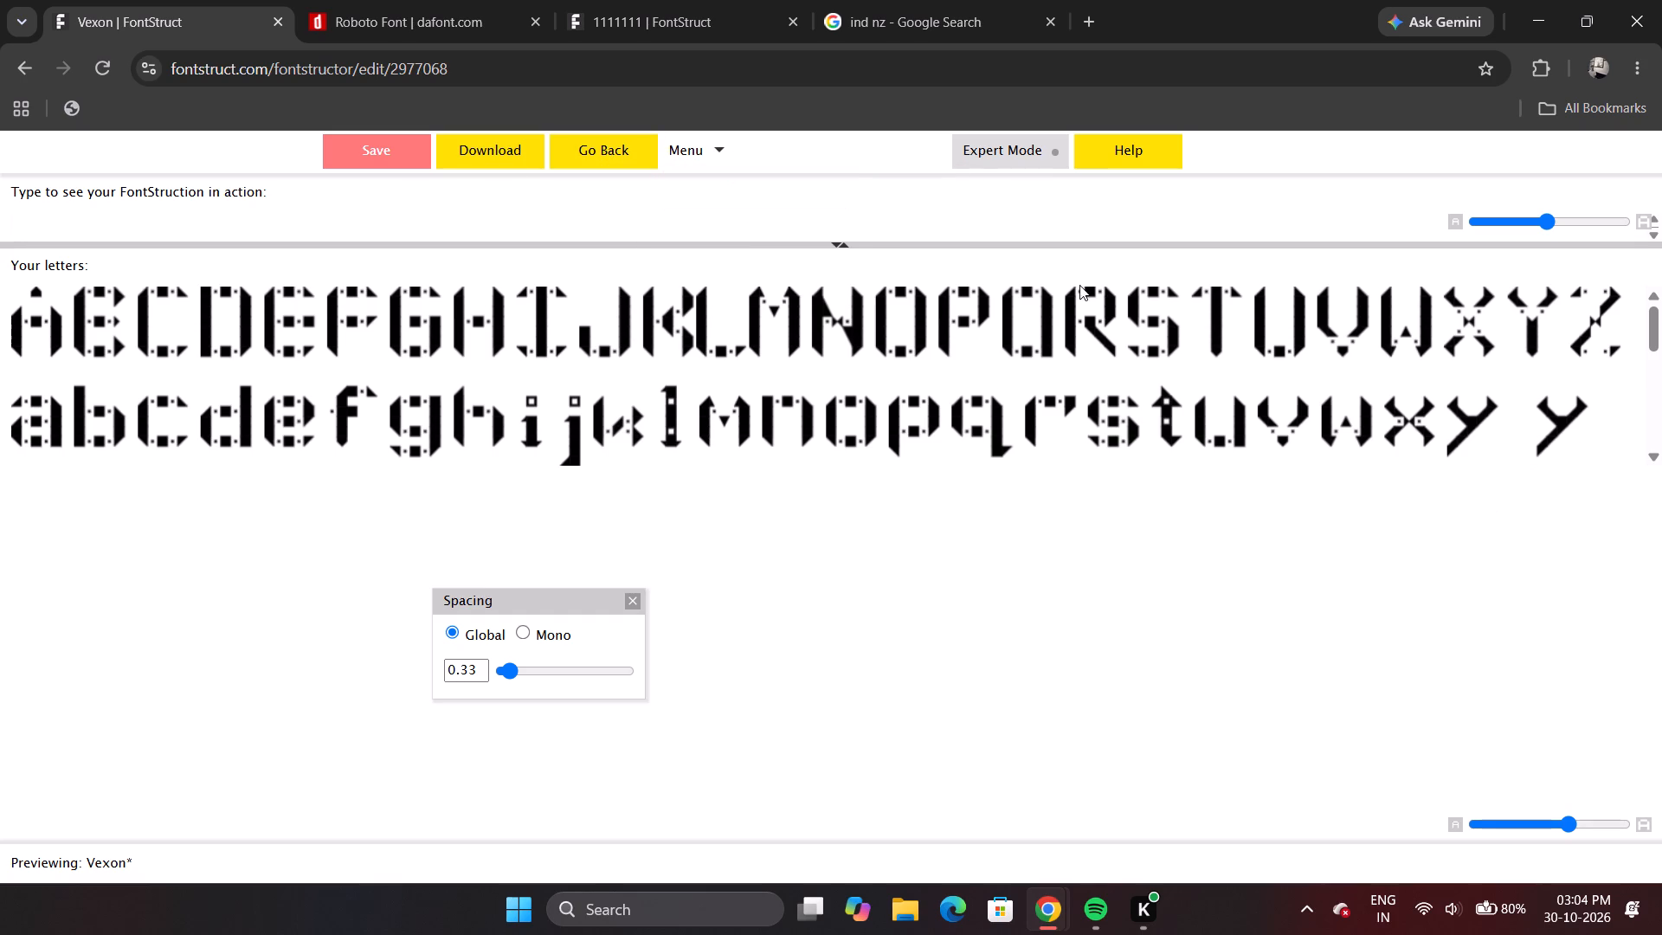
left_click(638, 151)
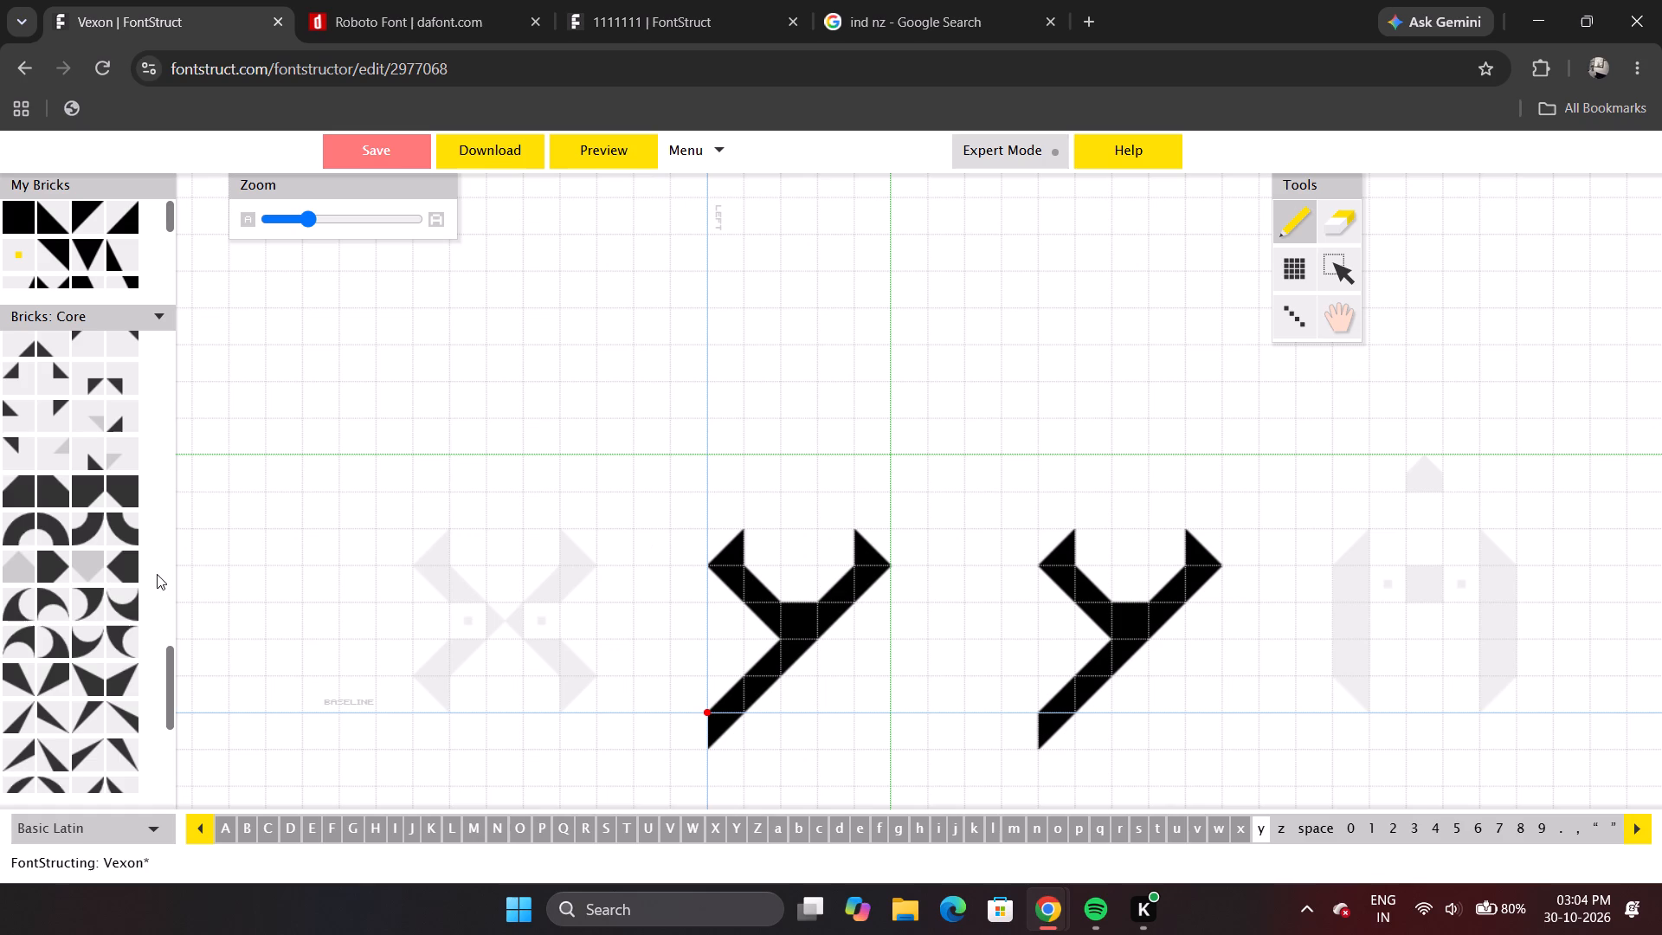
Place the trapezoid core brick with one slanted side just below the right arm's tip on the duplicate y.
scroll(83, 488, "up", 1)
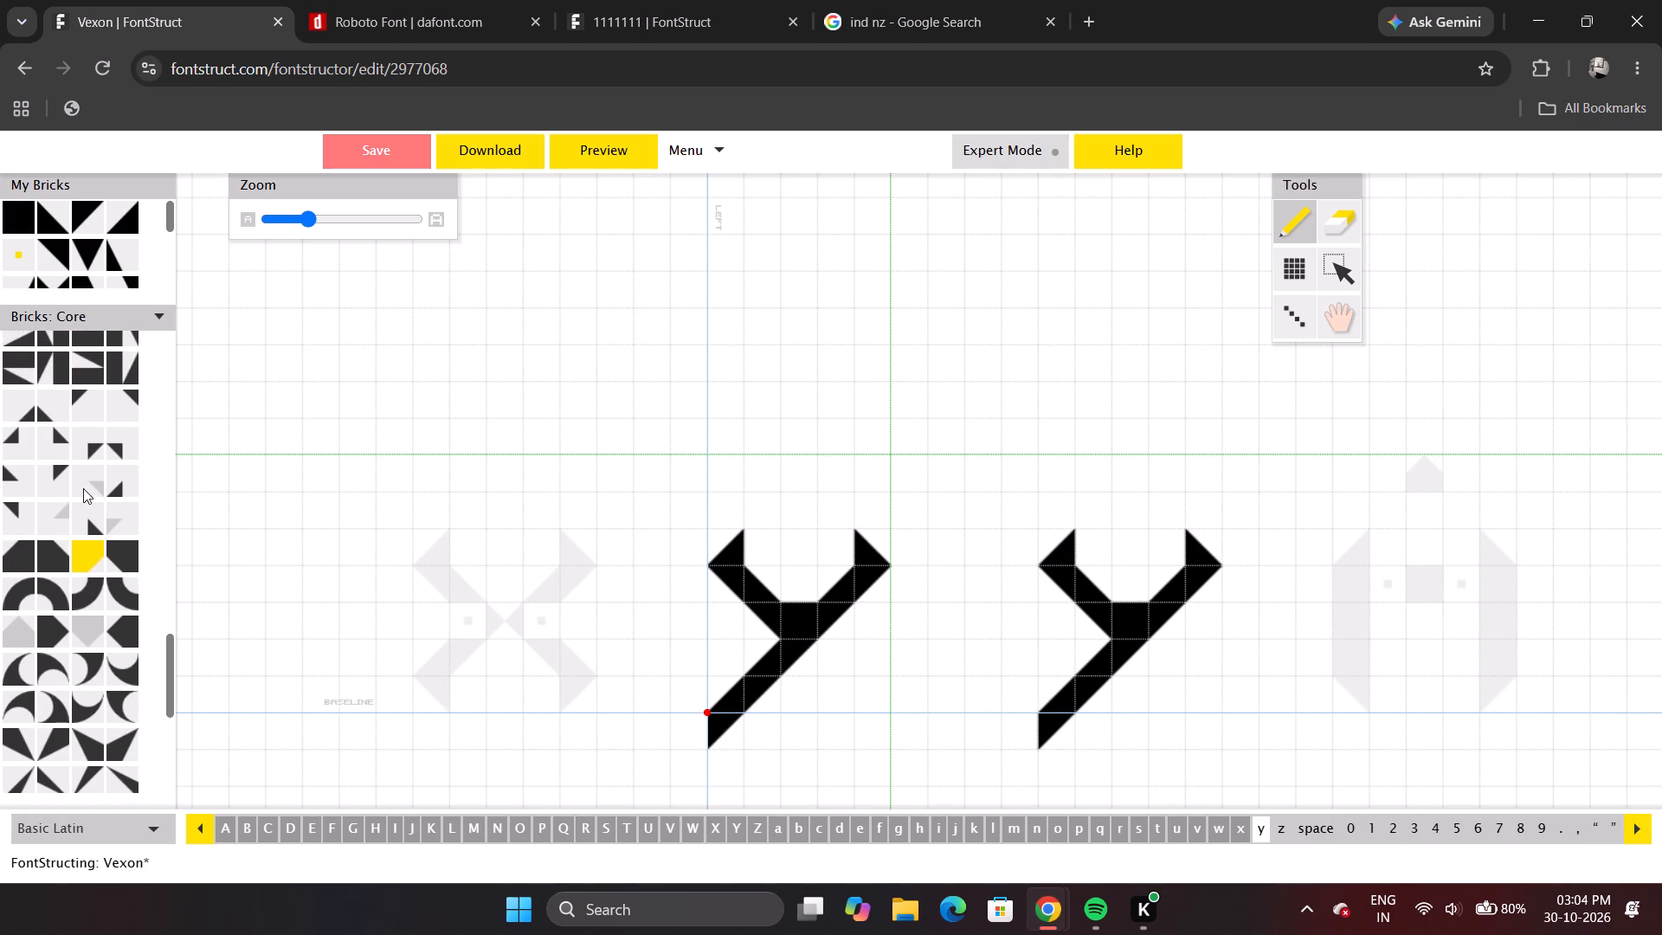
scroll(83, 488, "up", 5)
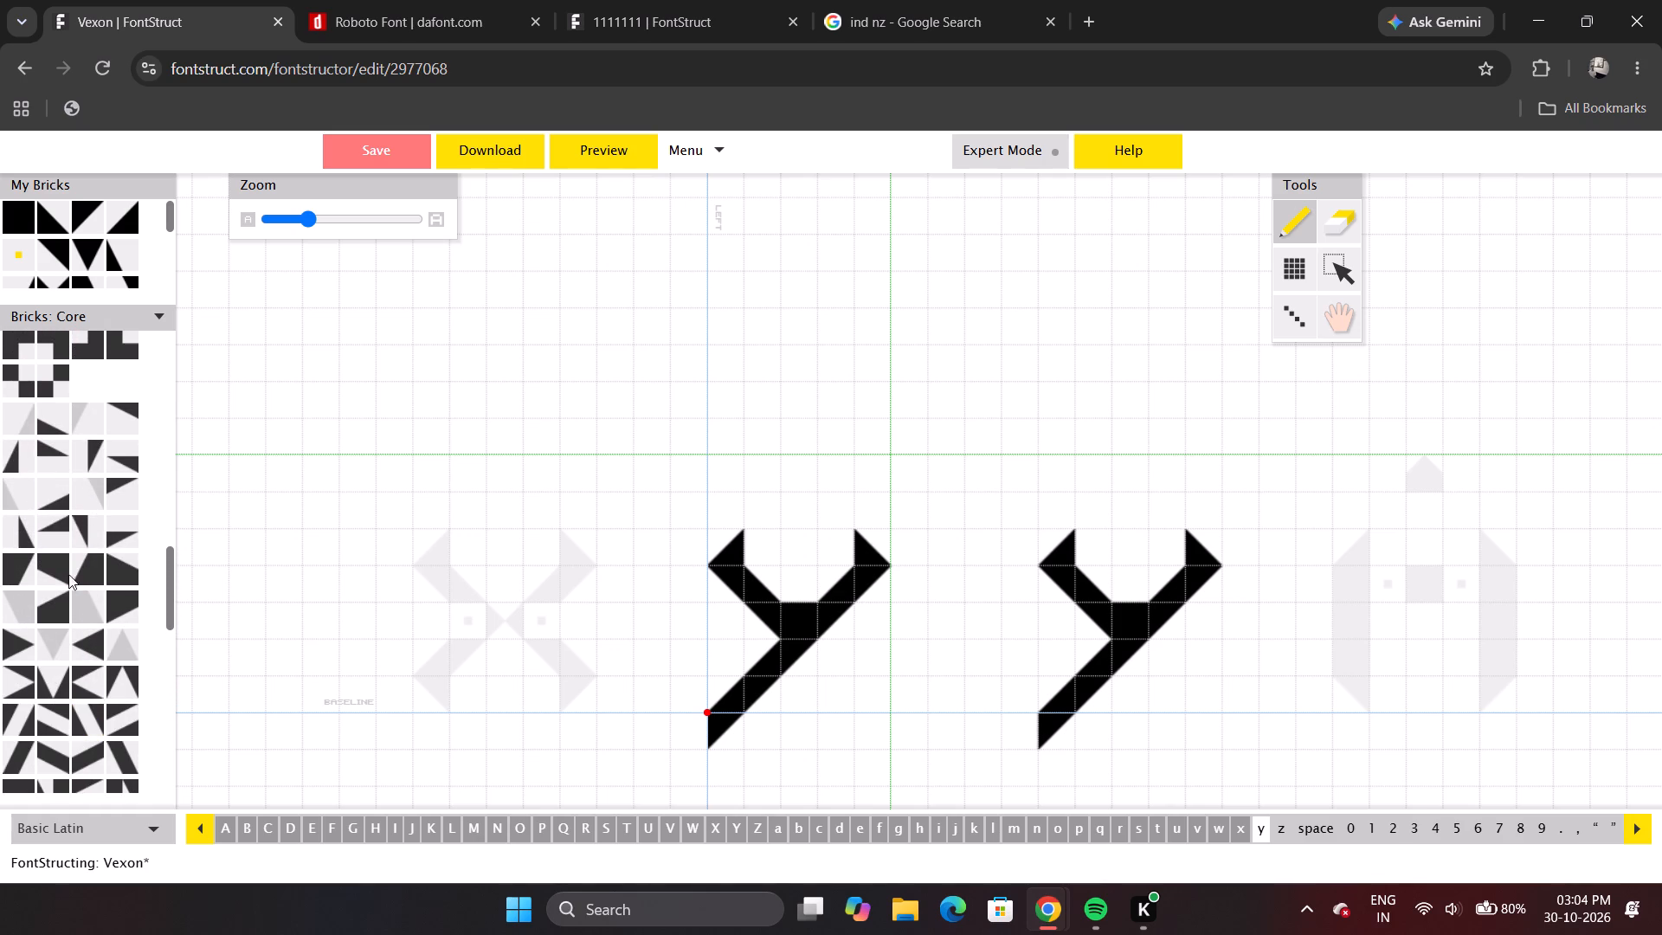
left_click(24, 568)
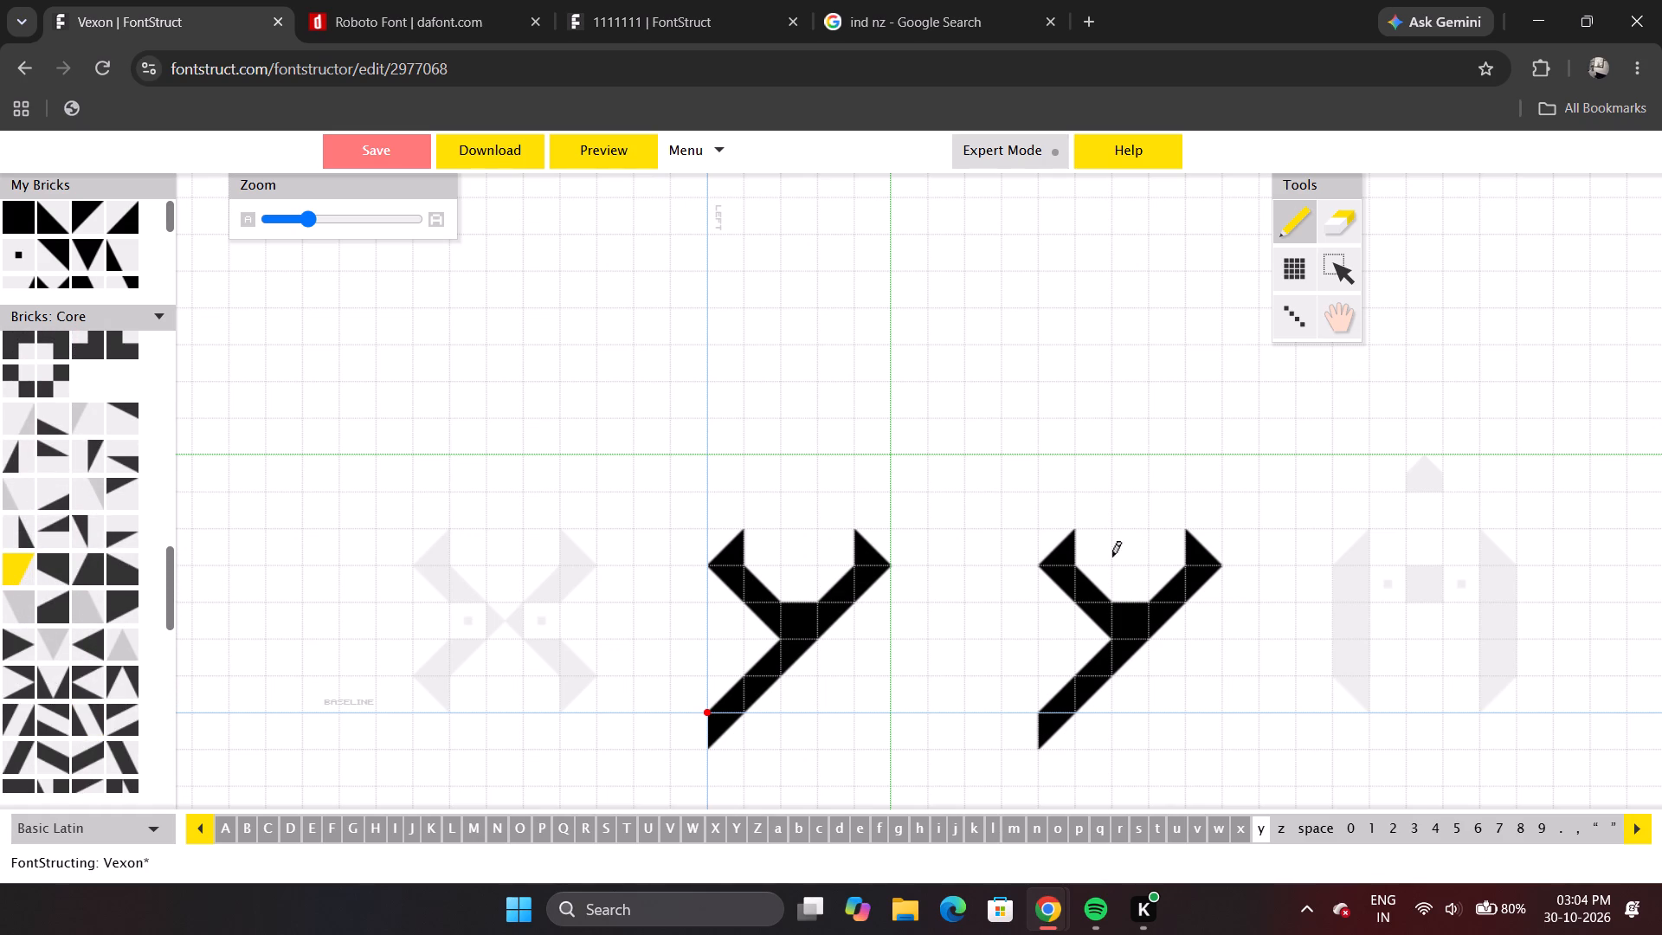
left_click(1206, 596)
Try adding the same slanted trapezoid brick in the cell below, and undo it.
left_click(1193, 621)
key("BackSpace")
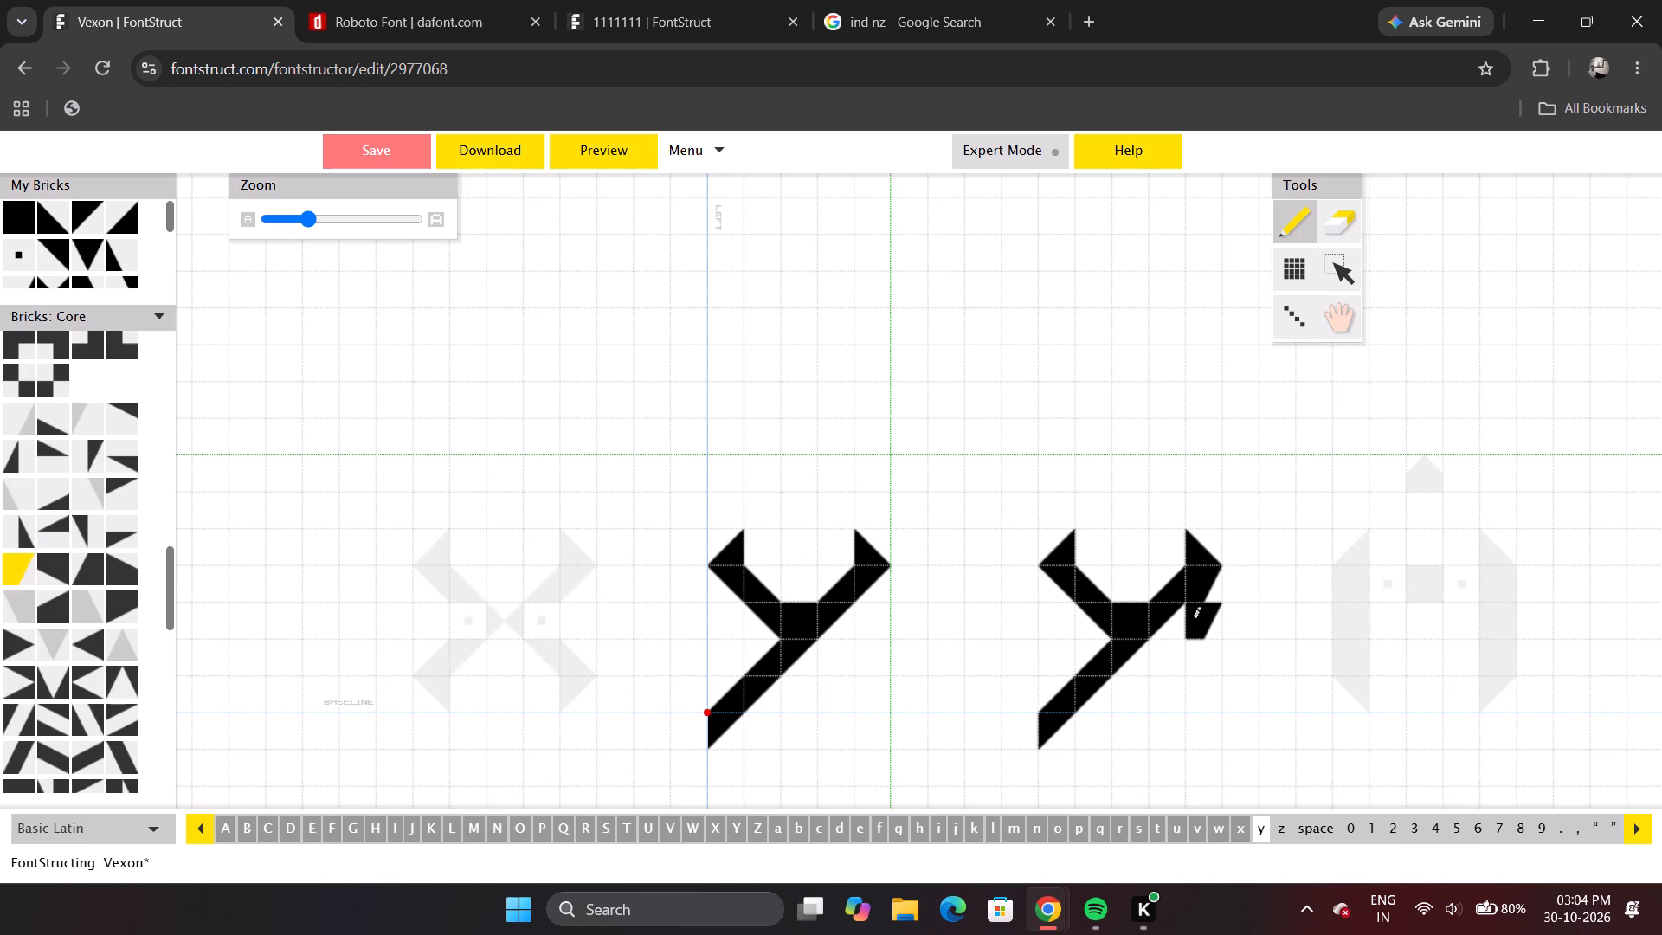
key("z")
Extend the duplicate y's right arm downward with a narrow half-width triangle brick, erasing the stray one placed beside the glyph.
scroll(53, 606, "down", 13)
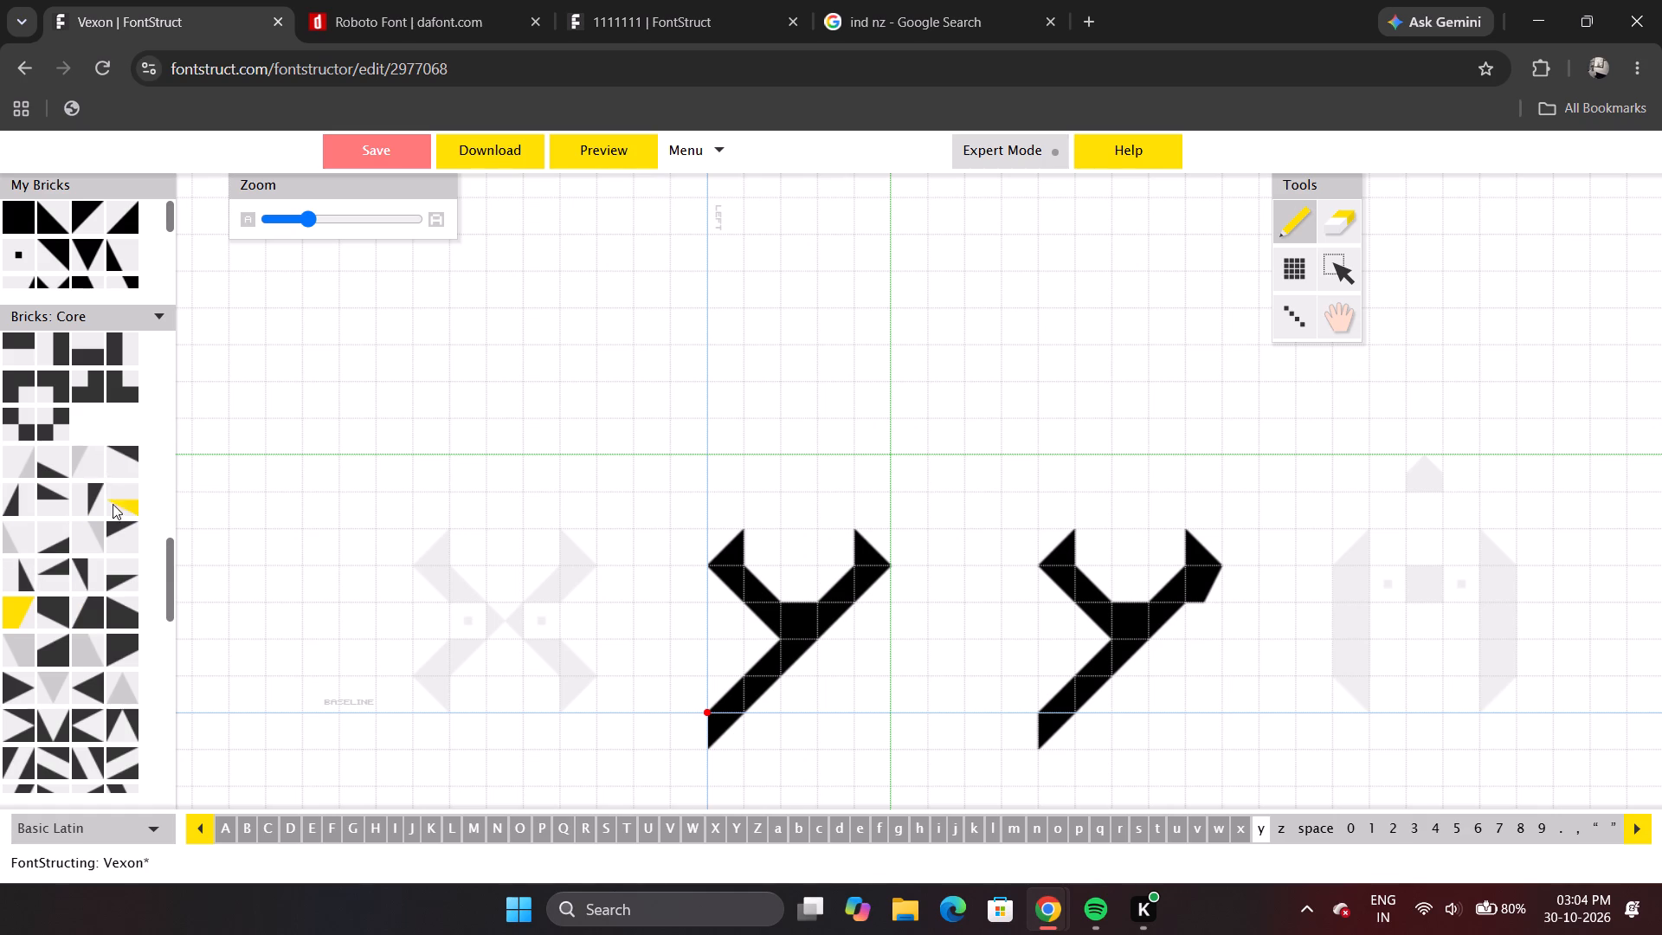
left_click(95, 455)
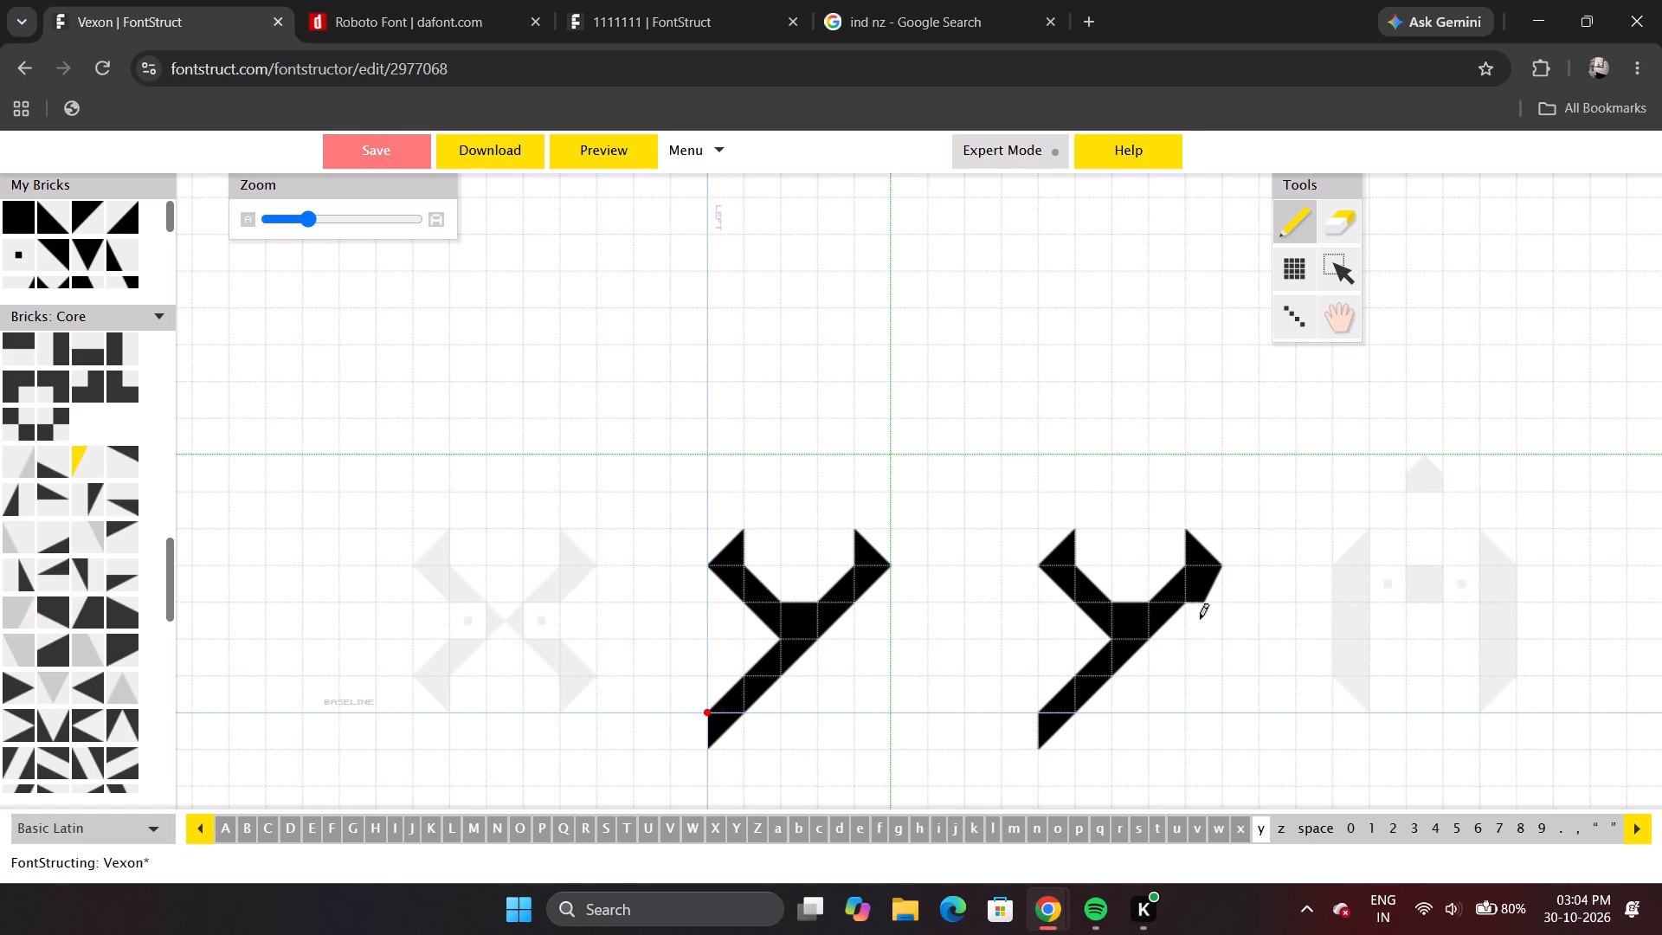
left_click(1200, 618)
left_click(1353, 636)
left_click(1201, 621)
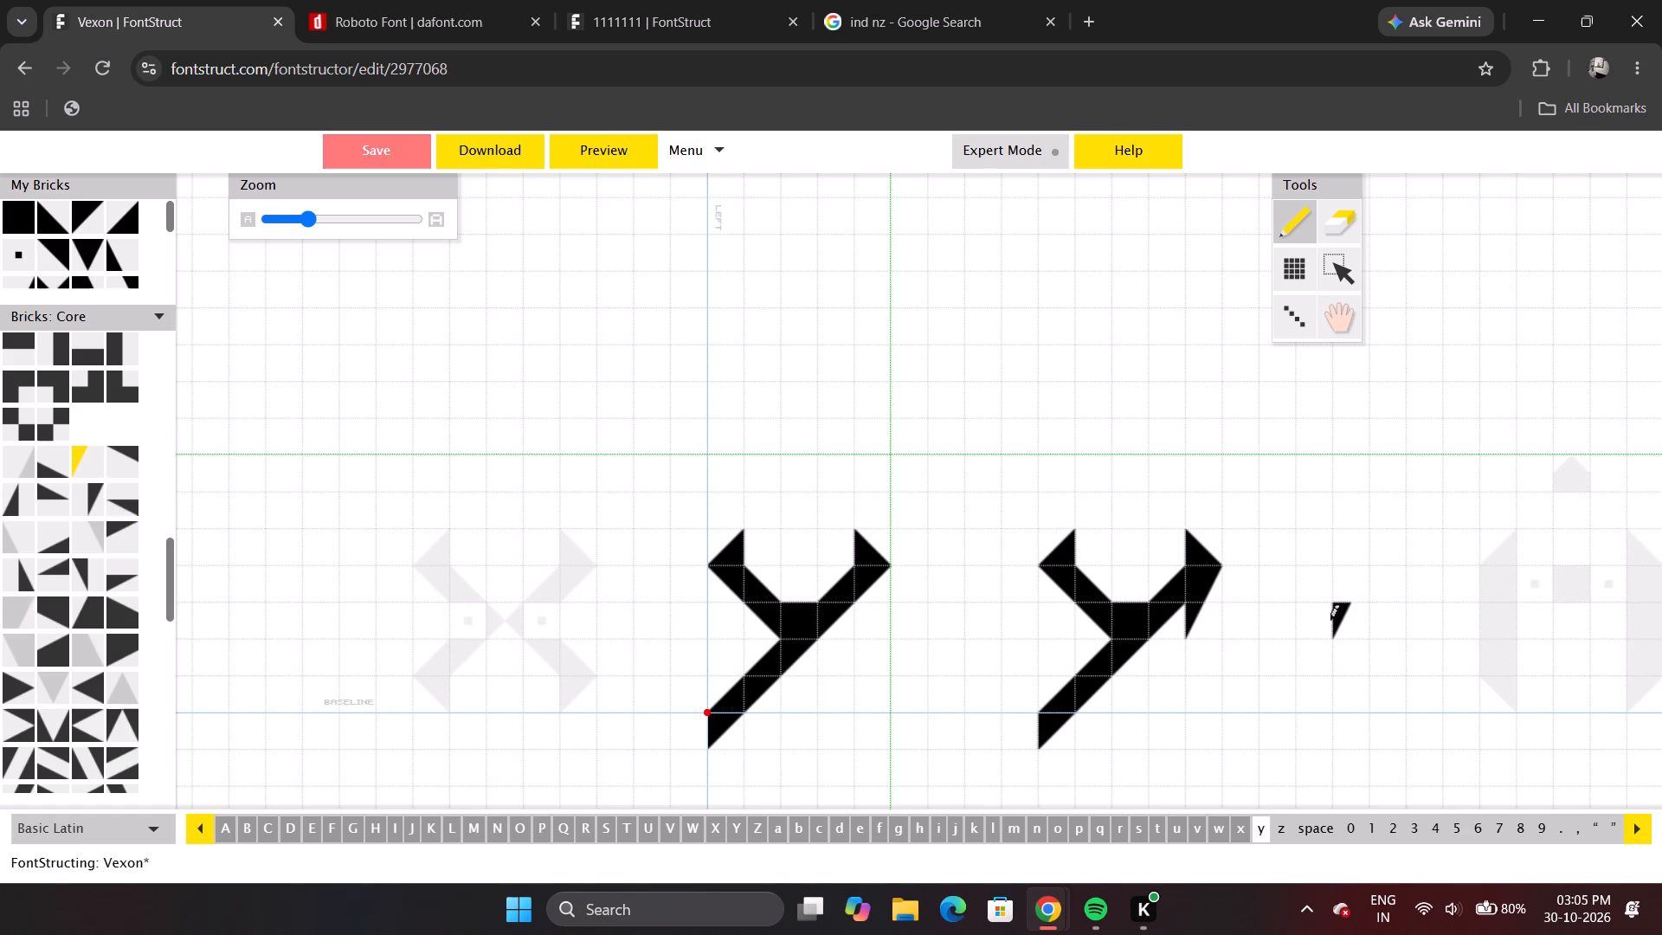
key("e")
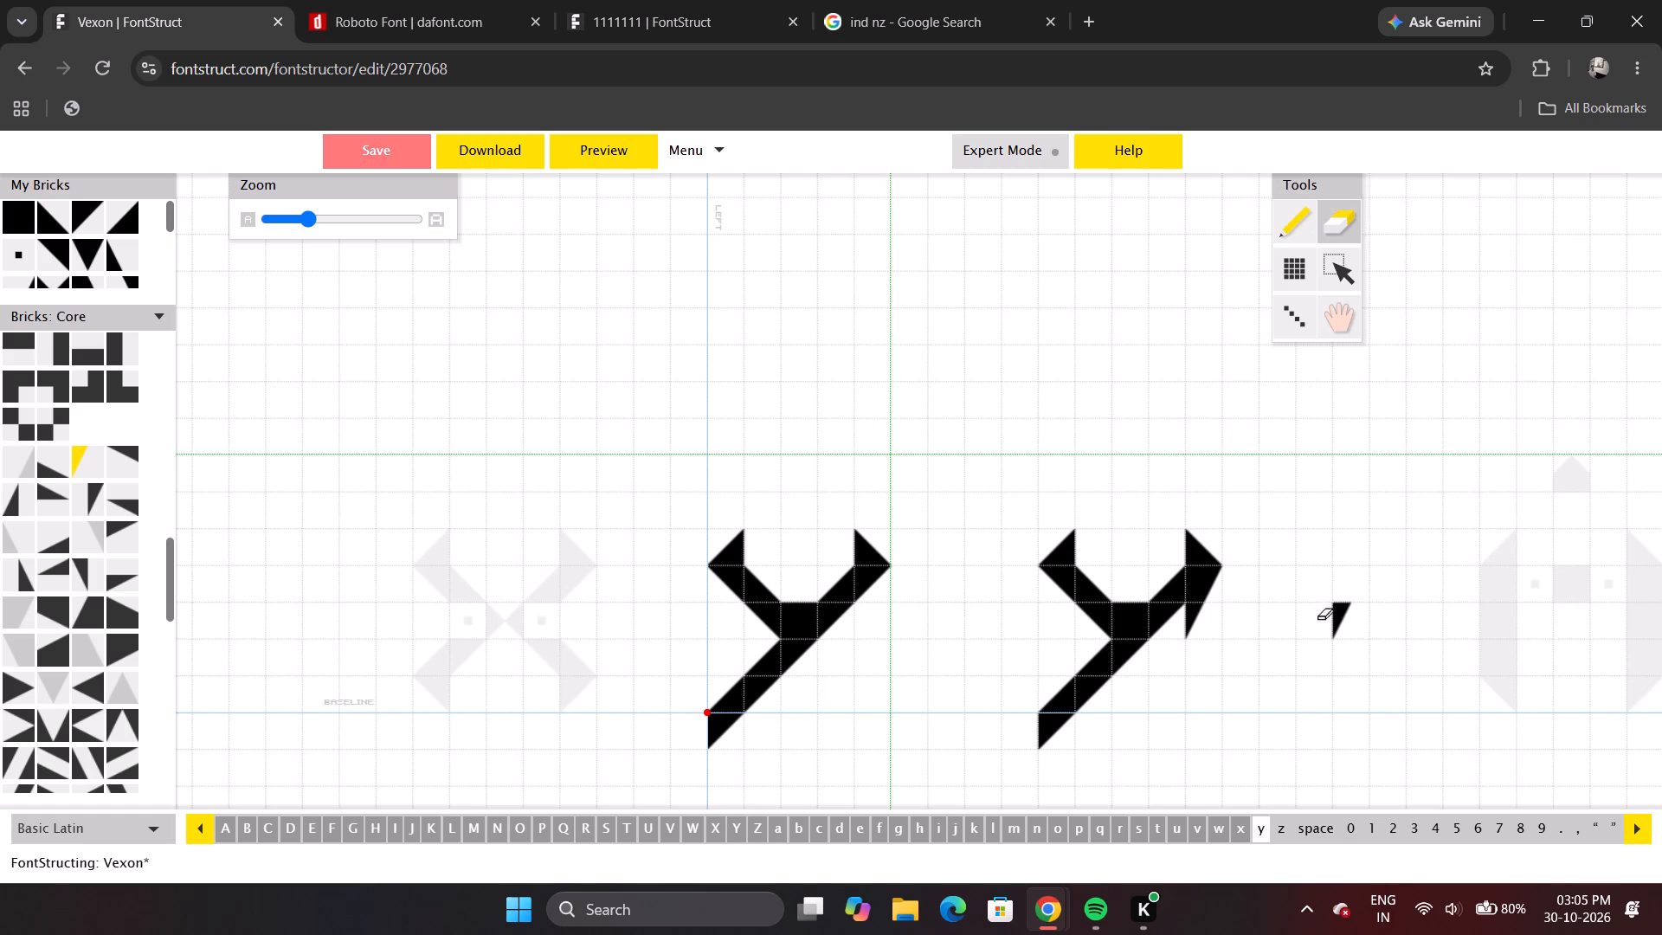
left_click(1341, 620)
Erase the two diagonal bricks joining the duplicate y's right arm to its centre square.
left_click(1176, 594)
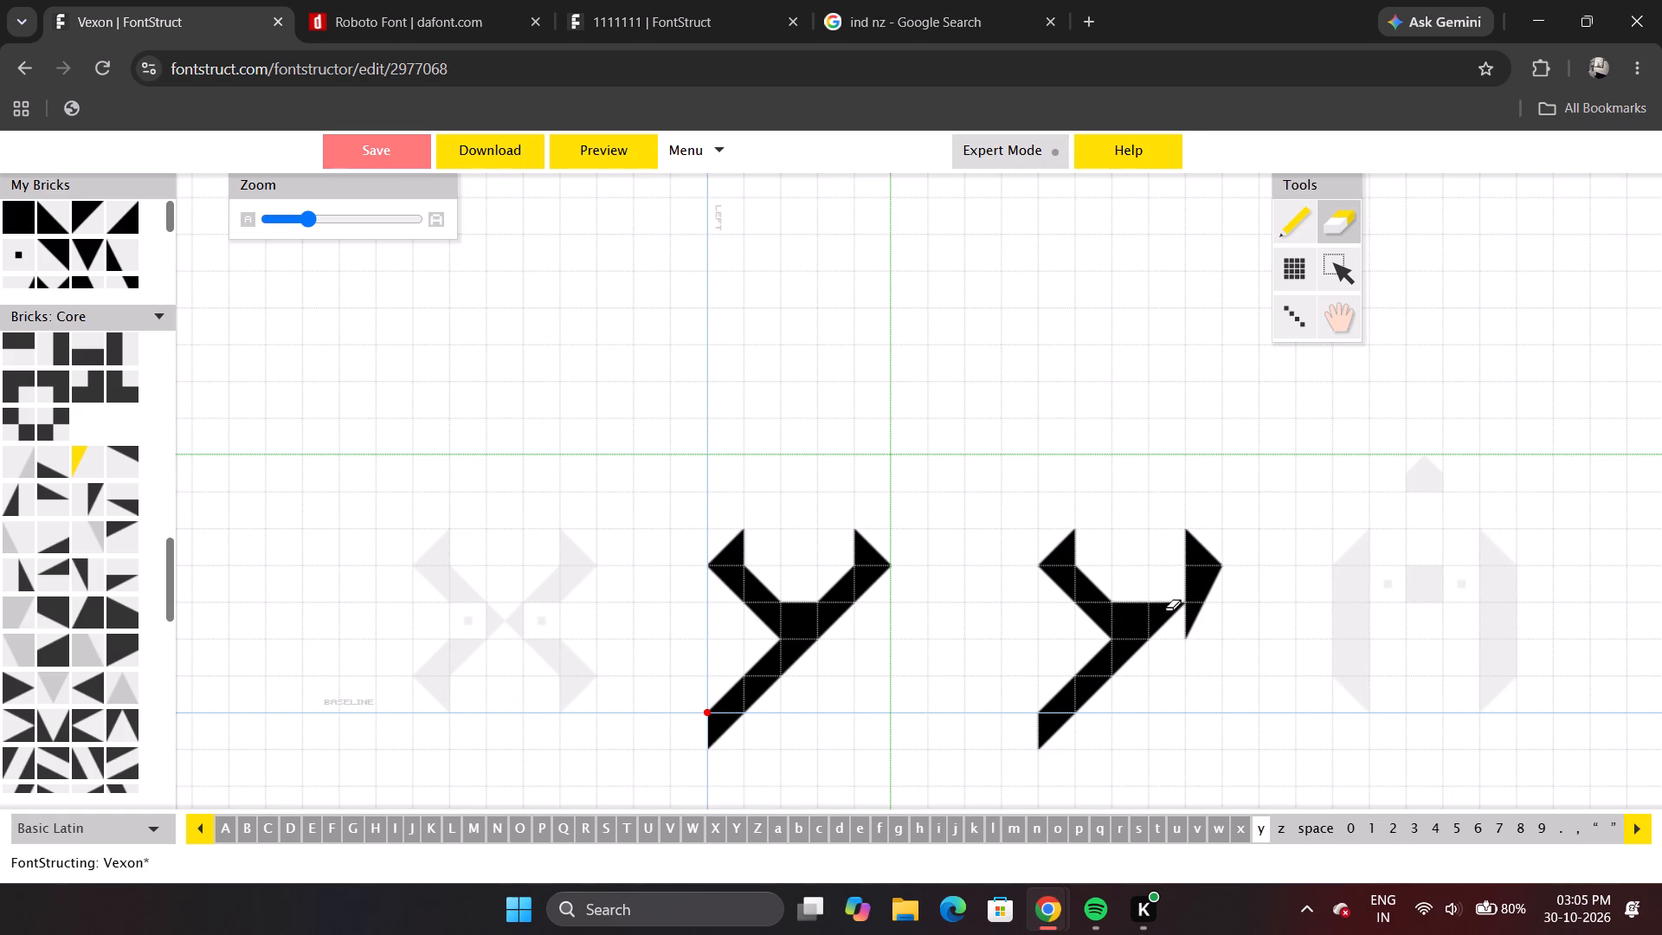
left_click(1167, 616)
In lowercase v, copy the whole glyph and place the duplicate about eight cells to the right of the original.
left_click(1195, 822)
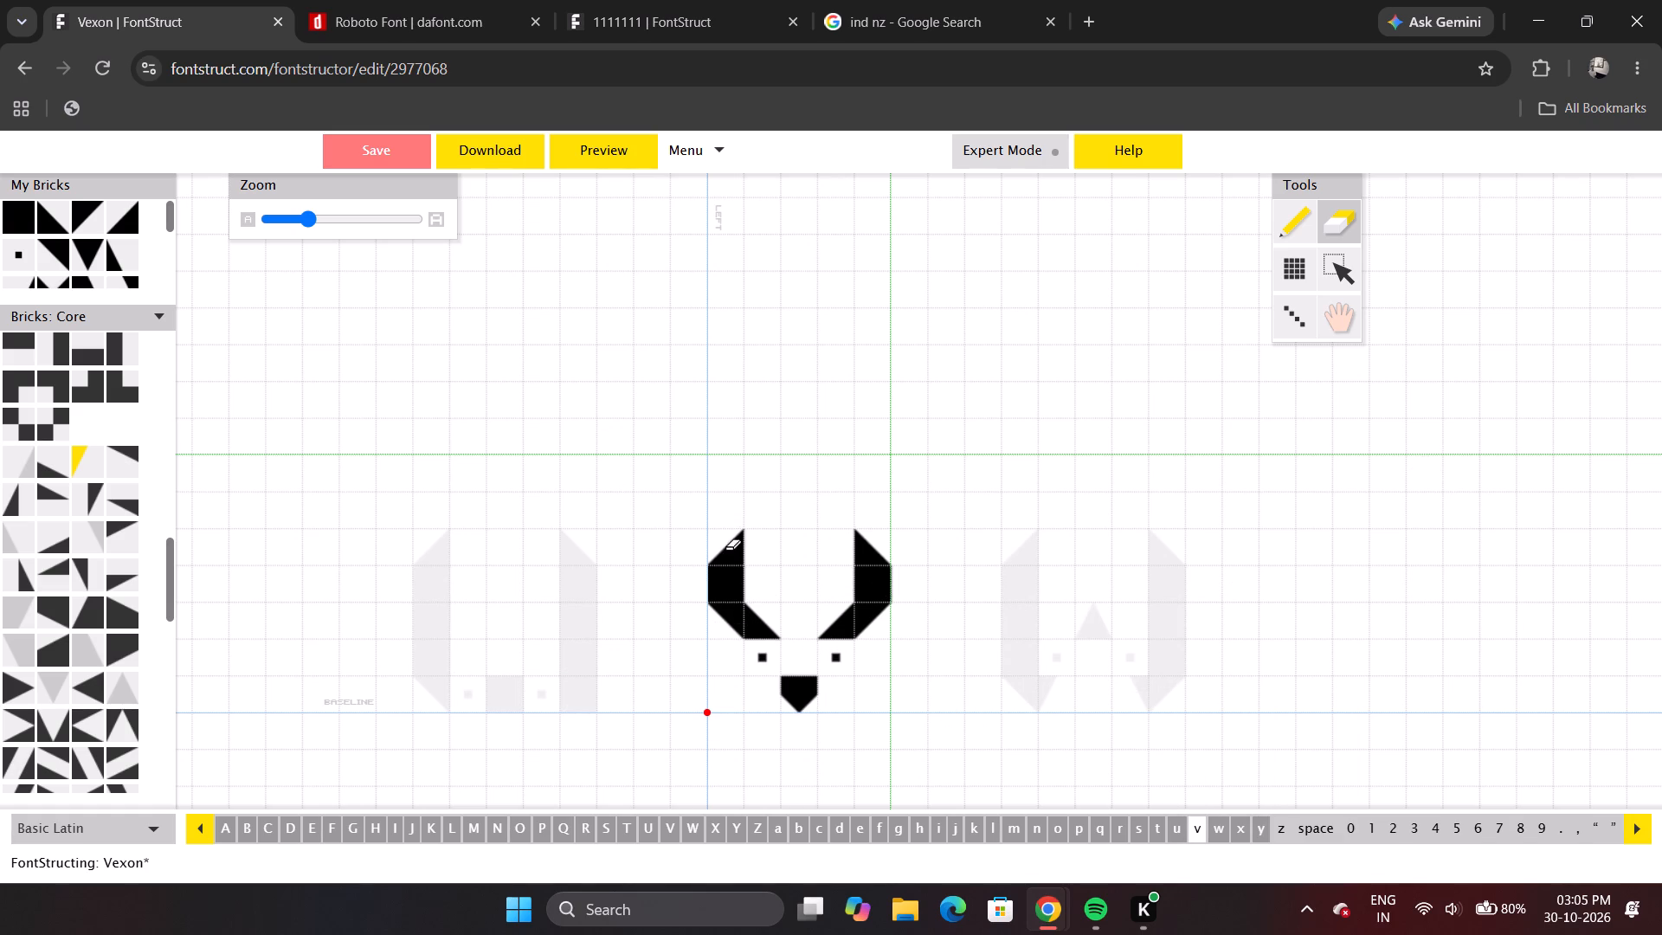
left_click(1350, 258)
left_click_drag(715, 510, 844, 667)
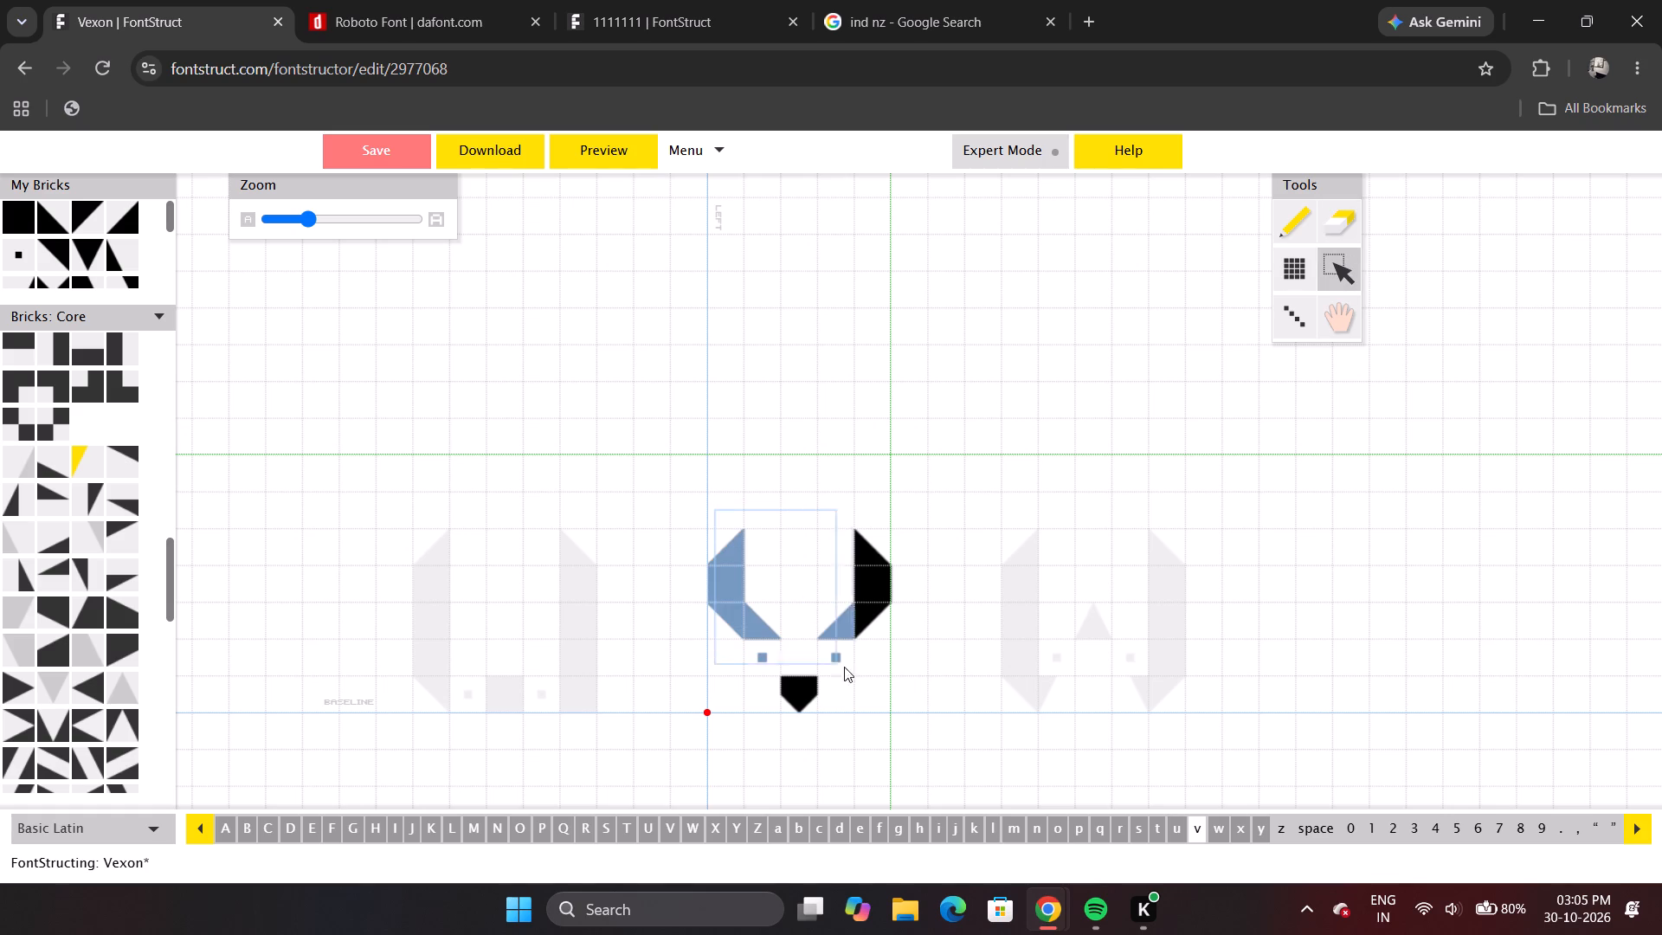
left_click_drag(844, 667, 869, 697)
key("c")
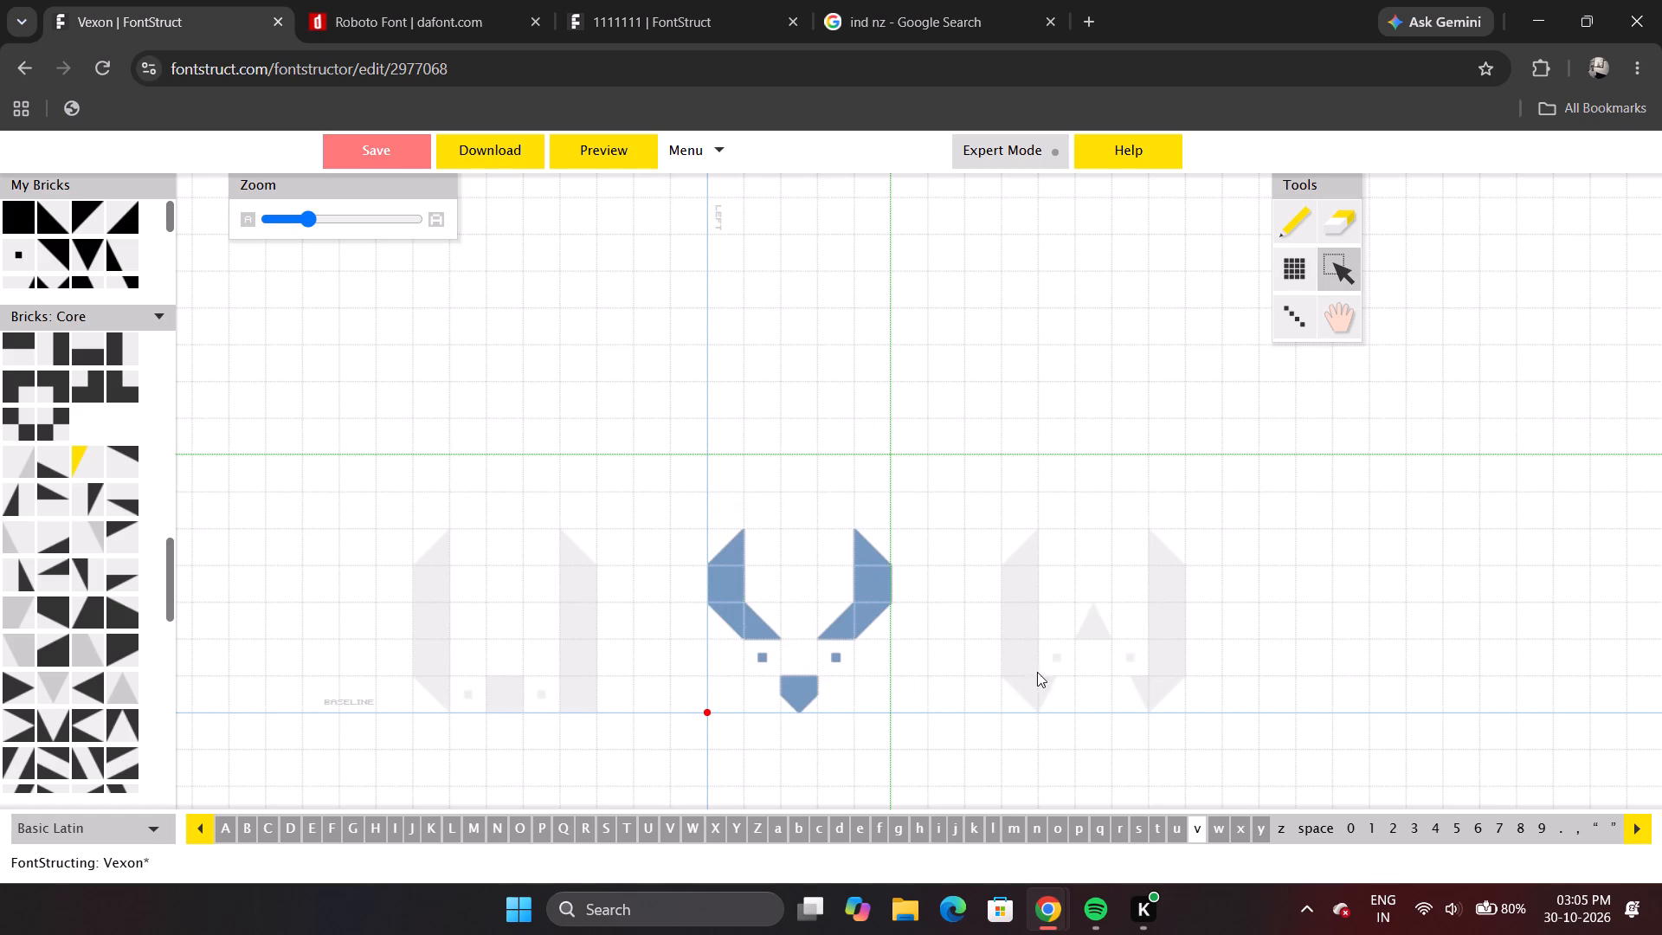
left_click(1066, 661)
key("v")
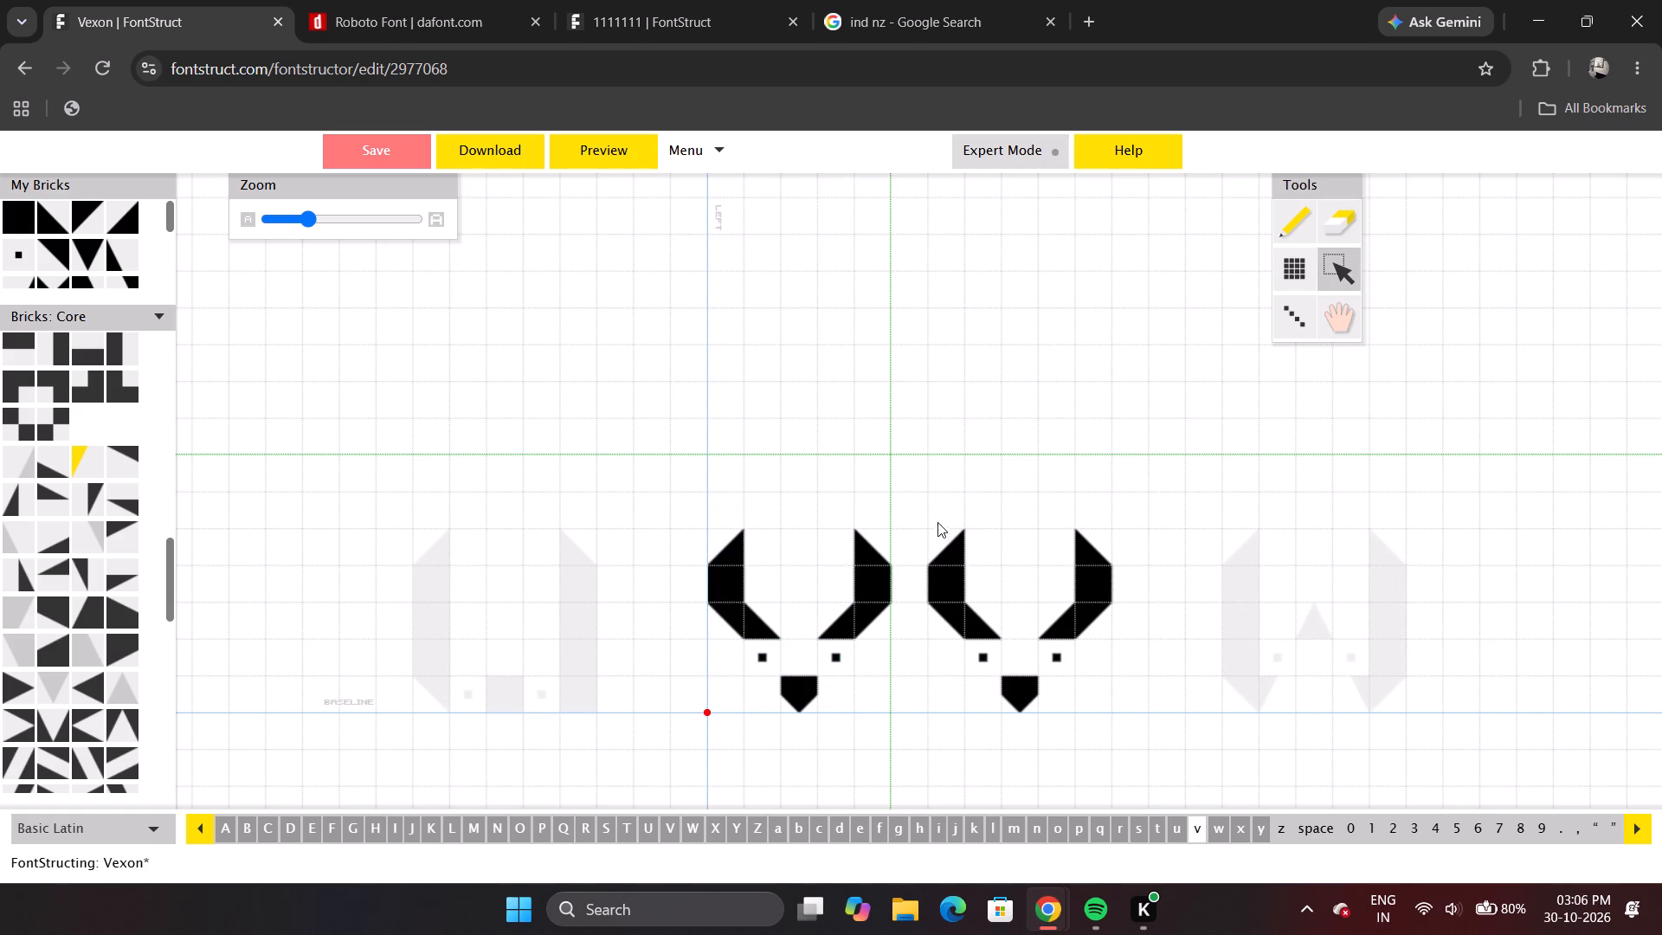
left_click_drag(927, 512, 1122, 708)
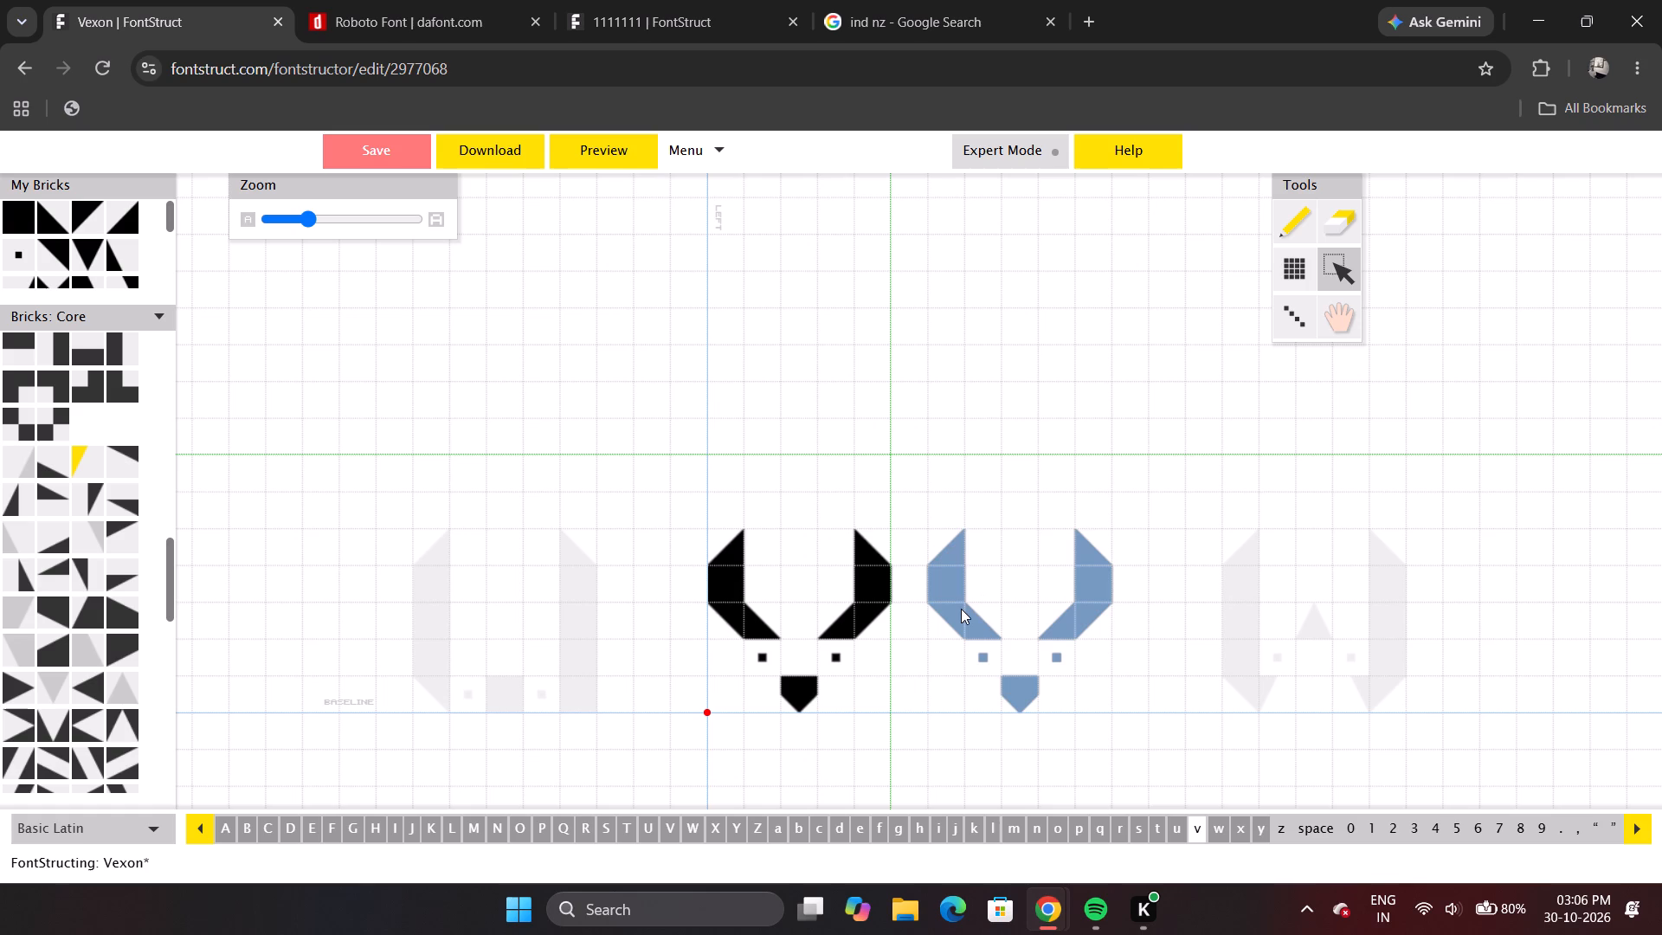
left_click_drag(957, 609, 1201, 603)
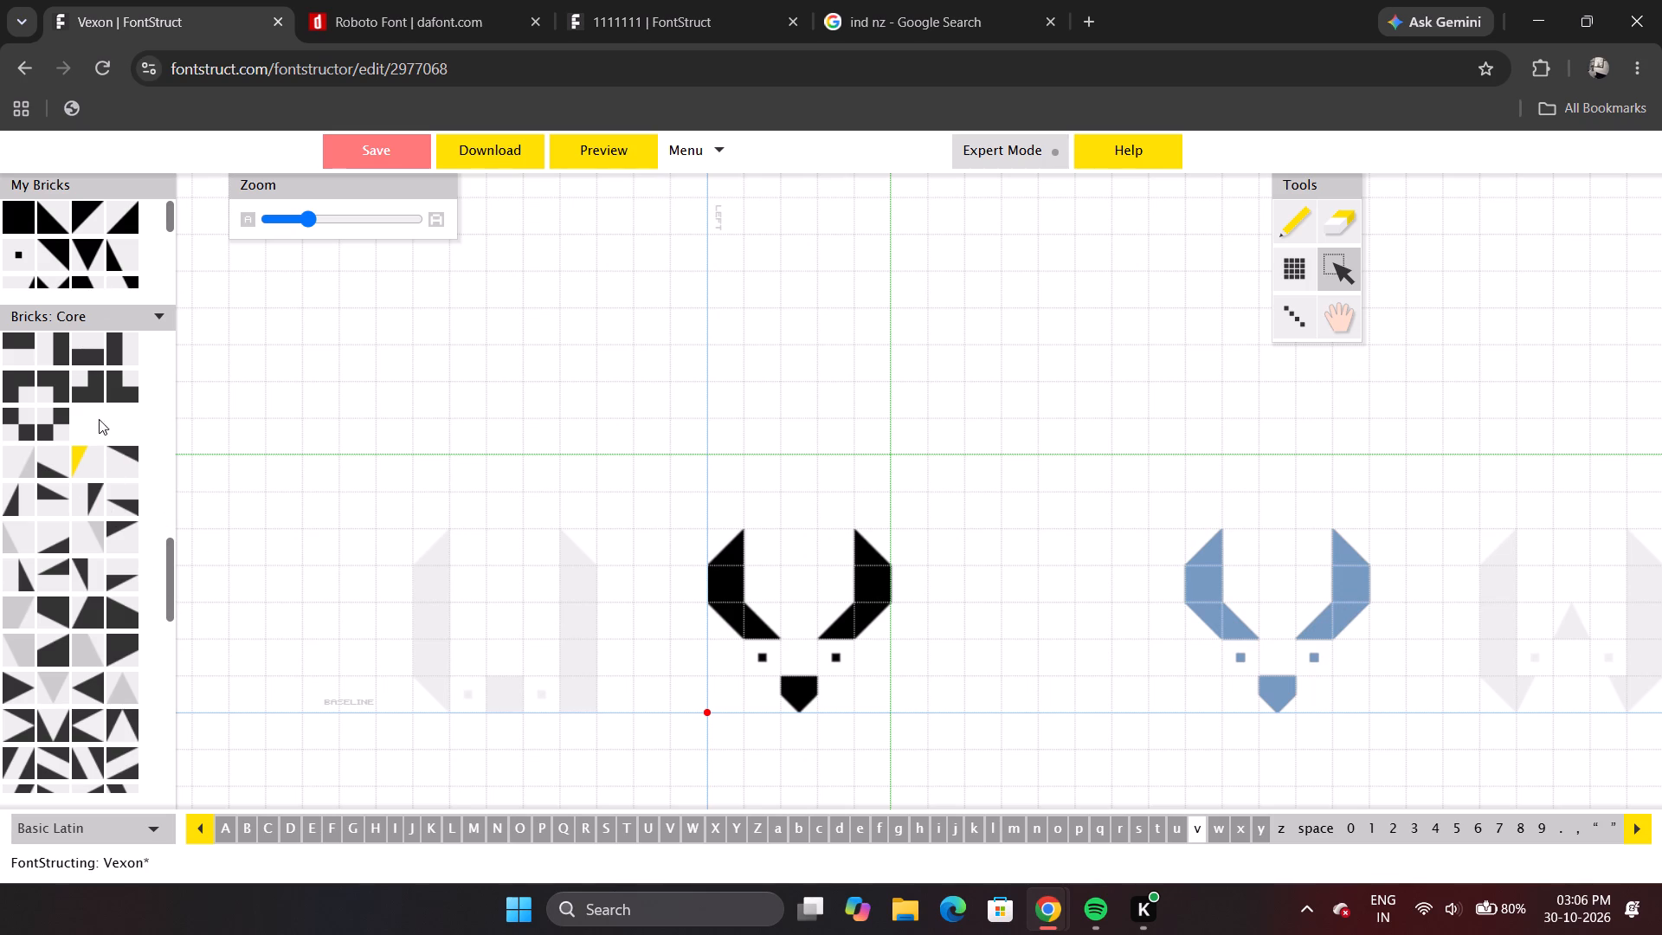
Replace the right dot of the duplicate v with a diagonal triangle brick, rotated to continue the right arm toward the base.
left_click(114, 221)
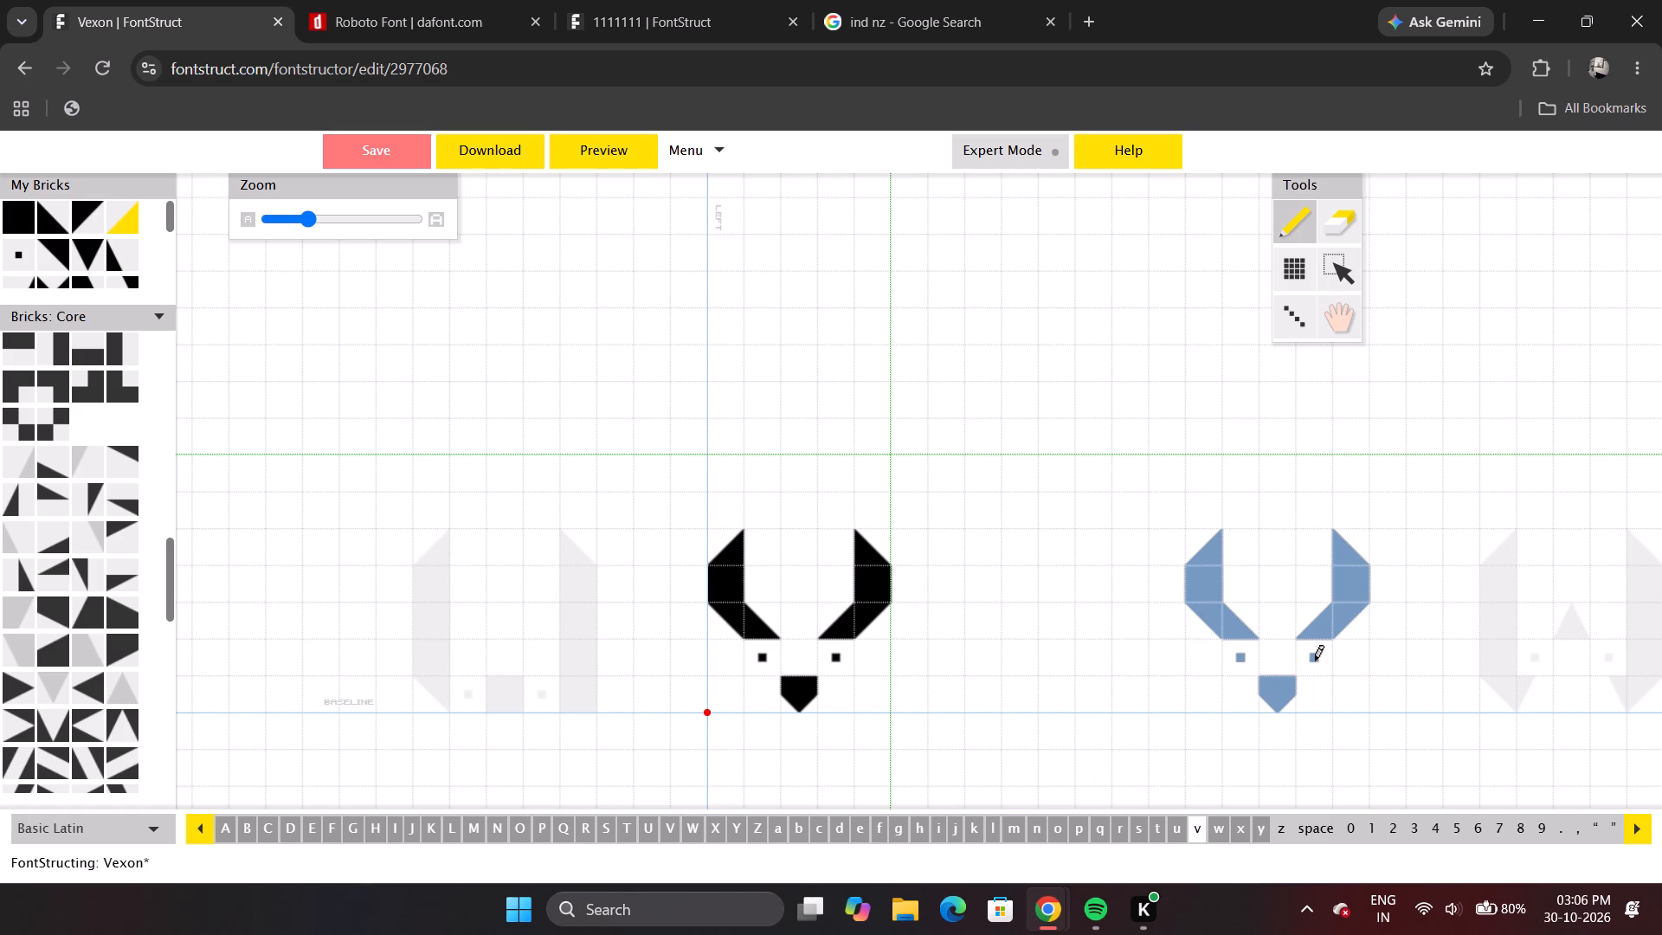
left_click(1315, 660)
left_click(1315, 660)
left_click(1315, 660)
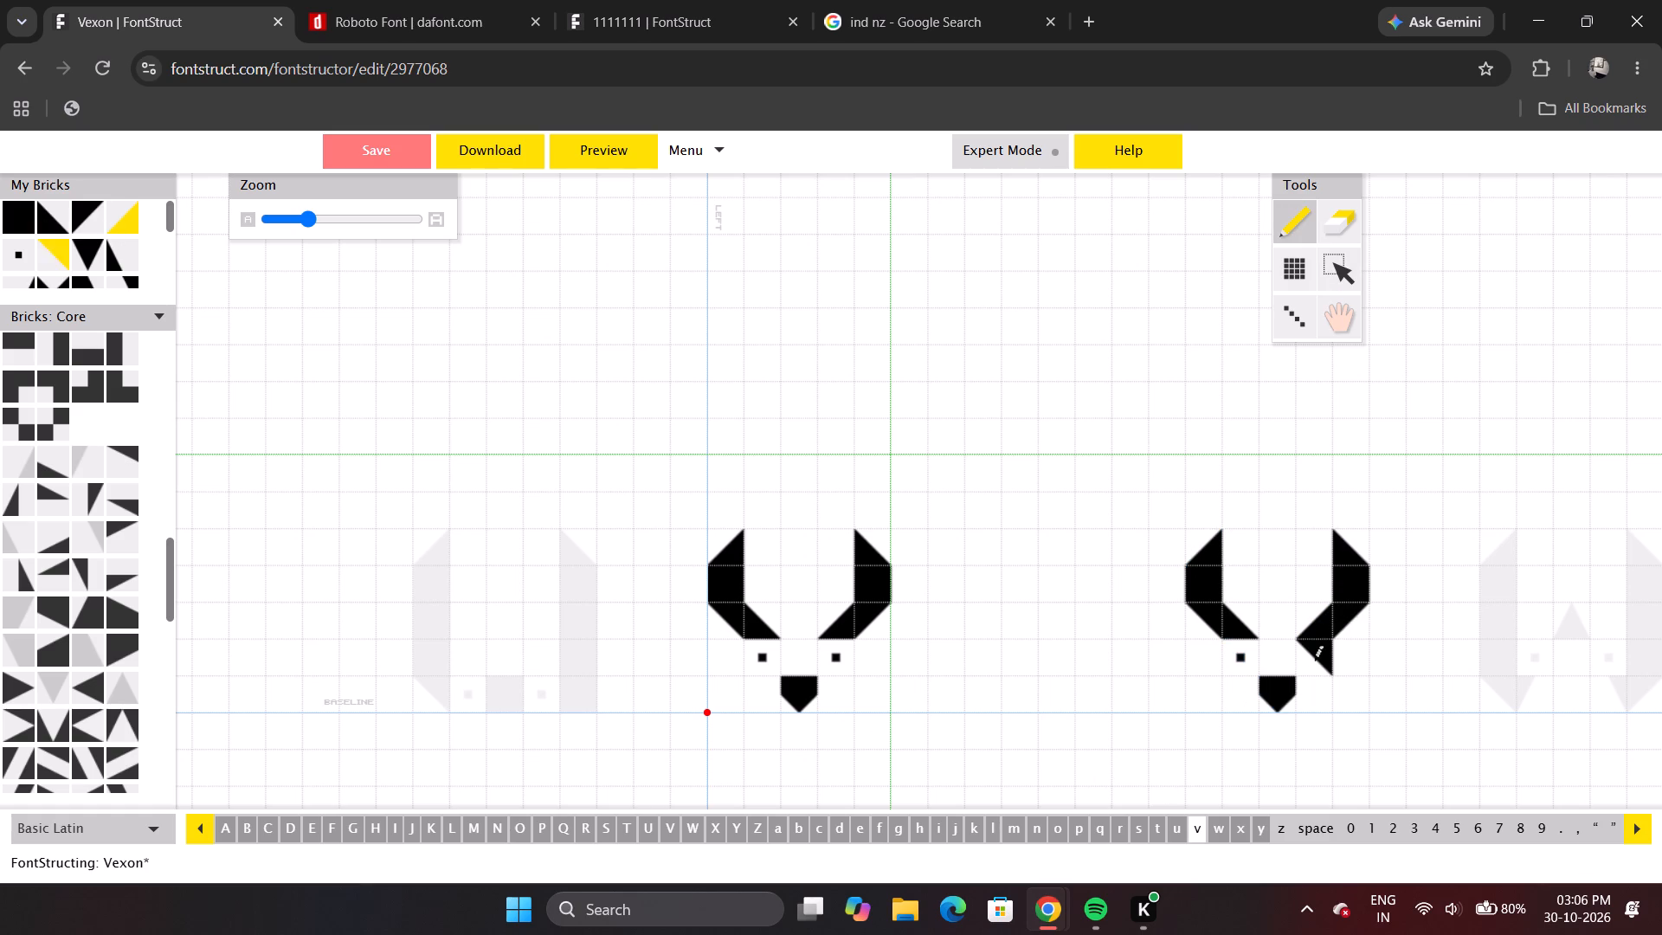
left_click(1315, 660)
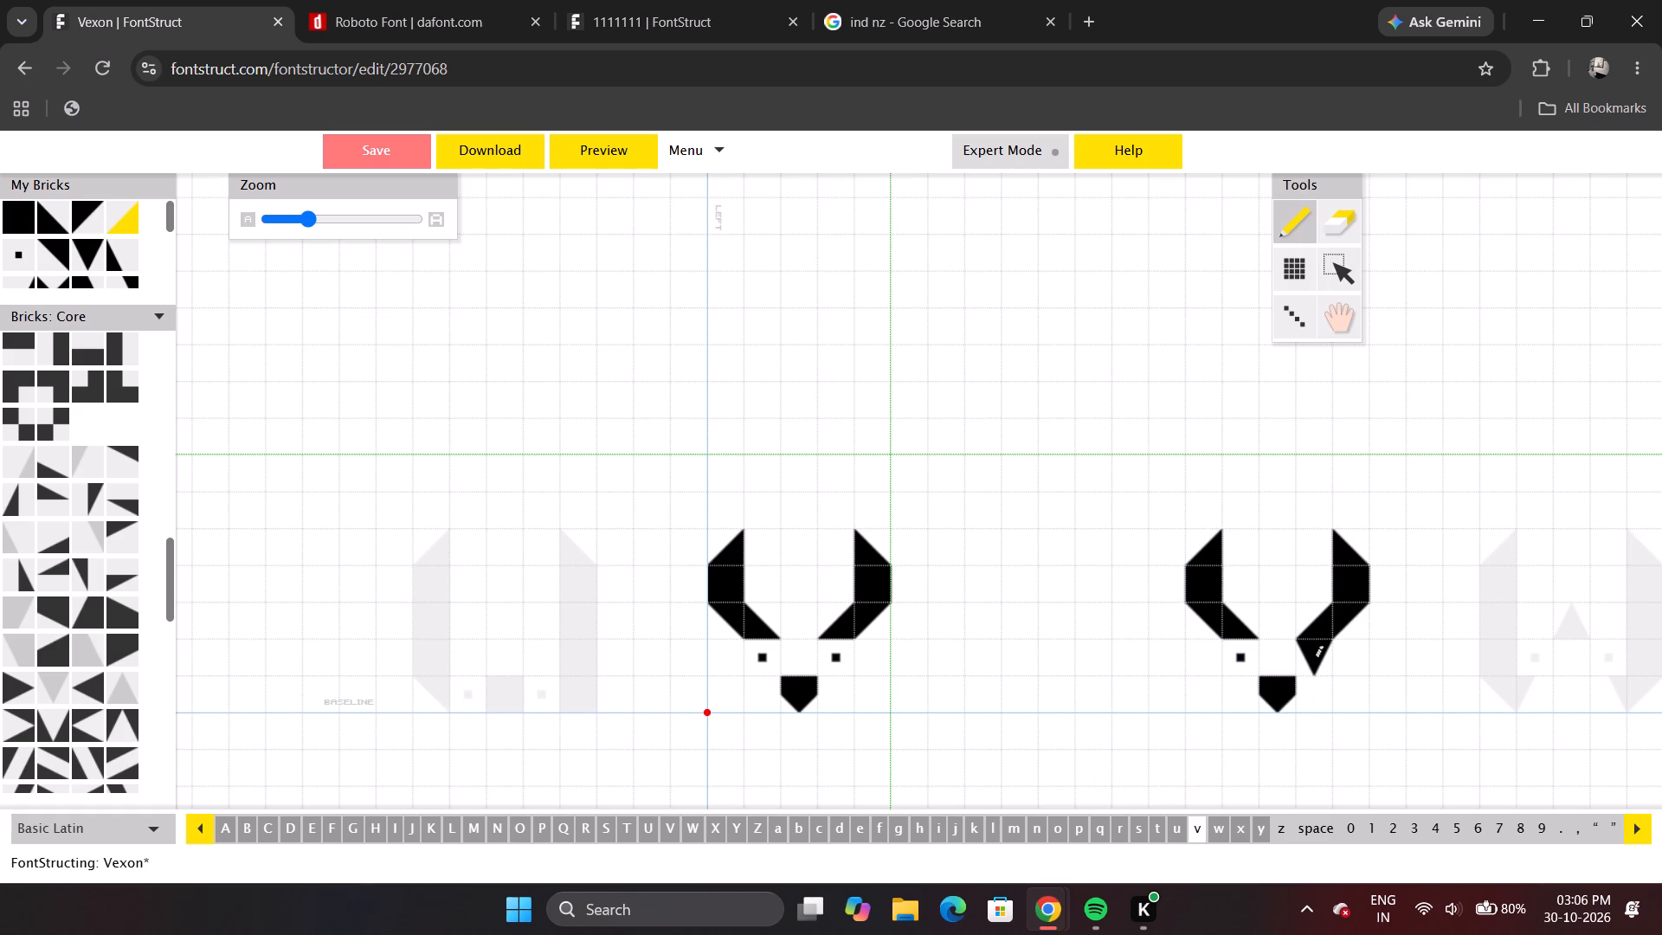
left_click(1315, 660)
left_click(1315, 660)
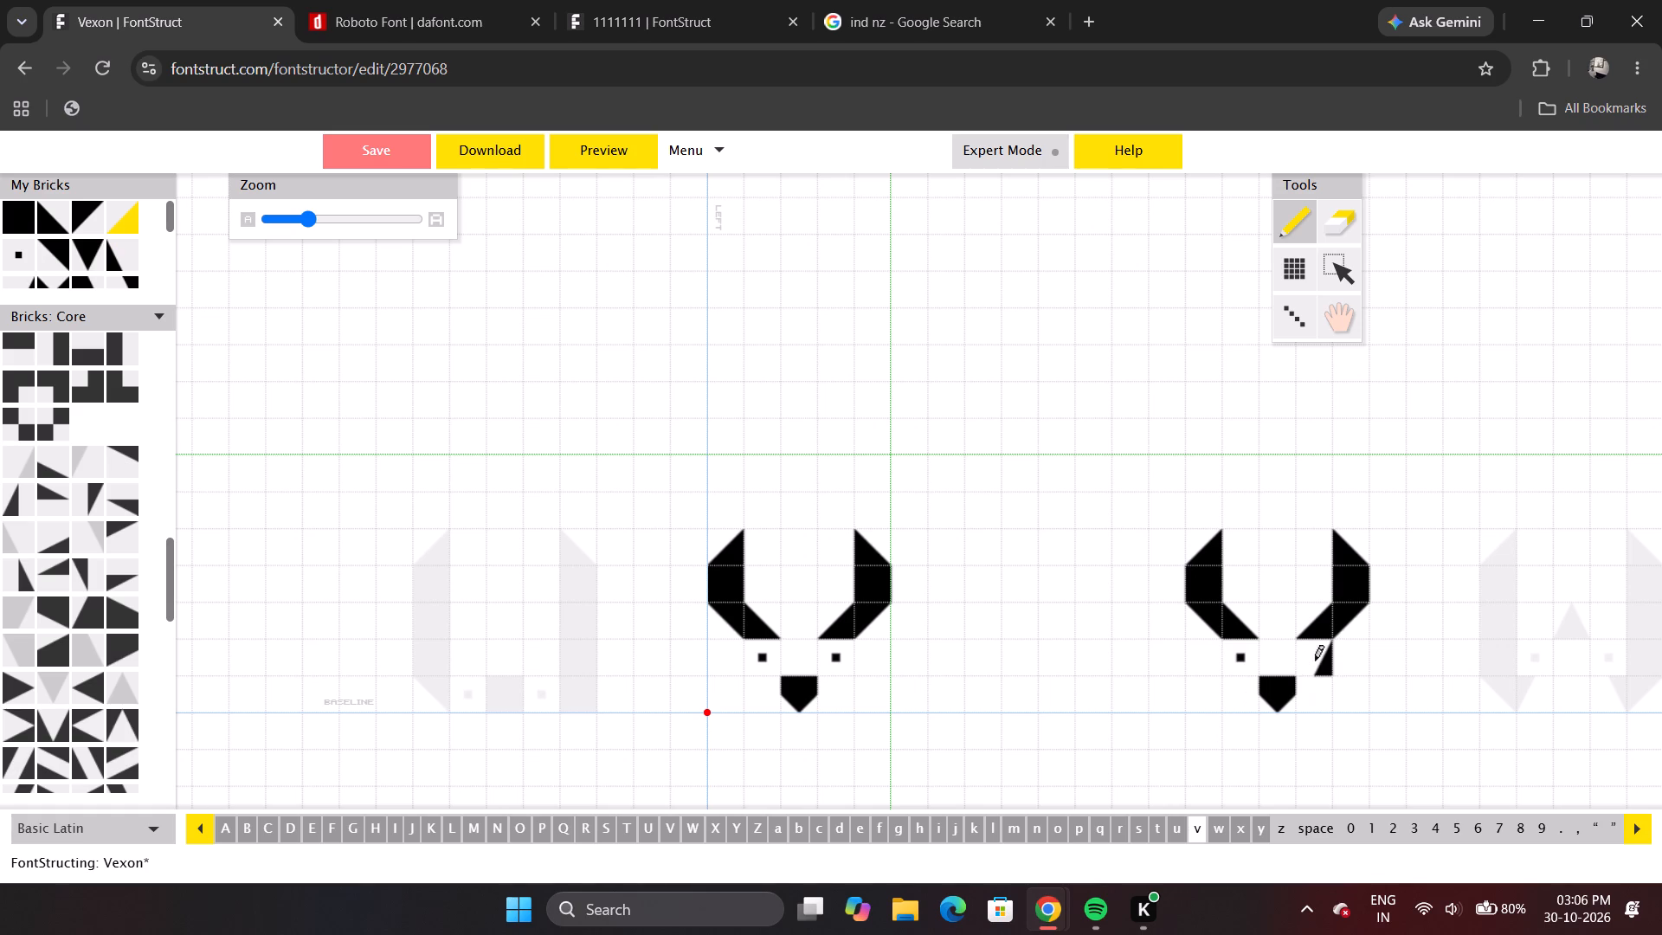
left_click(1315, 660)
triple_click(1315, 660)
left_click(1315, 660)
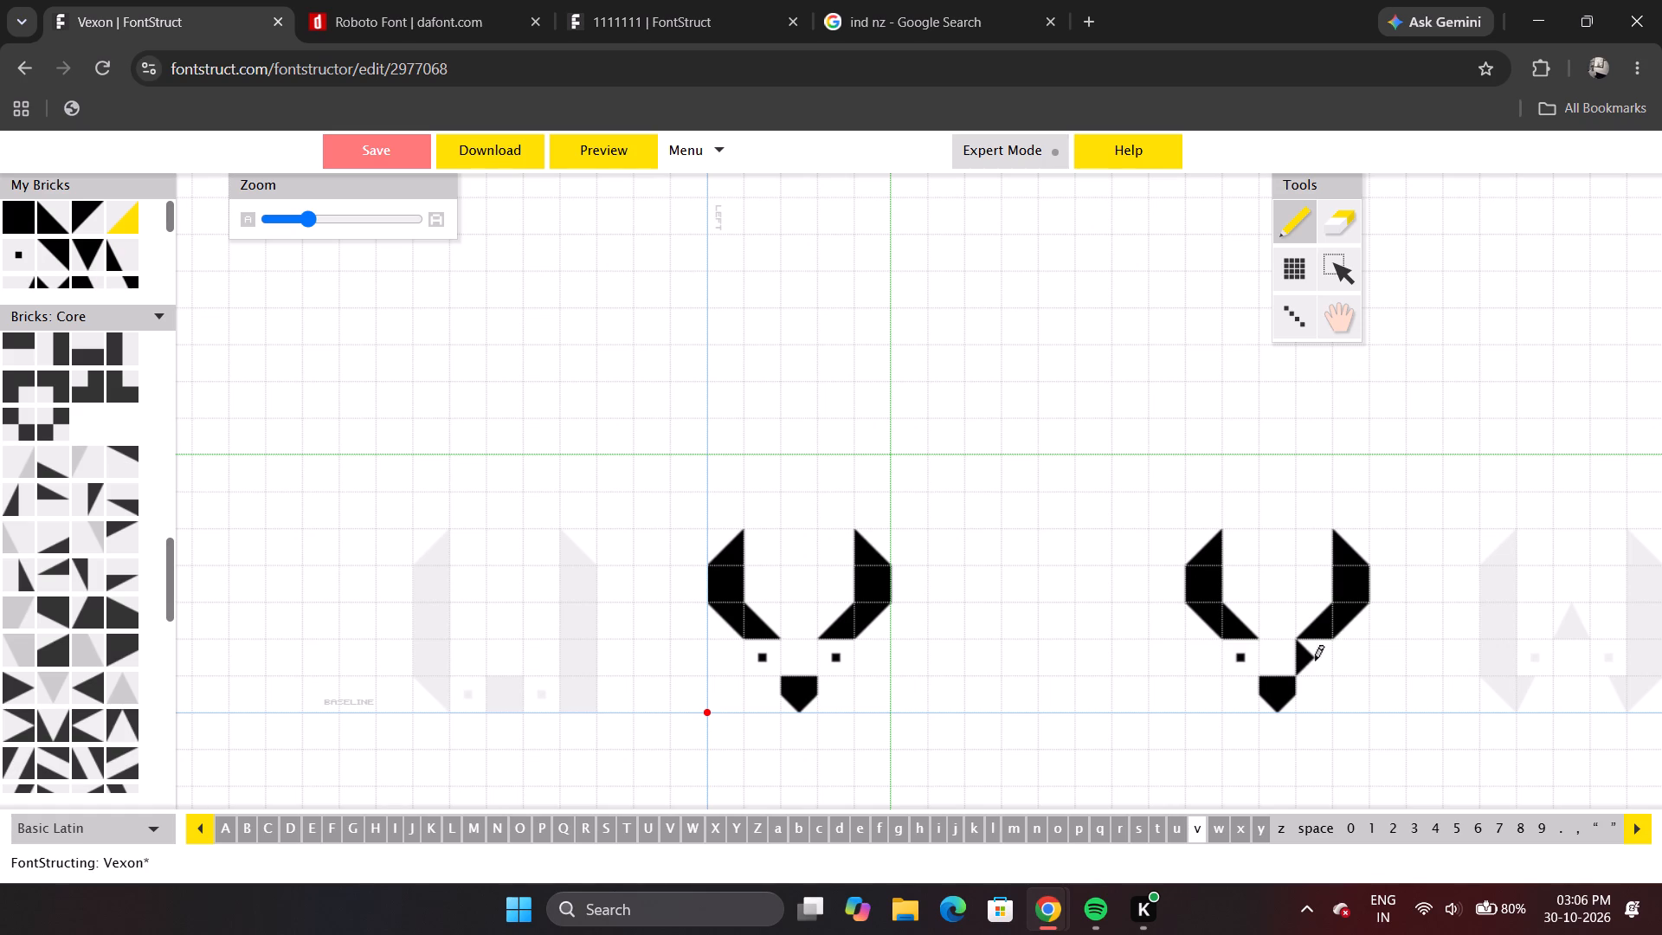
left_click(1315, 660)
left_click(1315, 660)
left_click(1315, 660)
left_click(1315, 660)
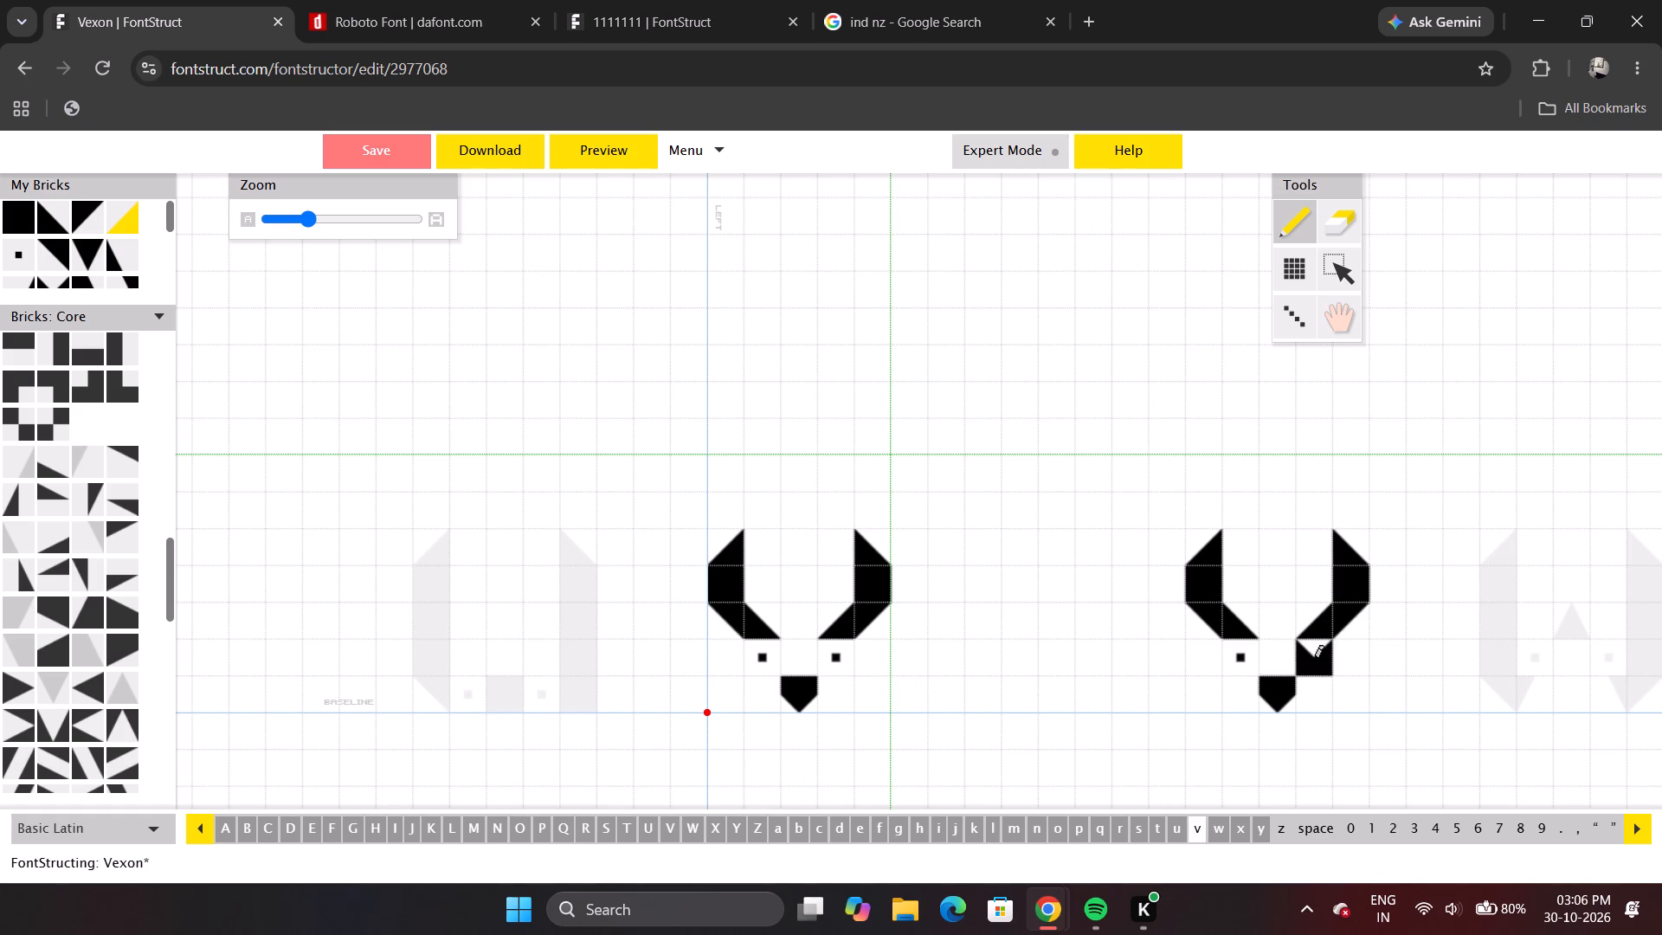
left_click(1315, 660)
left_click(1315, 660)
left_click(1315, 660)
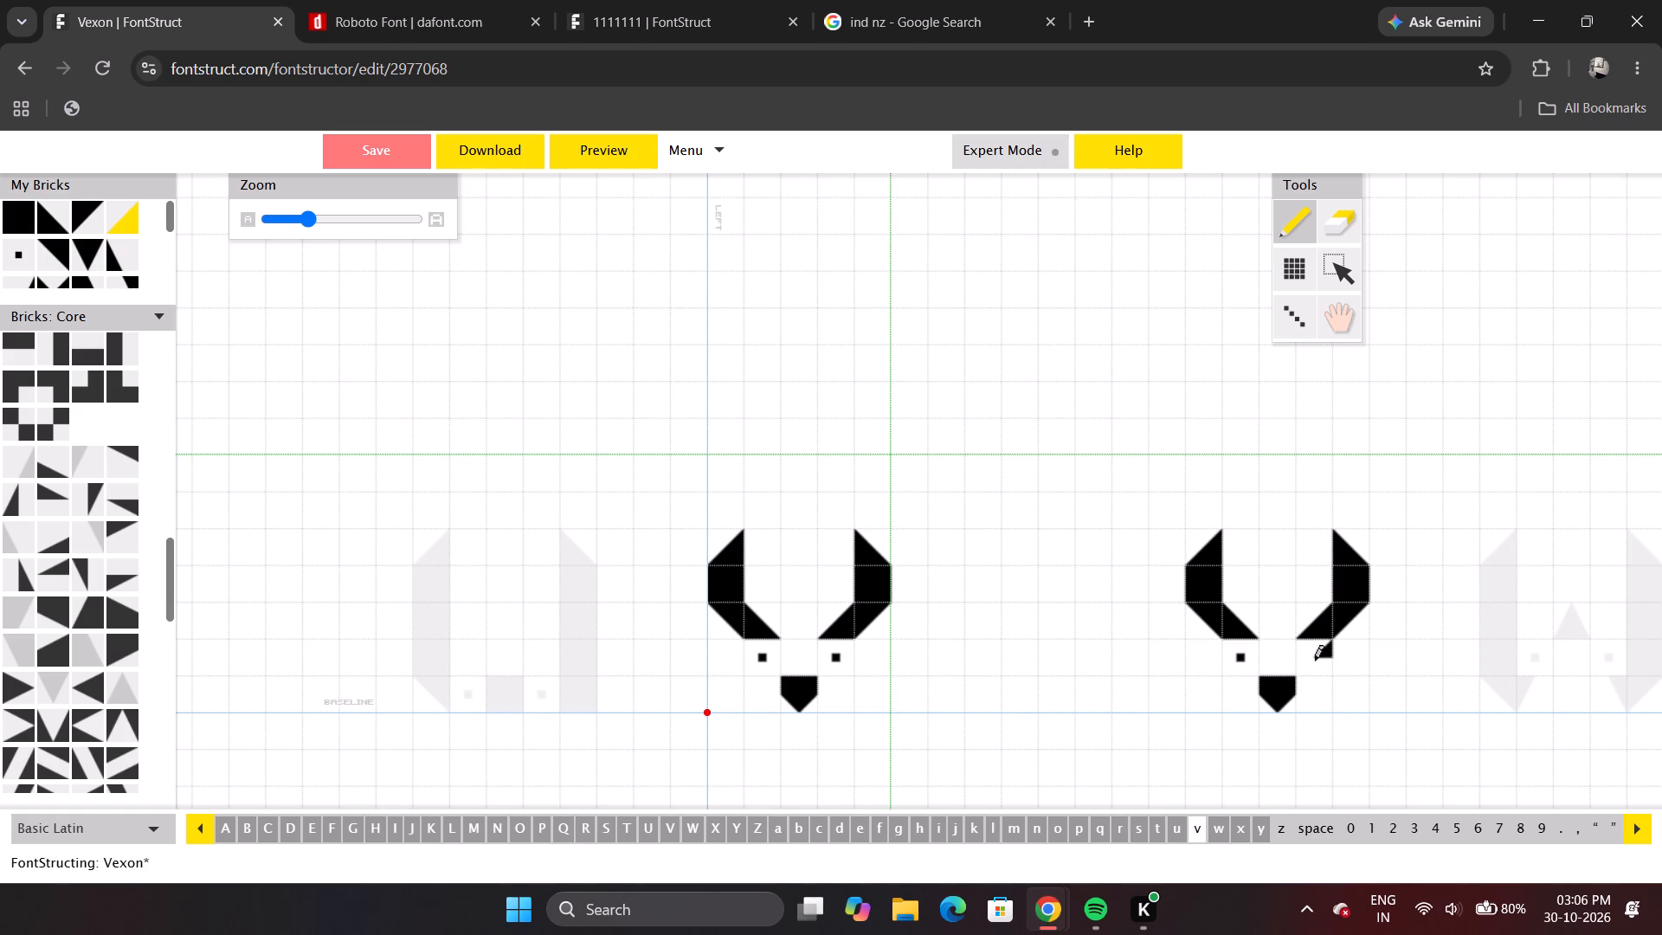
left_click(1315, 660)
double_click(1315, 660)
left_click(1315, 660)
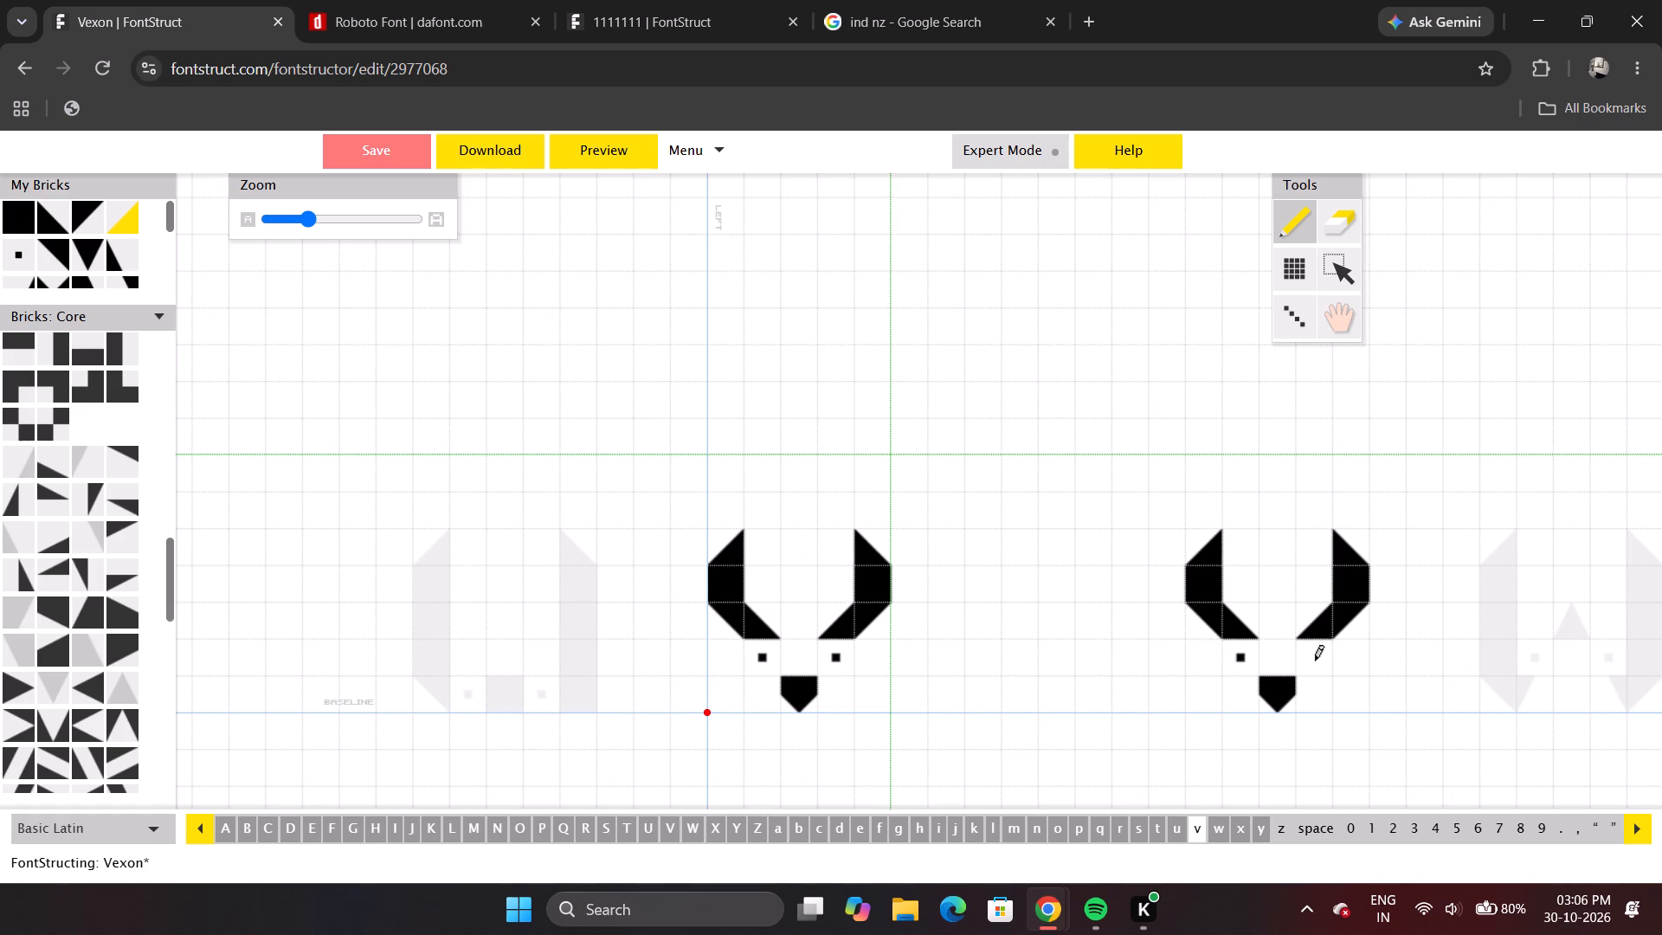
left_click(1315, 660)
left_click(1315, 660)
left_click(1315, 660)
Replace the duplicate v's base brick with diagonal triangle bricks, rotated so the right arm continues as an even diagonal stroke to the baseline.
left_click(1280, 700)
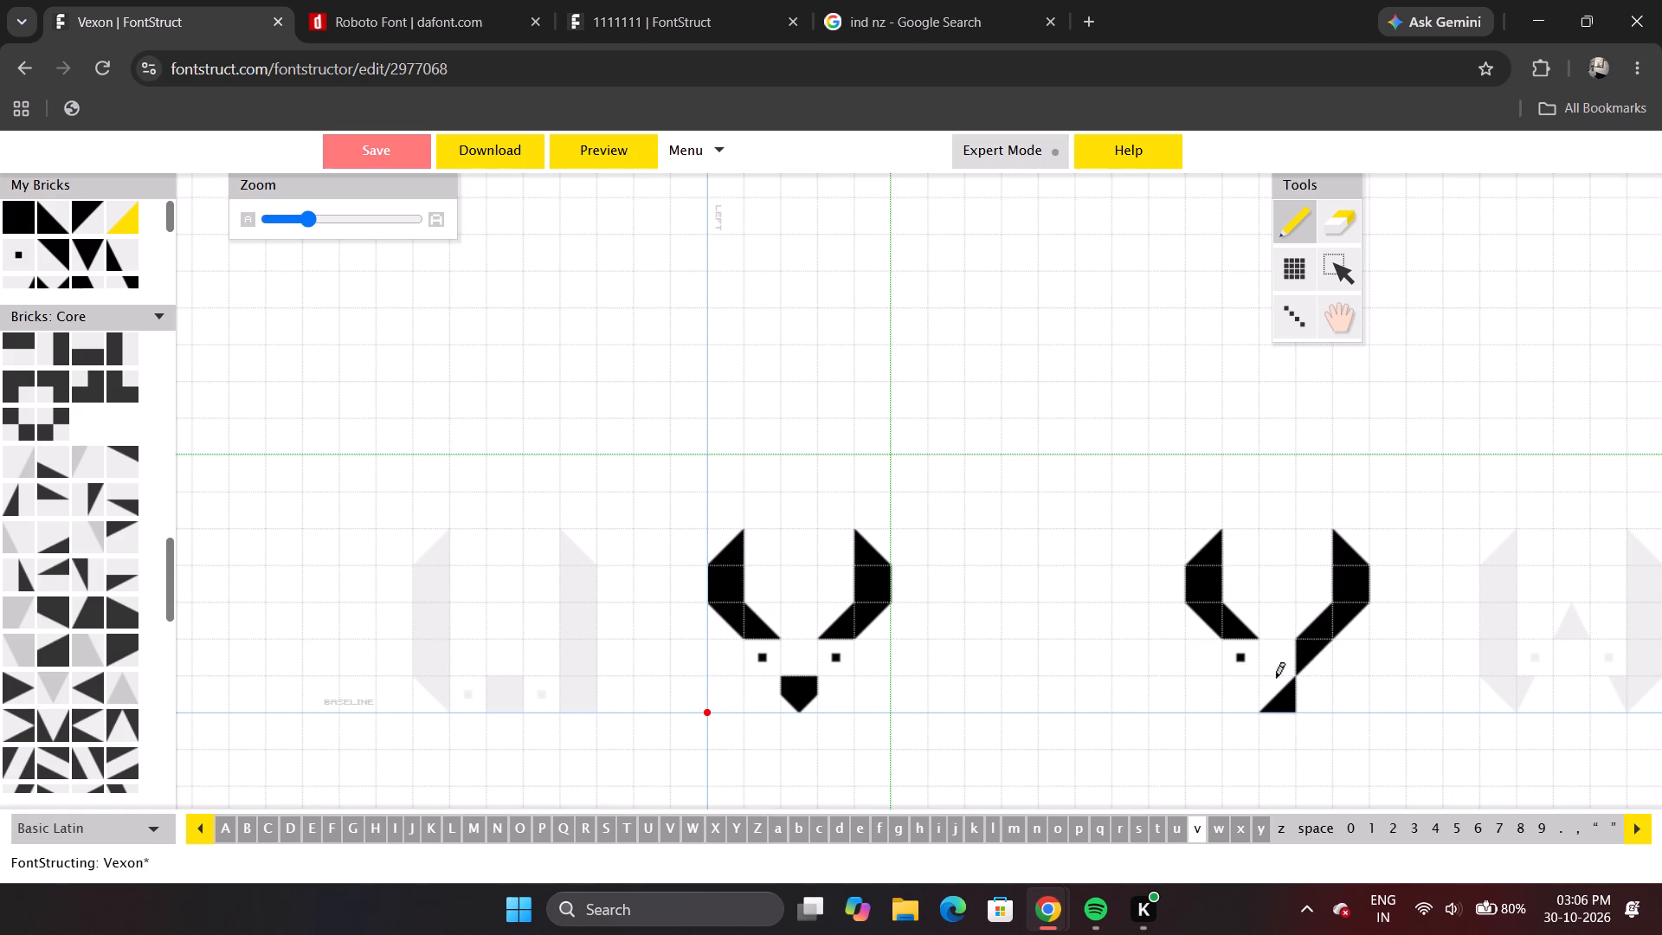
left_click(1277, 673)
left_click(1276, 703)
left_click(1276, 703)
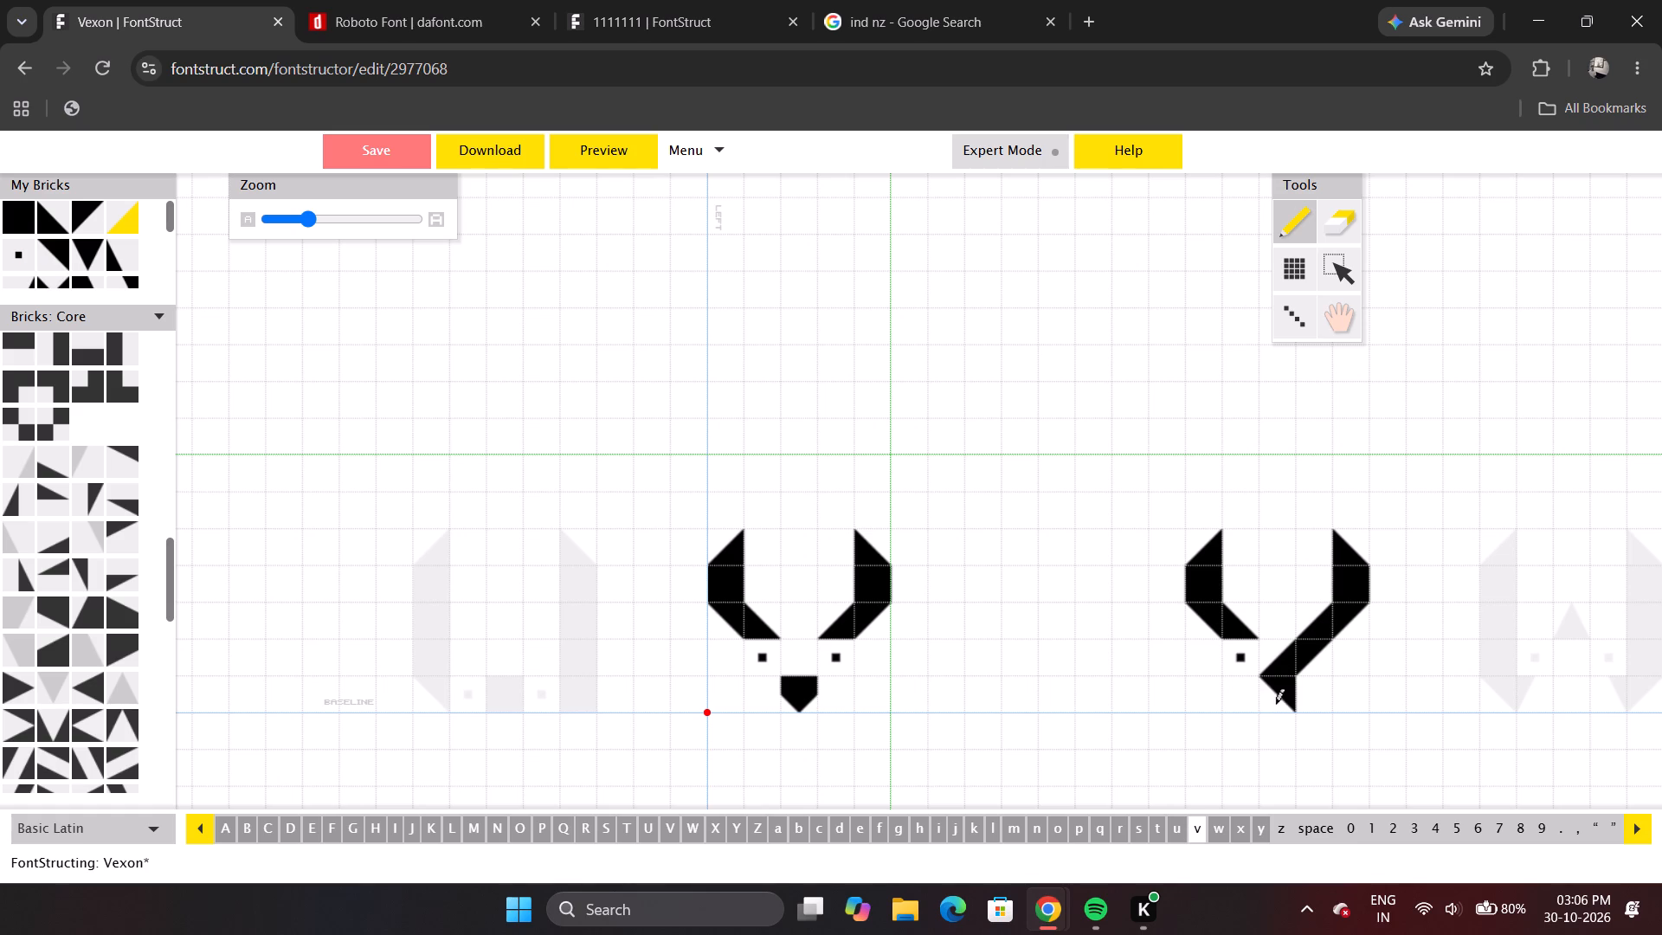
left_click(1276, 703)
left_click(1276, 703)
left_click(1276, 703)
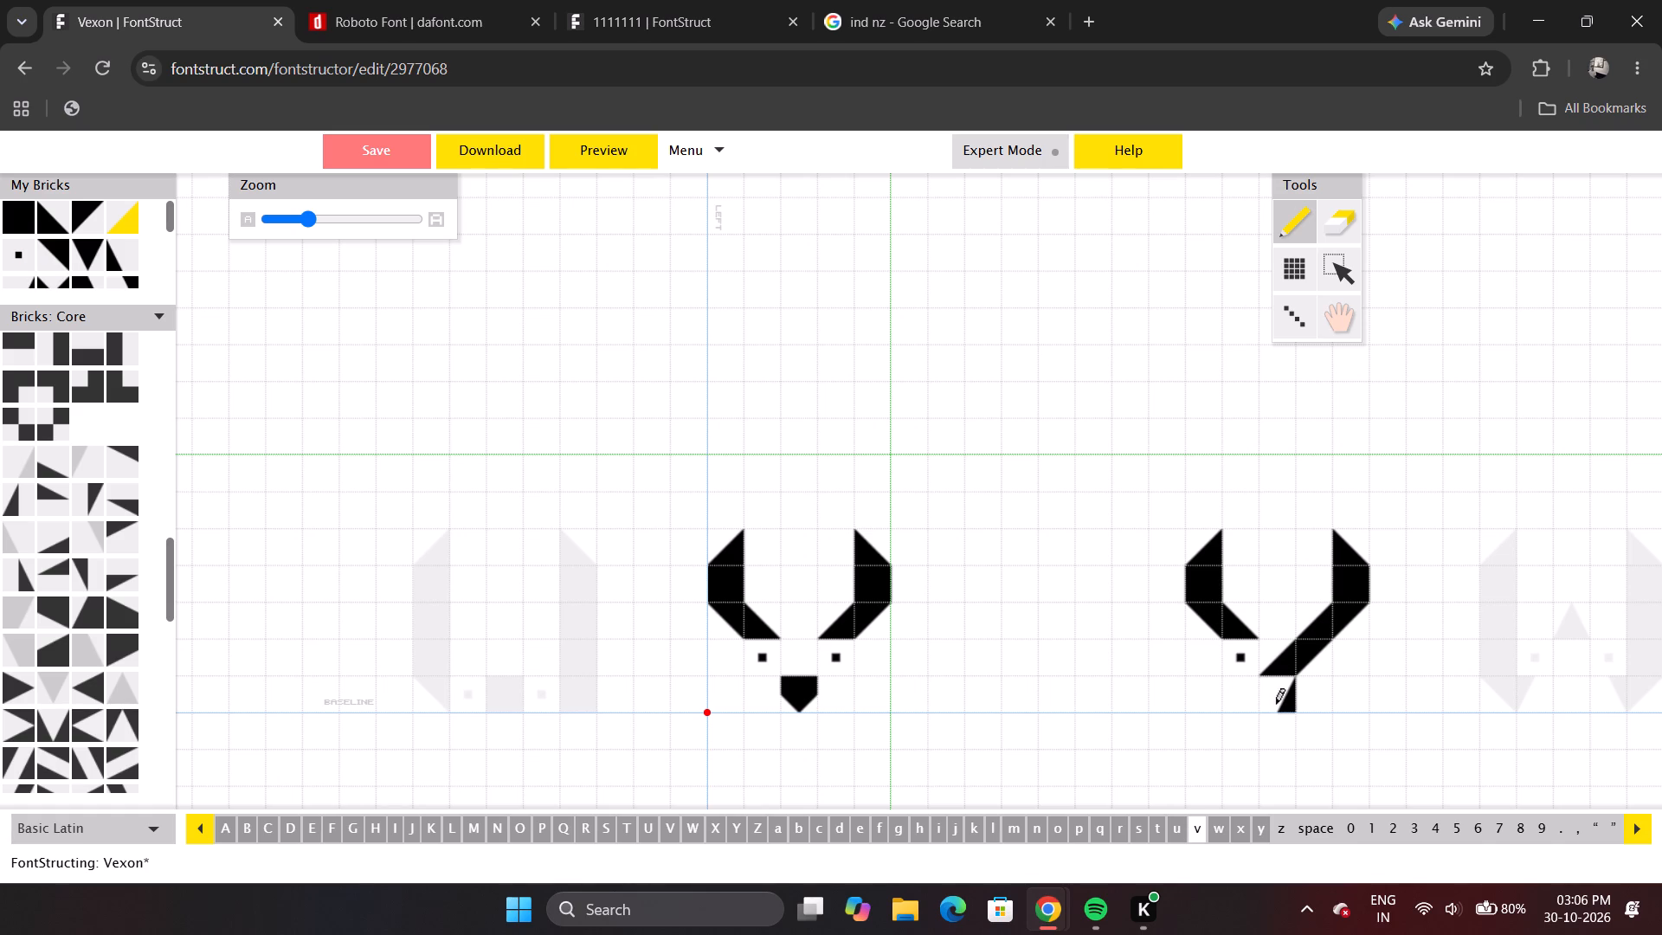
left_click(1276, 703)
left_click(1276, 703)
left_click(1276, 703)
double_click(1276, 703)
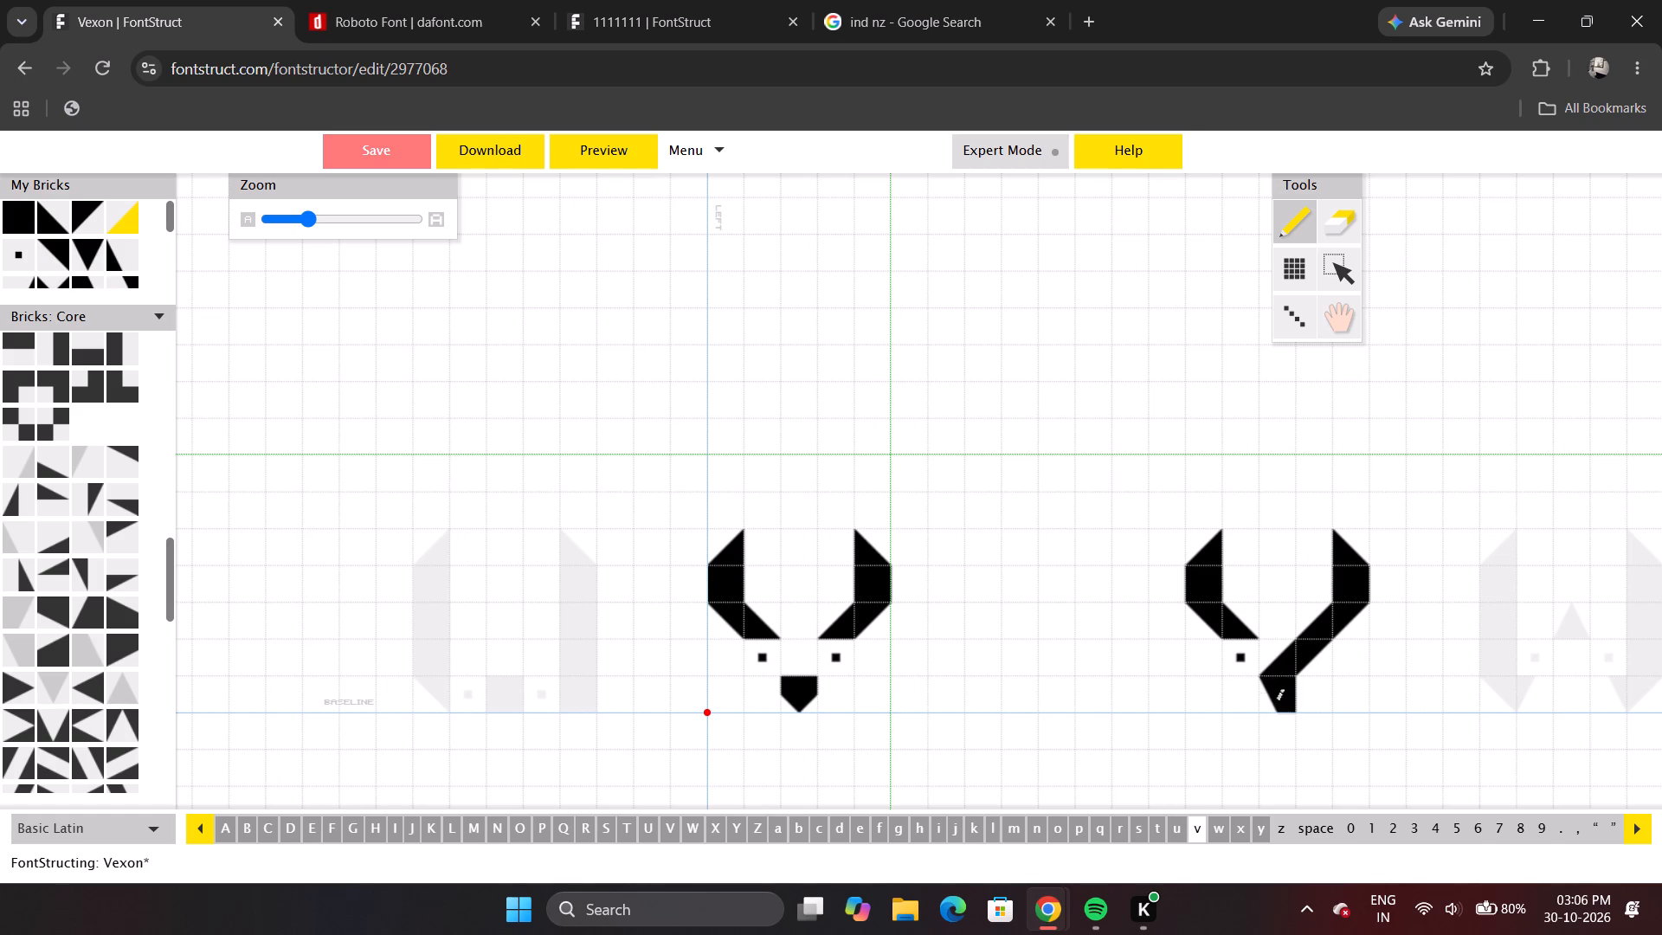
left_click(1276, 703)
left_click(1276, 703)
left_click(1276, 703)
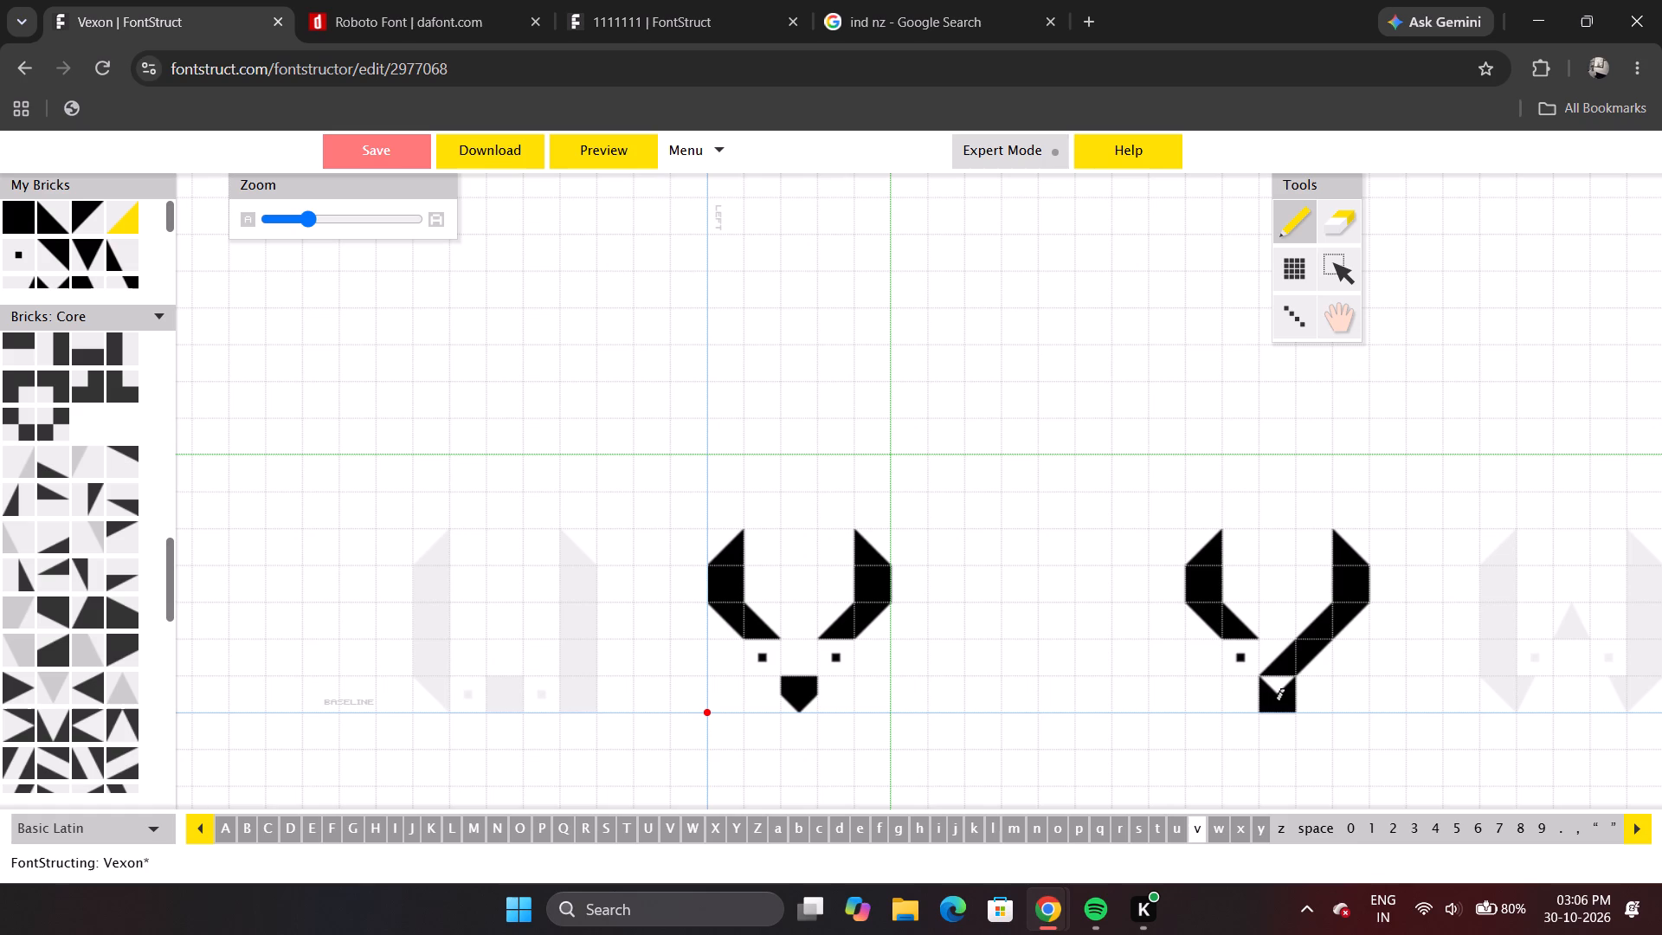
left_click(1276, 703)
left_click(1276, 703)
left_click(1276, 703)
left_click(1276, 703)
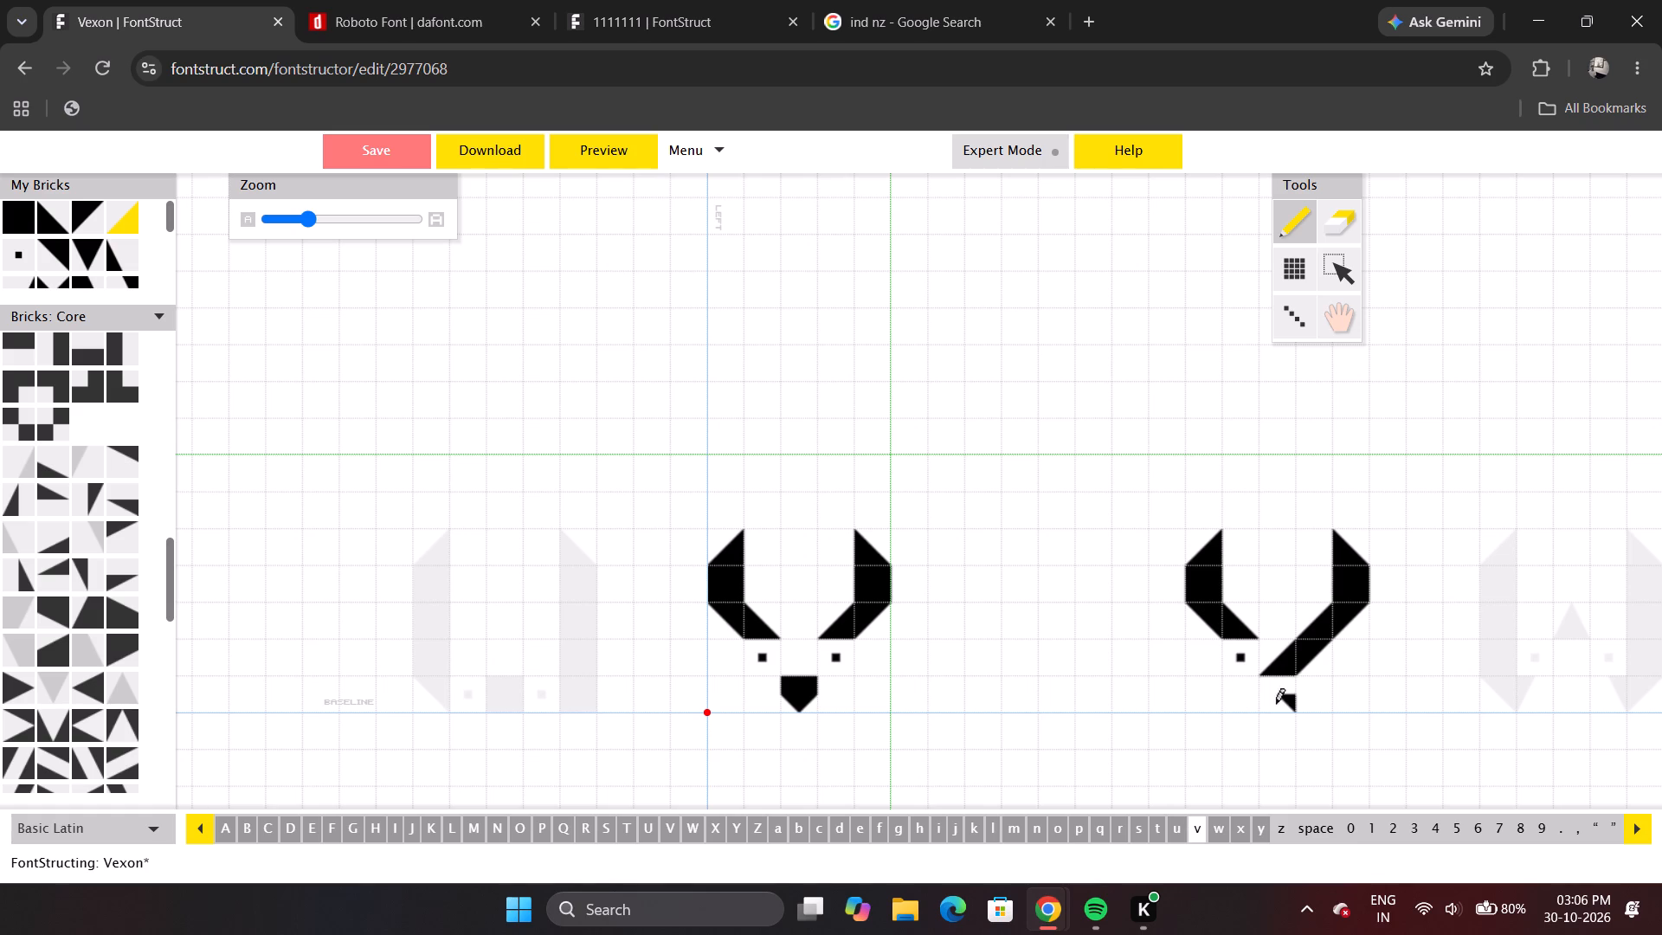
left_click(1276, 703)
left_click(1276, 703)
left_click(1276, 703)
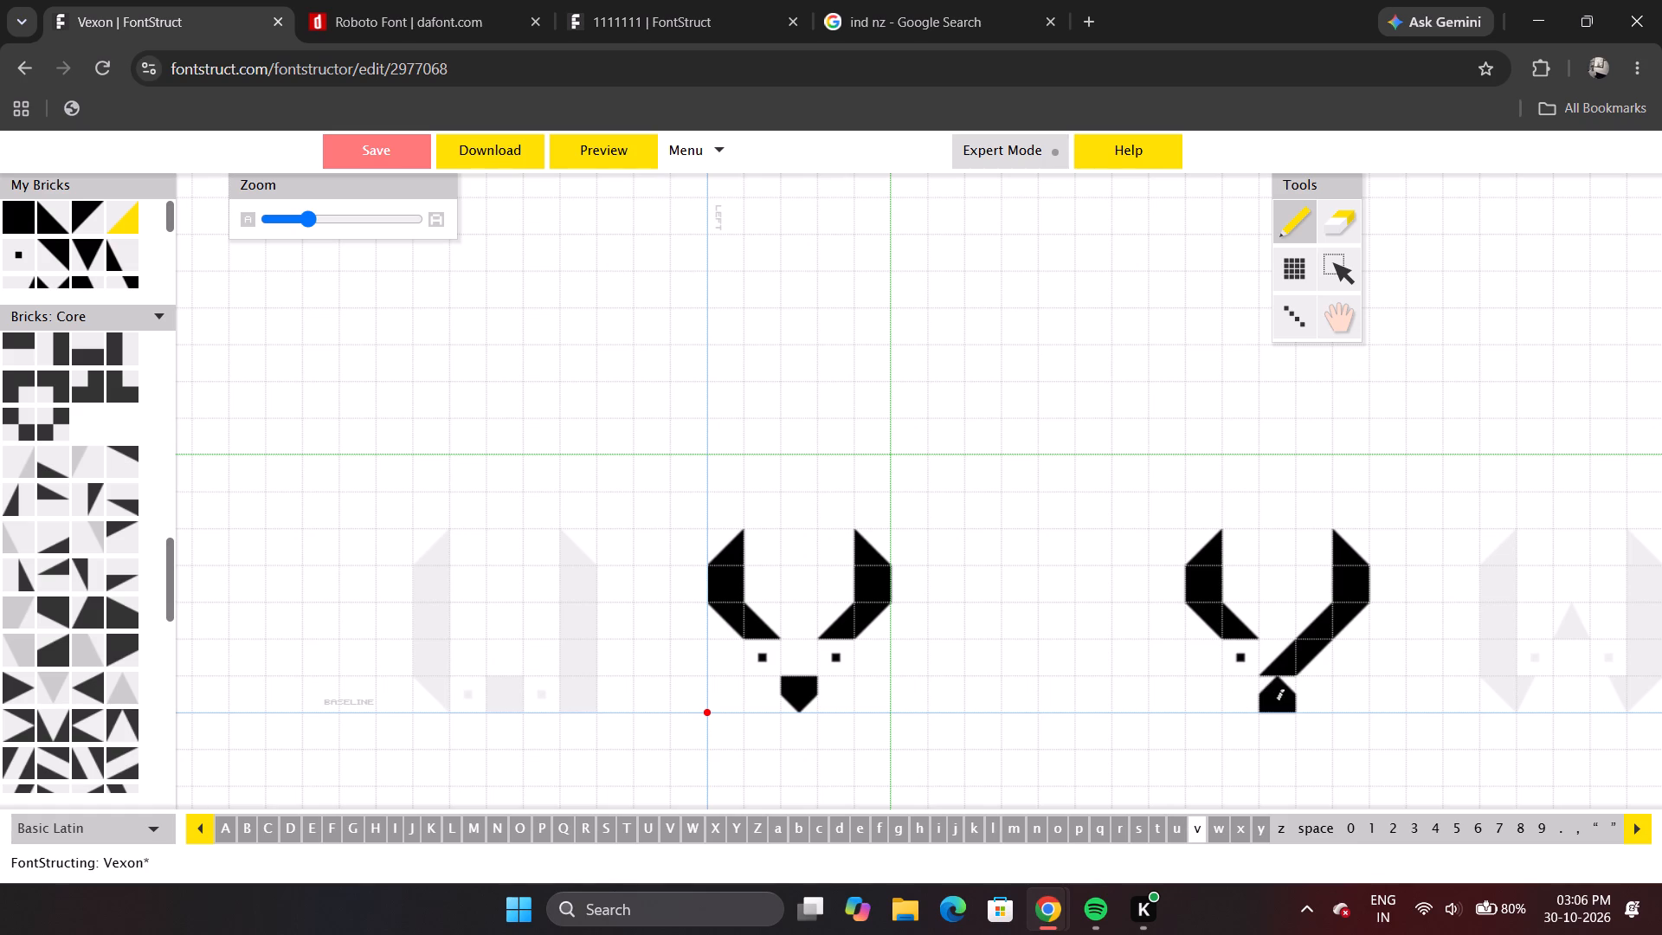
left_click(1276, 703)
left_click(1276, 703)
left_click(1276, 703)
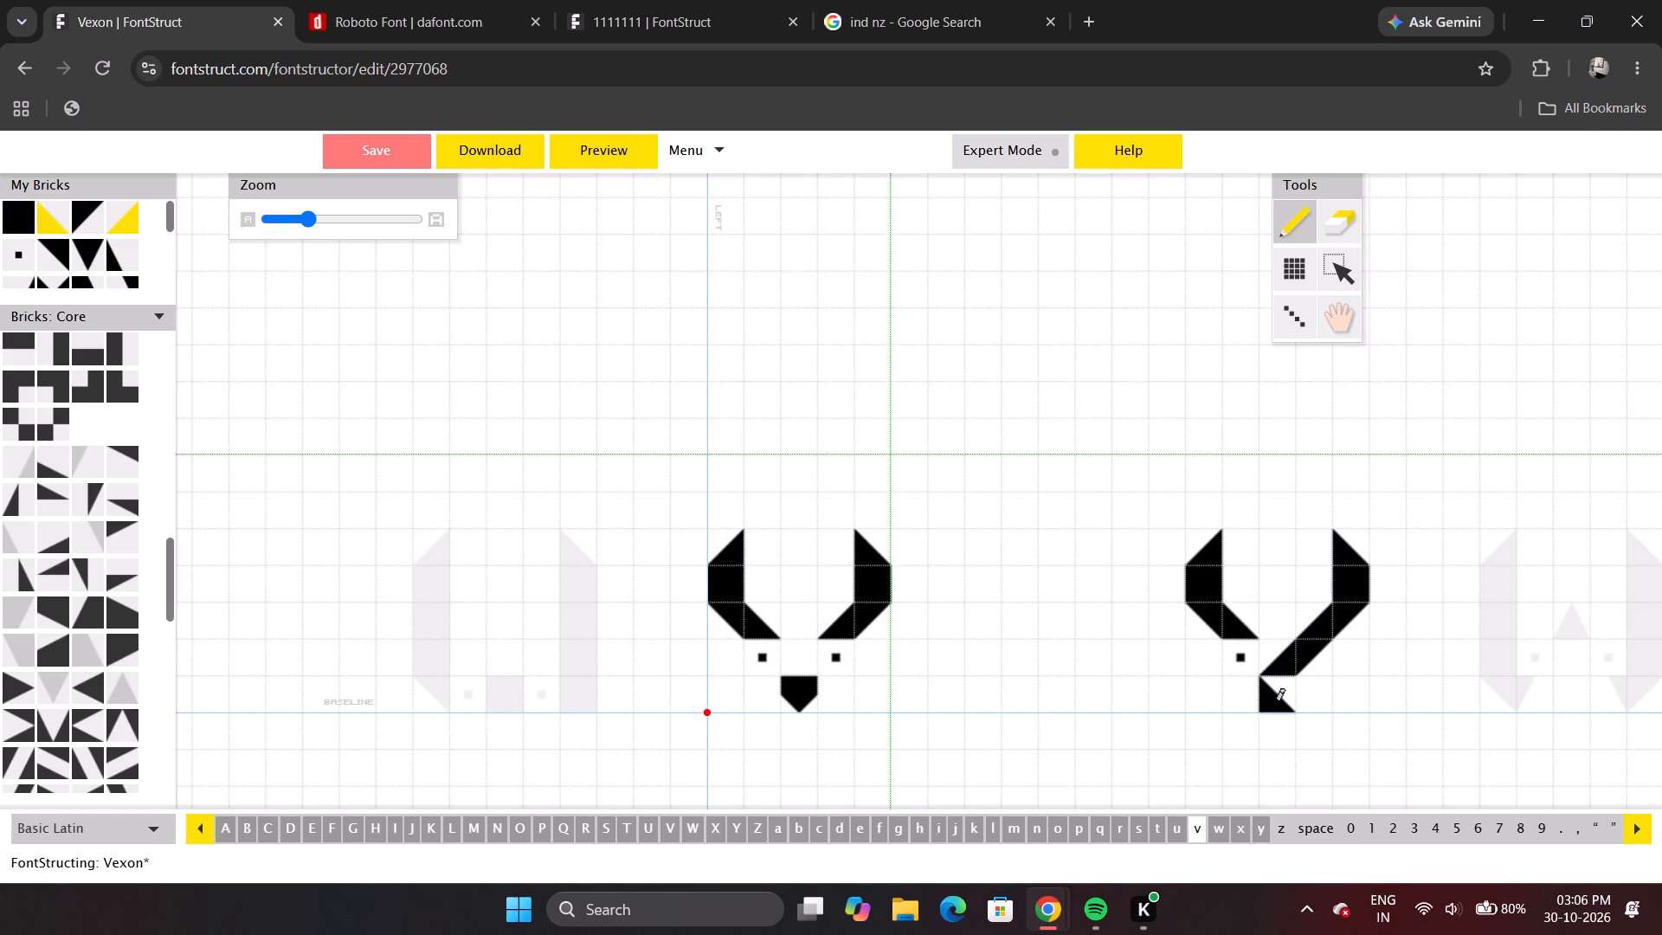
left_click(1276, 703)
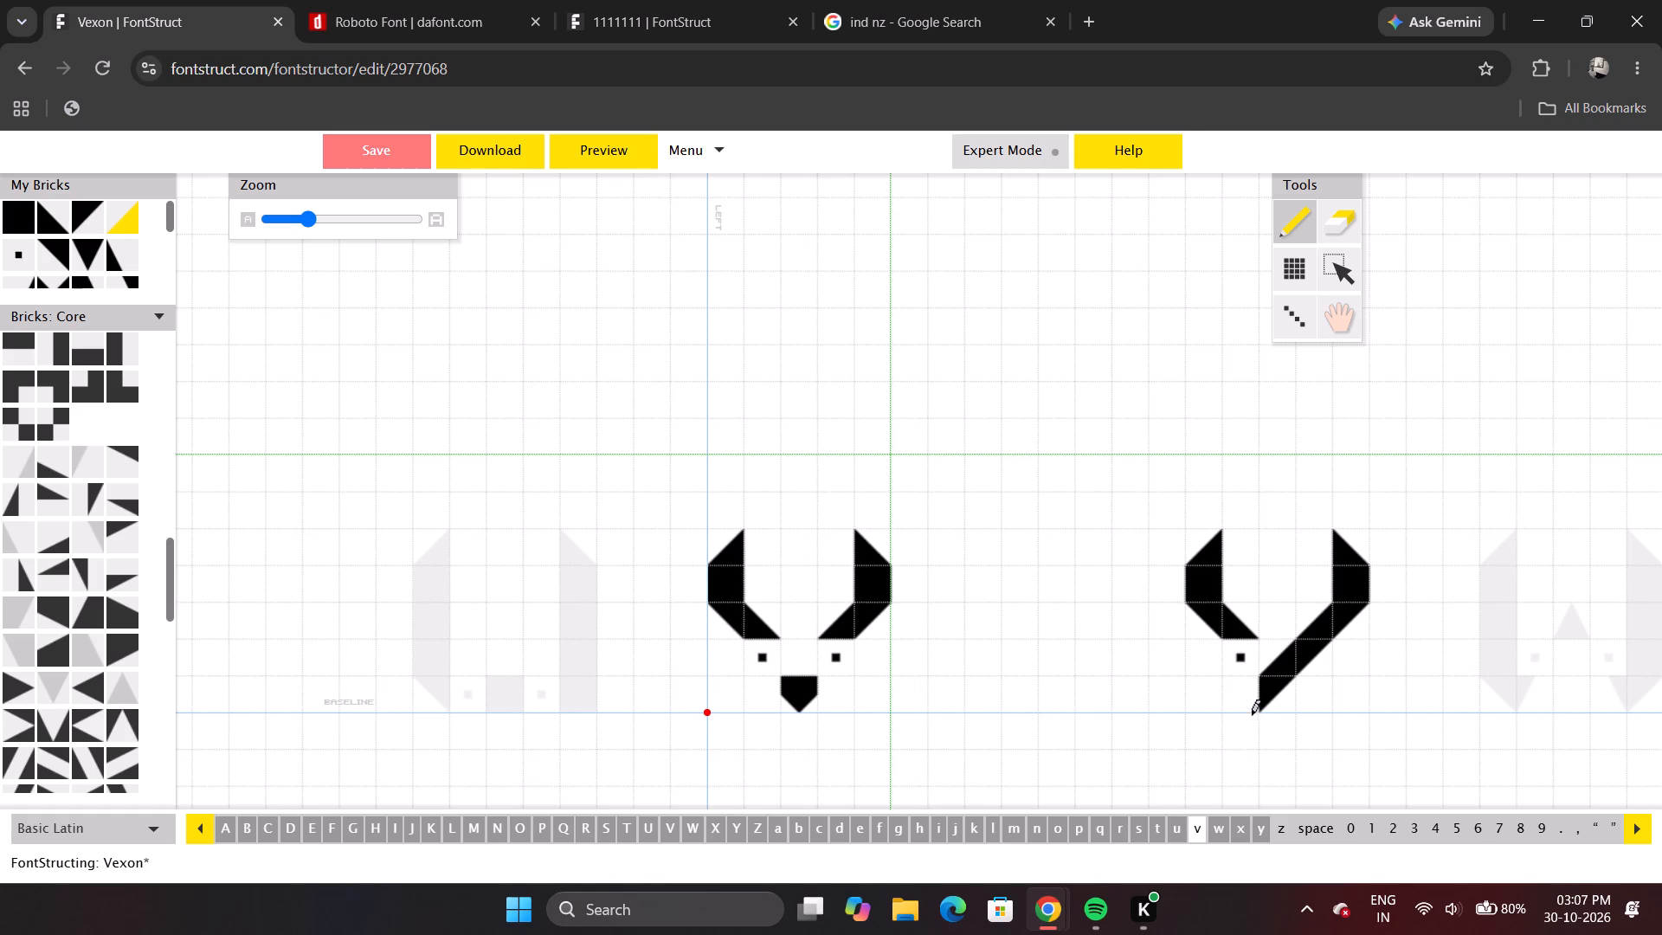
Extend the diagonal stroke one cell further left and one cell below the baseline with triangle bricks, forming a y tail with a vertical-cut end.
left_click(1244, 707)
left_click(1250, 738)
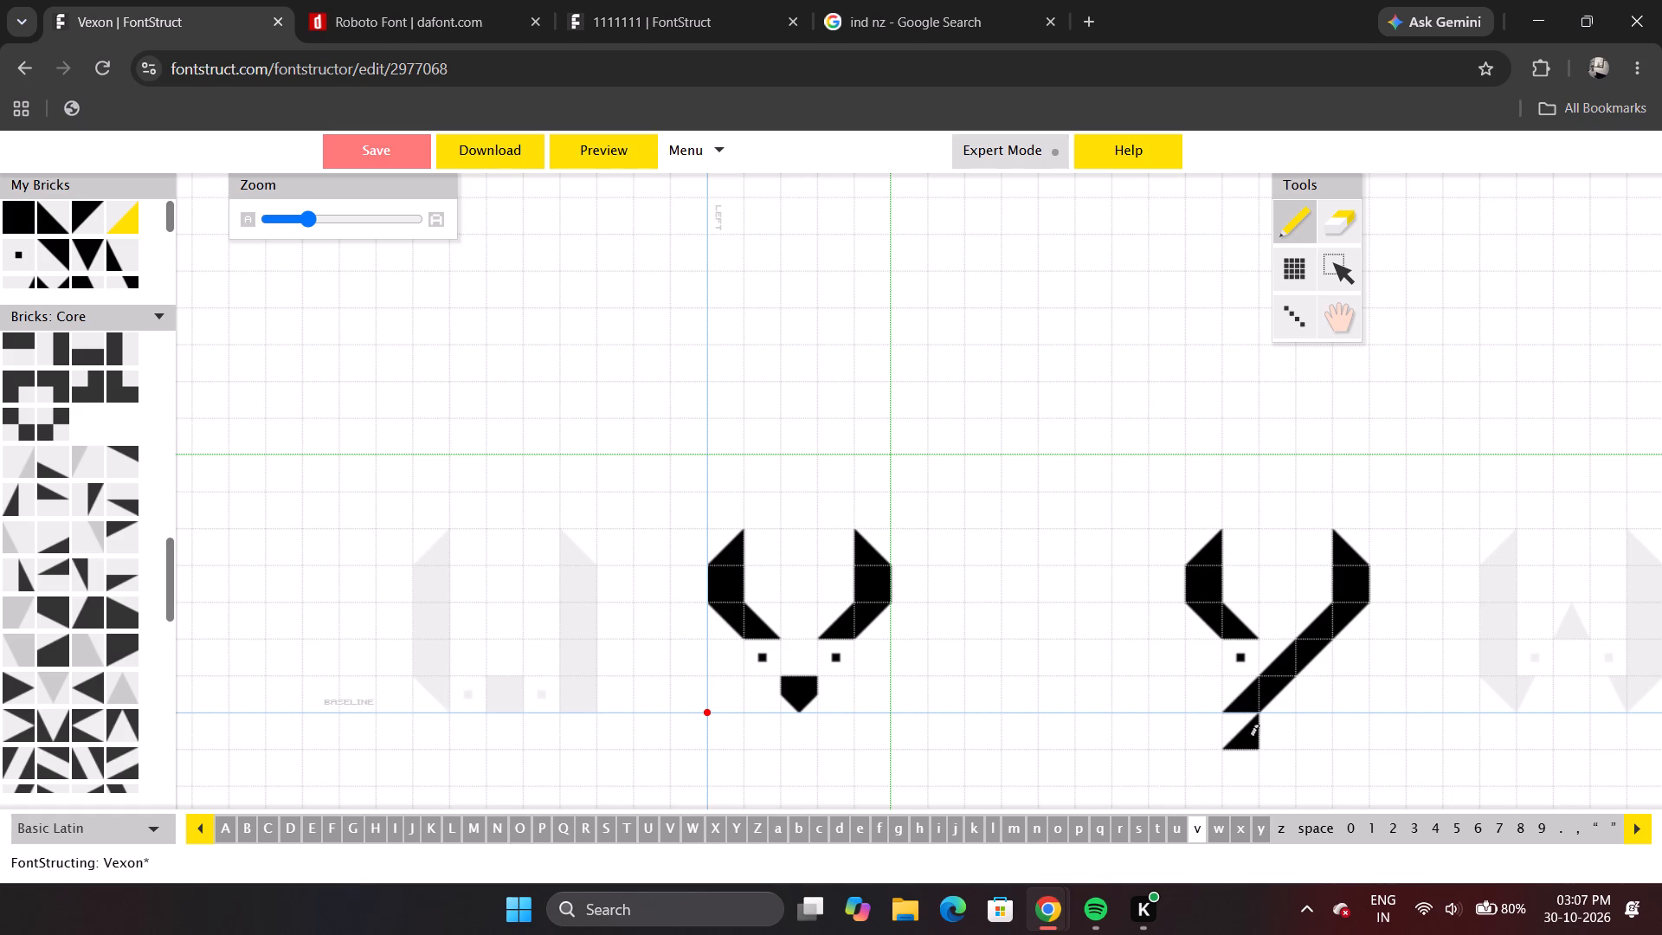
left_click(1250, 738)
left_click(1250, 738)
triple_click(1250, 738)
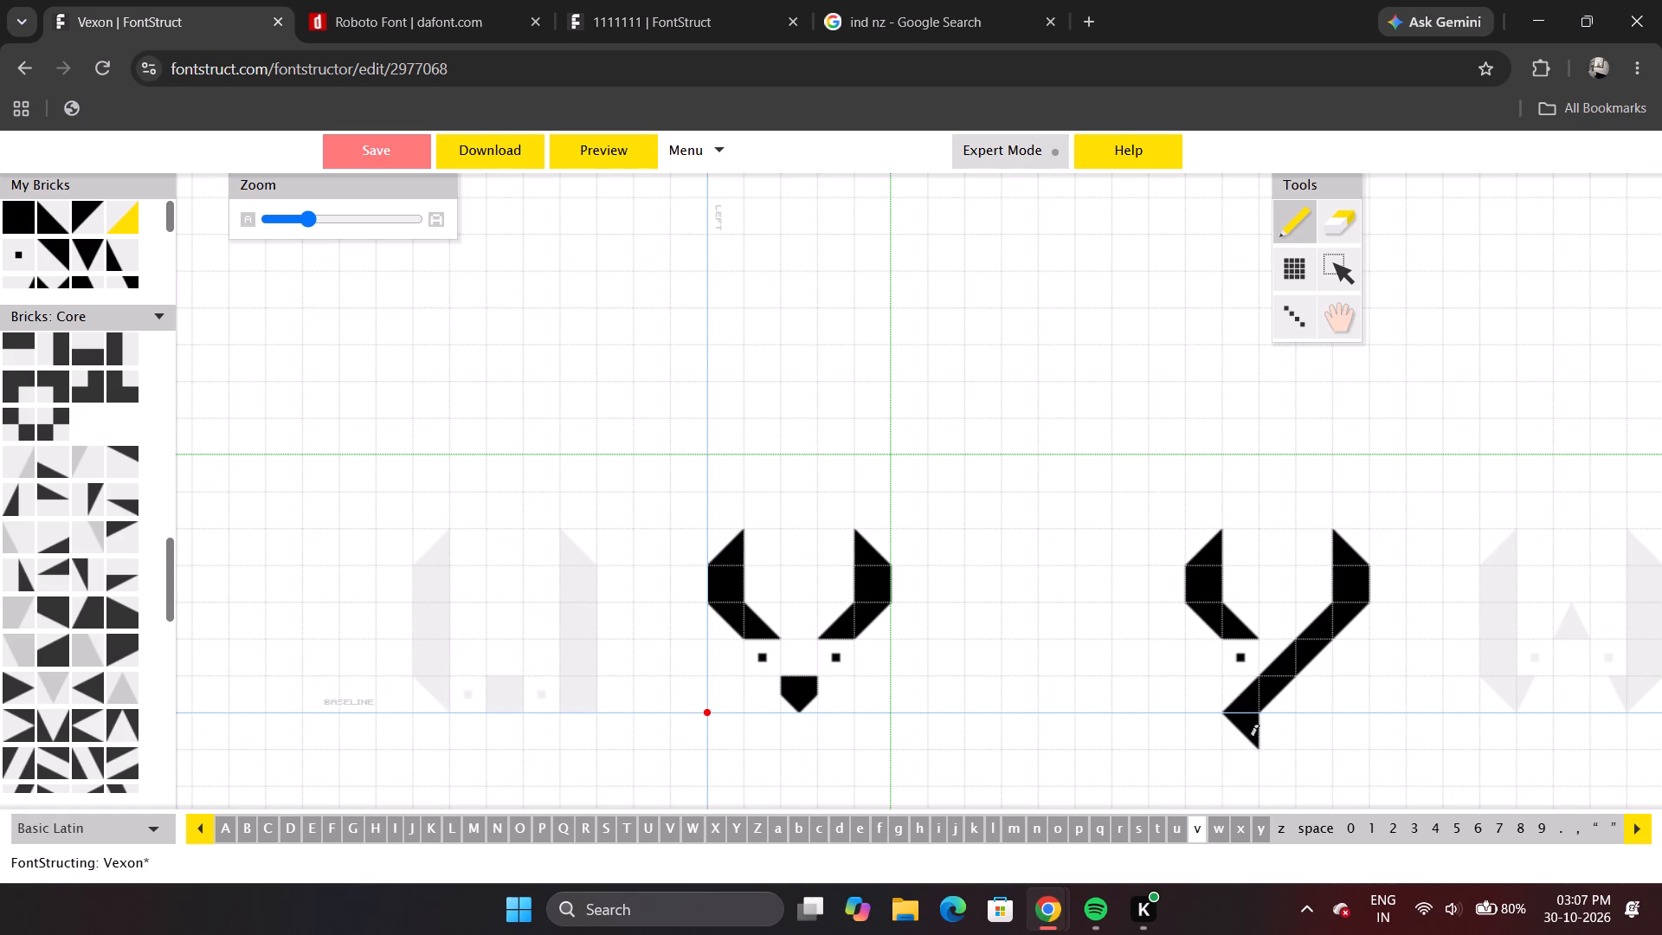
triple_click(1250, 738)
triple_click(1250, 738)
triple_click(1250, 738)
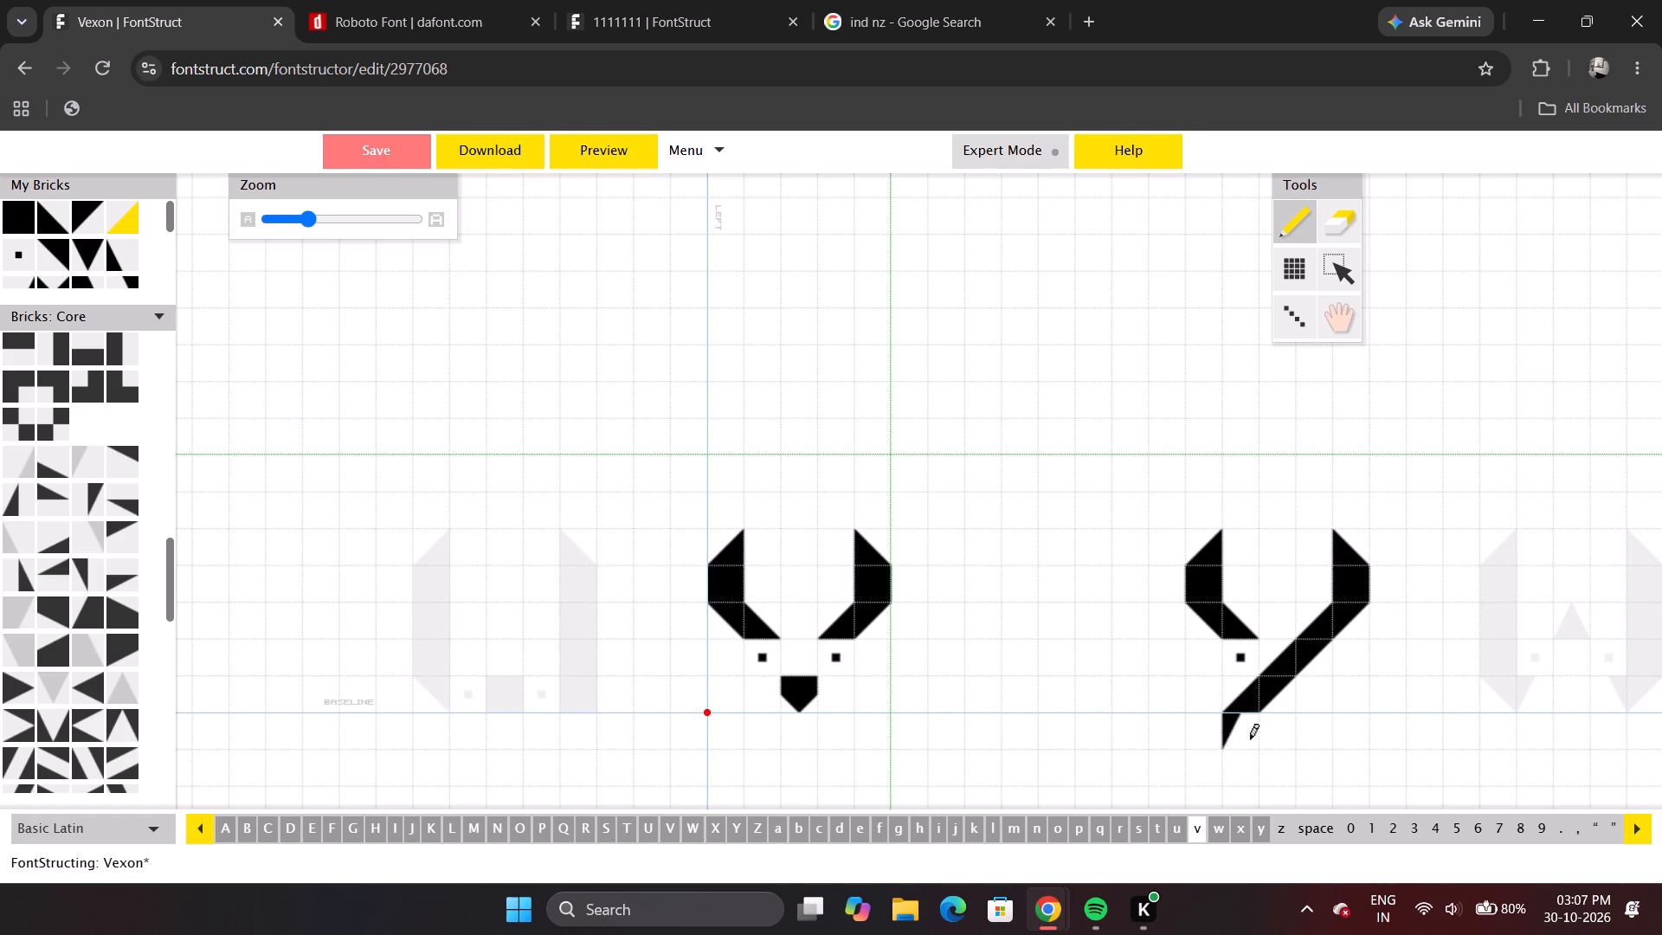
triple_click(1250, 738)
triple_click(1250, 738)
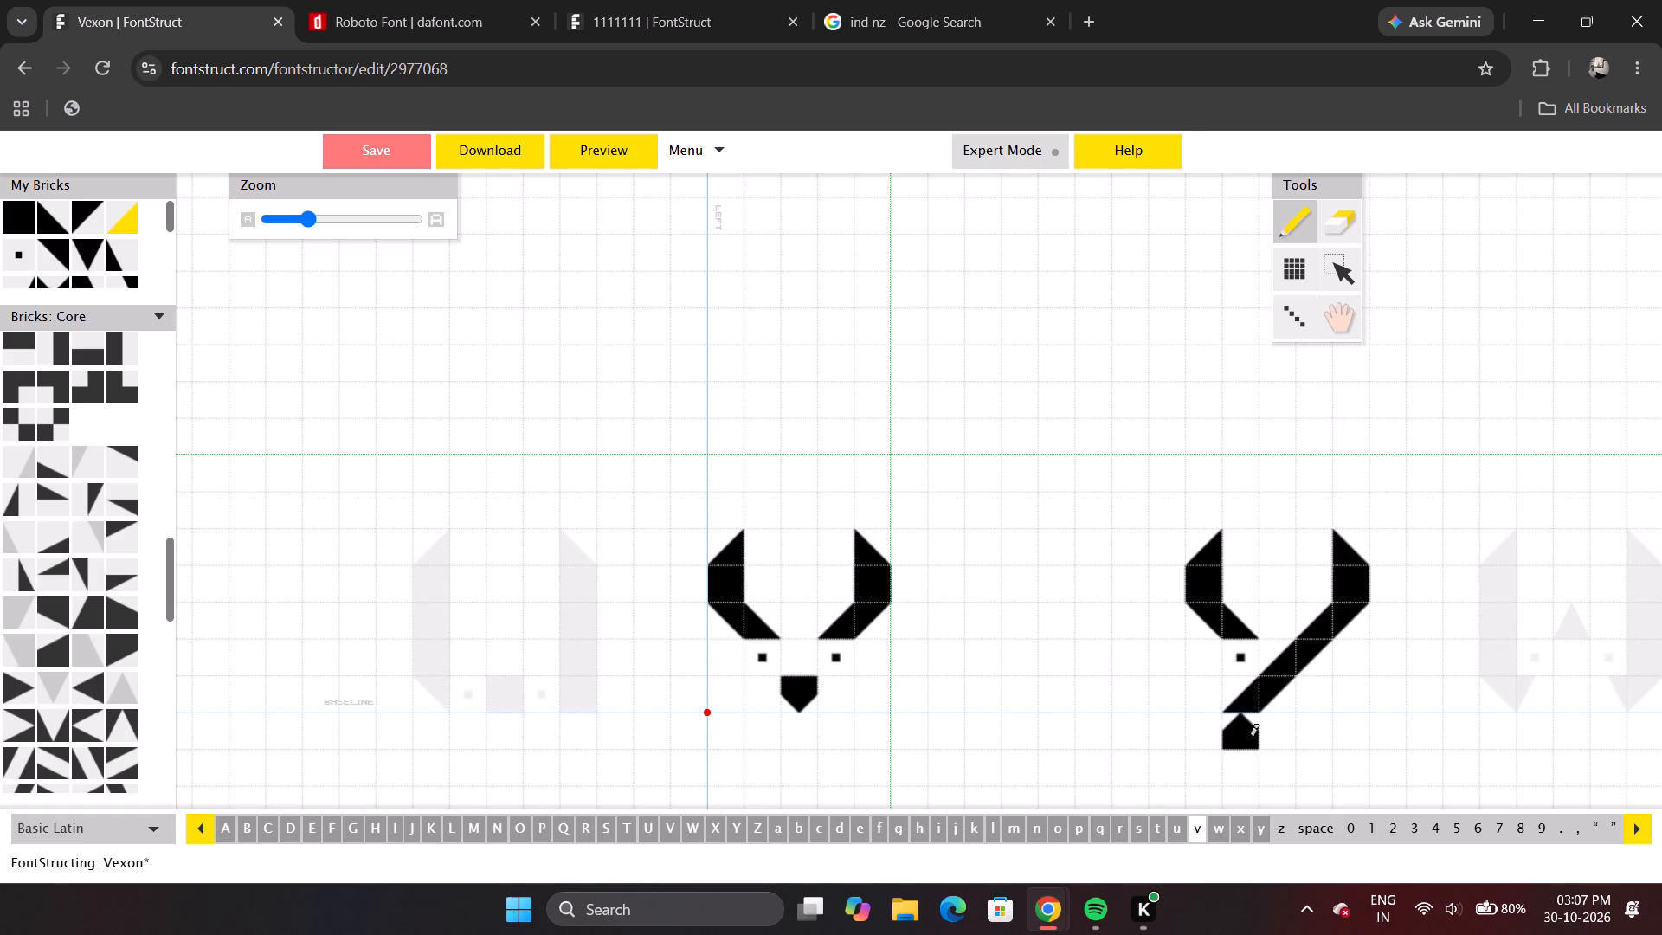
double_click(1250, 738)
left_click(1250, 738)
left_click(1250, 738)
Preview the font's letters to check the v-based y, and return to the glyph editor.
left_click(613, 157)
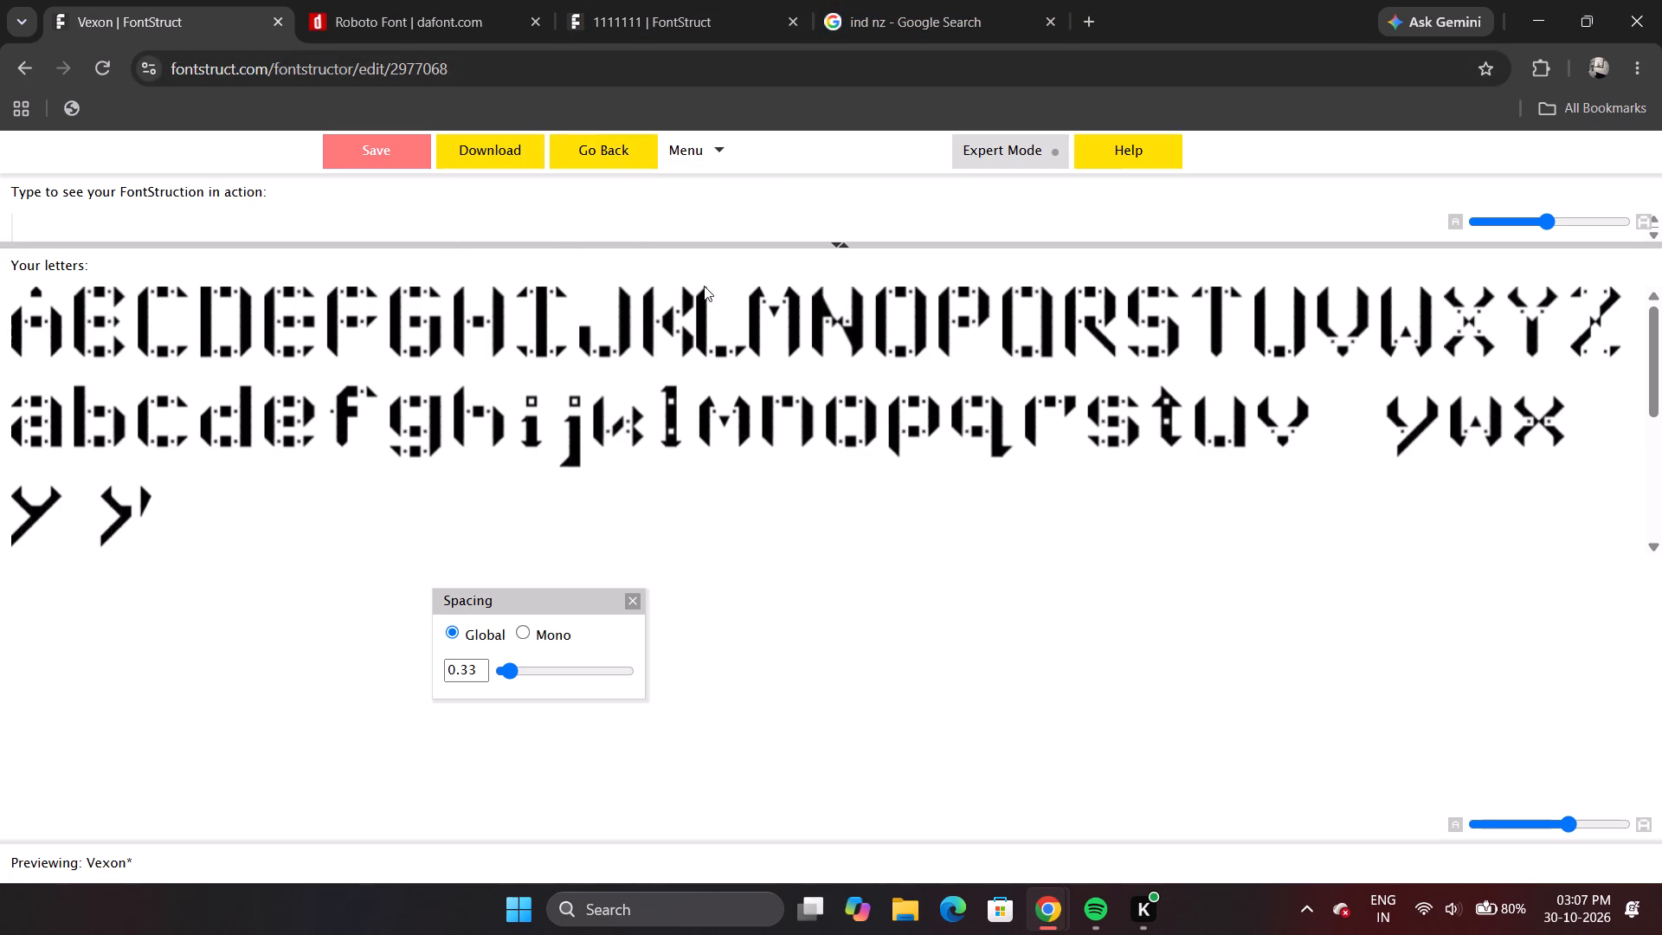
left_click(600, 148)
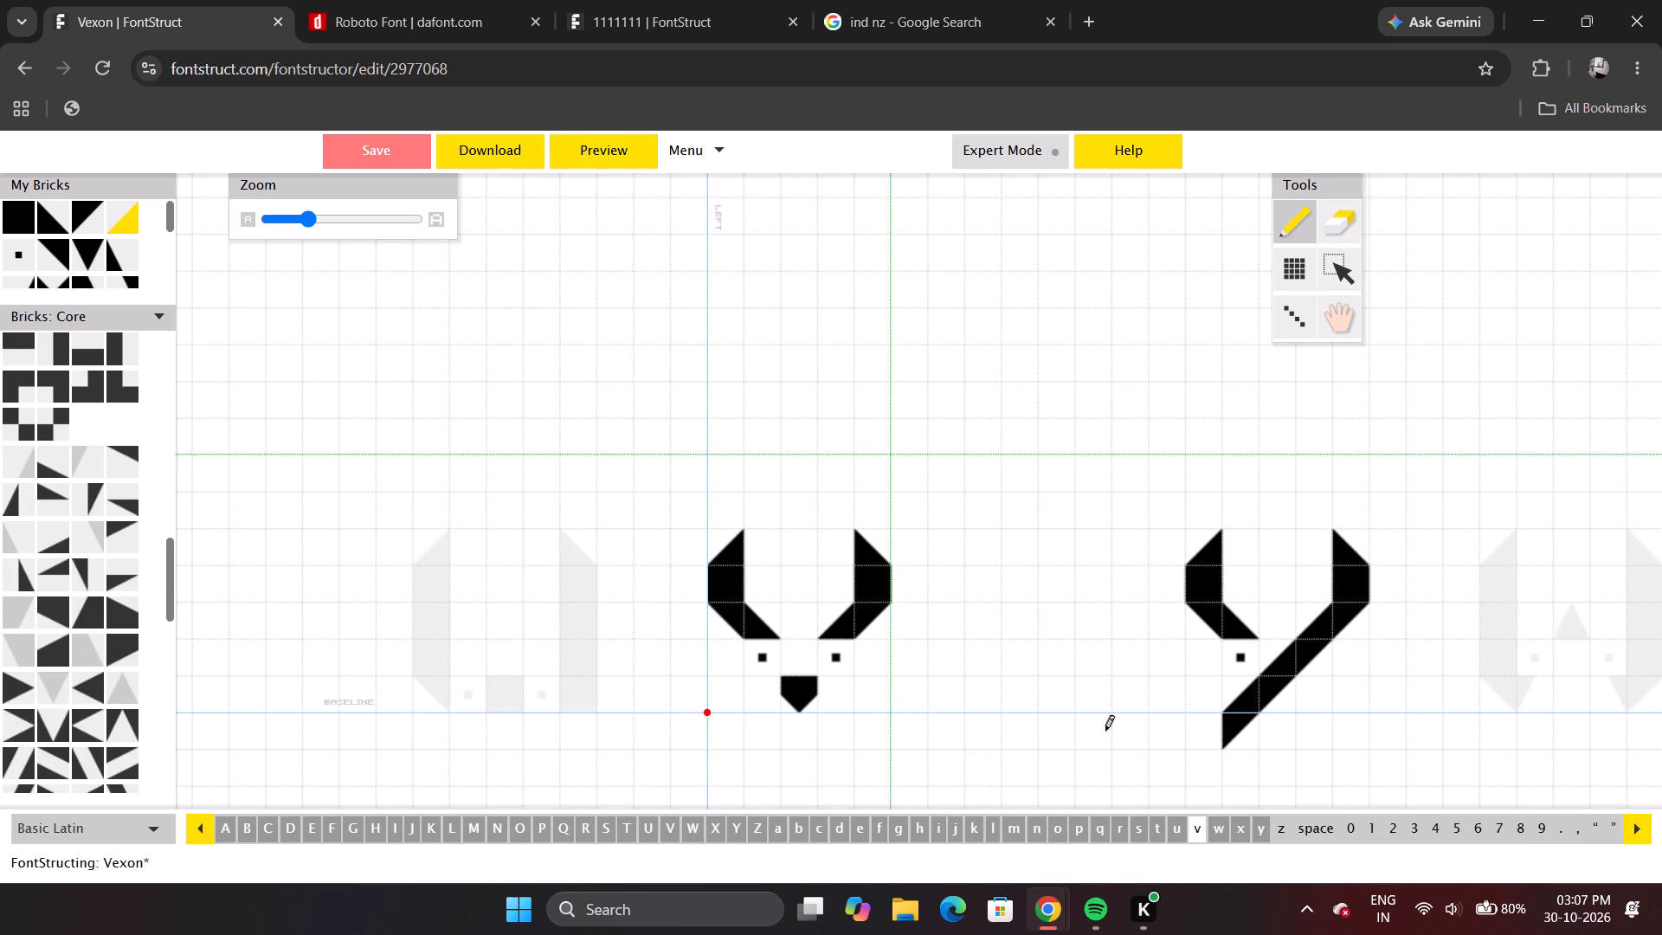
Fill the y shape's junction with a full square brick and replace the remaining dot with a rotated triangle joining the left arm.
left_click(16, 207)
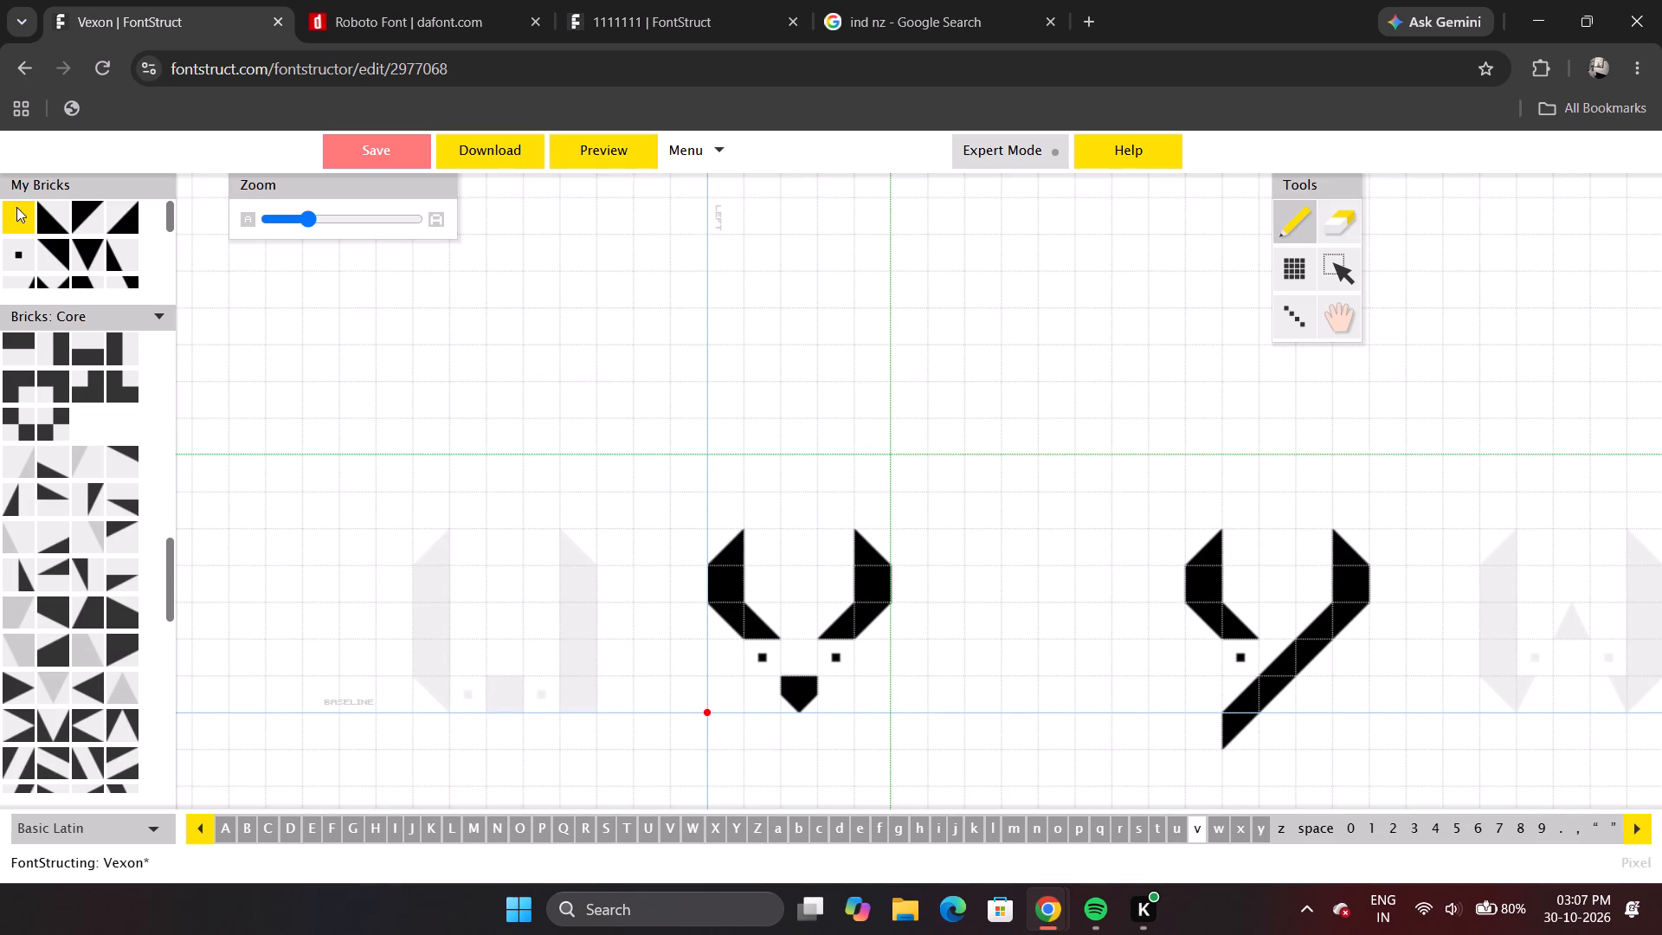
left_click(1277, 660)
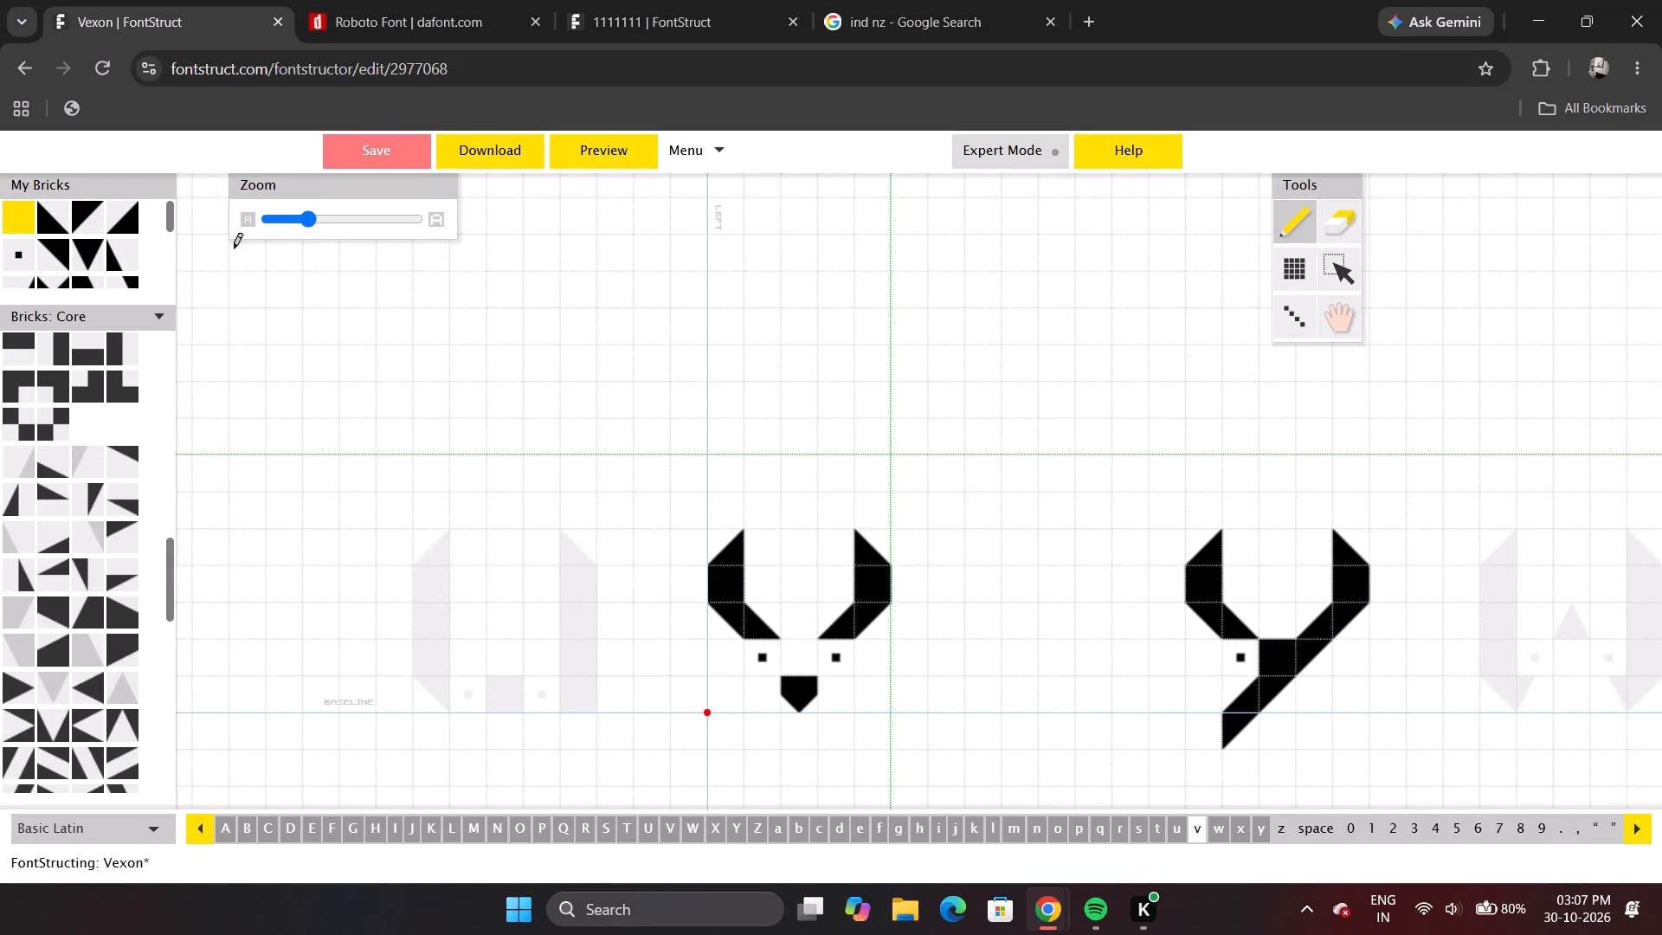
left_click(55, 210)
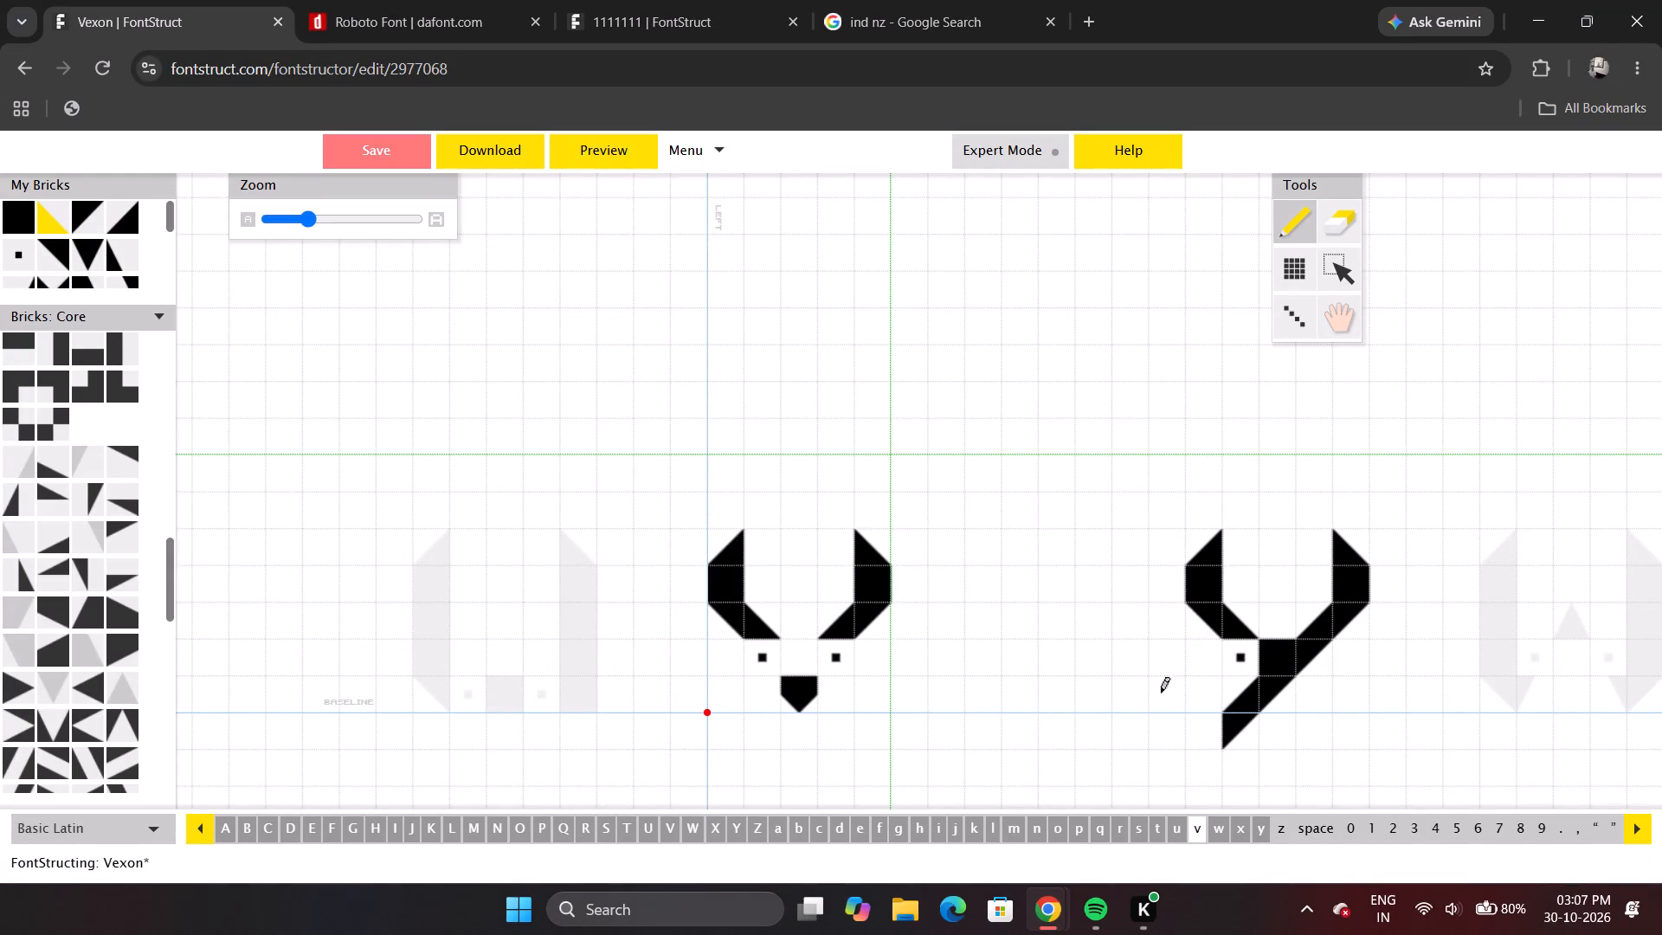
left_click(1250, 659)
left_click(1250, 659)
left_click(1250, 659)
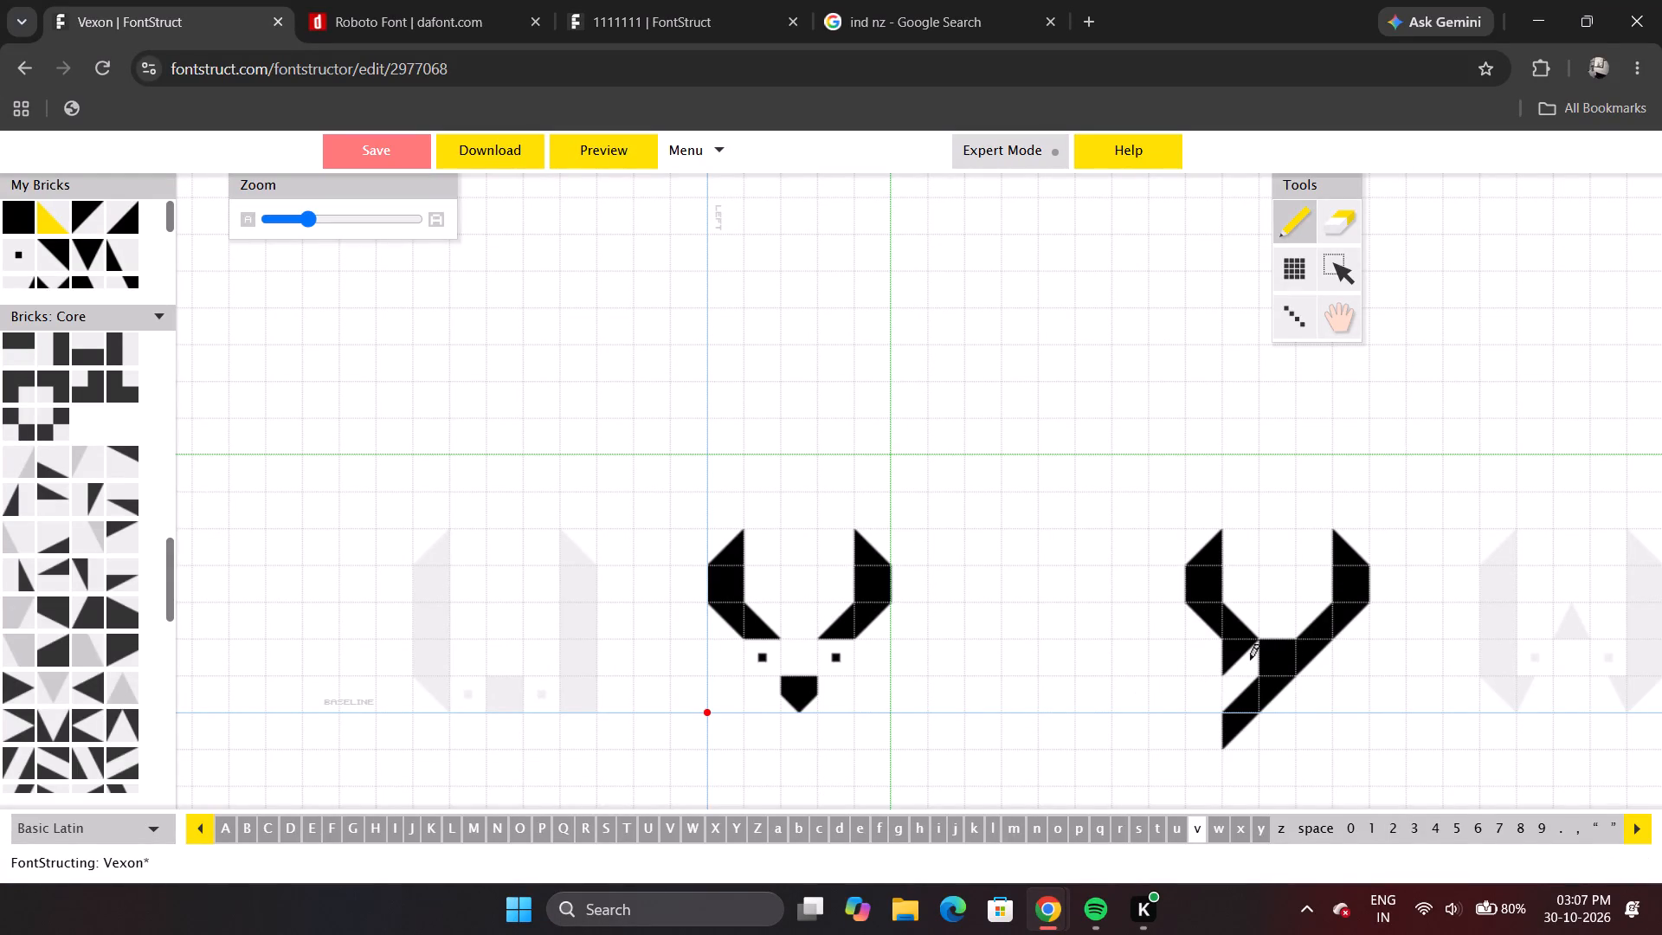
left_click(1250, 659)
left_click(1250, 659)
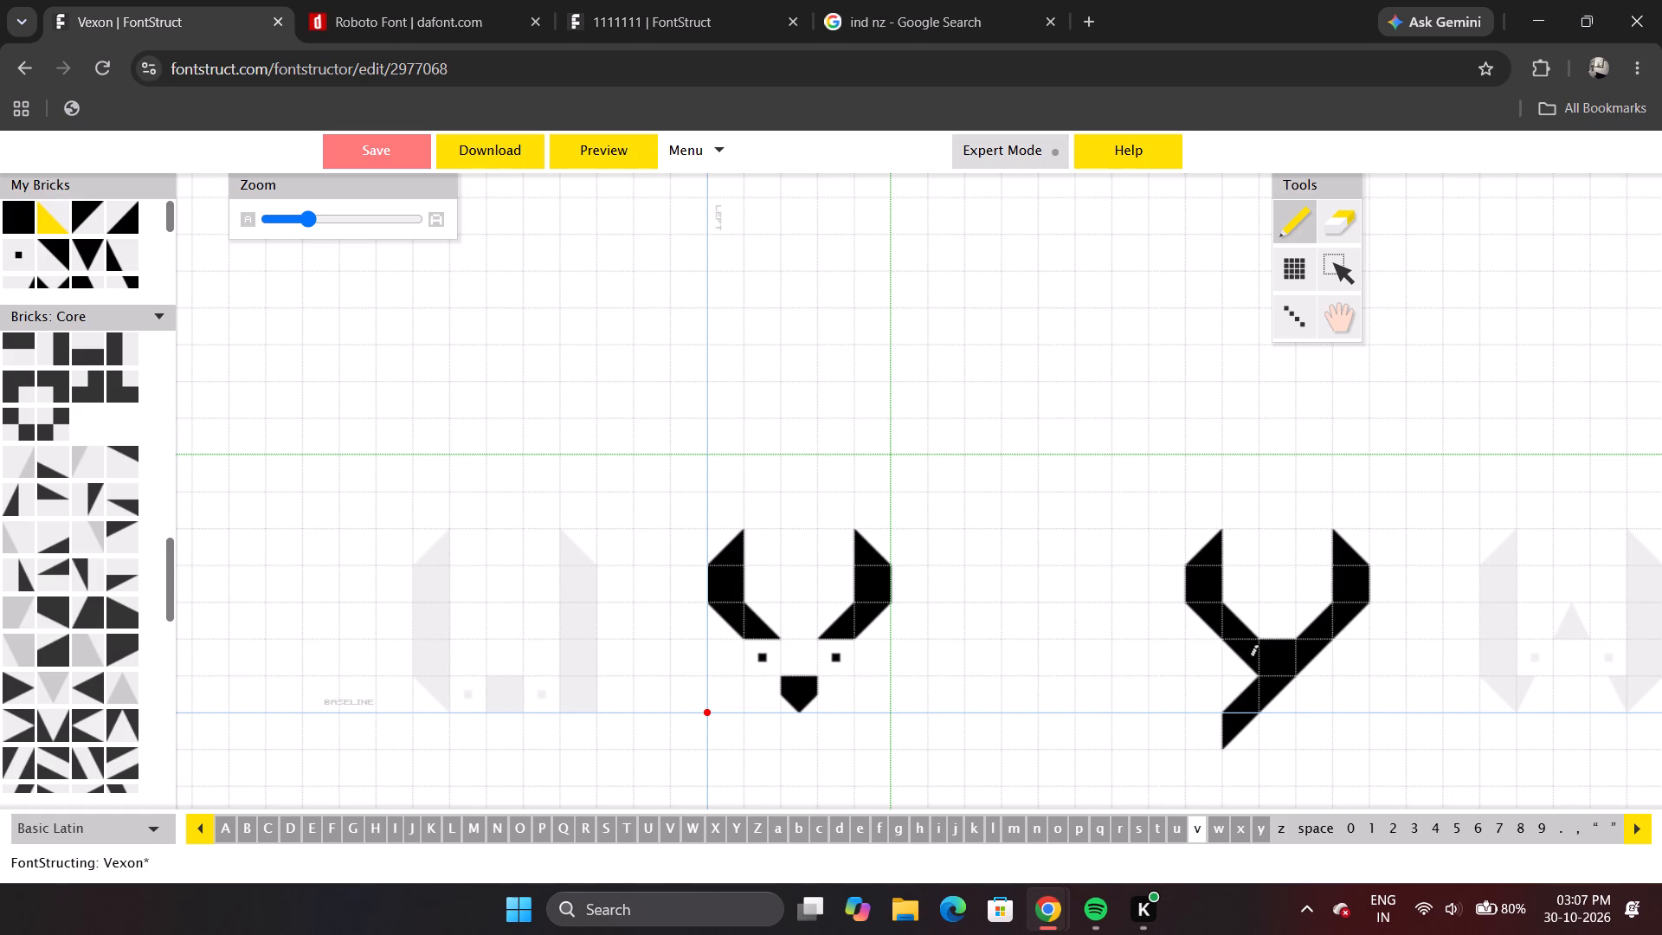
Preview the font's letters again, and compare the lowercase y glyph with the y shape built beside v.
left_click(602, 149)
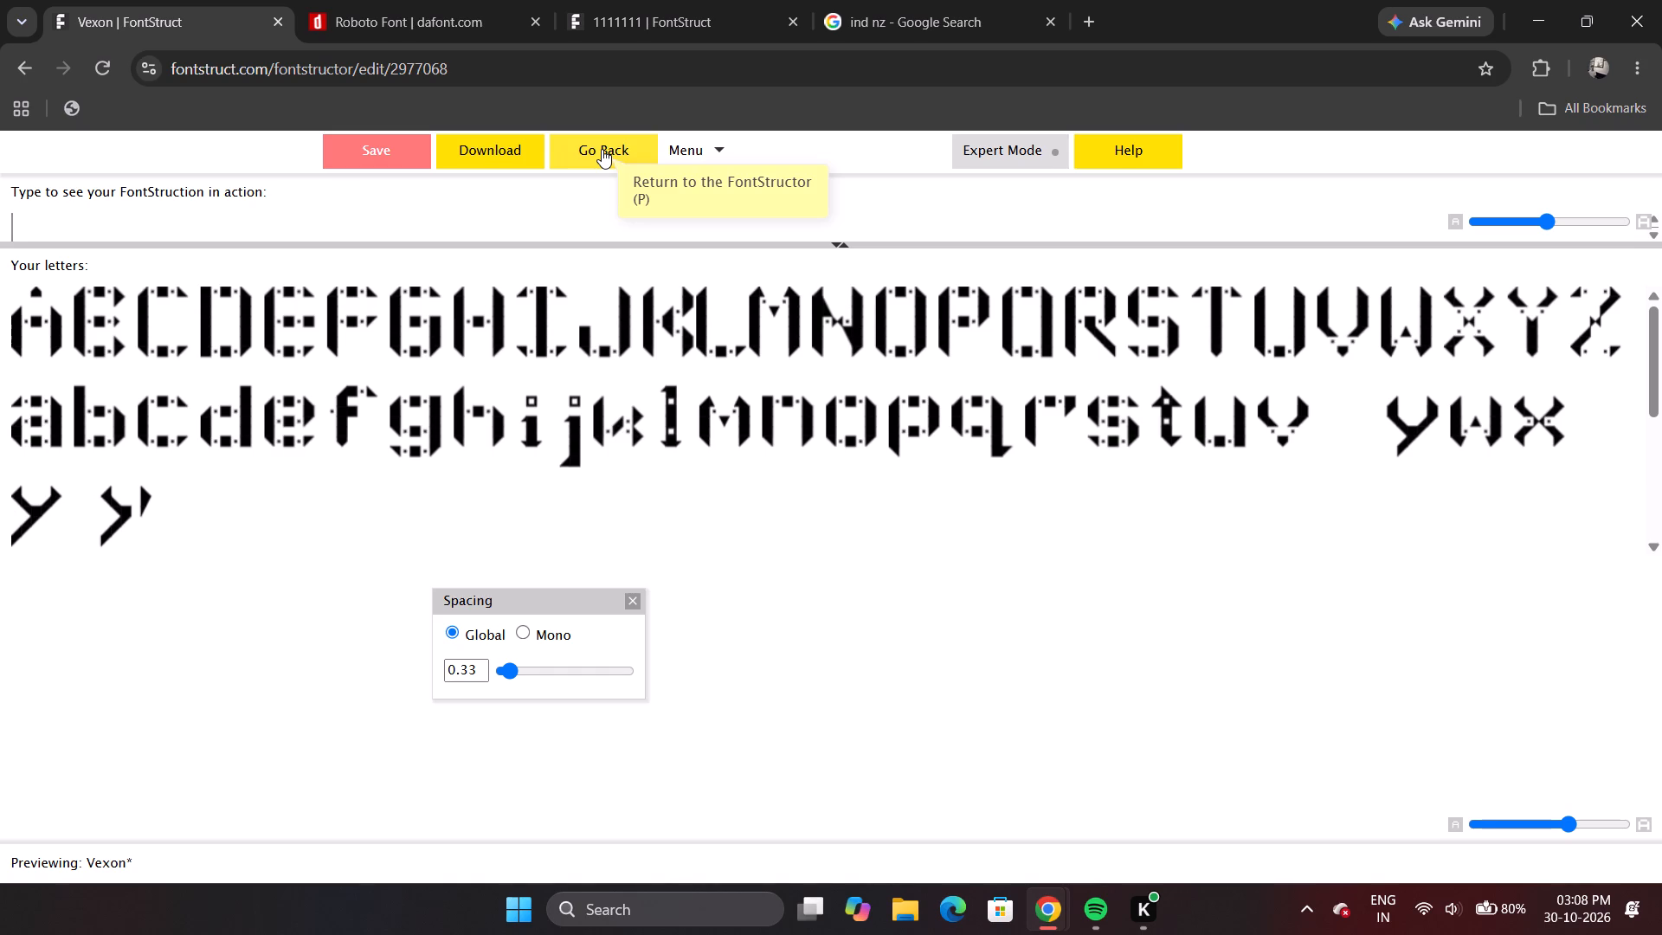
left_click(602, 149)
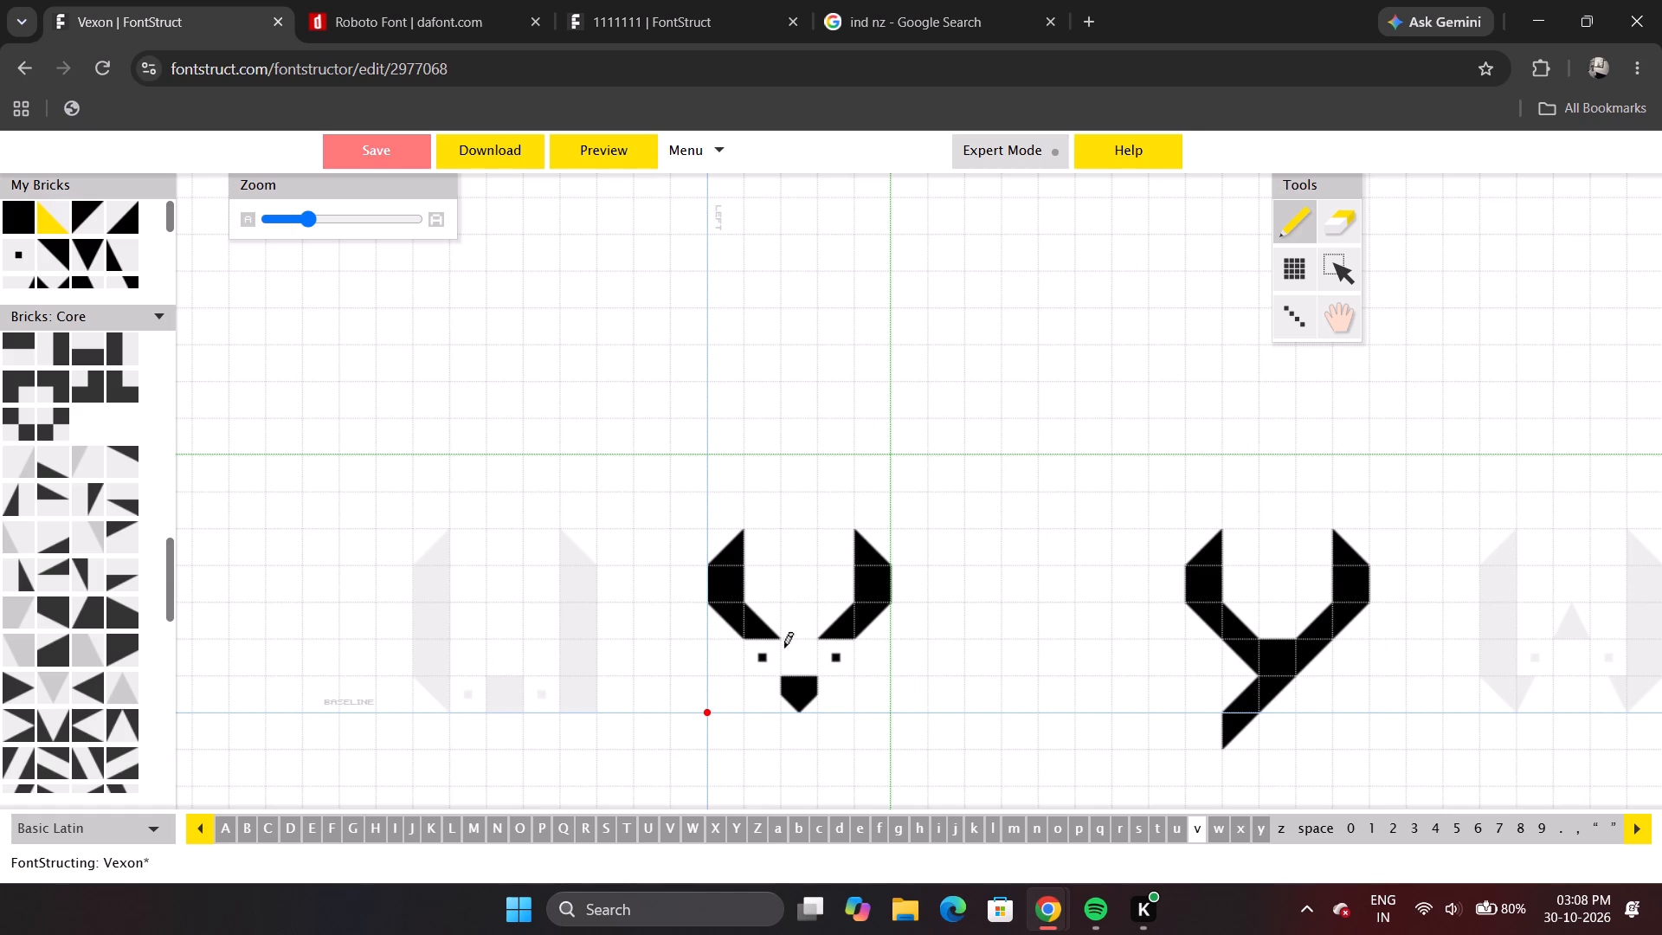
left_click(1259, 832)
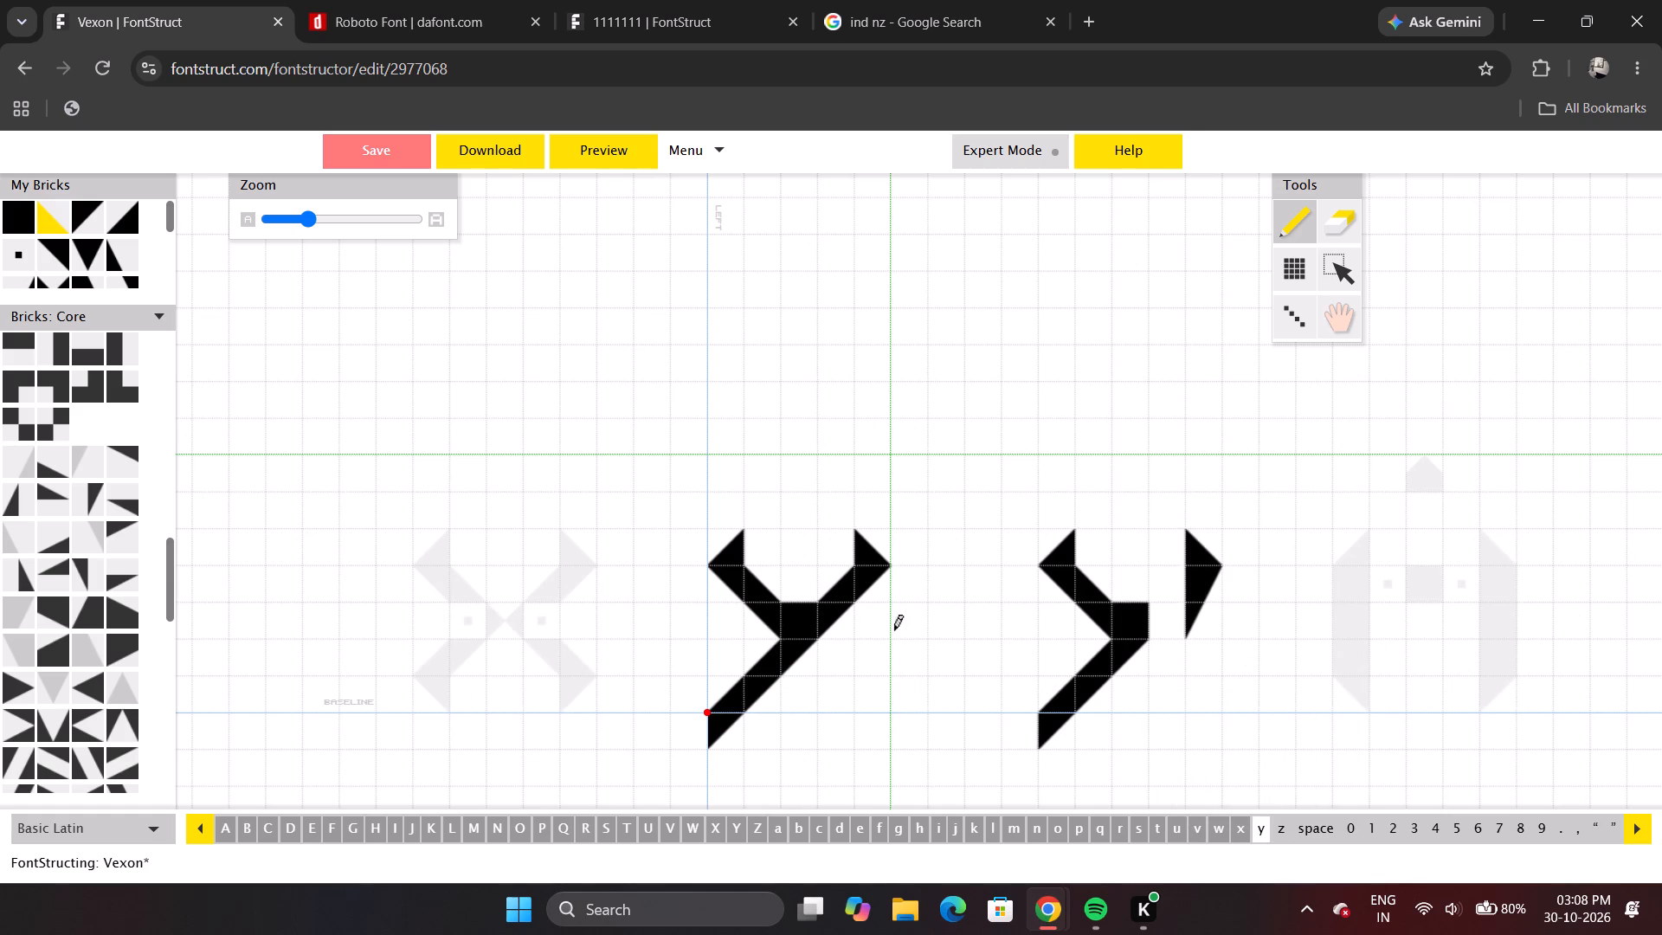
left_click(1195, 835)
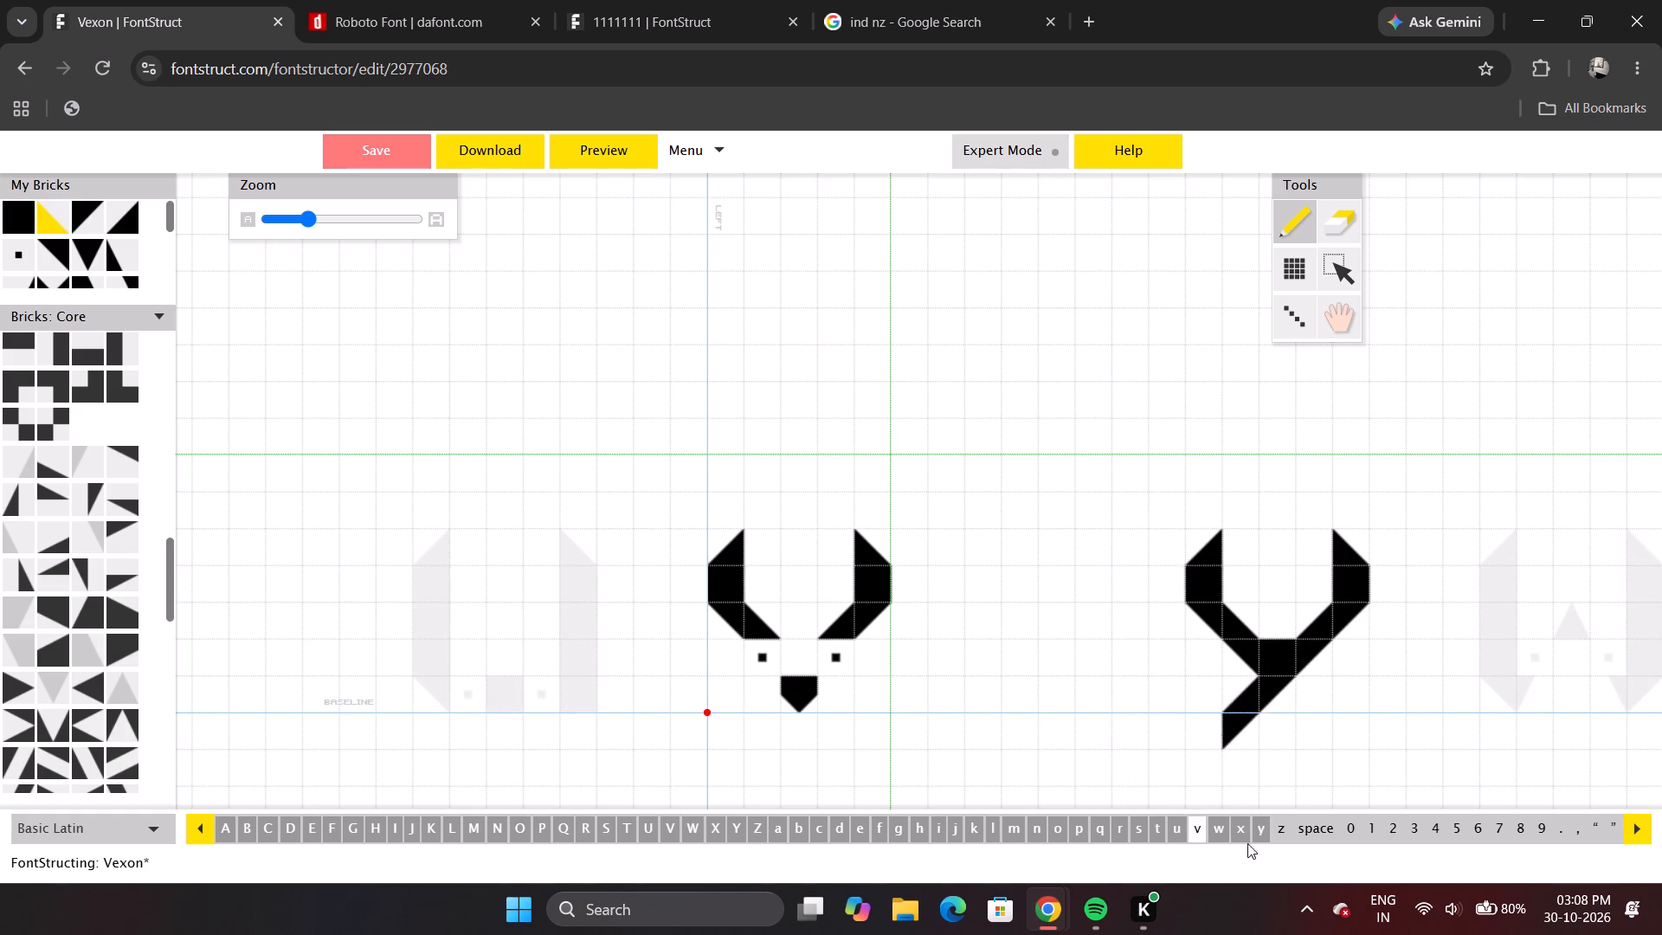
In lowercase y, move everything below the two arm tips of the original glyph down by one cell.
left_click(1261, 834)
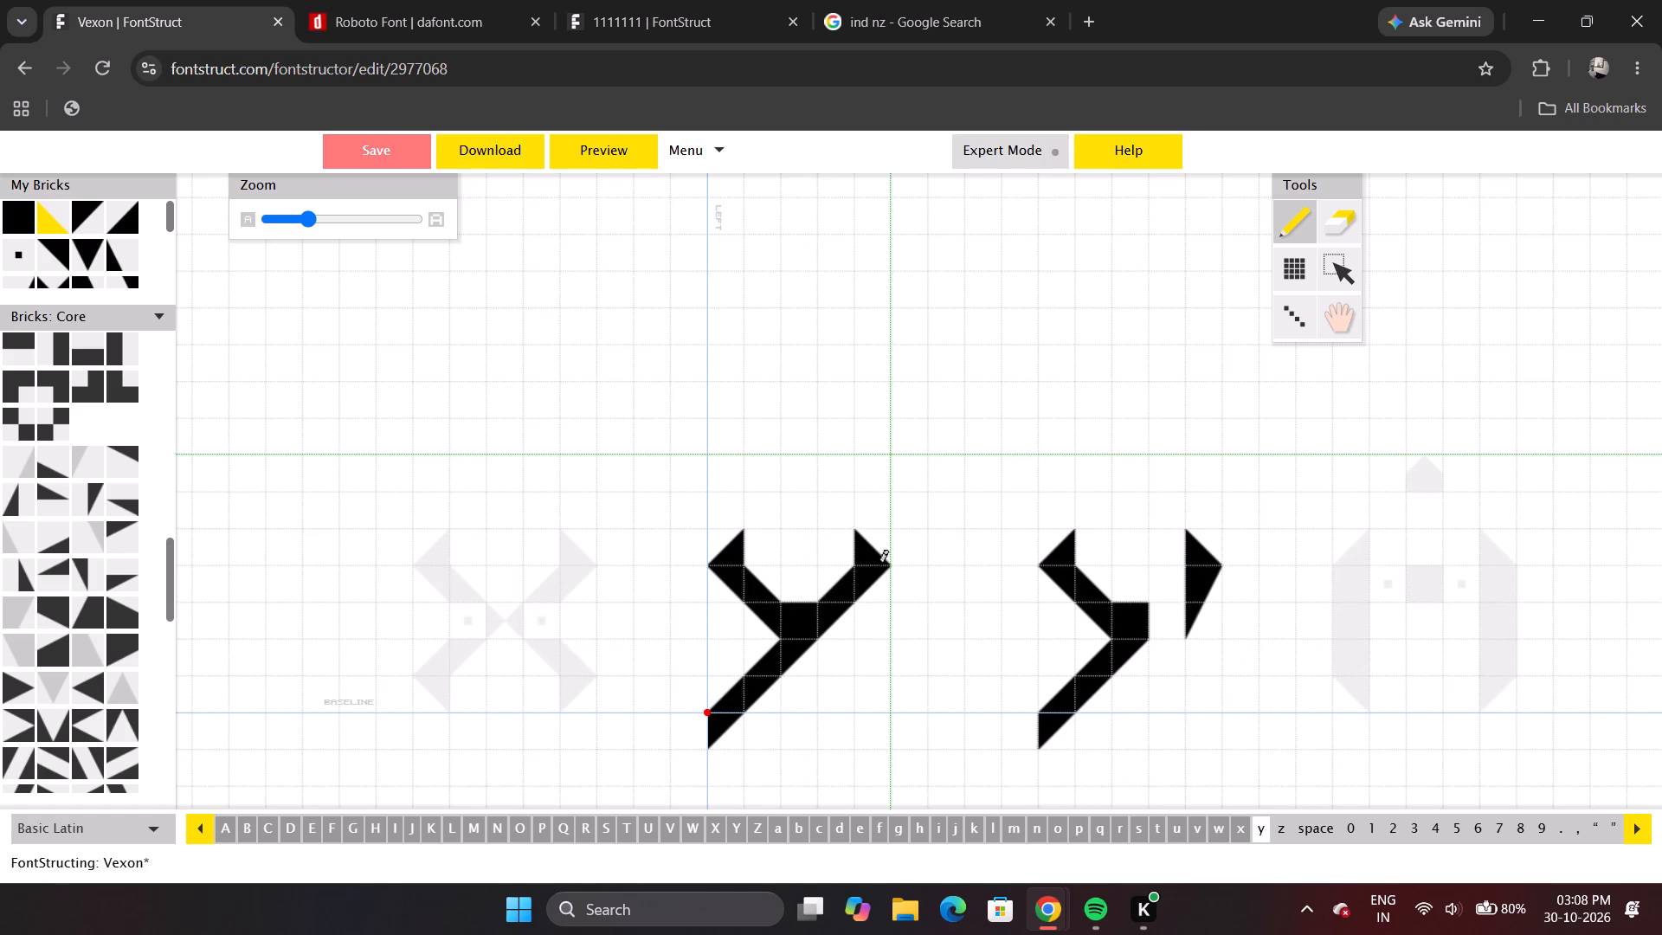
left_click(1341, 268)
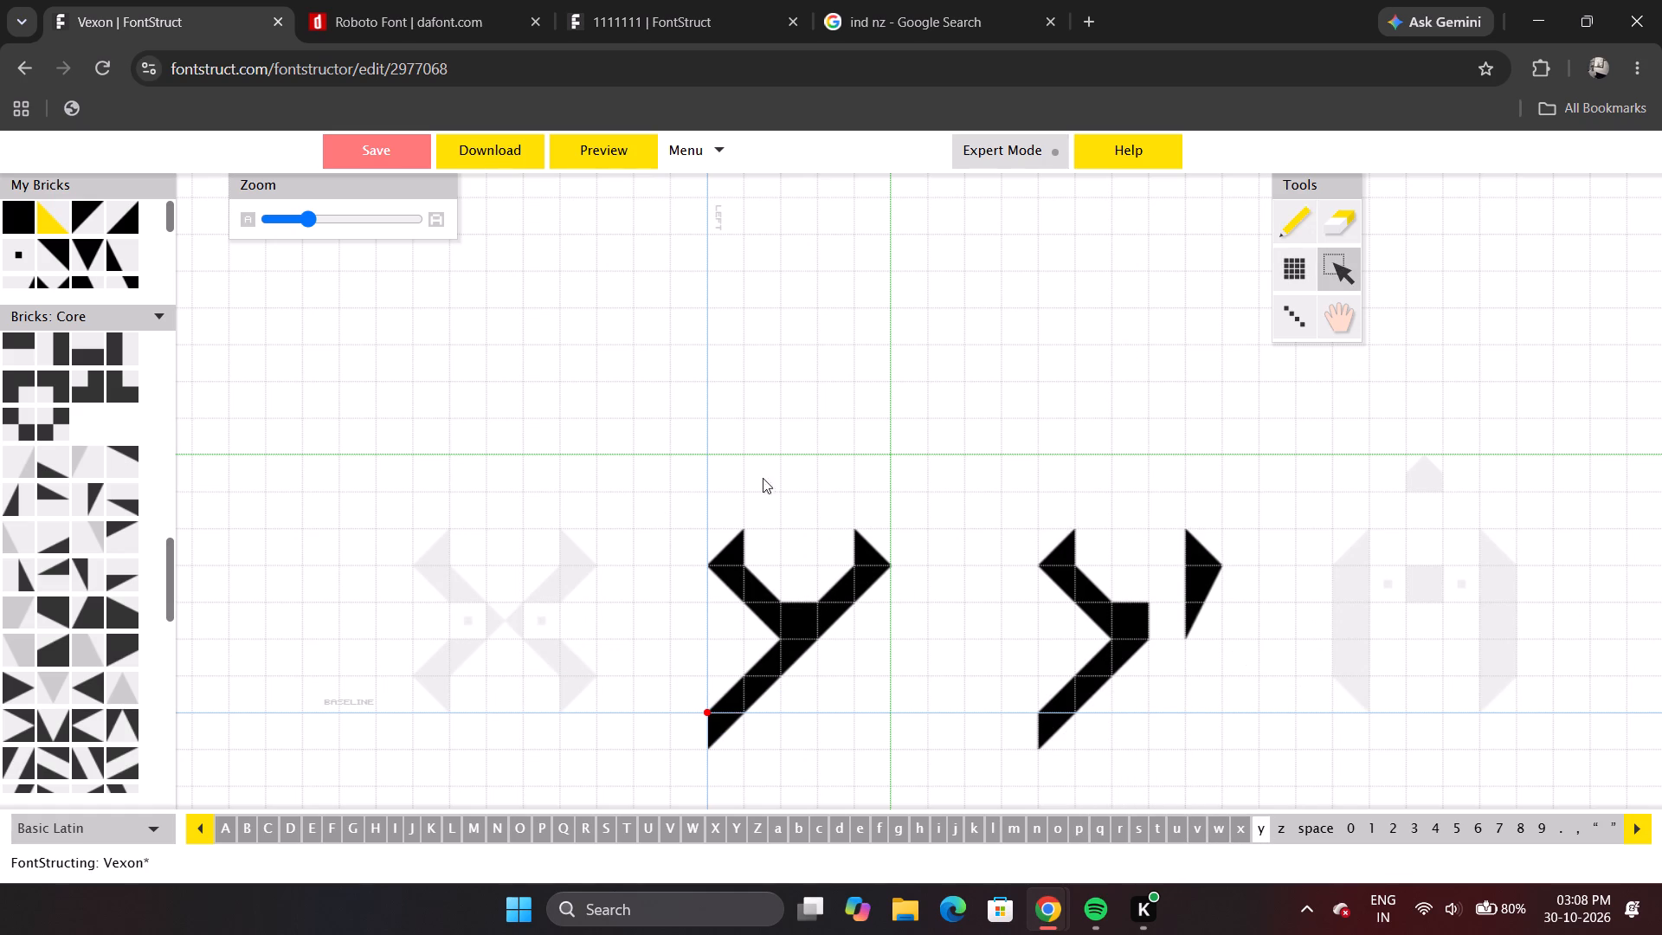
left_click_drag(712, 580, 859, 726)
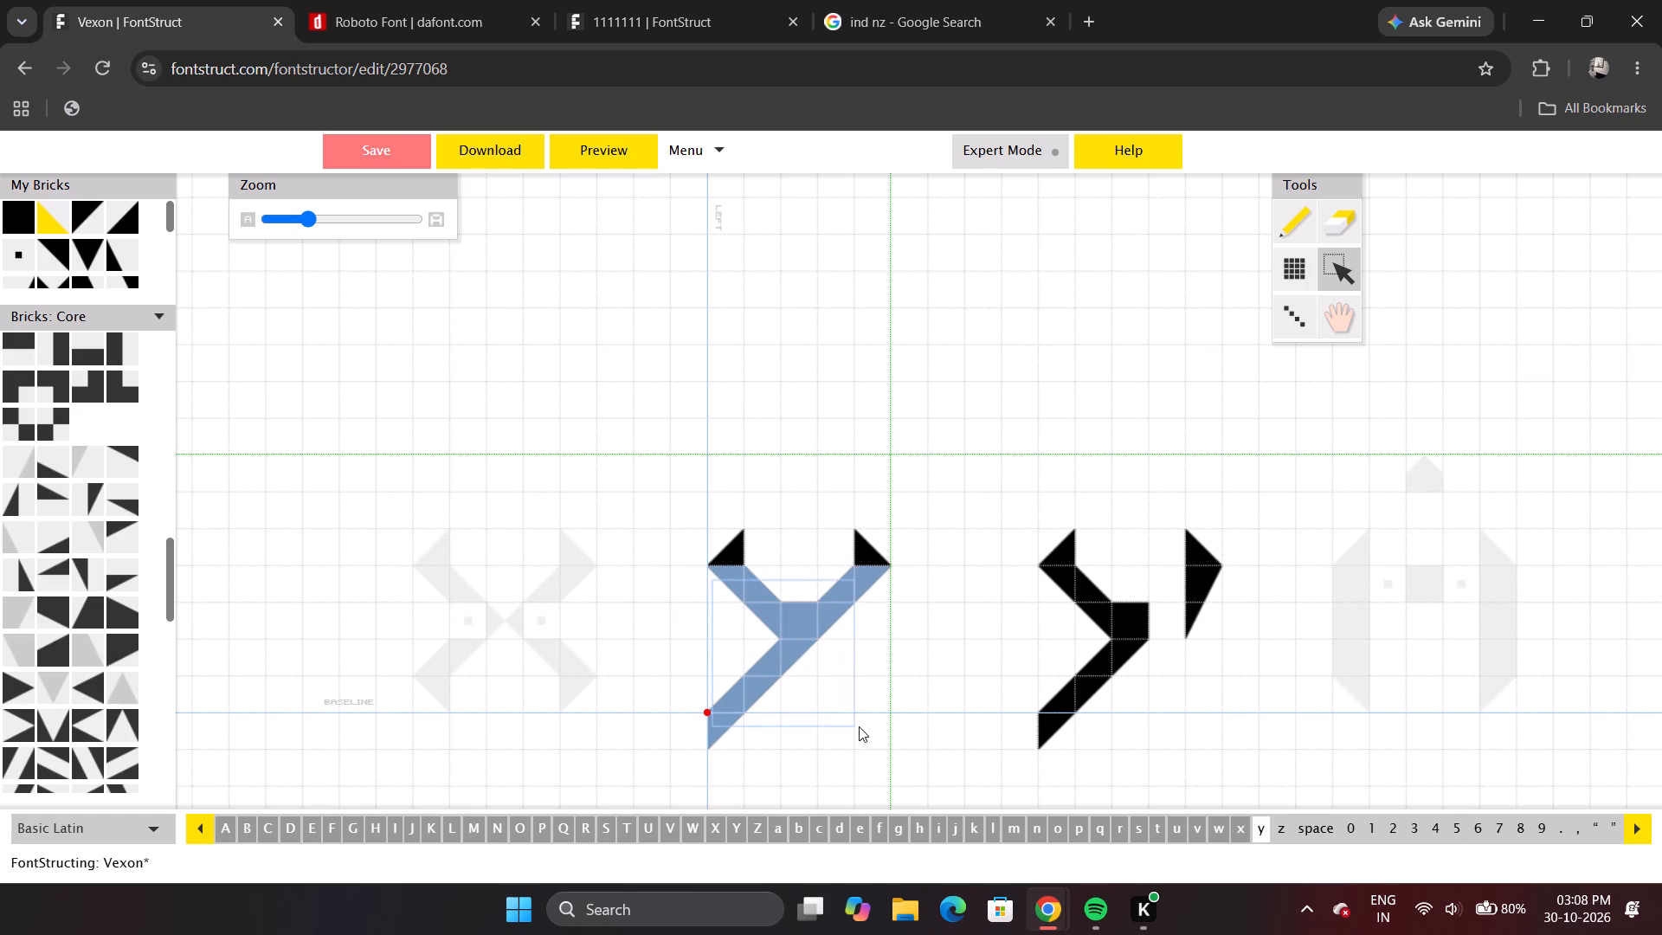
left_click_drag(859, 726, 876, 725)
left_click_drag(861, 579, 861, 649)
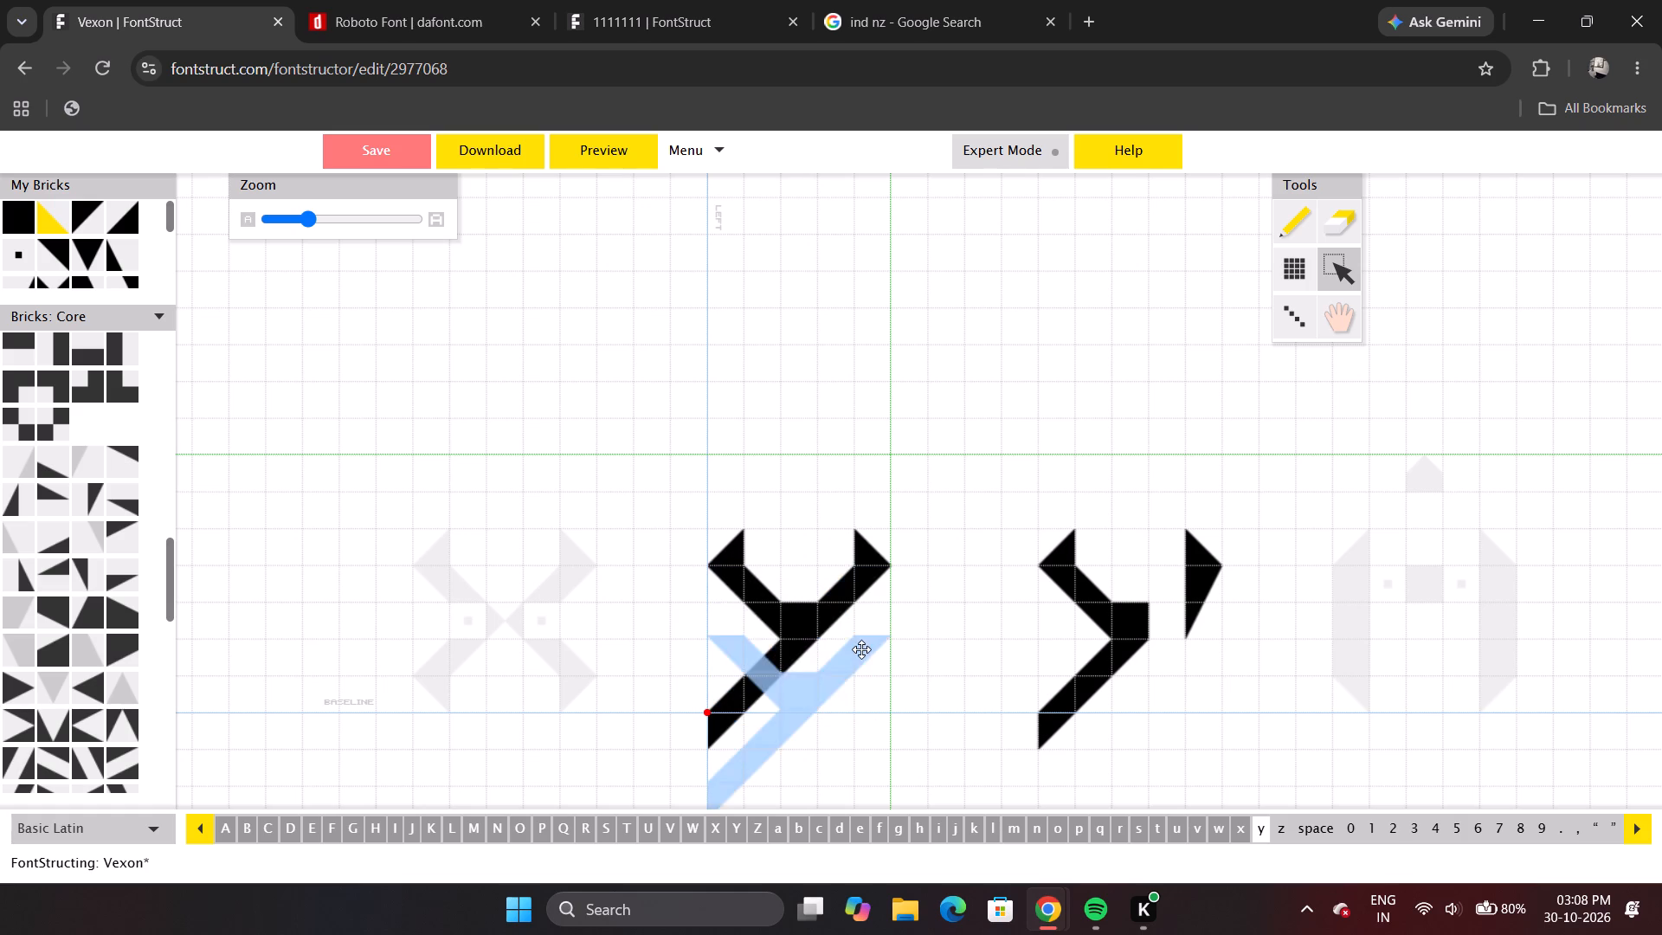
left_click_drag(861, 649, 867, 616)
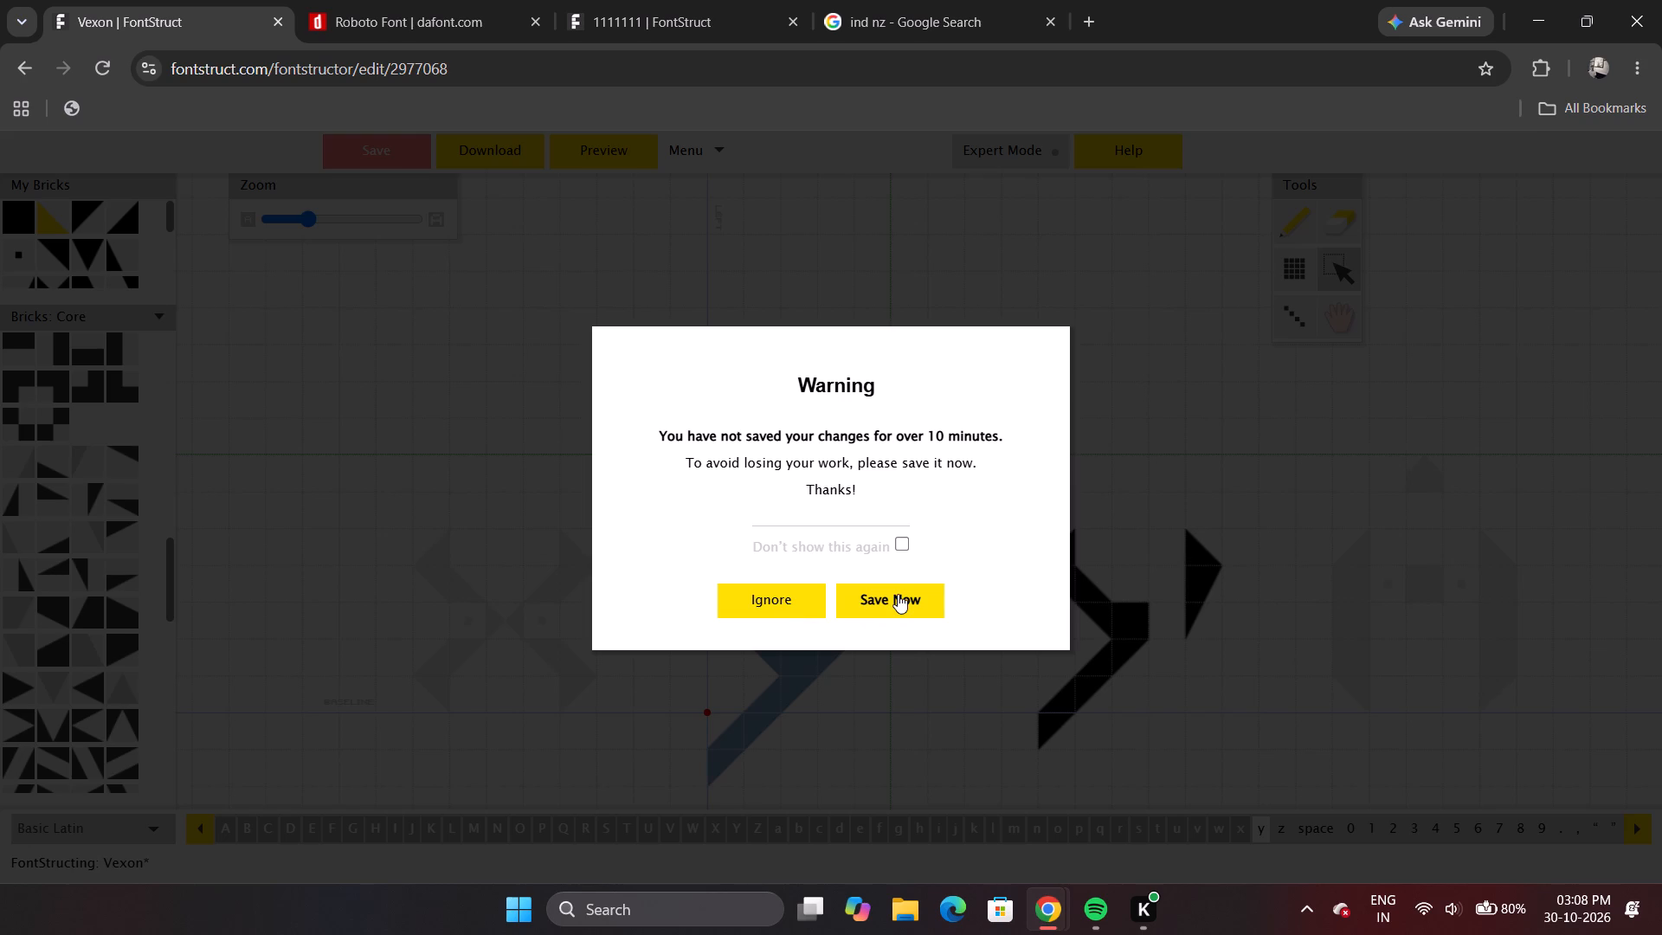
Save the font.
left_click(898, 594)
left_click(369, 150)
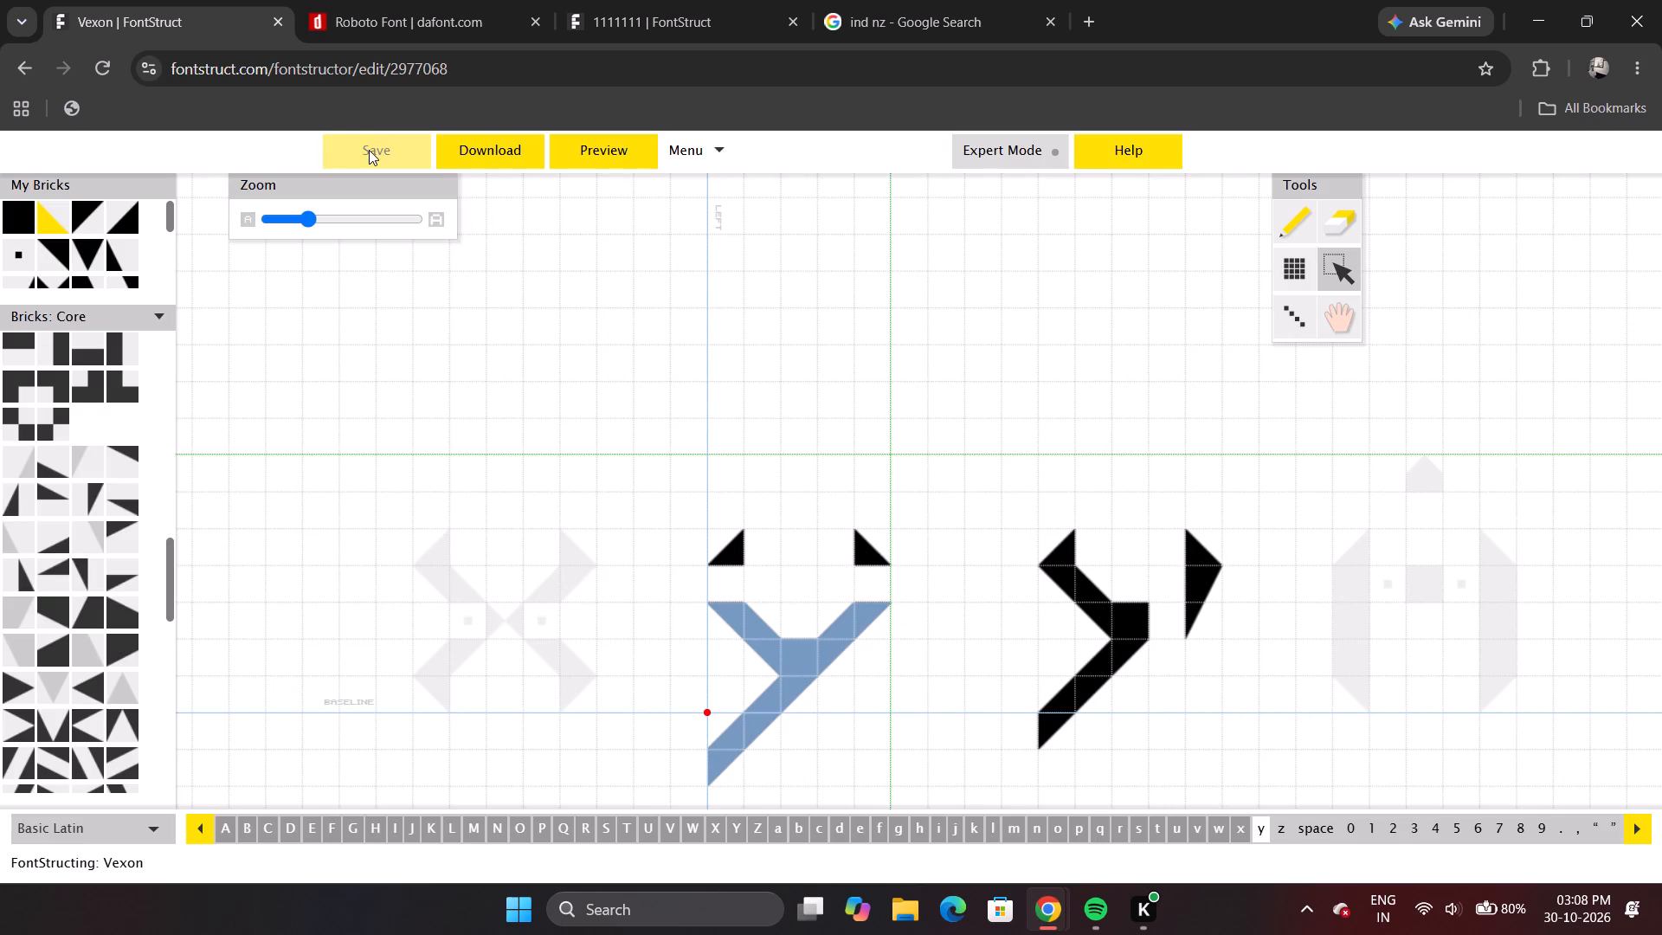
Erase the lowest triangle brick at the end of the original y's tail.
key("e")
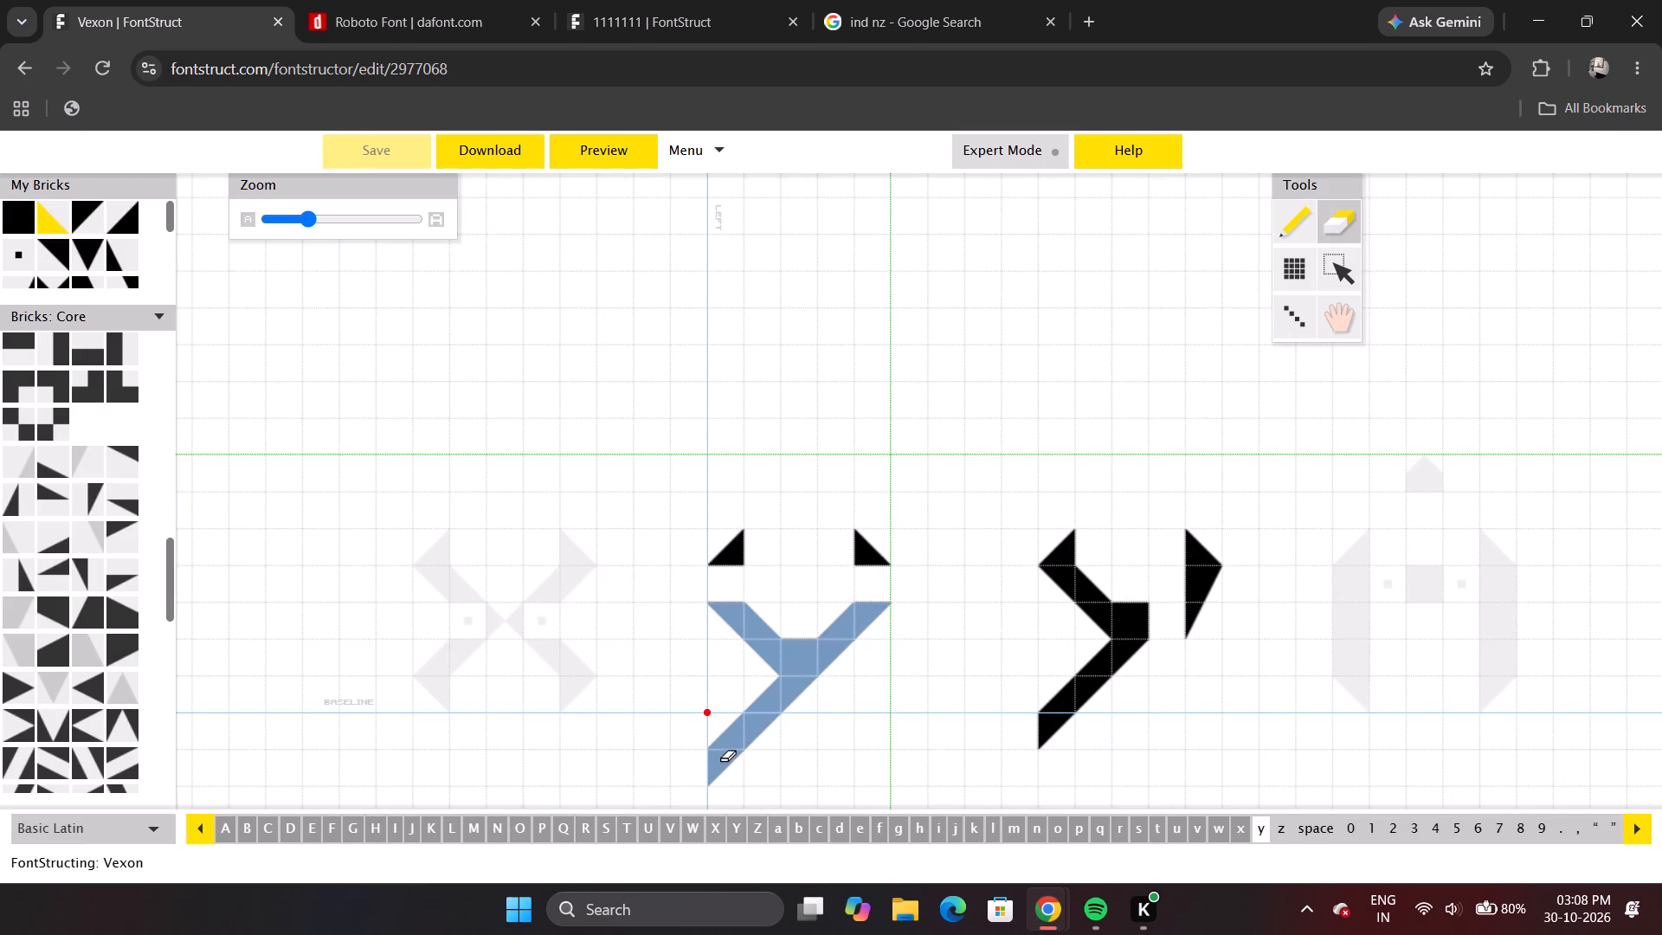
left_click(723, 759)
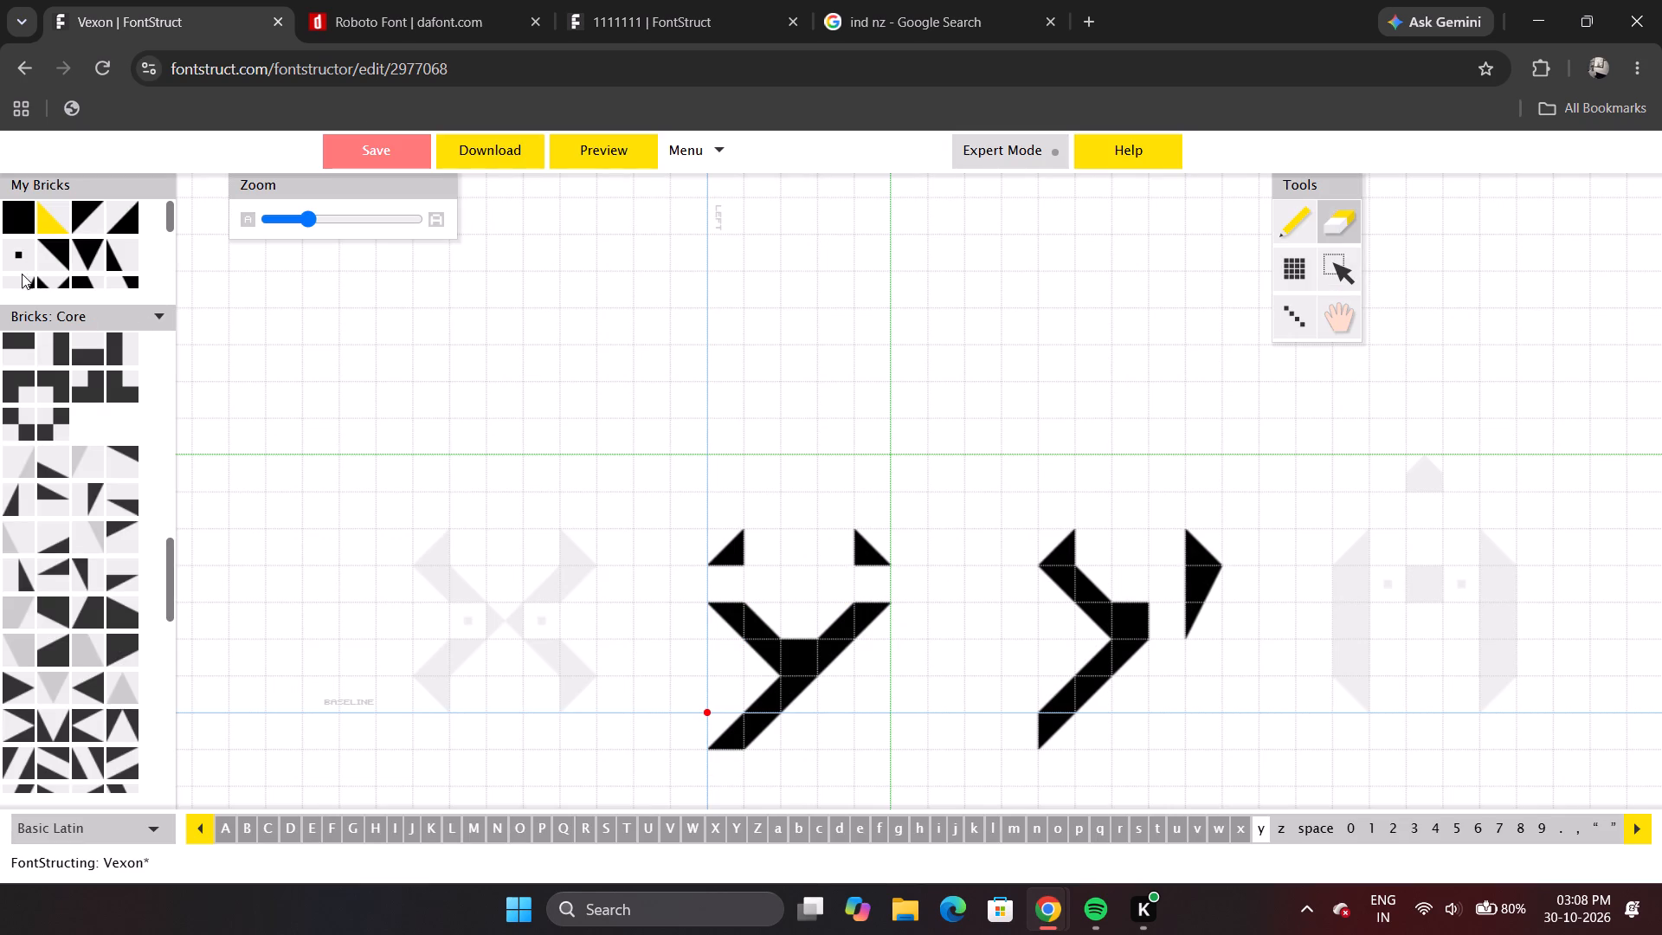
Fill the one-cell gap in both arms of the lowercase y with solid square bricks.
left_click(8, 215)
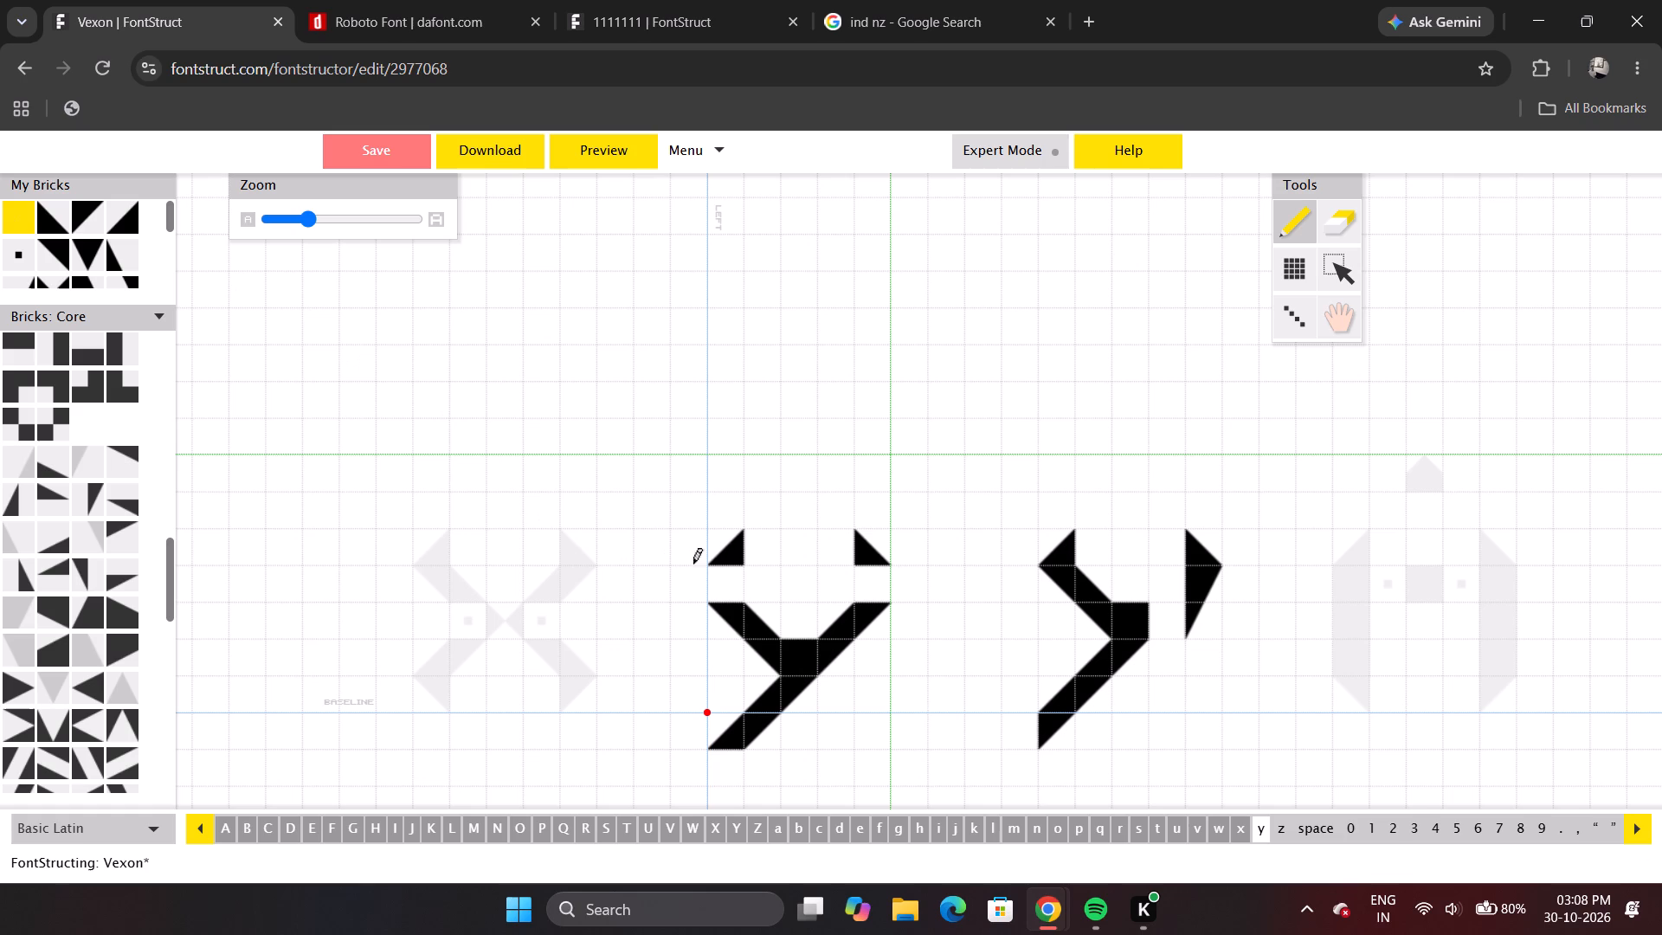
left_click(718, 584)
left_click(866, 591)
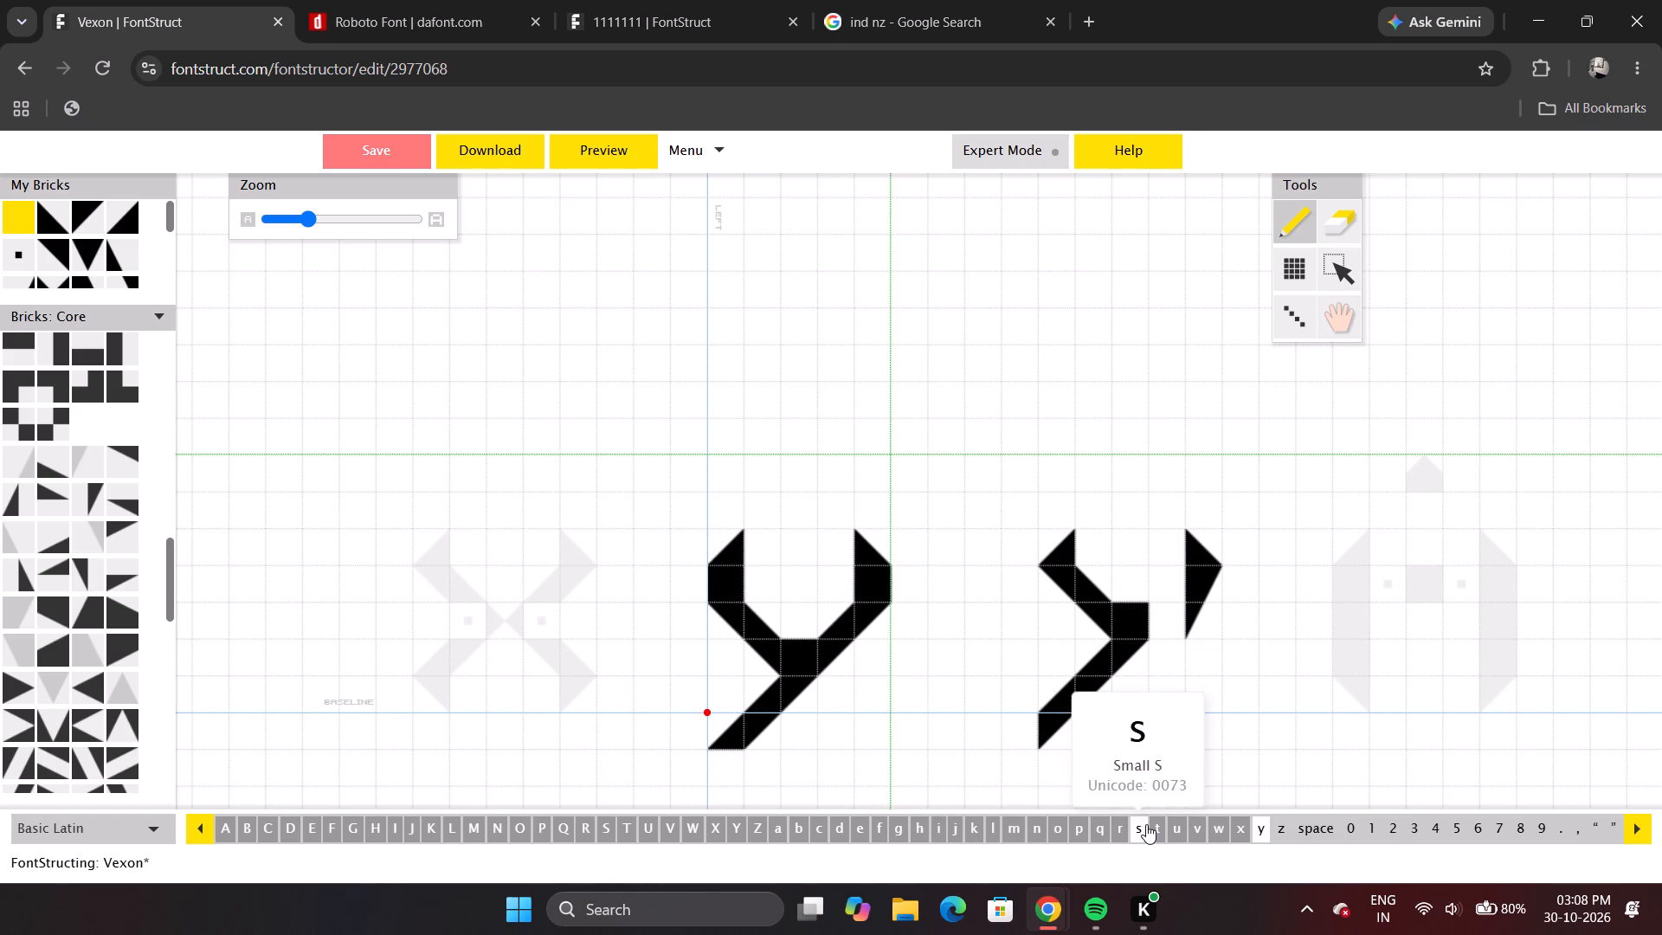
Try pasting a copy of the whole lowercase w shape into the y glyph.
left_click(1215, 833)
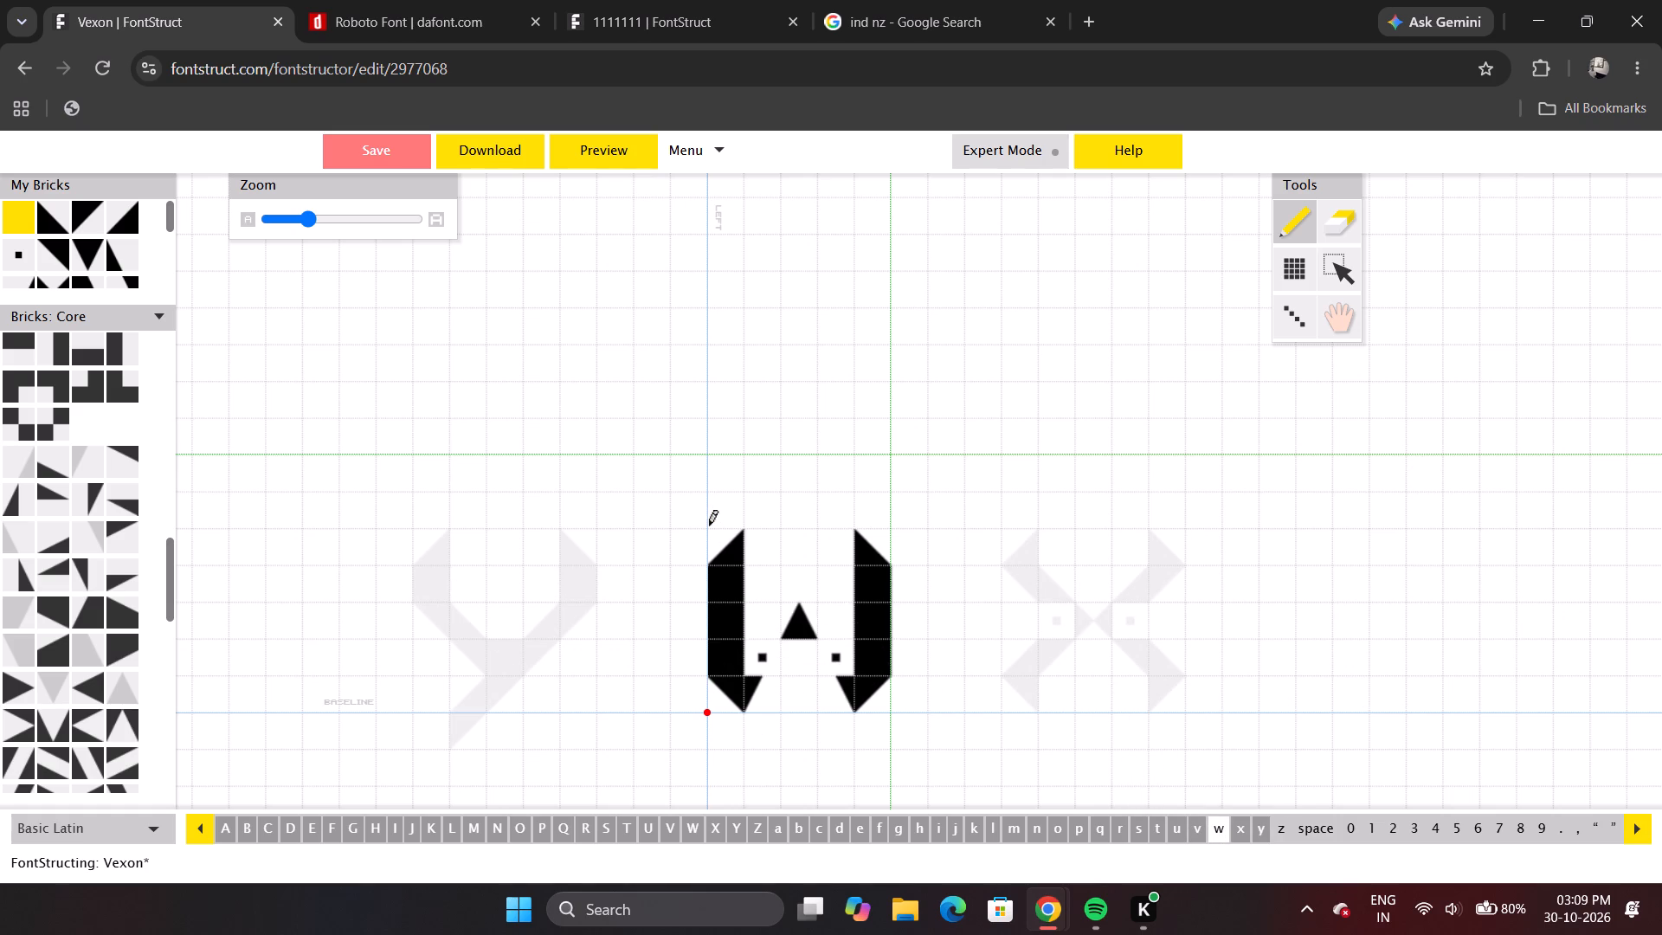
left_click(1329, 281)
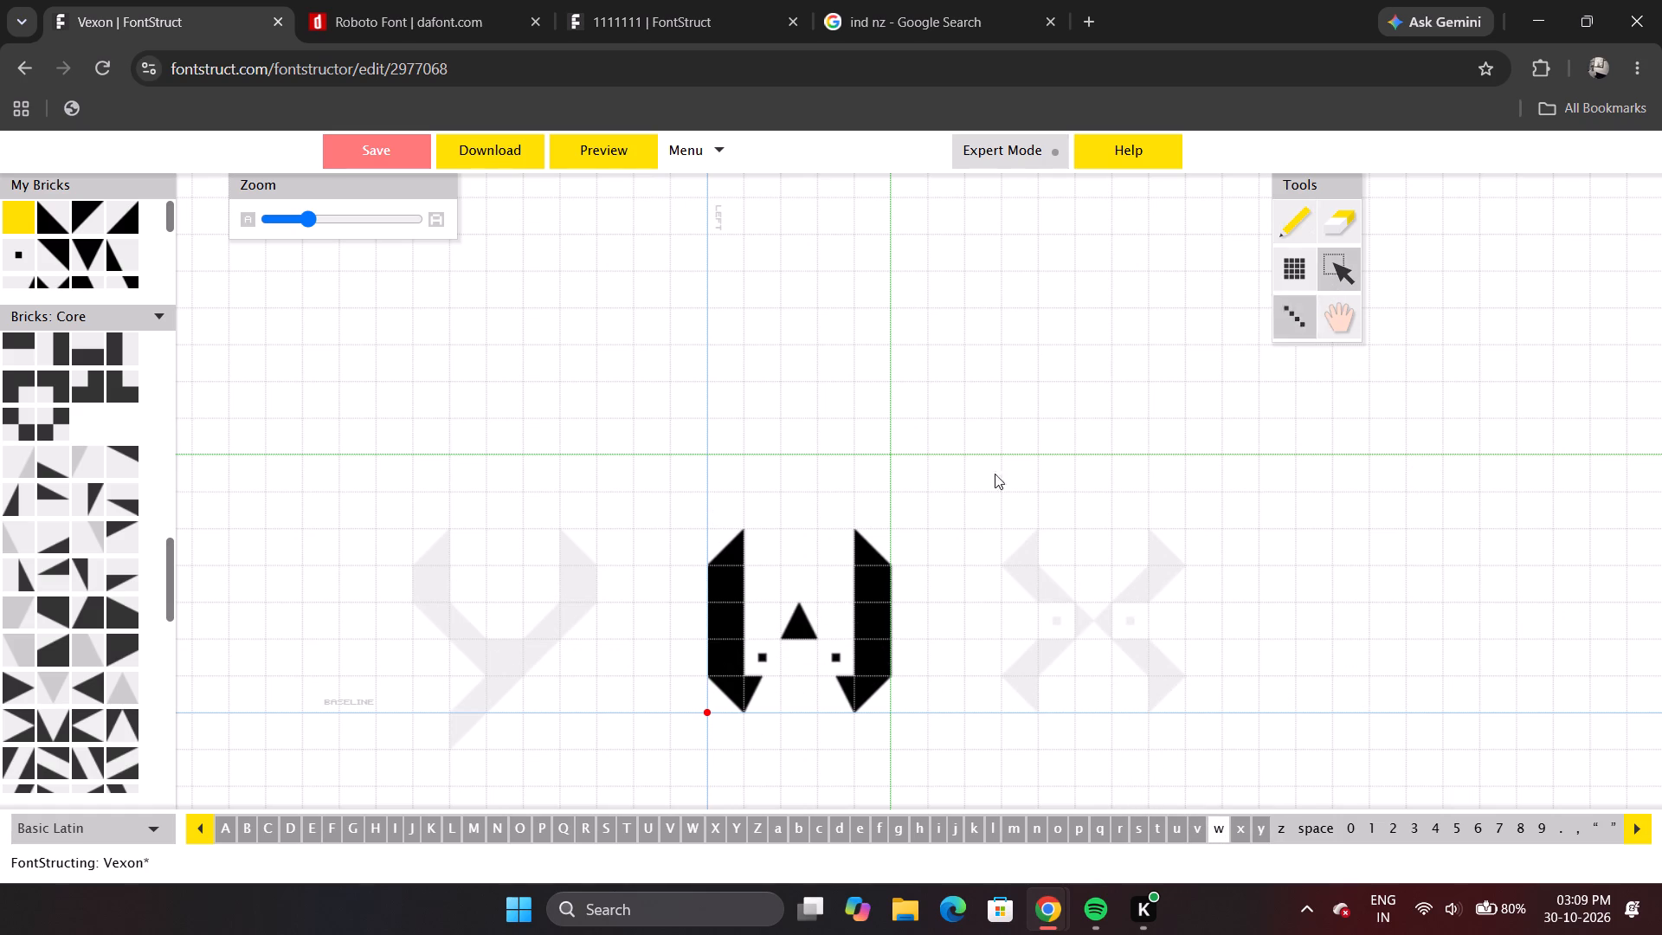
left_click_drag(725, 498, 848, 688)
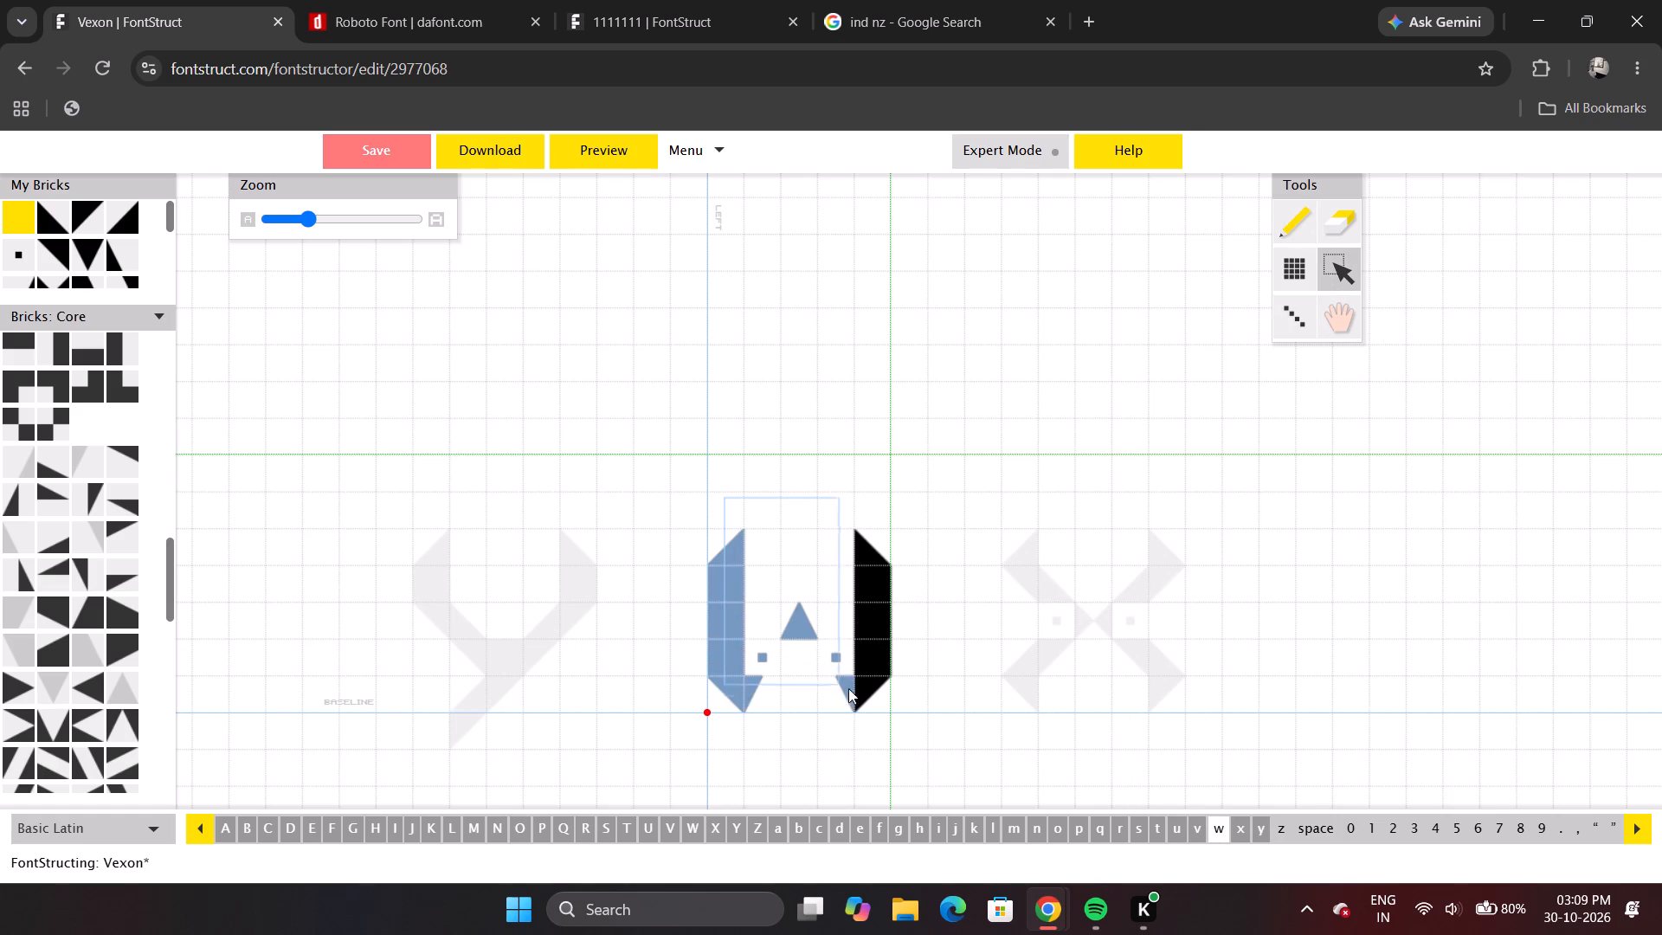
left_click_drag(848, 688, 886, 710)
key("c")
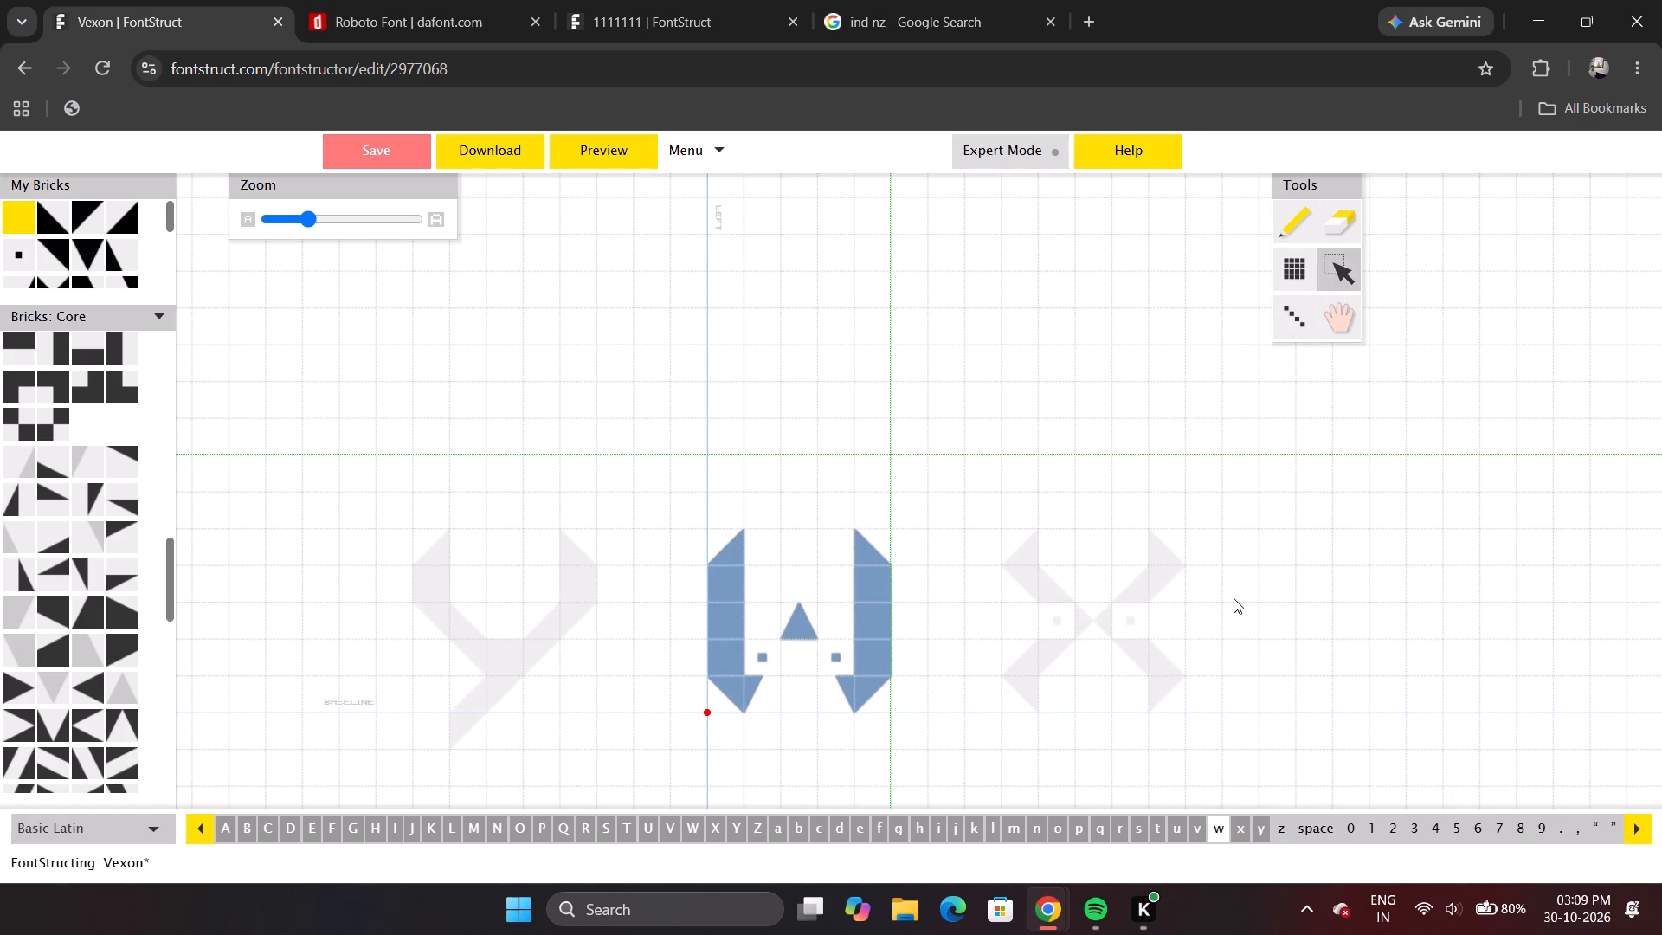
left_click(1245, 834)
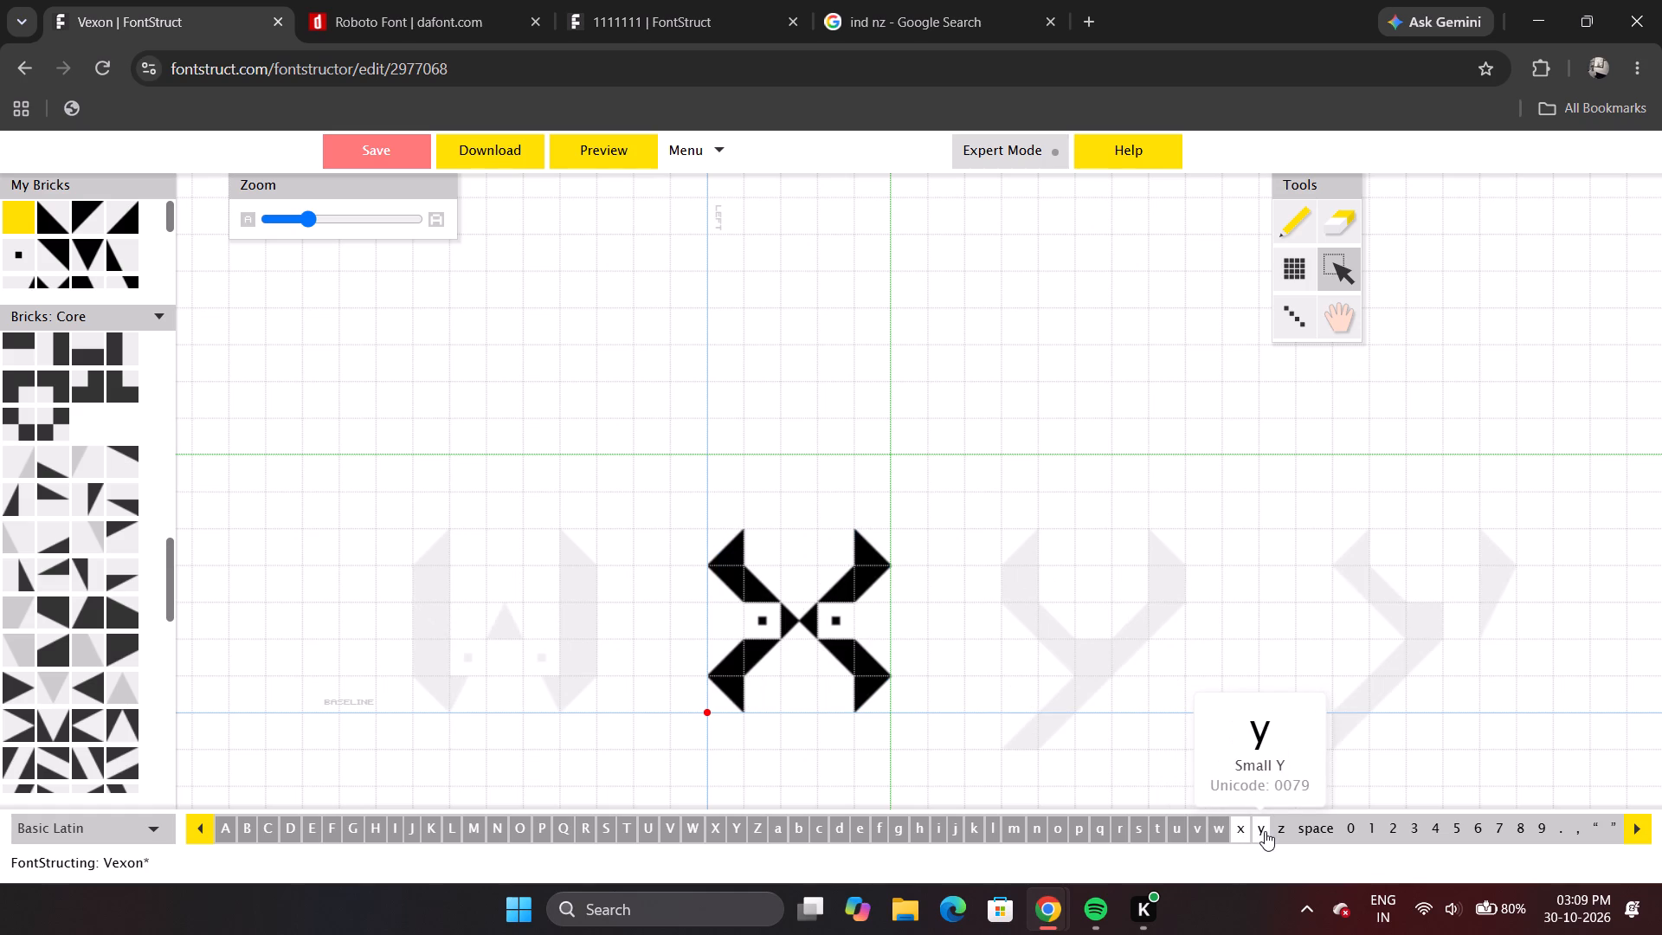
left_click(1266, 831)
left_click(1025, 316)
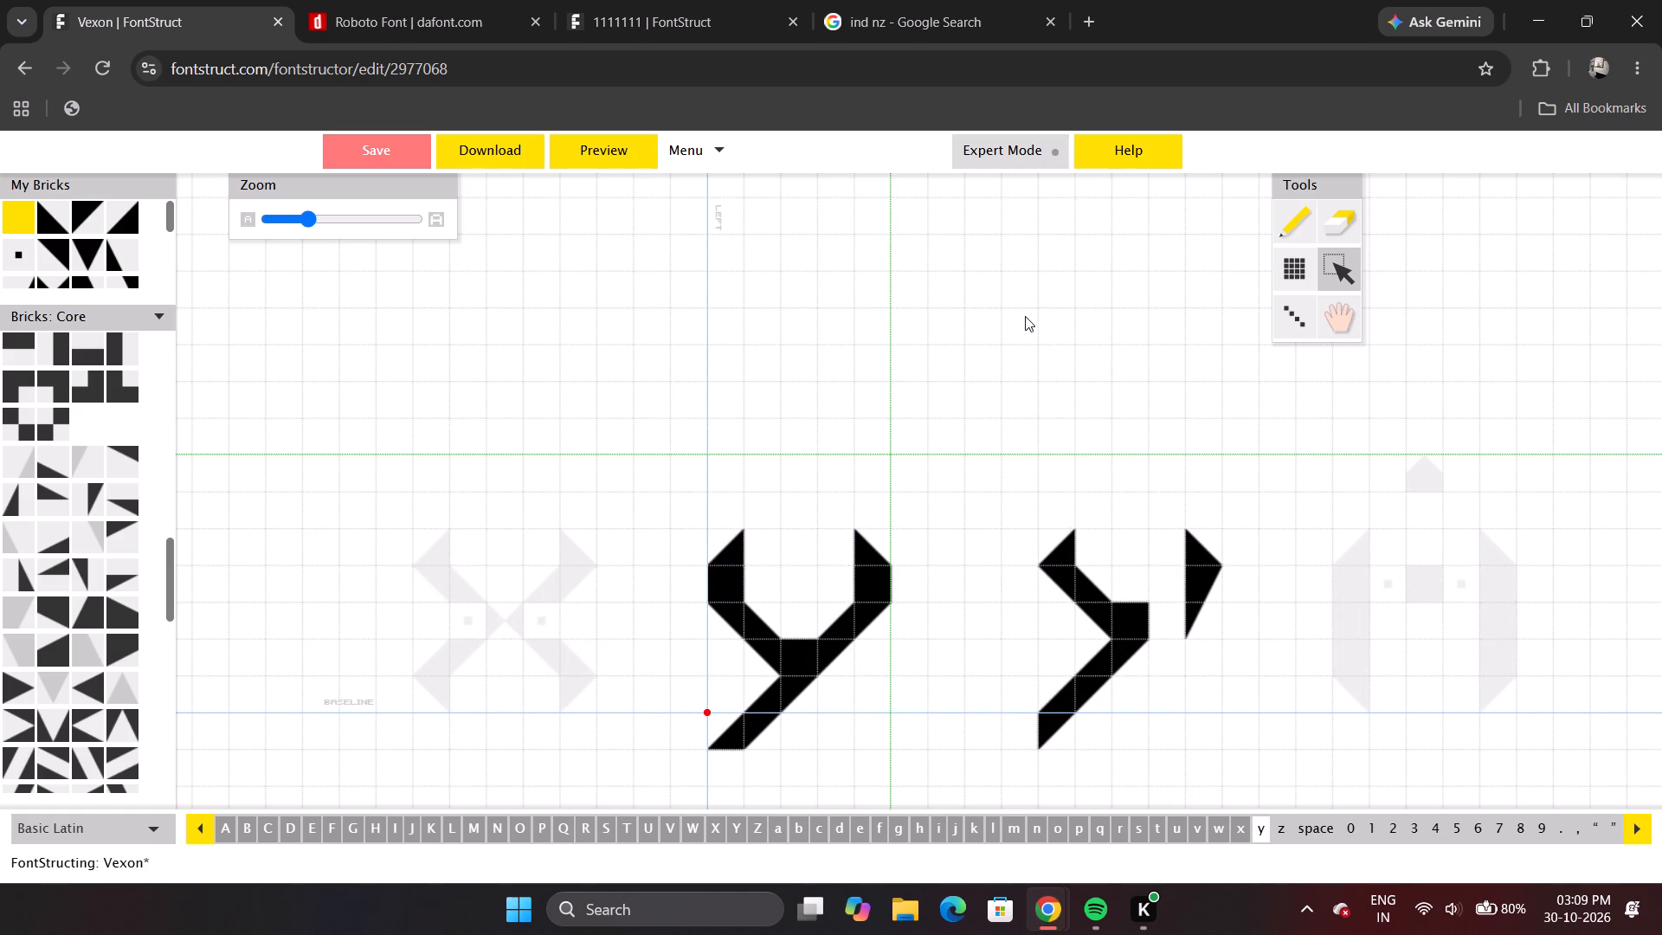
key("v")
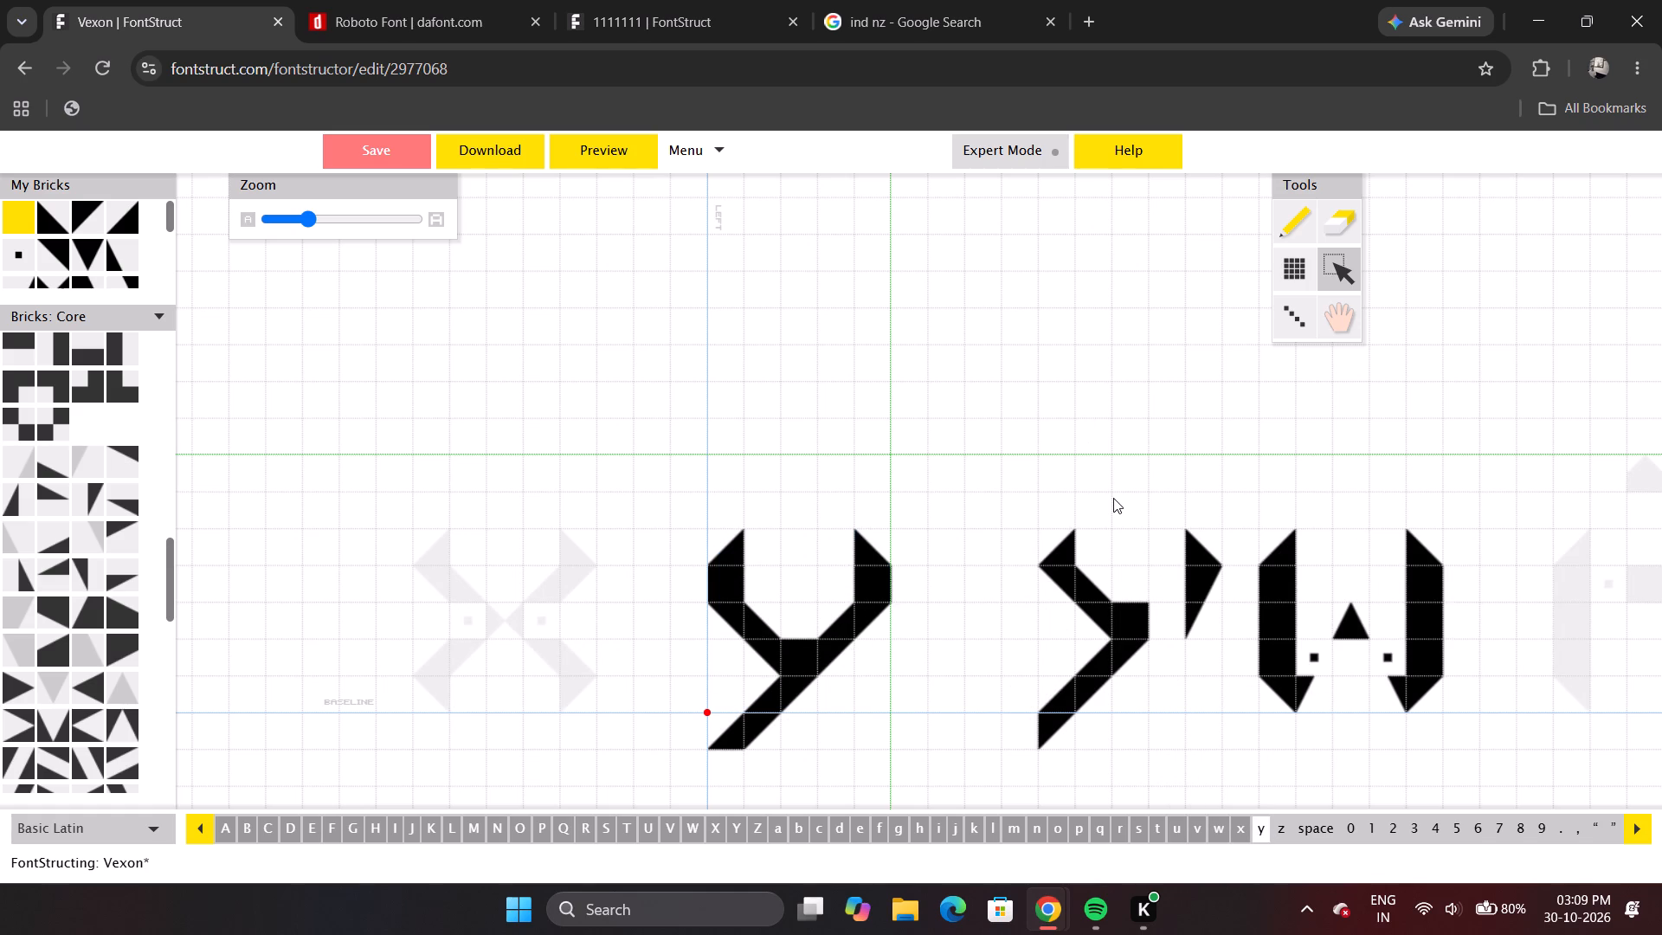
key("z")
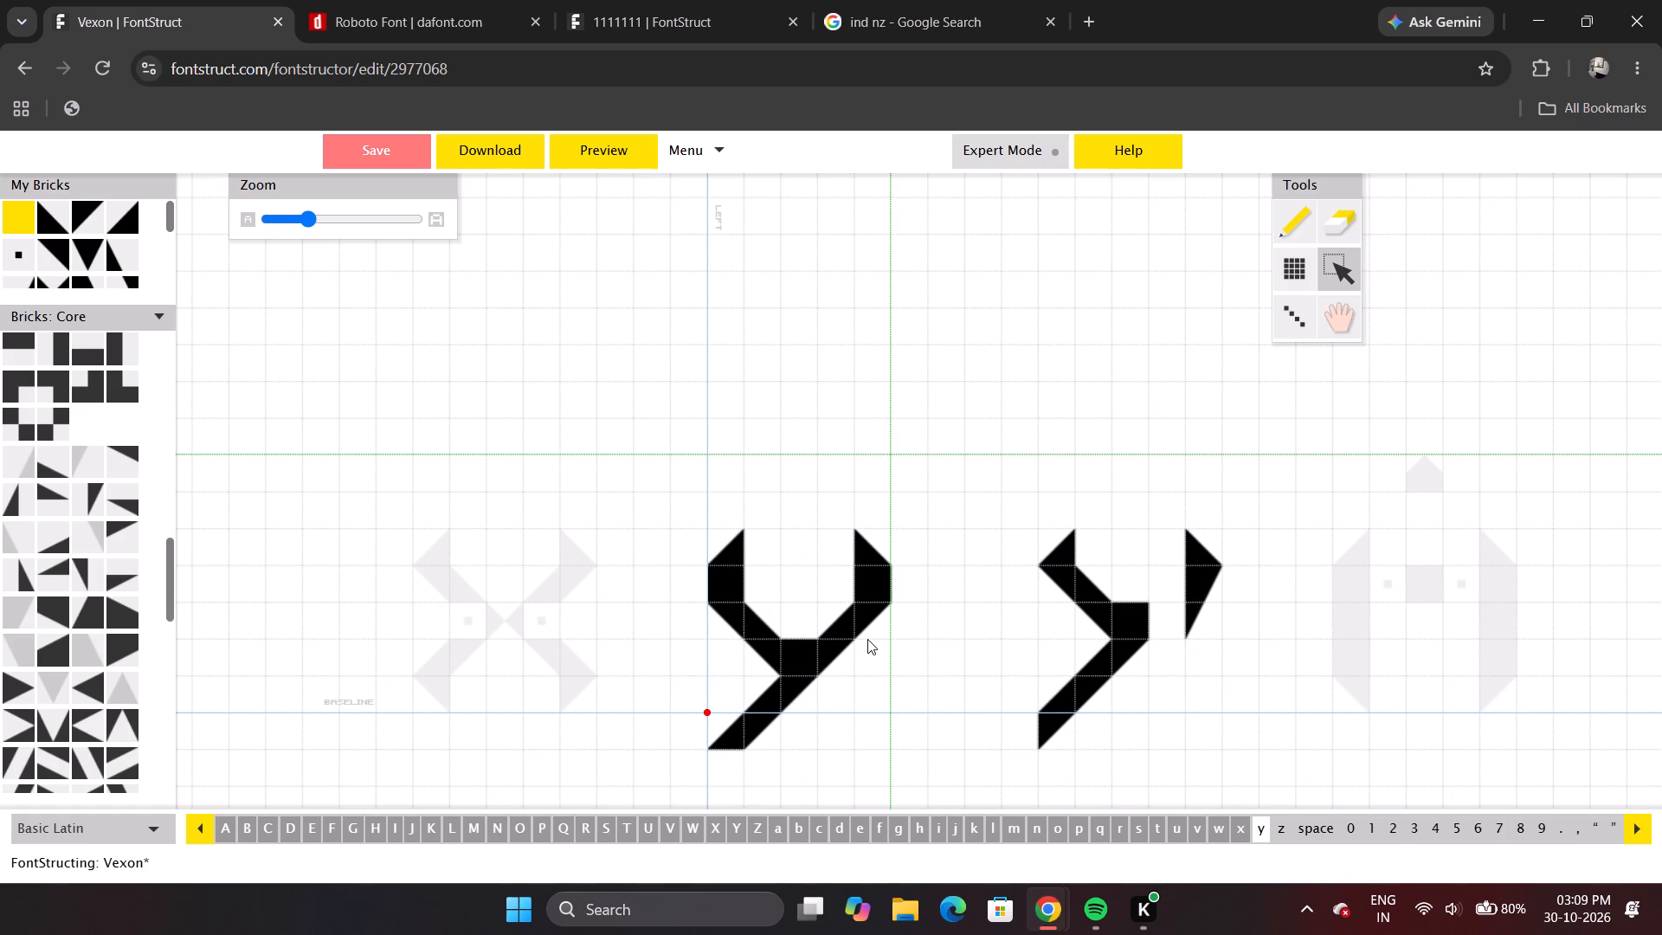
Erase the second, incomplete y shape standing beside the original in the lowercase y glyph.
left_click_drag(1031, 488, 1182, 759)
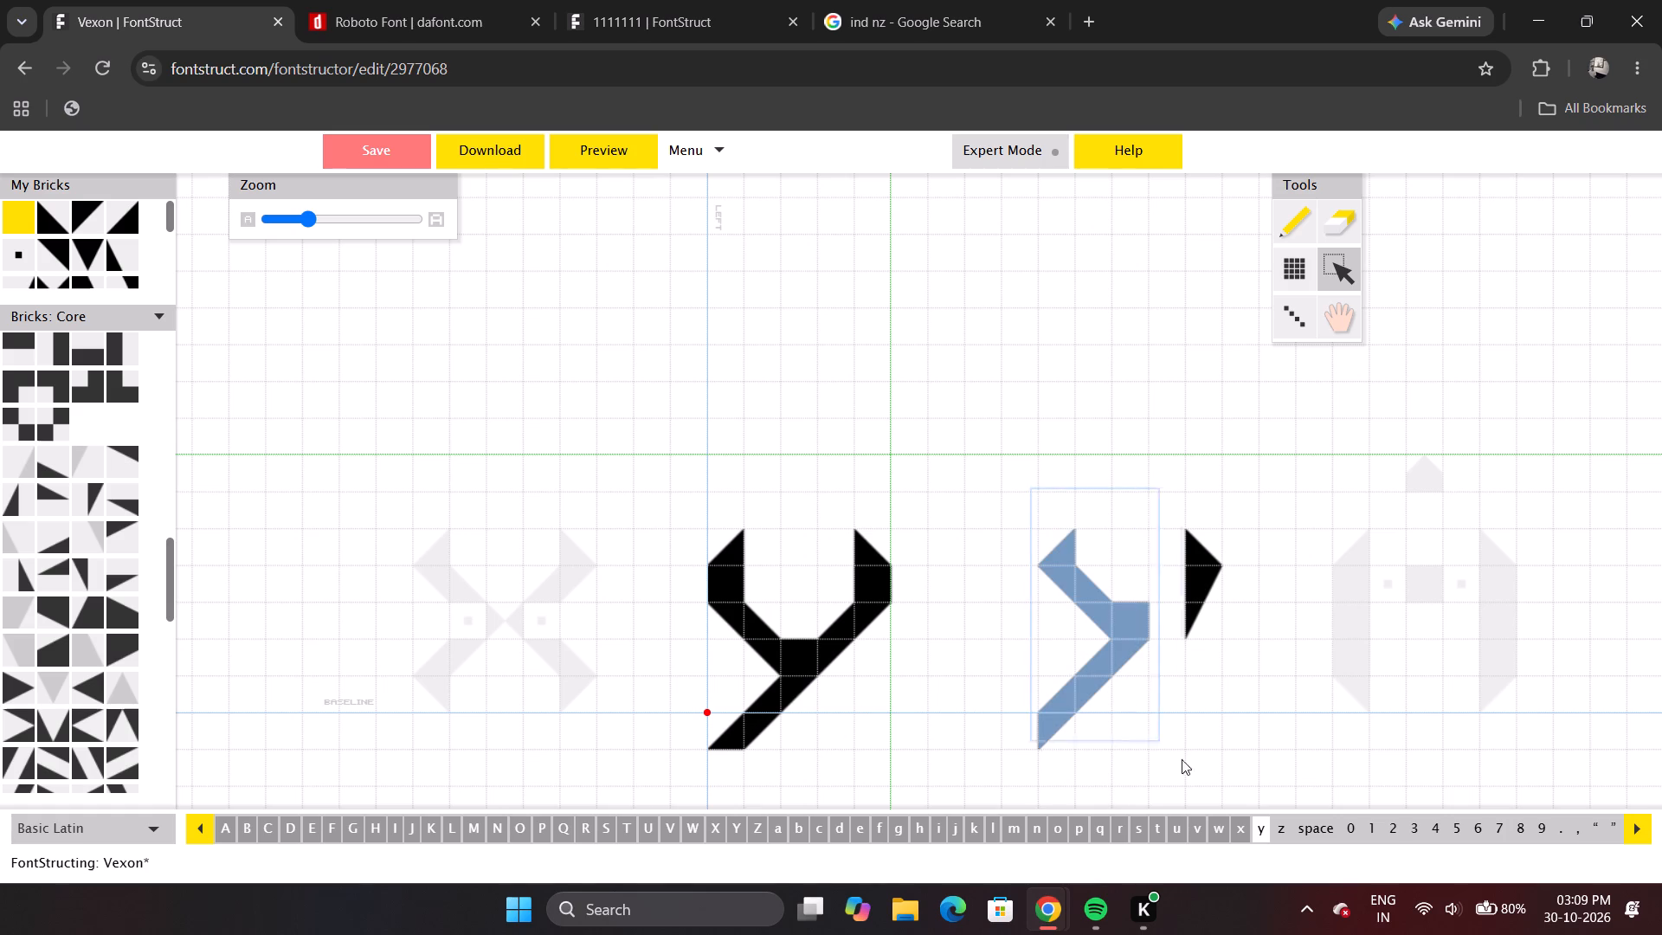
left_click_drag(1182, 759, 1233, 768)
key("BackSpace")
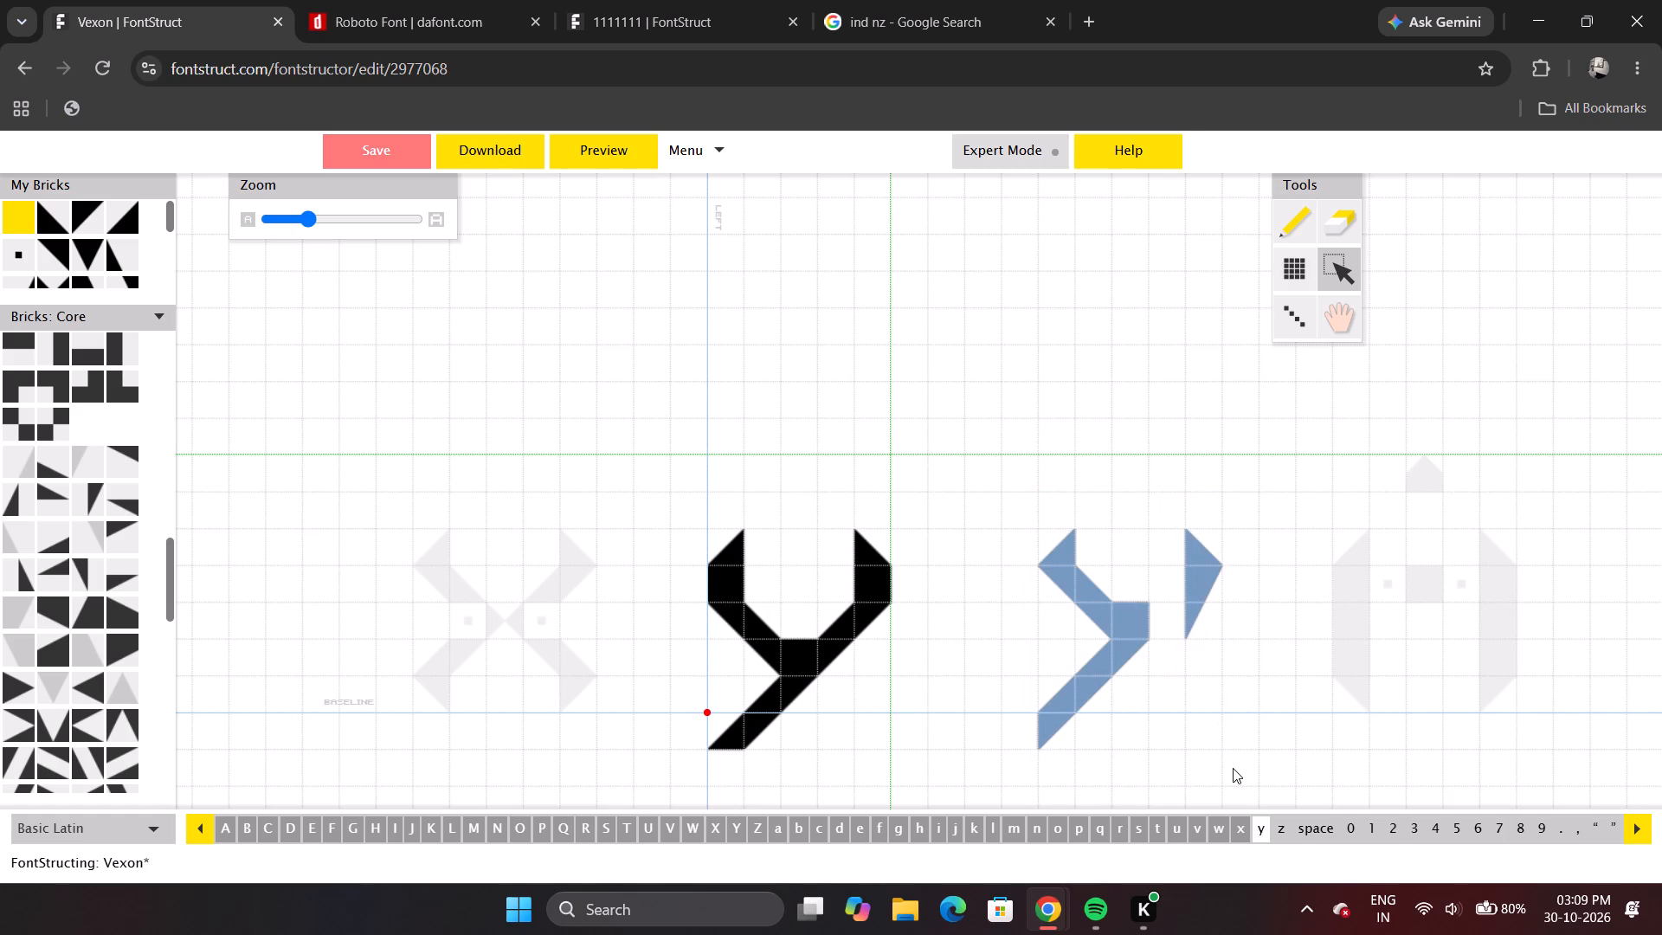
left_click(1337, 229)
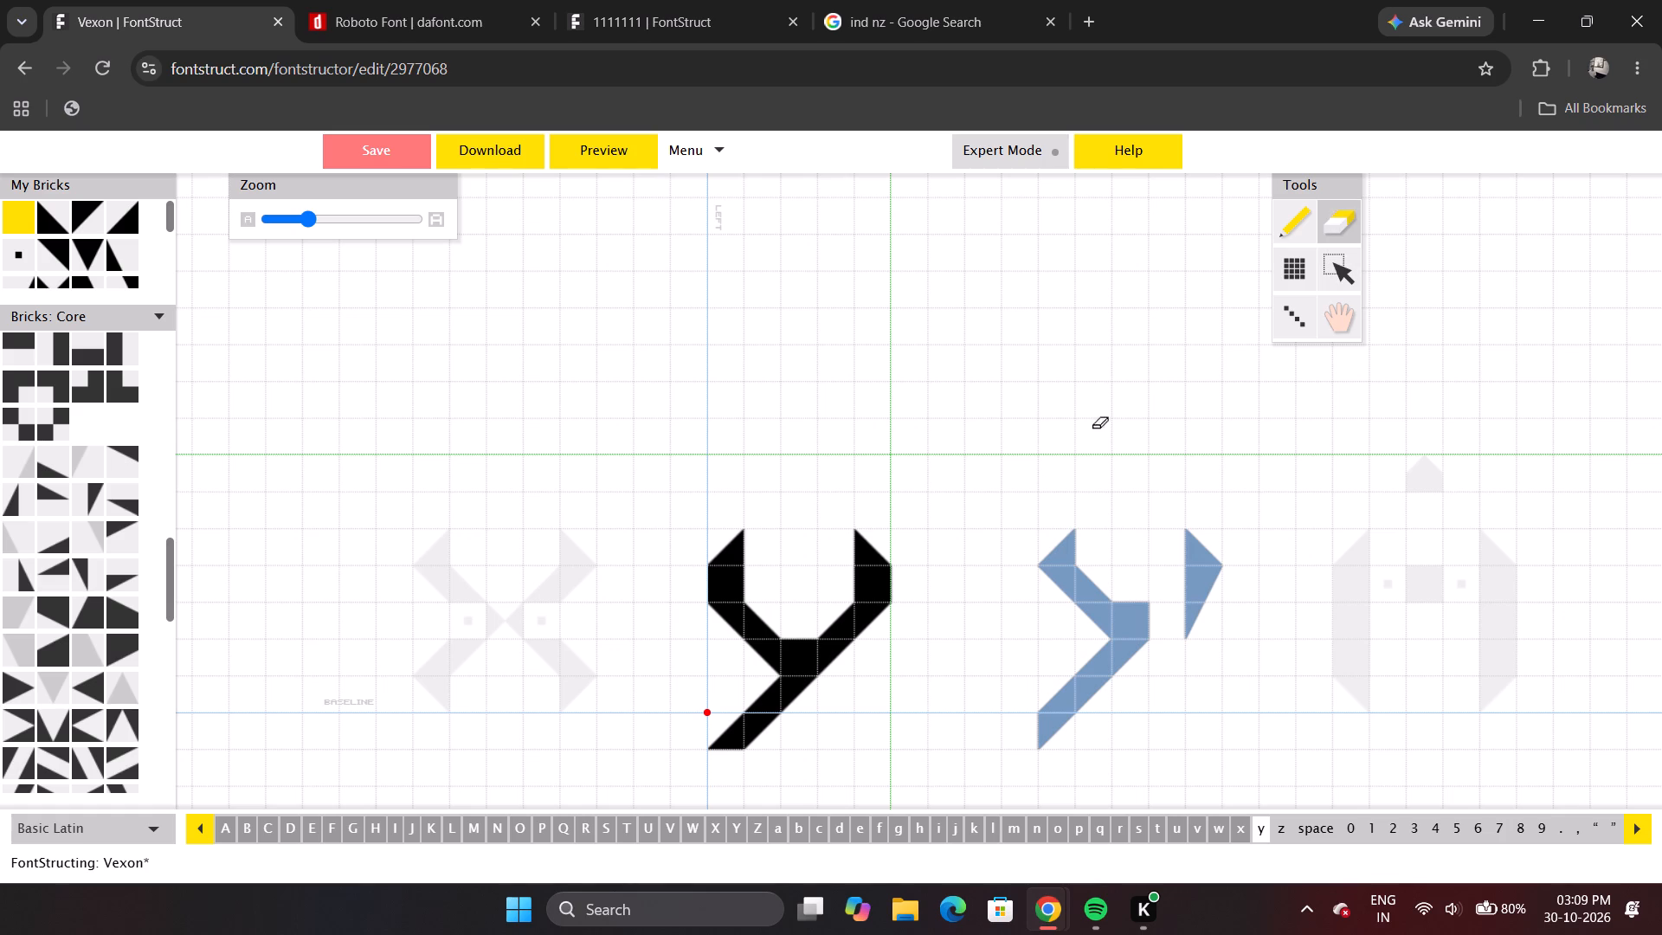
left_click_drag(1002, 489, 1259, 815)
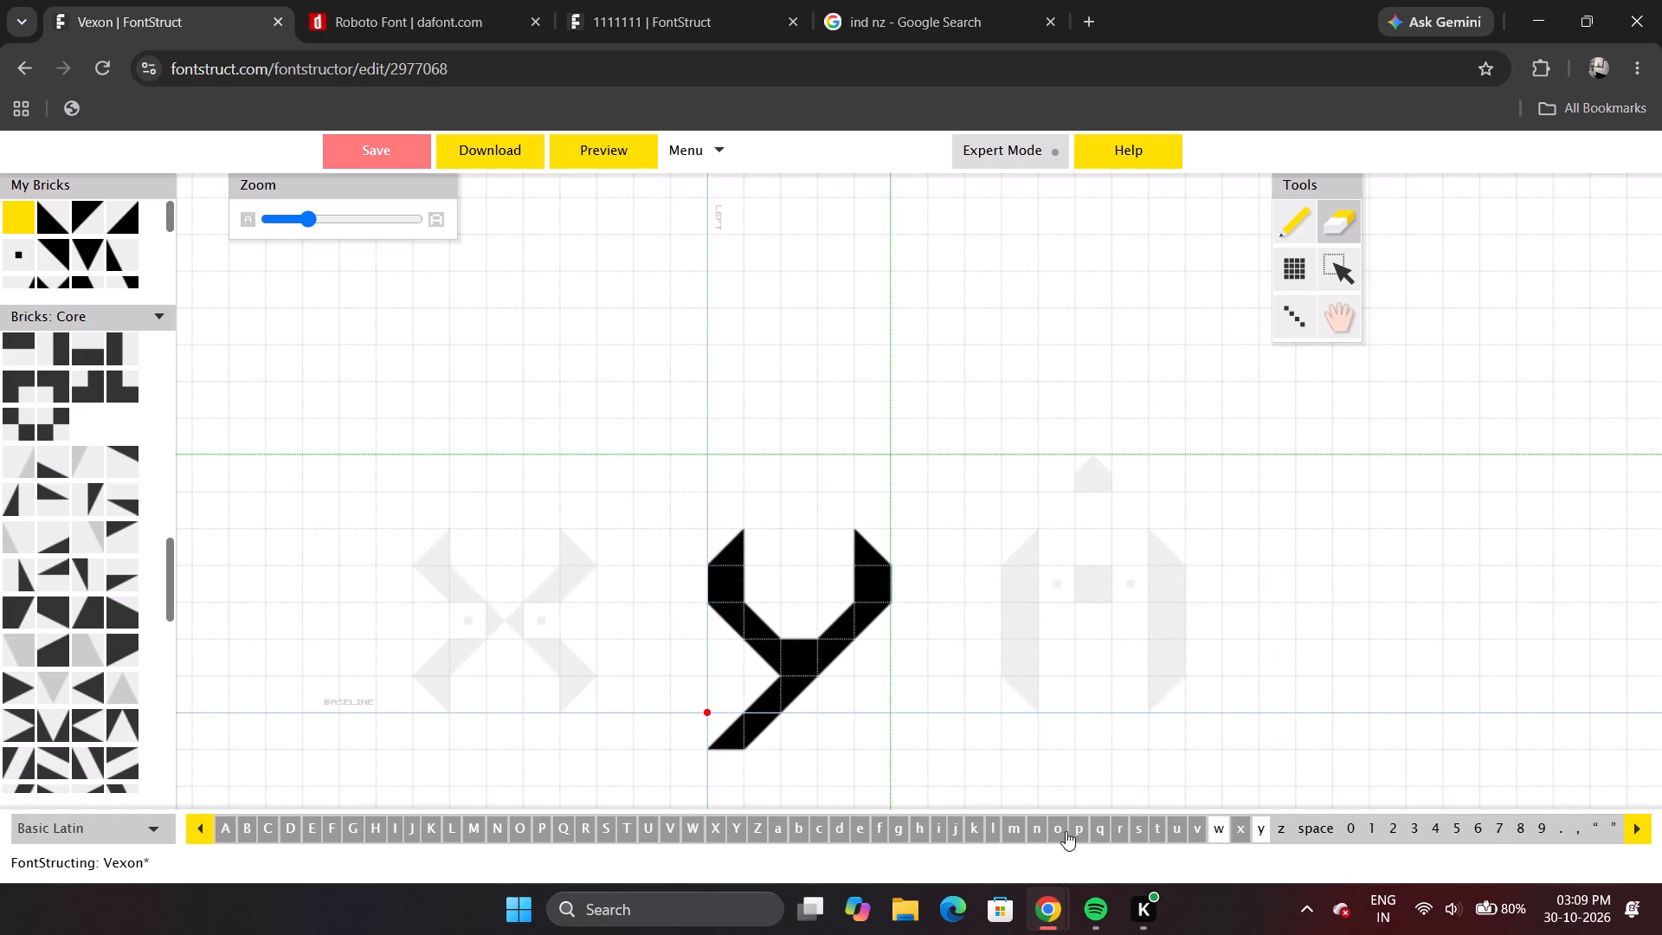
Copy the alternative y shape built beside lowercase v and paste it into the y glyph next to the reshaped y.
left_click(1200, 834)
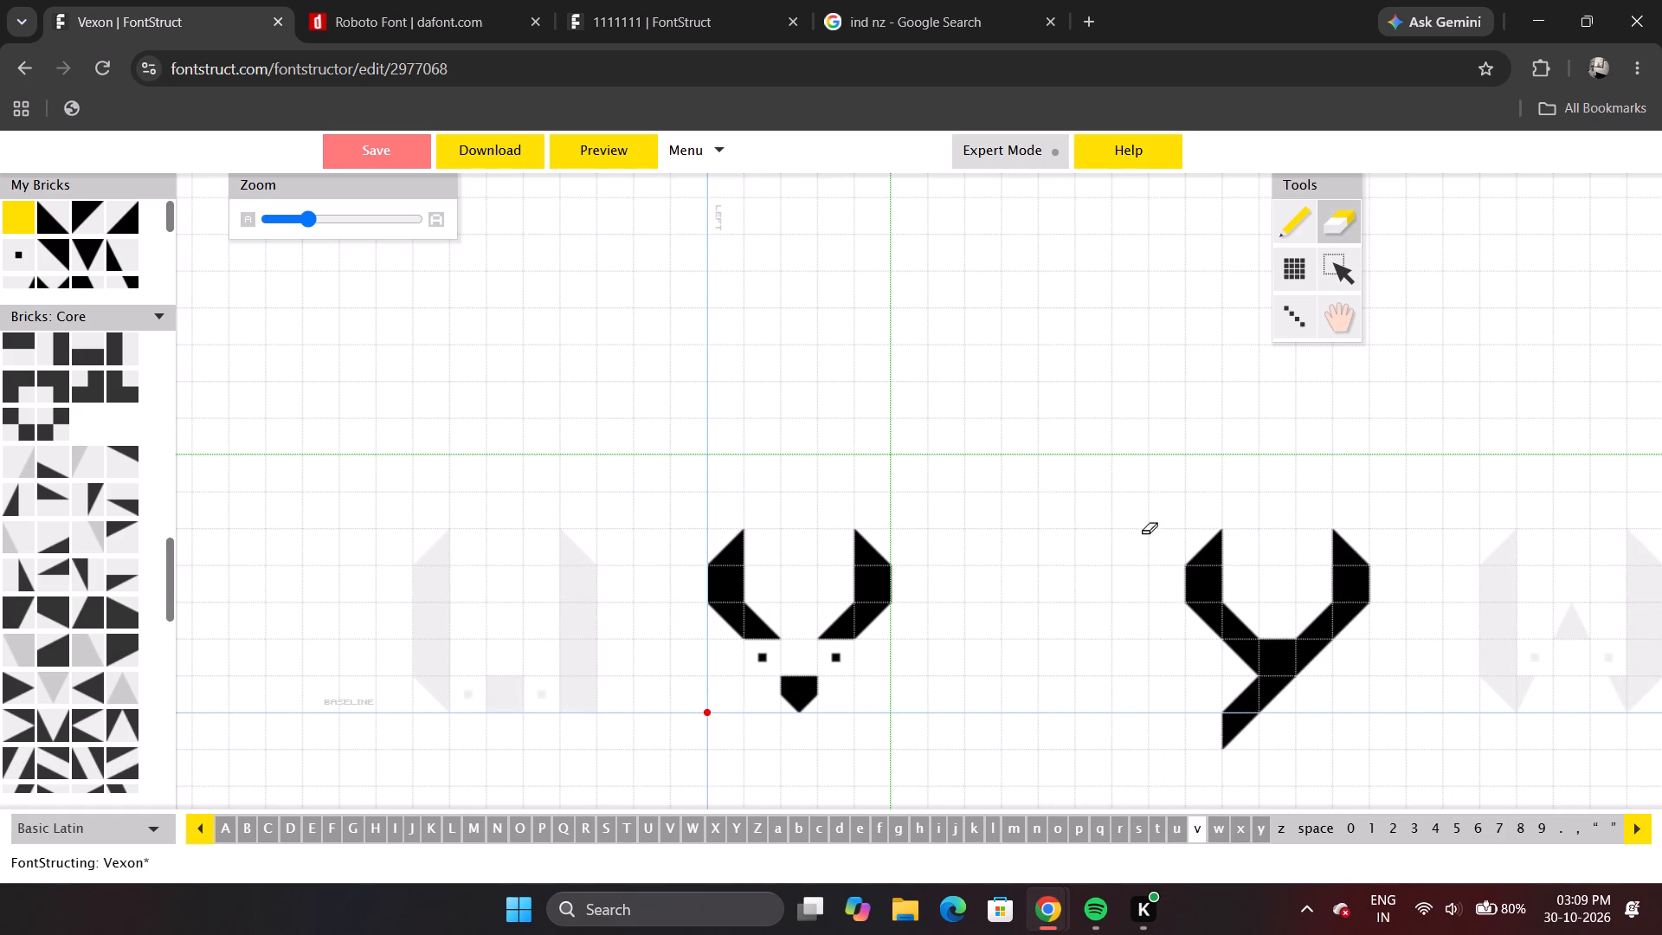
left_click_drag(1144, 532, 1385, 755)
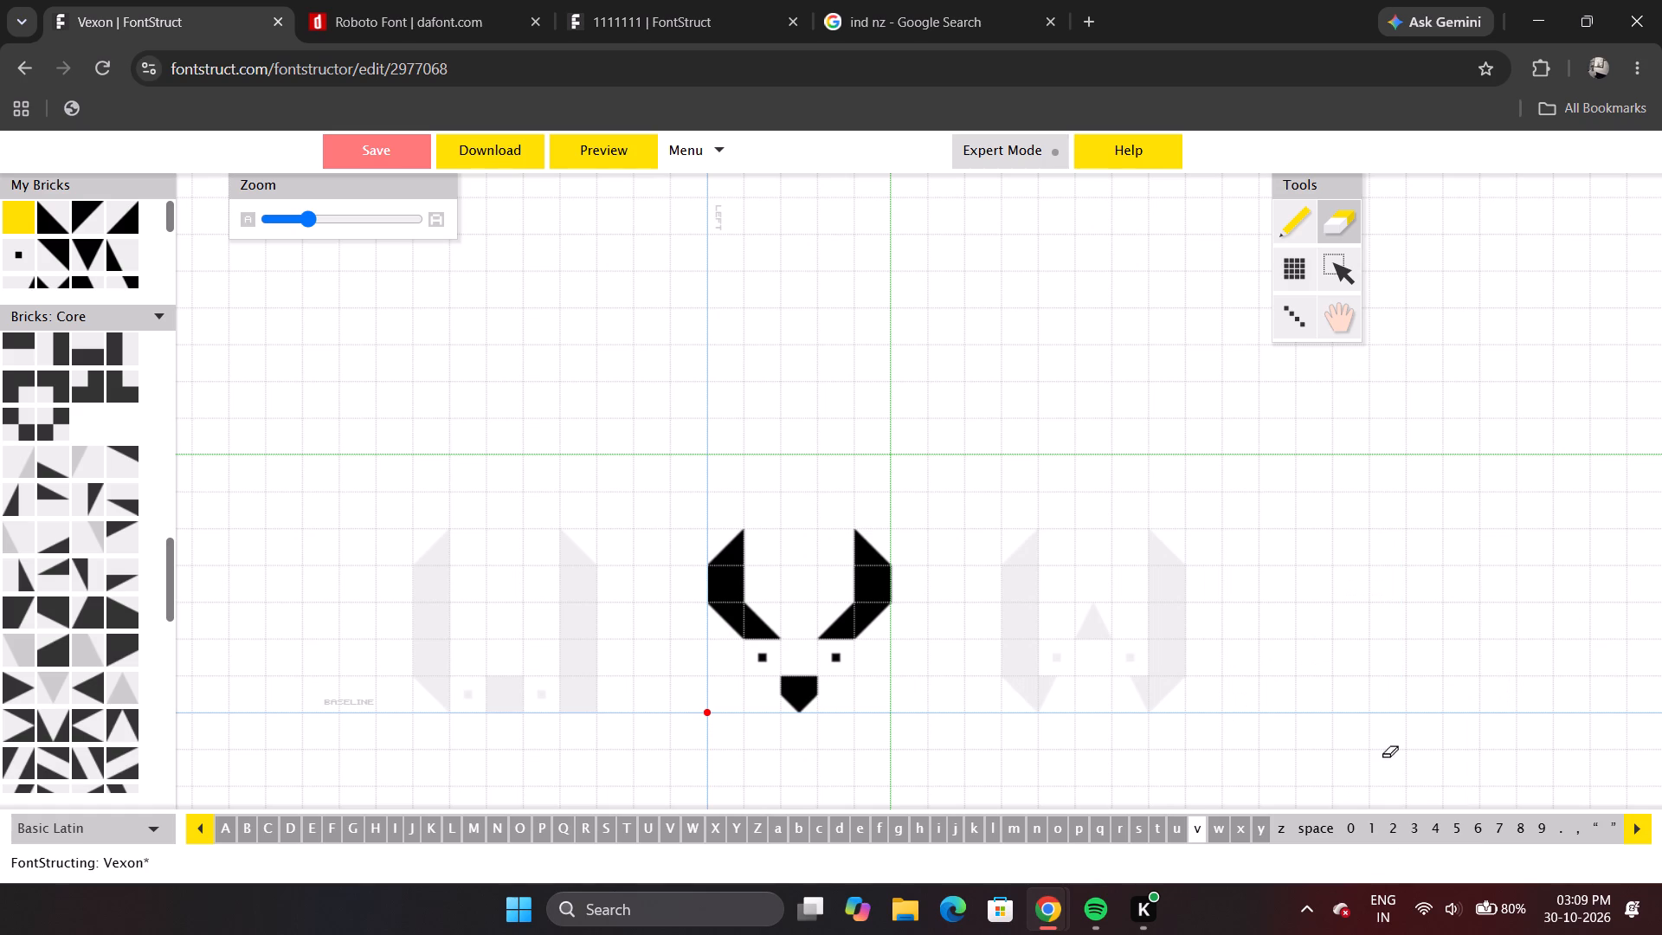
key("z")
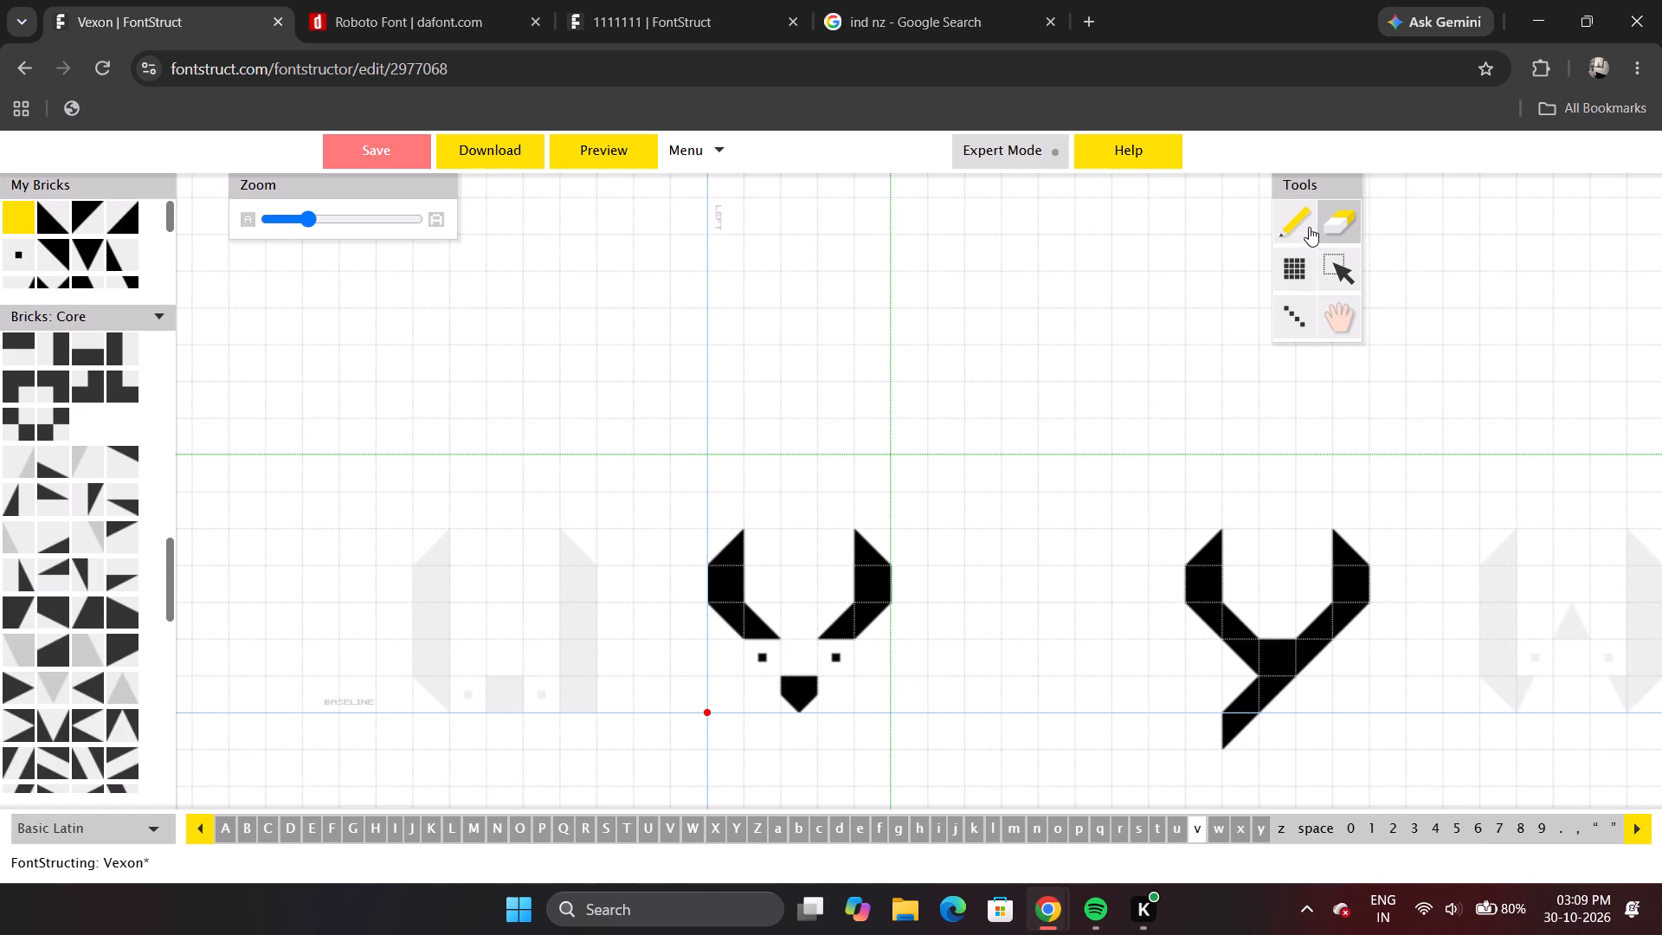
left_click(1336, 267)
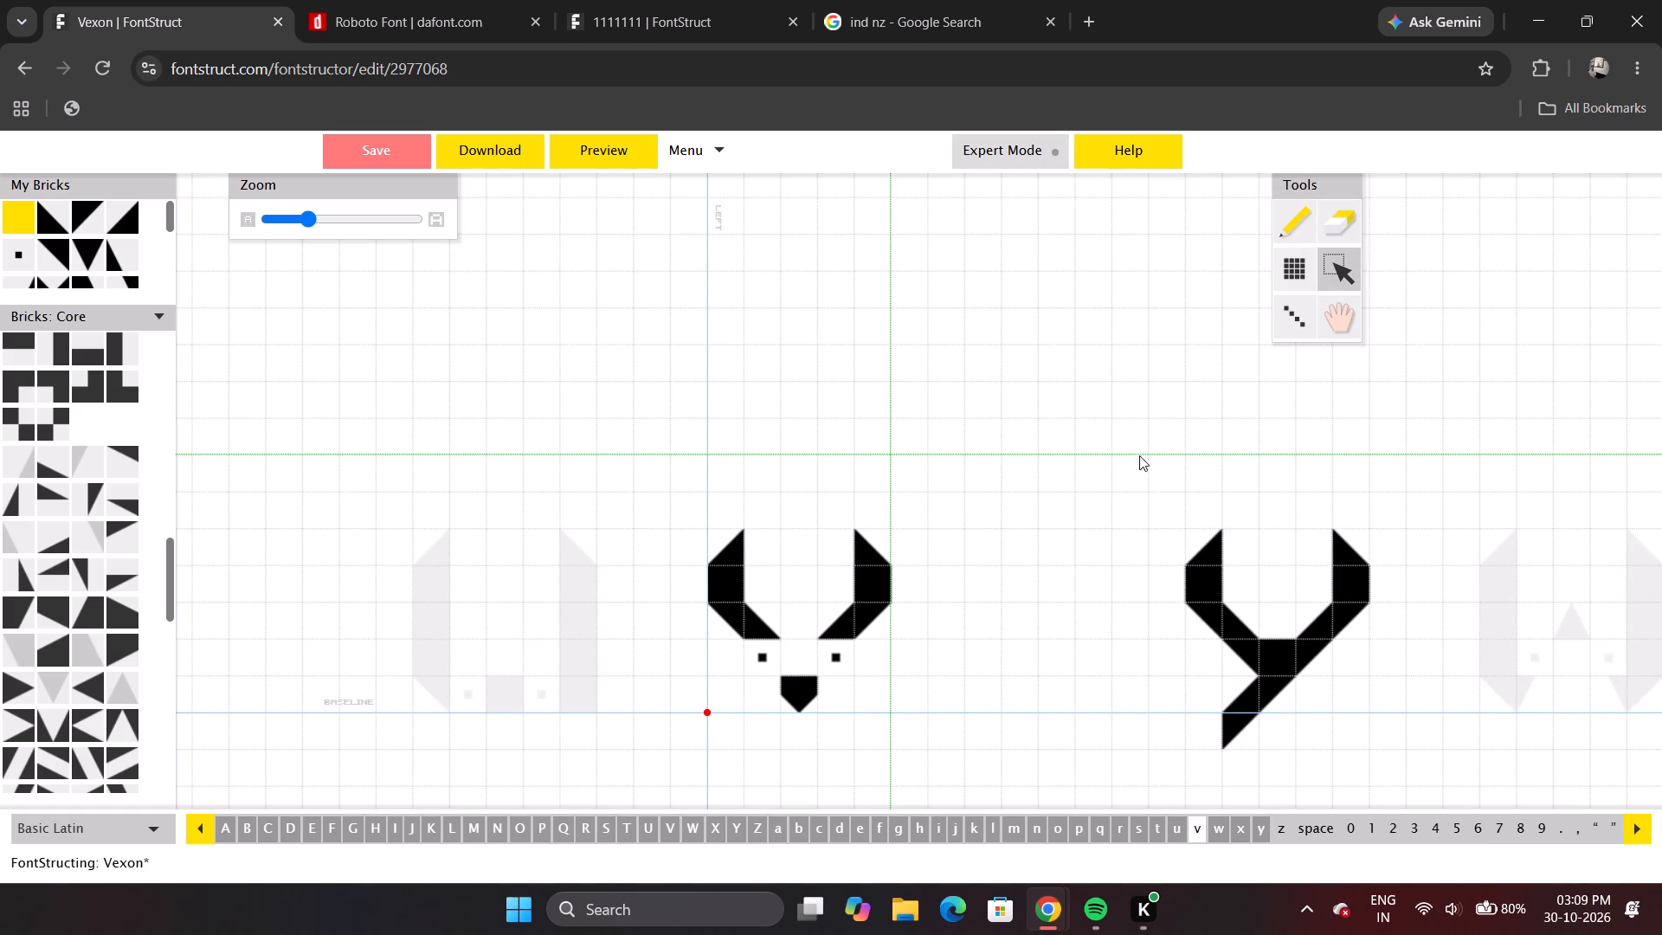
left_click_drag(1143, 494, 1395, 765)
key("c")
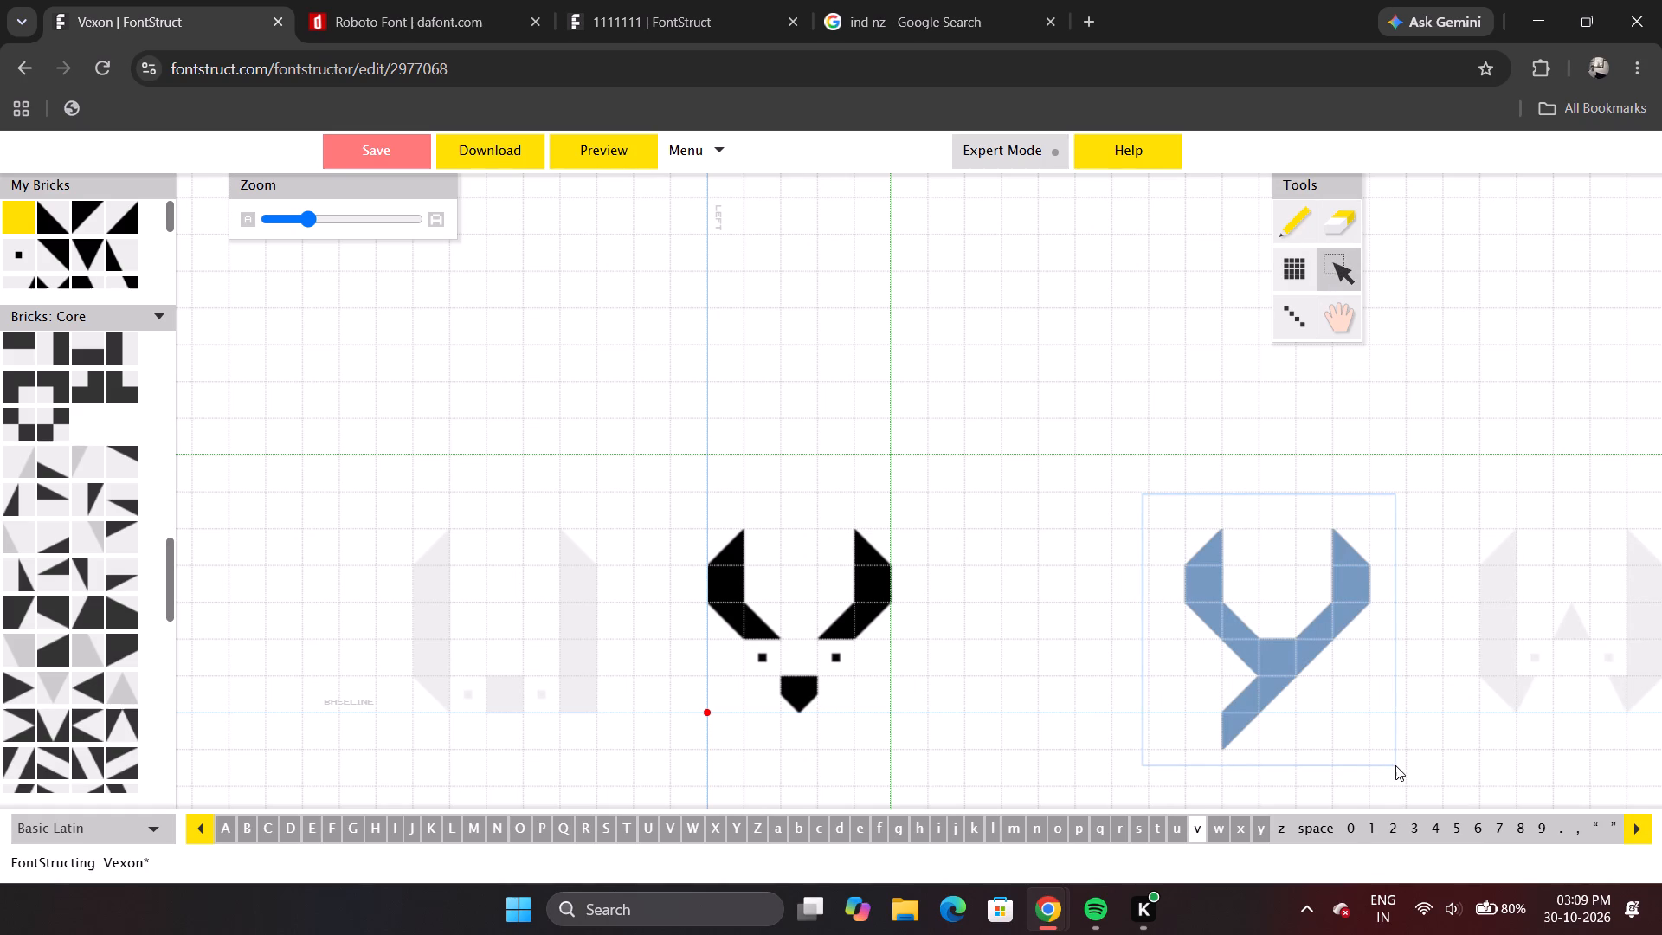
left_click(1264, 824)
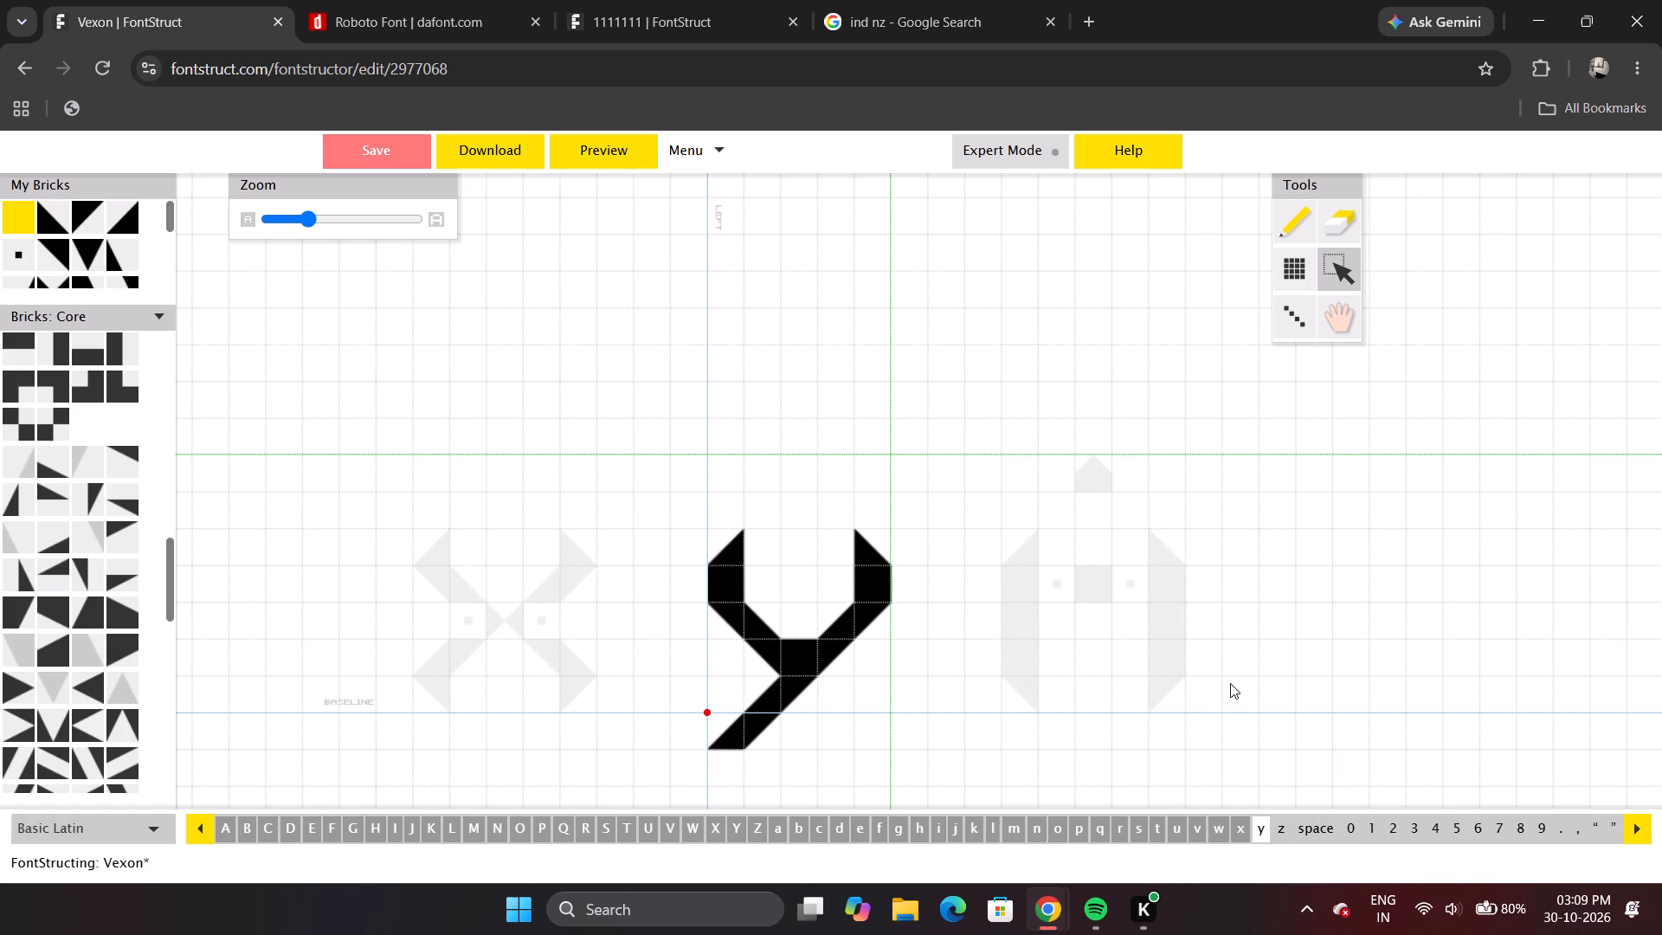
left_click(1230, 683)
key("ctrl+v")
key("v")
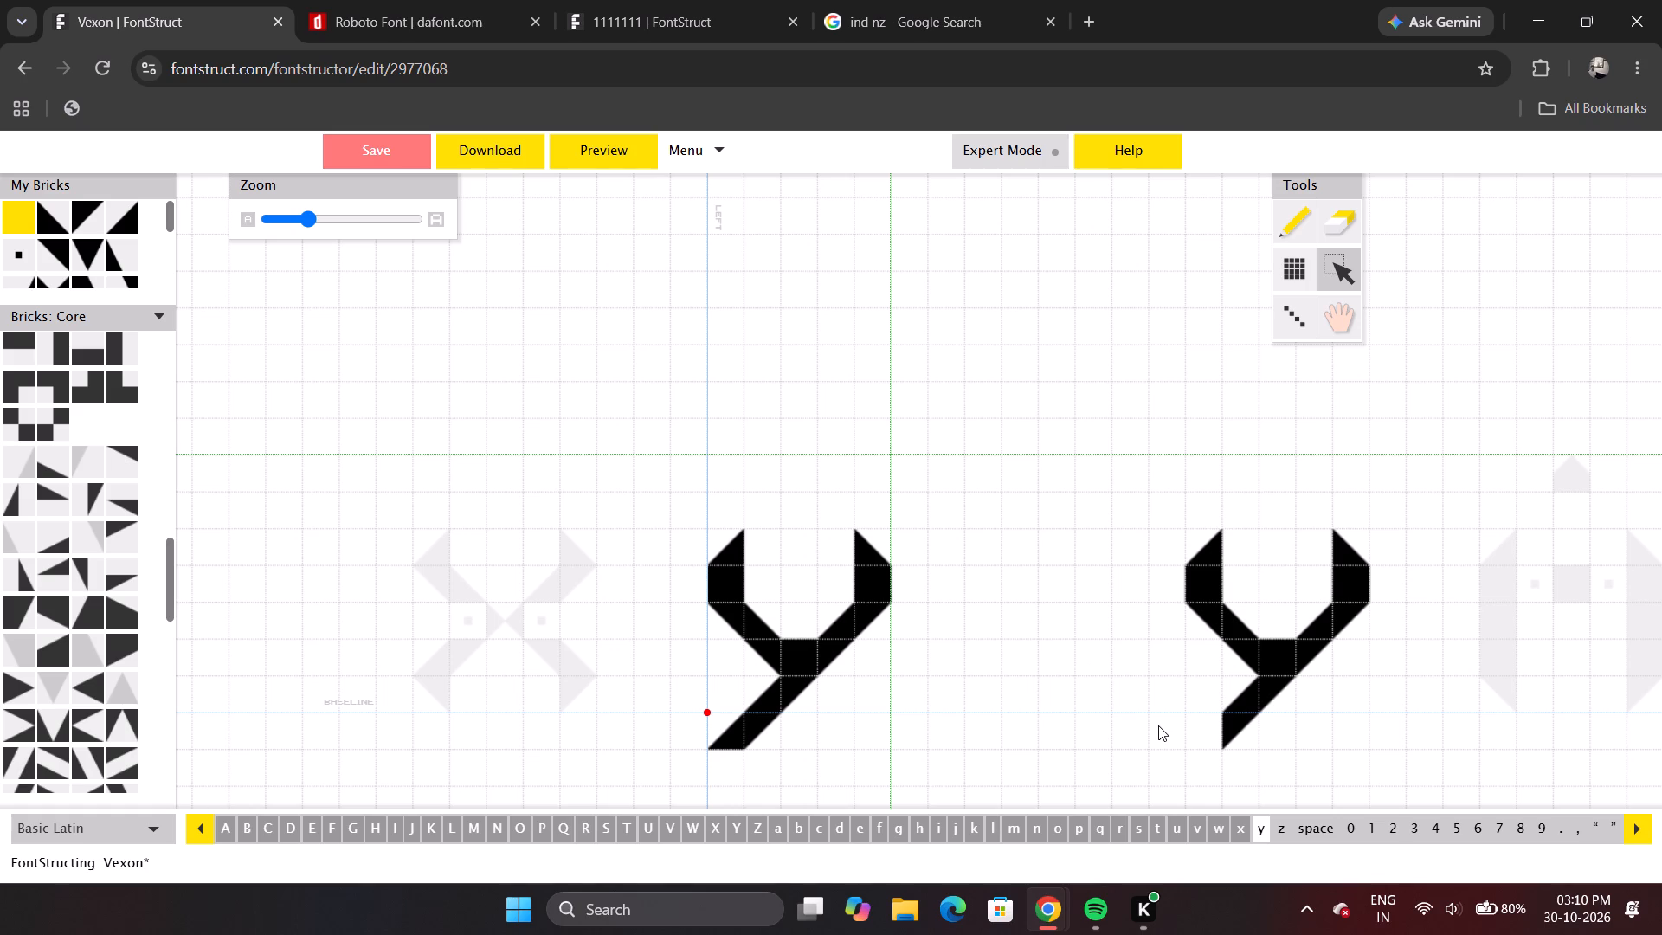
Preview the font's letters to compare the reshaped y with the pasted version.
left_click(617, 146)
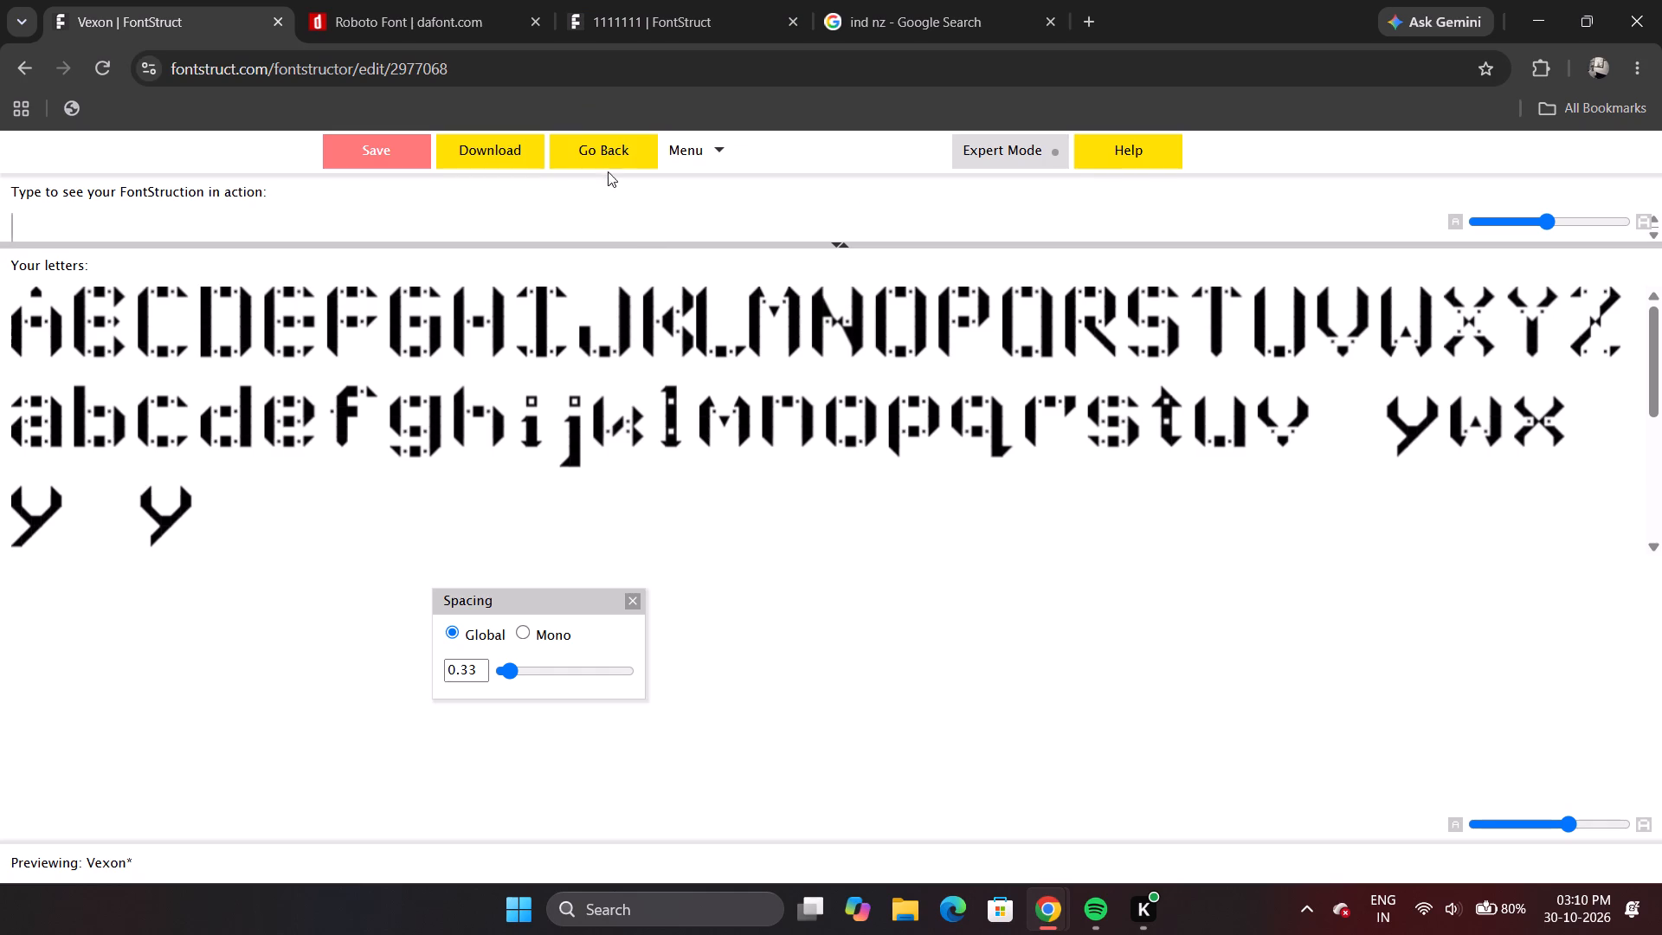
left_click(605, 161)
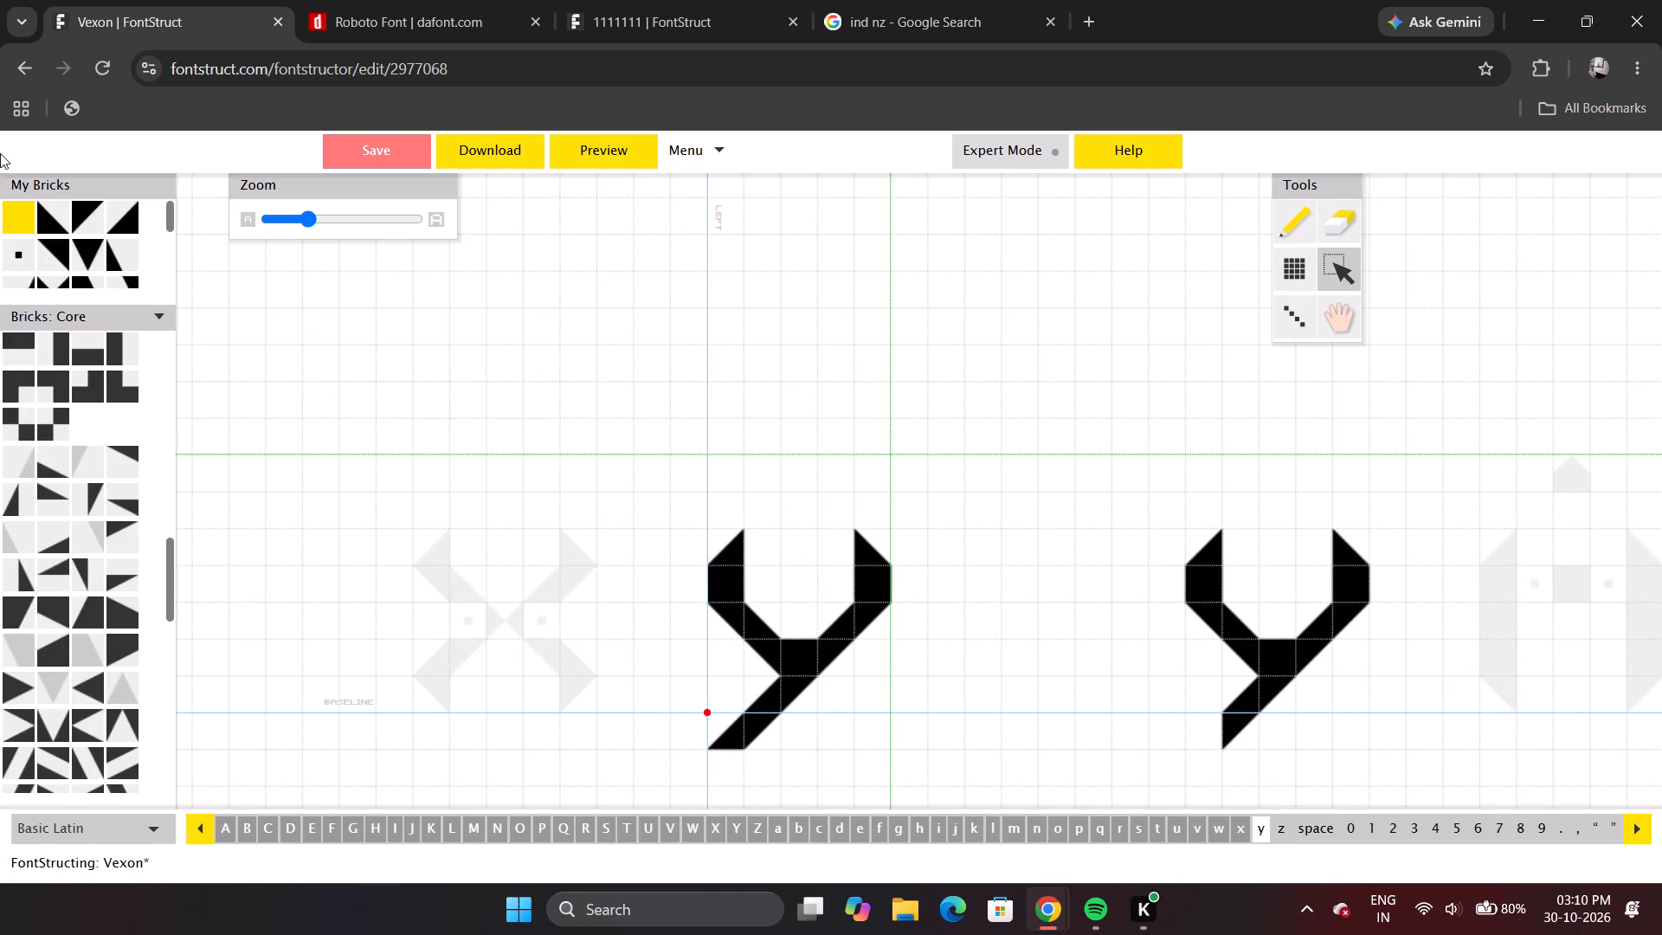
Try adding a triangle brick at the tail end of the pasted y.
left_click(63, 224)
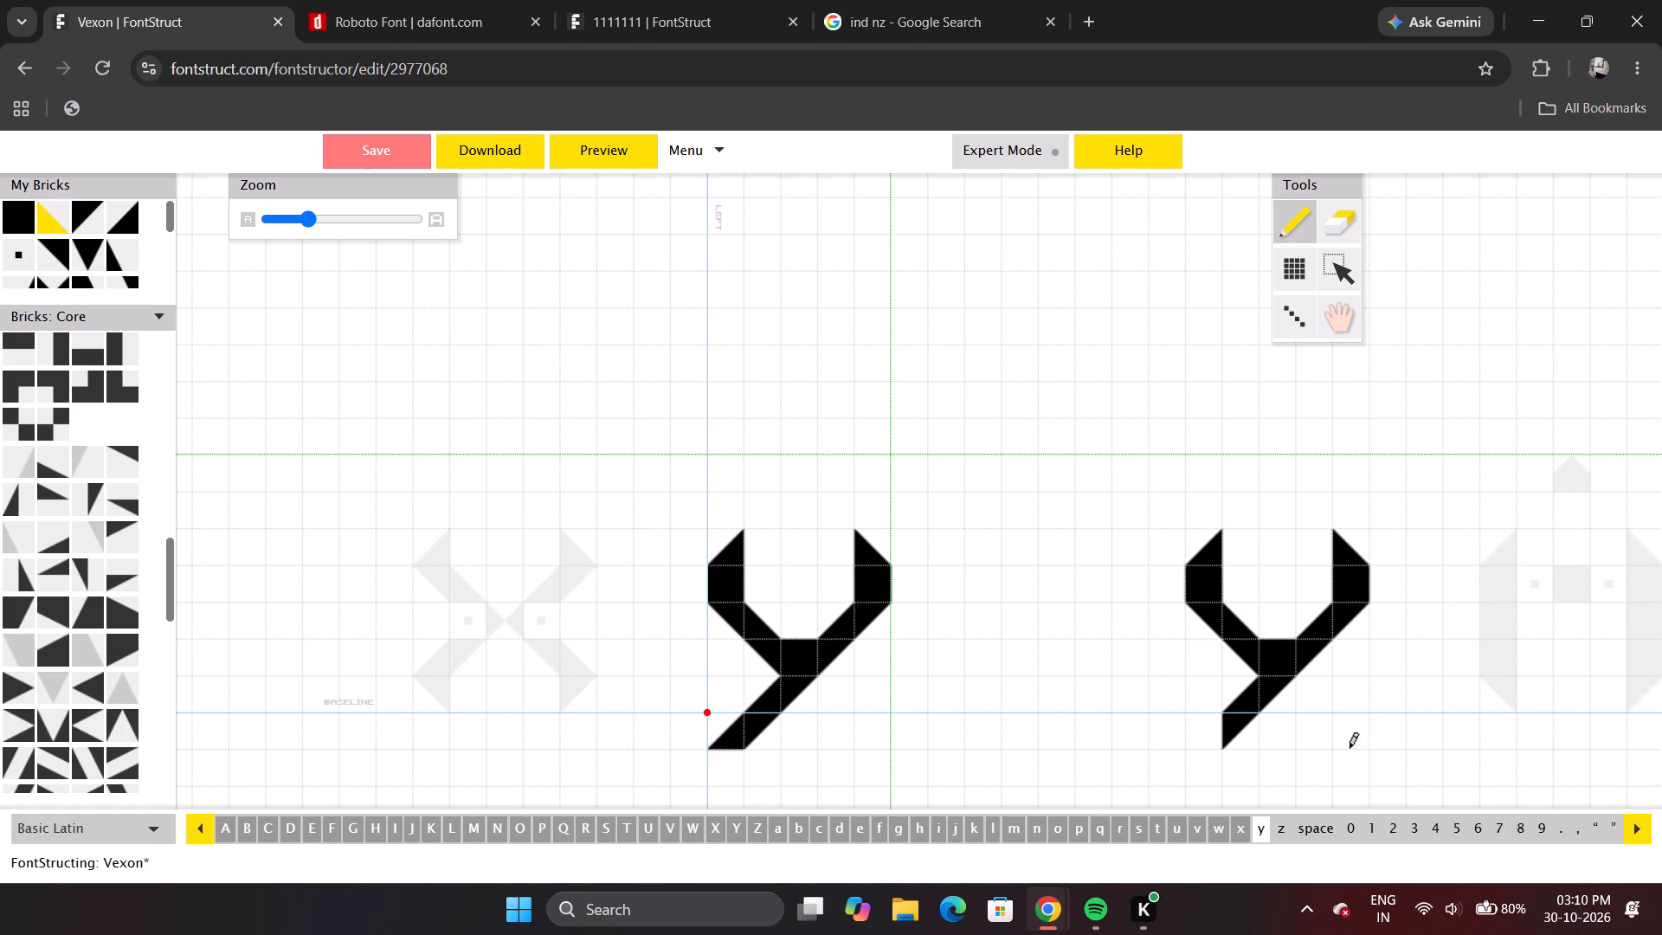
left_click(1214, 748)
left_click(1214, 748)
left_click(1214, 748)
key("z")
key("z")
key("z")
Preview the letters again and compare the tails of the two y versions.
left_click(633, 159)
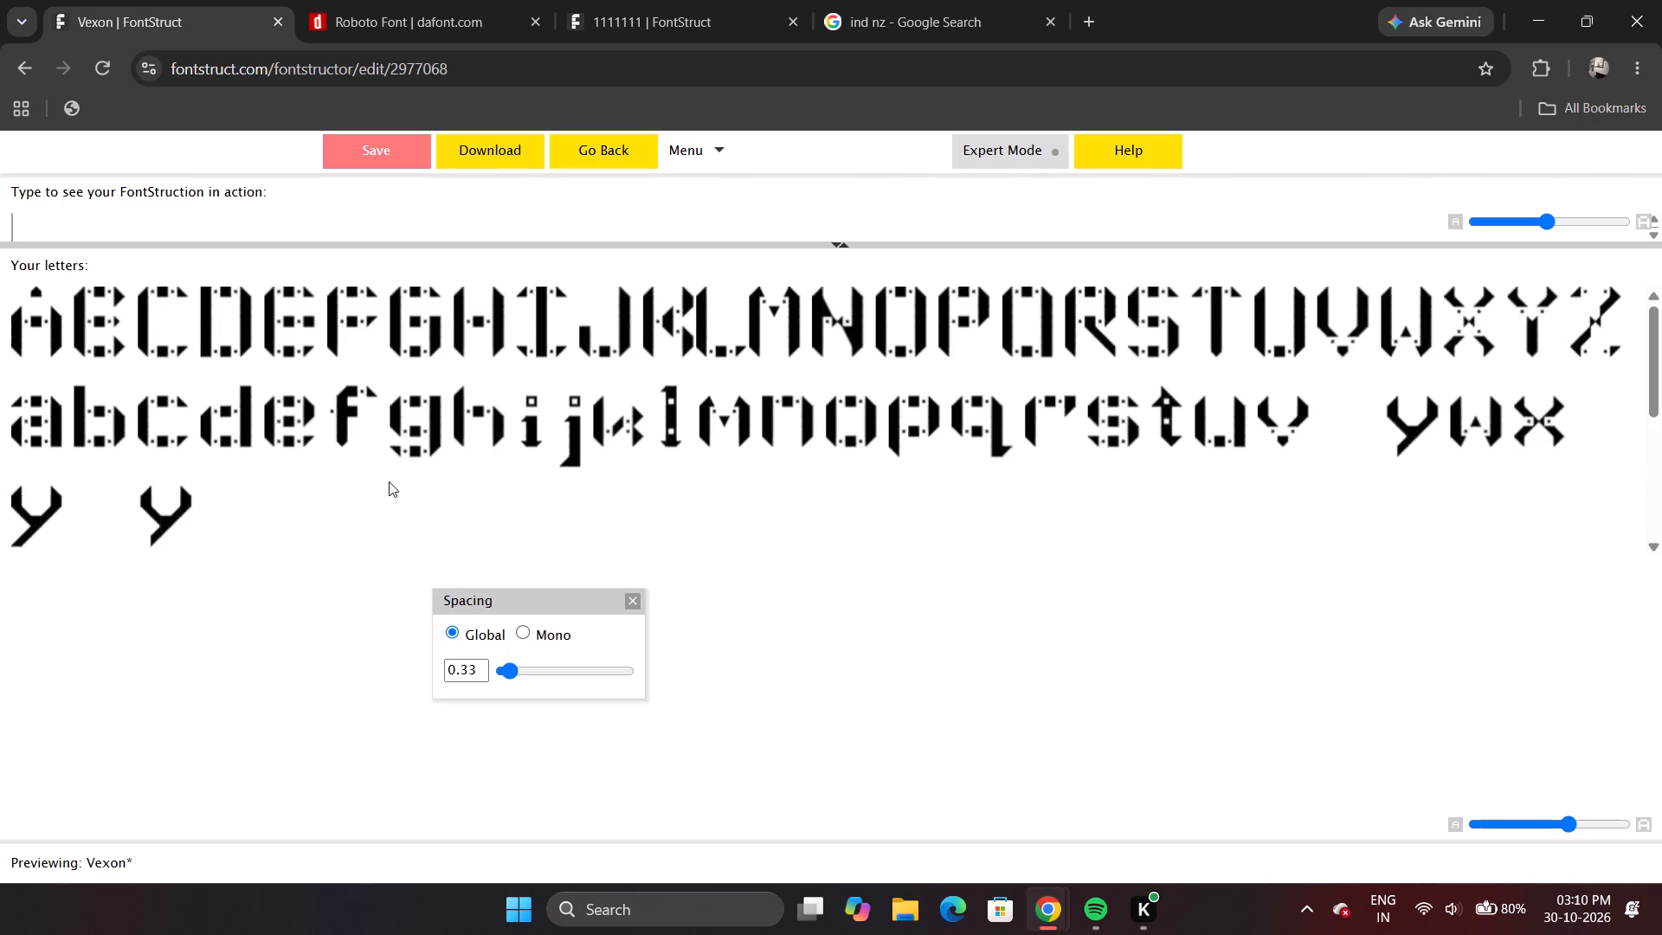
left_click(634, 152)
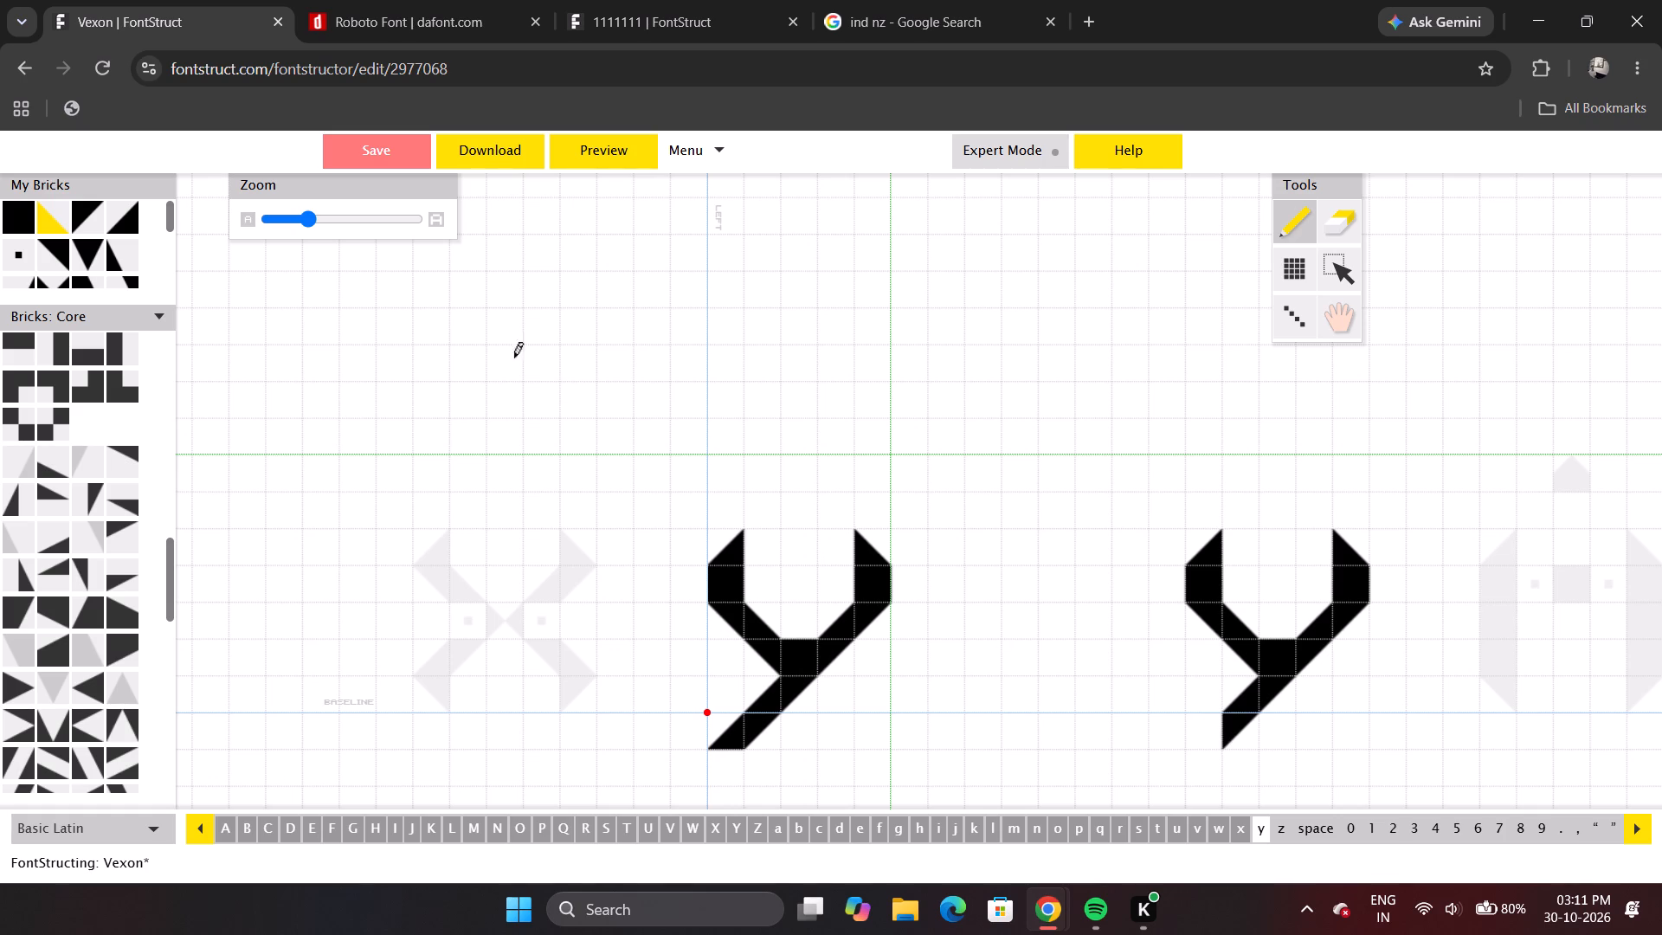
left_click(609, 147)
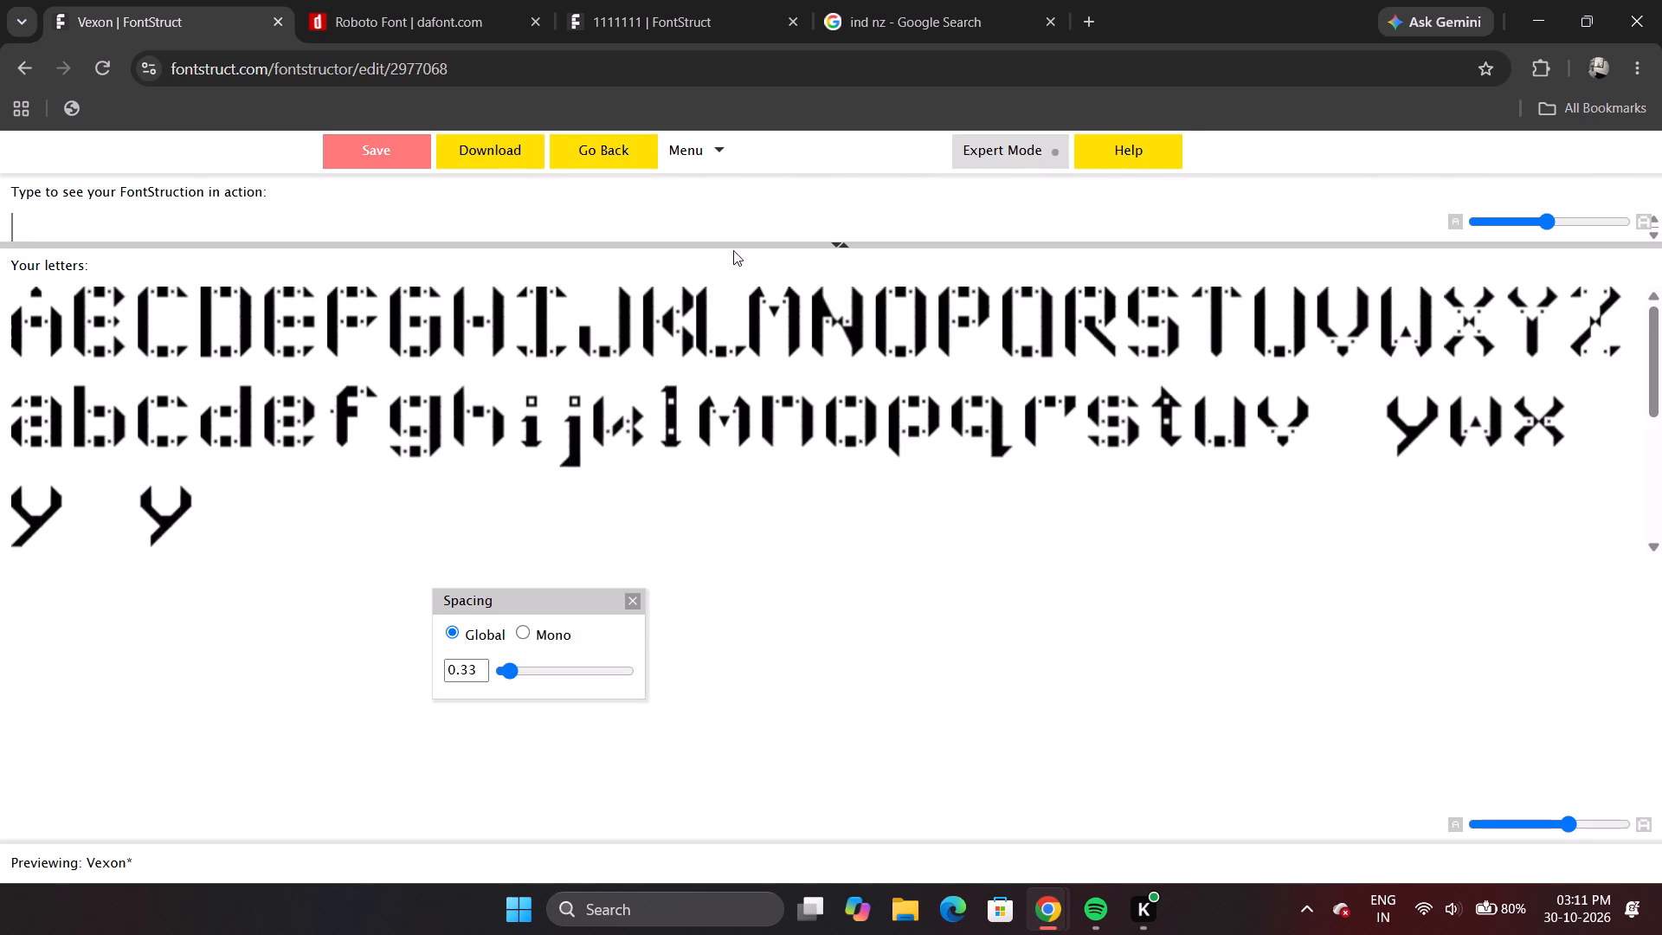
left_click(622, 152)
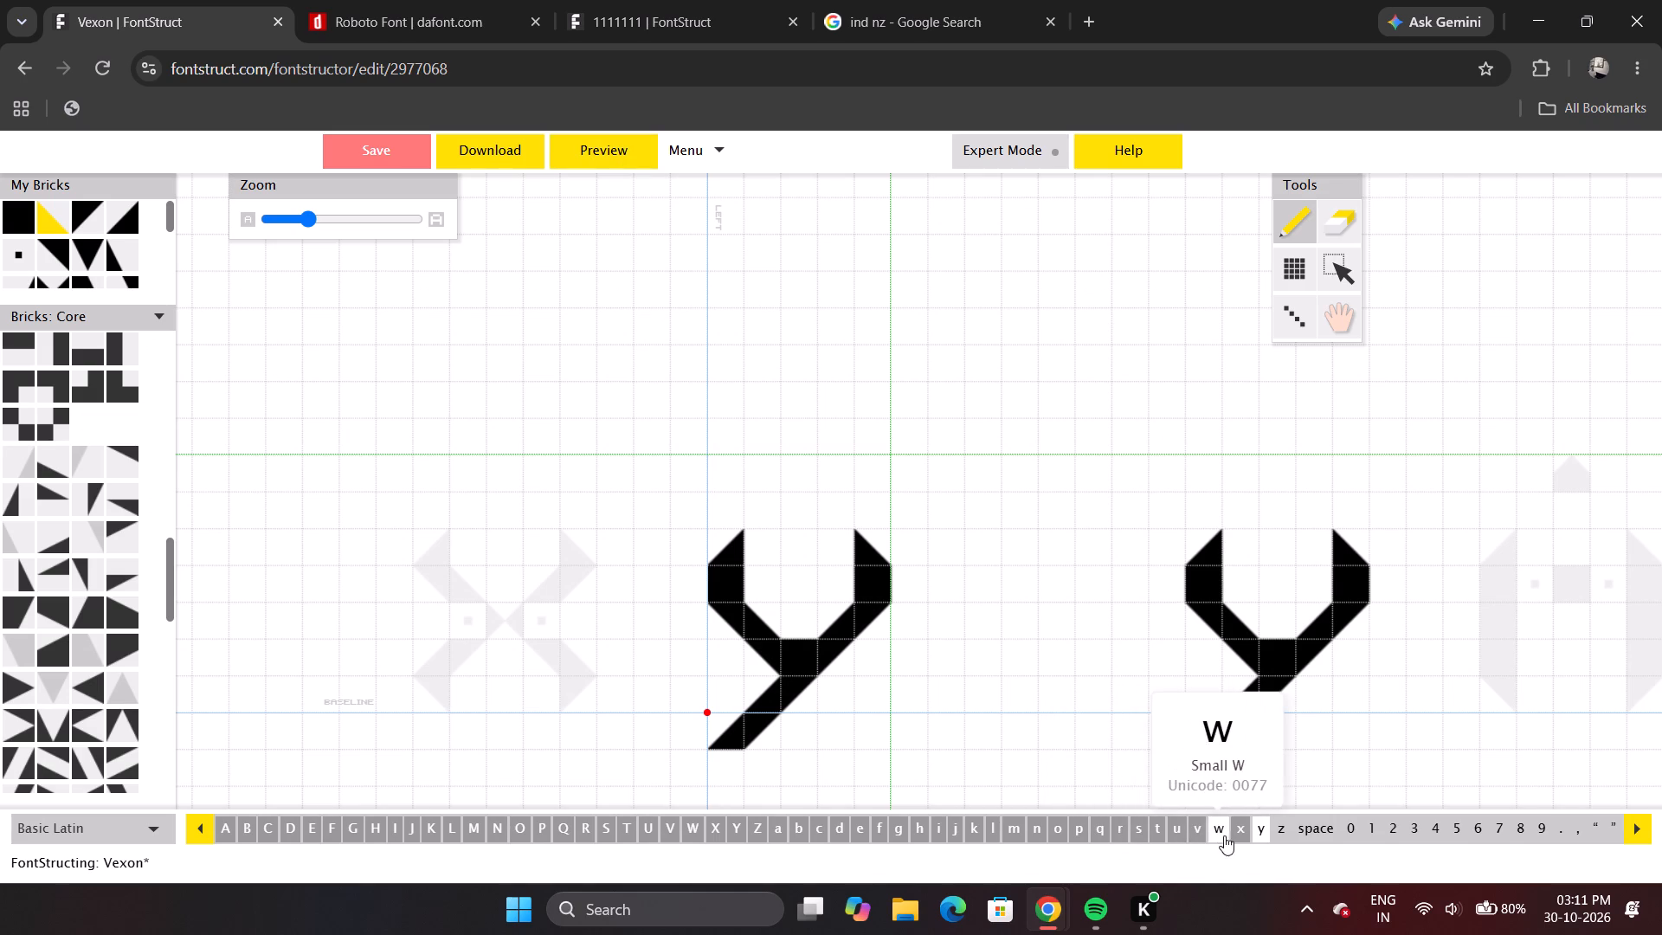
Erase the alternative y shape from both the lowercase v glyph and the lowercase y glyph, keeping the reshaped original.
left_click(1200, 833)
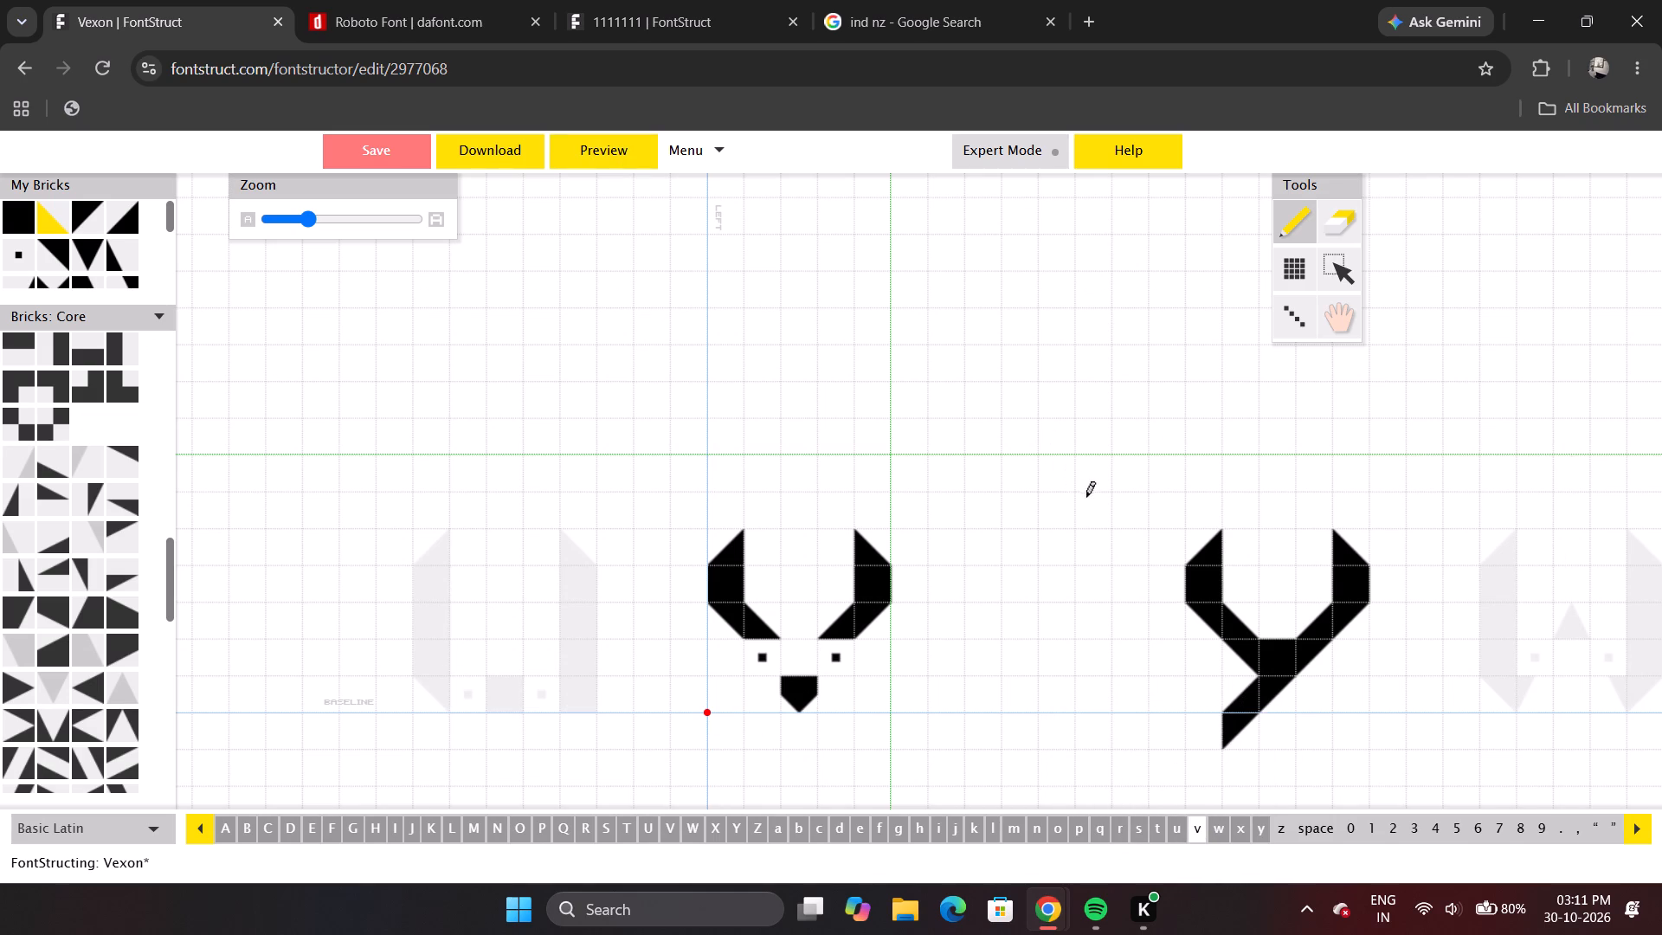
key("e")
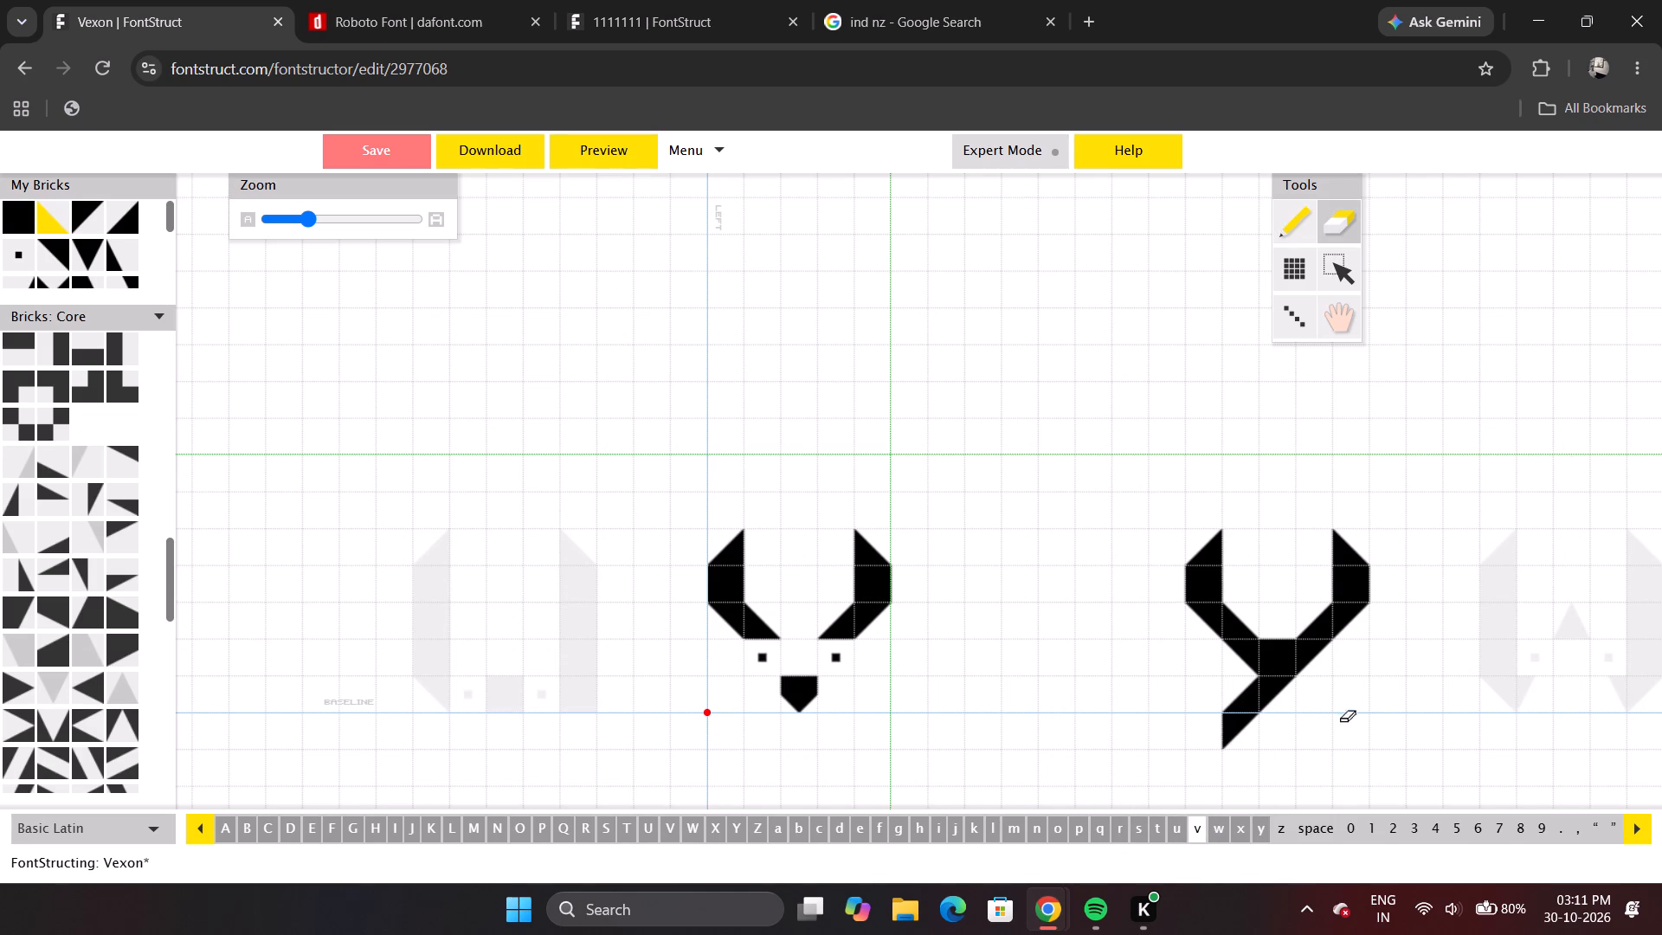
left_click_drag(1122, 498, 1396, 738)
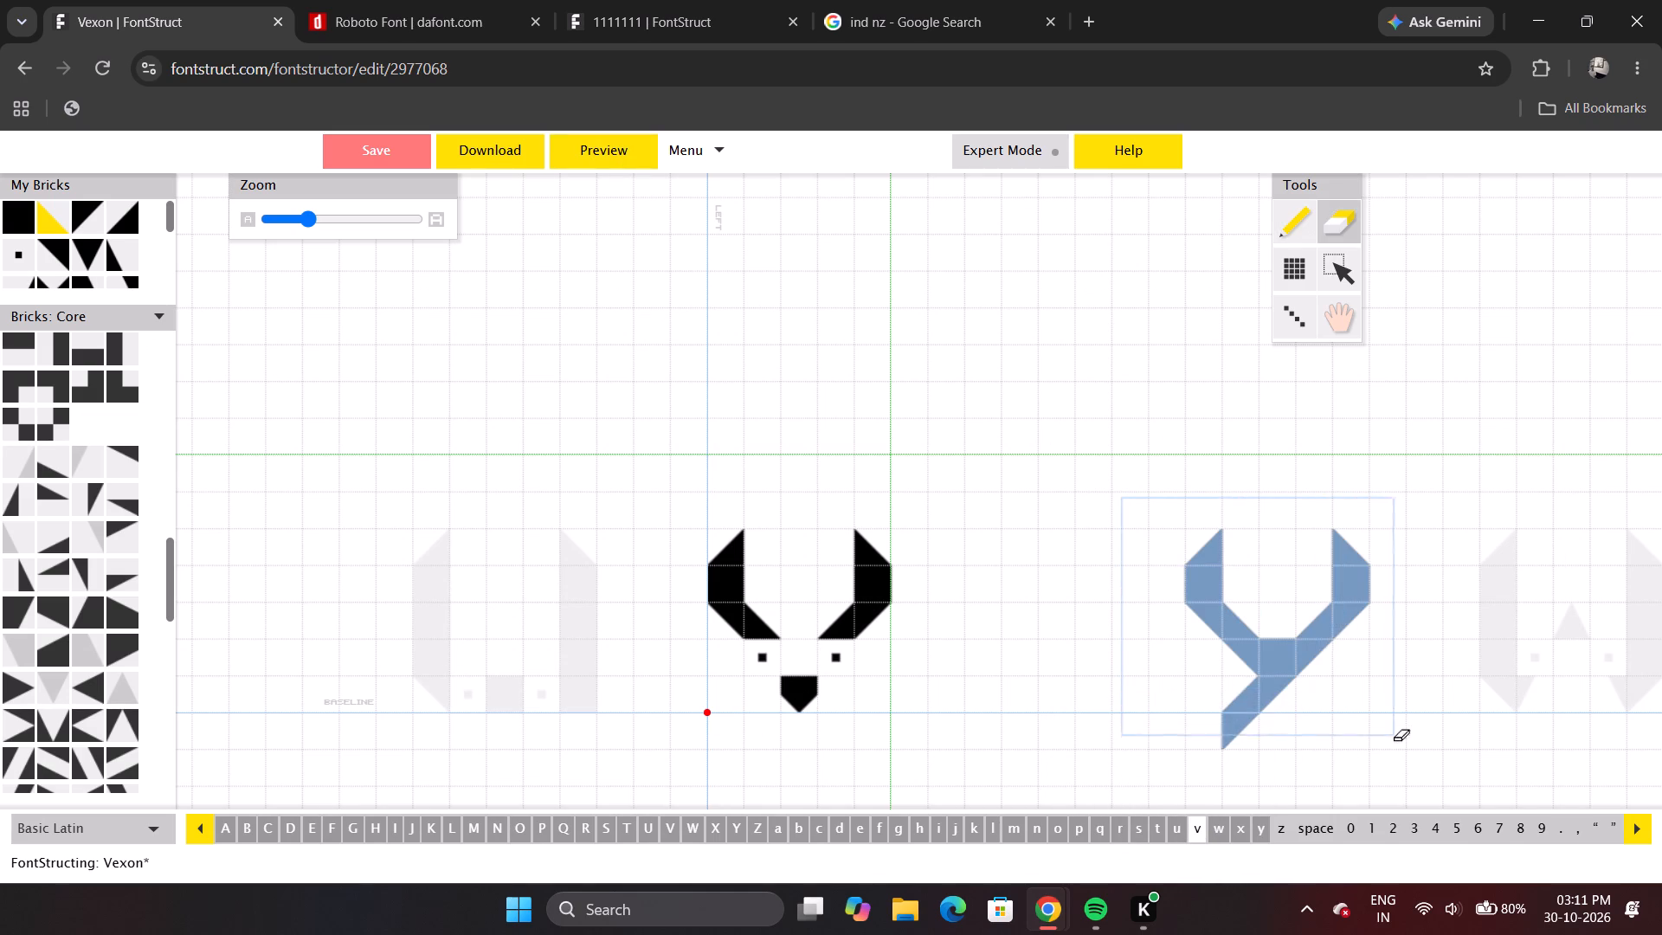
left_click_drag(1396, 738, 1397, 748)
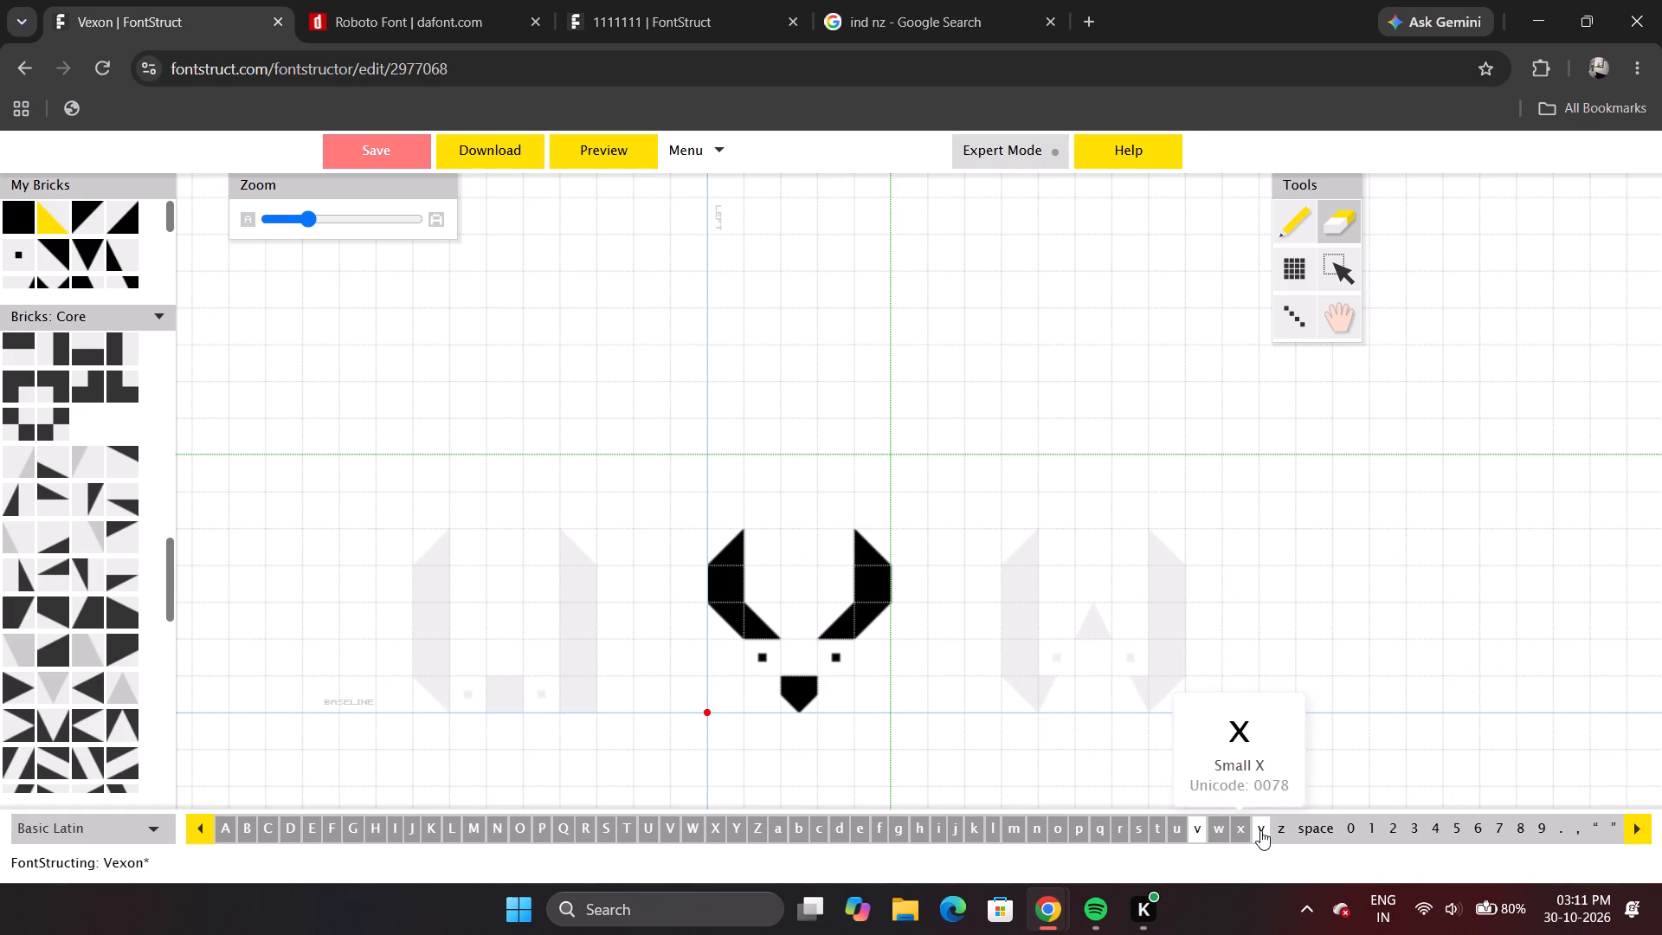
left_click(1260, 830)
left_click_drag(1124, 516, 1448, 780)
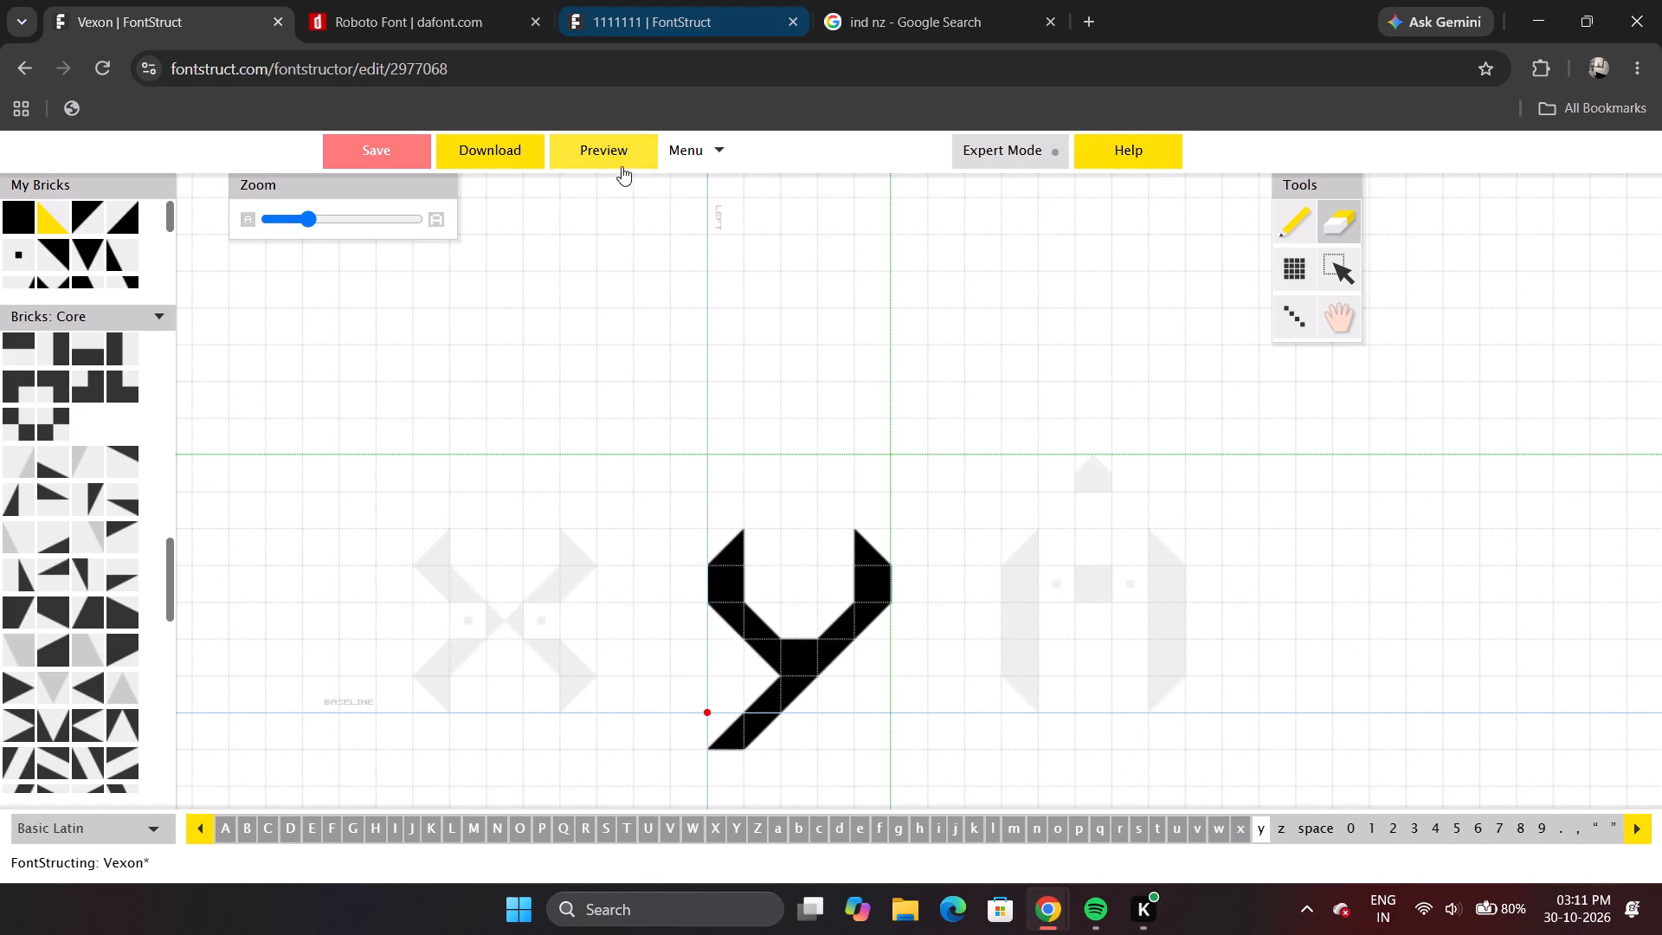
Preview the font's letters to check the remaining y.
left_click(621, 167)
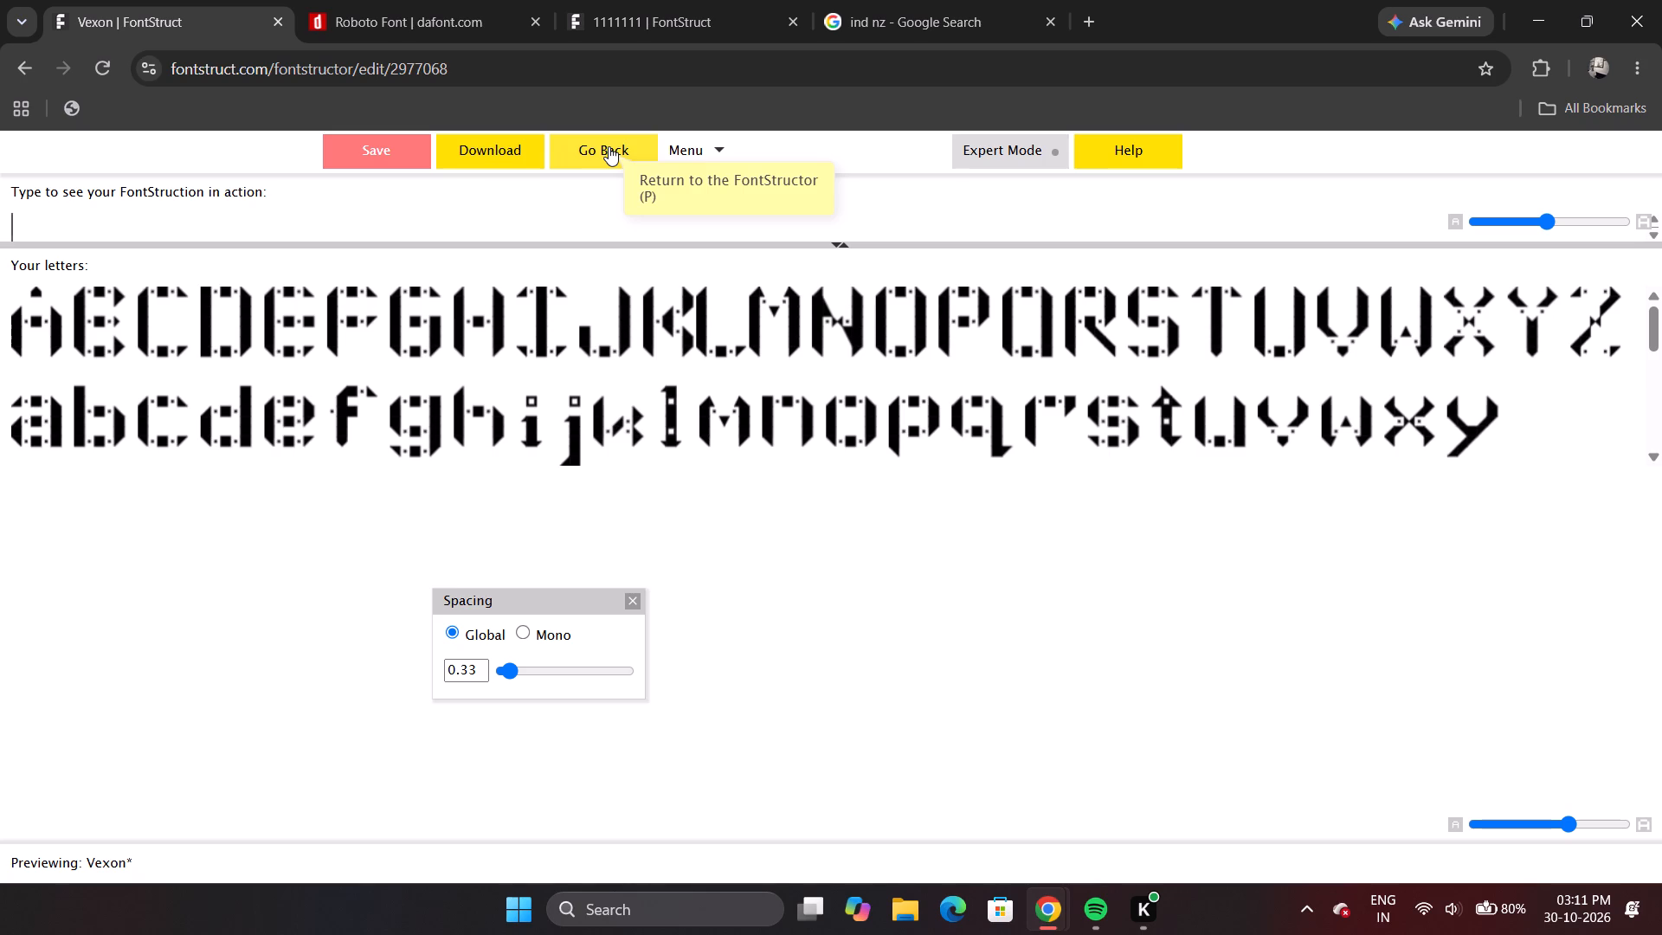
left_click(609, 146)
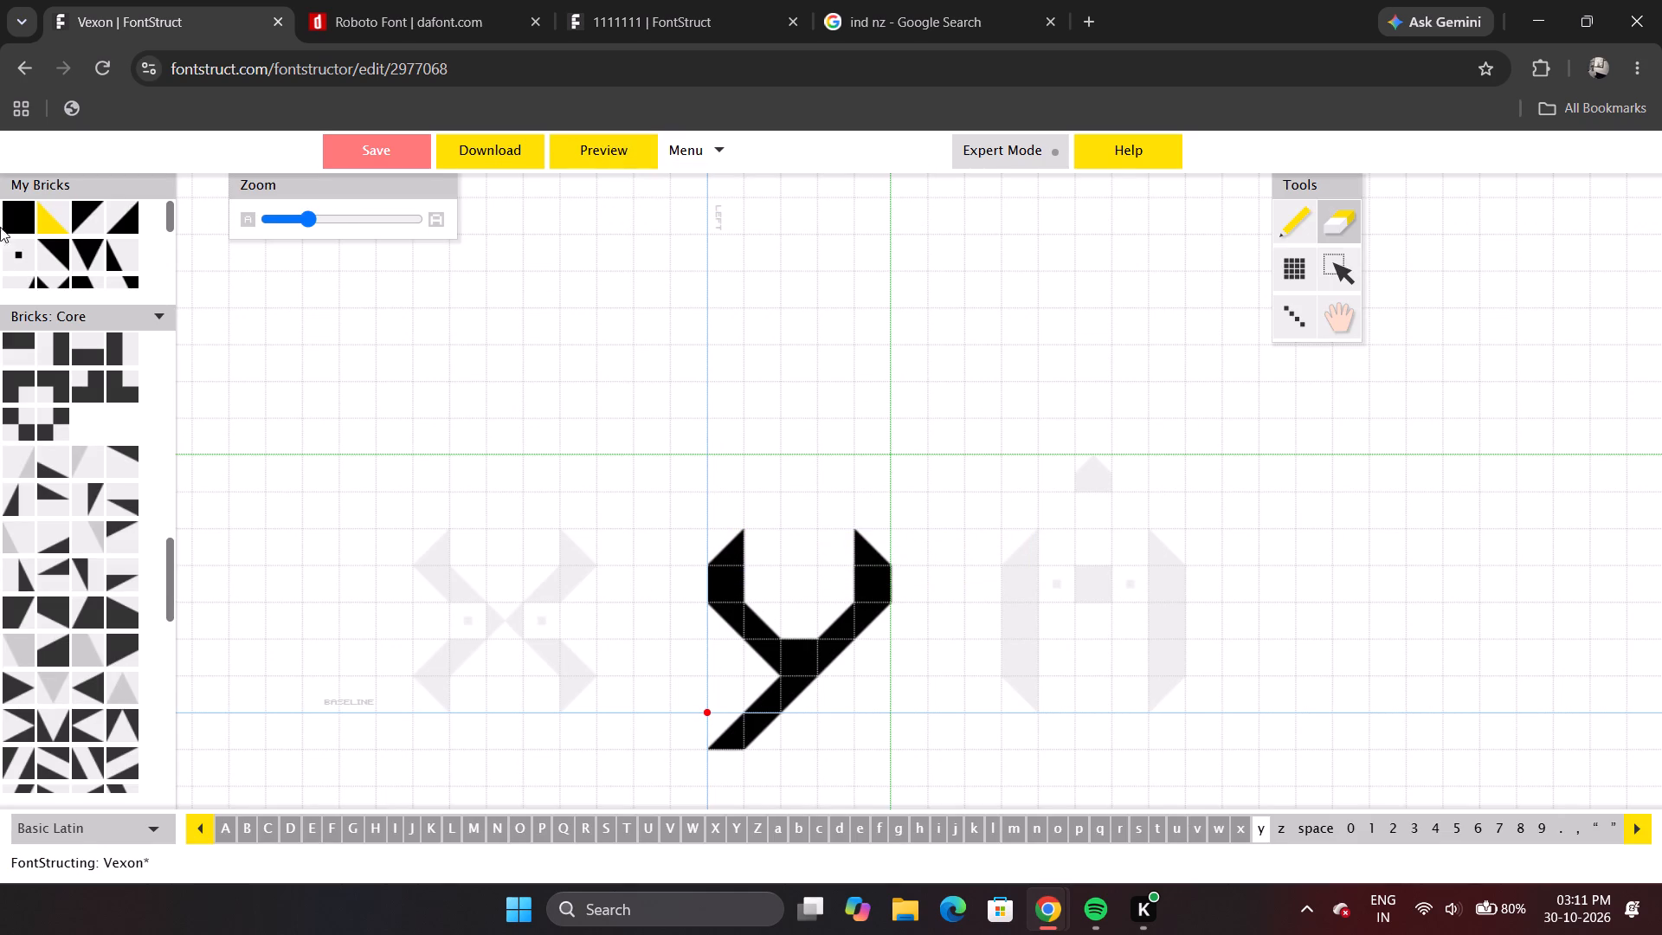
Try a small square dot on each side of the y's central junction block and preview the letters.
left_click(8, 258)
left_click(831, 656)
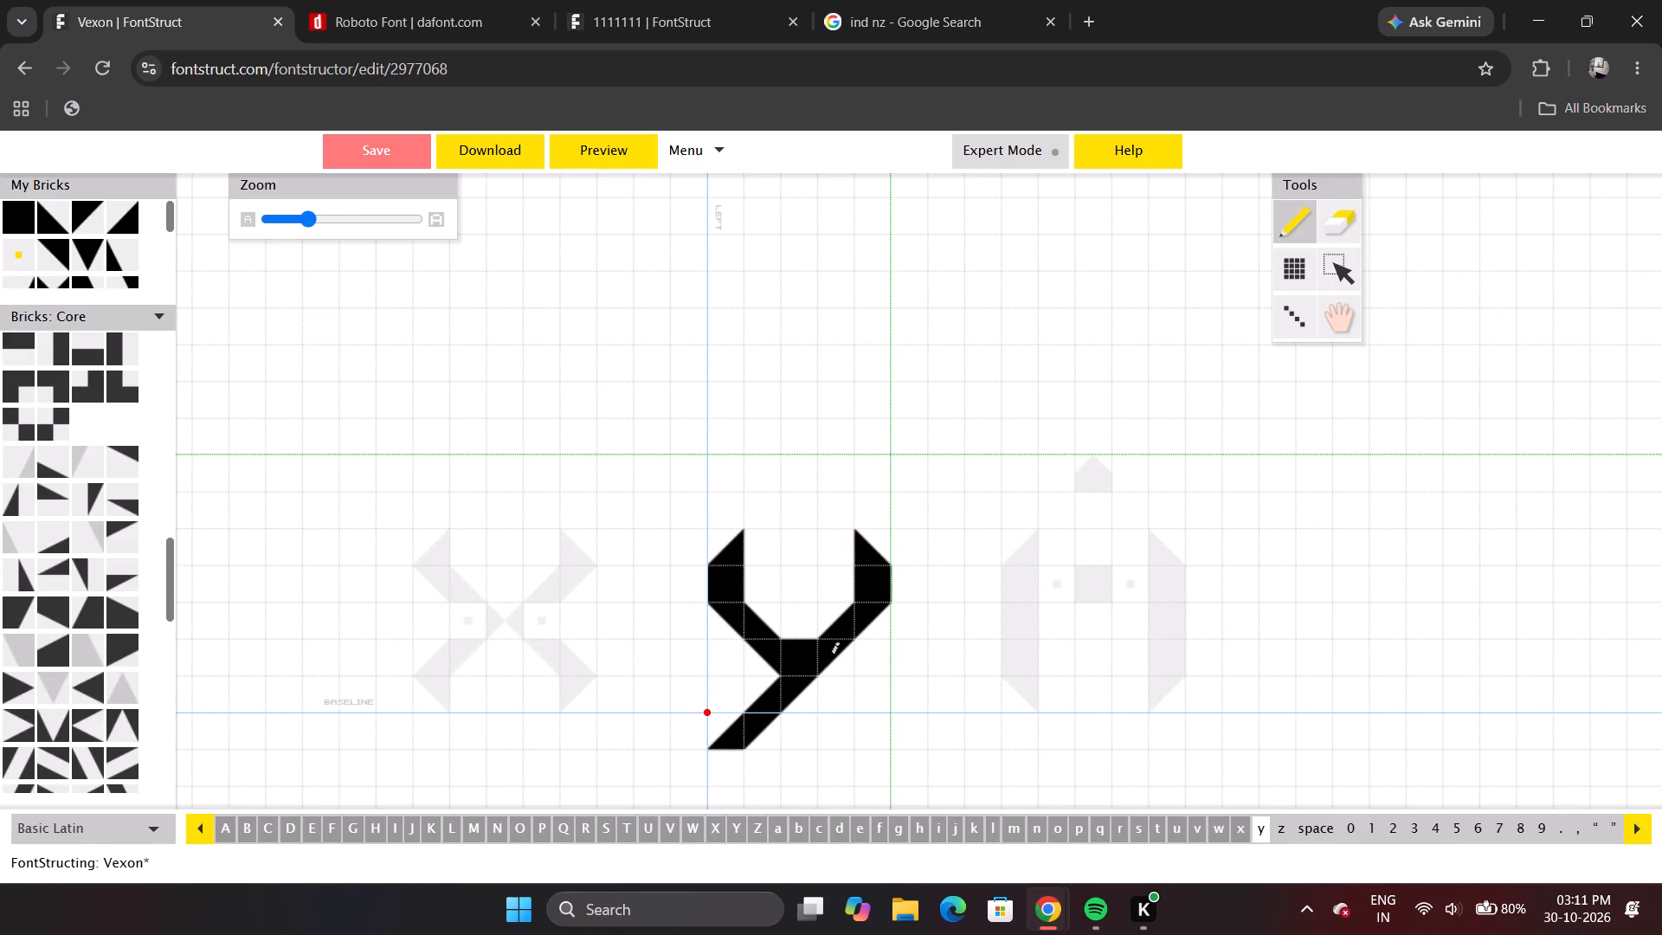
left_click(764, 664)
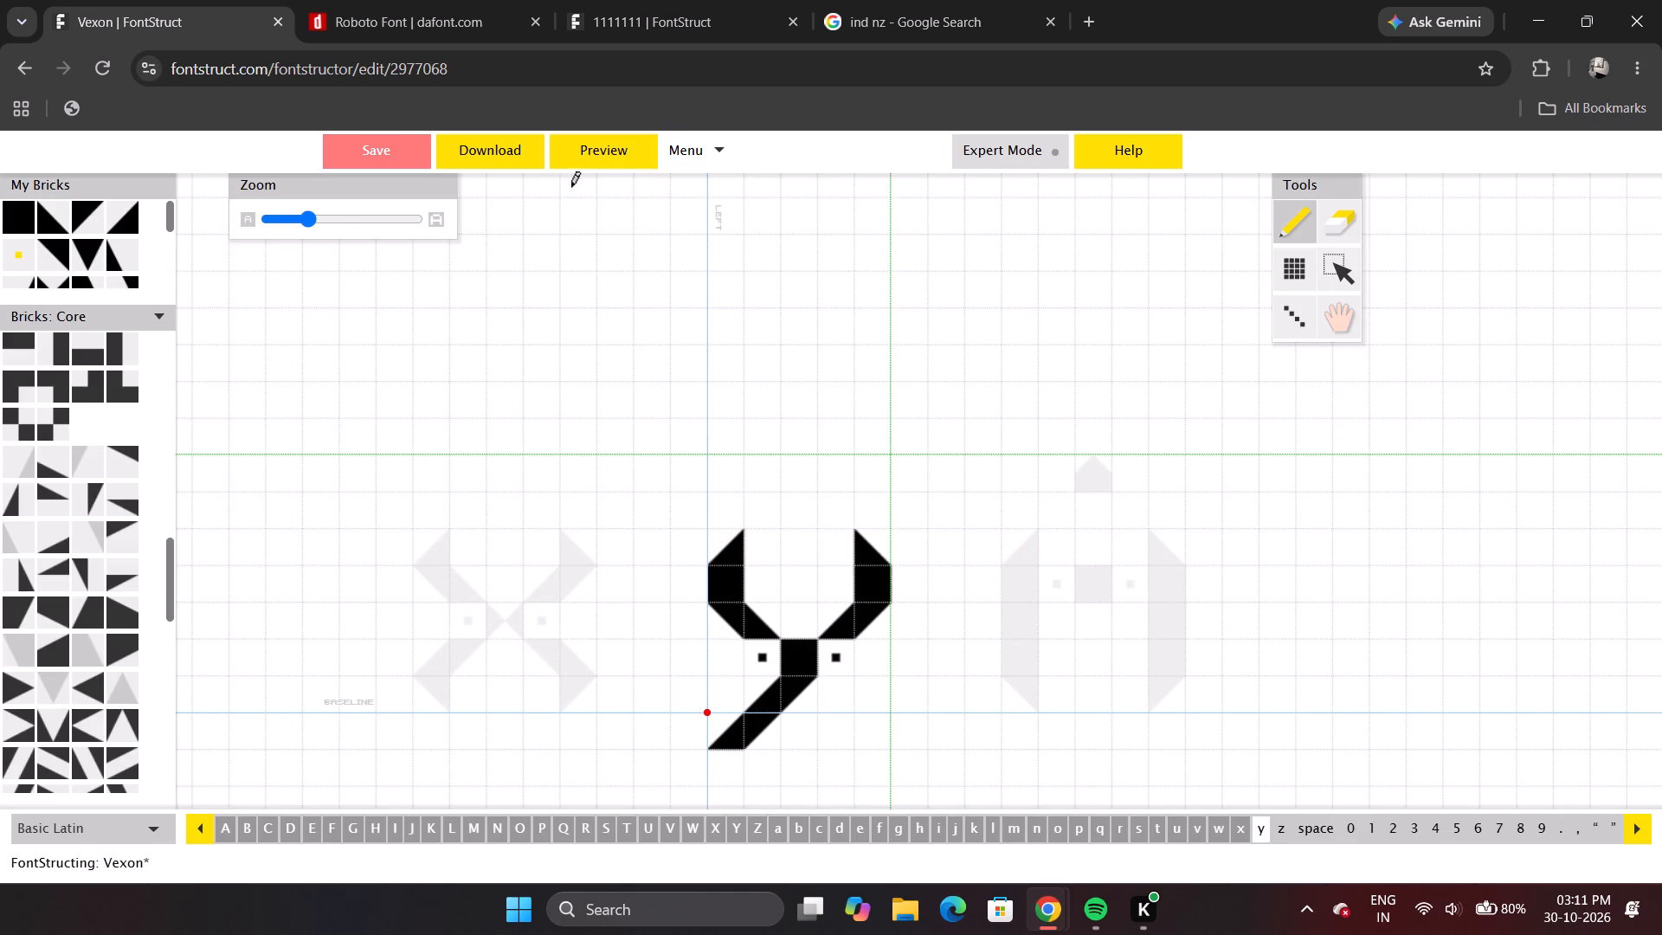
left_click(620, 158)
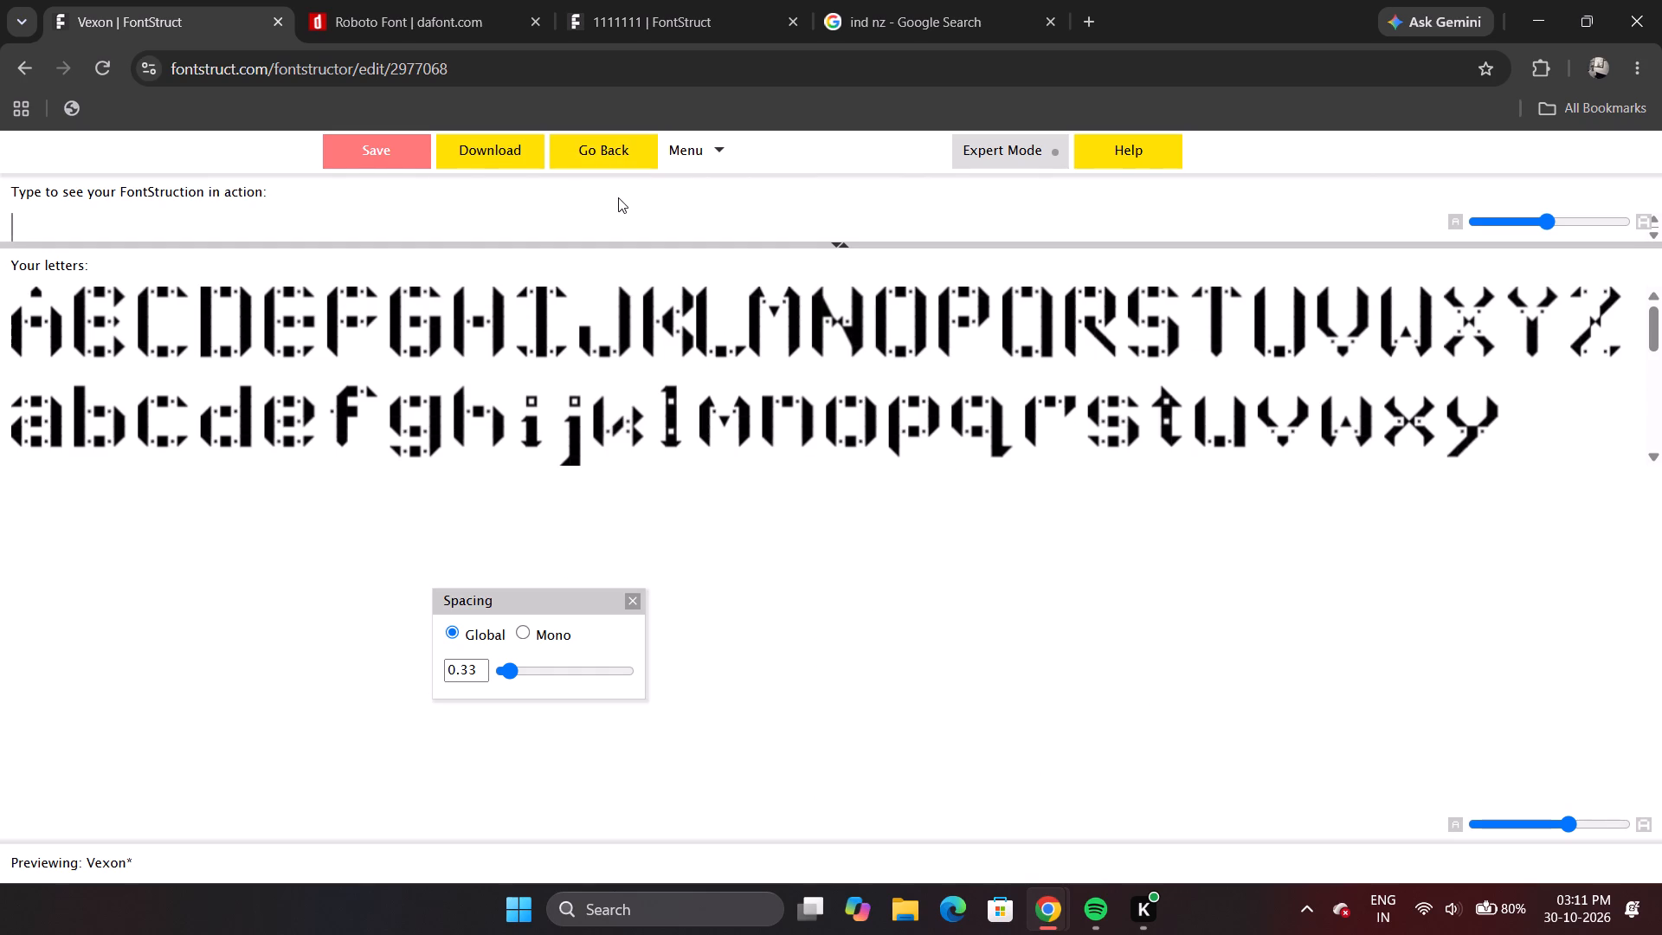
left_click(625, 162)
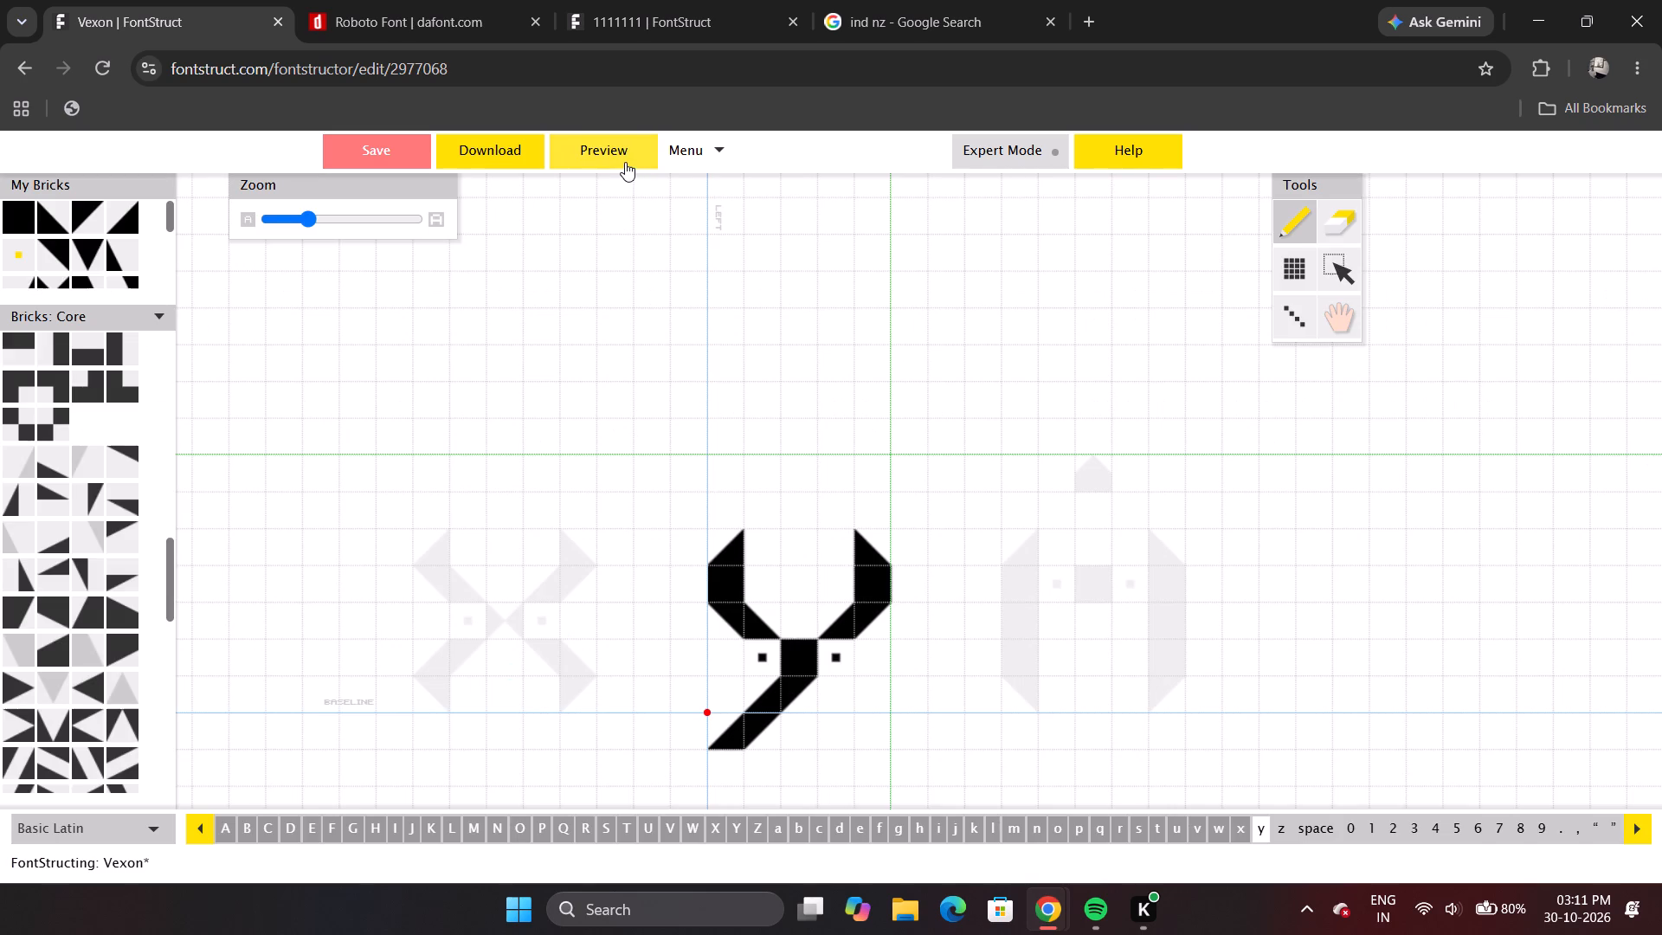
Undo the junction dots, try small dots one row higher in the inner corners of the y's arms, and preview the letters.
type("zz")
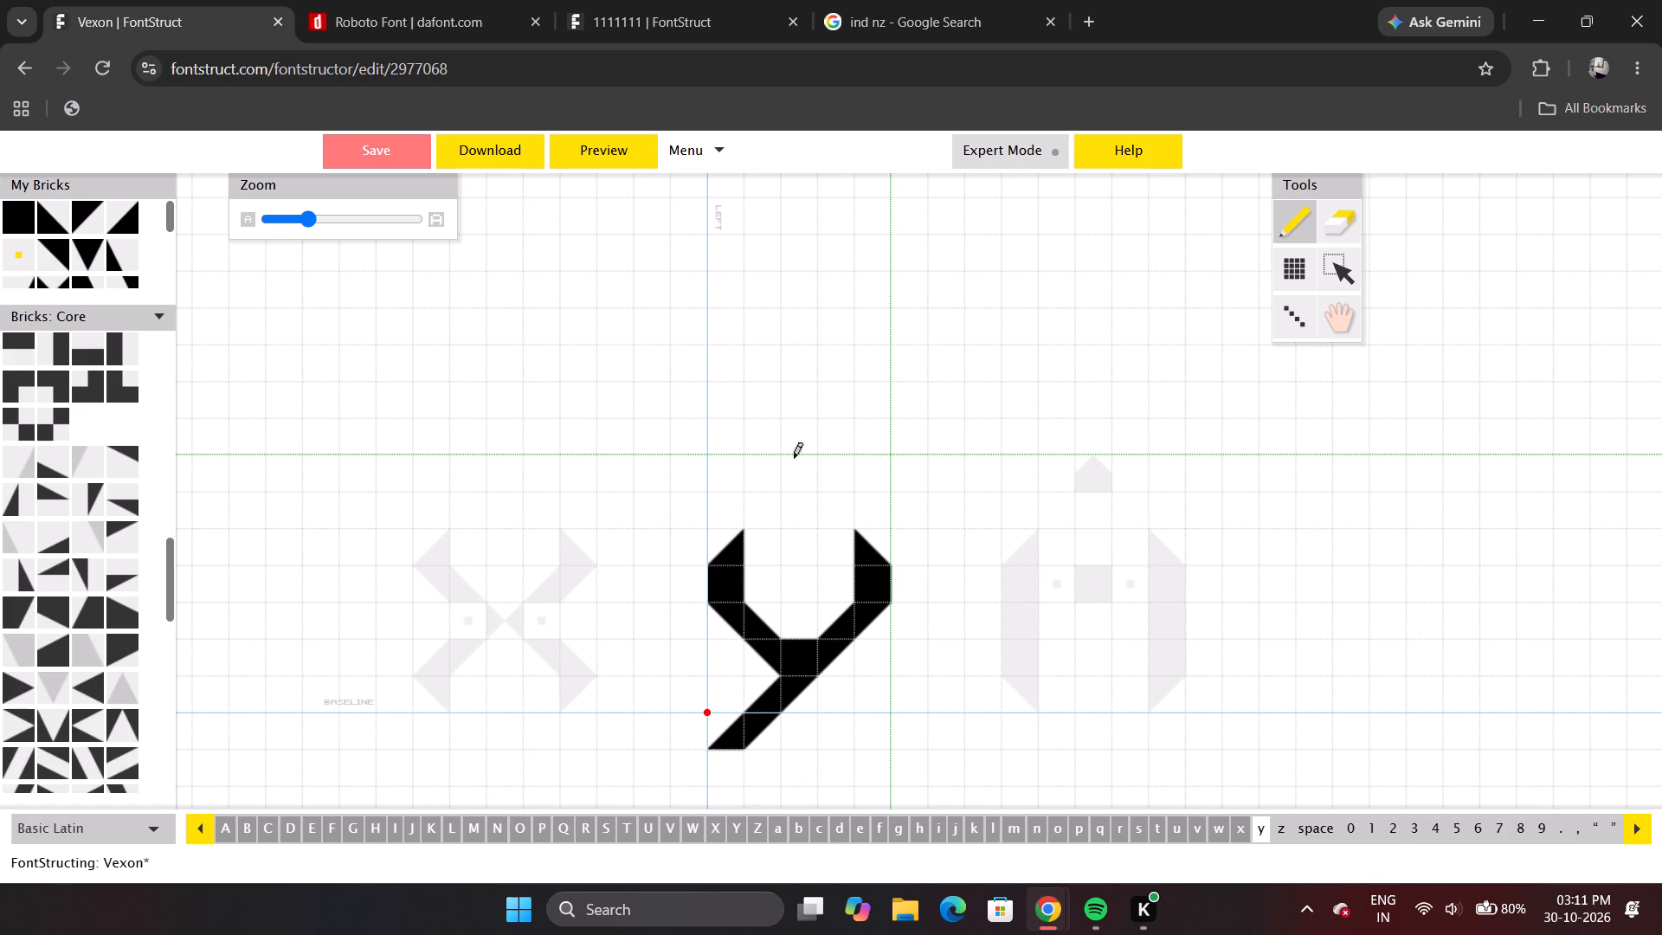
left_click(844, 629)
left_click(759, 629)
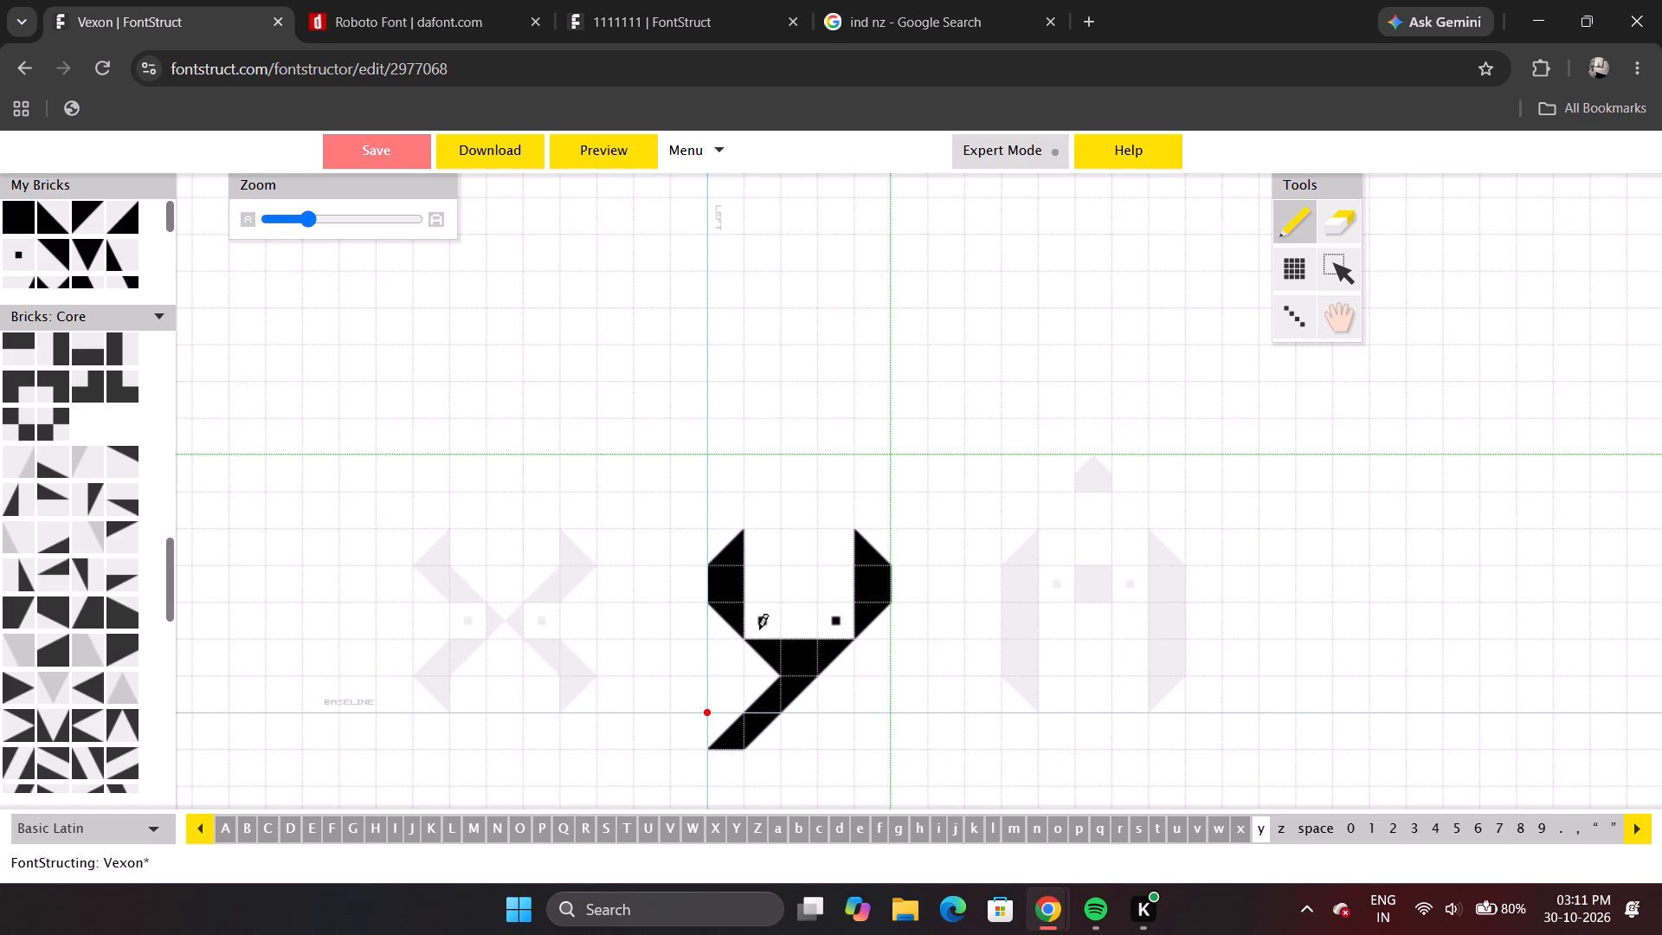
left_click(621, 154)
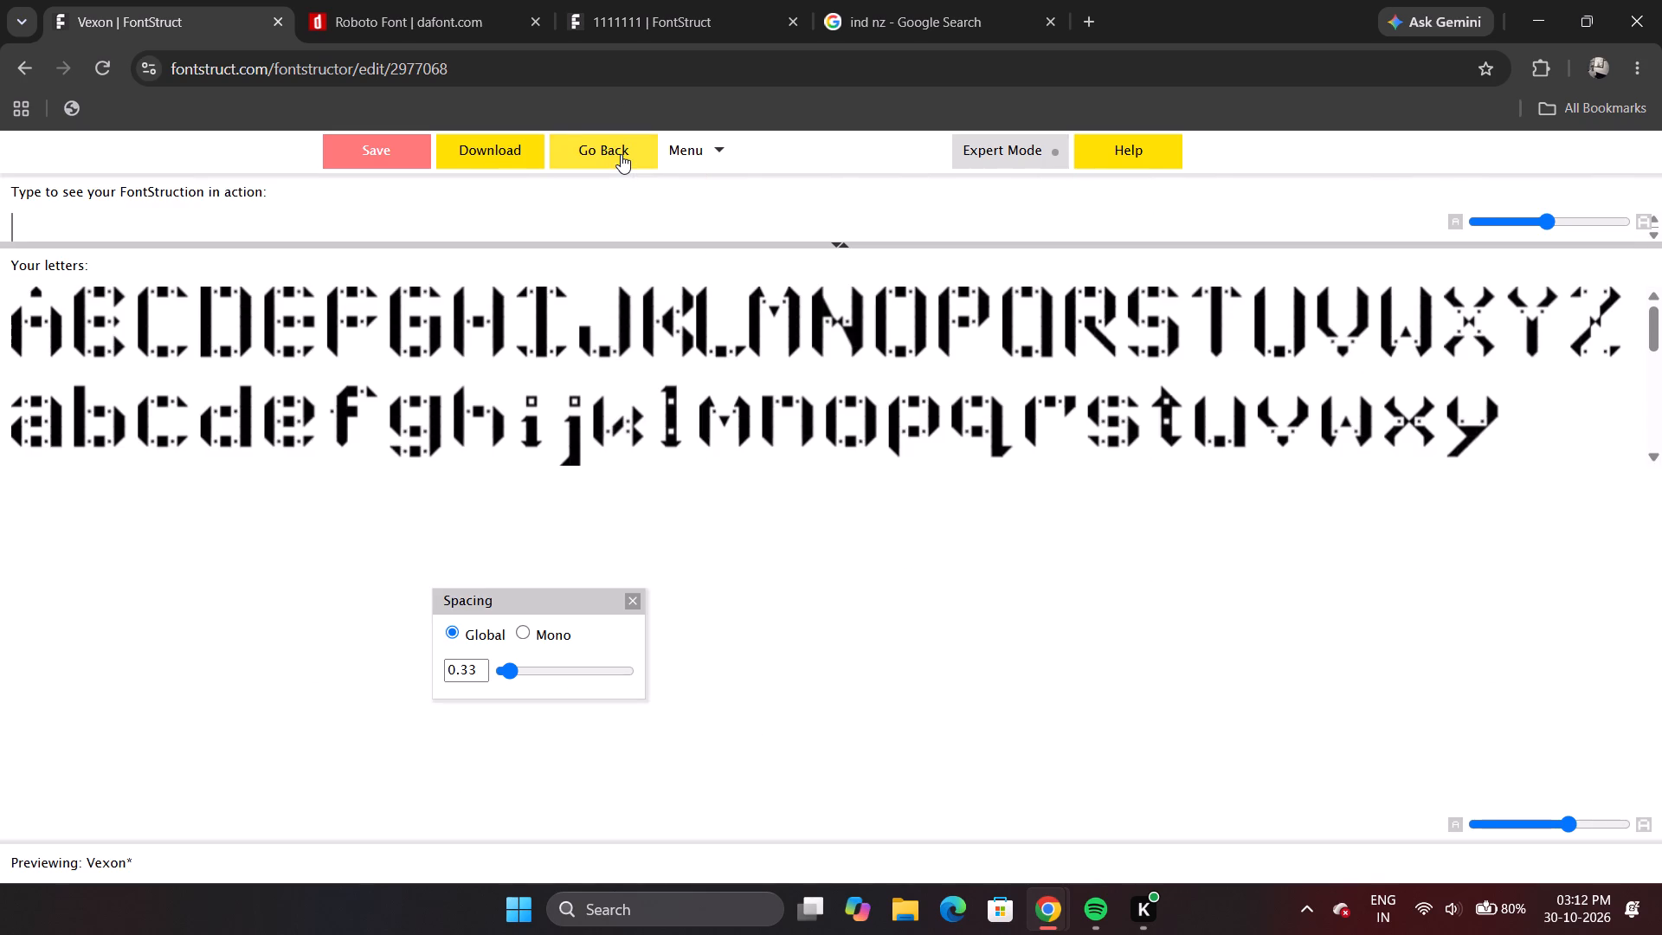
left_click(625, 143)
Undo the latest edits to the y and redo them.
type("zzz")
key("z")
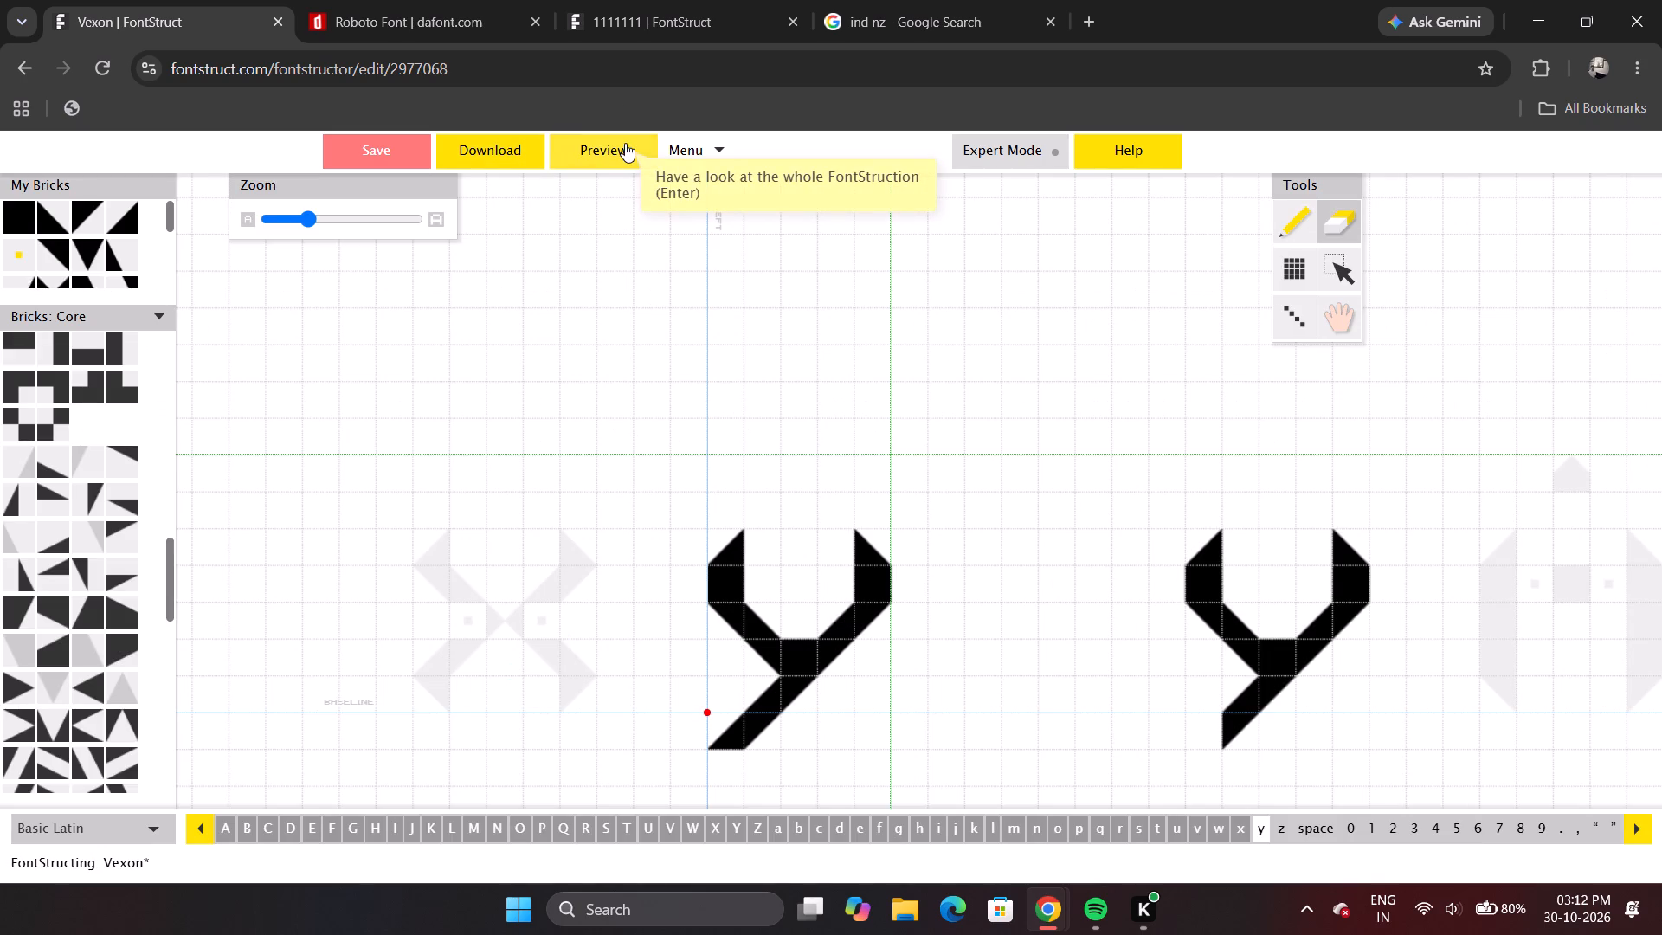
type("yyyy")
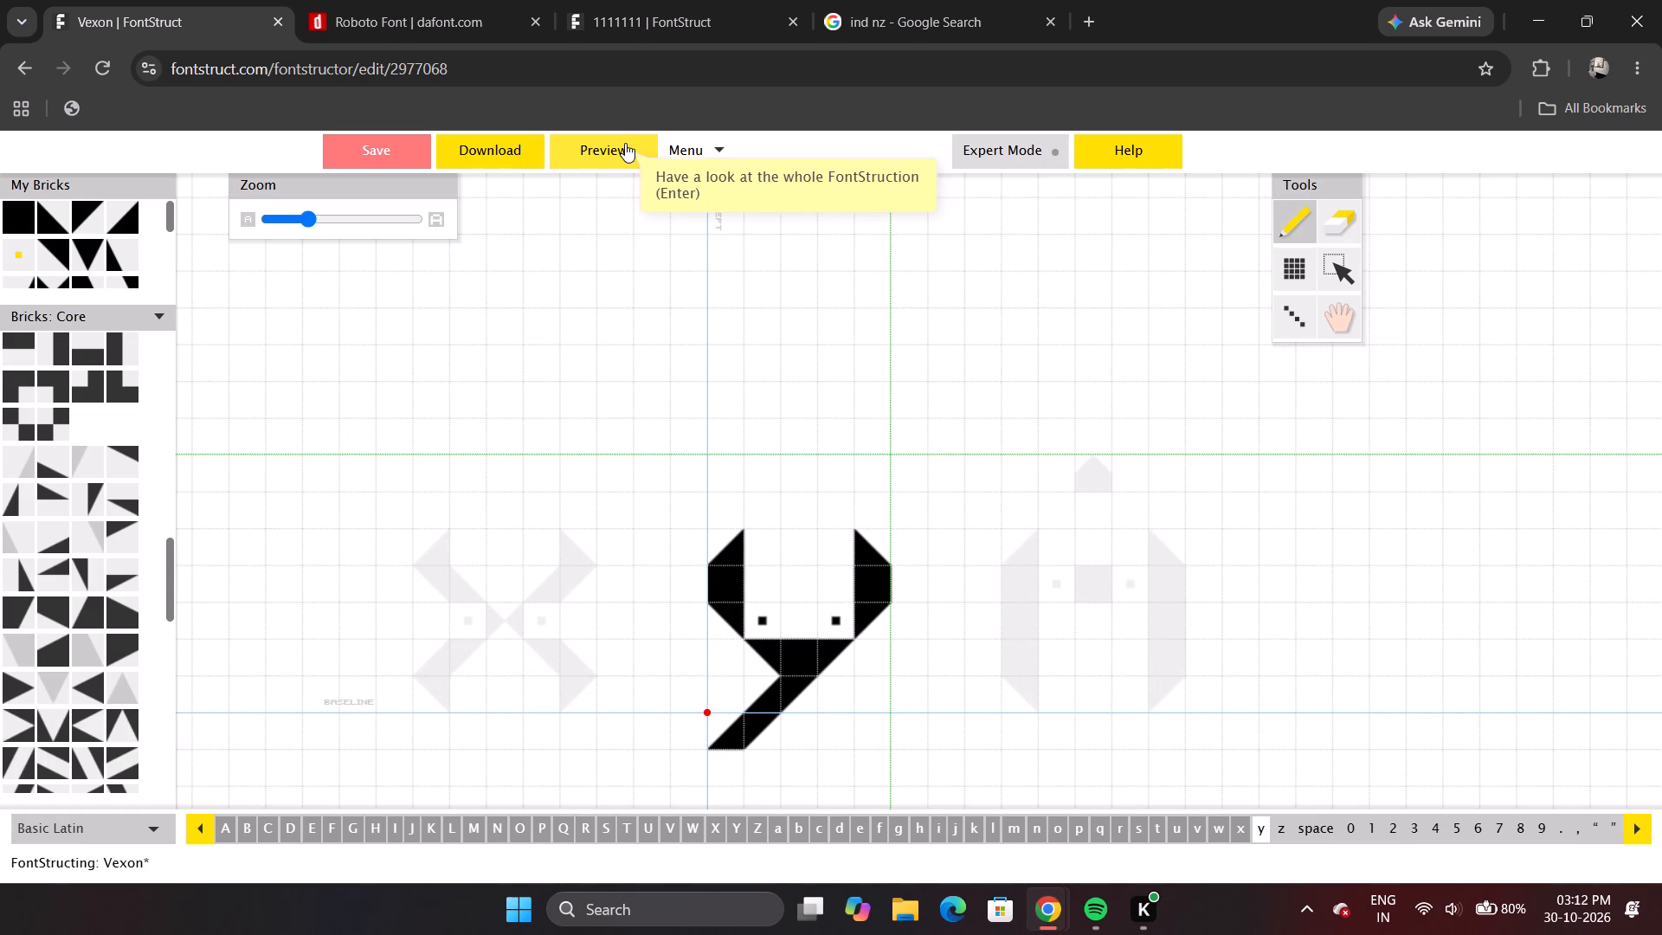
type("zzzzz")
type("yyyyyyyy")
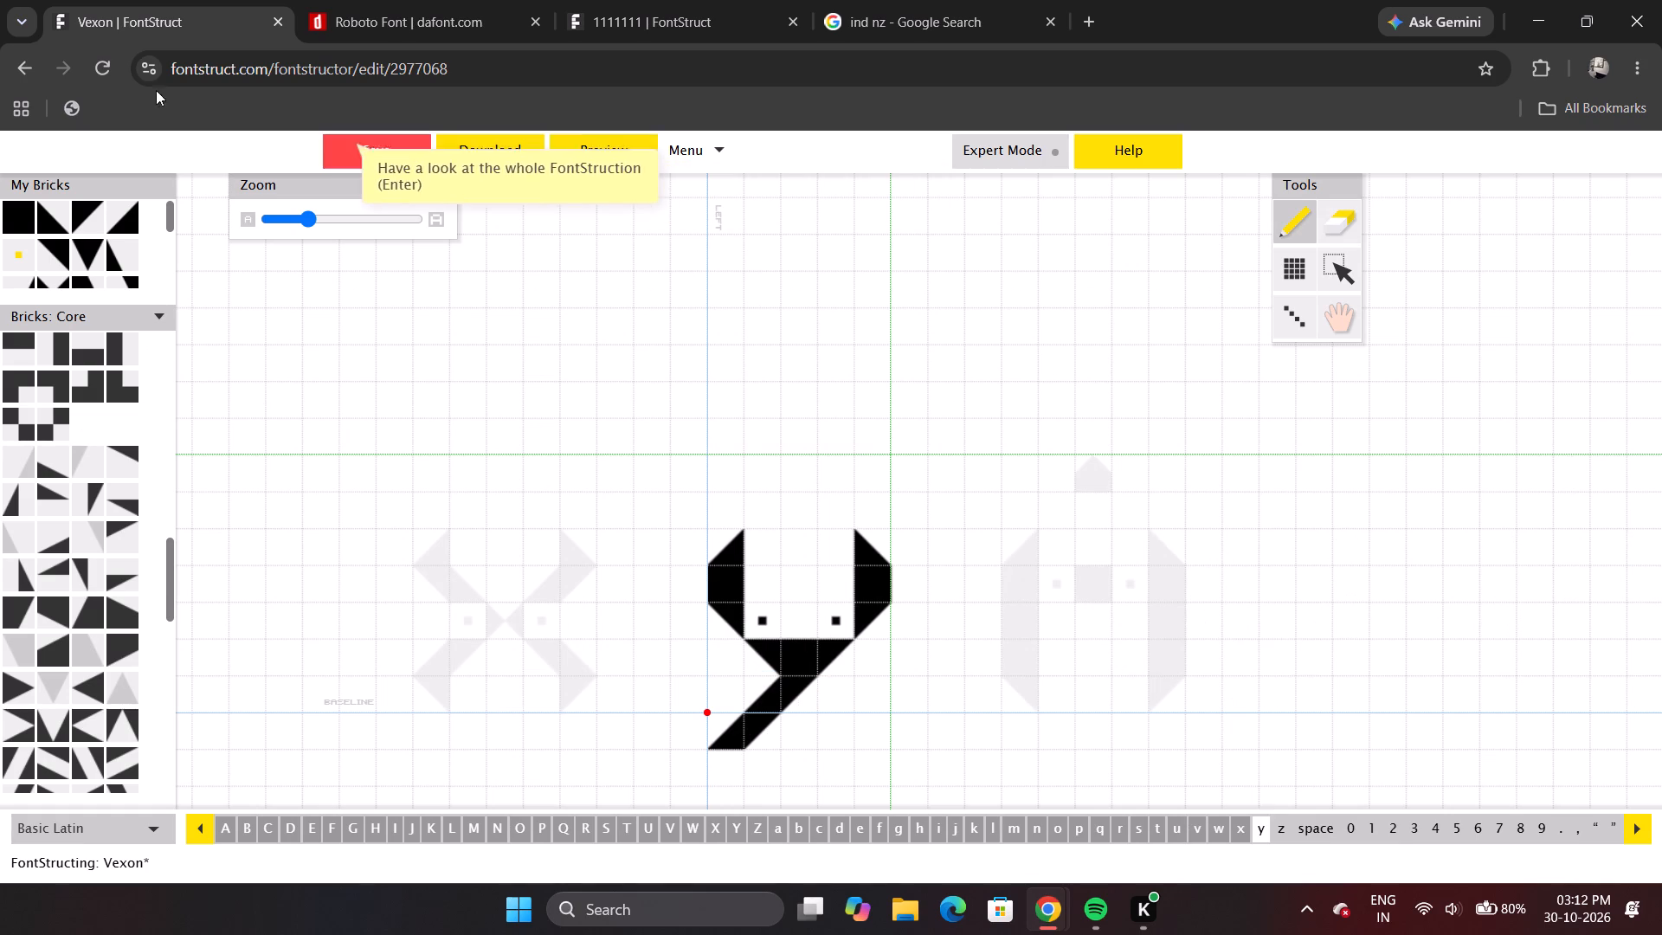
Replace the two dots in the inner corners of the y's arms with solid triangle bricks sloping towards the junction.
left_click(19, 222)
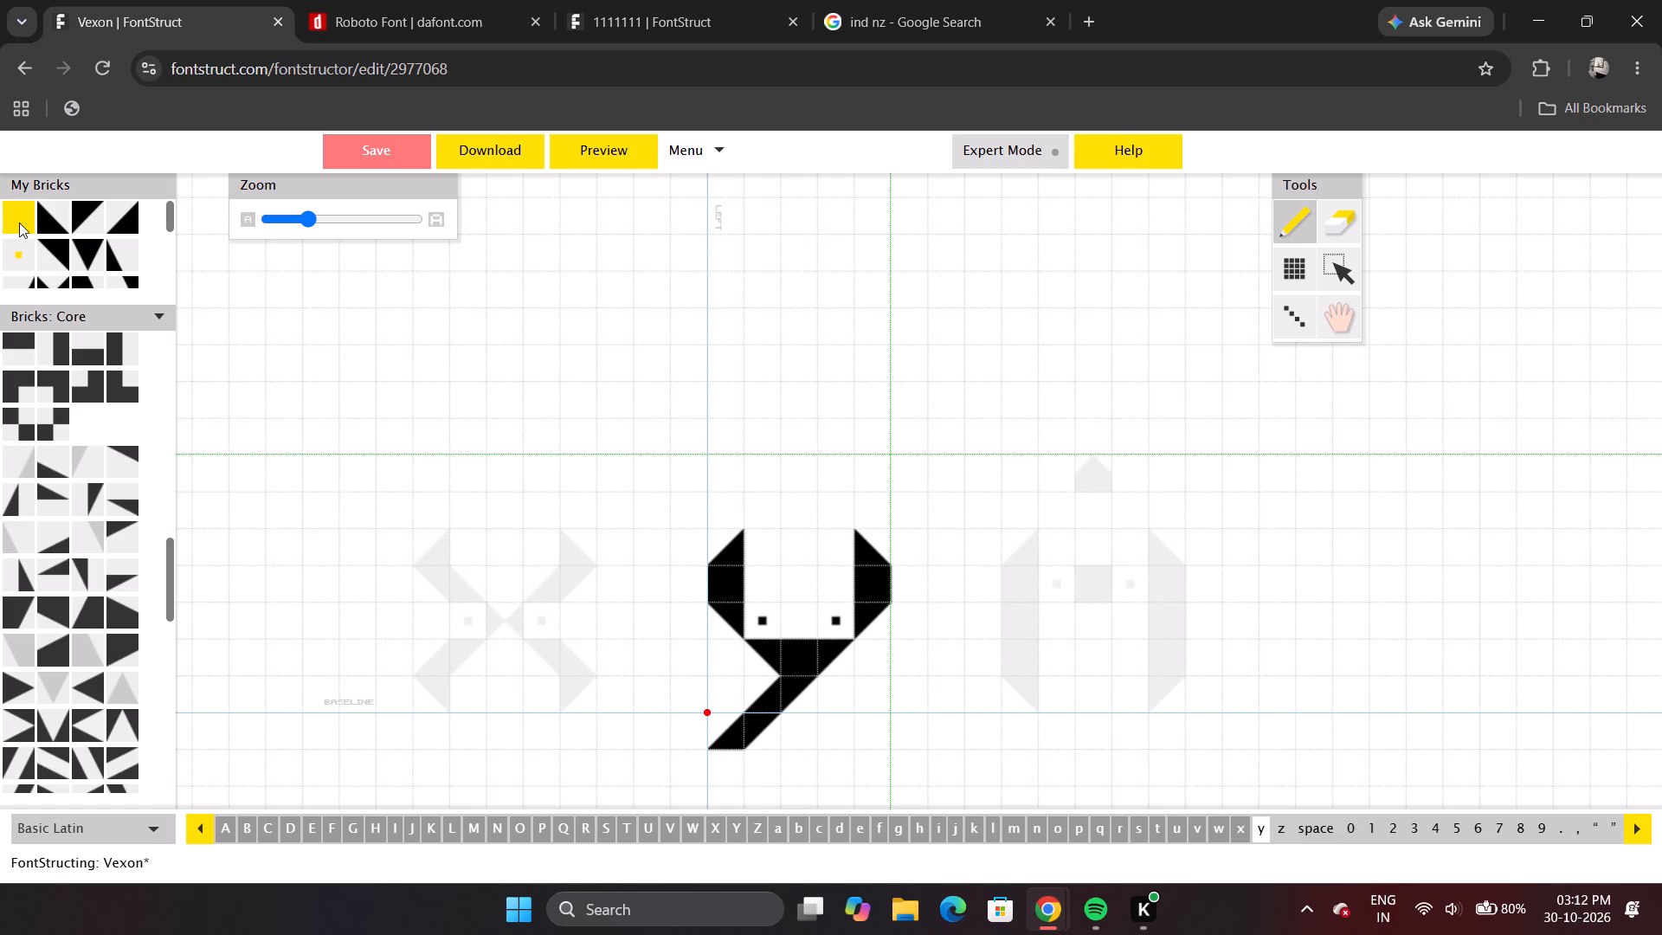
left_click(757, 628)
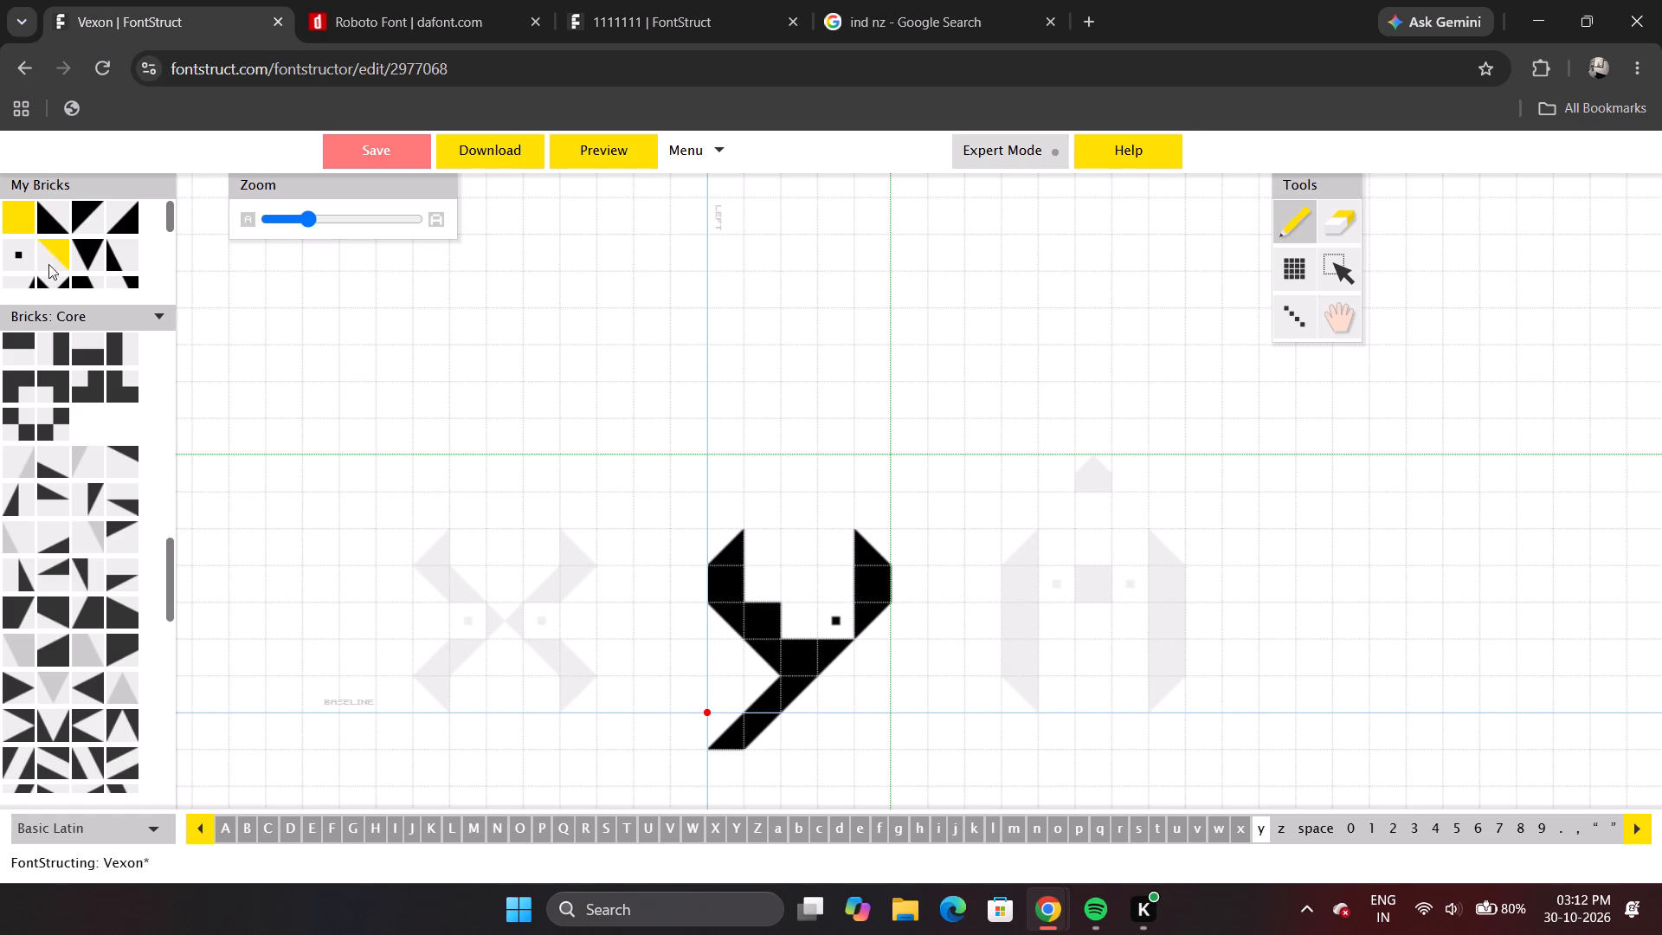
left_click(48, 225)
left_click(767, 625)
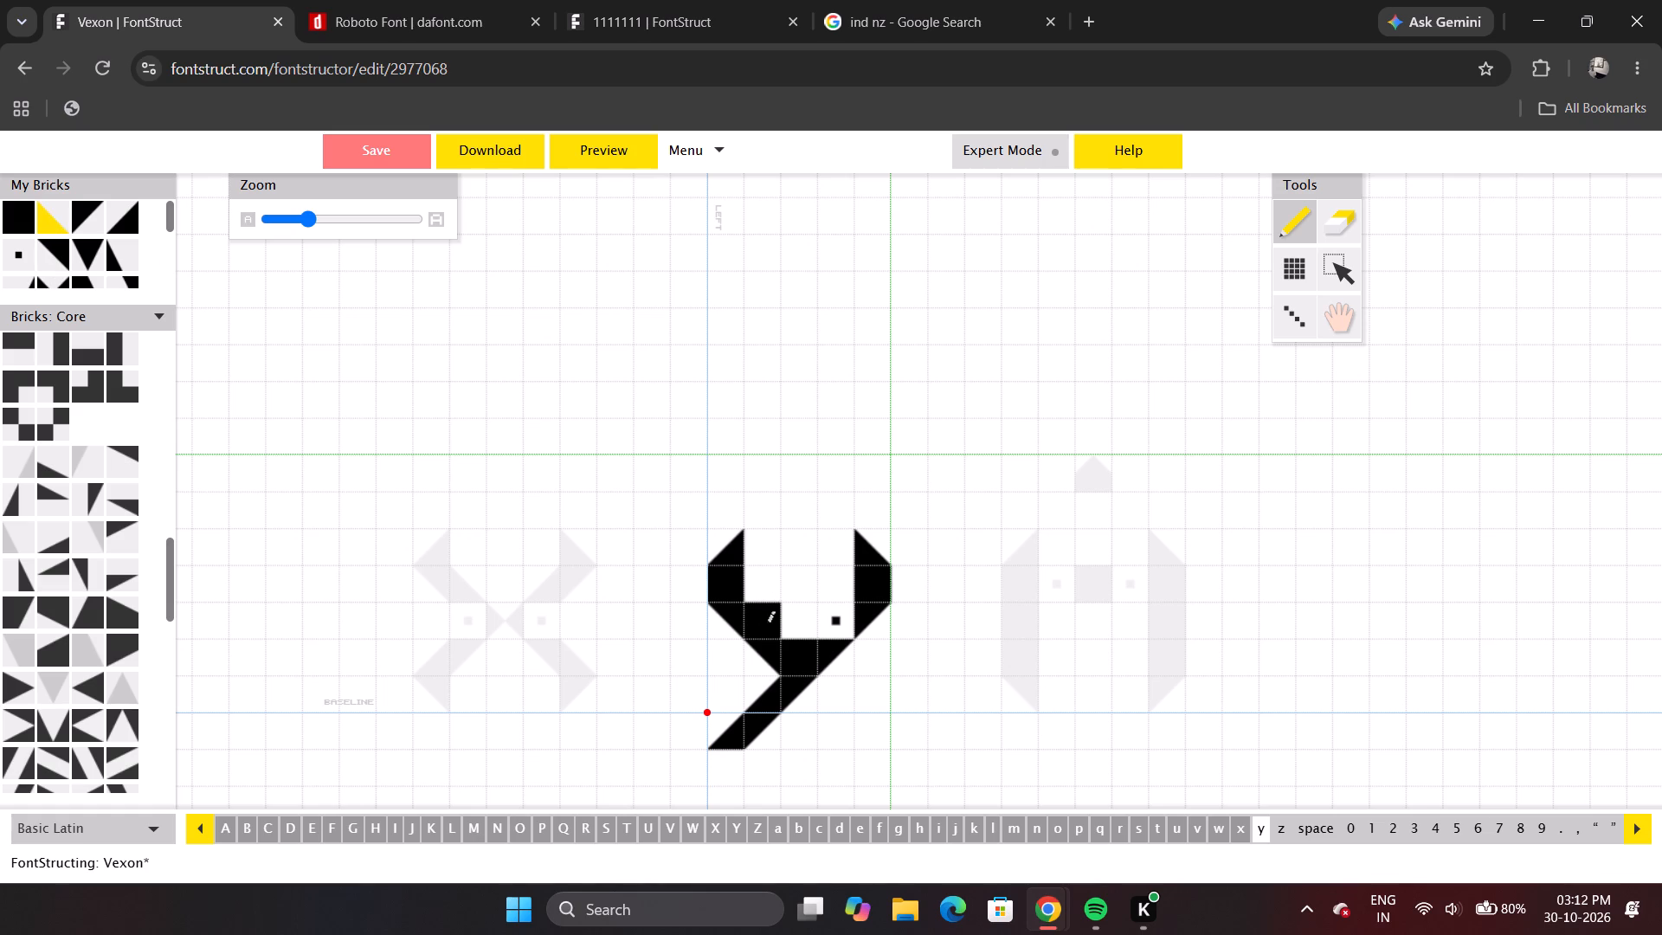
left_click(840, 625)
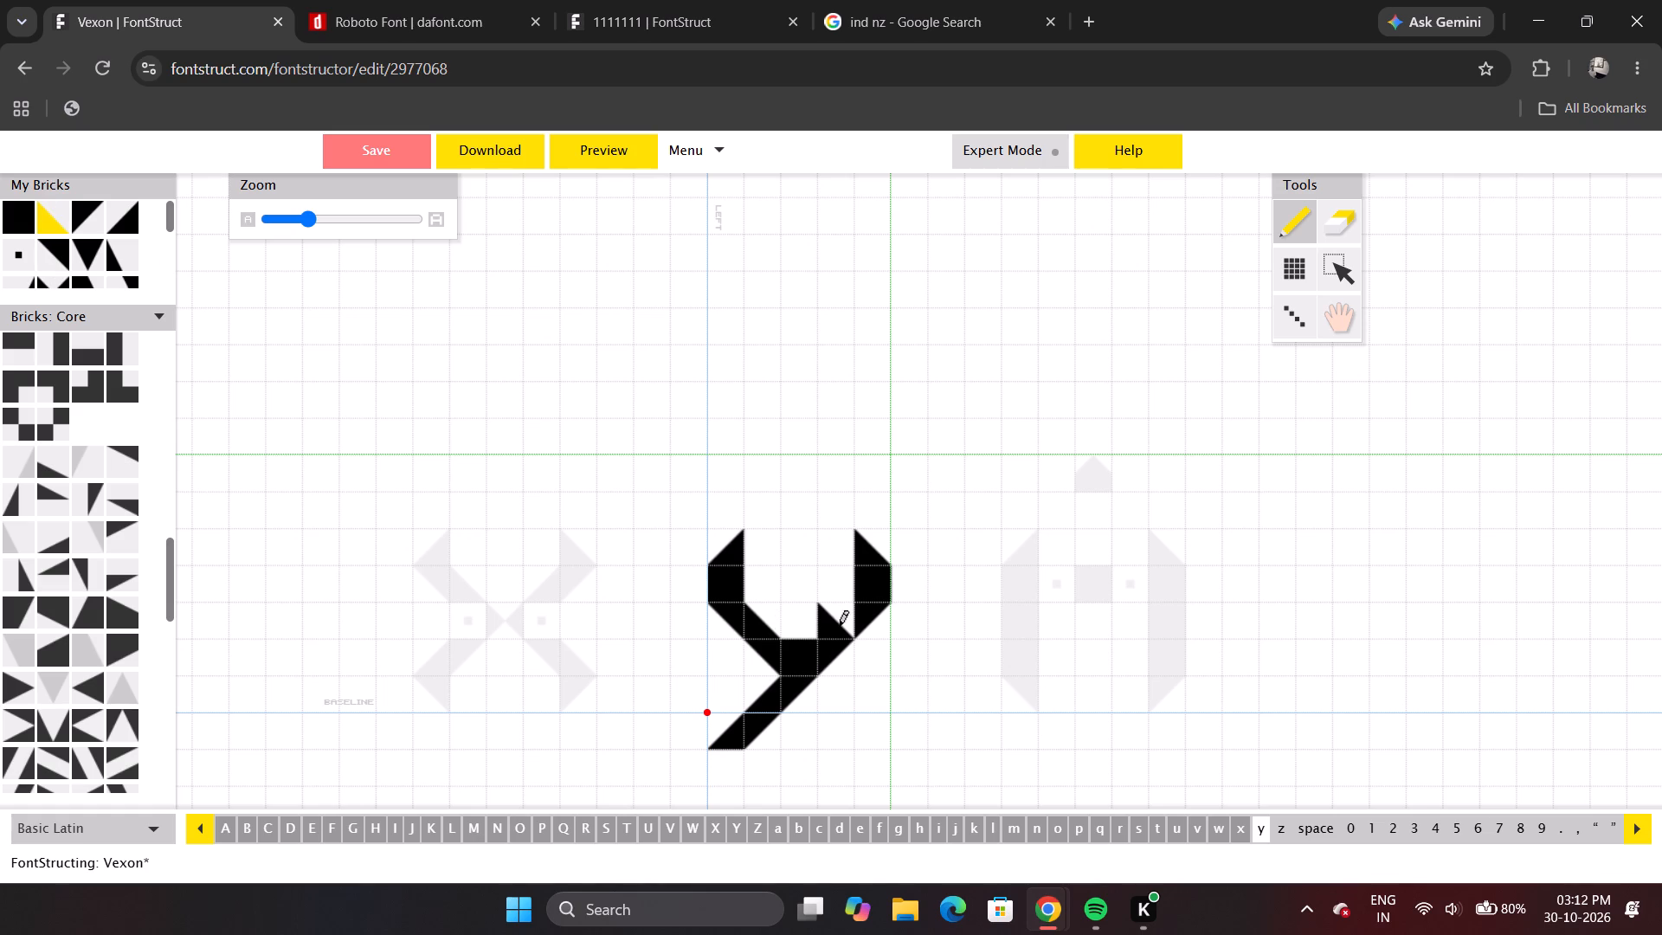
left_click(840, 625)
left_click(840, 625)
Place a small square dot on each side of the y's central junction block and preview the letters.
left_click(20, 248)
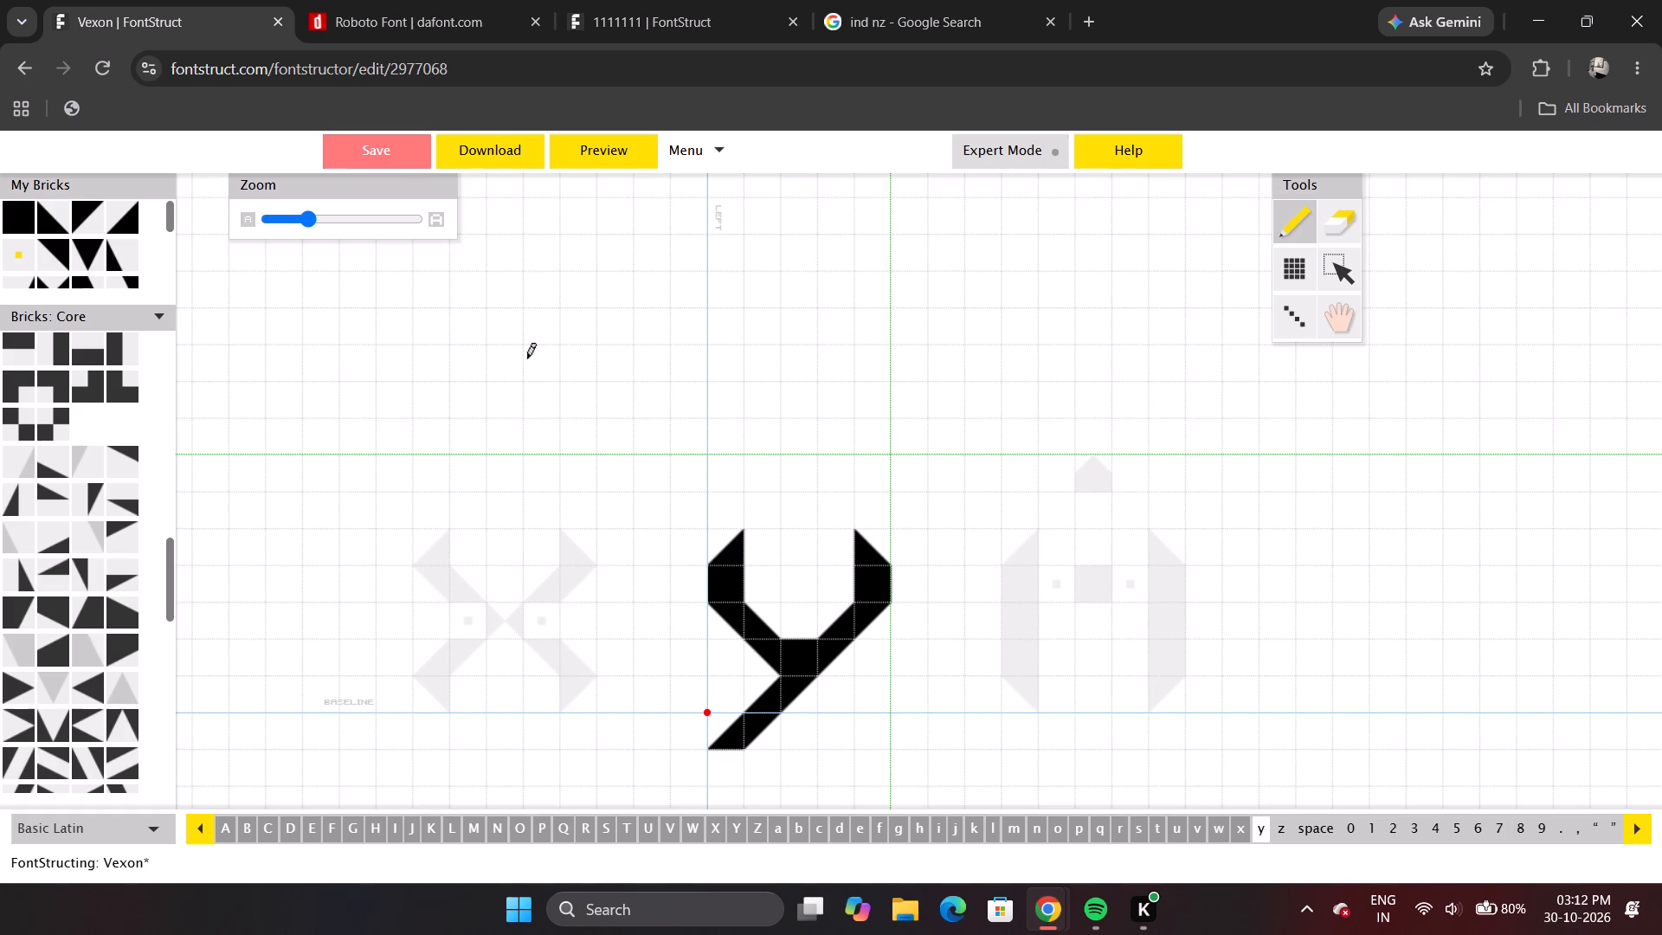
left_click(756, 660)
left_click(836, 660)
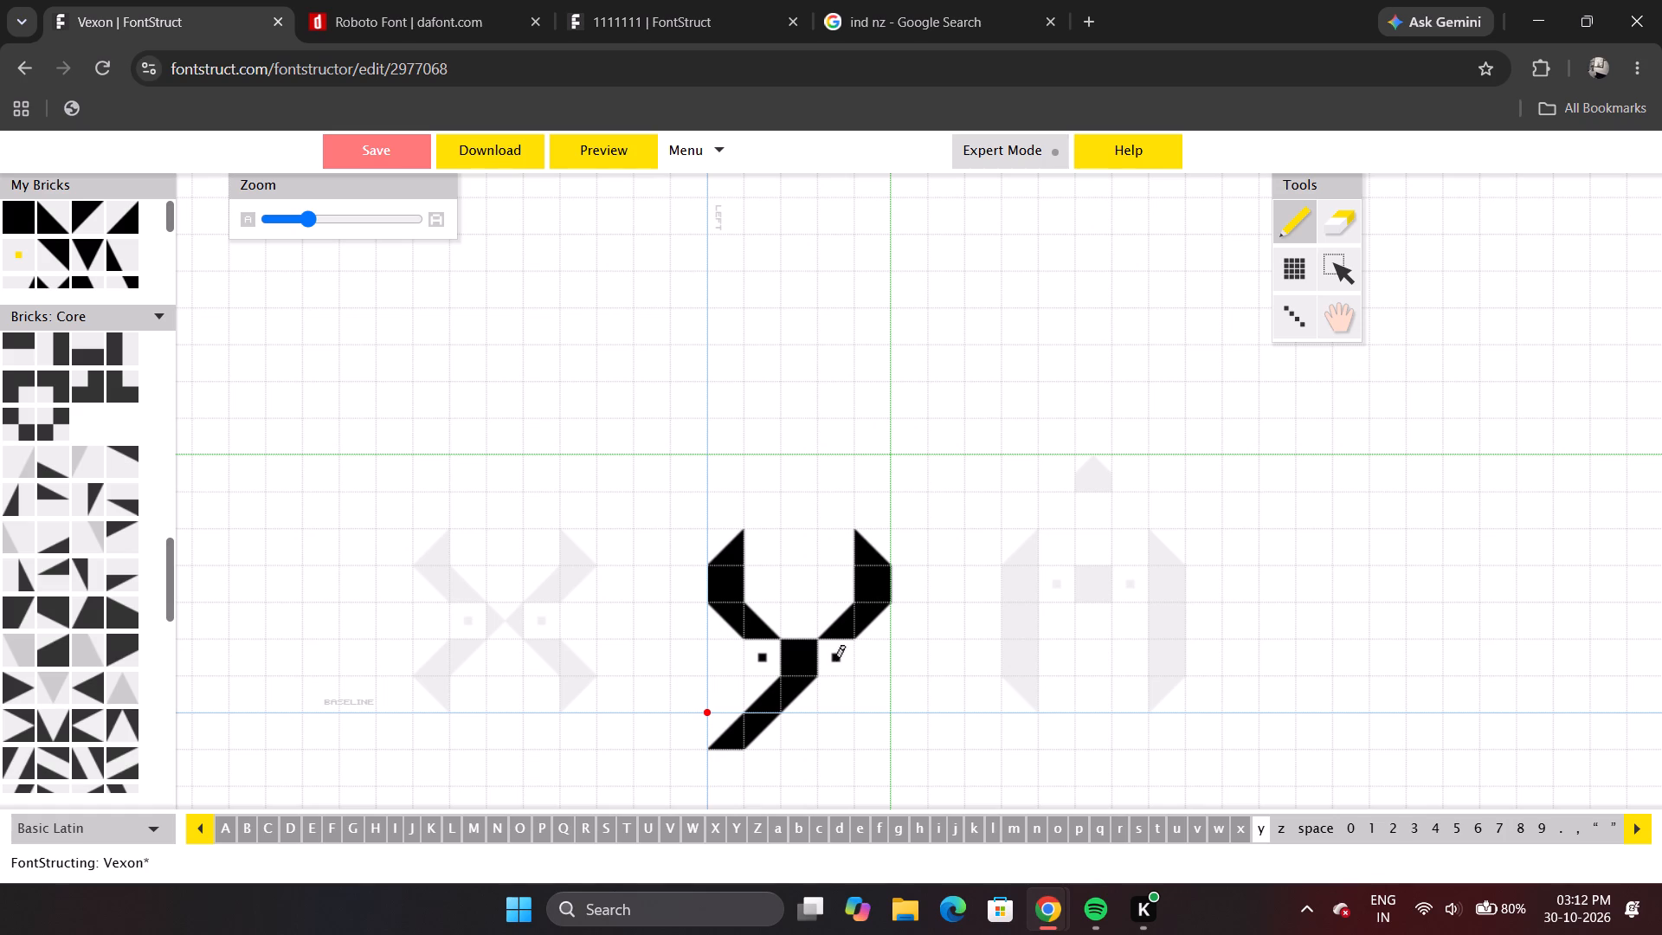
left_click(610, 156)
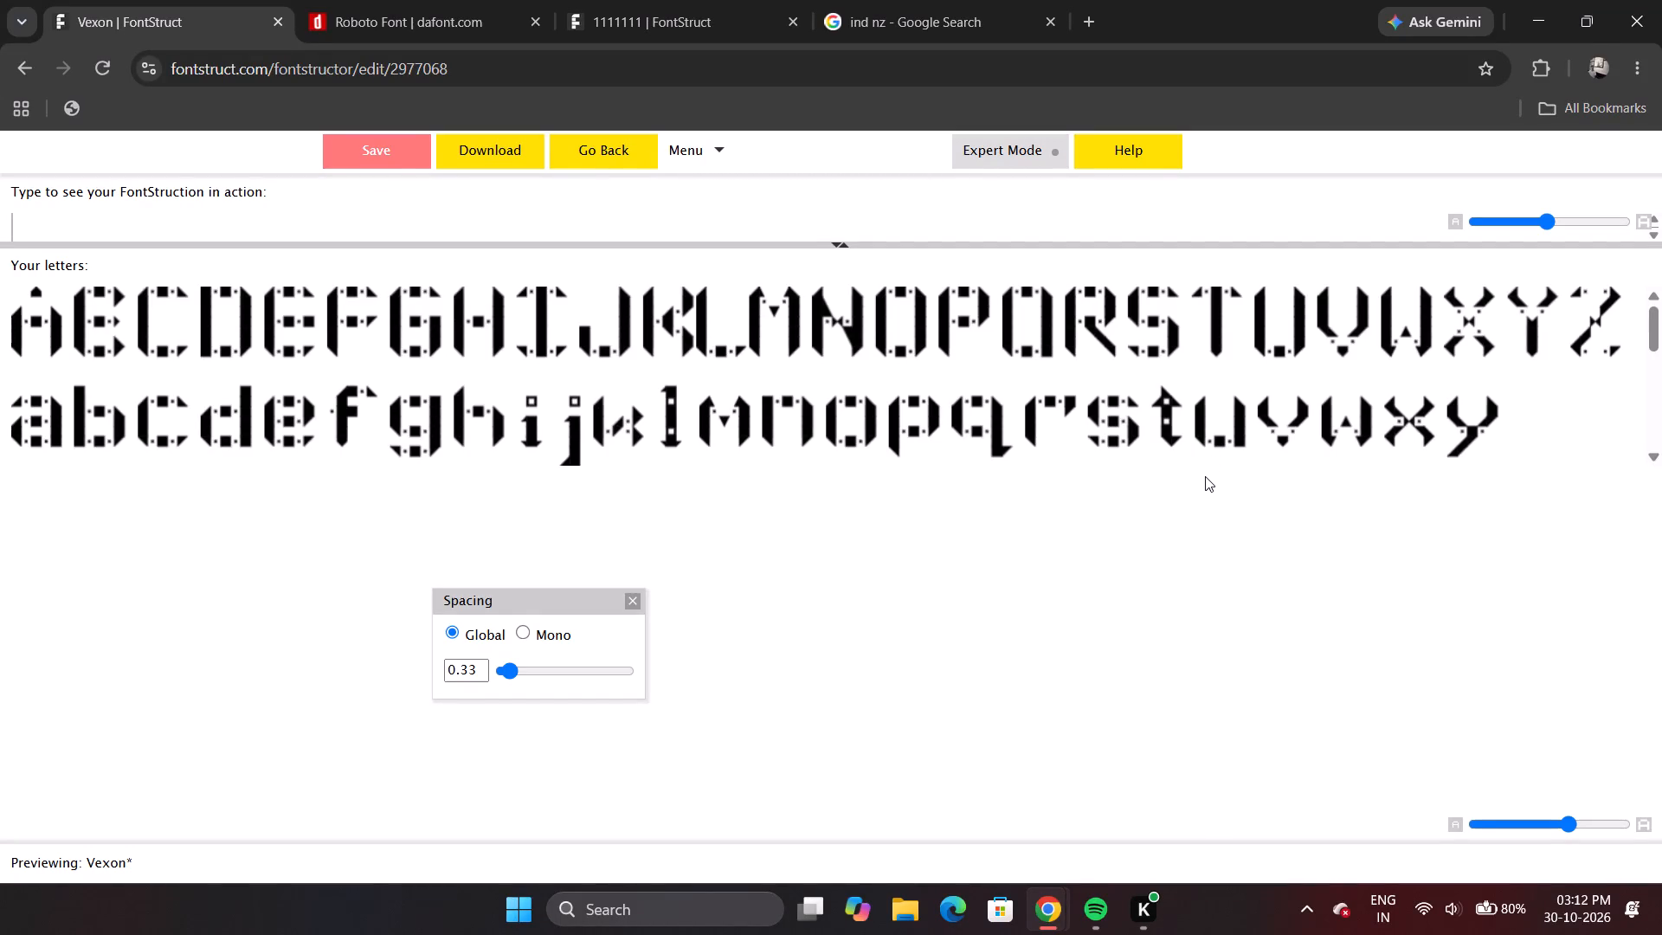
left_click(599, 150)
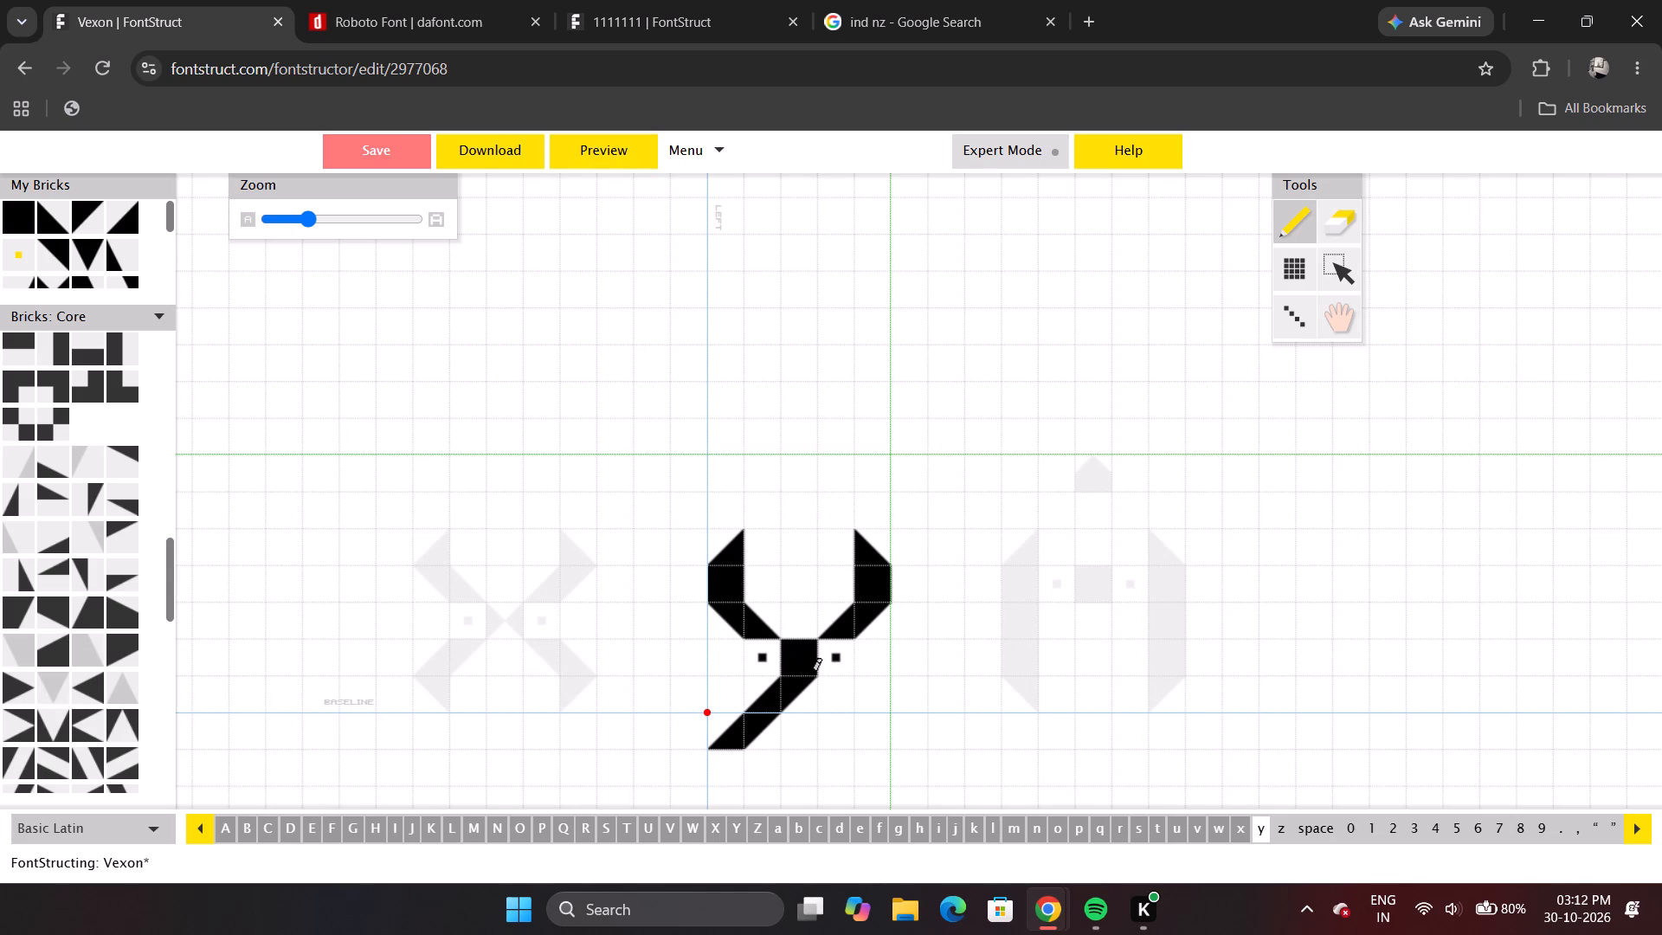
left_click(619, 151)
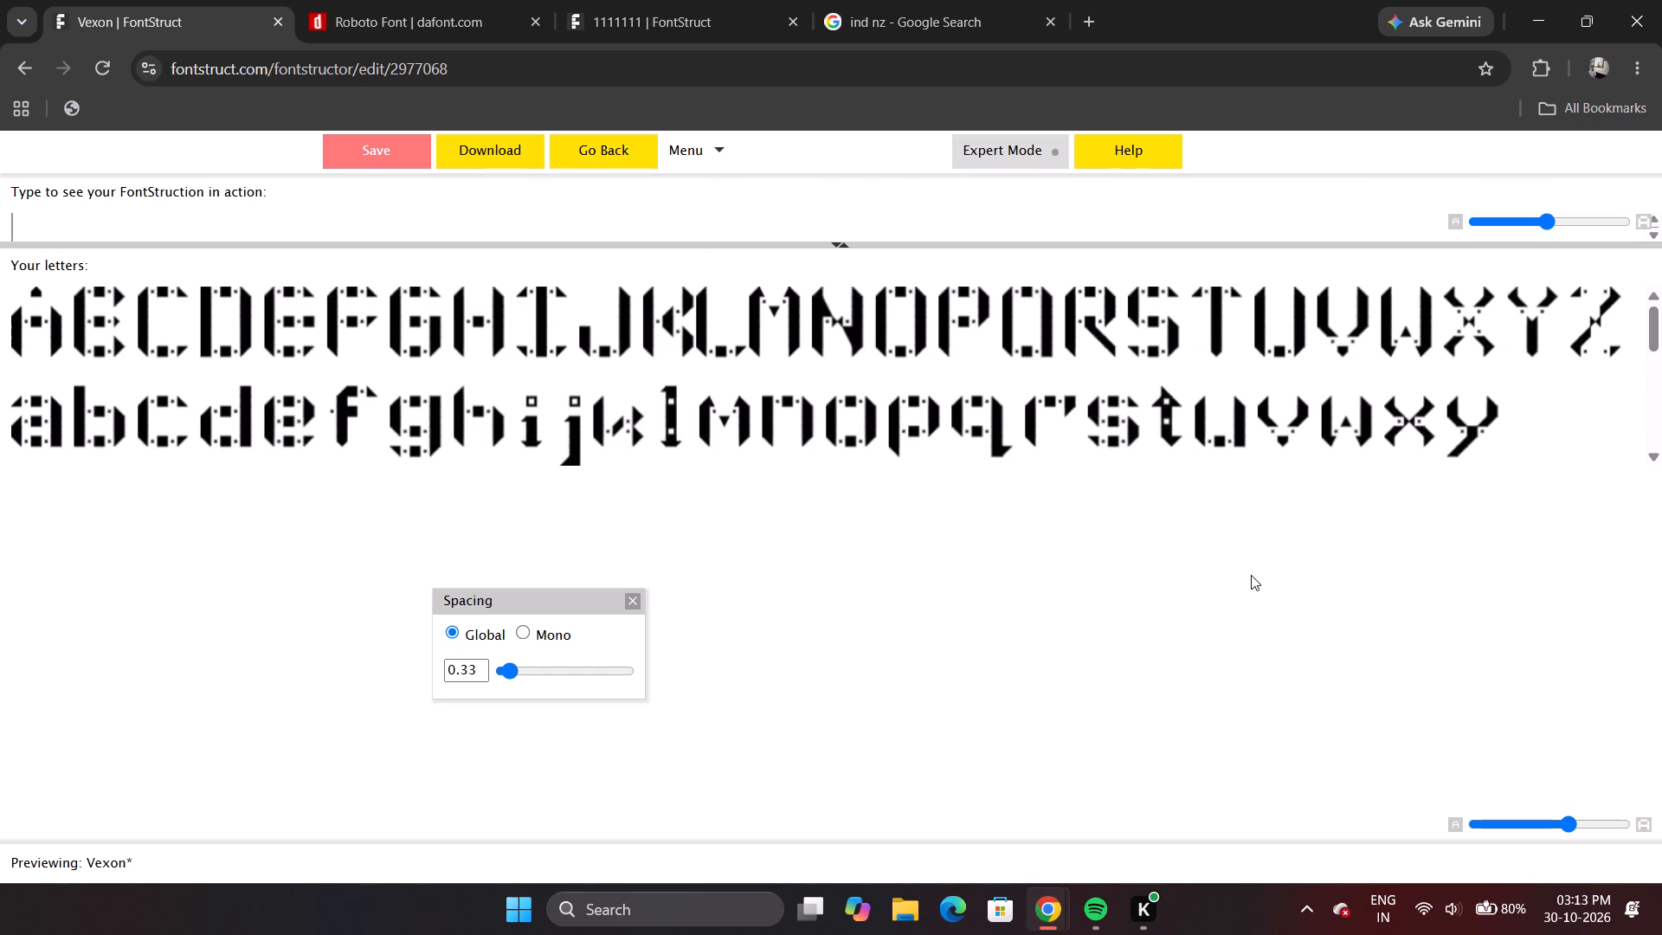
left_click(620, 150)
Browse the finished lowercase and uppercase glyphs to compare their shapes and dot placement.
key("Left")
key("Left")
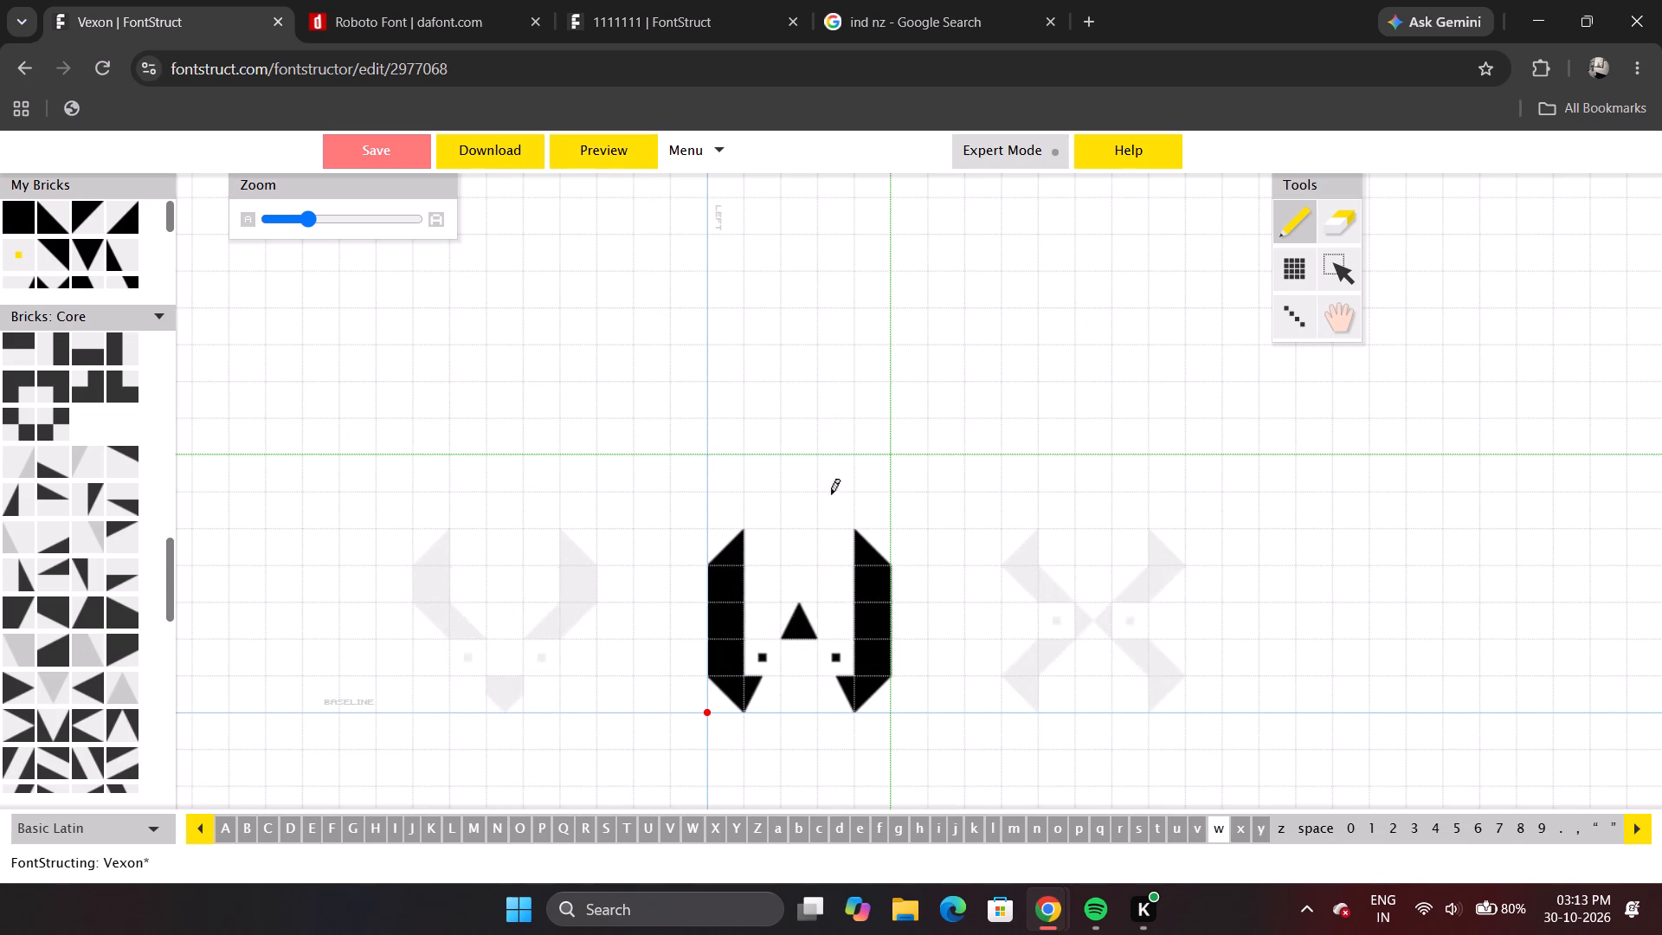
key("Left")
key("Left")
key("Left")
key("Left")
key("Right")
key("Right")
key("Right")
key("Right")
key("Right")
key("Left")
key("Left")
key("Left")
key("Left")
key("Left")
key("Left")
key("Left")
key("Left")
key("Left")
key("Left")
key("Left")
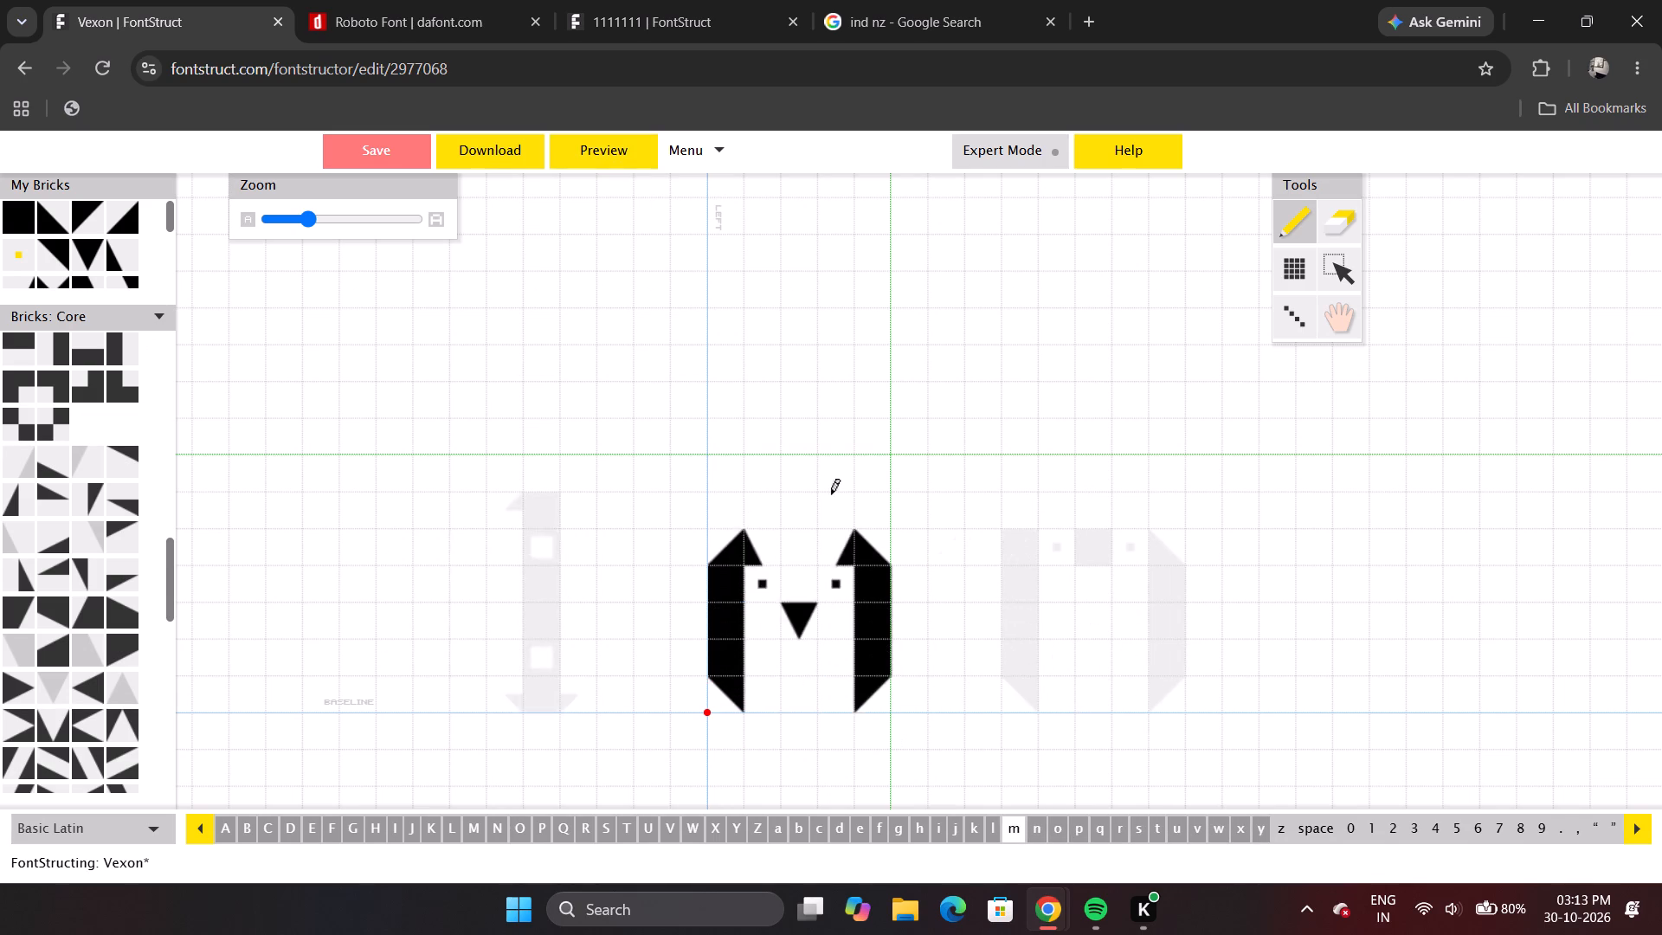
key("Left")
key("Left")
key("Left")
key("Left")
key("Left")
key("Left")
key("Right")
key("Right")
key("Right")
key("Right")
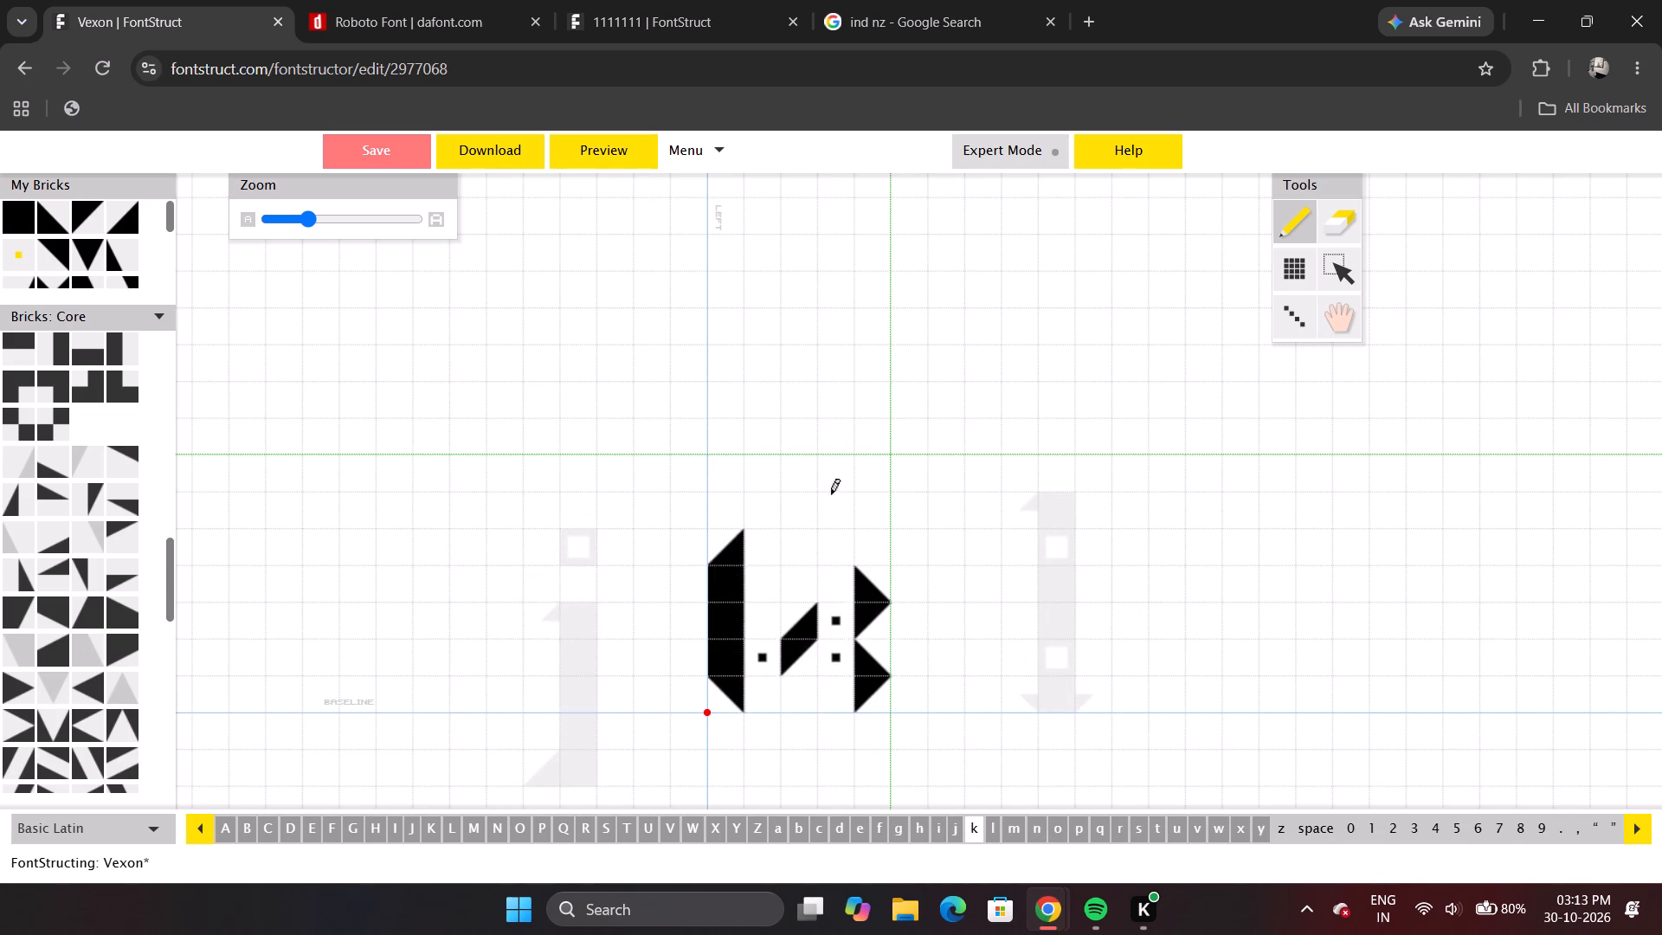
key("Left")
key("Left")
key("Left")
key("Left")
key("Left")
key("Left")
key("Left")
key("Left")
key("Left")
key("Left")
key("Left")
key("Left")
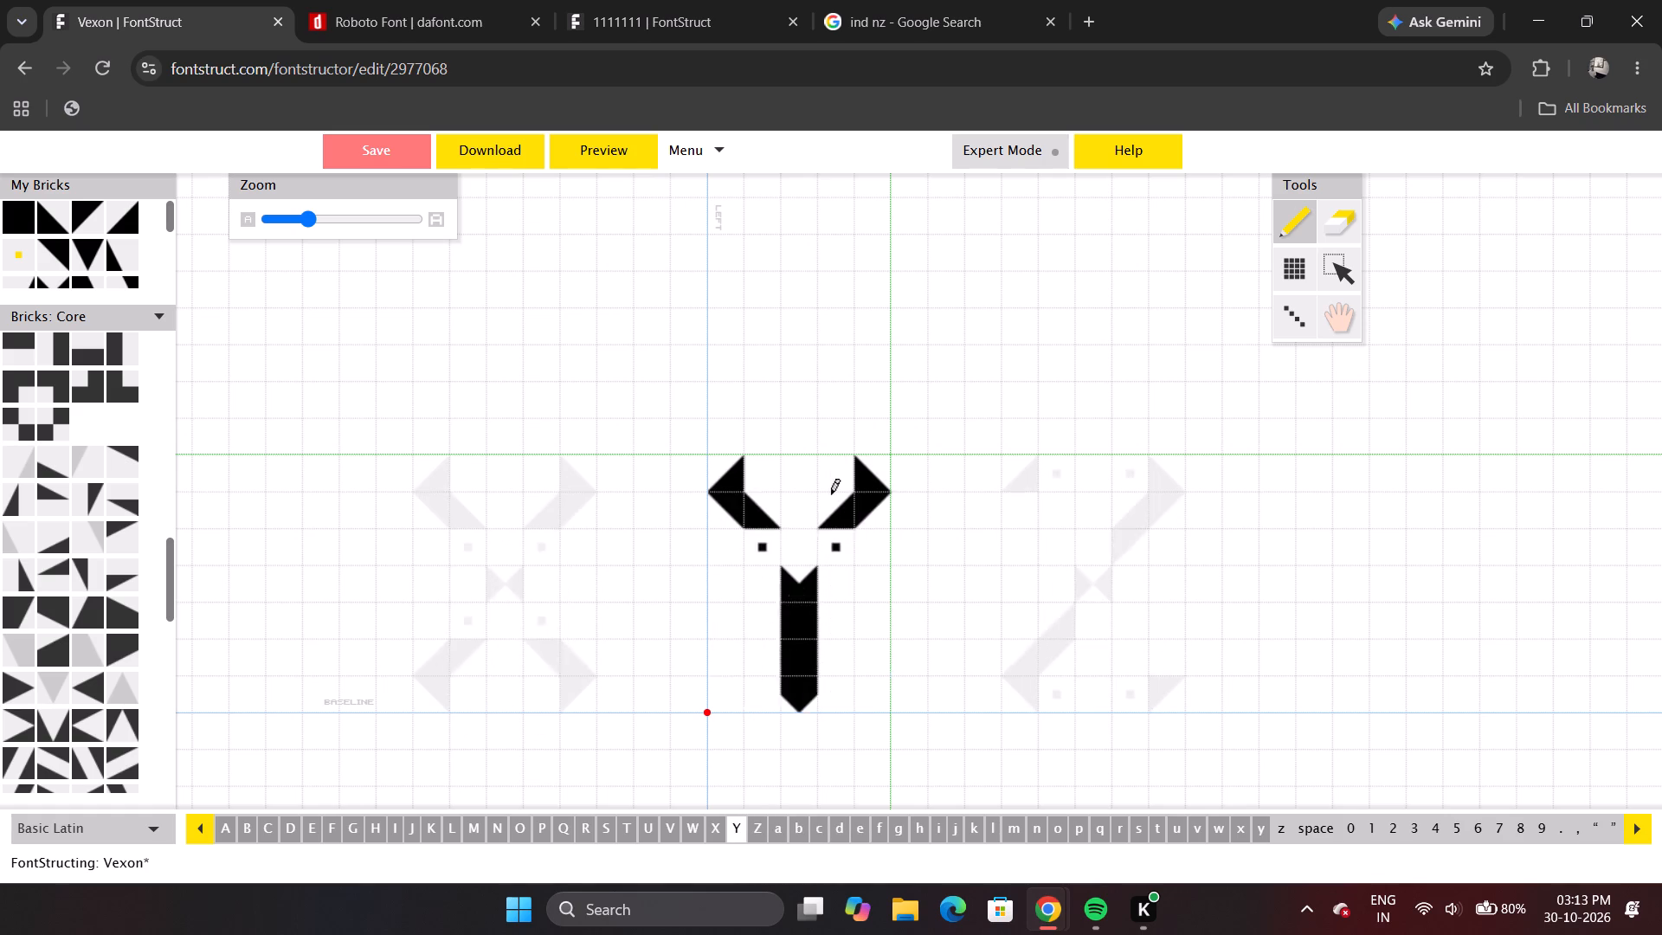
key("Left")
key("Left")
key("Left")
key("Left")
key("Left")
key("Left")
key("Left")
key("Left")
key("Left")
key("Left")
key("Left")
key("Left")
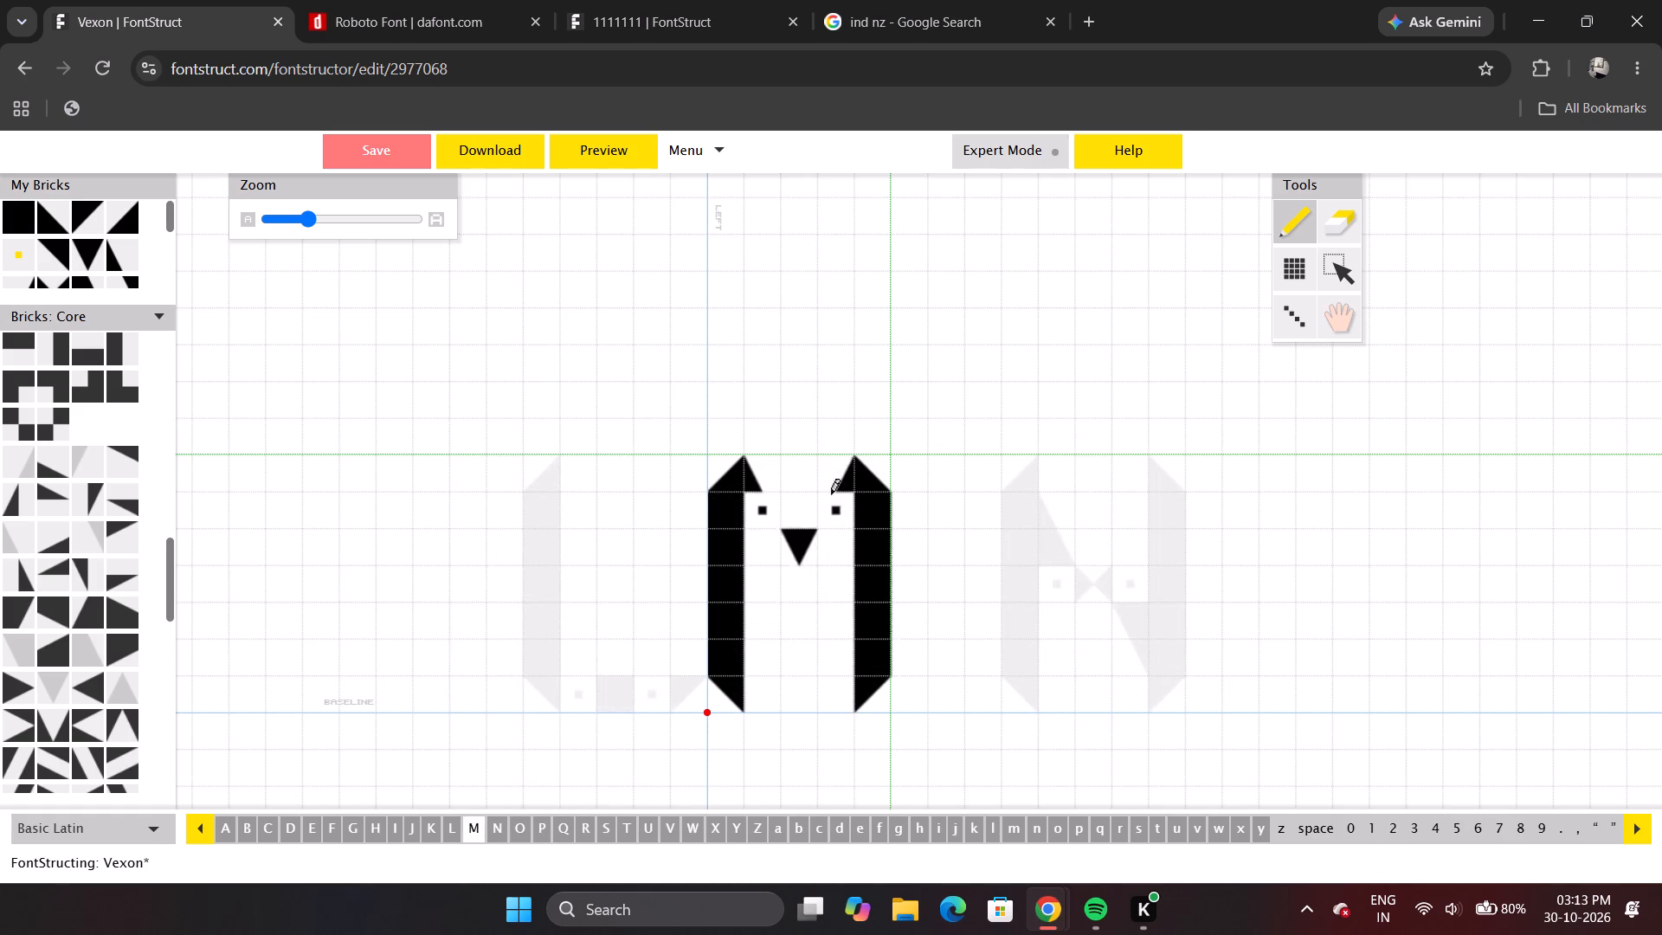
key("Left")
key("Left")
key("Left")
key("Left")
key("Left")
key("Left")
key("Left")
key("Left")
key("Right")
key("Right")
key("Right")
key("Right")
key("Right")
key("Right")
key("Right")
key("Right")
key("Right")
key("Right")
key("Right")
key("Right")
key("Right")
key("Right")
key("Right")
key("Right")
key("Right")
key("Right")
key("Right")
key("Right")
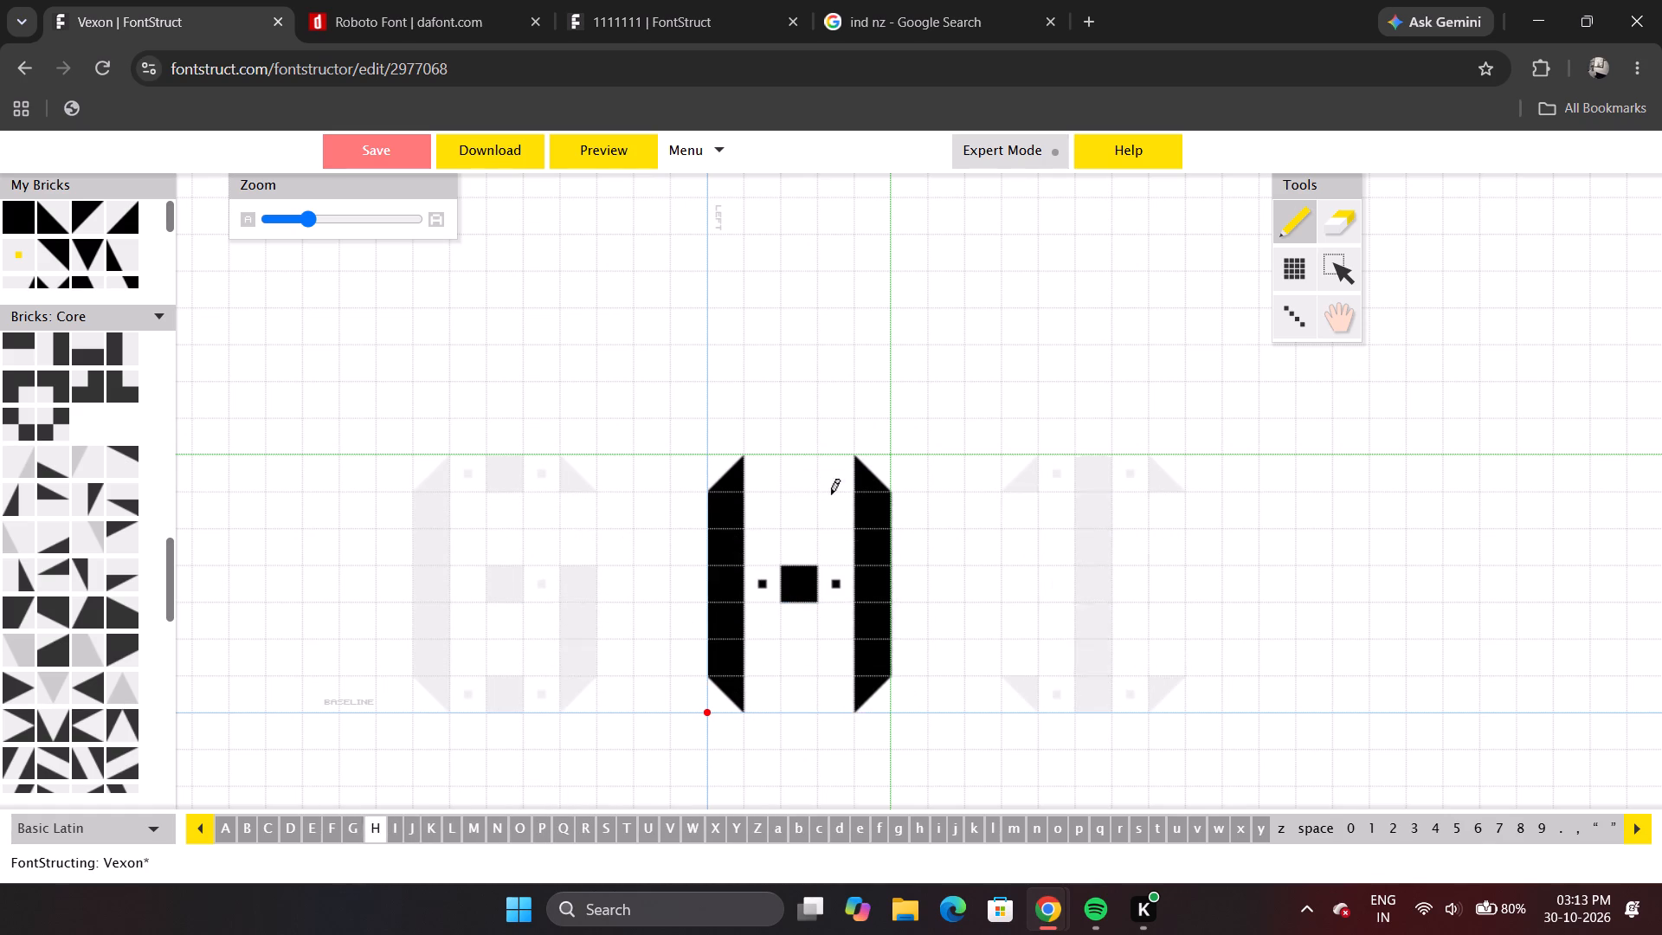
key("Right")
key("Right")
key("Right")
key("Right")
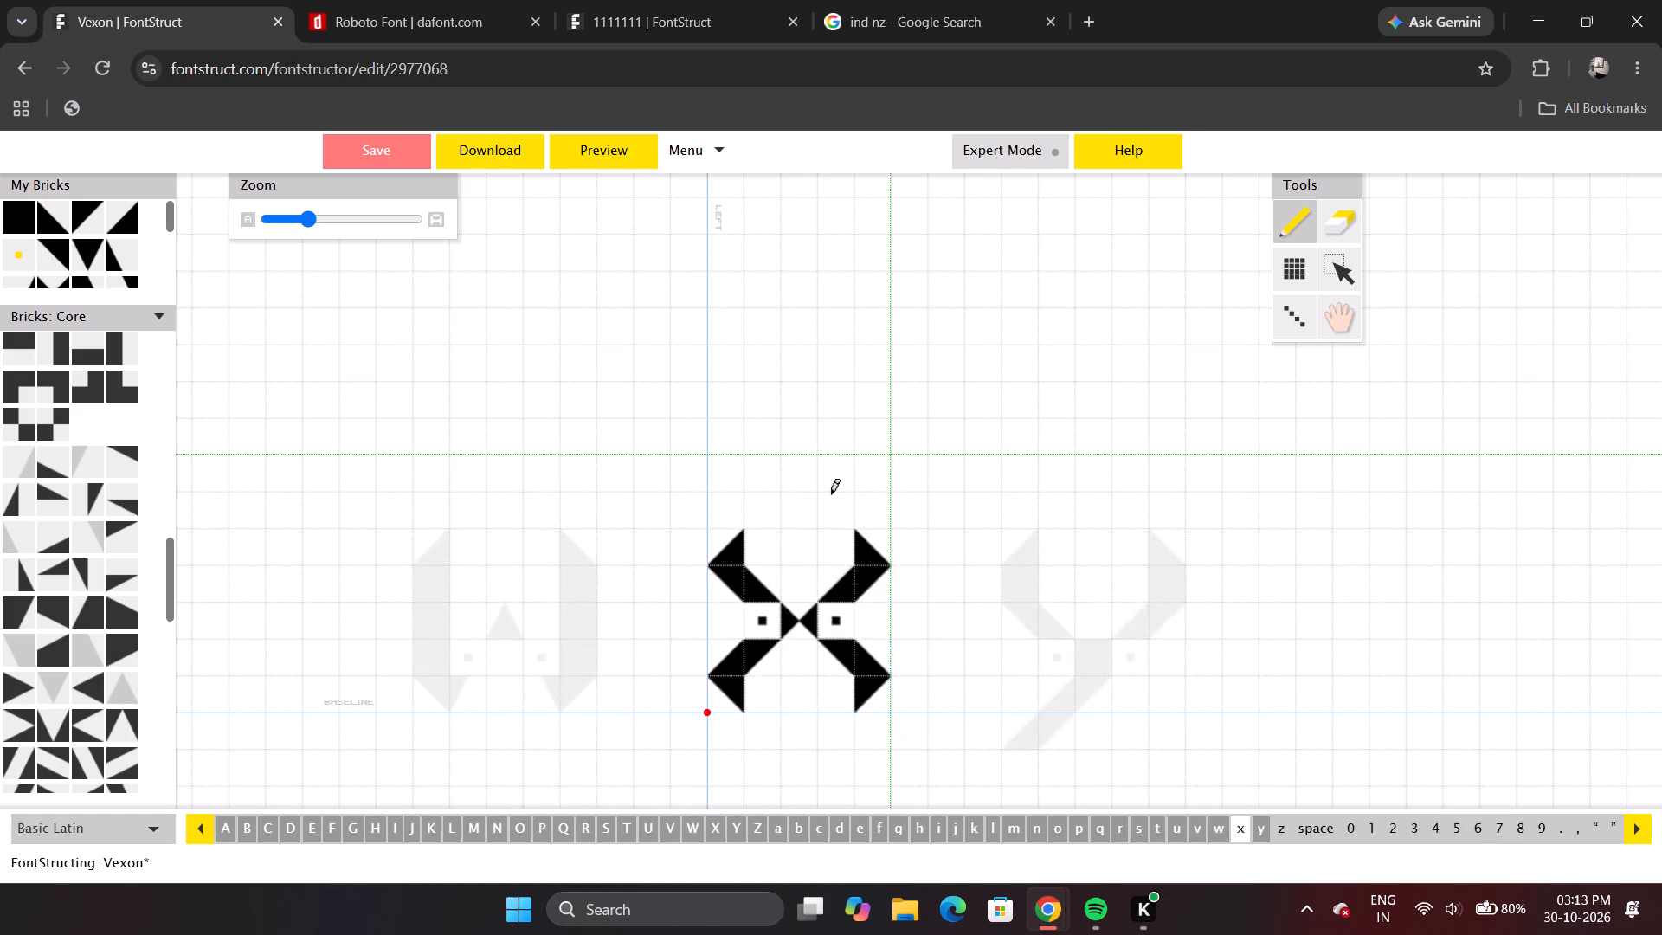
In the empty lowercase z glyph, draw a top bar of five solid square bricks level with the other lowercase letters.
key("Right")
key("Right")
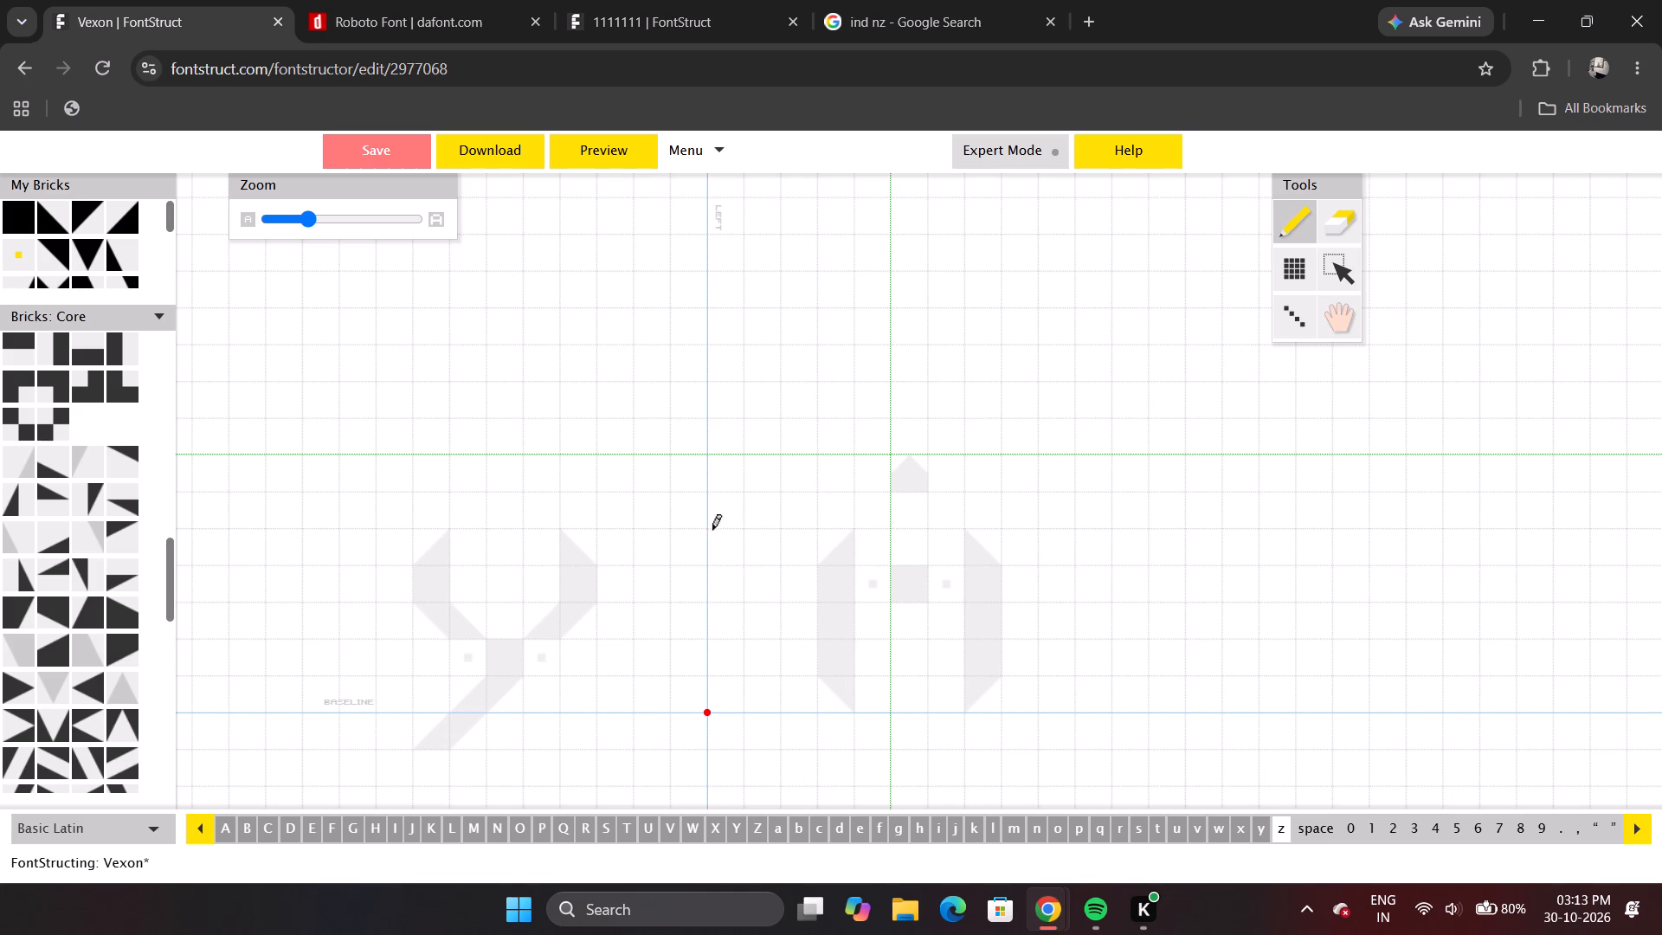
left_click(23, 218)
left_click_drag(731, 553, 757, 557)
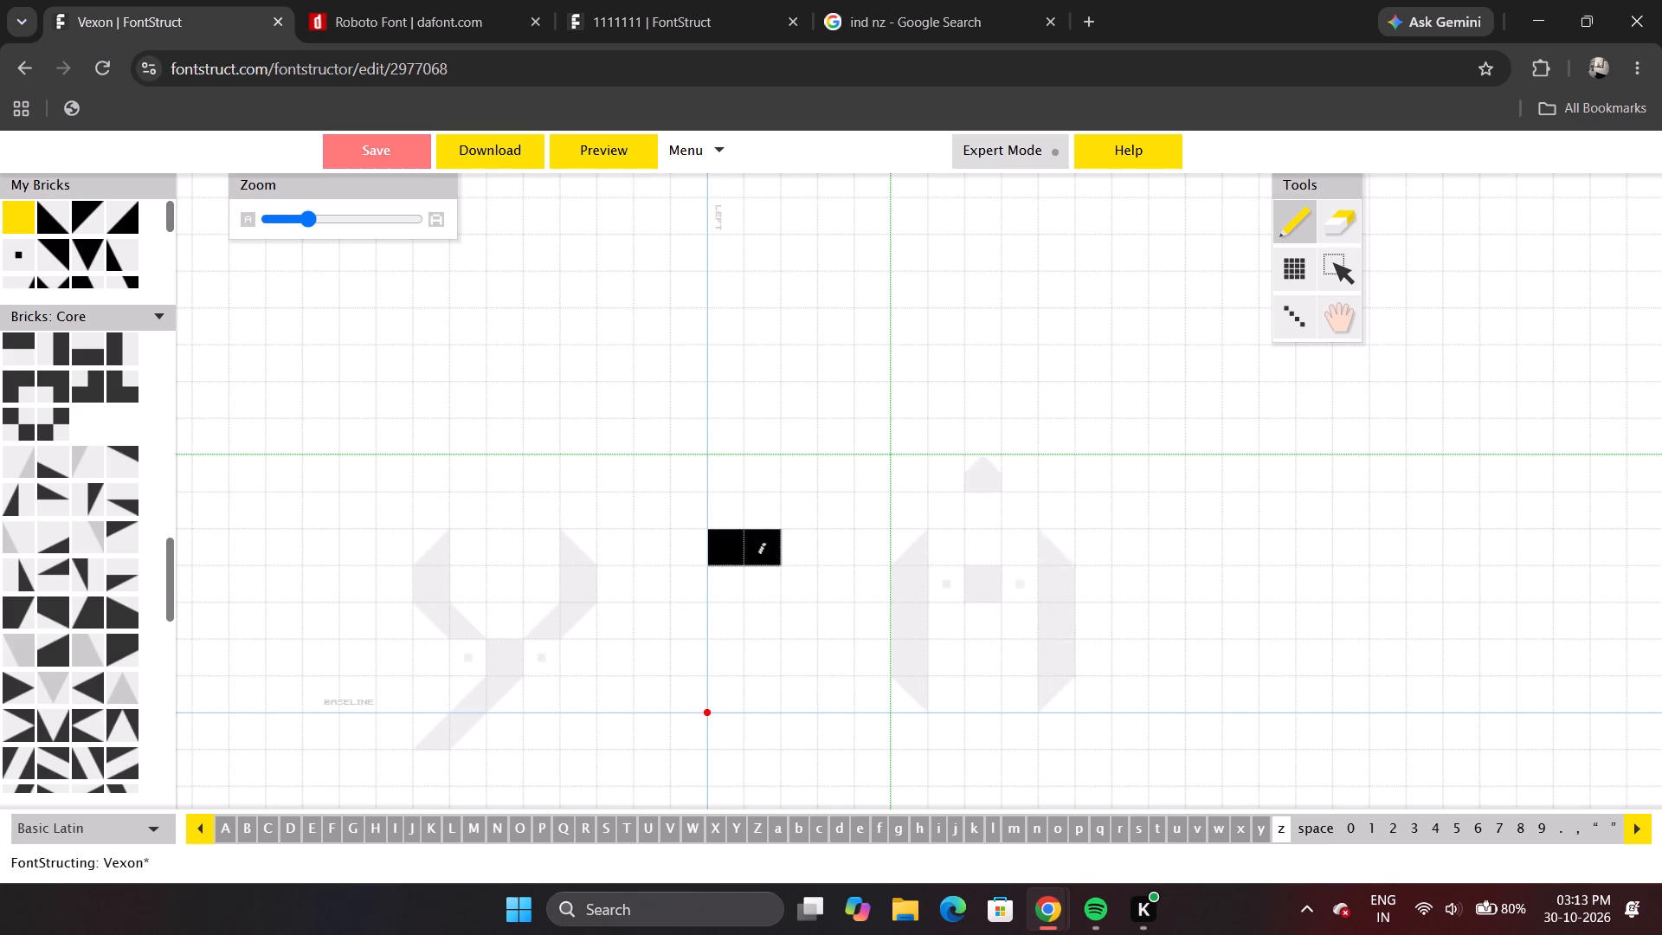
left_click_drag(757, 557, 858, 562)
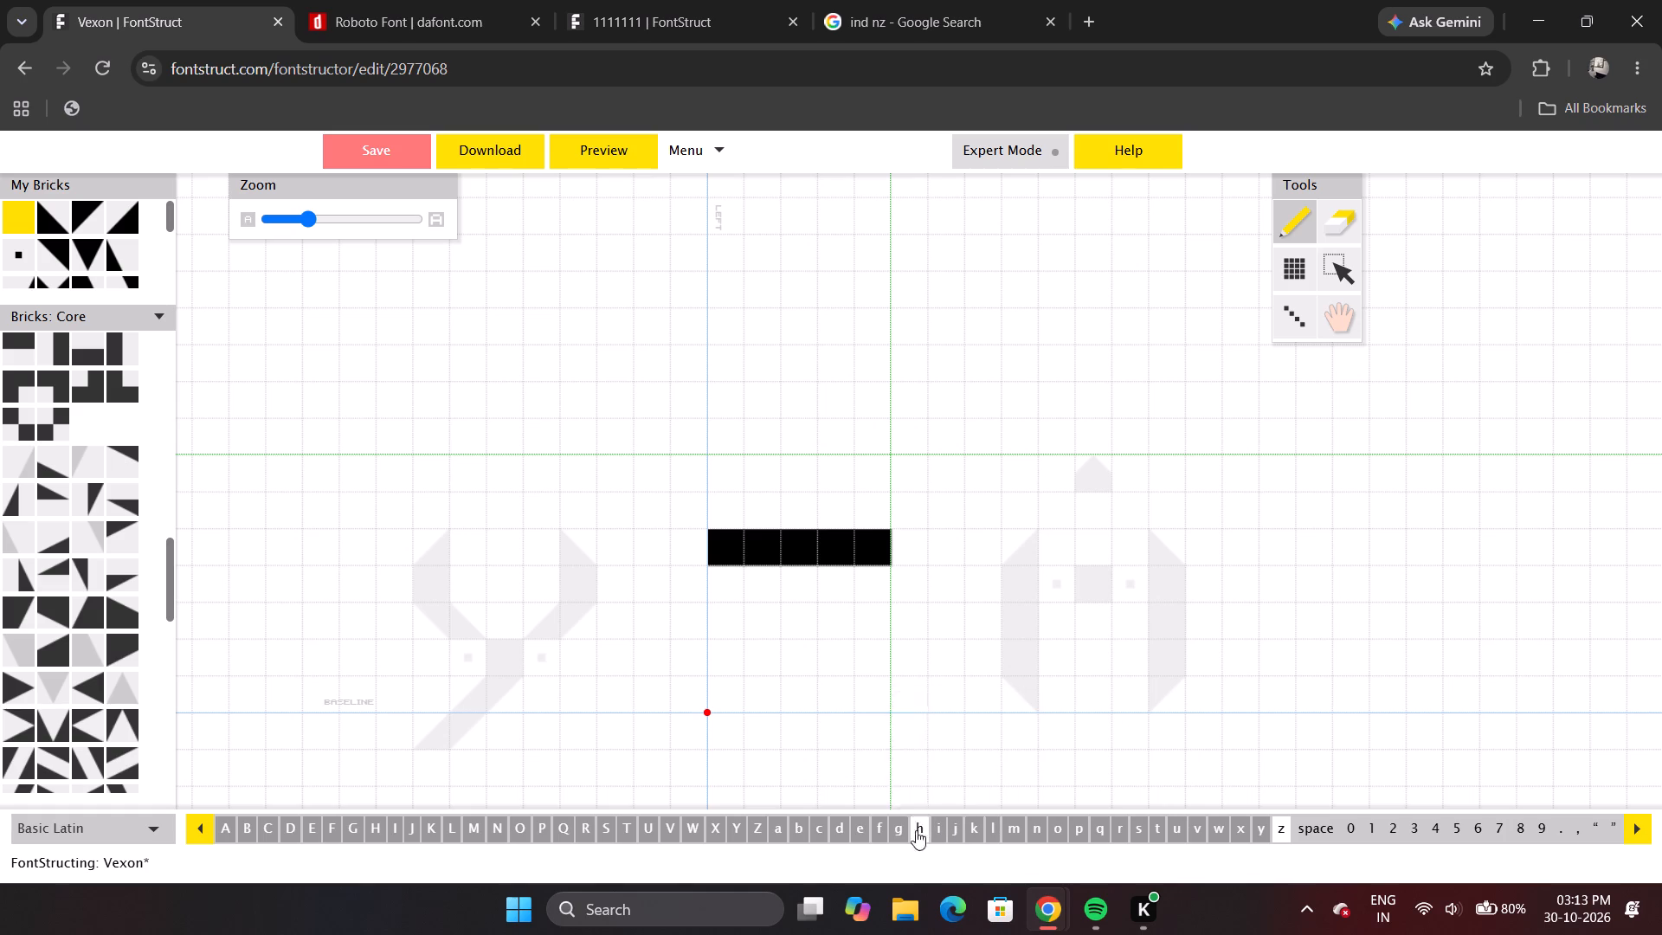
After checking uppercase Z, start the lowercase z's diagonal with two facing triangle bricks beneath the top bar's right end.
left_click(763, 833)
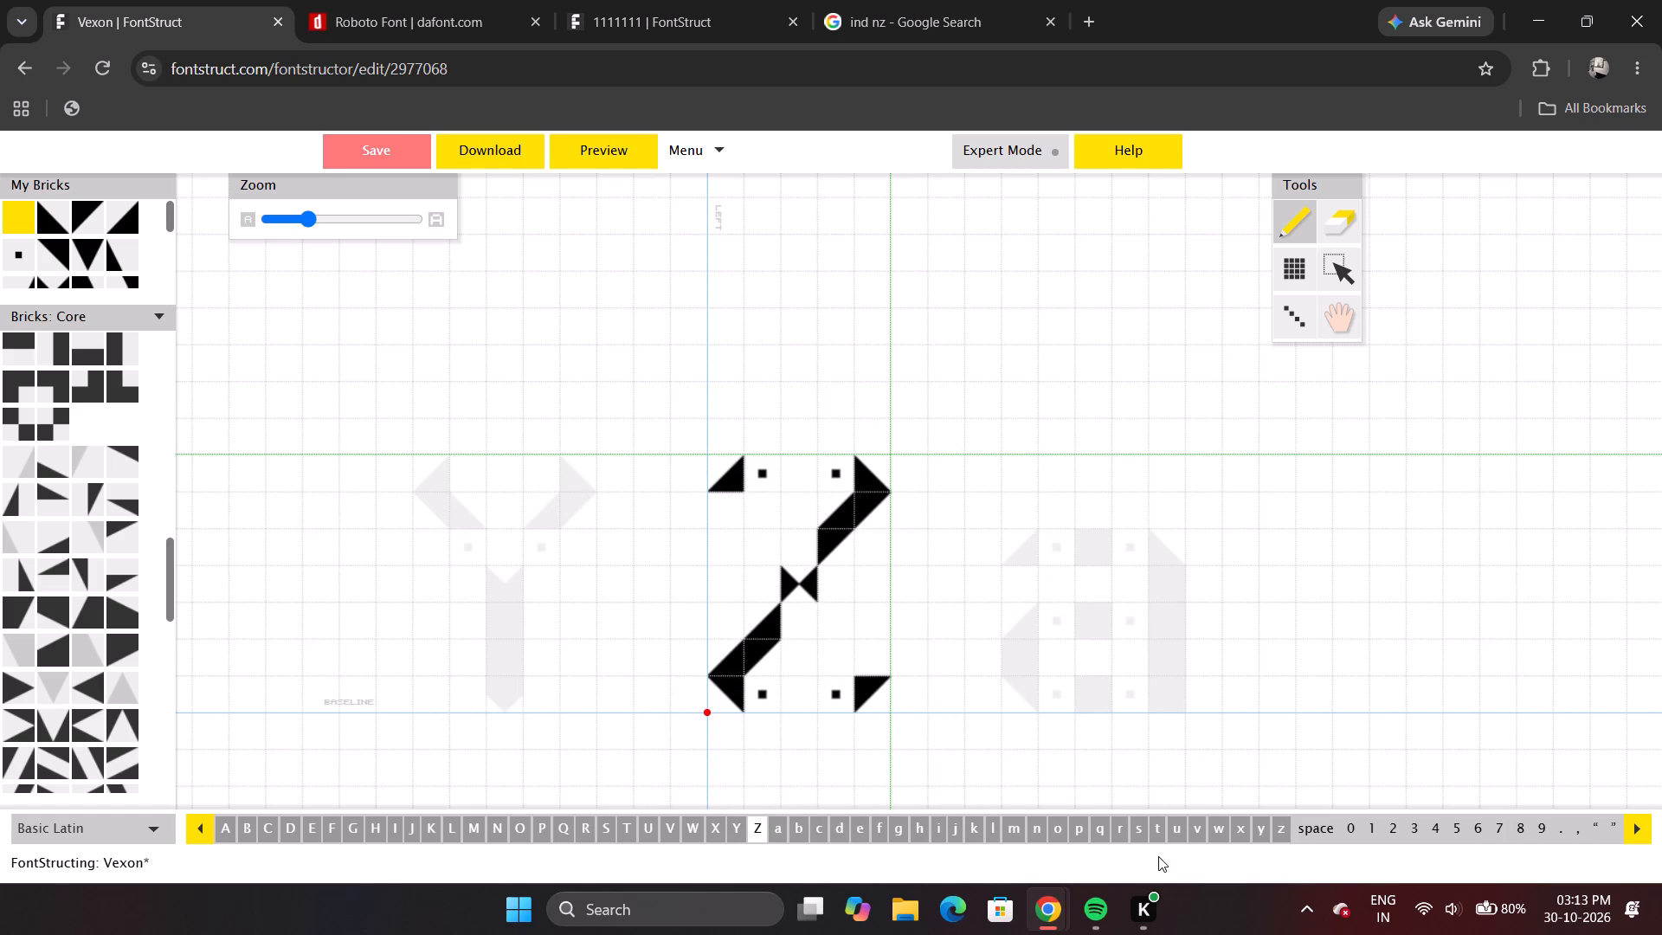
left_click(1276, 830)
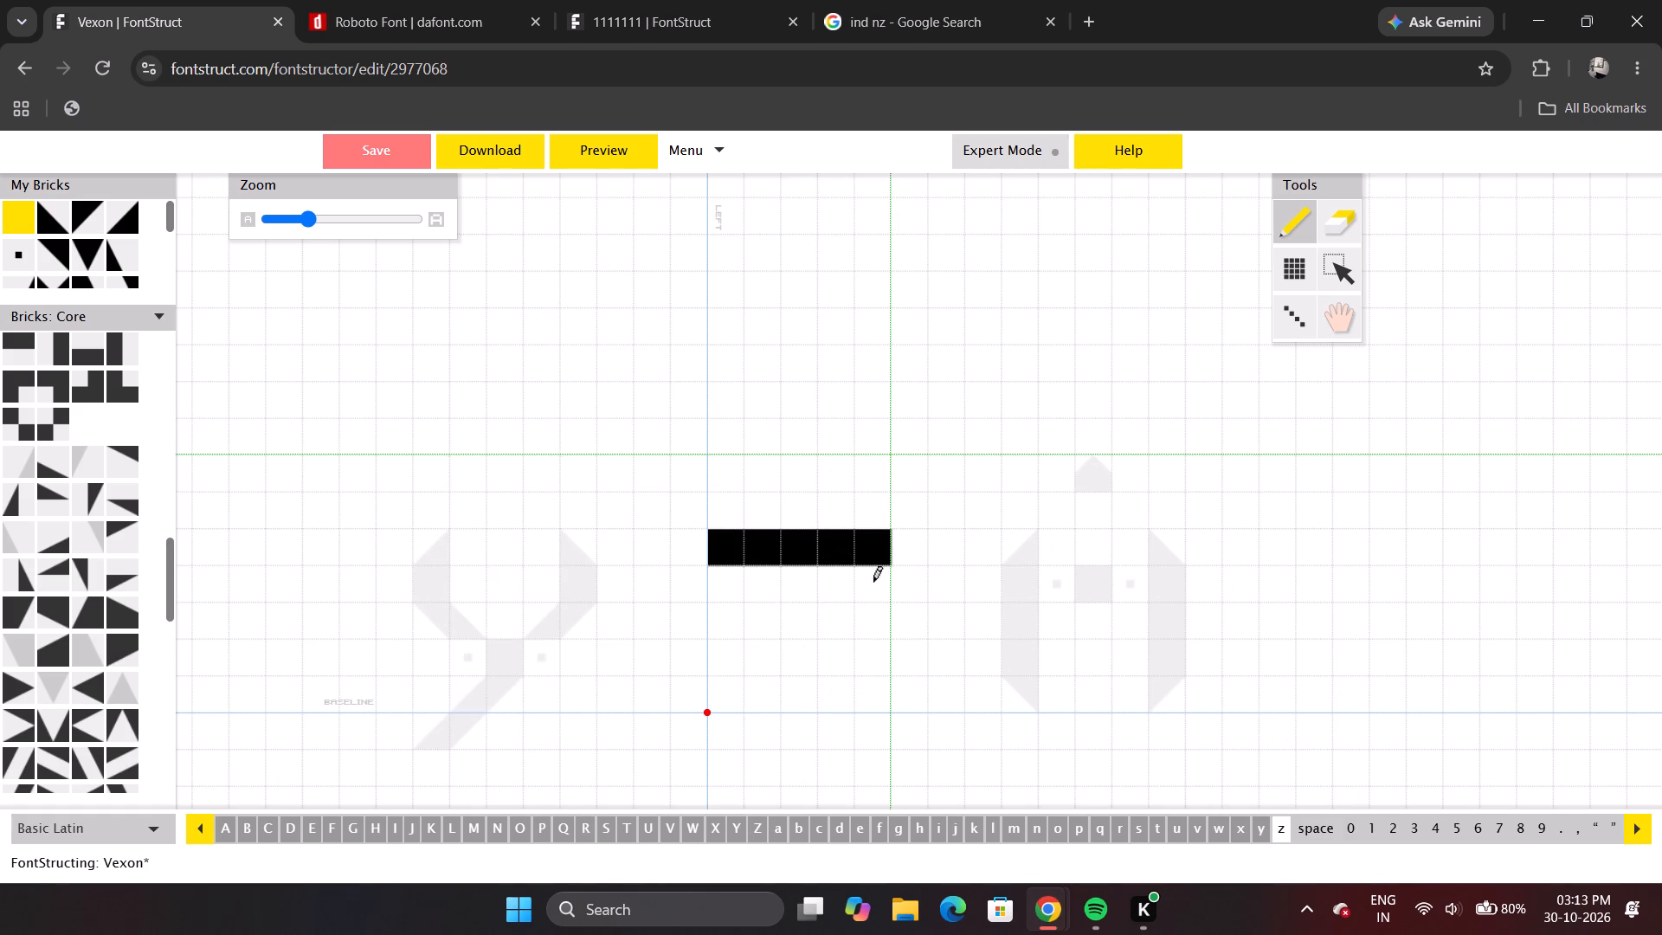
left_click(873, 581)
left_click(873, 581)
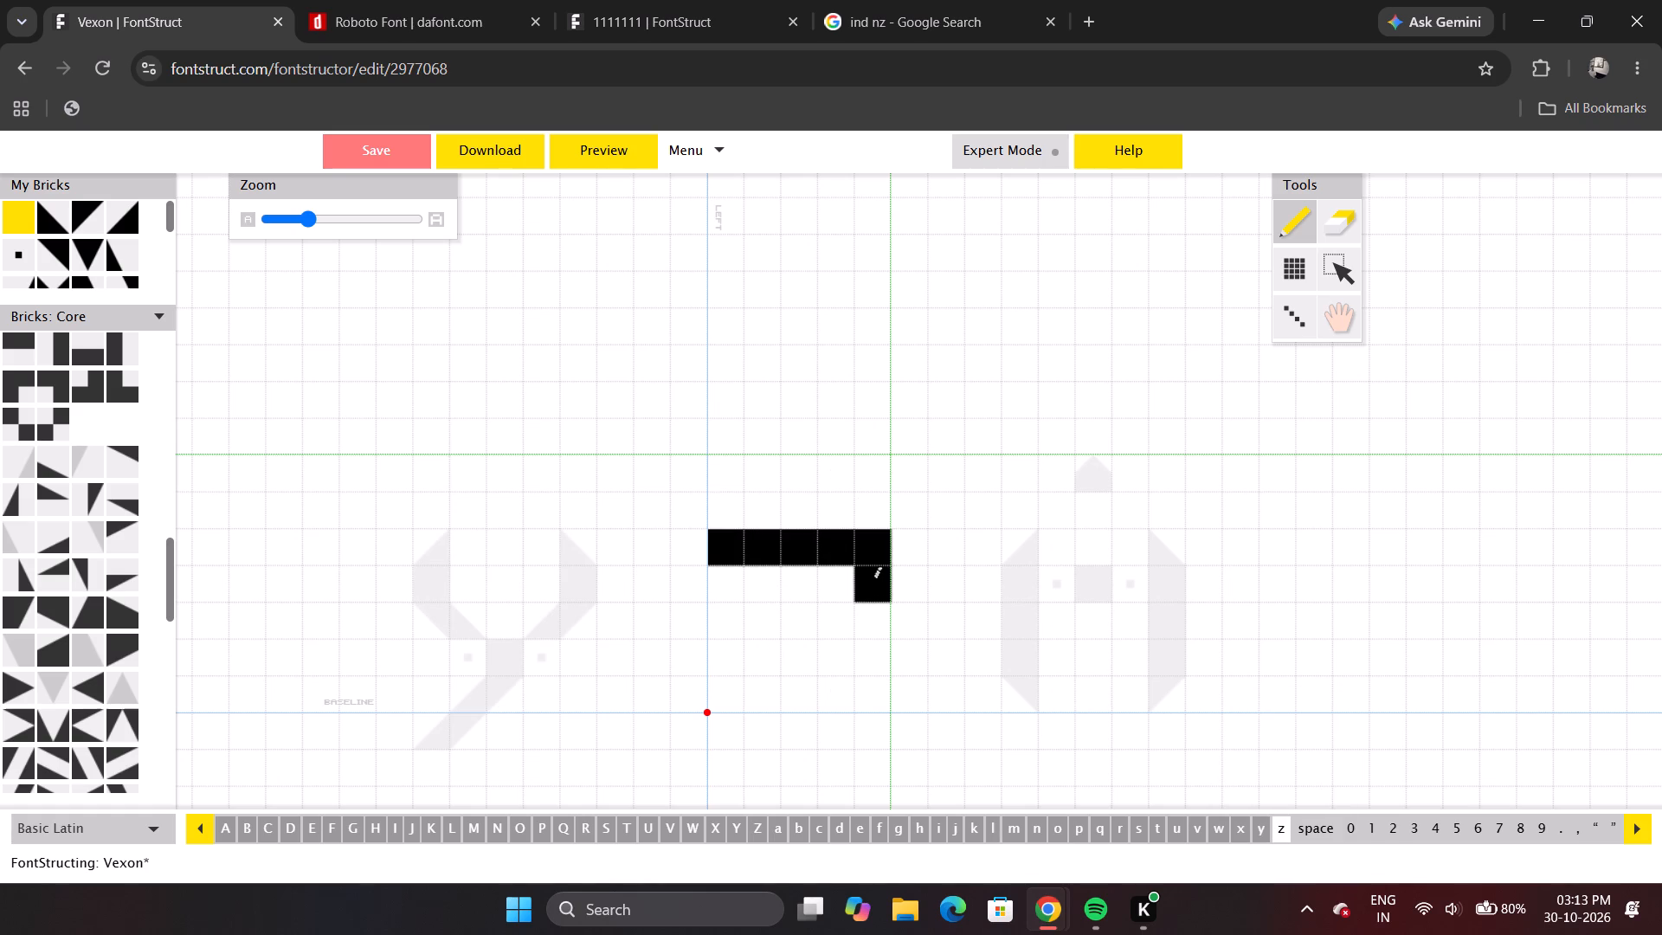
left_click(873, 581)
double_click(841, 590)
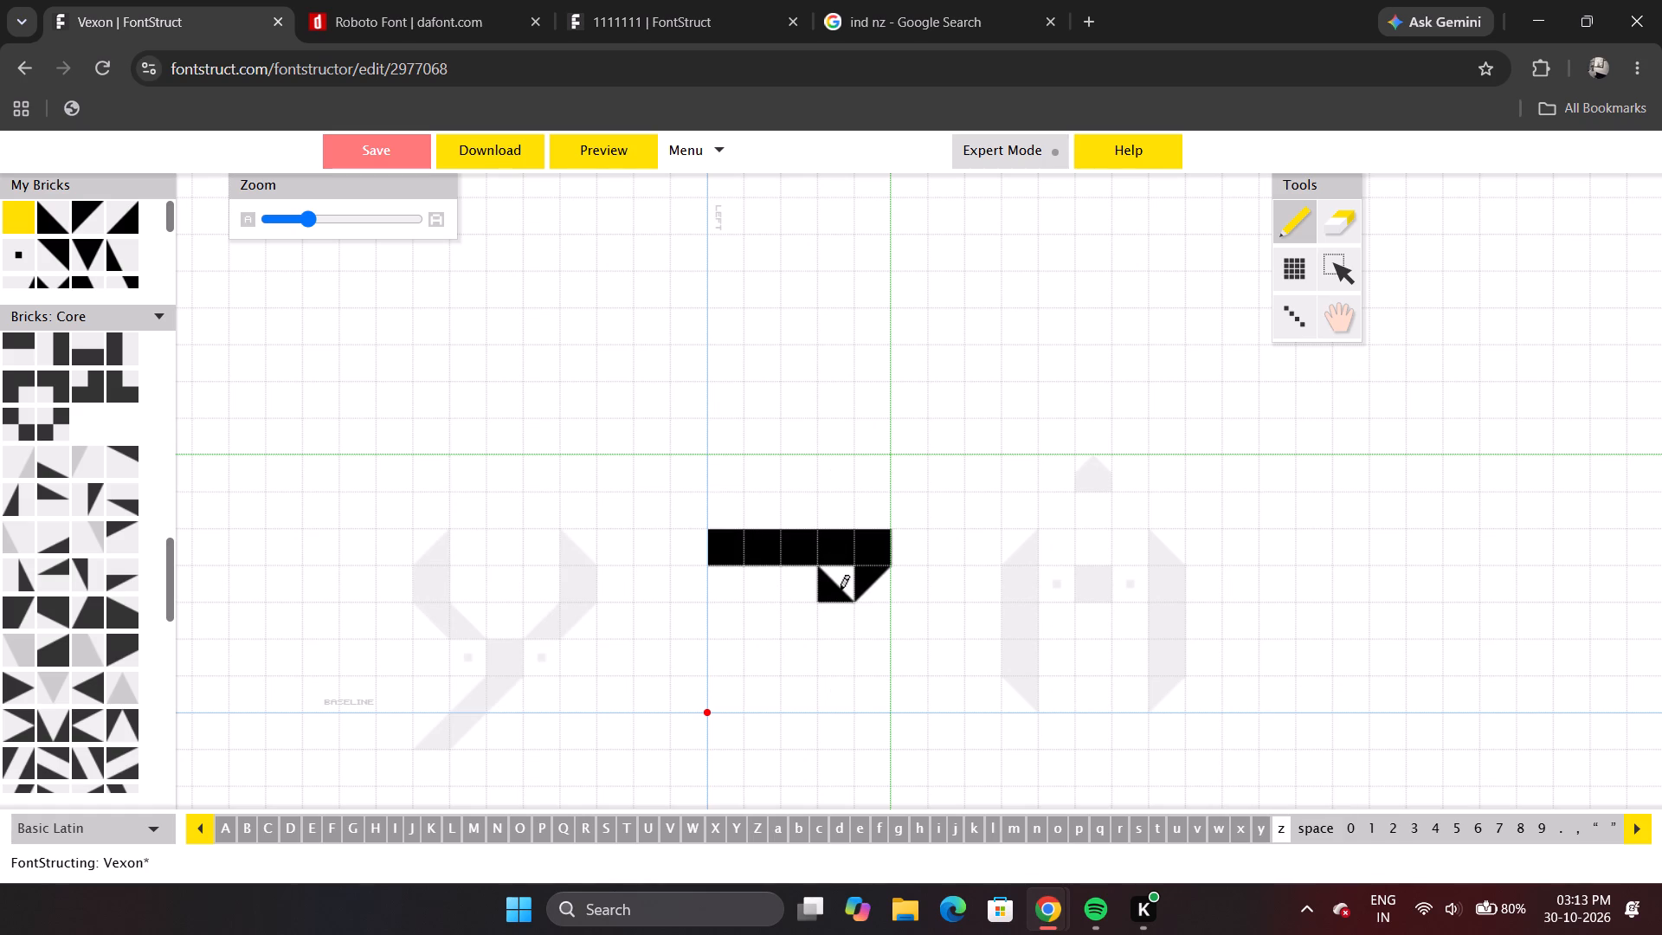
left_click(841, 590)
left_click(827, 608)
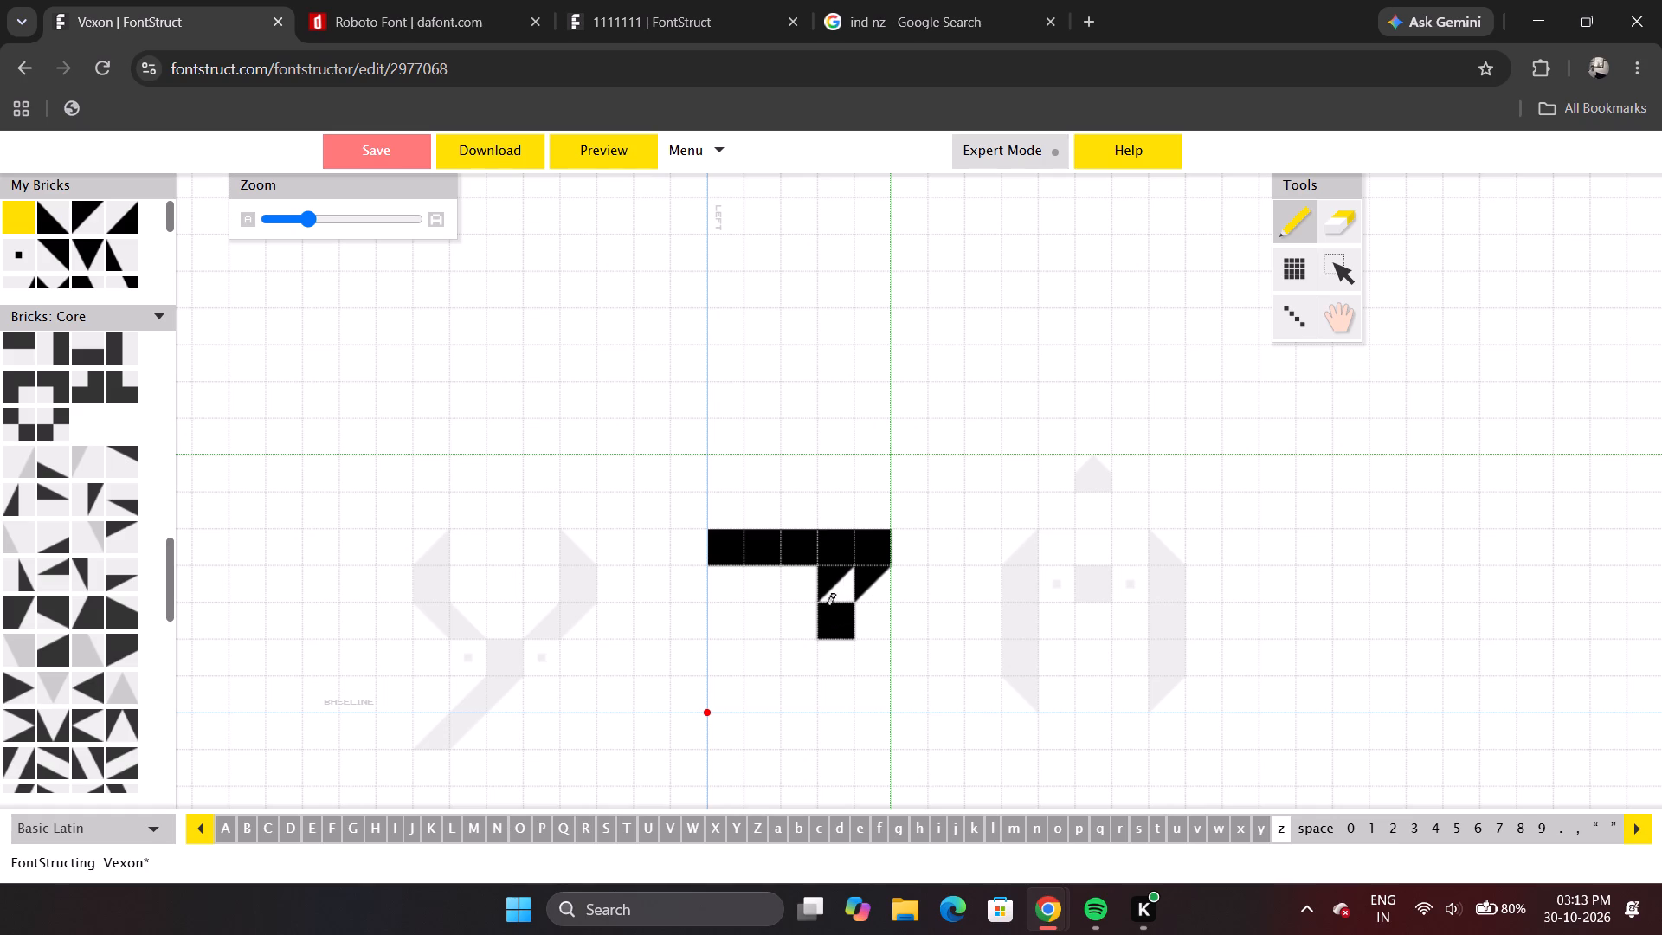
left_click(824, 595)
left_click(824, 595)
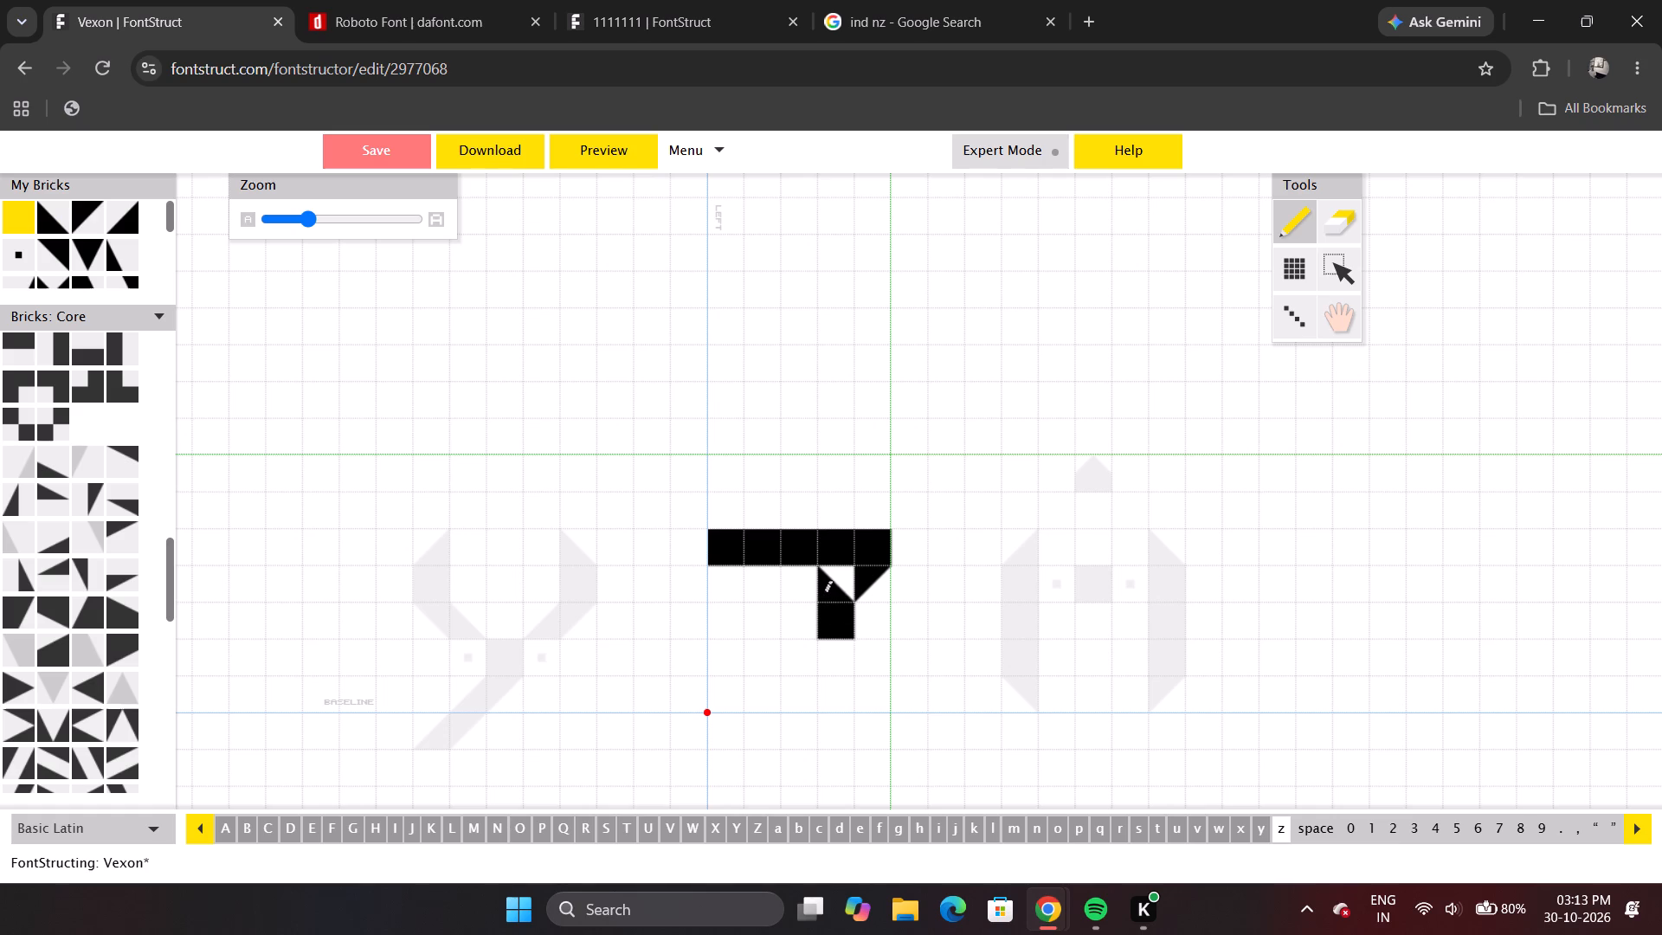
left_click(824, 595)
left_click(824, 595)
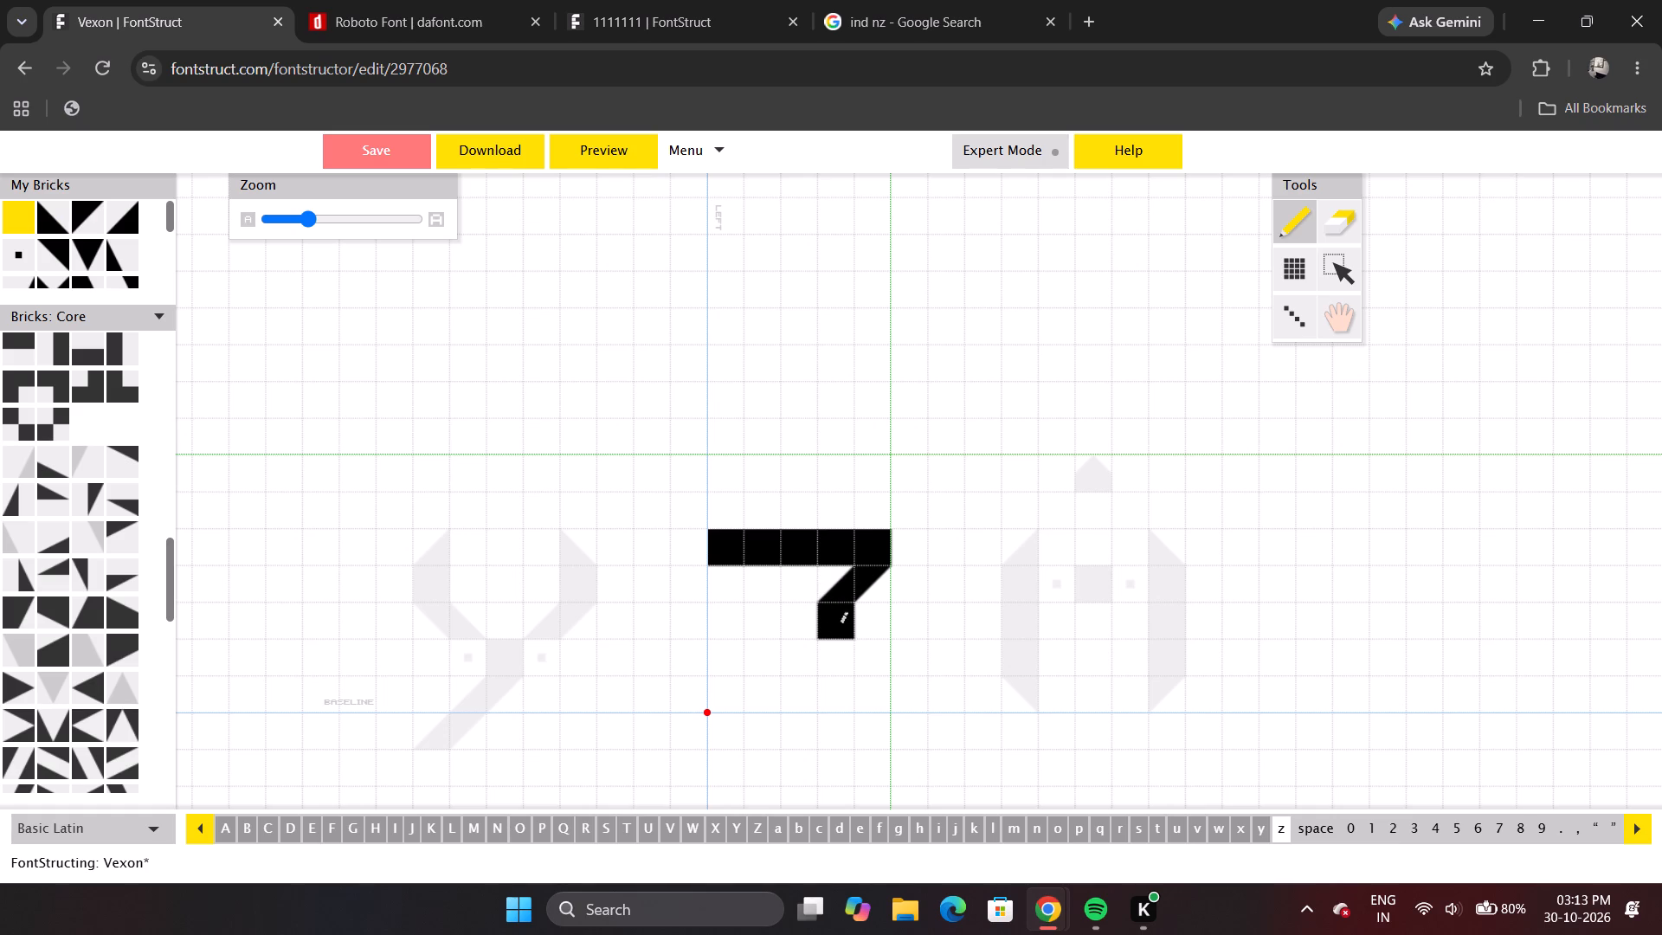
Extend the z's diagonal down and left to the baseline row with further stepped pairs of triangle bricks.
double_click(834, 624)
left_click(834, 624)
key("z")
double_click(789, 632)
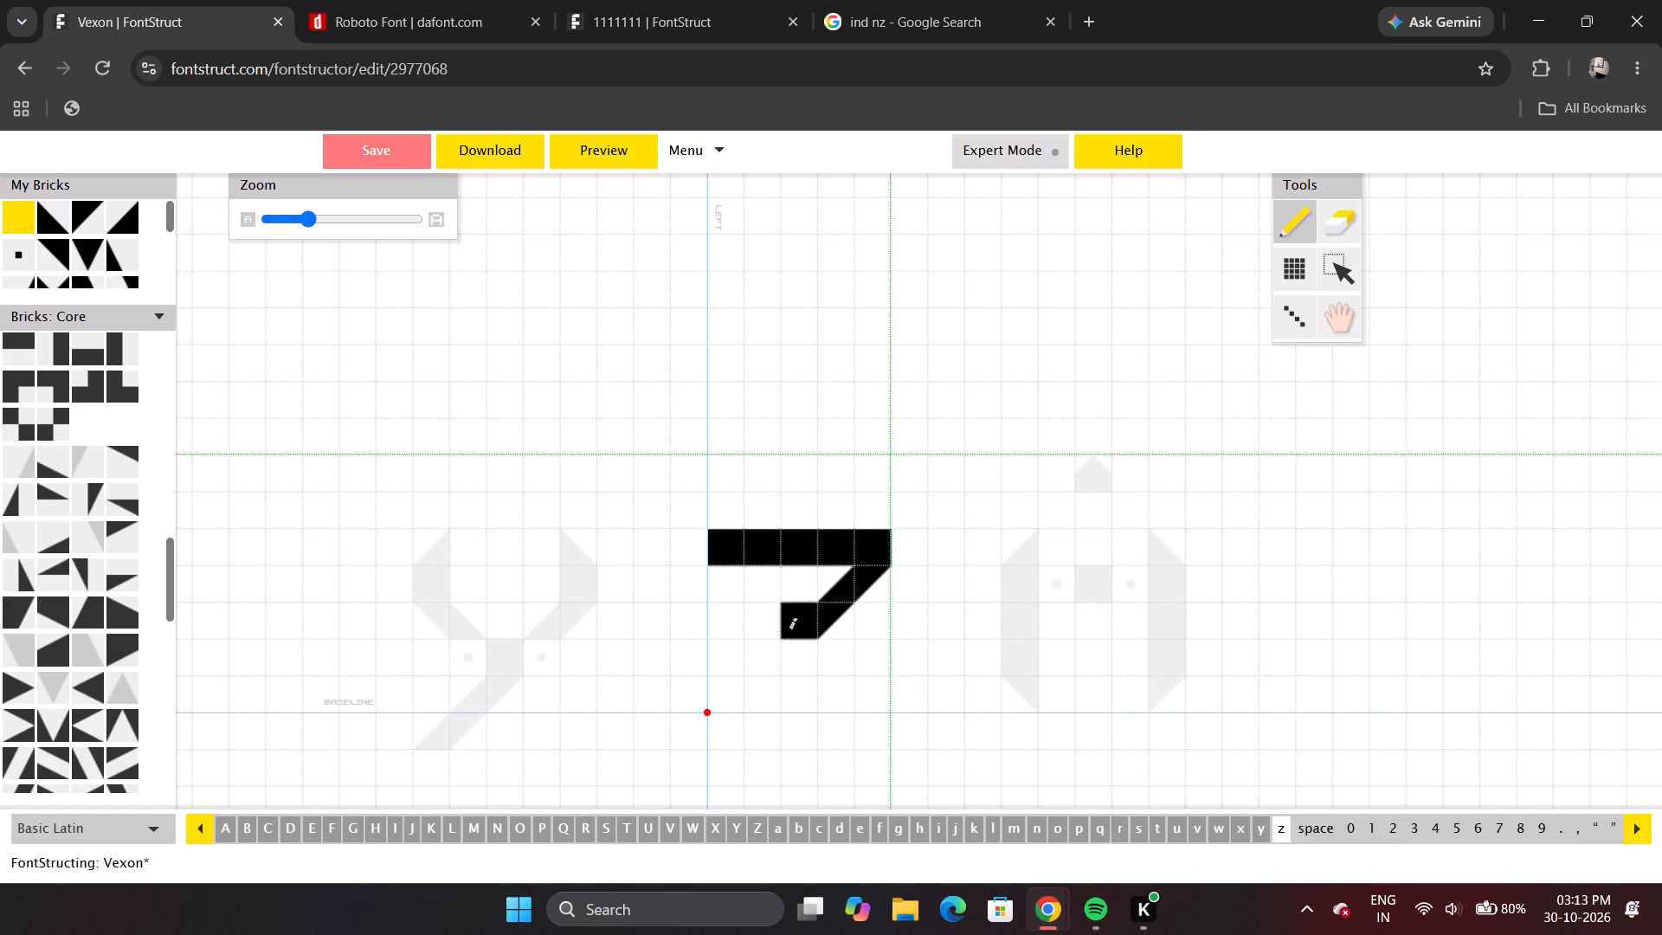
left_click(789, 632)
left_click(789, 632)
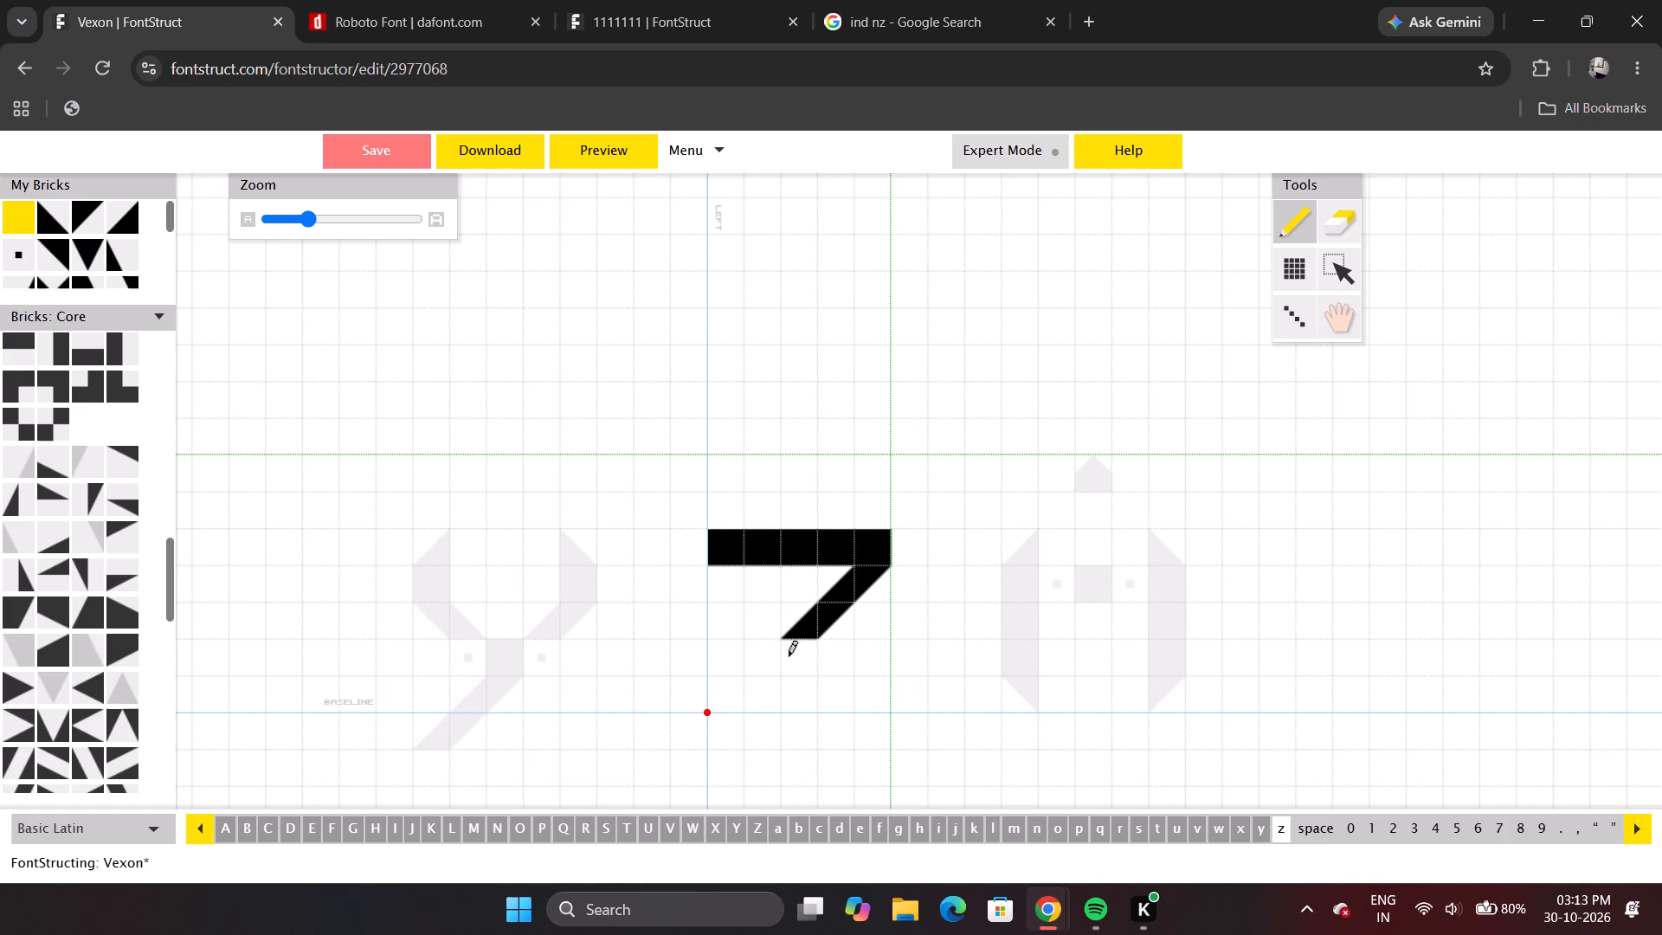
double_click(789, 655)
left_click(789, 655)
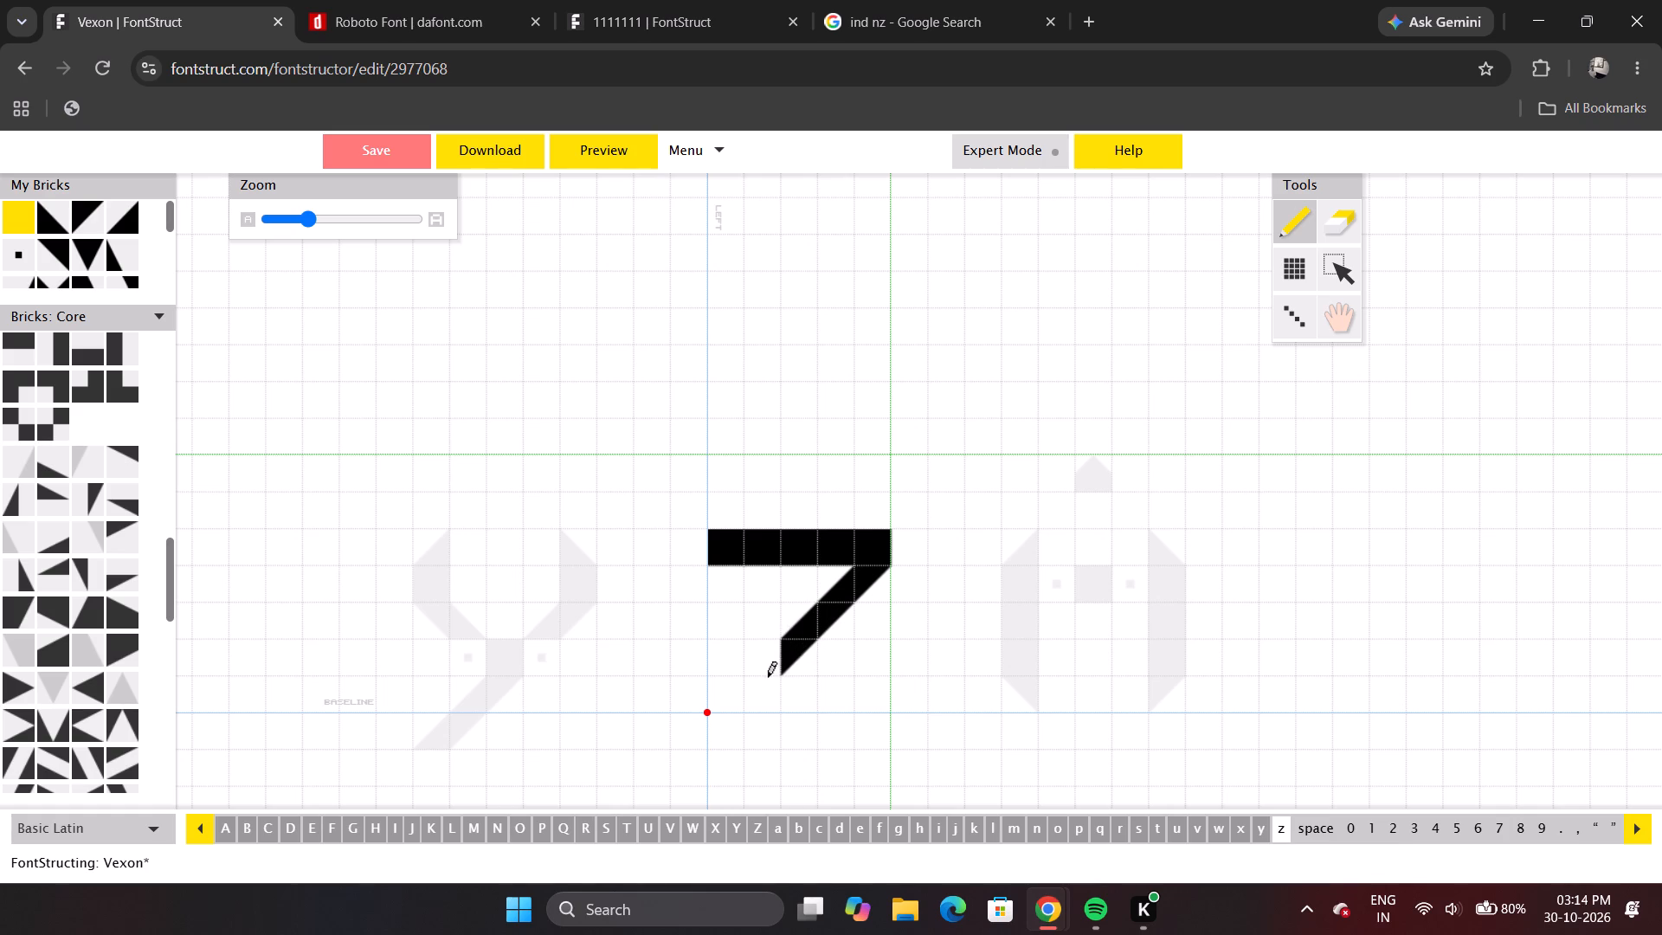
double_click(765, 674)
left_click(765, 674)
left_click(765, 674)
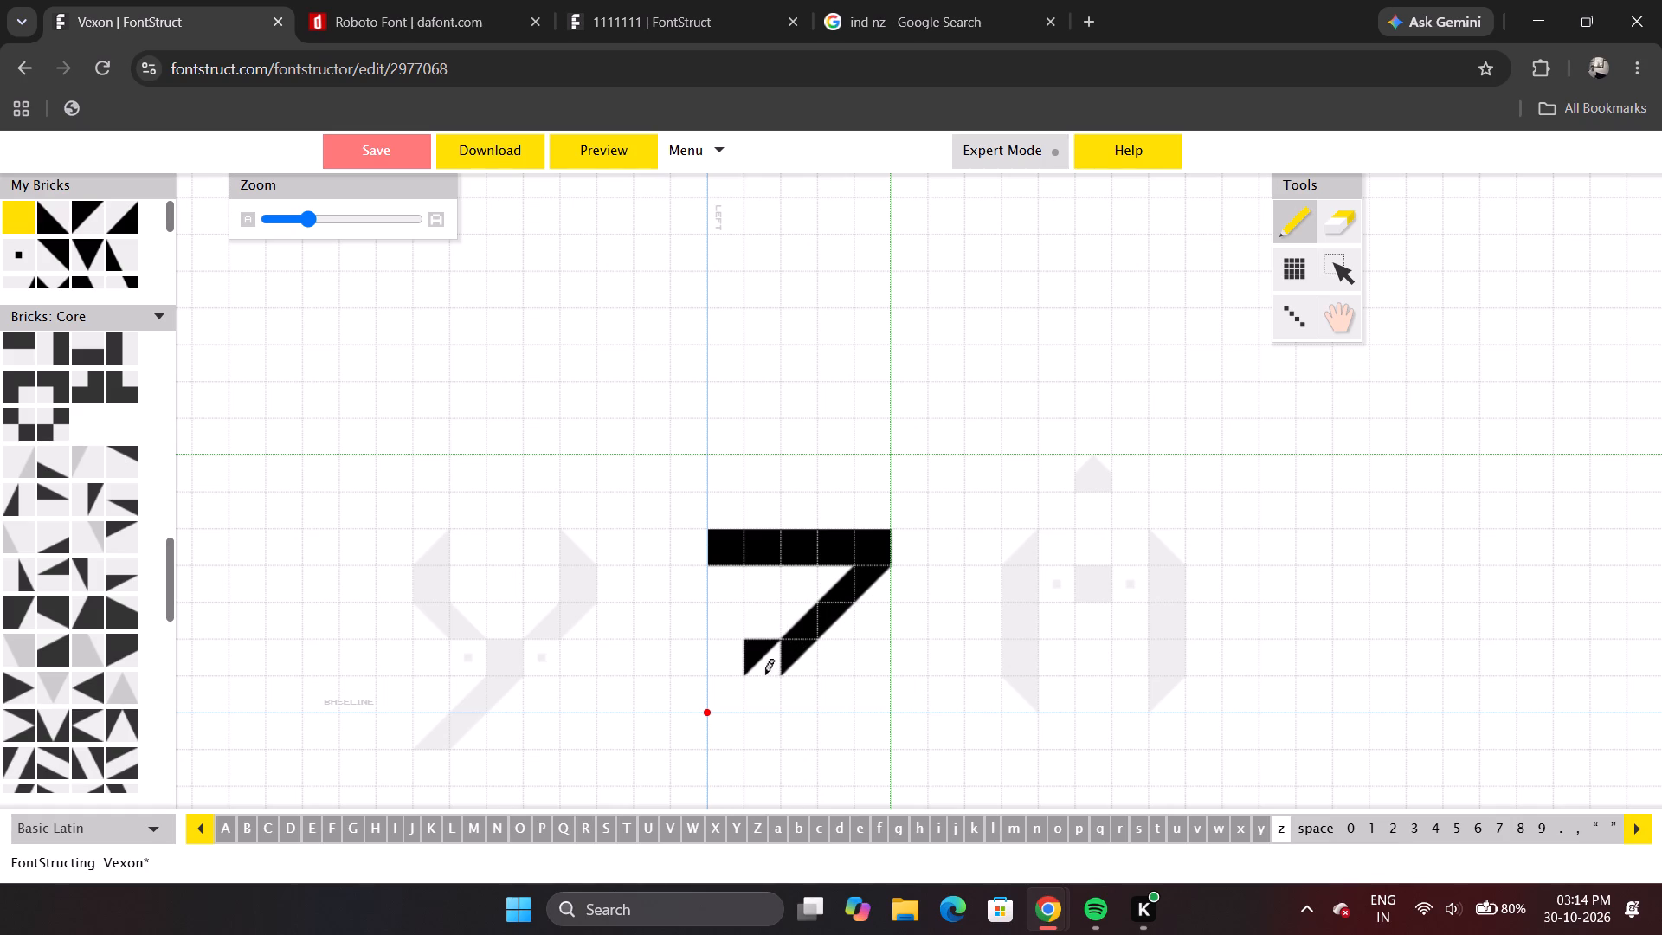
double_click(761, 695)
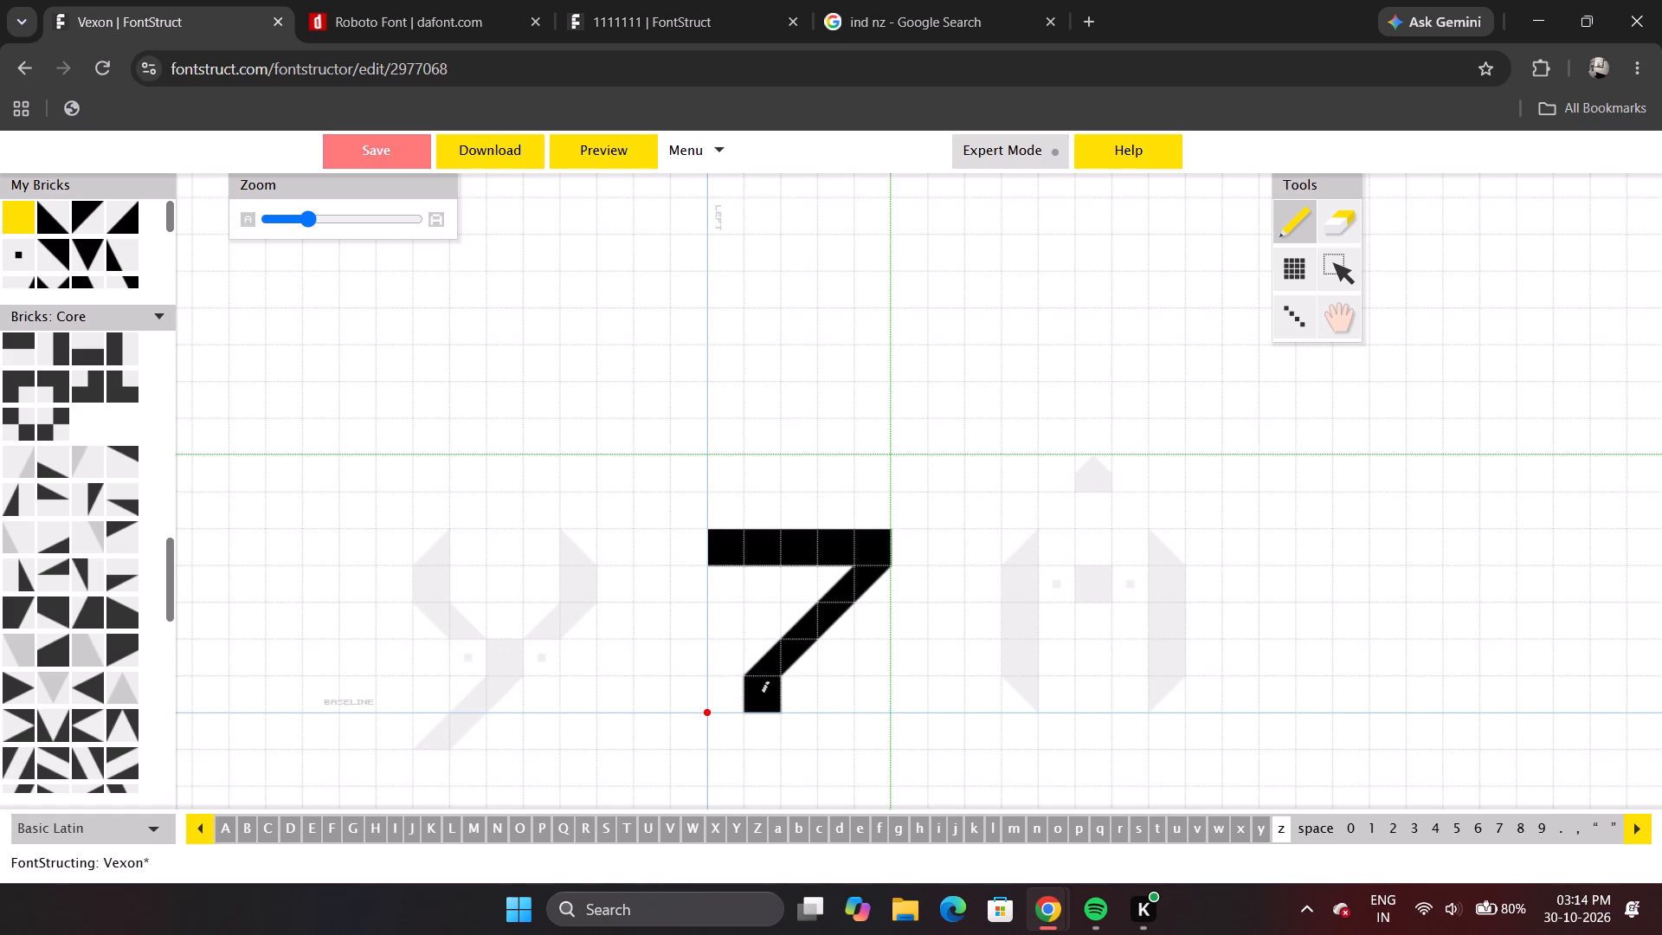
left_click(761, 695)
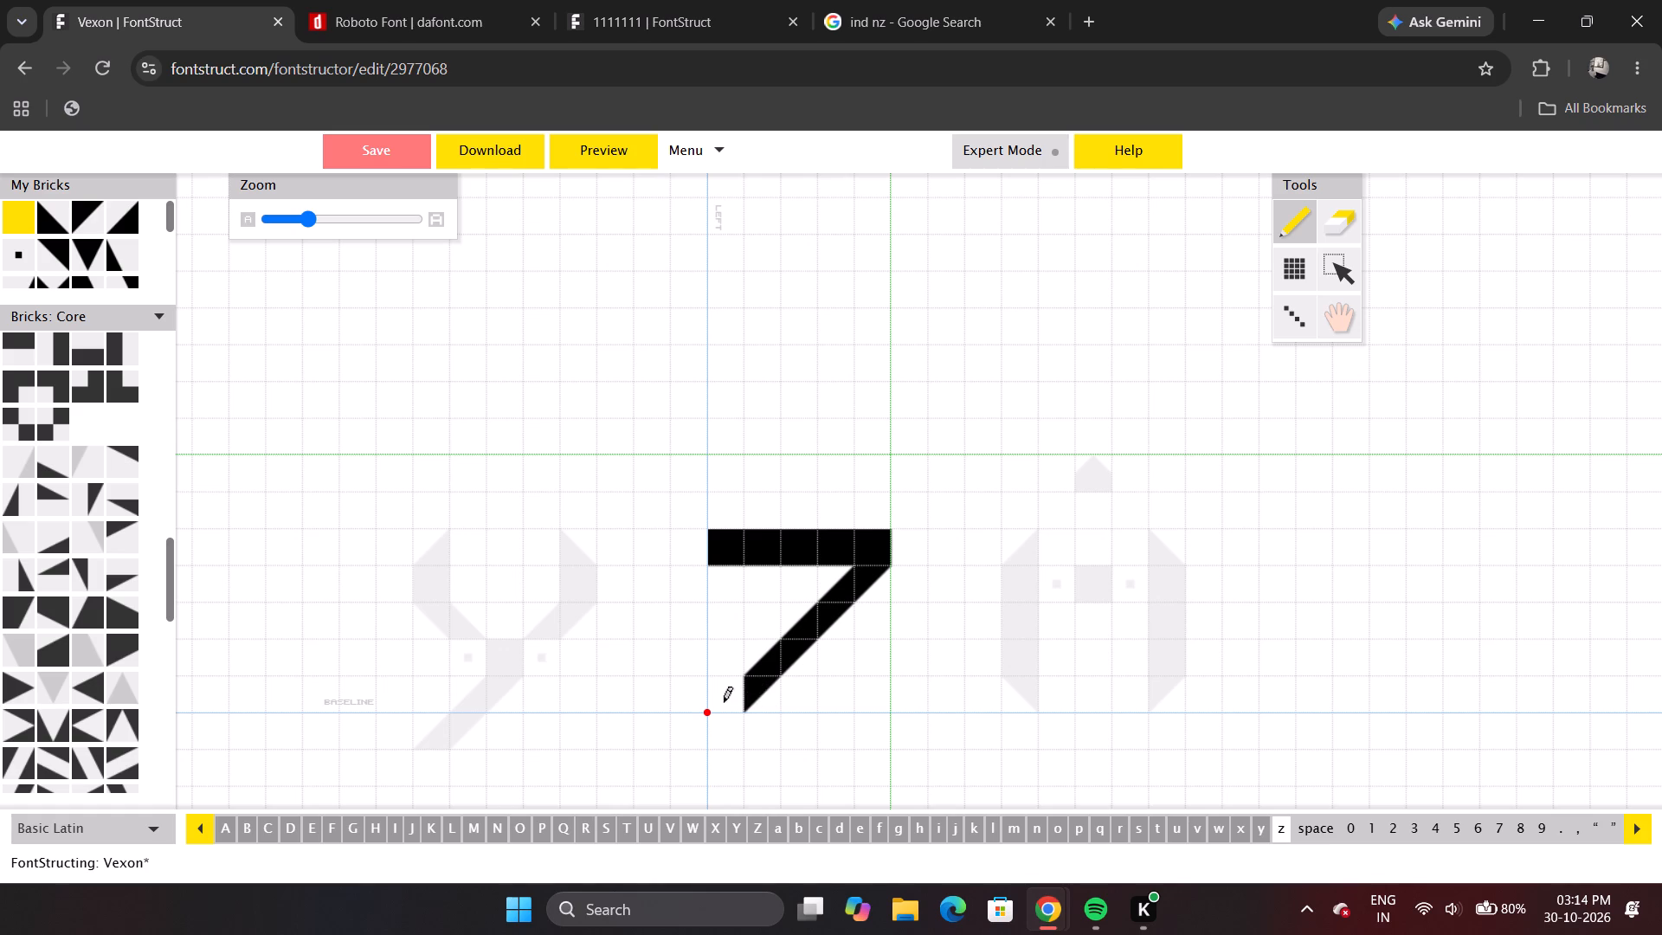
Draw the z's bottom bar of five solid square bricks along the baseline.
left_click(724, 701)
left_click(783, 696)
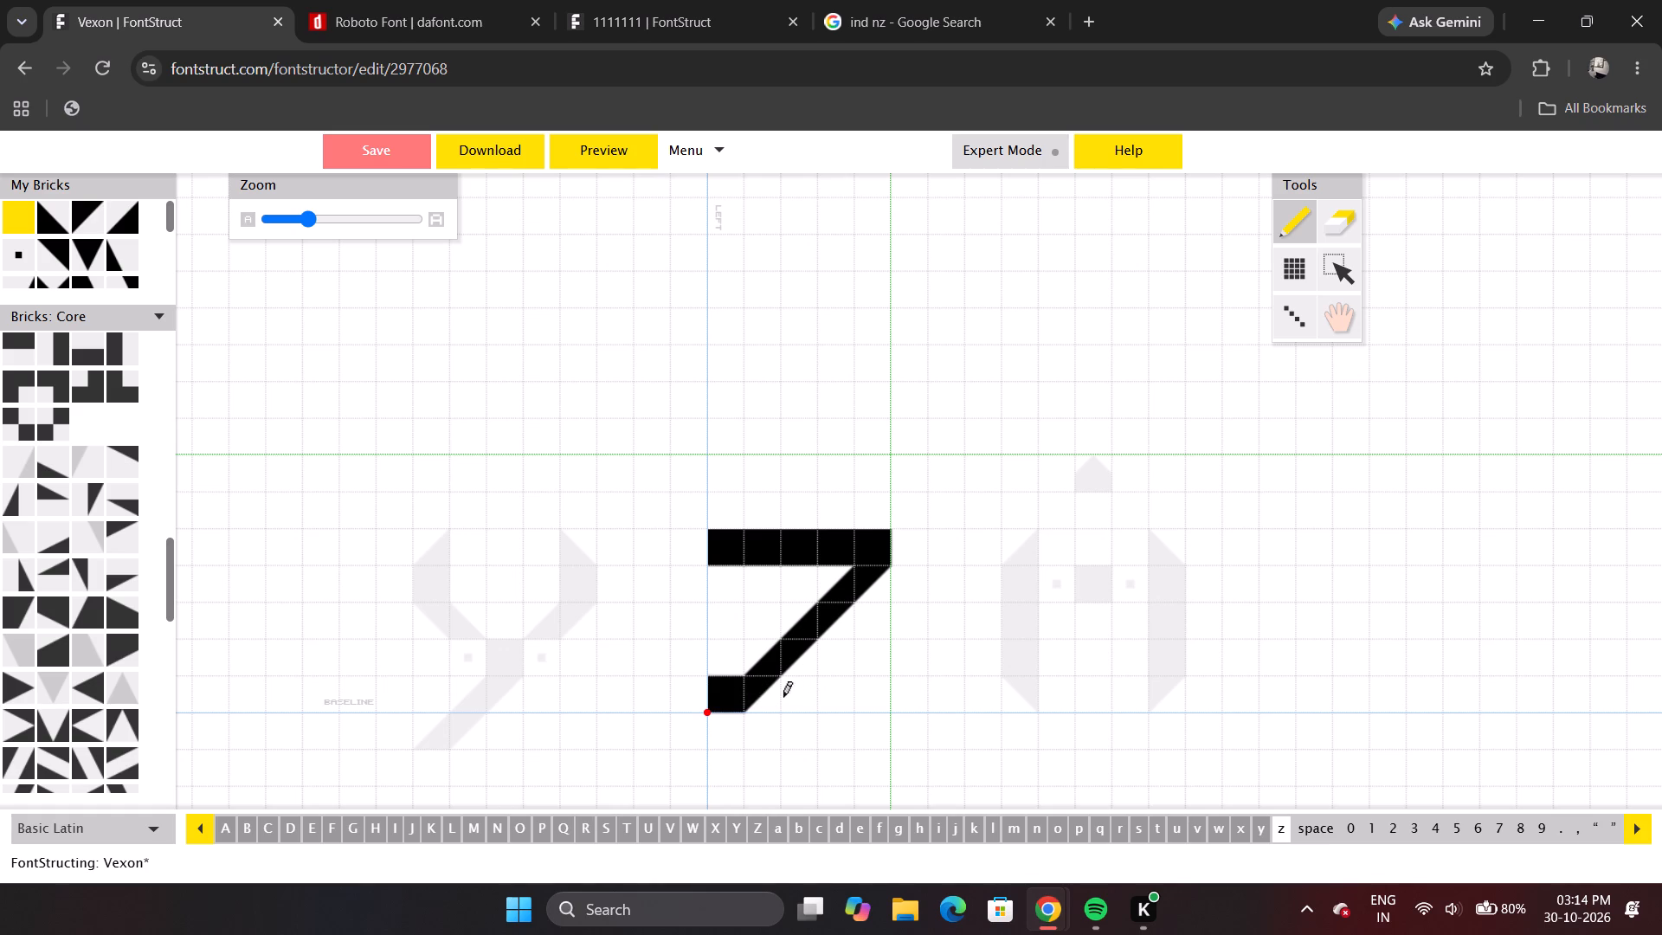
left_click(838, 700)
left_click(868, 705)
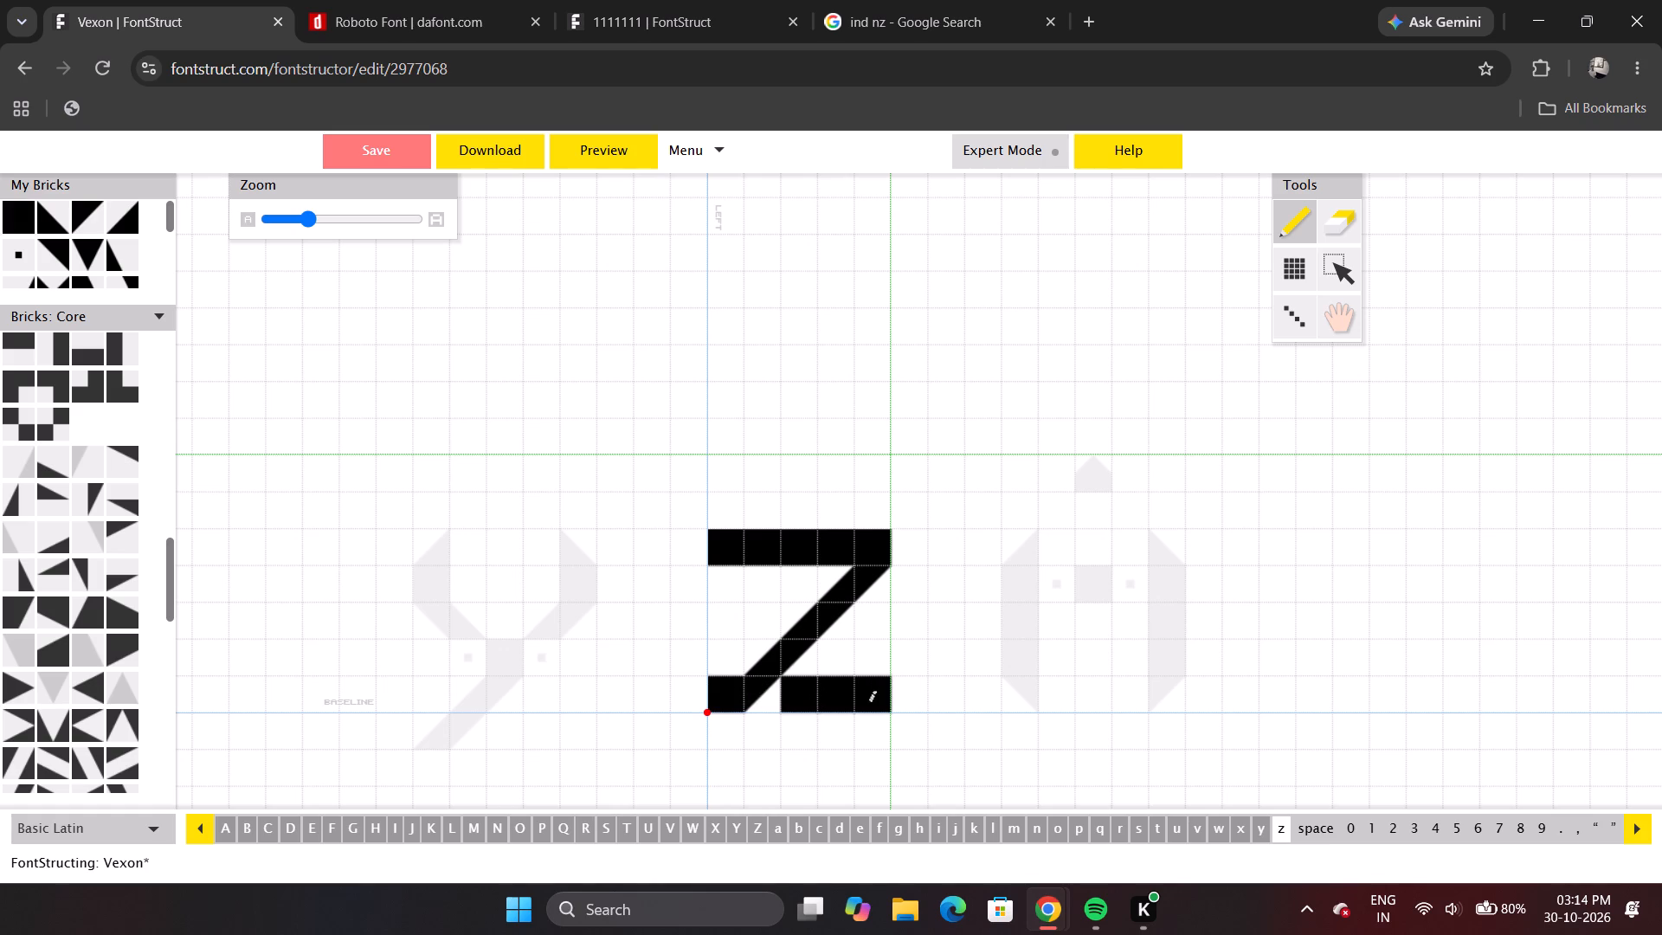
left_click(752, 700)
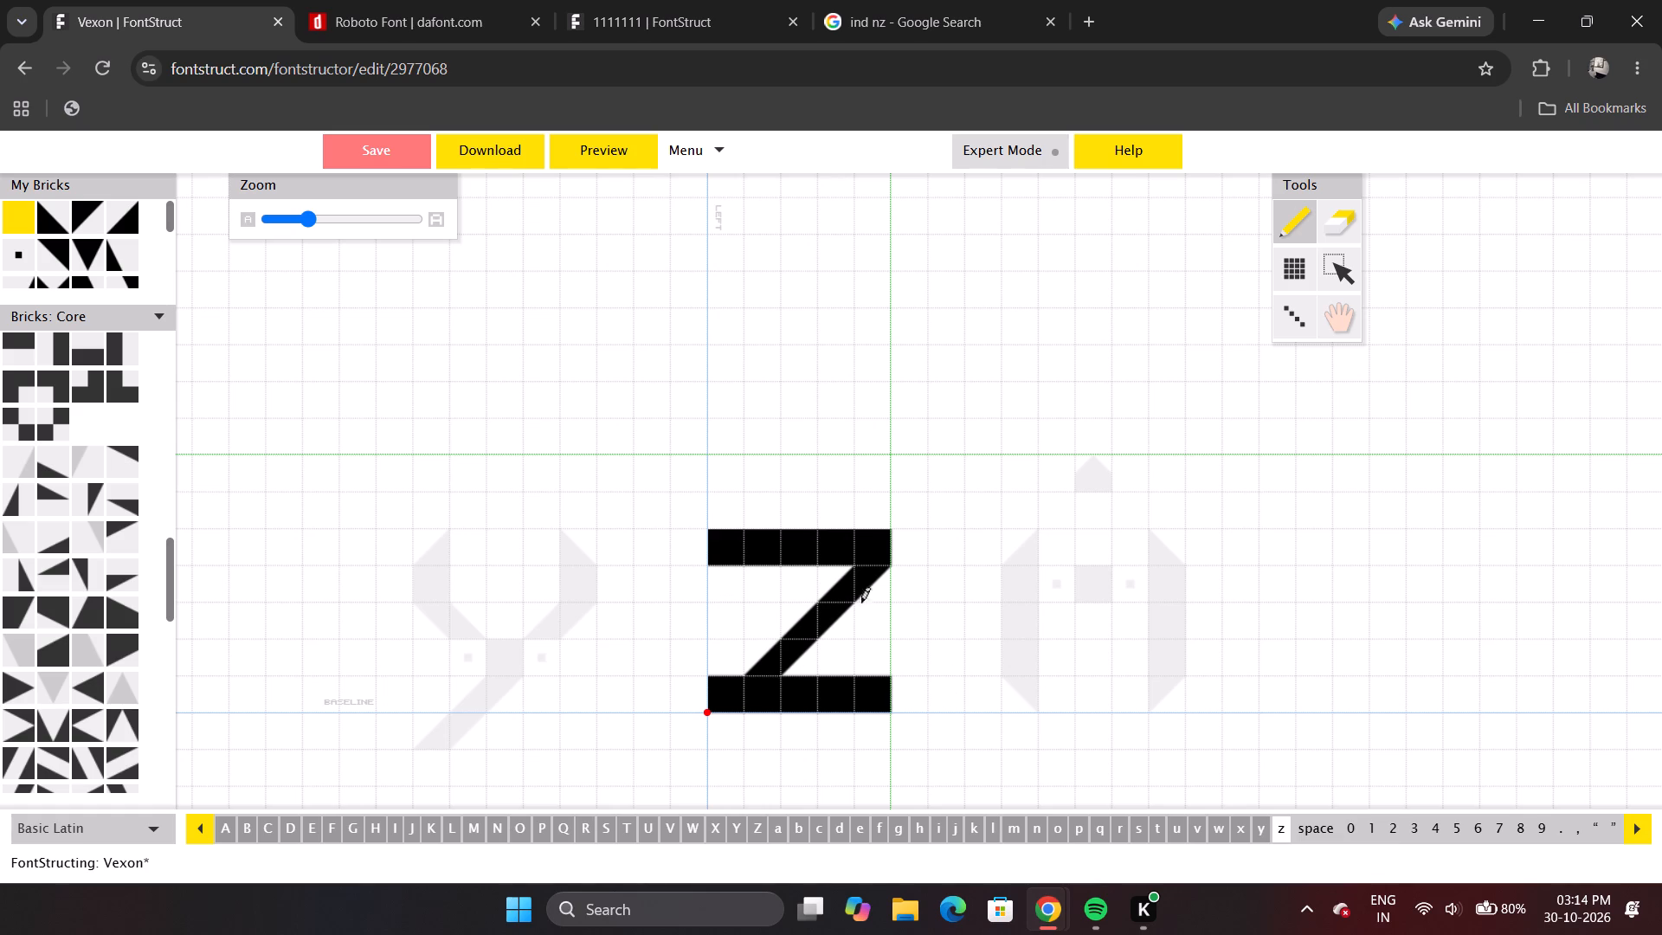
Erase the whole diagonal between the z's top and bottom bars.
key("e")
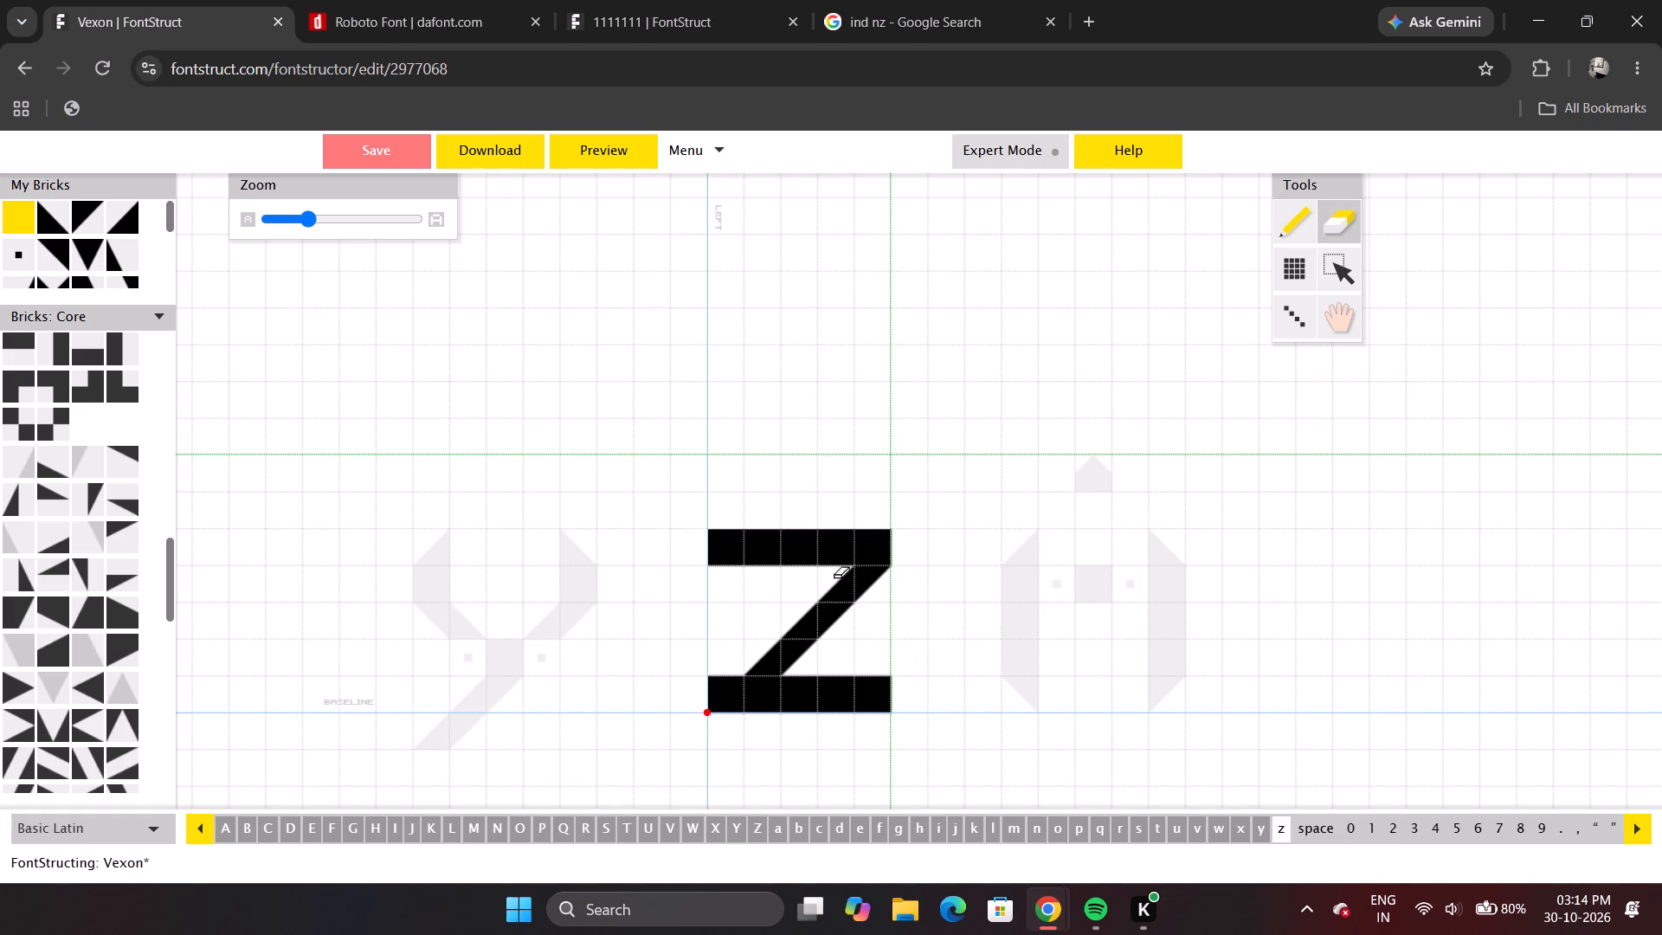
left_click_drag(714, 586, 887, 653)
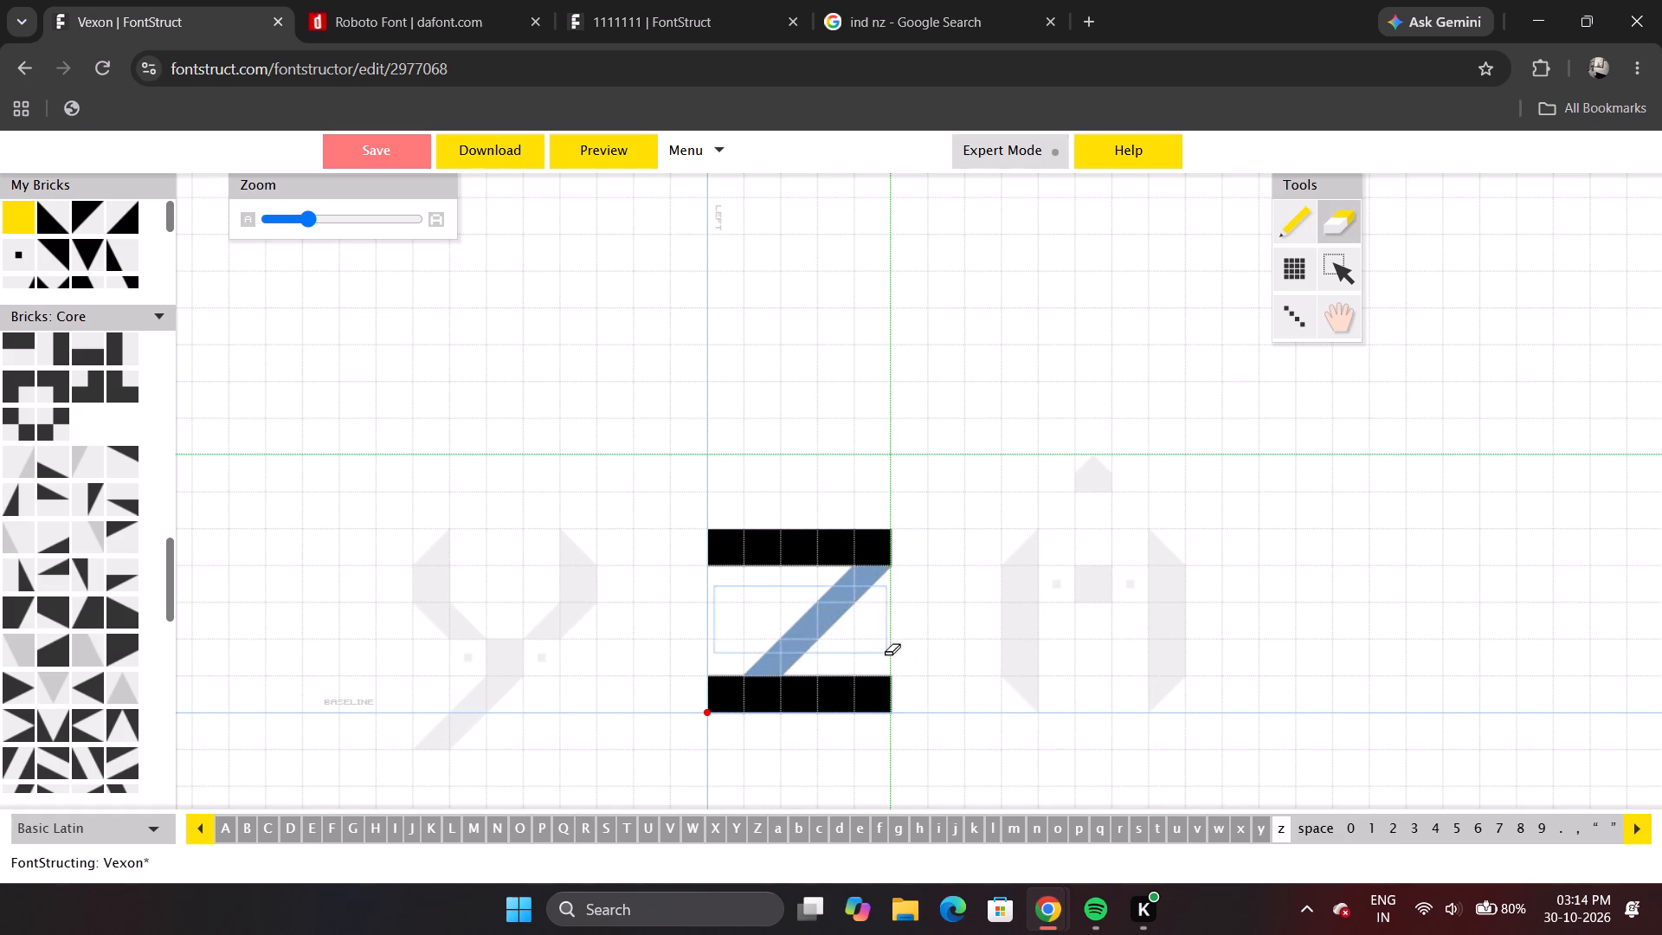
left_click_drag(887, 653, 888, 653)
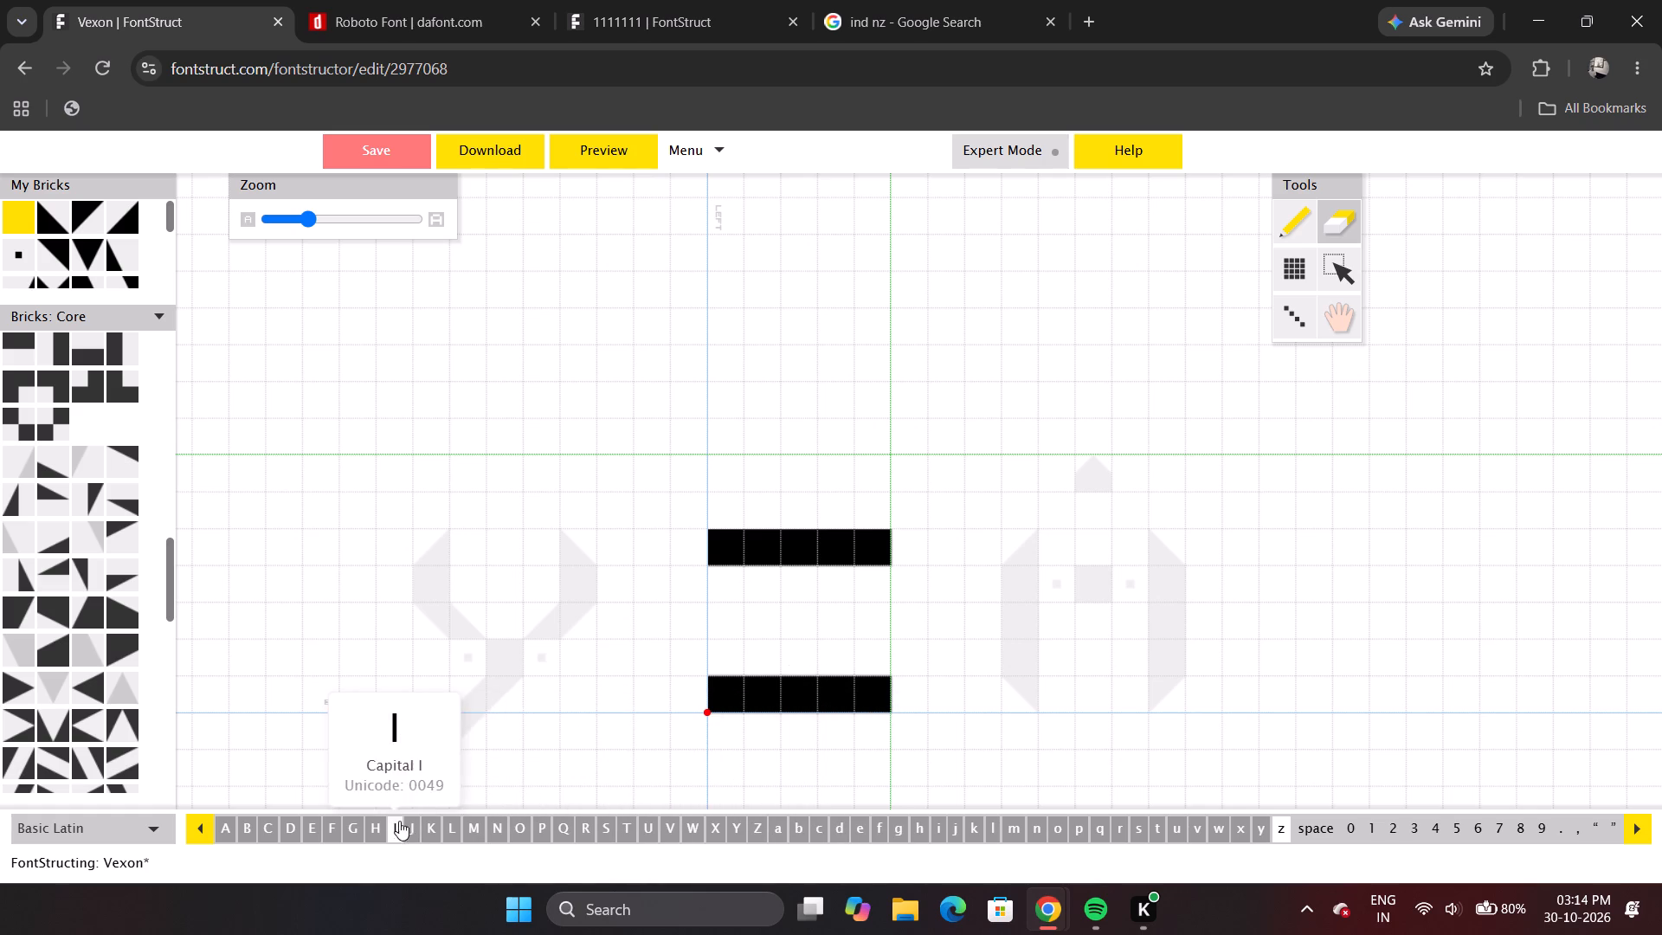
Using uppercase Z as reference, replace both end bricks of the lowercase z's top bar with triangles that bevel its upper corners.
left_click(759, 825)
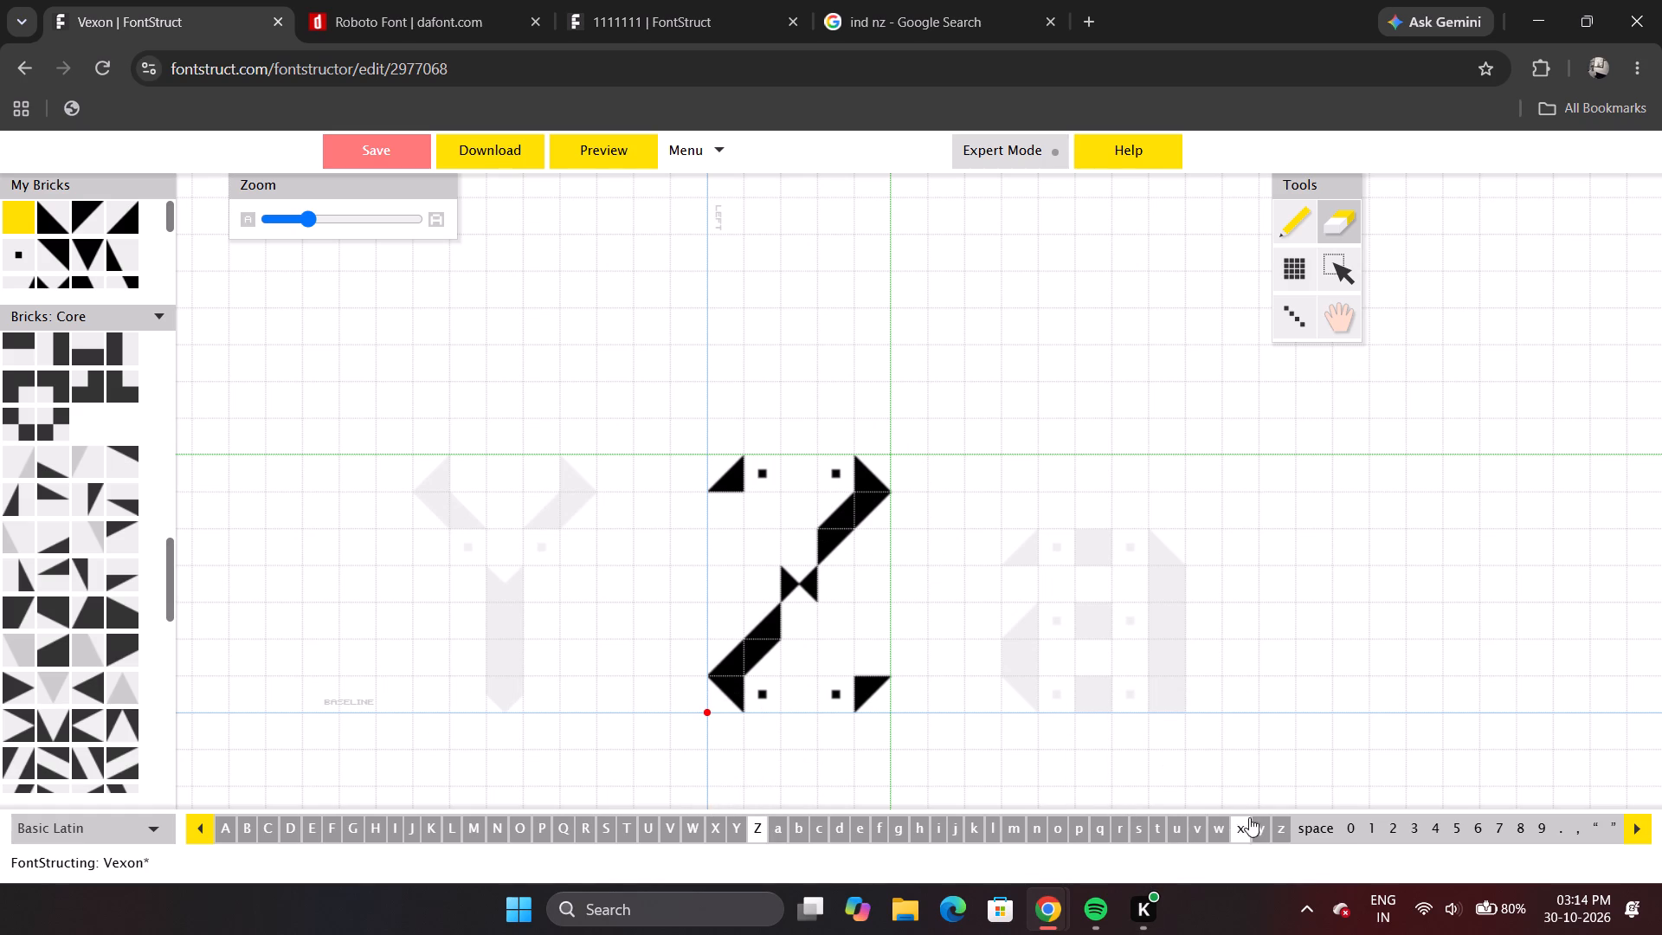
left_click(1274, 835)
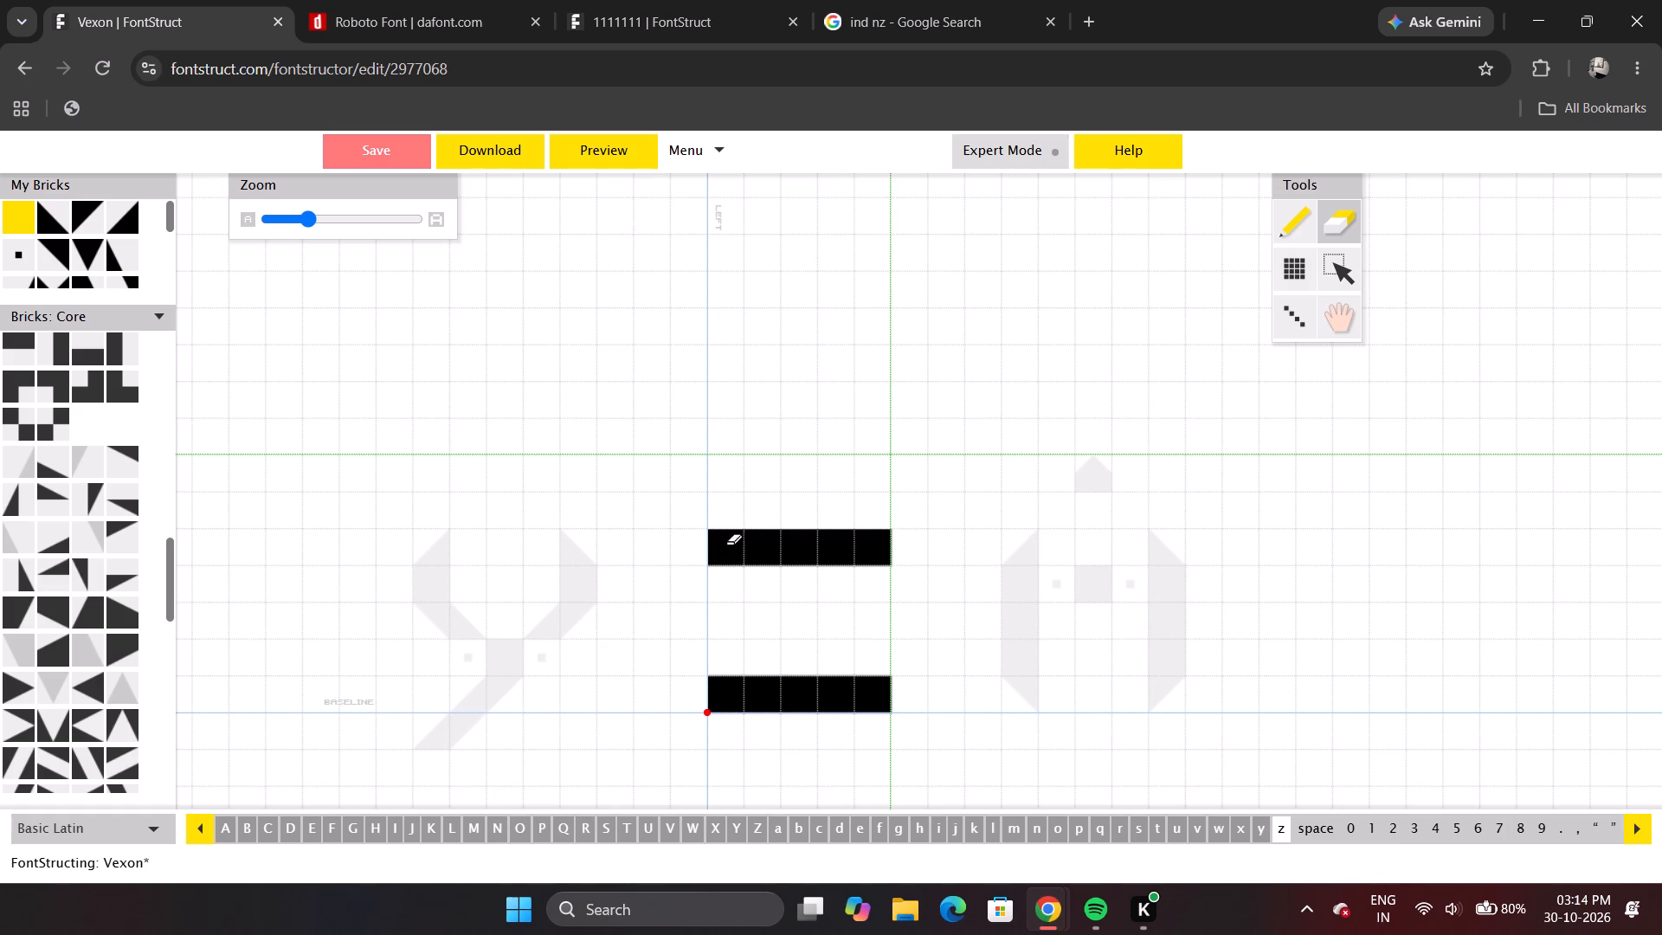
right_click(729, 543)
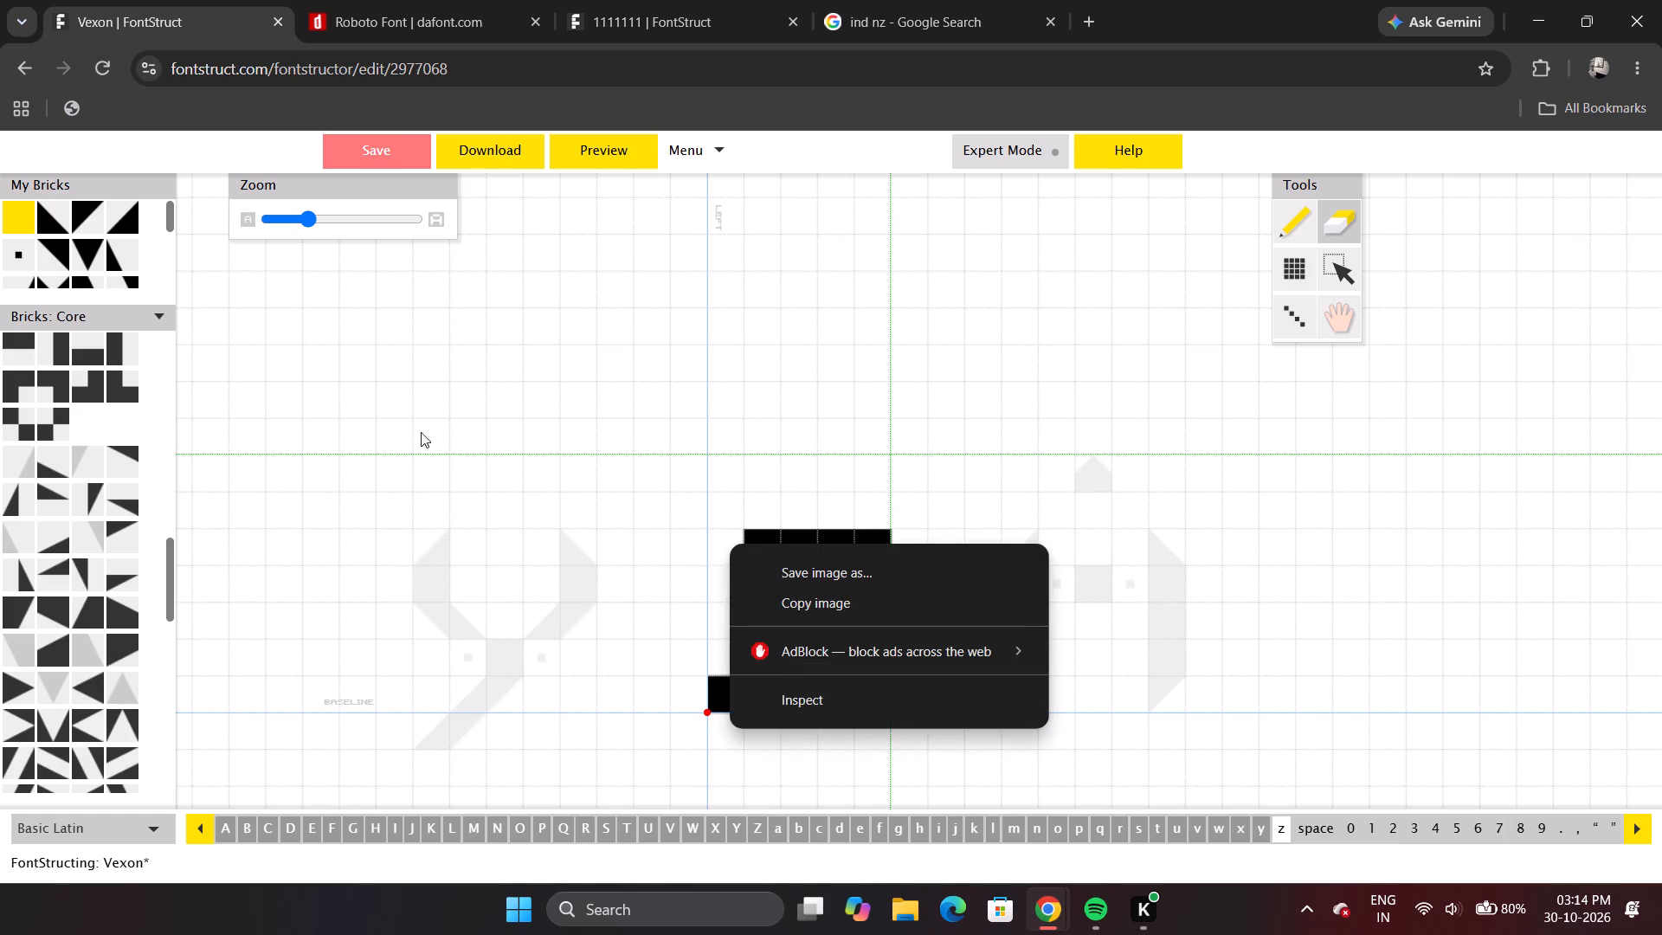
left_click(50, 216)
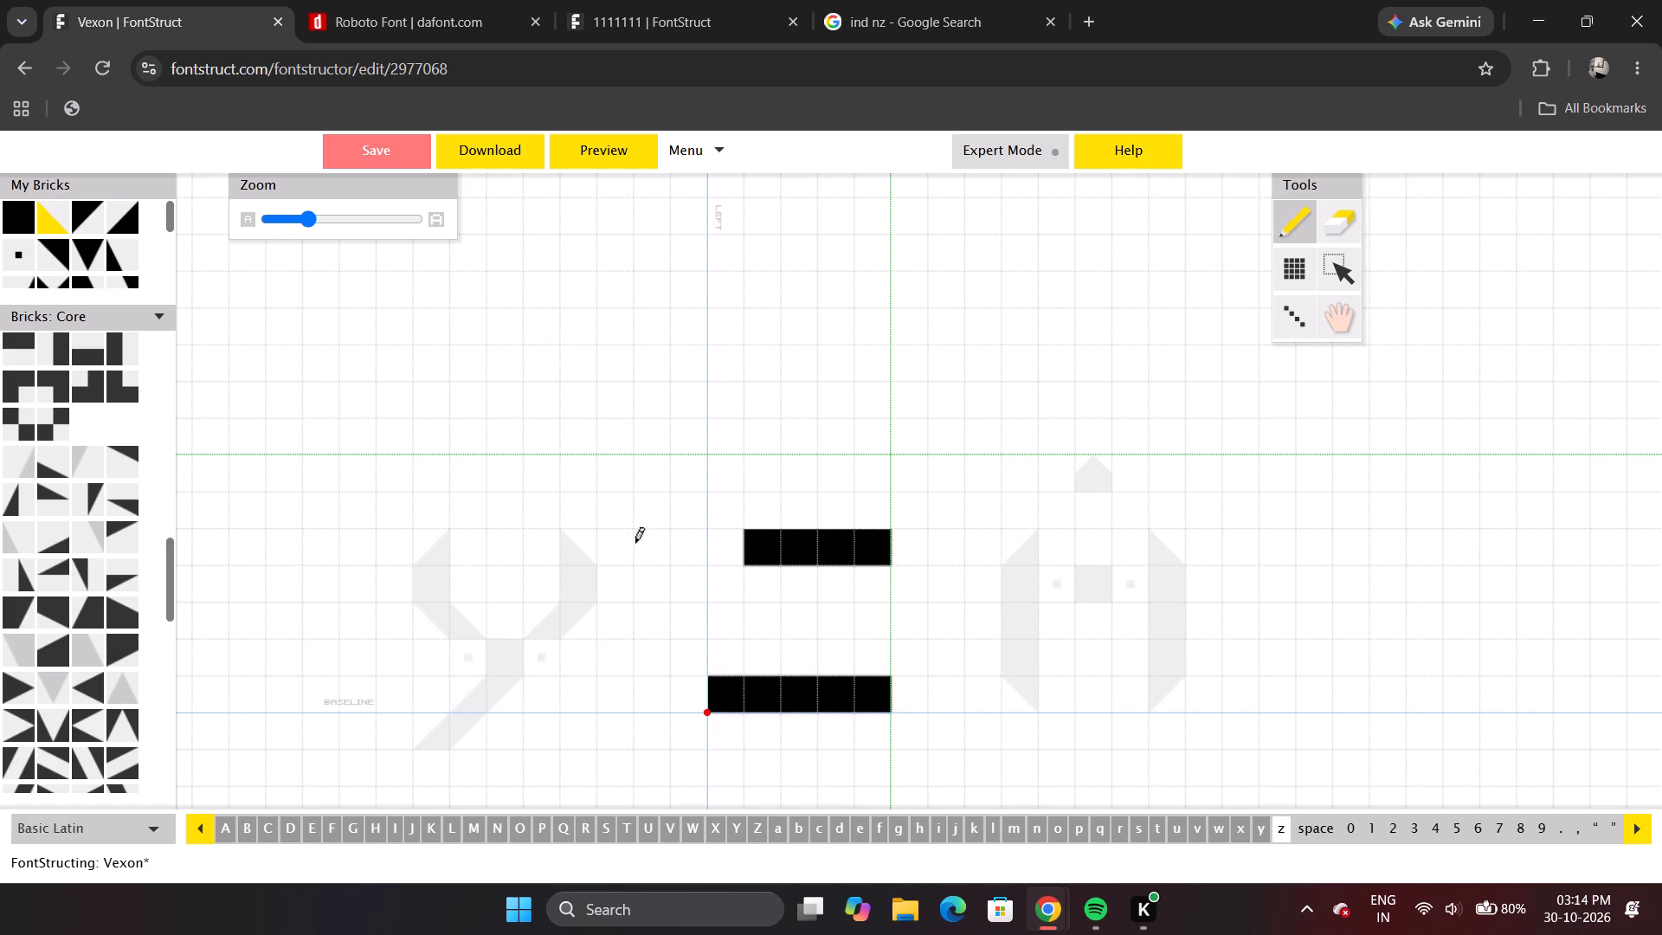
left_click(723, 556)
left_click(723, 556)
left_click(723, 556)
left_click(875, 555)
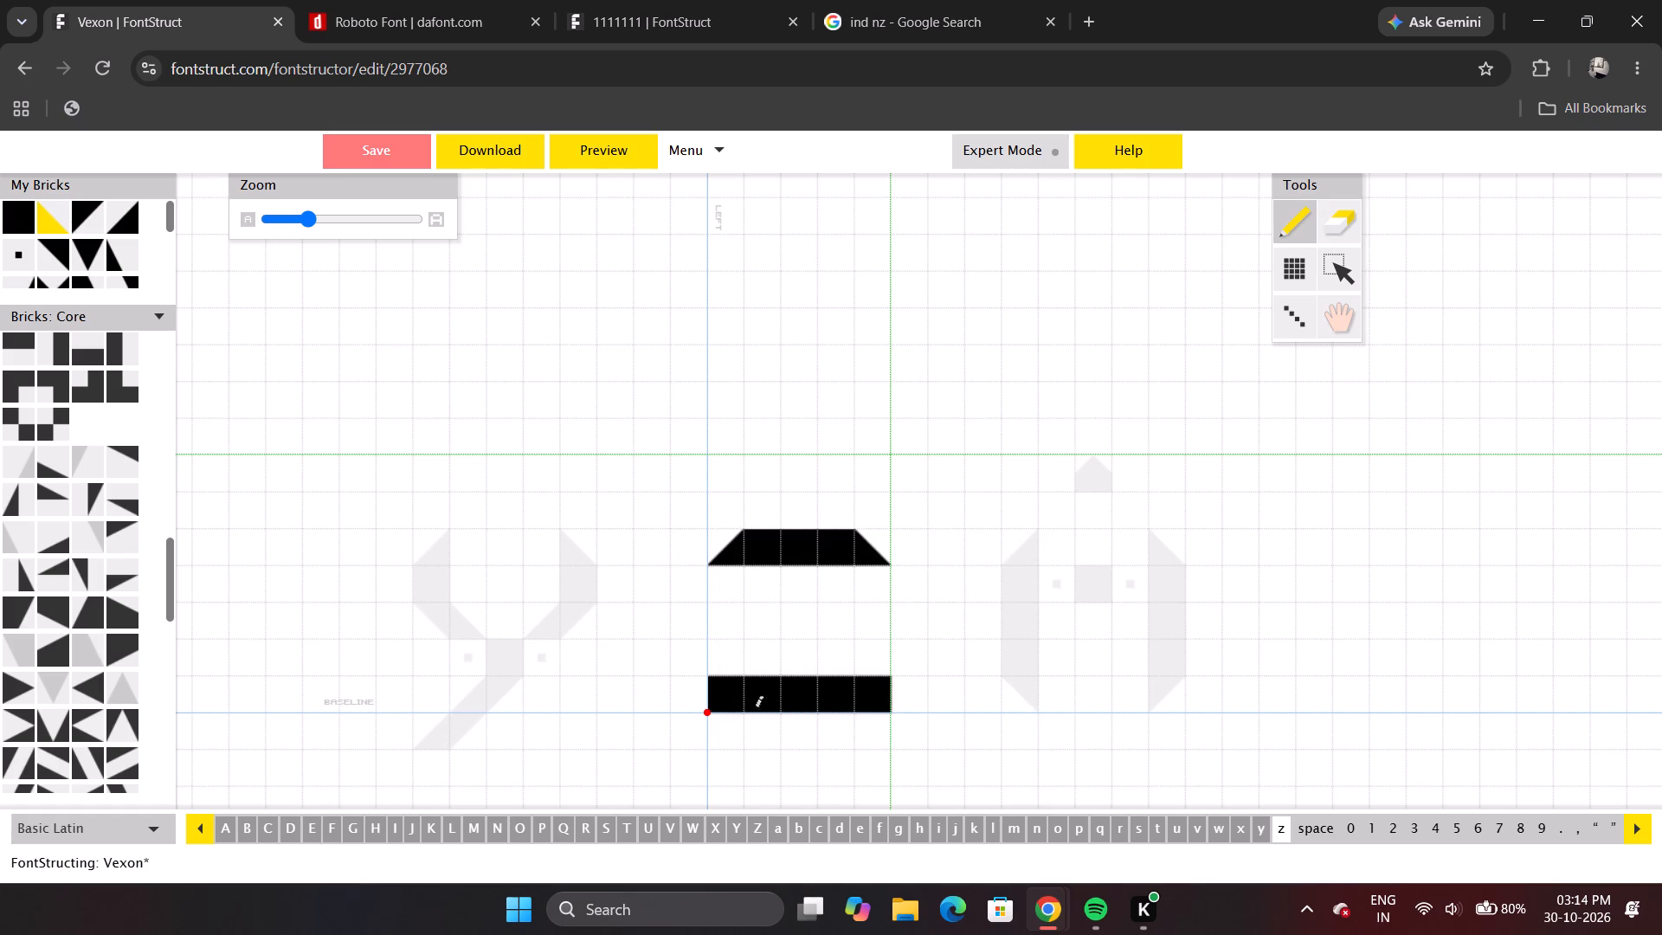
Replace both end bricks of the z's bottom bar with triangles that bevel its lower corners.
left_click(705, 702)
key("z")
left_click(731, 700)
left_click(731, 700)
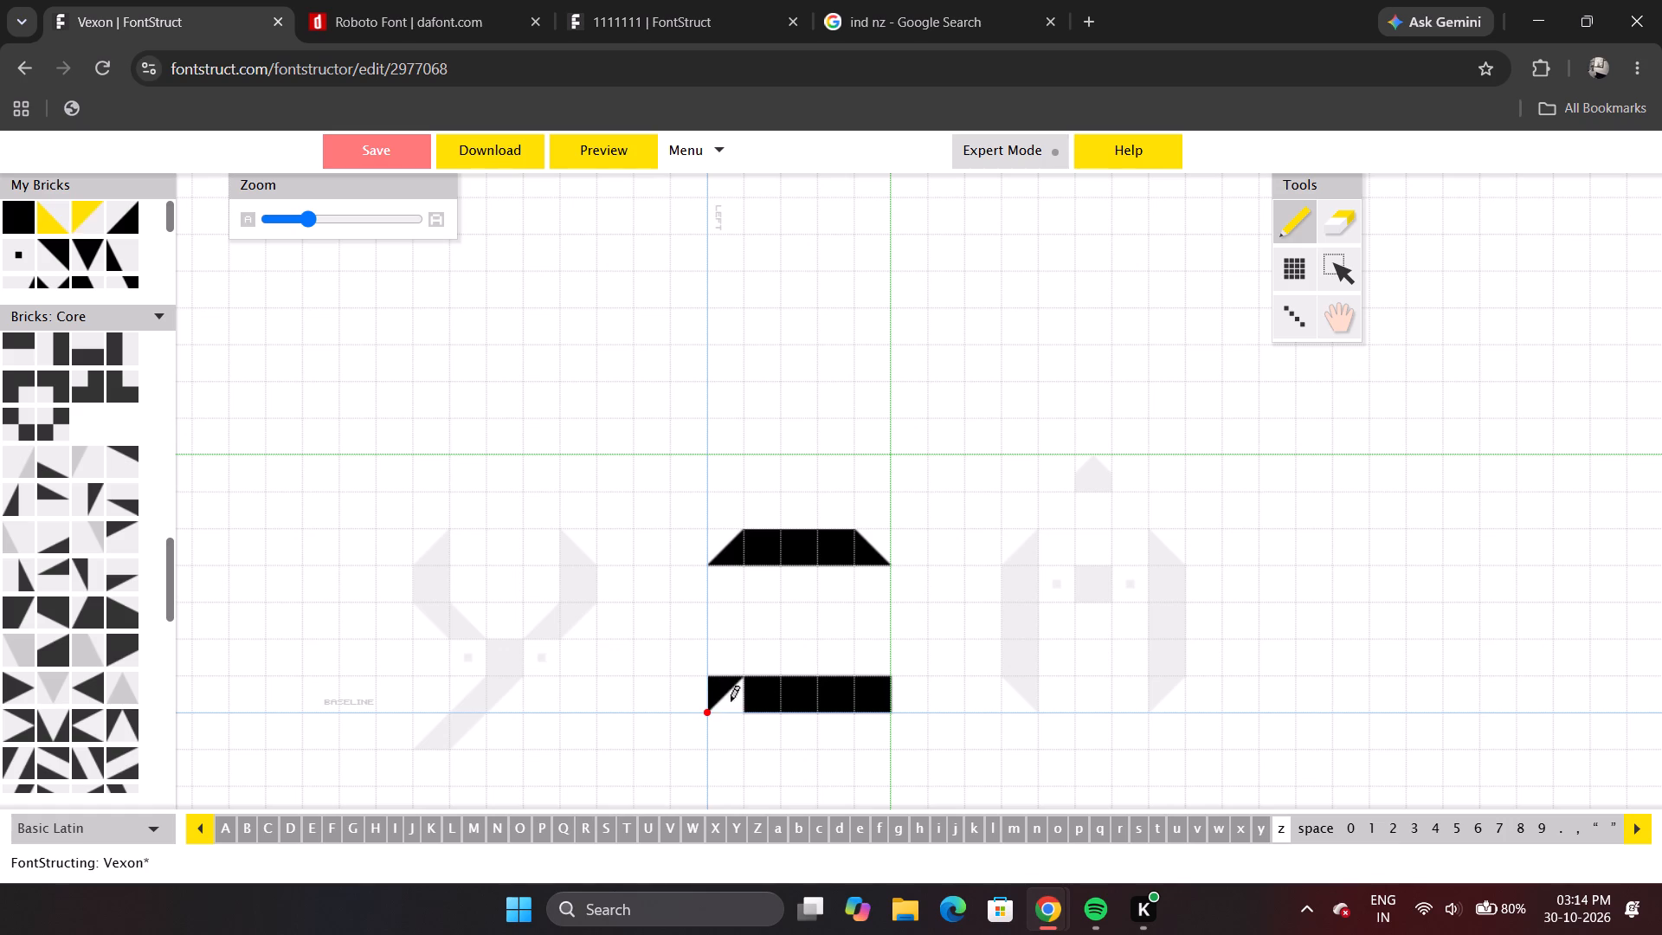
left_click(731, 700)
left_click(731, 700)
left_click(731, 700)
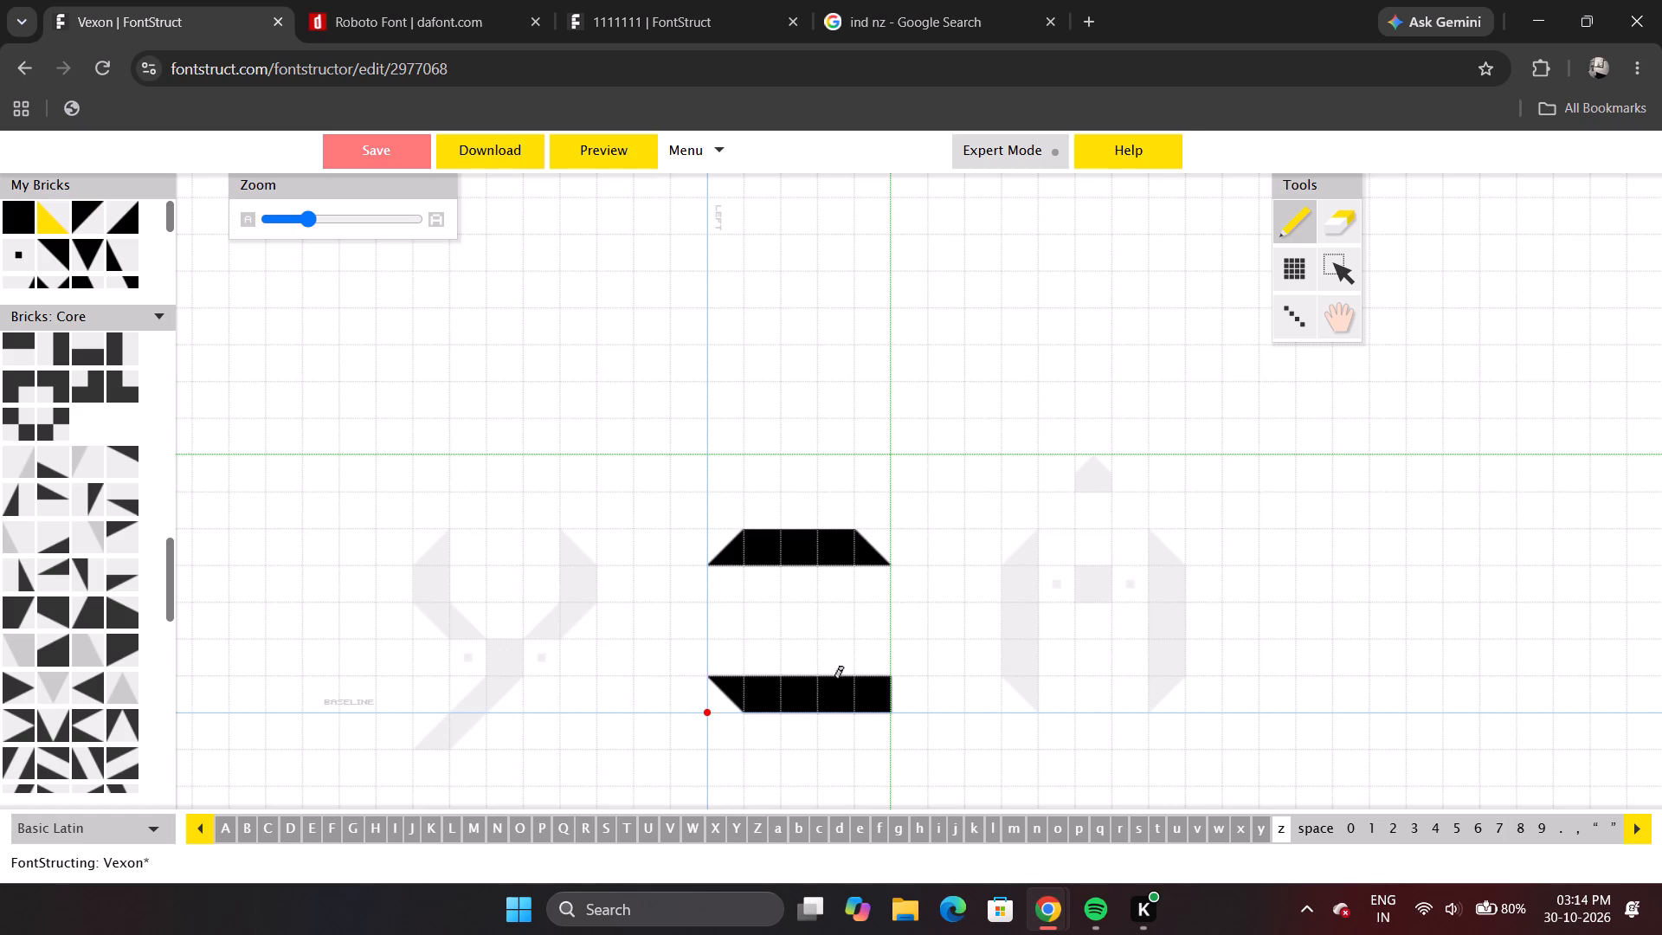
left_click(883, 698)
left_click(883, 698)
Add one solid square brick between the dots in both the top and bottom bars of uppercase Z, leaving nothing above the letter.
left_click(754, 828)
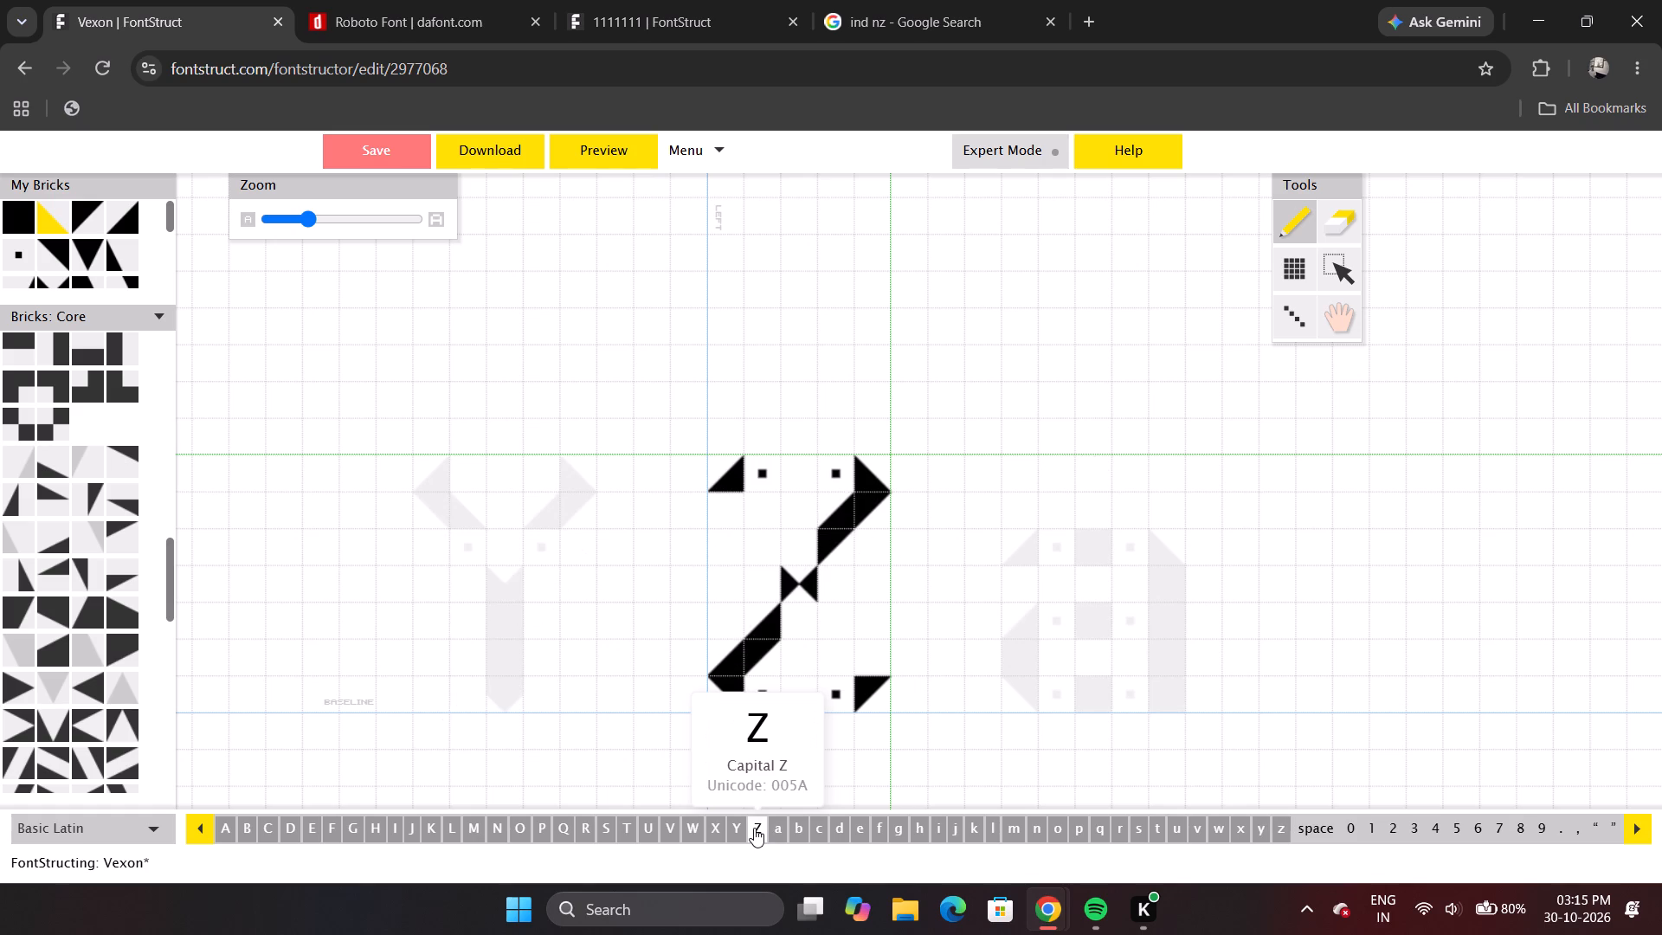
left_click(1285, 827)
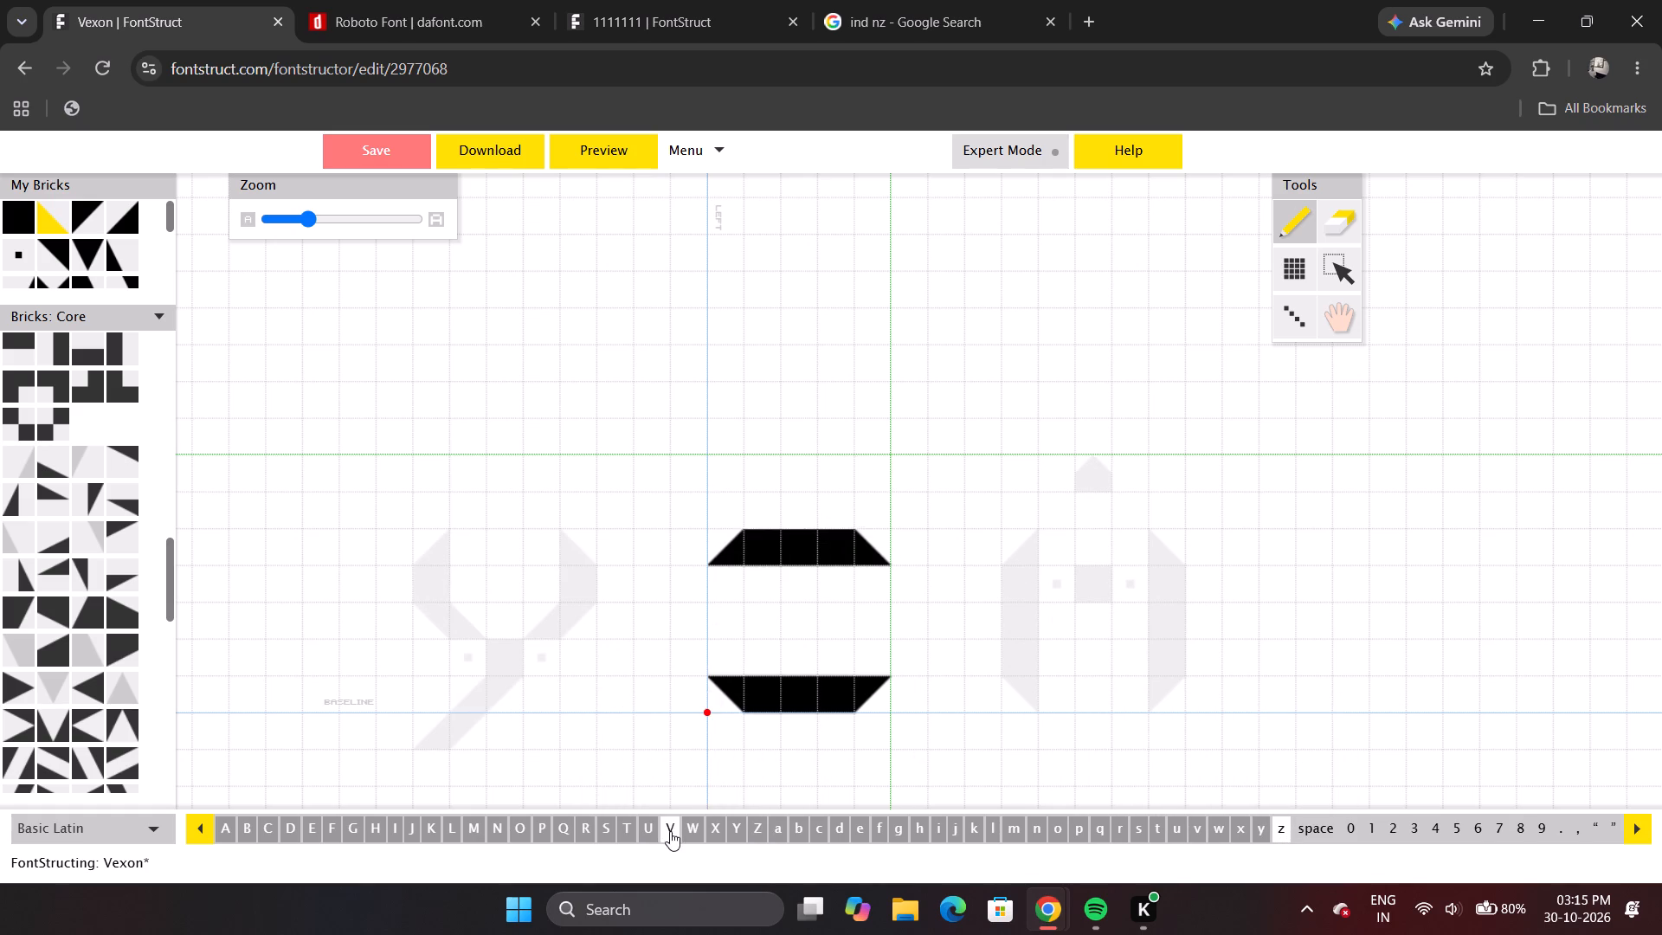
left_click(753, 827)
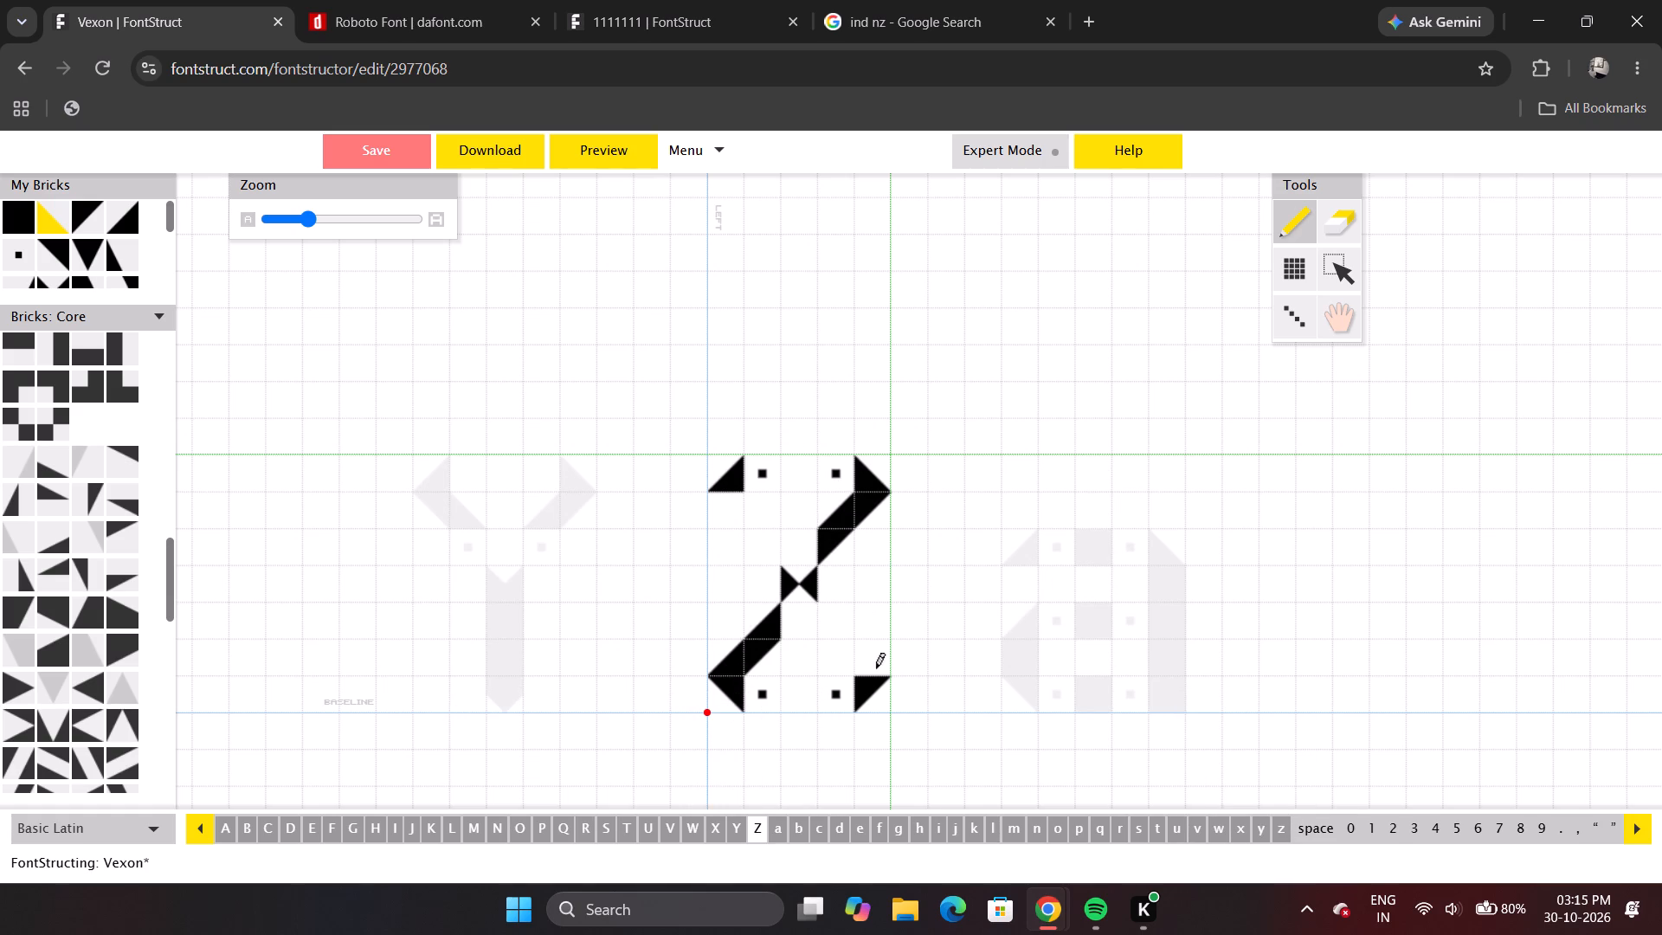
left_click_drag(13, 218, 35, 216)
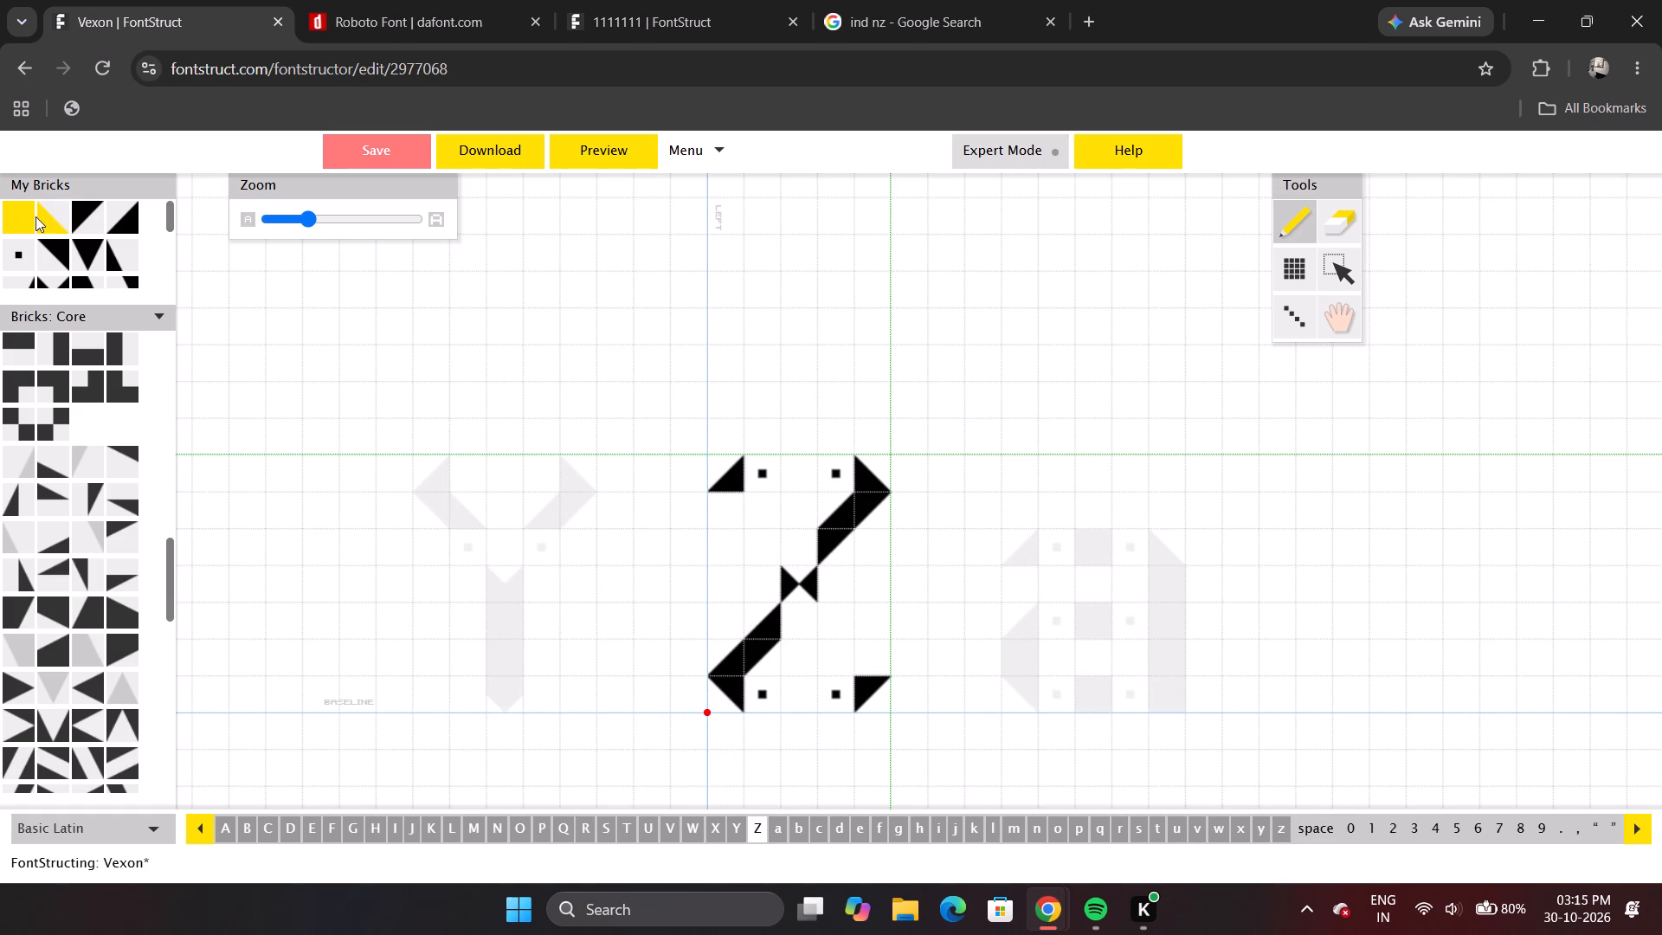
left_click_drag(35, 216, 790, 489)
left_click(796, 484)
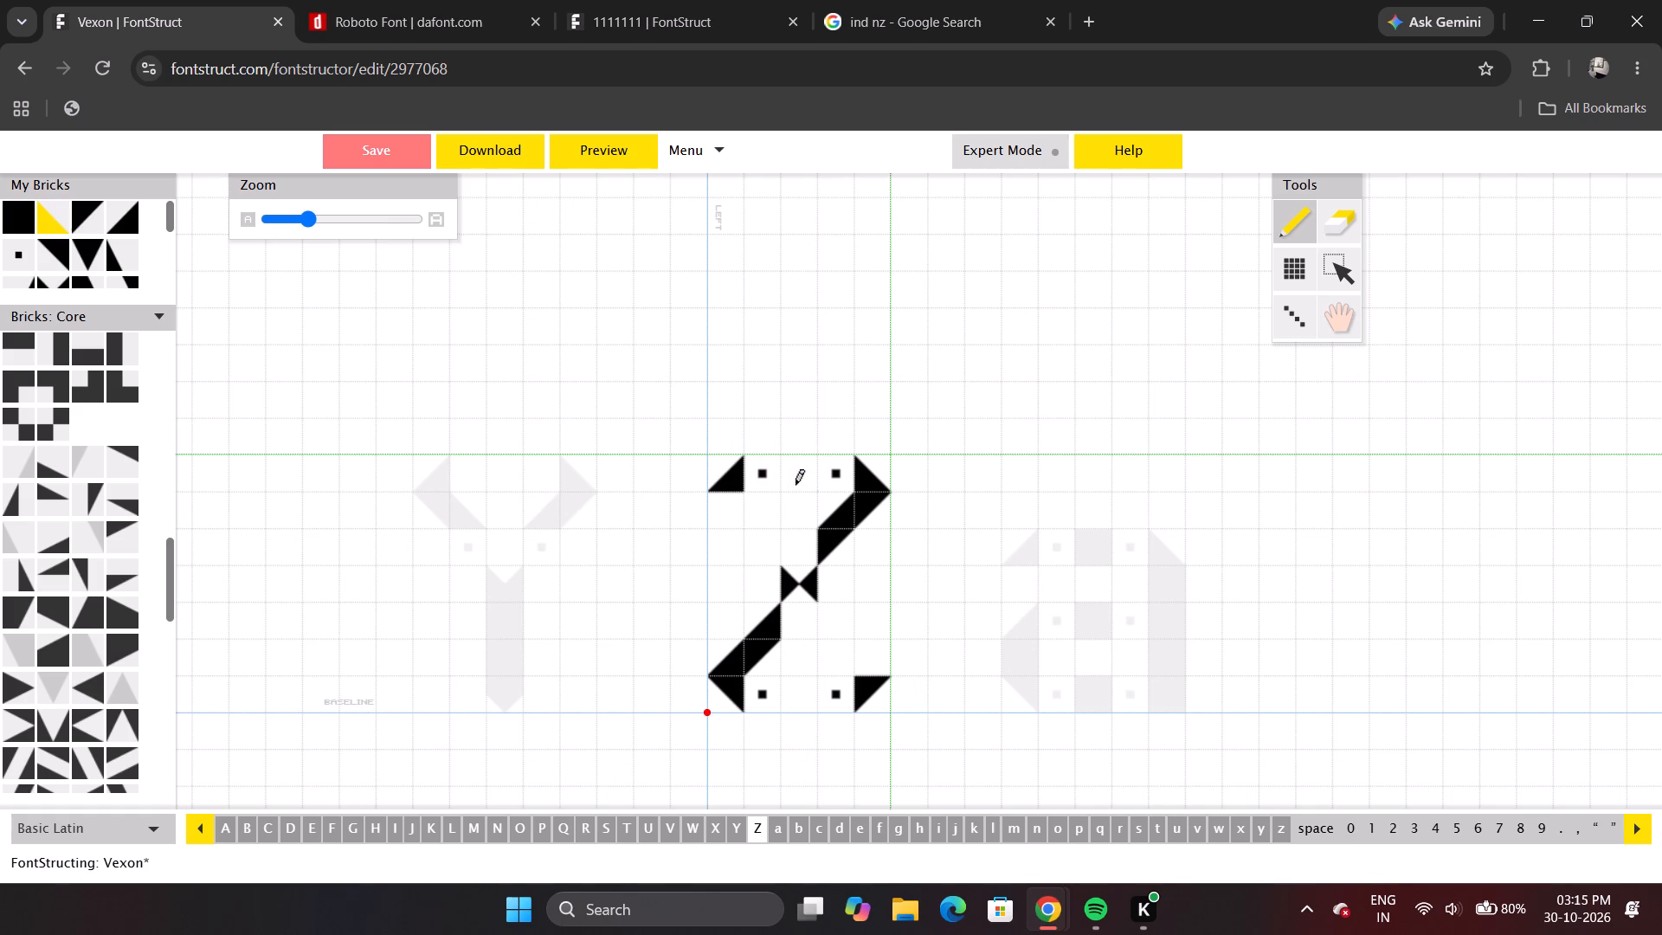
left_click(27, 216)
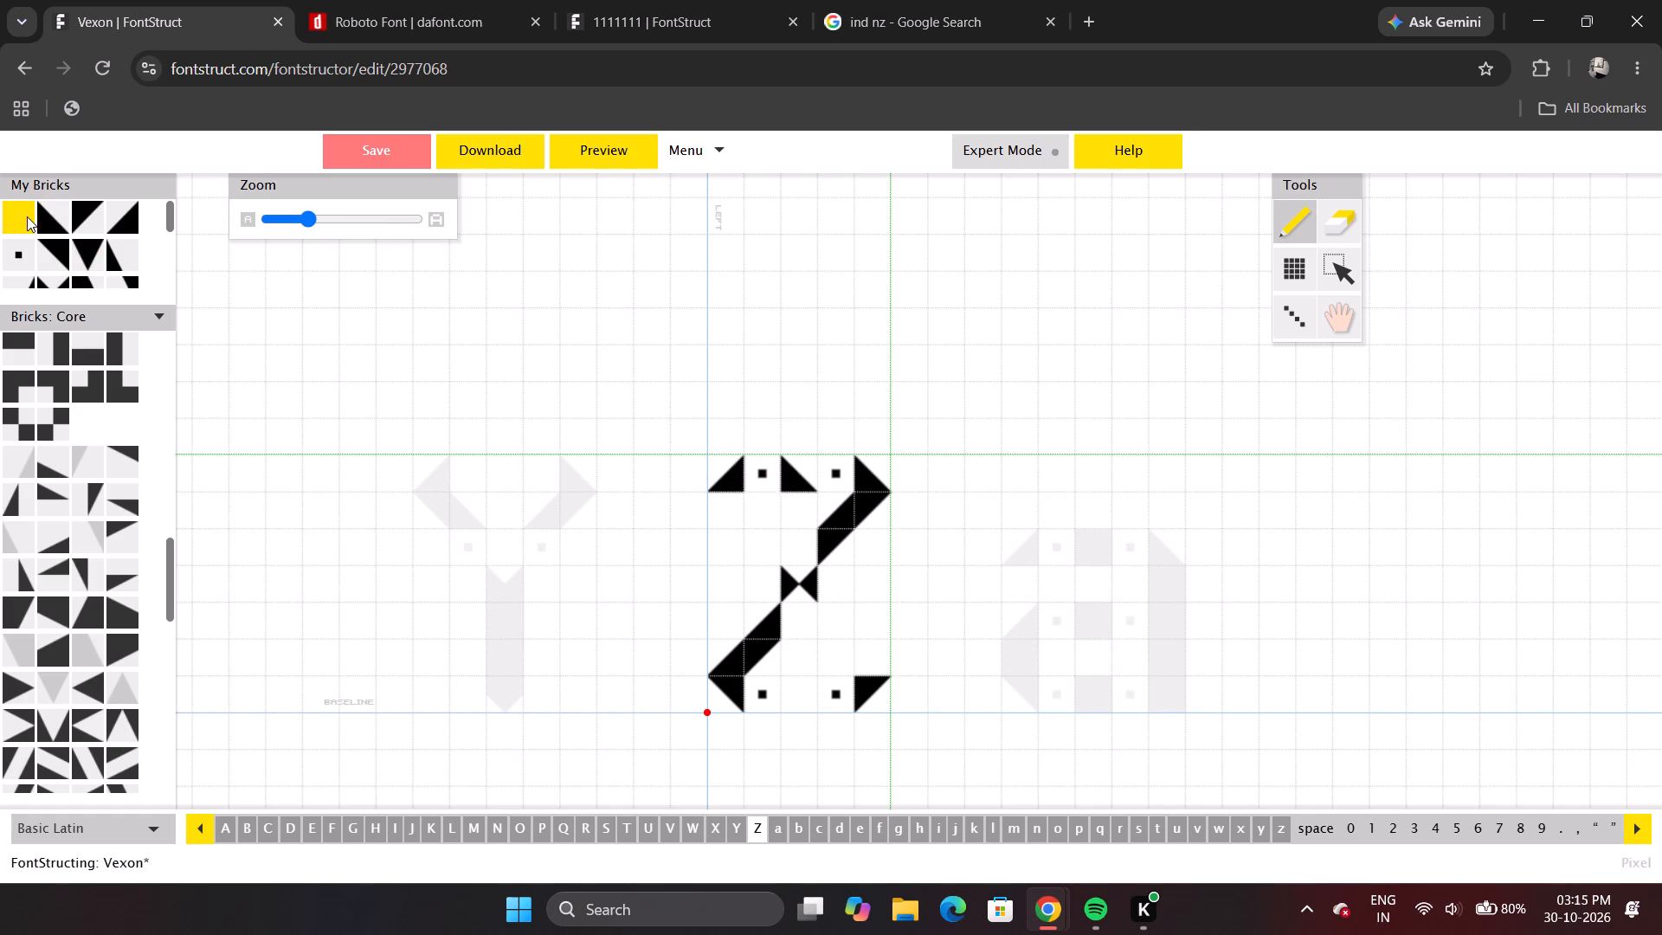
left_click(796, 473)
left_click(796, 473)
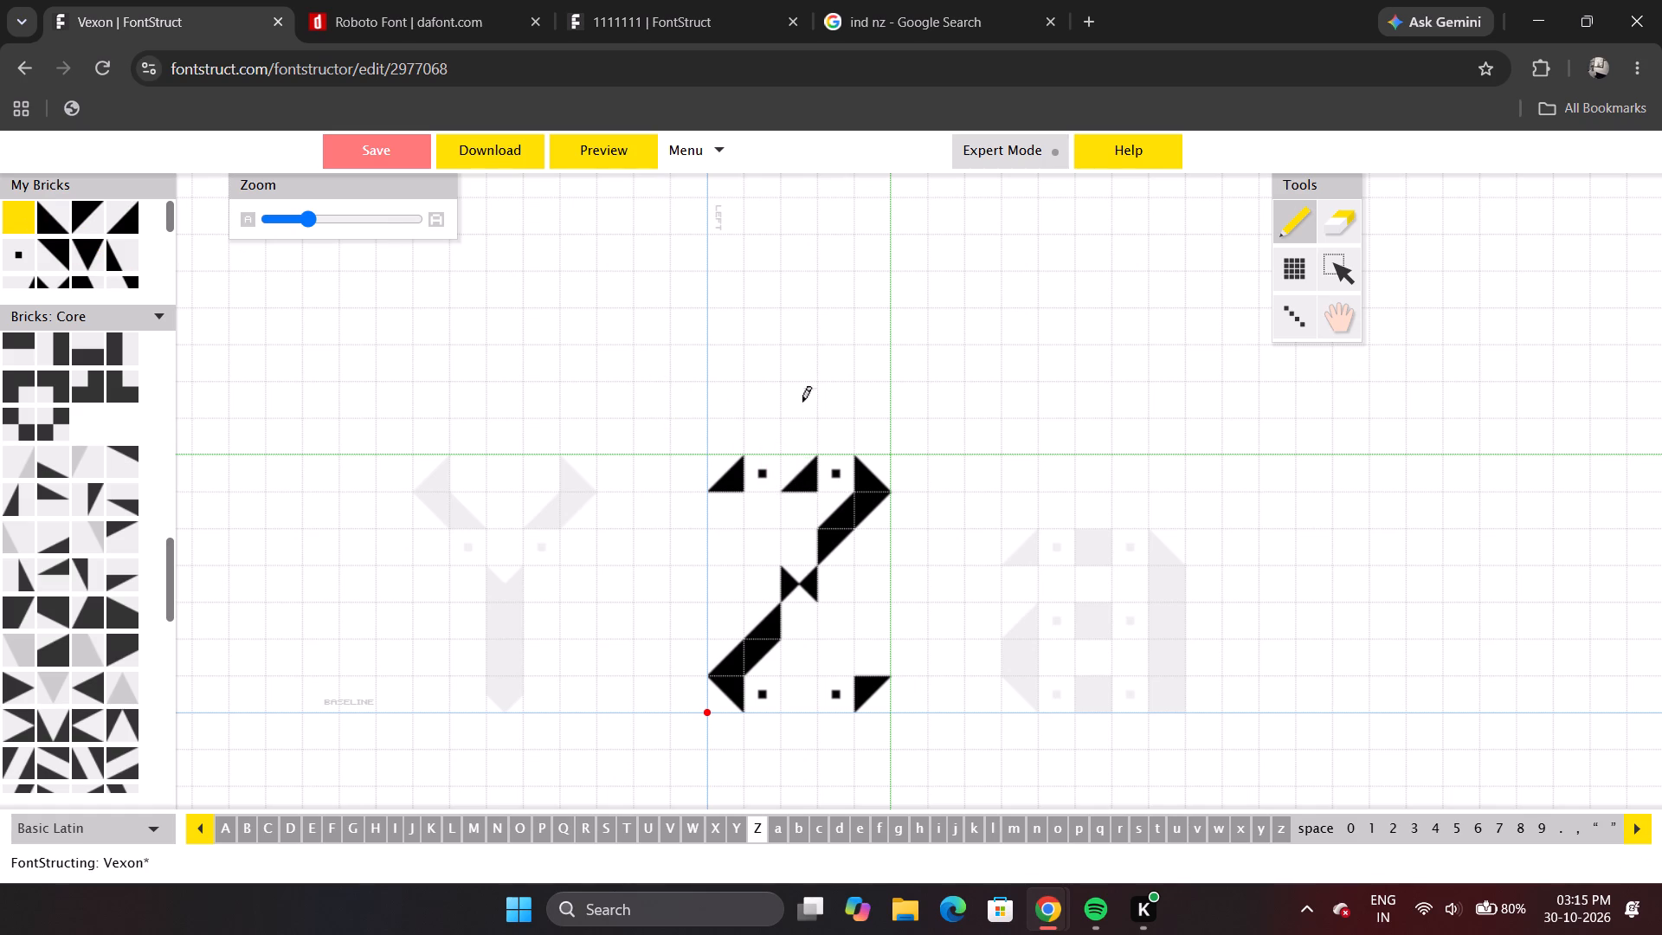
left_click_drag(802, 390, 802, 484)
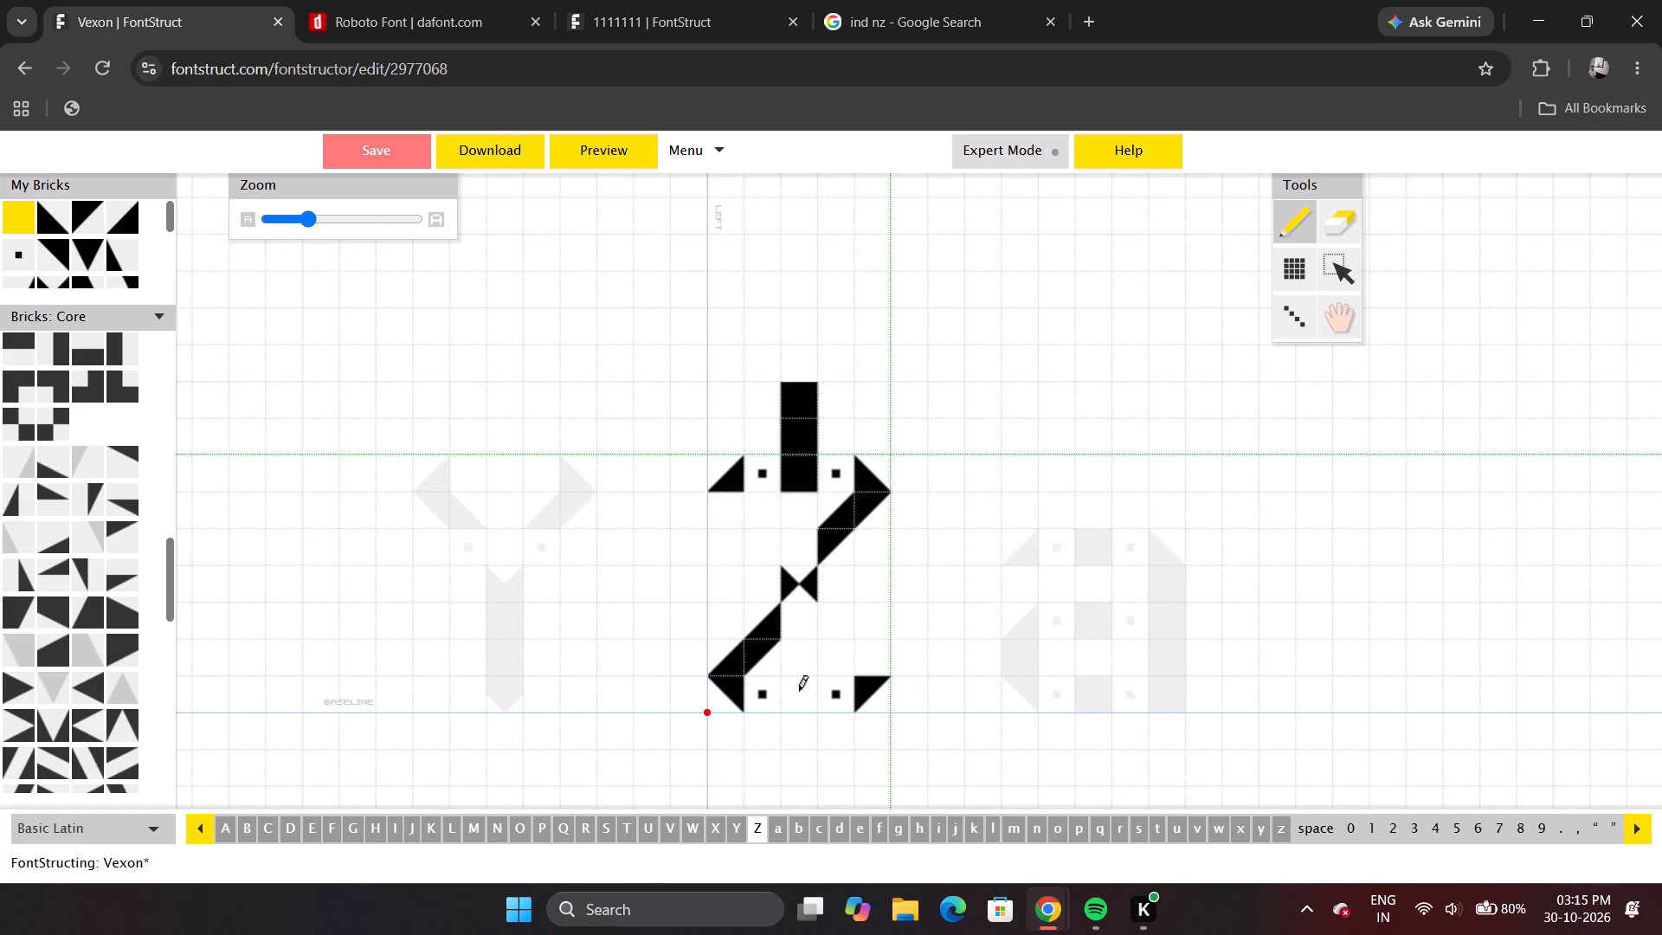
left_click(799, 690)
key("e")
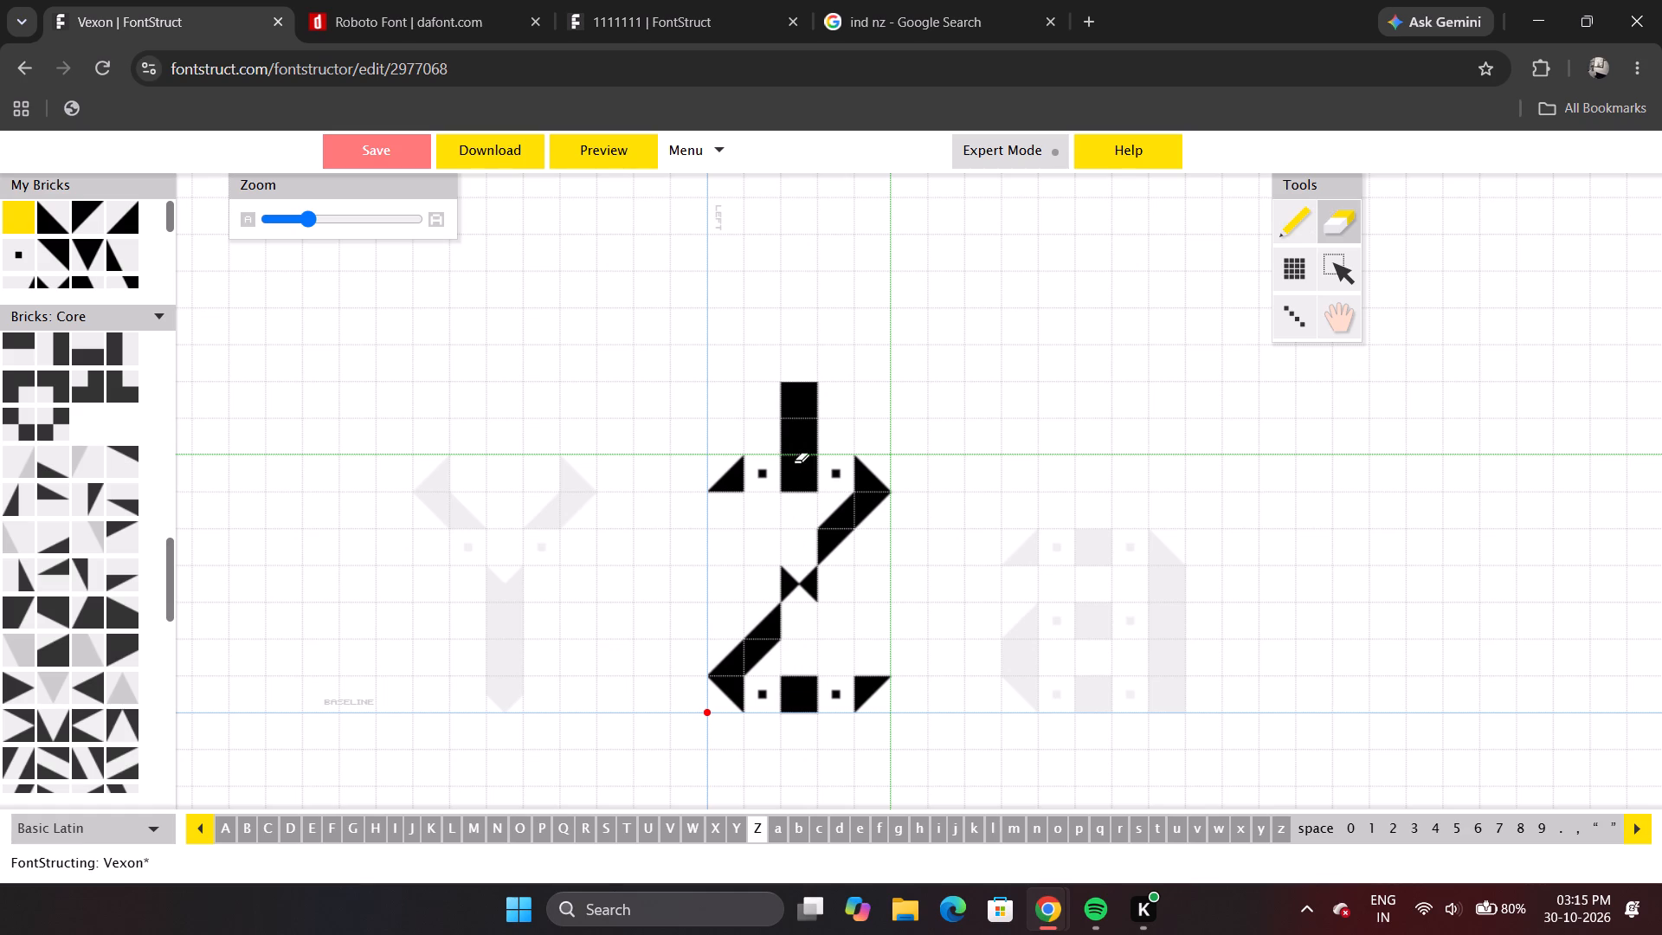
left_click_drag(797, 381, 796, 430)
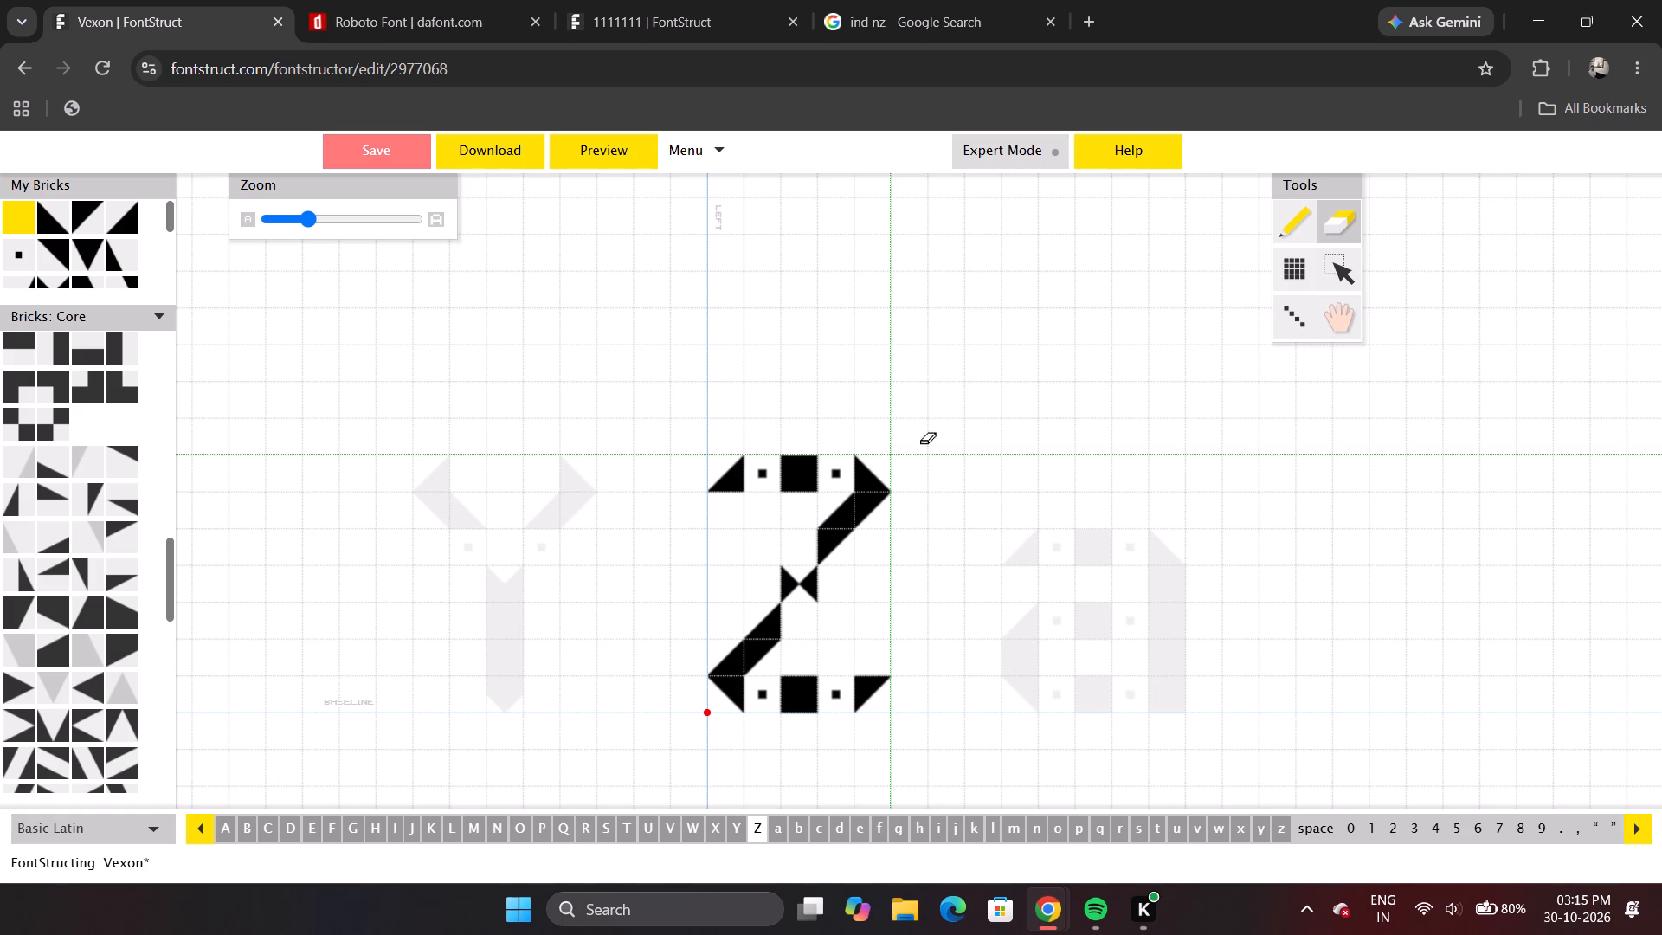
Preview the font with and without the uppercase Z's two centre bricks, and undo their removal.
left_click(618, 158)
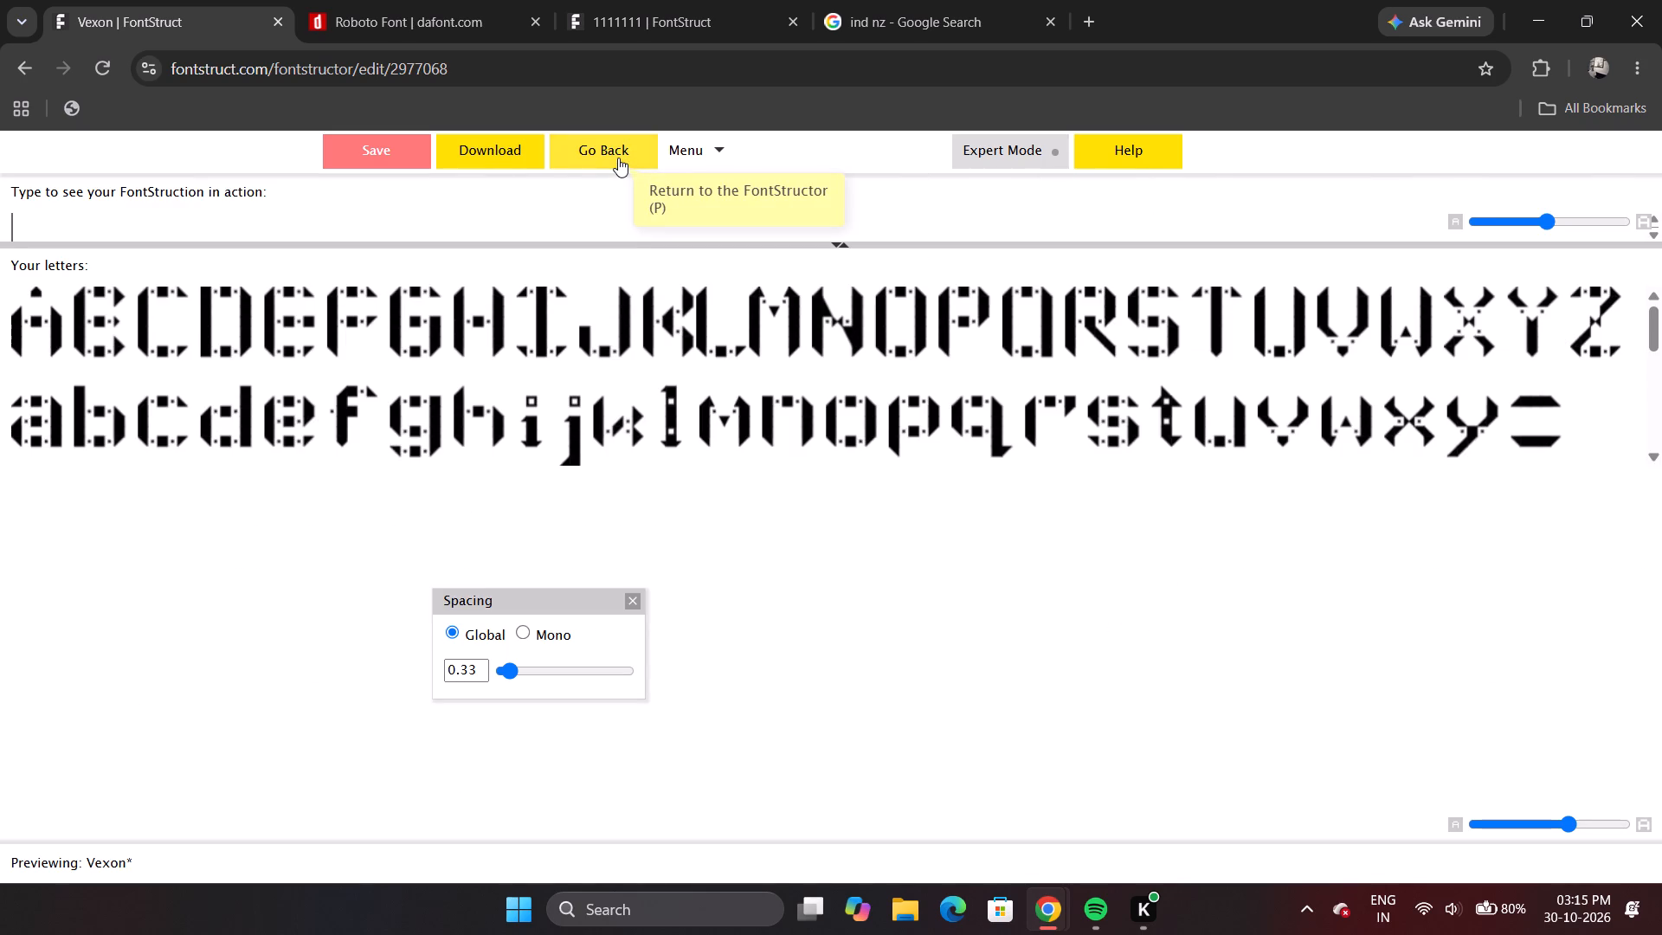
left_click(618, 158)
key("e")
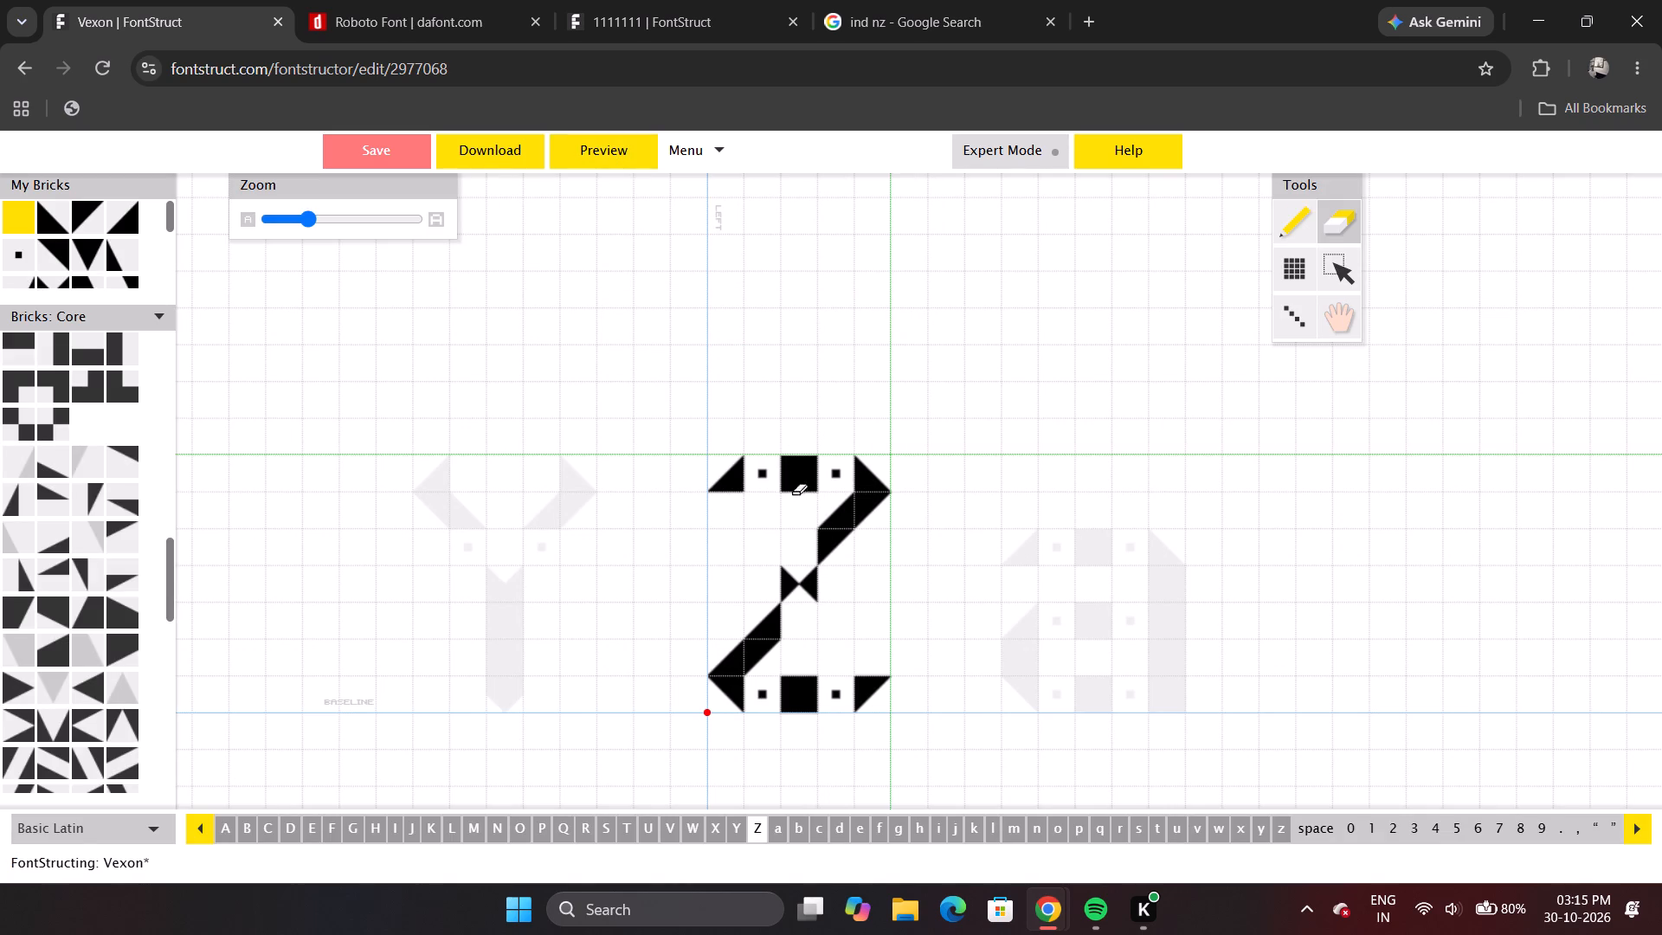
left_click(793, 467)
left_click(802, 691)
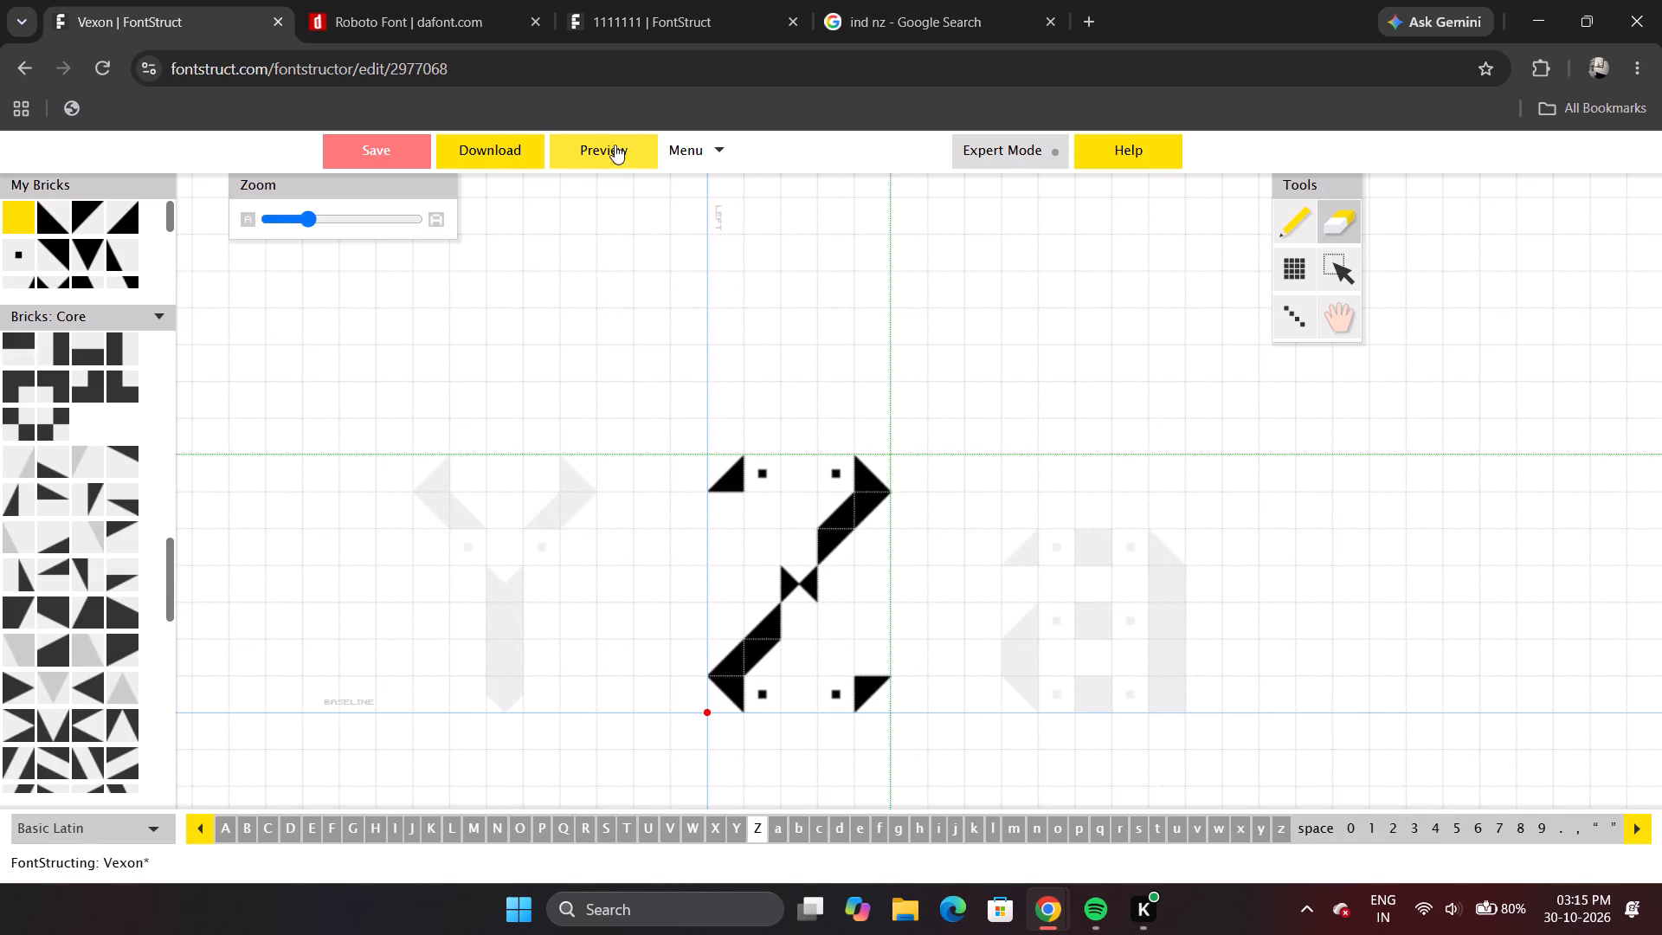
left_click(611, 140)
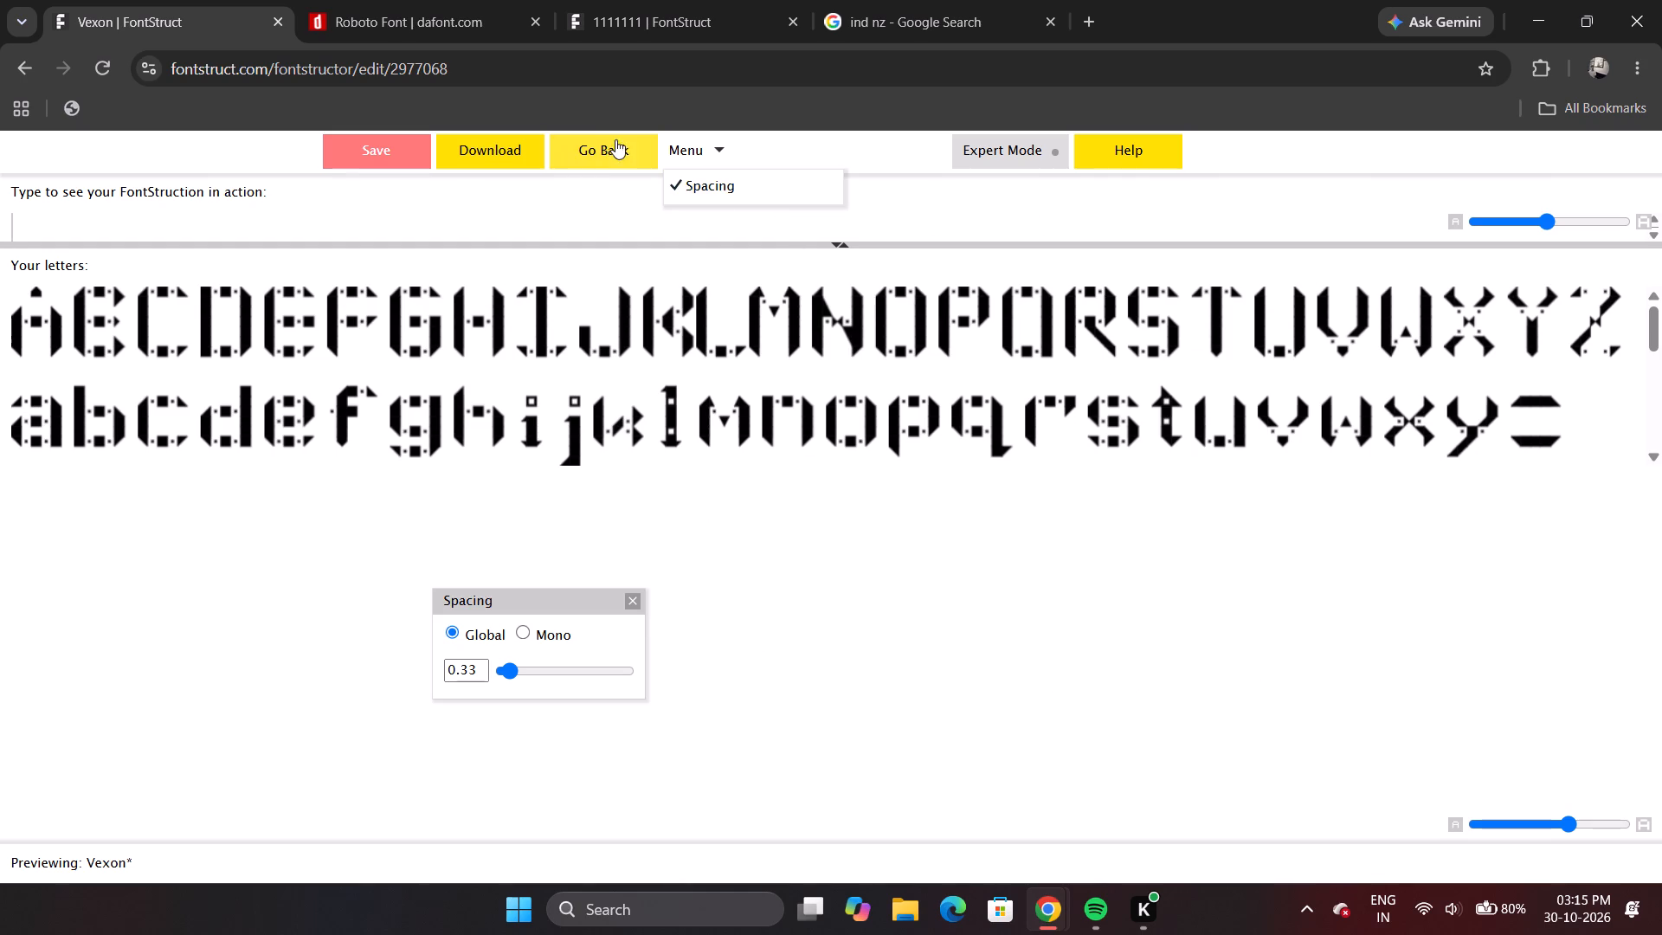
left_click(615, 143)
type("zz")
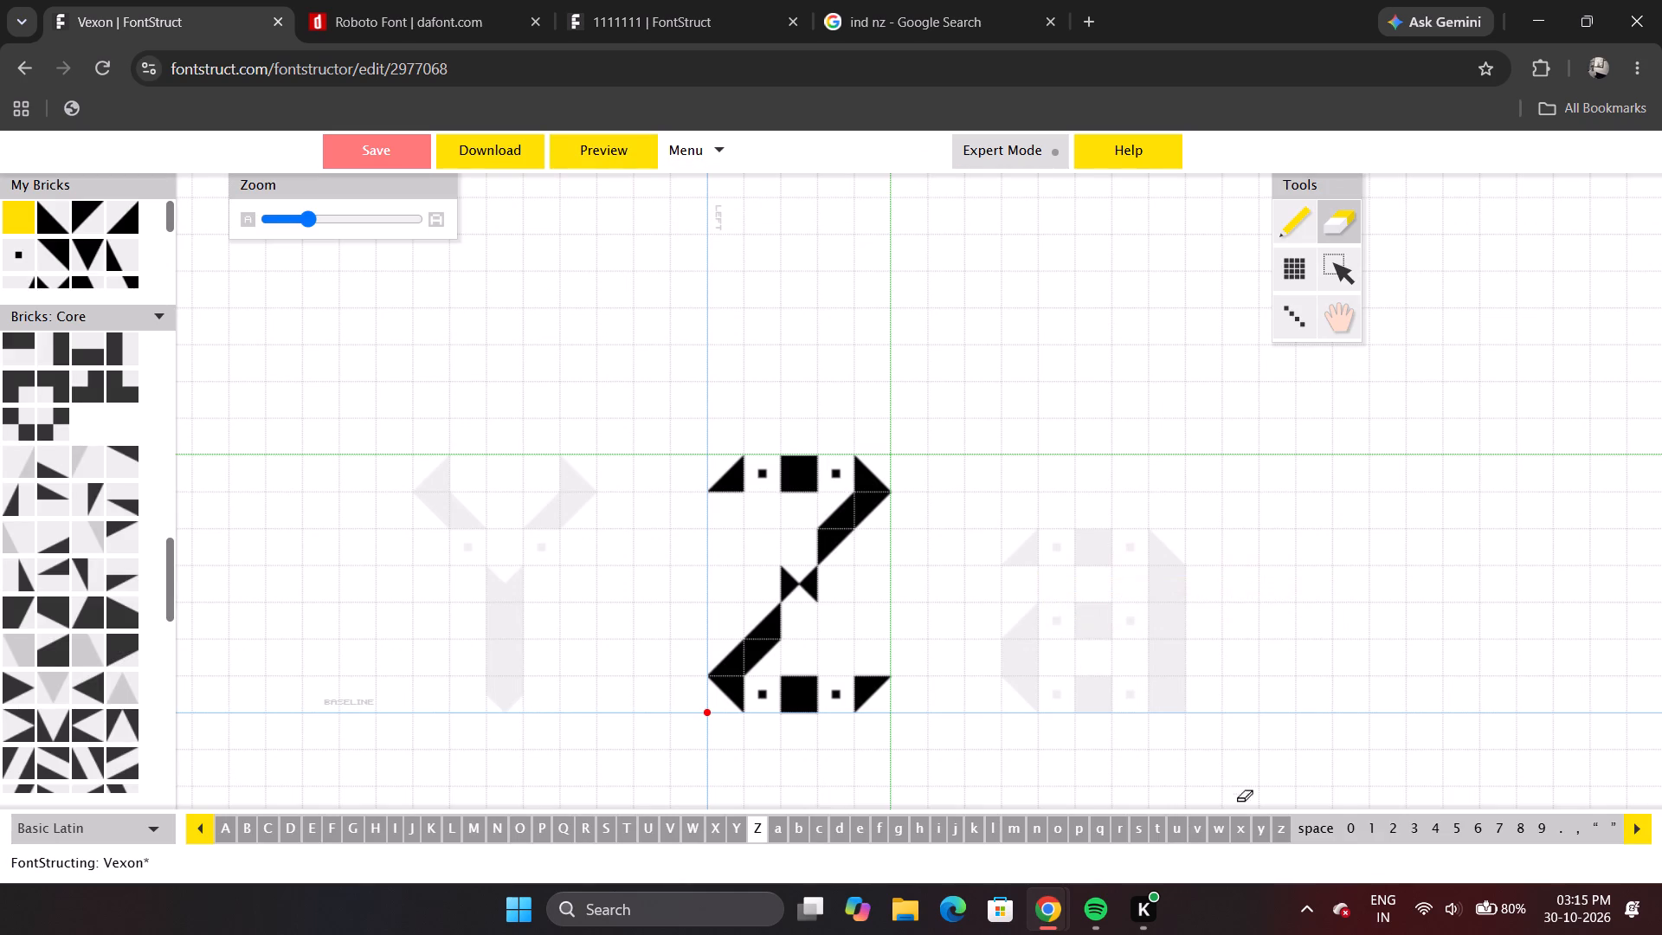
In lowercase z, replace the bricks on either side of the centre brick in both bars with small dot bricks.
left_click(1281, 829)
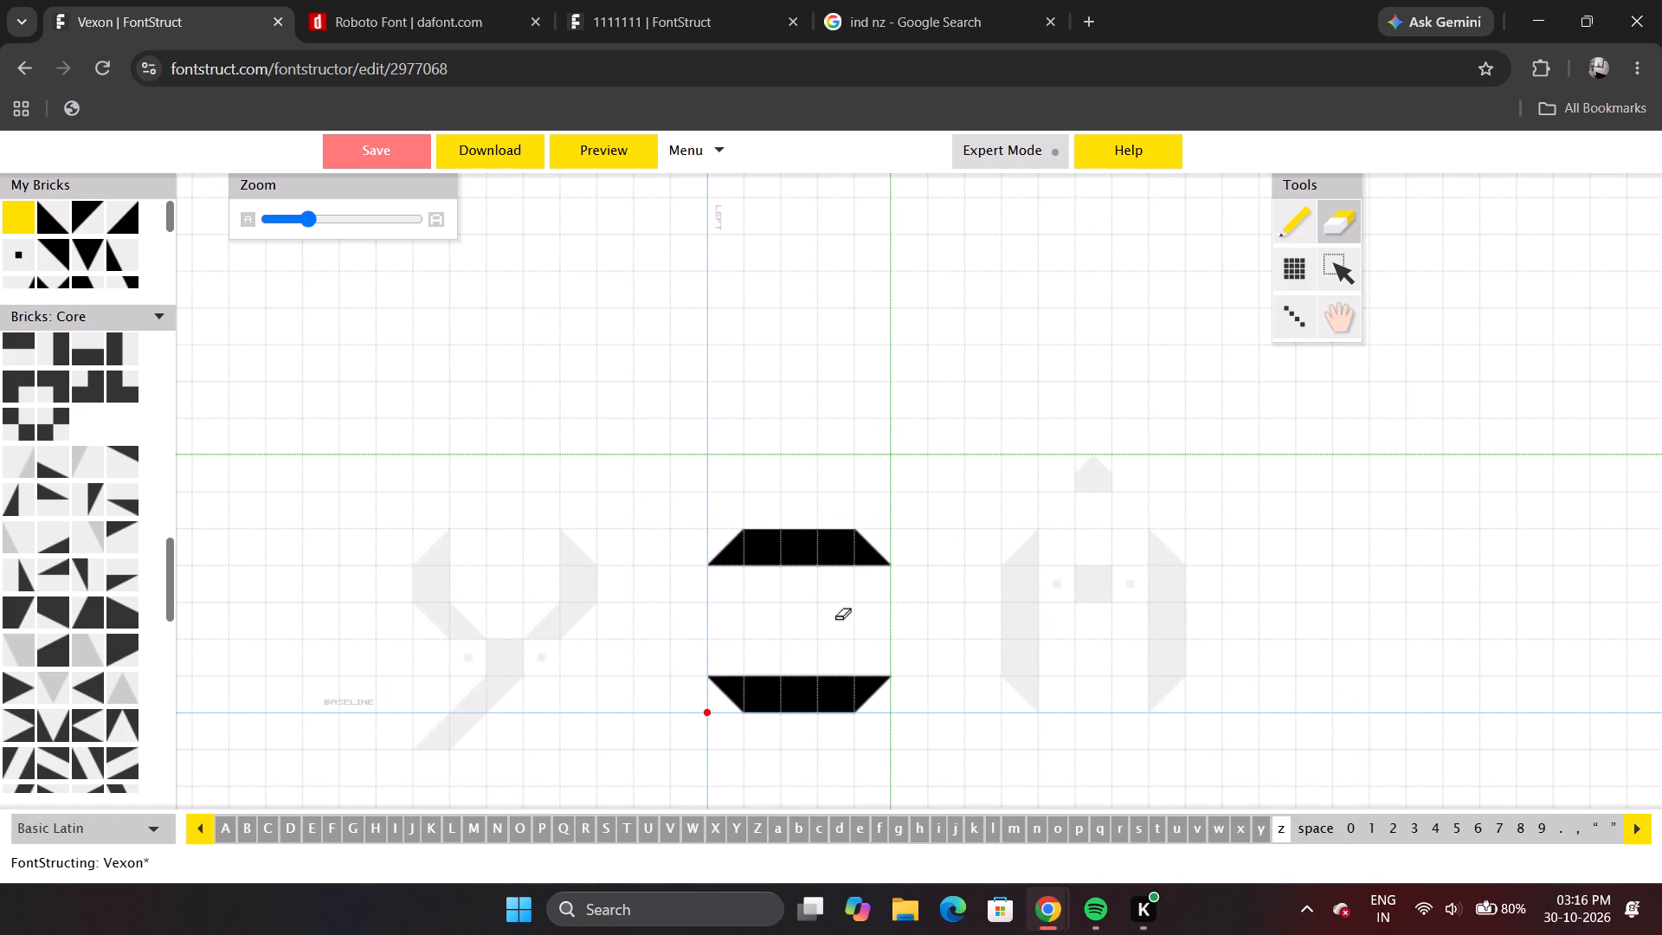
left_click(18, 251)
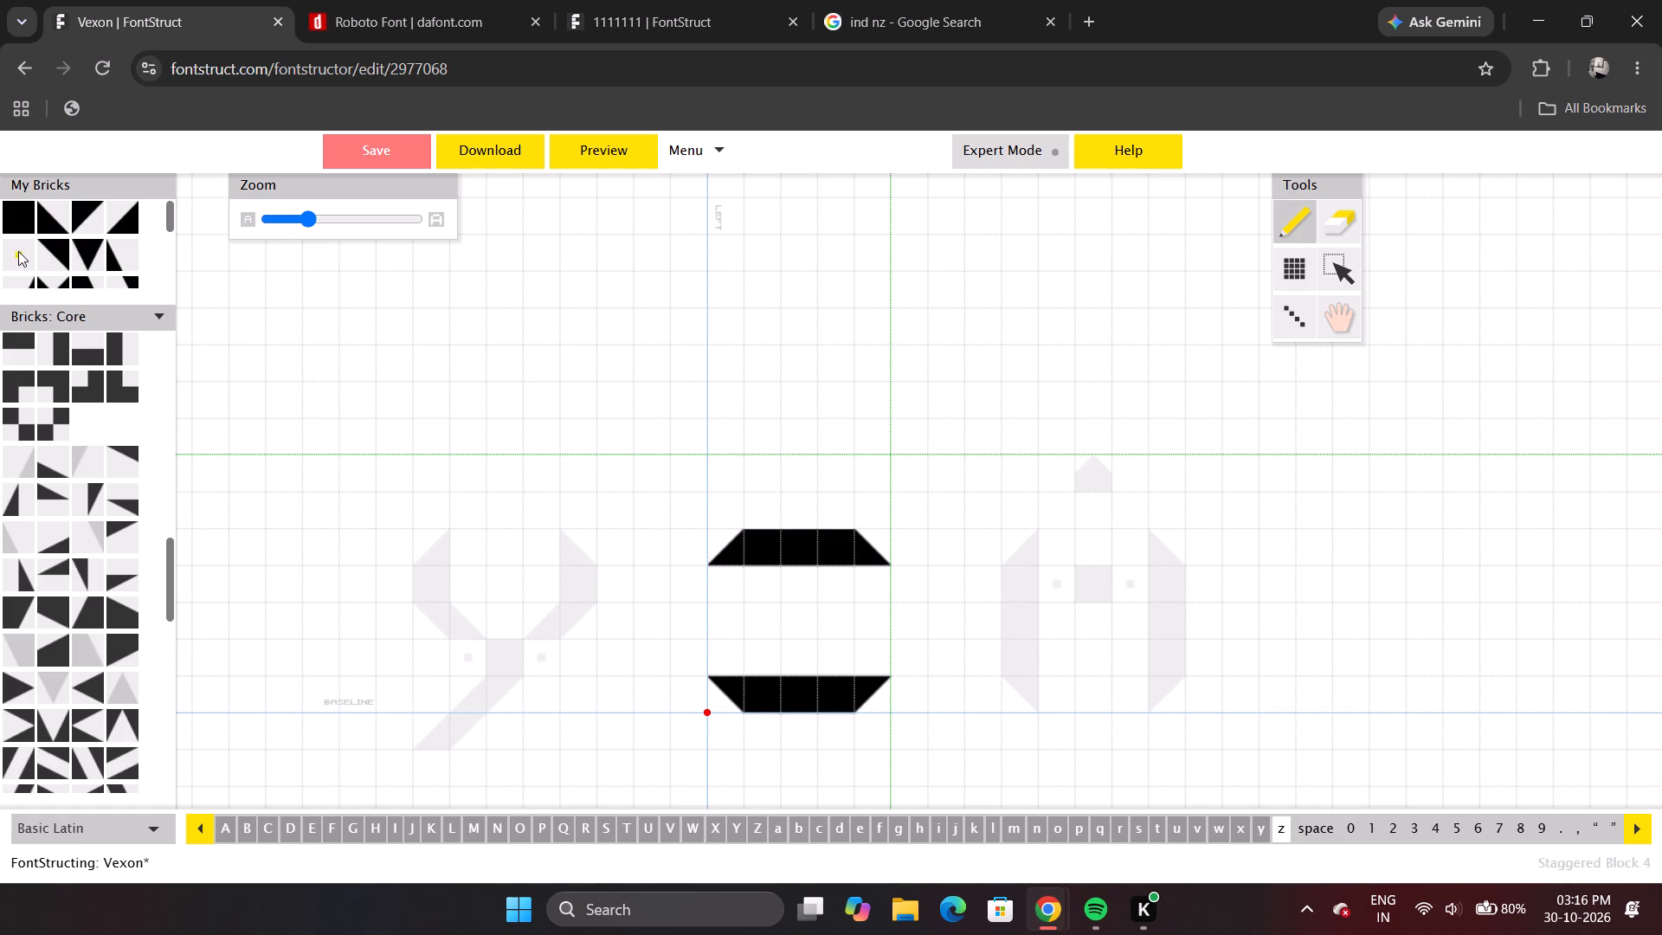
left_click(755, 551)
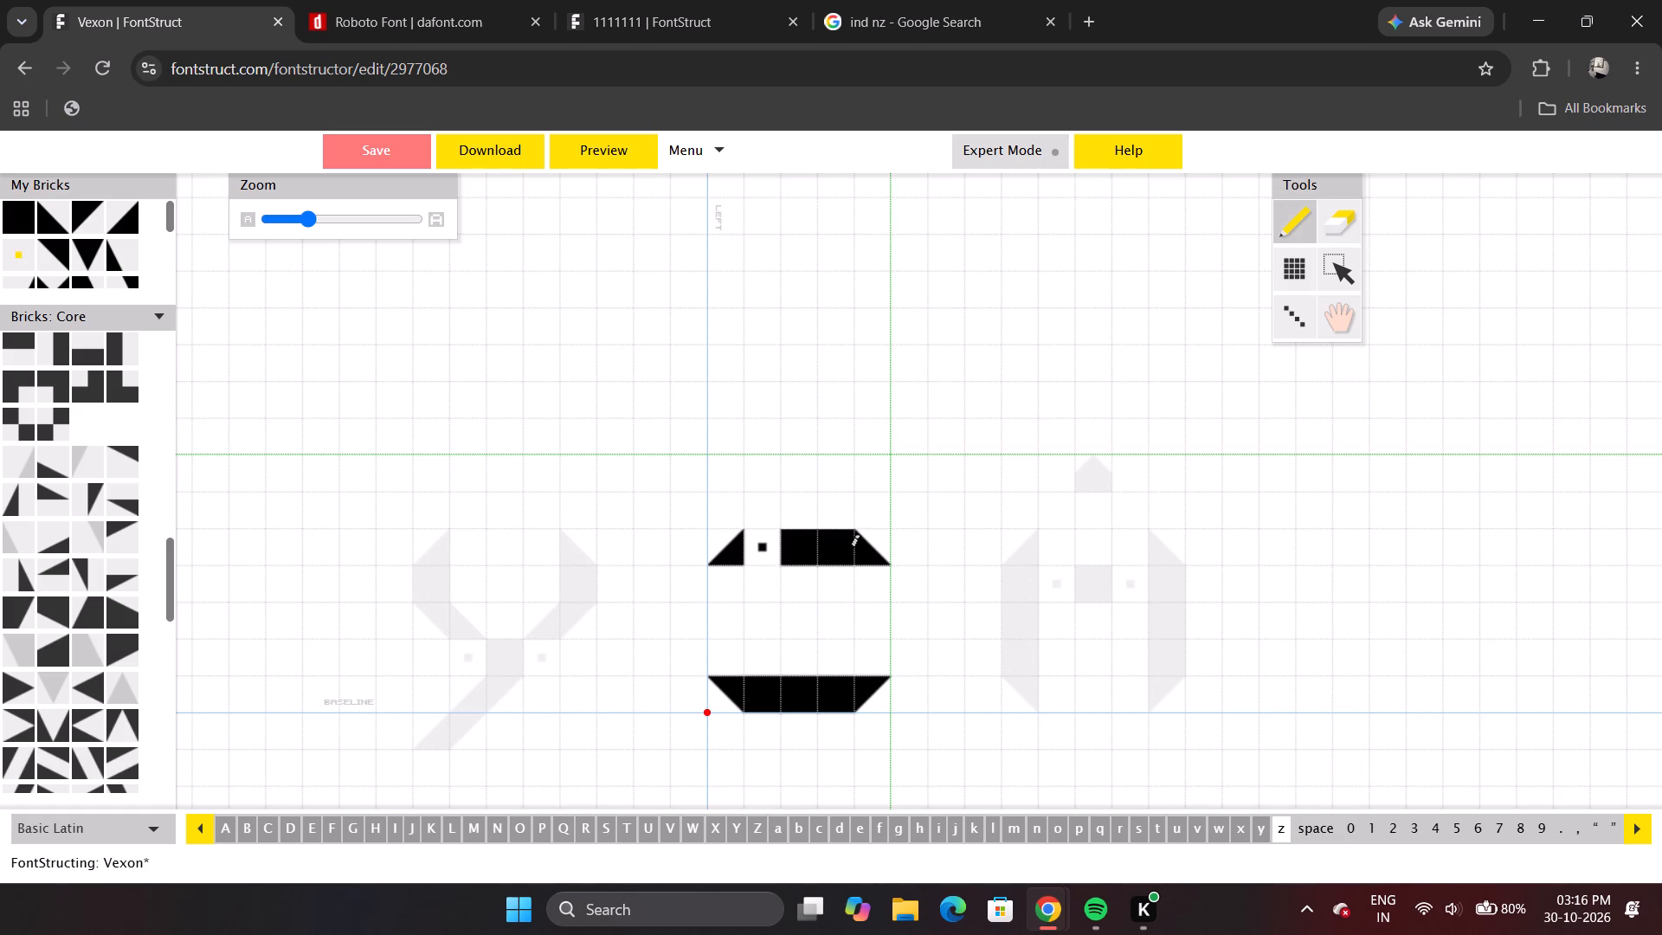
left_click(851, 549)
left_click(841, 698)
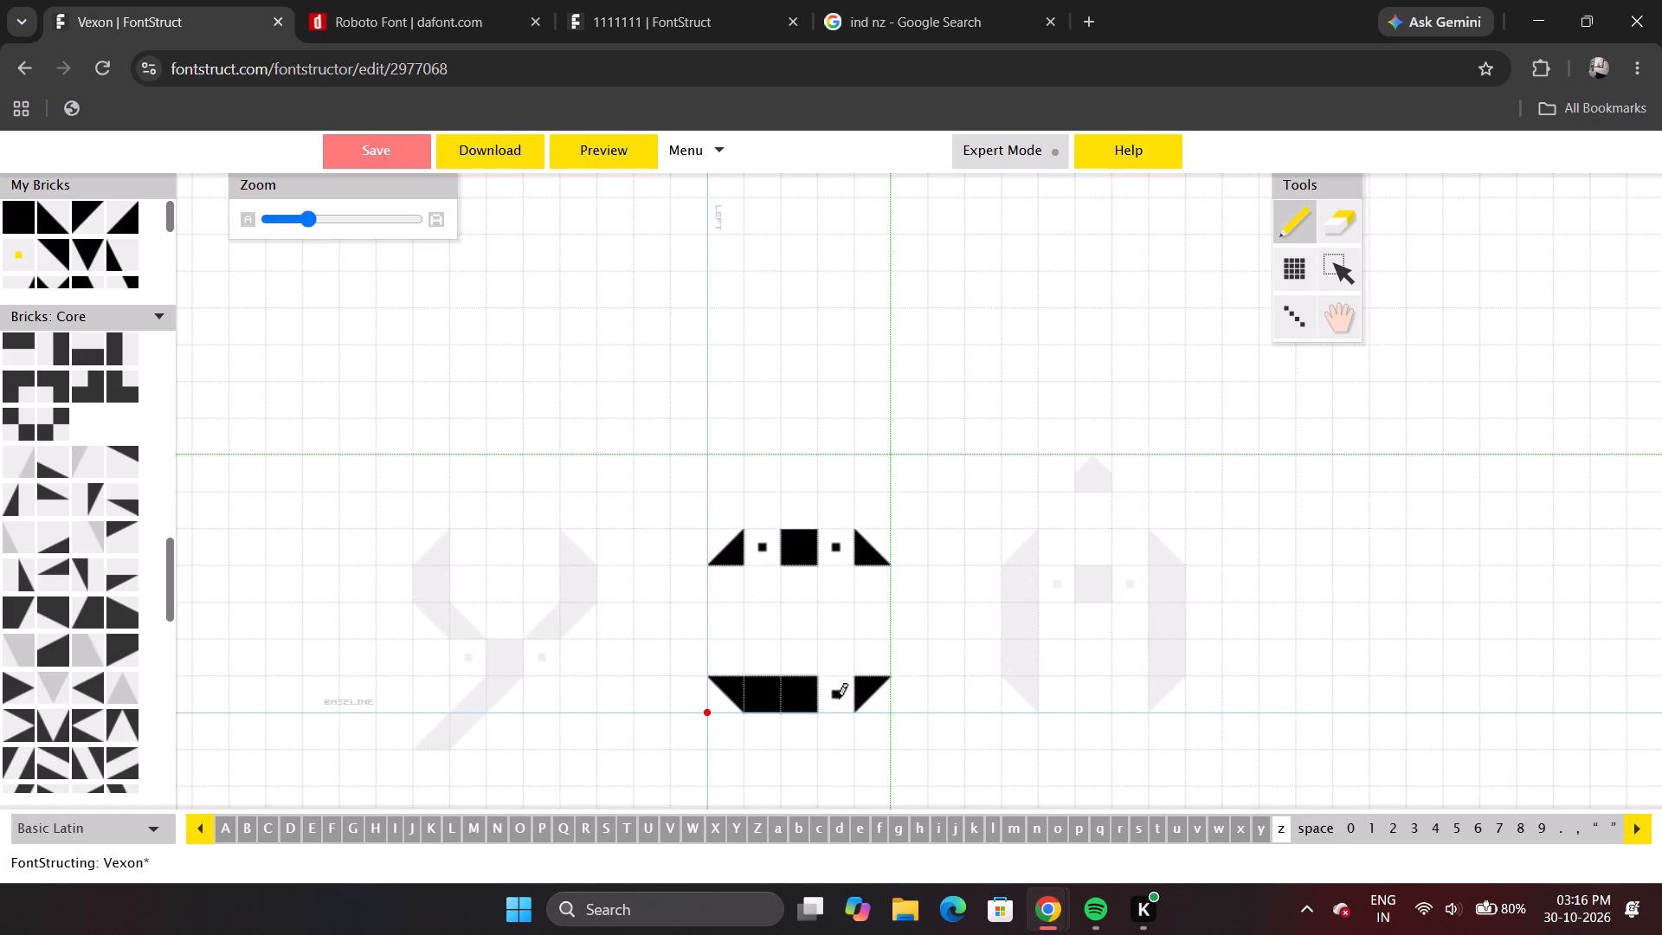
left_click(757, 700)
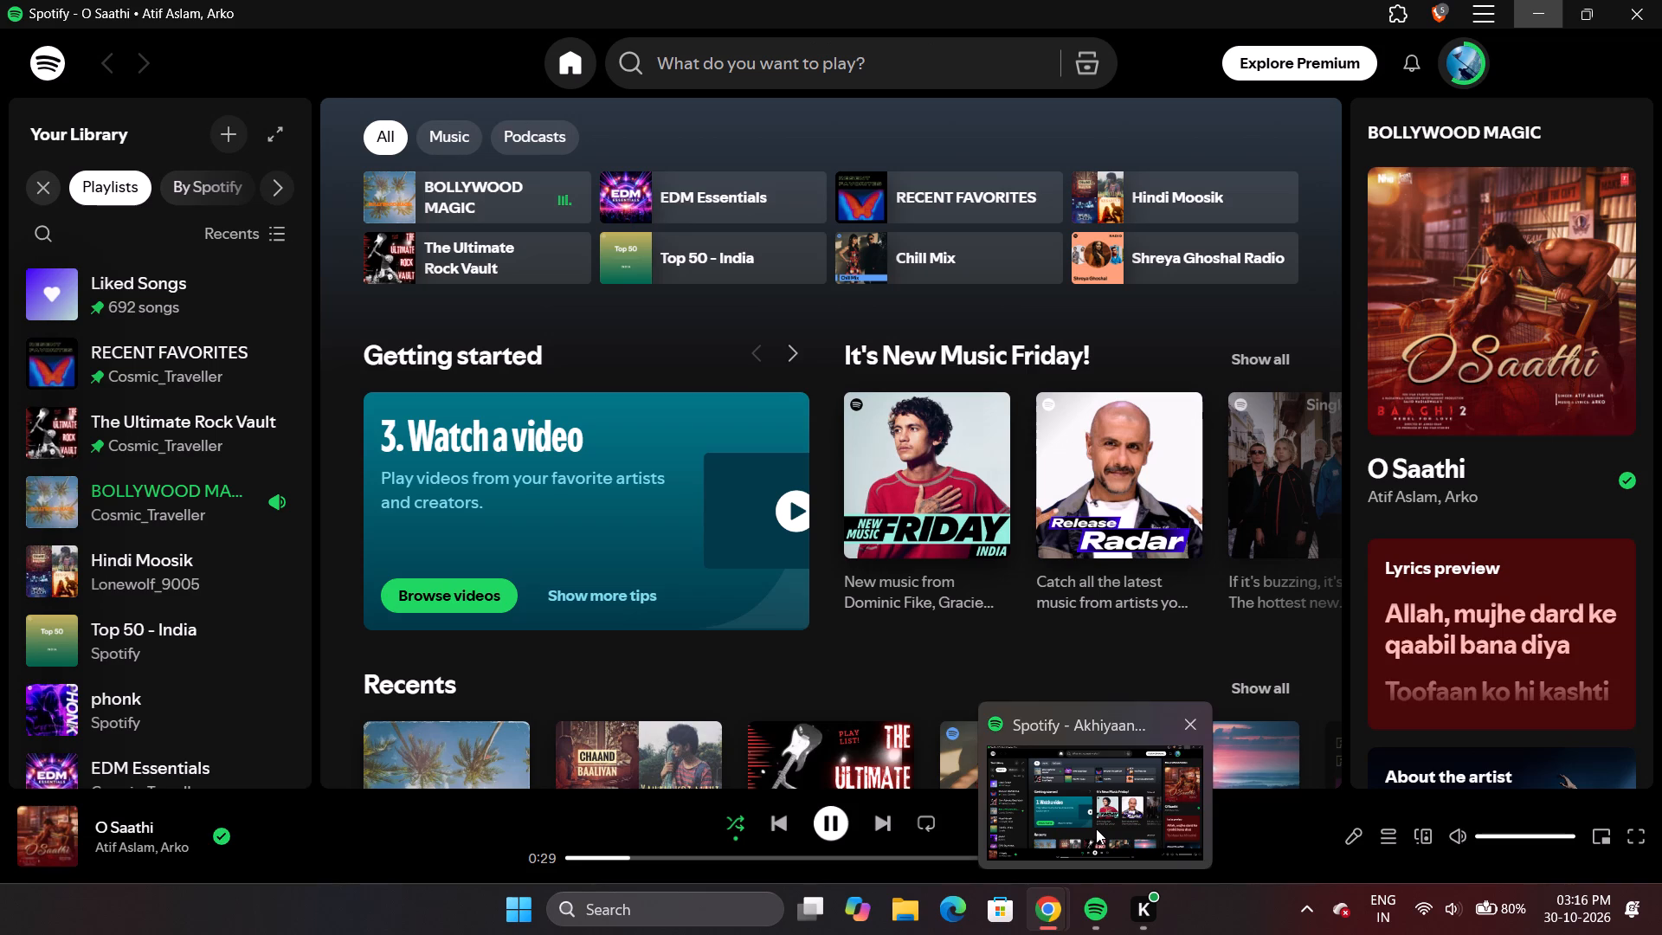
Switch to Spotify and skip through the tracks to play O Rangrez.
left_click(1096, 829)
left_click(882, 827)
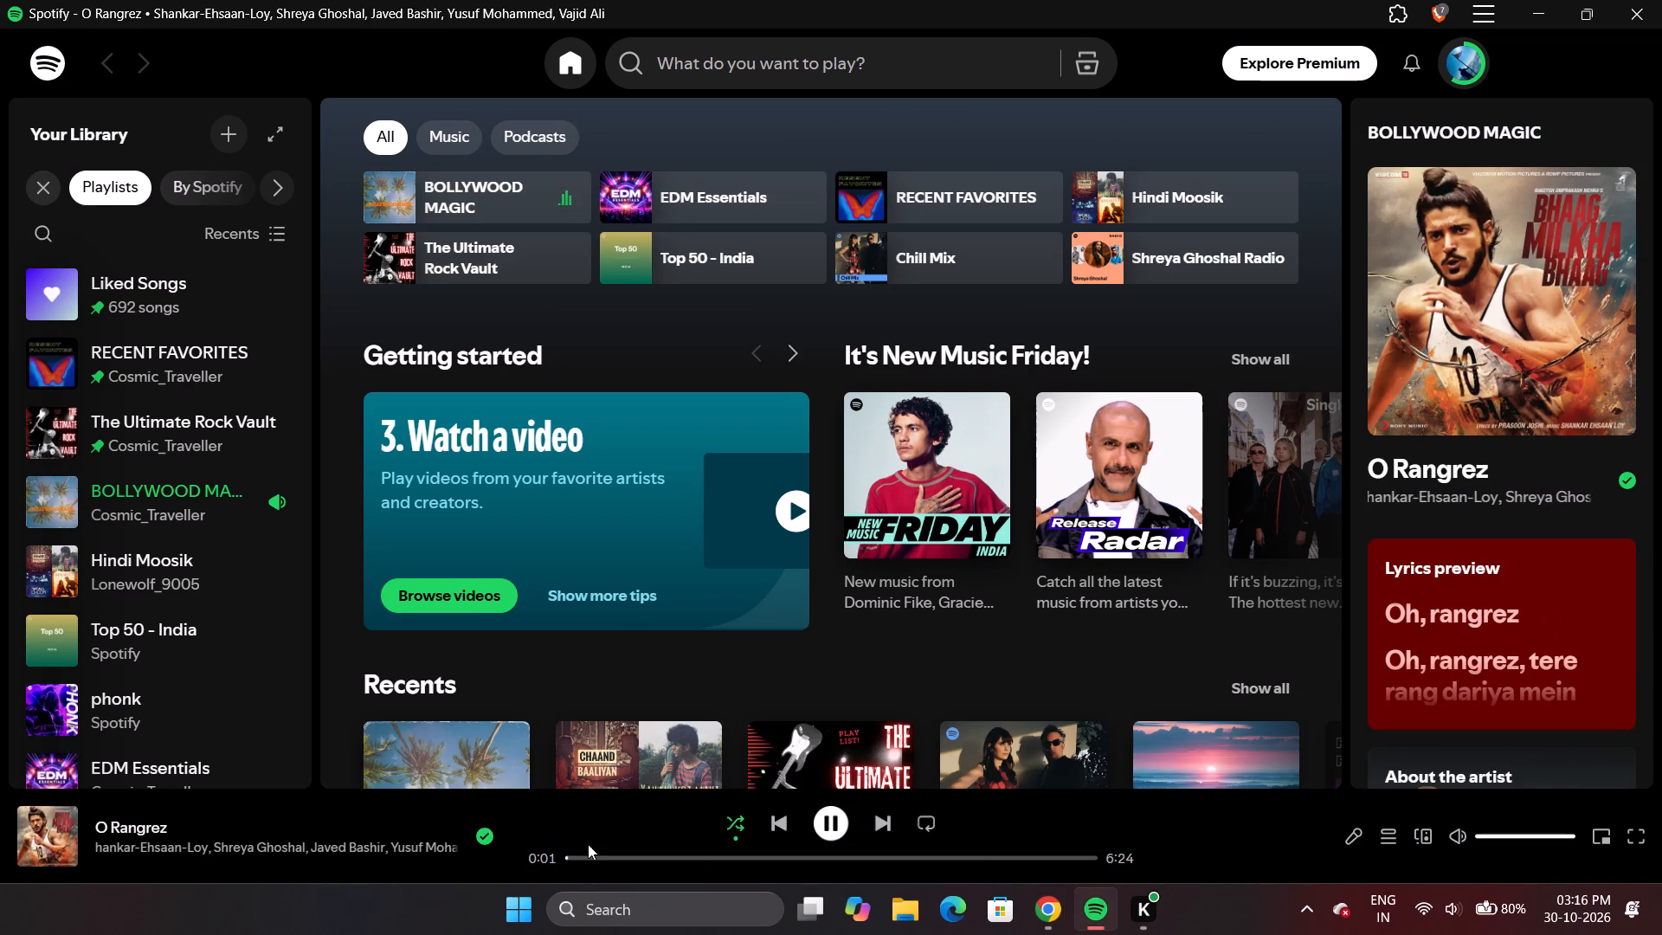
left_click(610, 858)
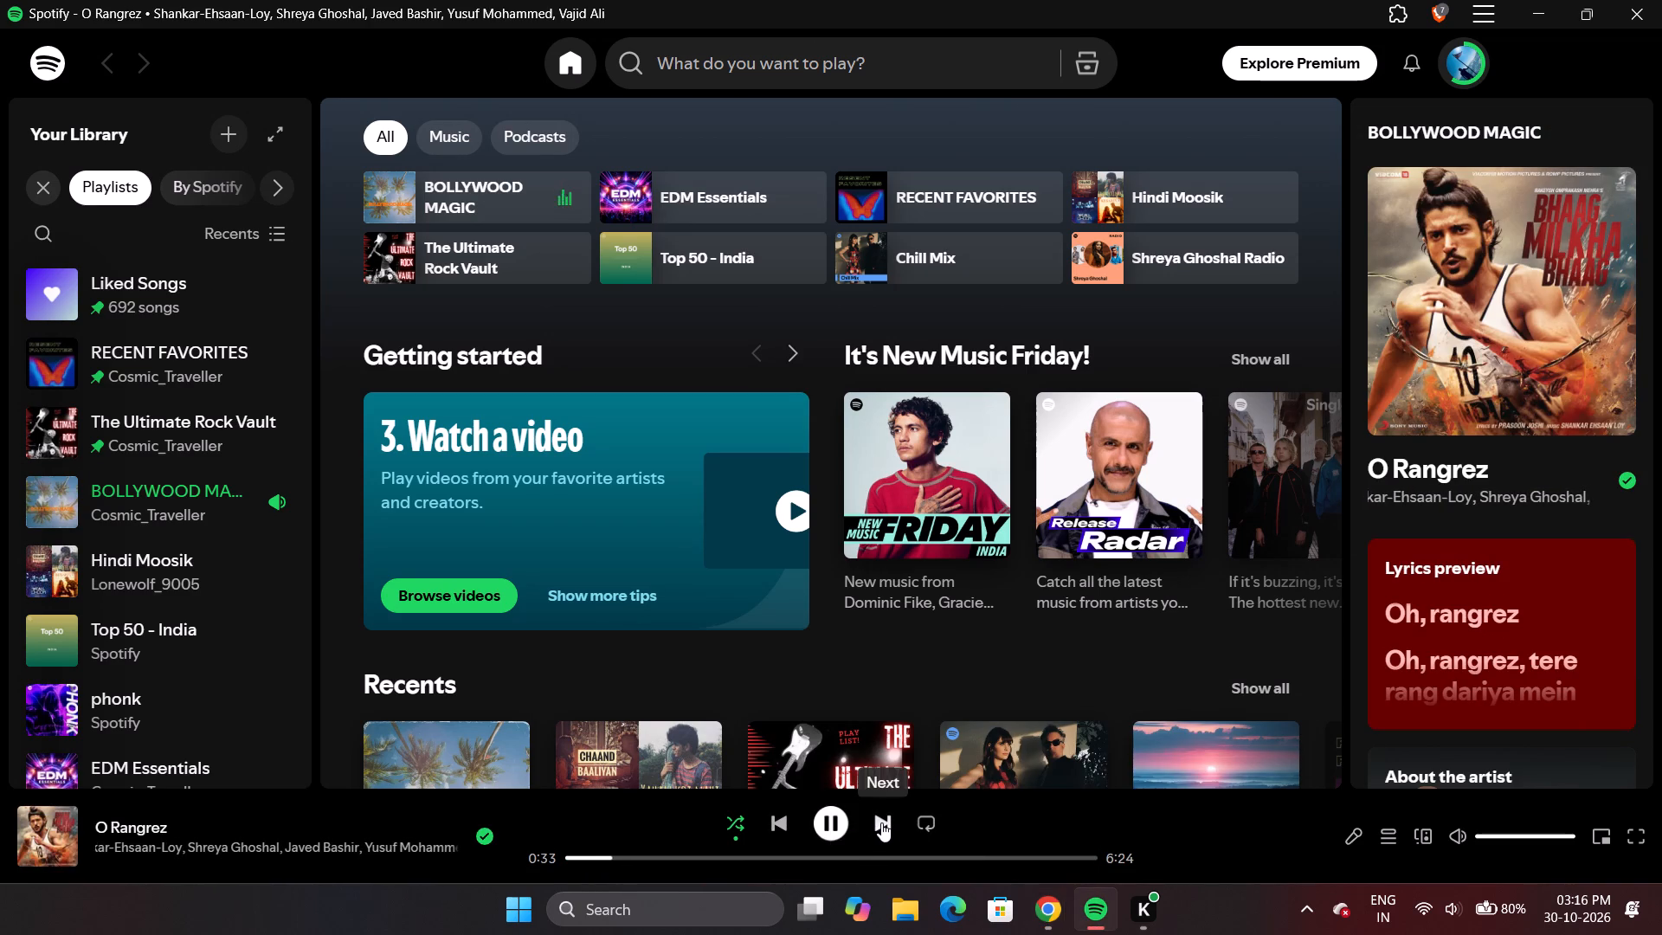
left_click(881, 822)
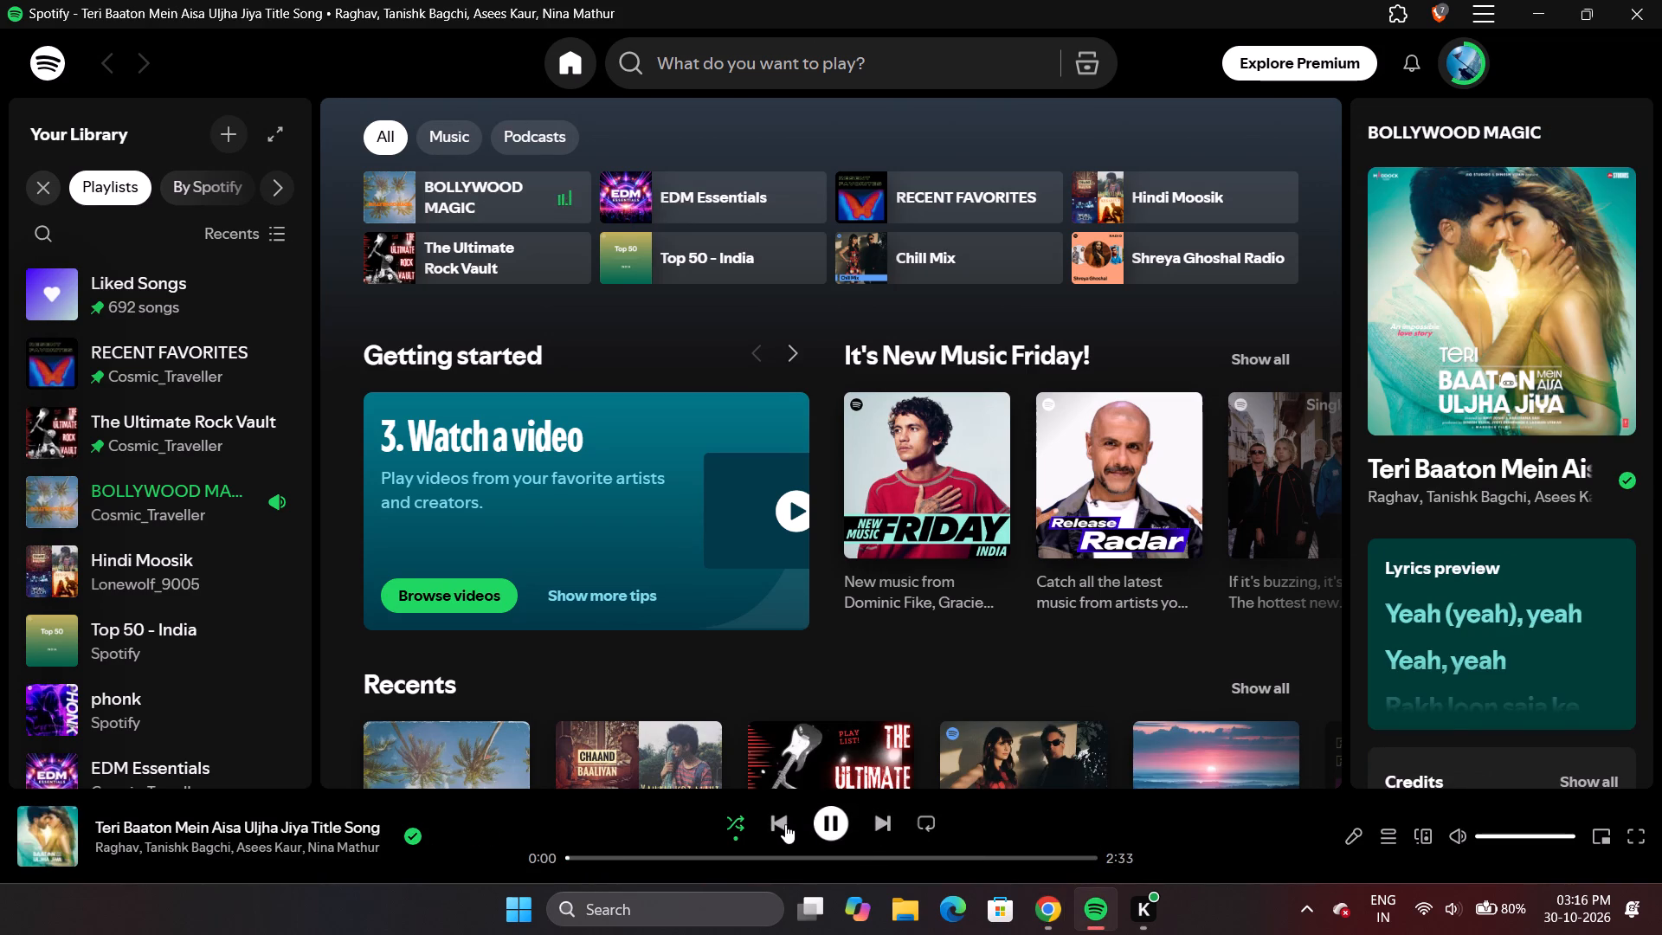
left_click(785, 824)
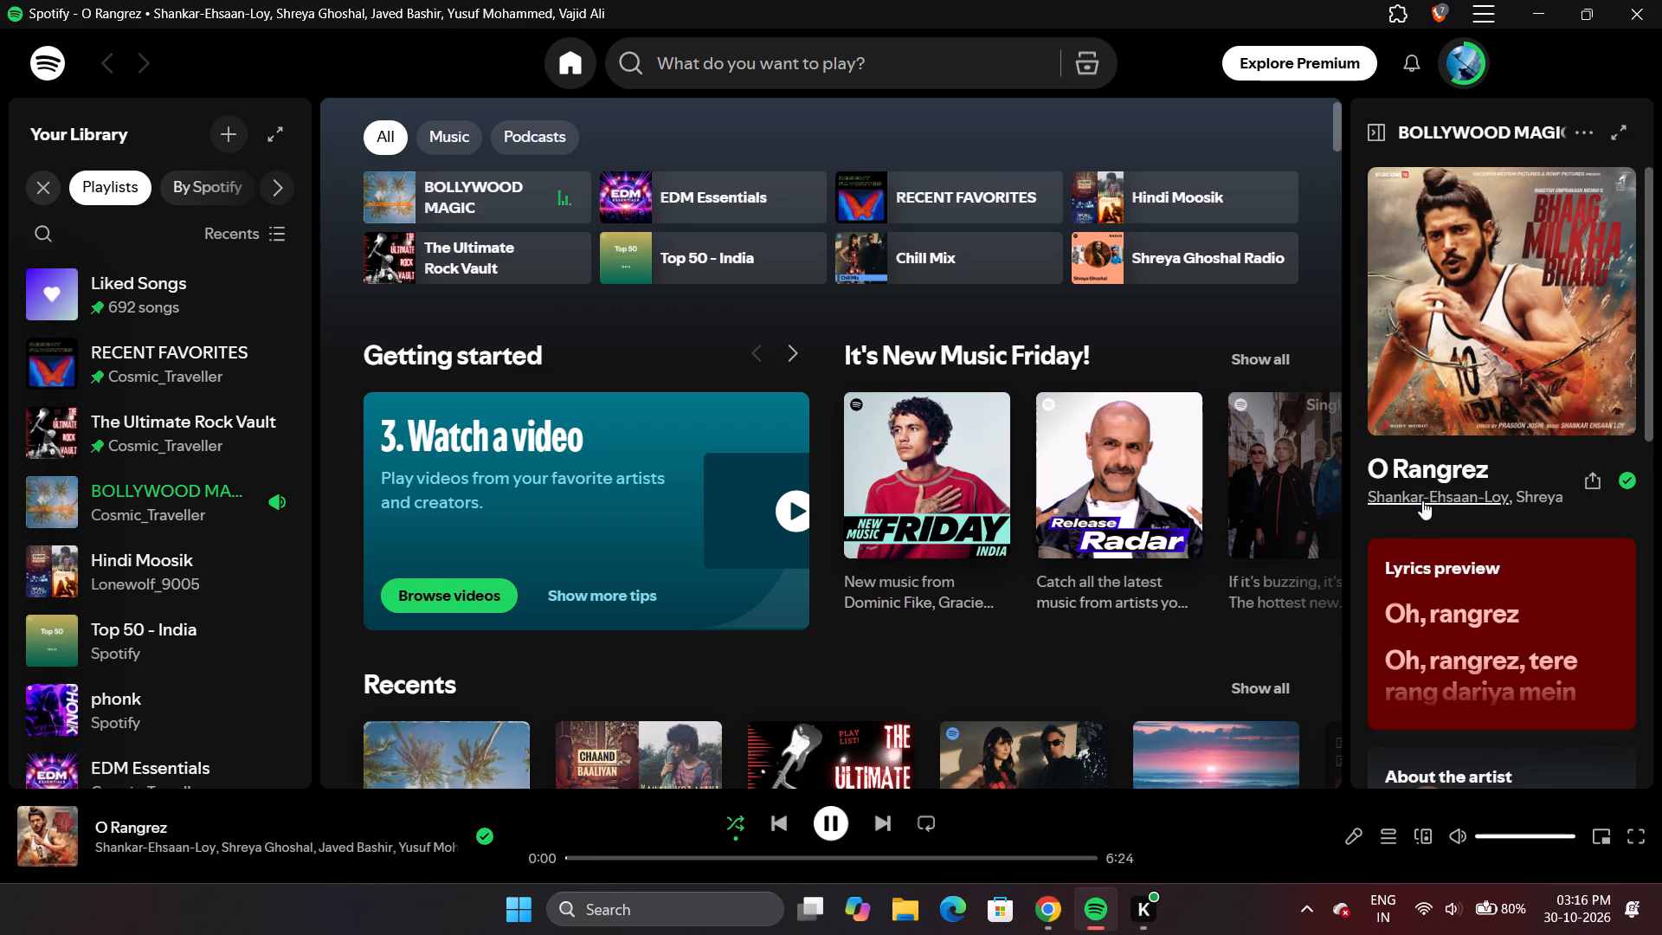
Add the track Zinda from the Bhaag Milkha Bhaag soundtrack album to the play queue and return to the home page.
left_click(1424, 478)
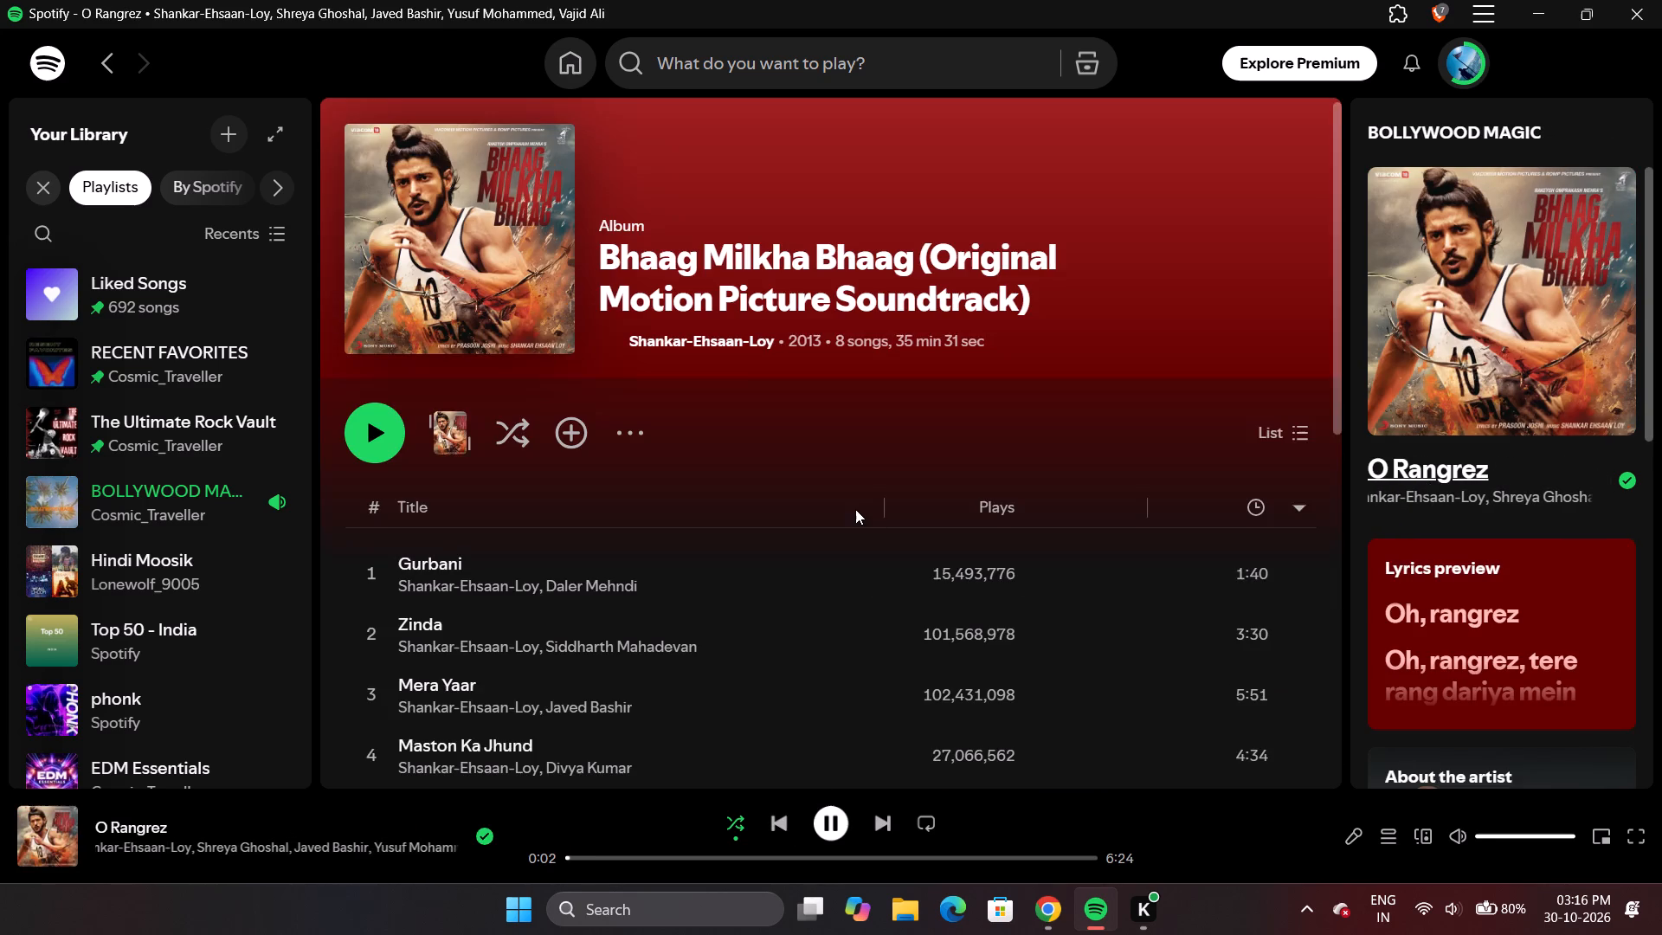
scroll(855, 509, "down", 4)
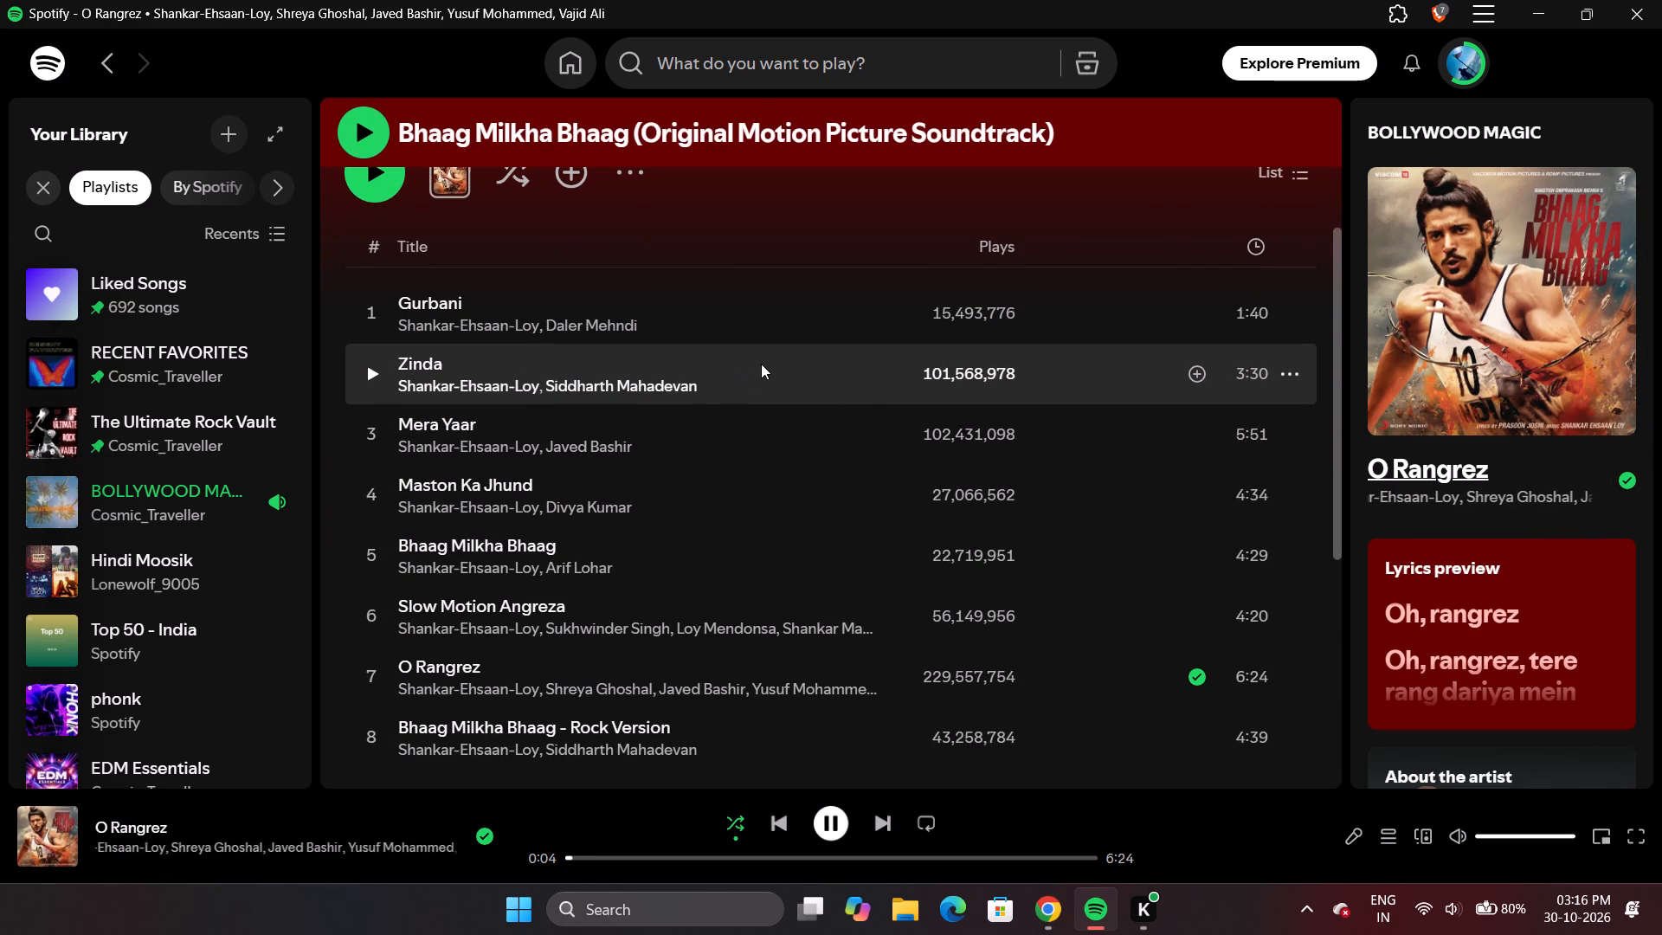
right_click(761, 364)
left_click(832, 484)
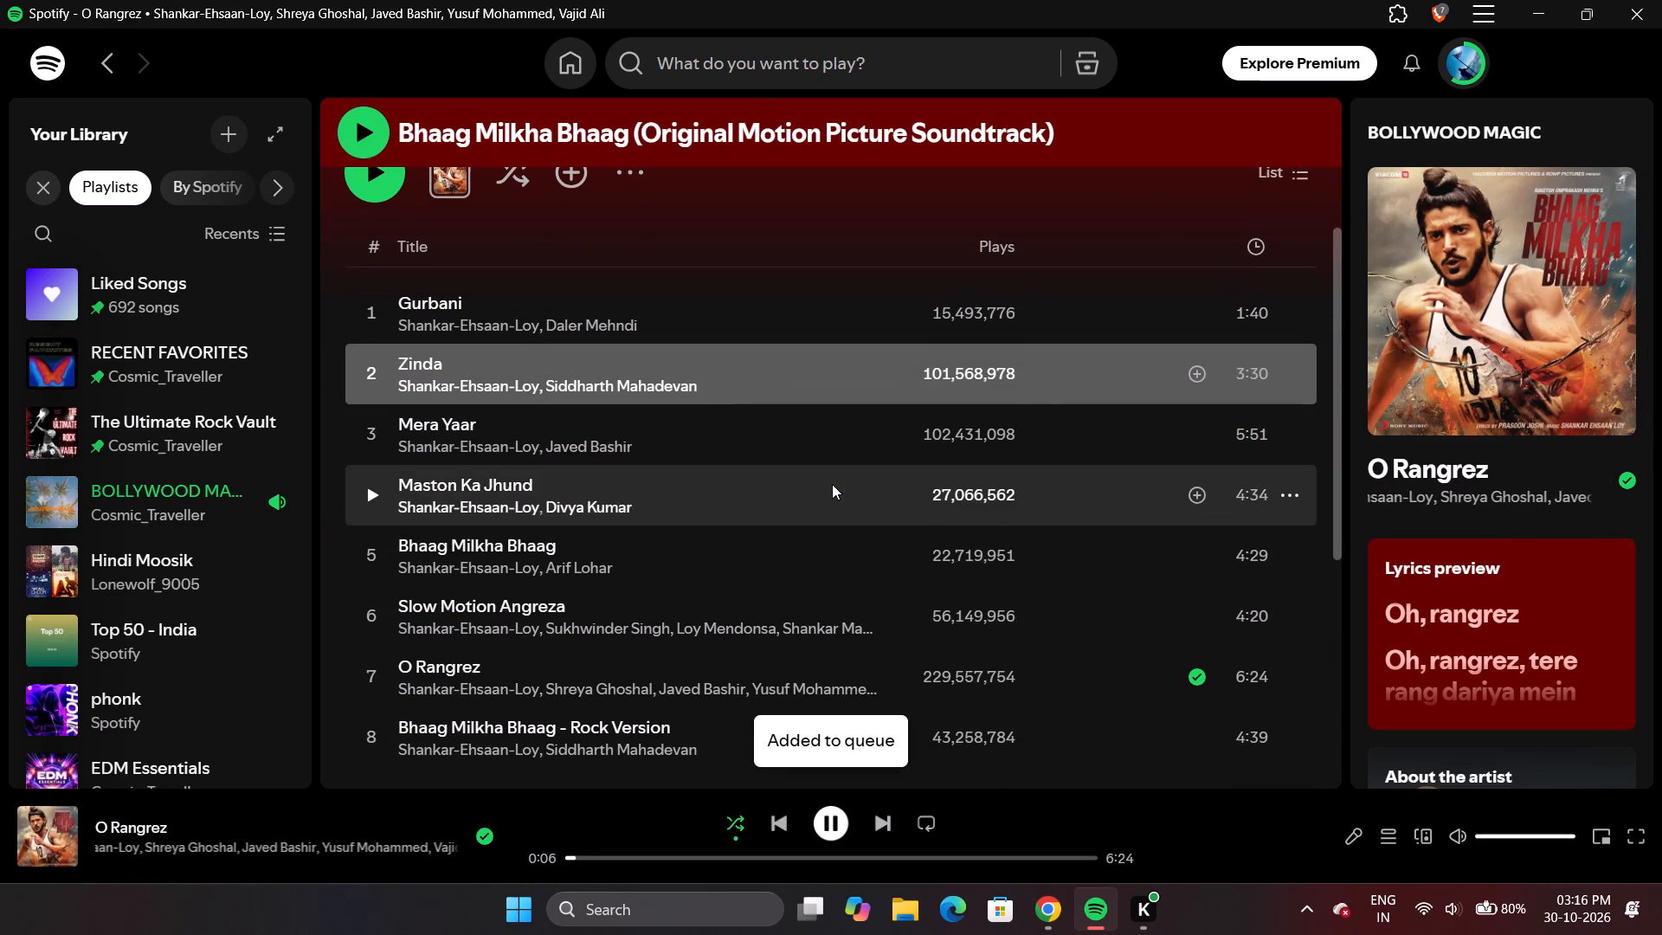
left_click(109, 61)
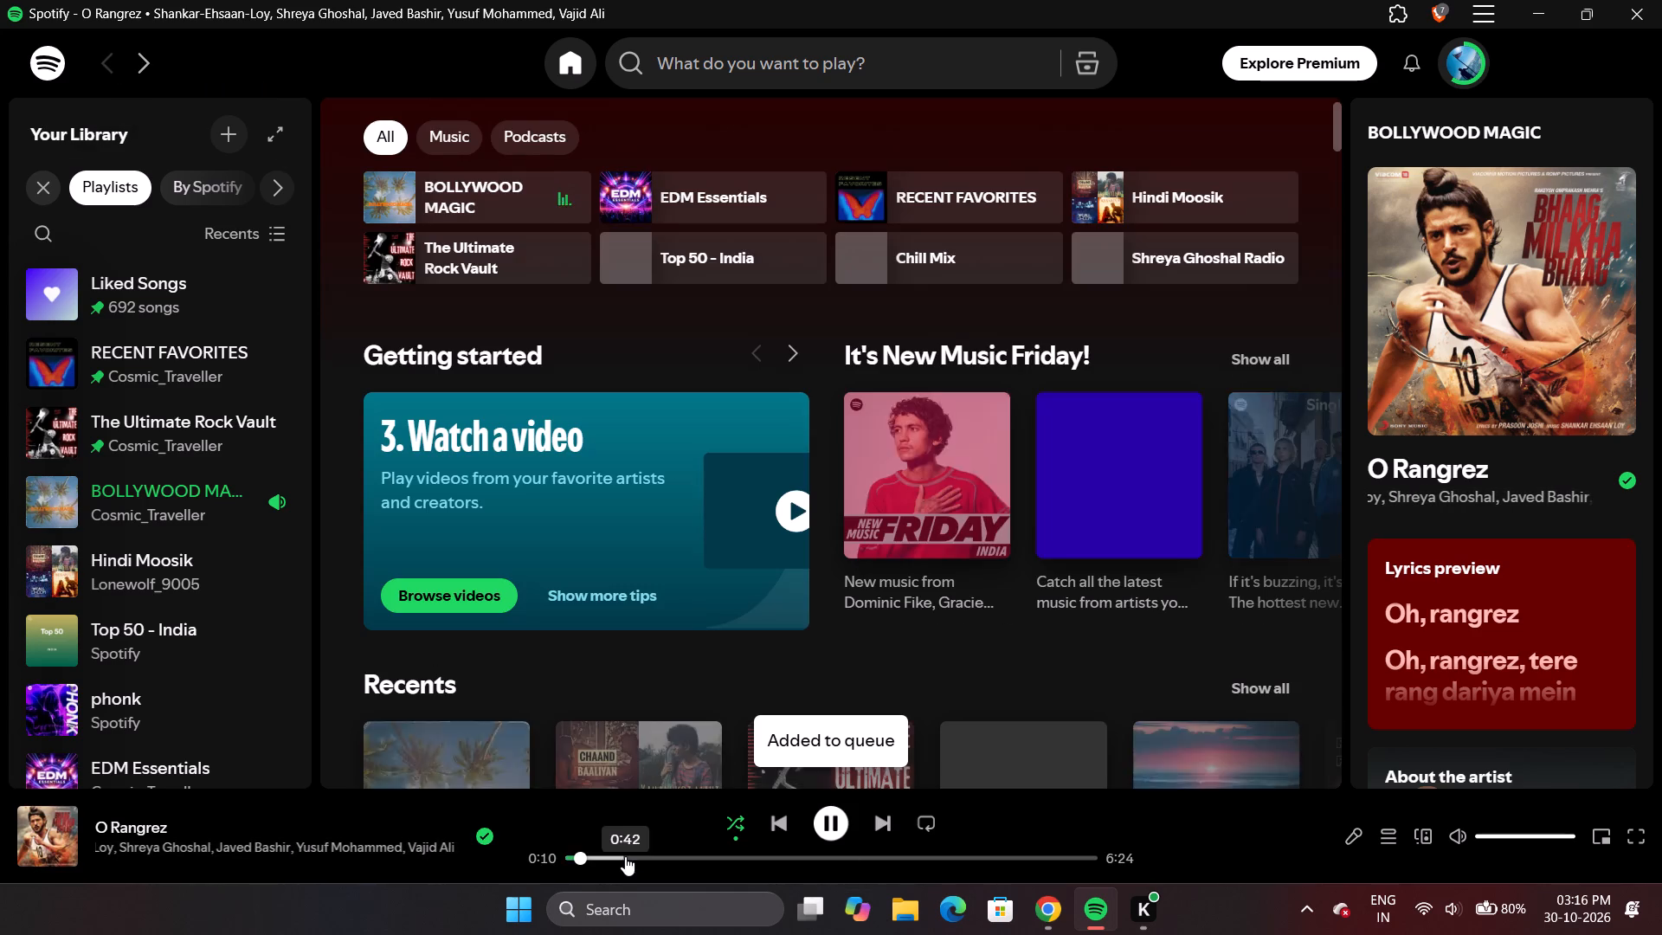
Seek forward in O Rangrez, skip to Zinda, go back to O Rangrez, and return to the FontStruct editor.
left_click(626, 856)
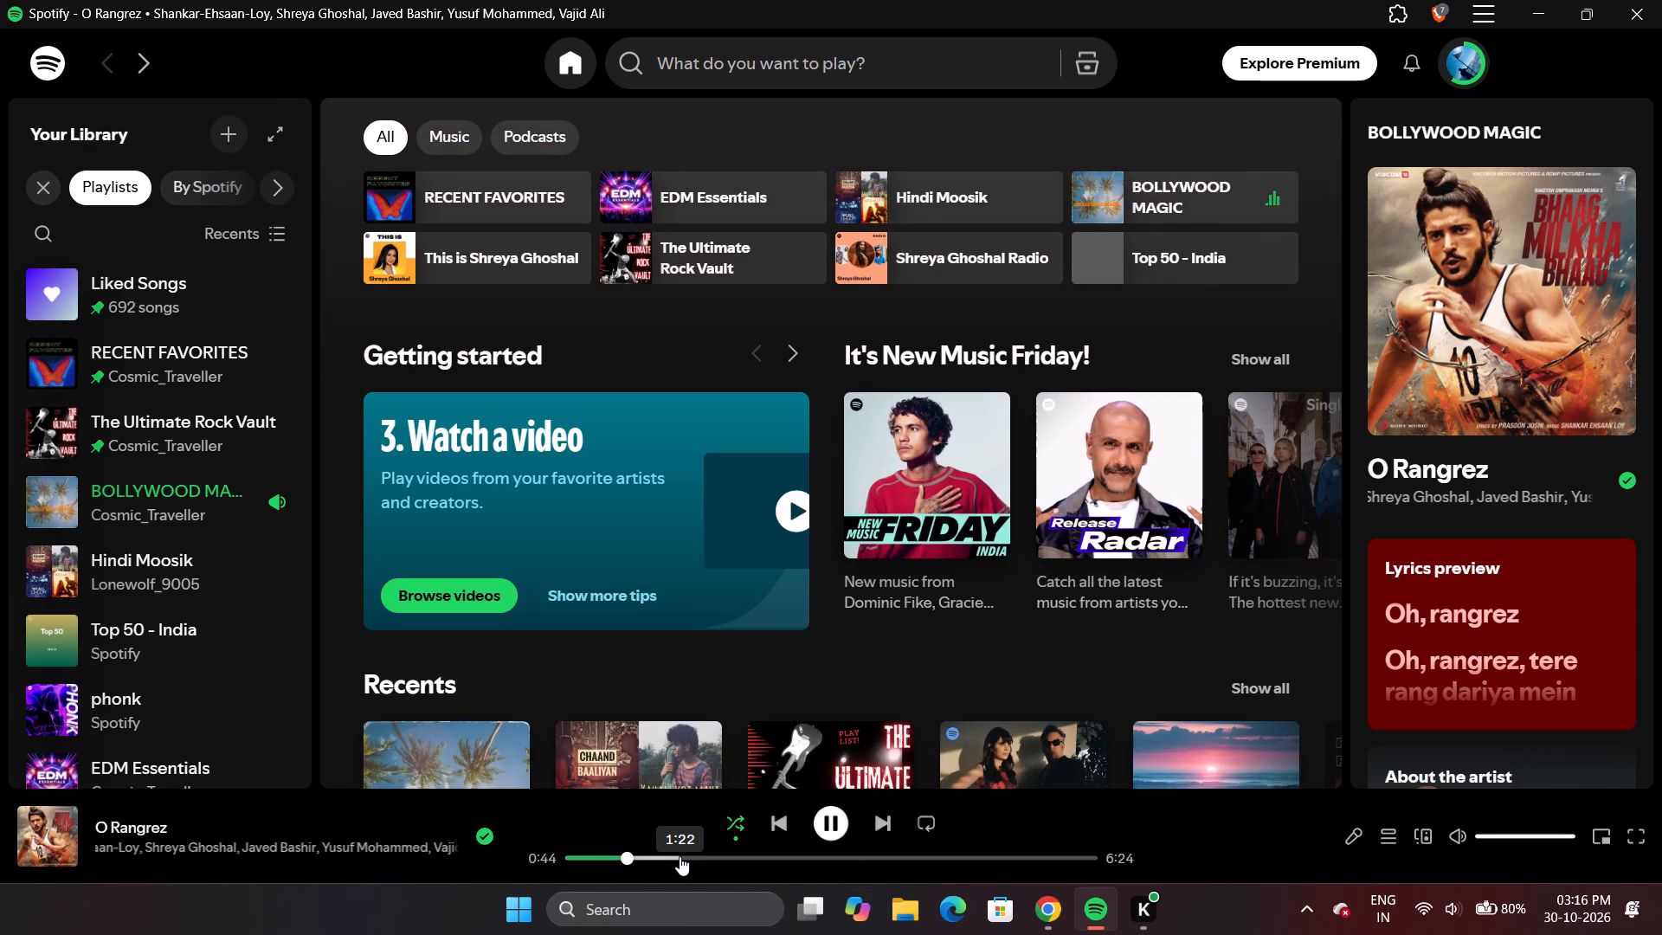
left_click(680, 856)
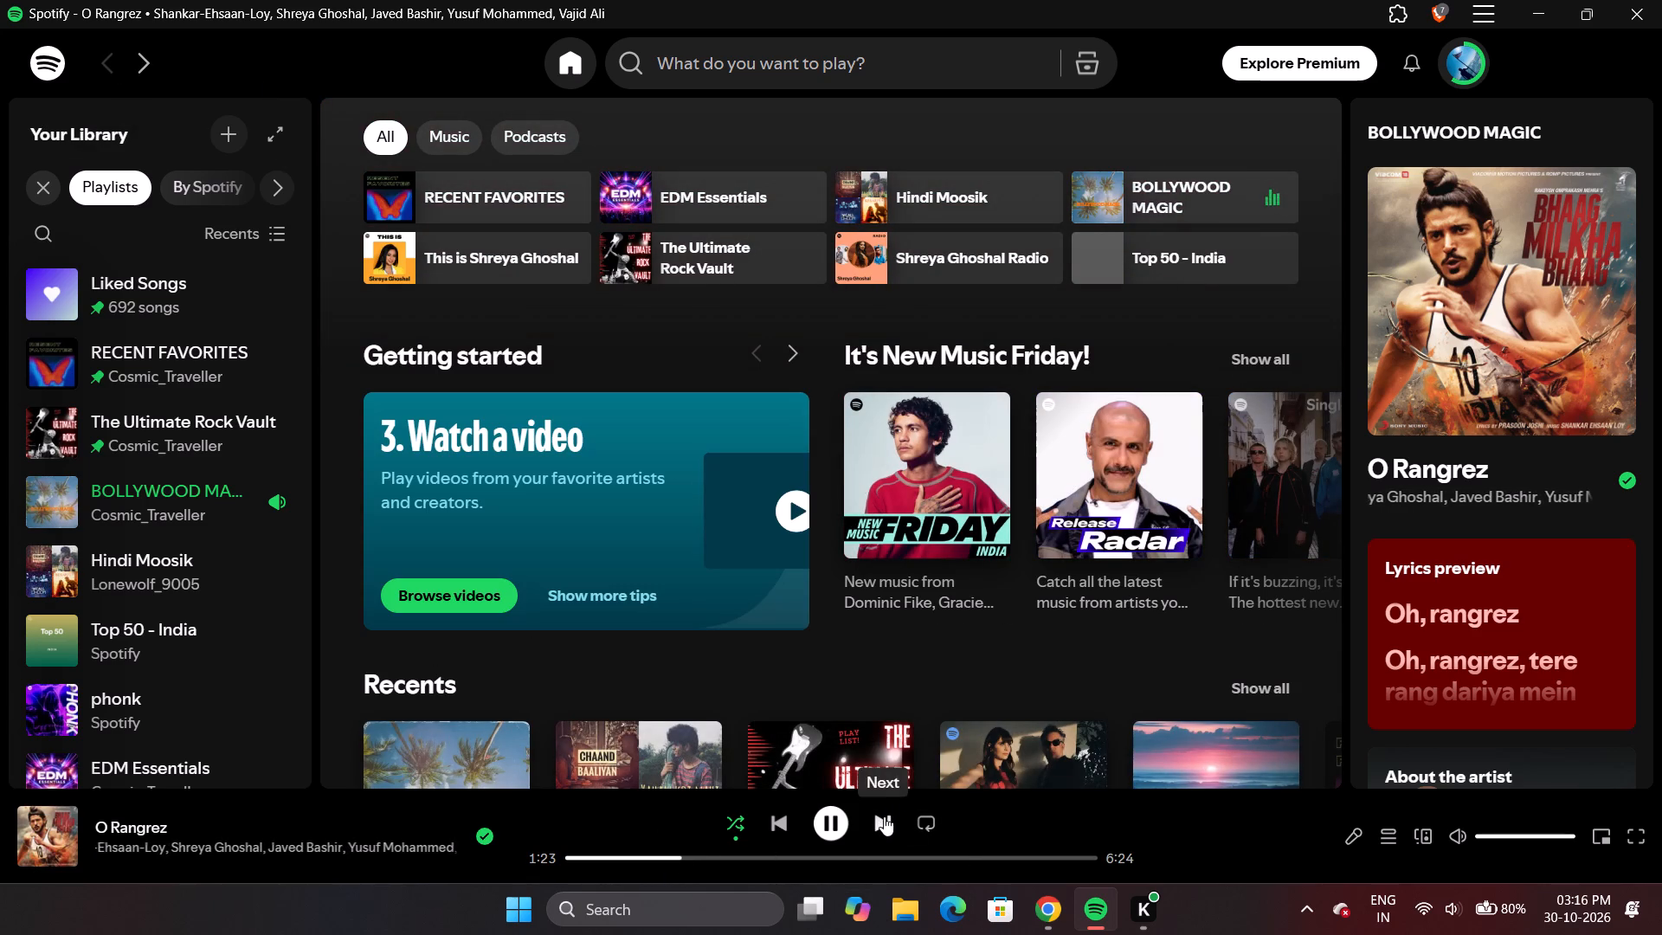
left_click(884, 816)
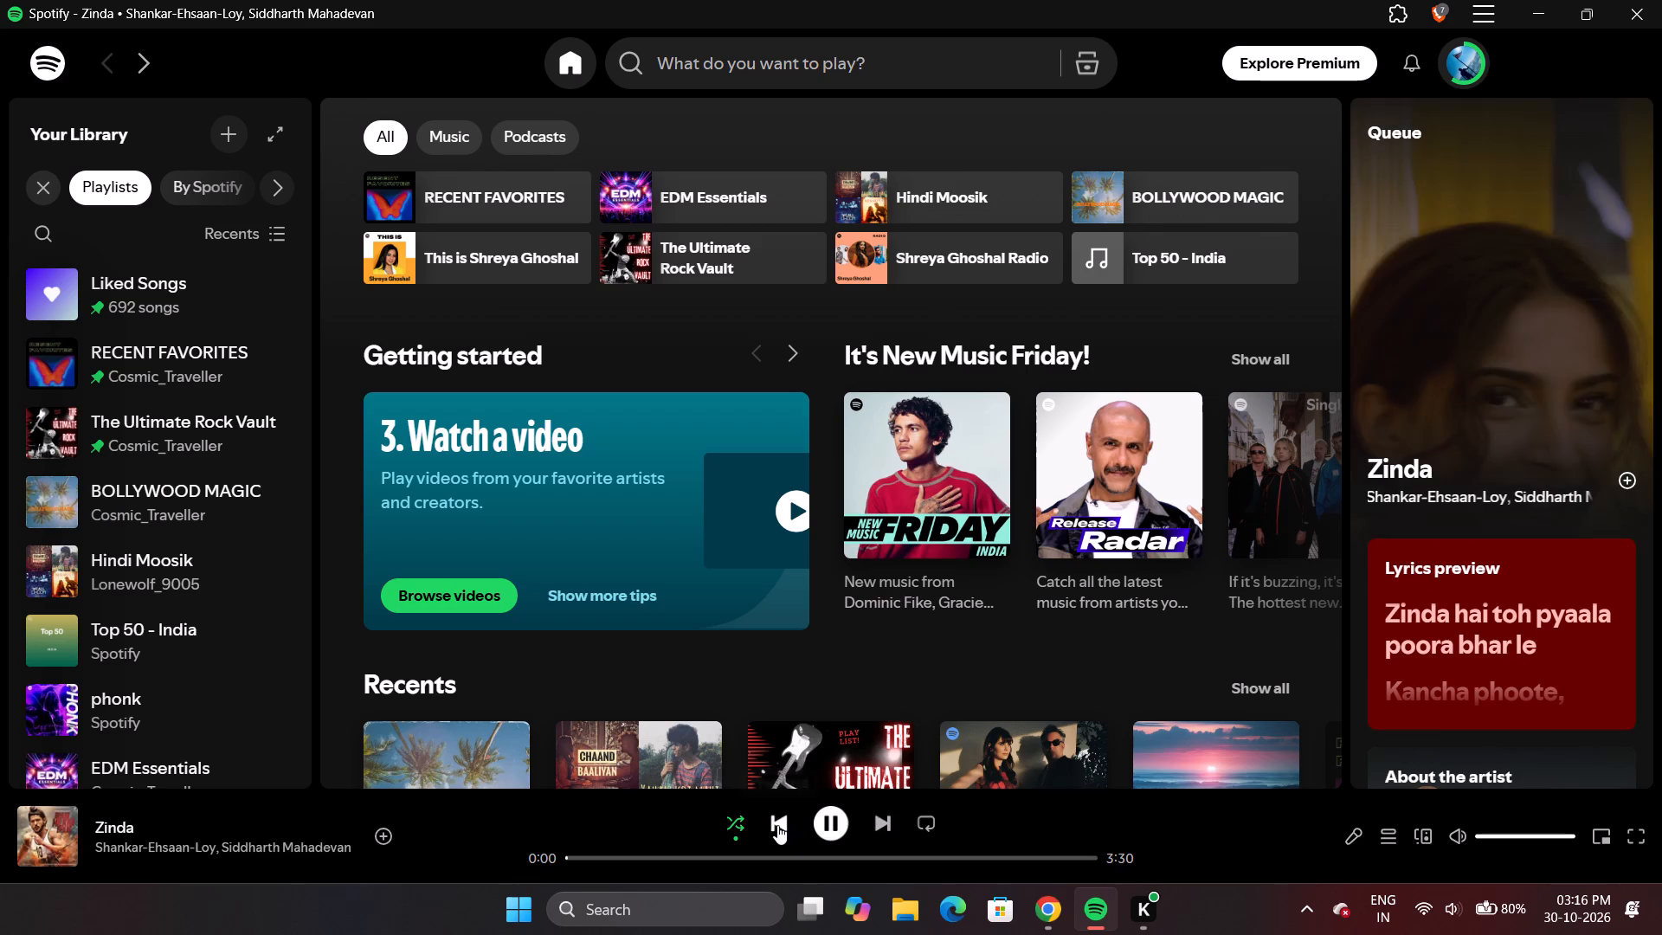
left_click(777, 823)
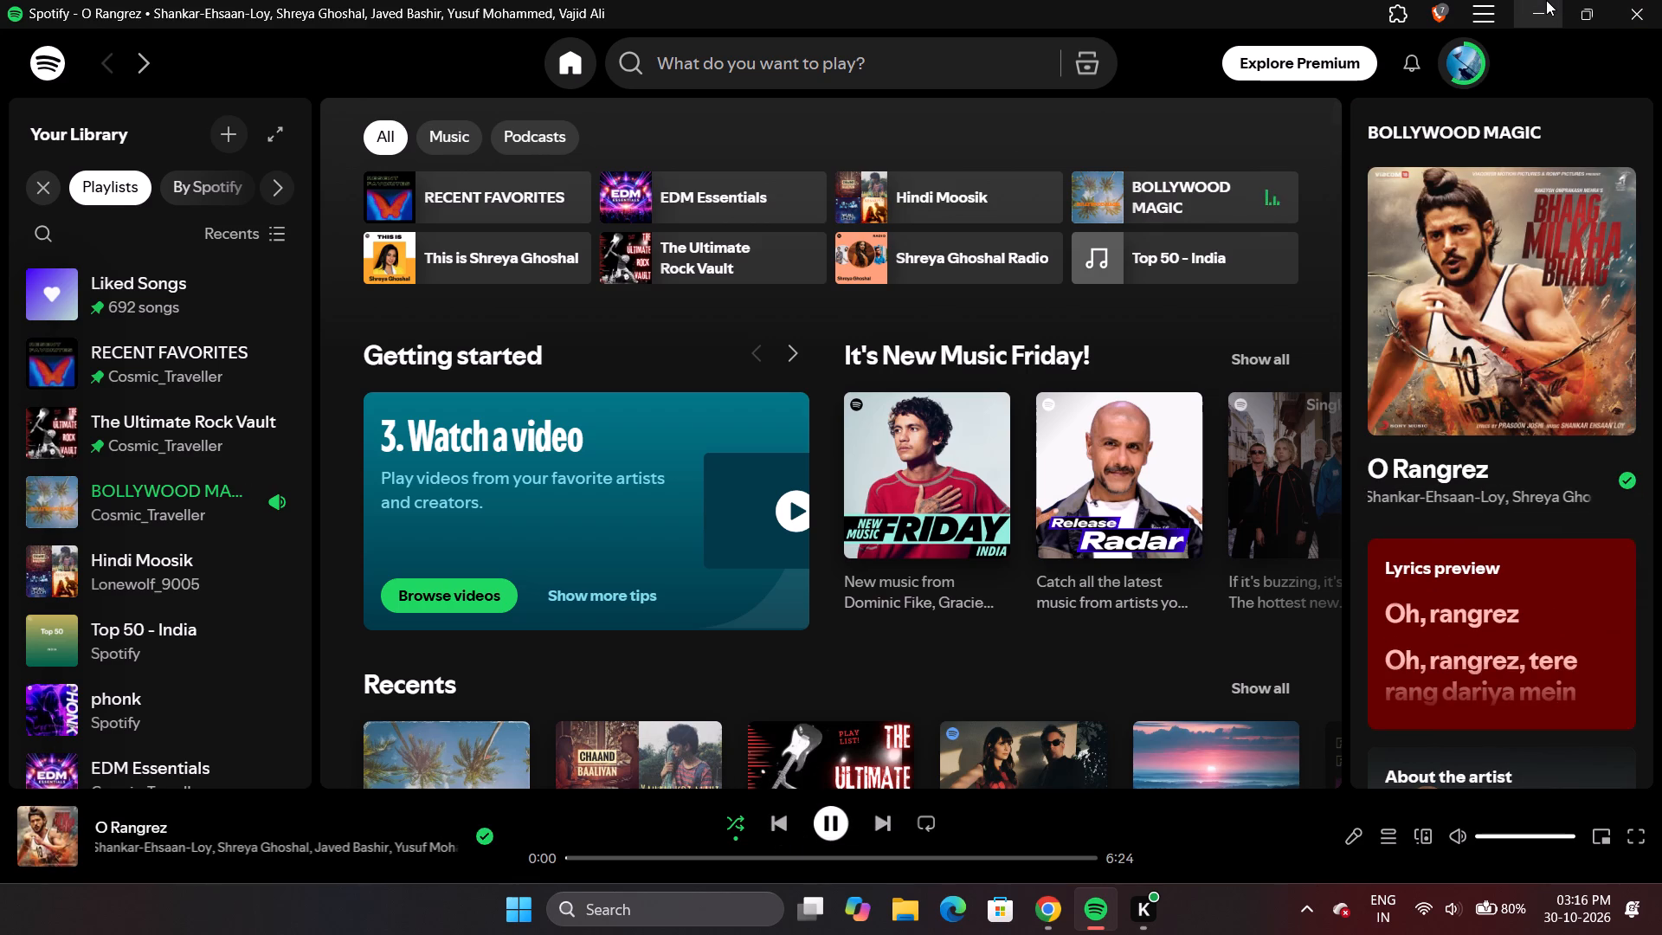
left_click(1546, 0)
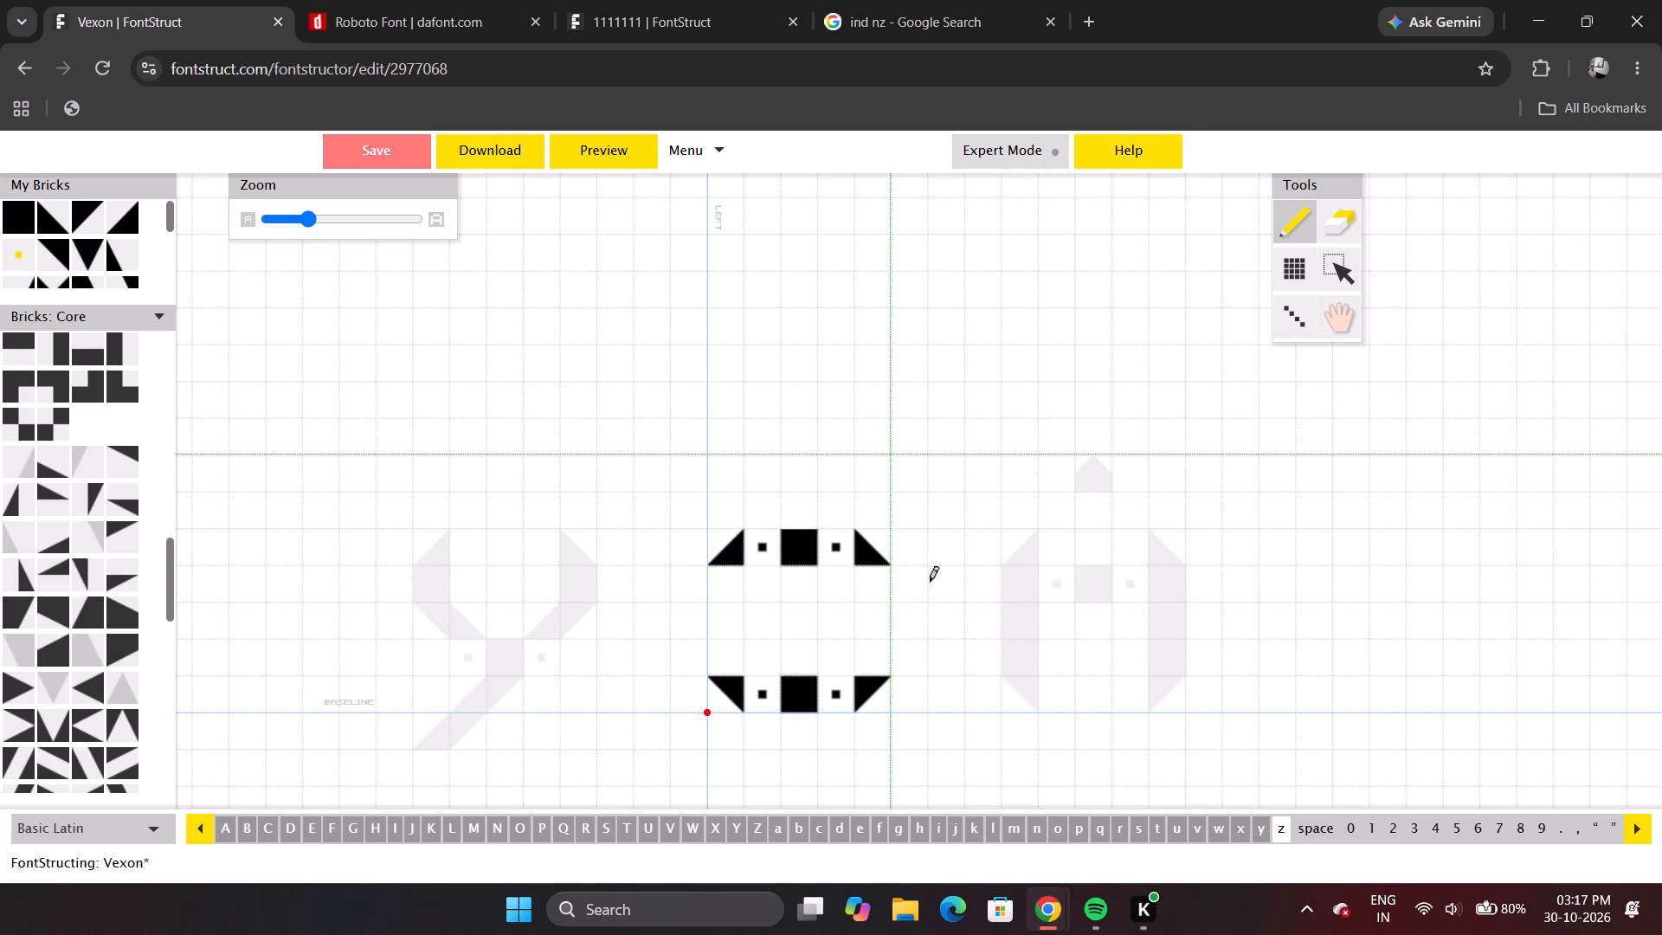
In lowercase z, place two stacked triangle bricks under the top bar's second dot, rotated into a diagonal slanting down towards the centre.
left_click(865, 581)
key("z")
left_click(49, 209)
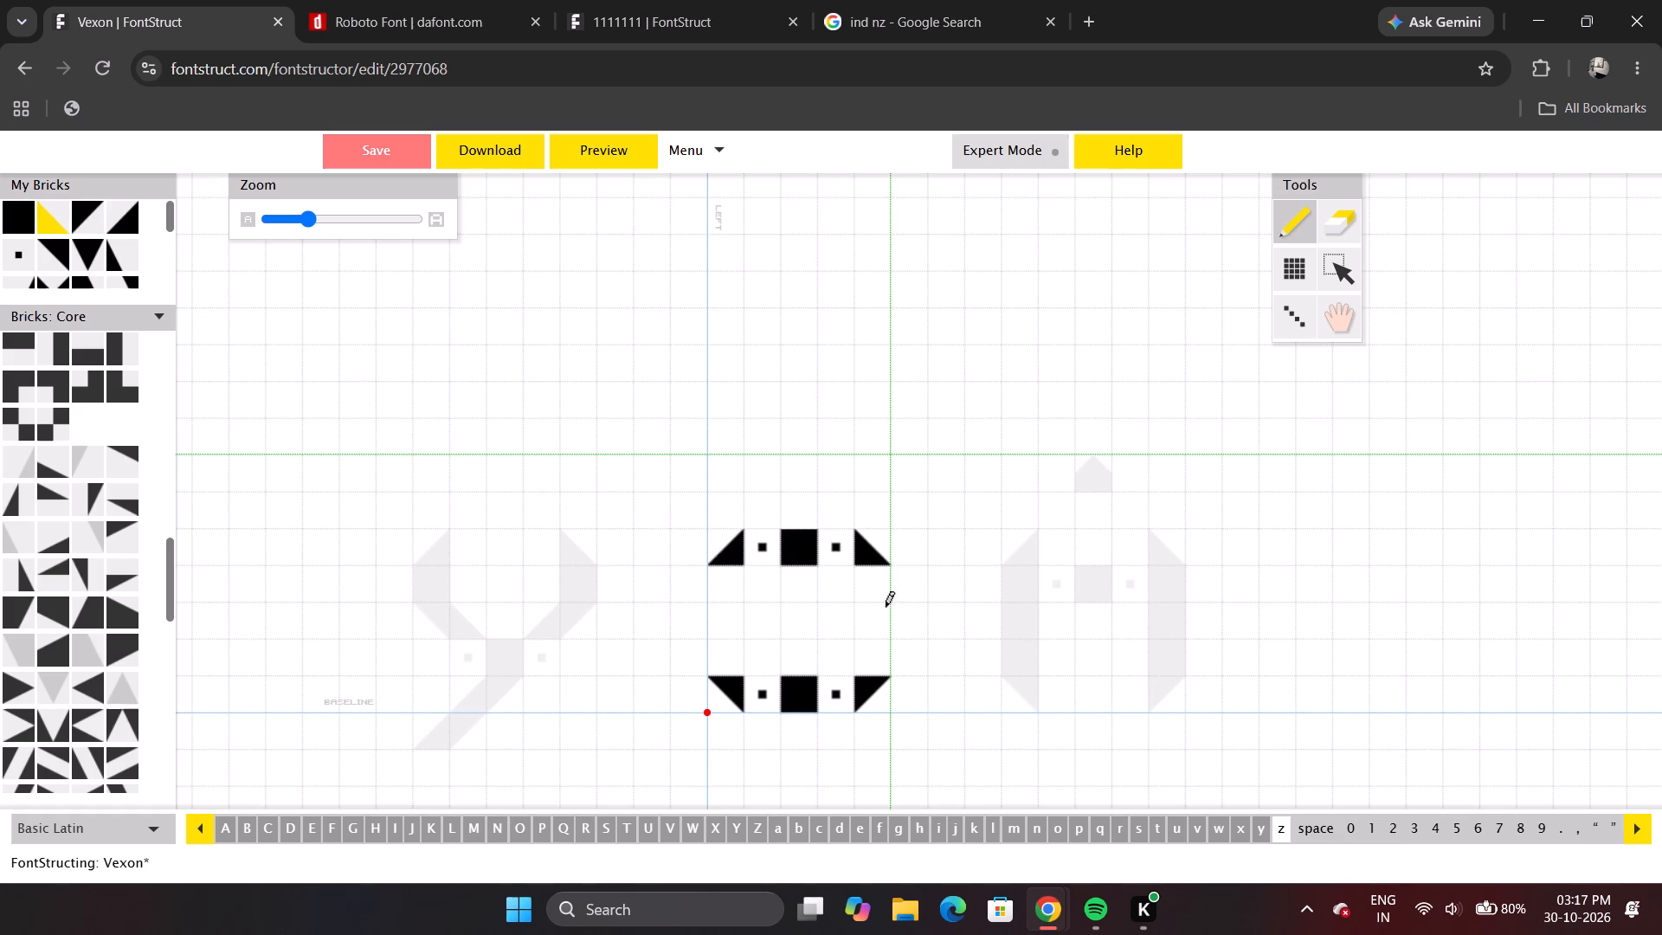
left_click(837, 579)
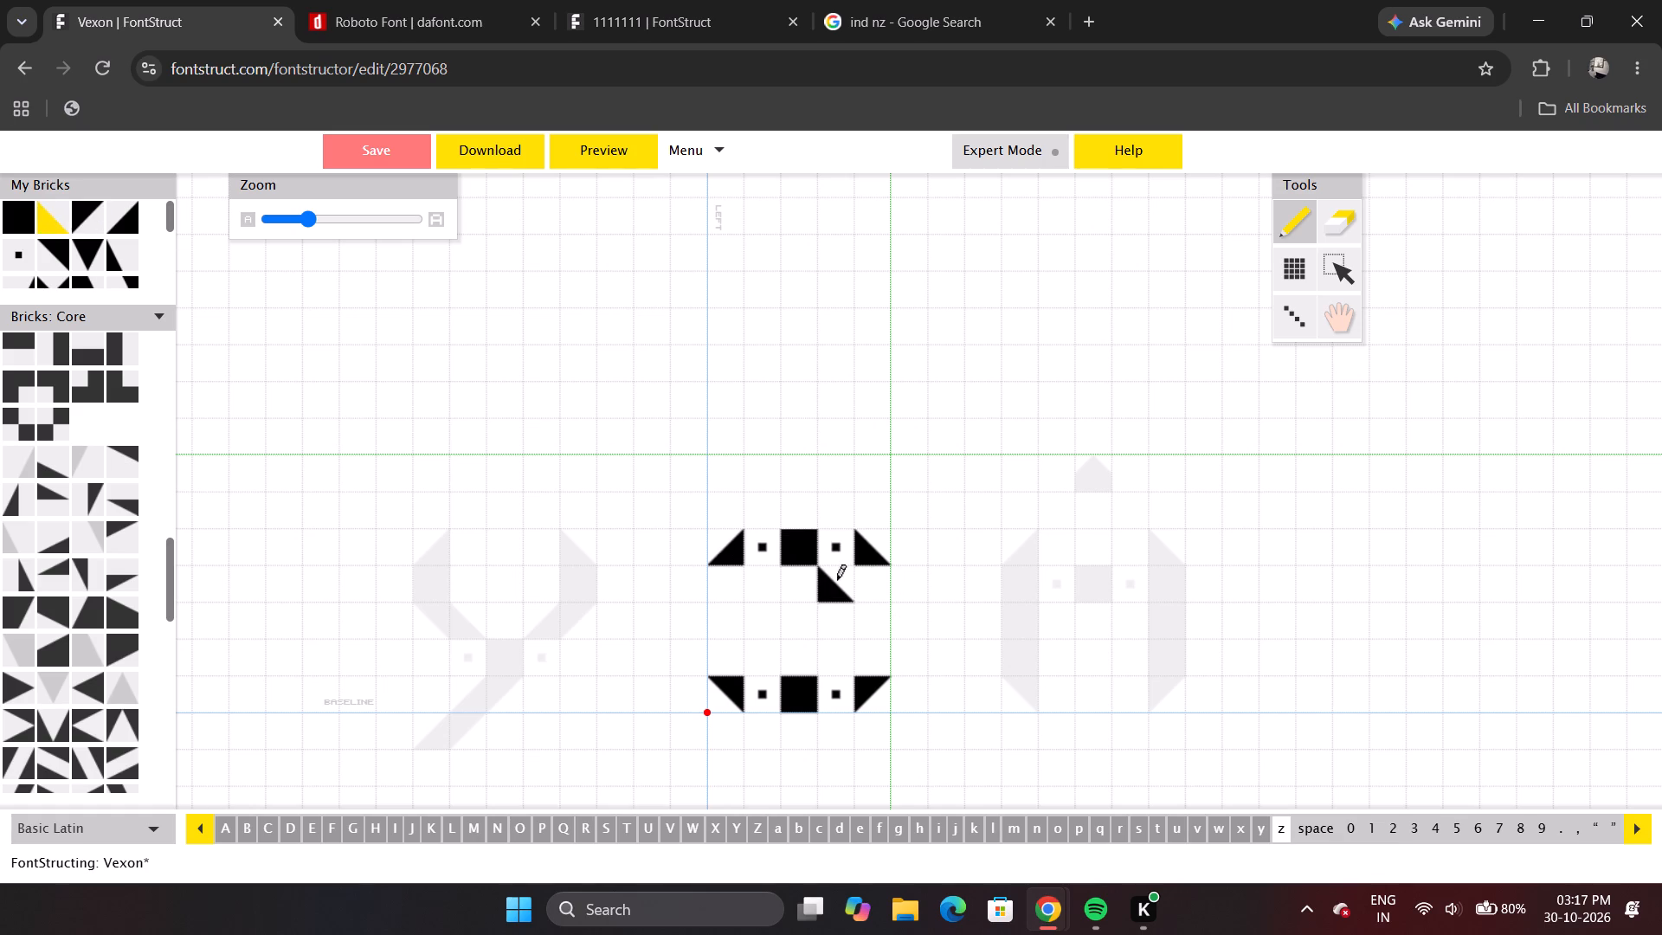
left_click(837, 579)
left_click(837, 579)
left_click(833, 627)
left_click(833, 627)
left_click(833, 627)
key("z")
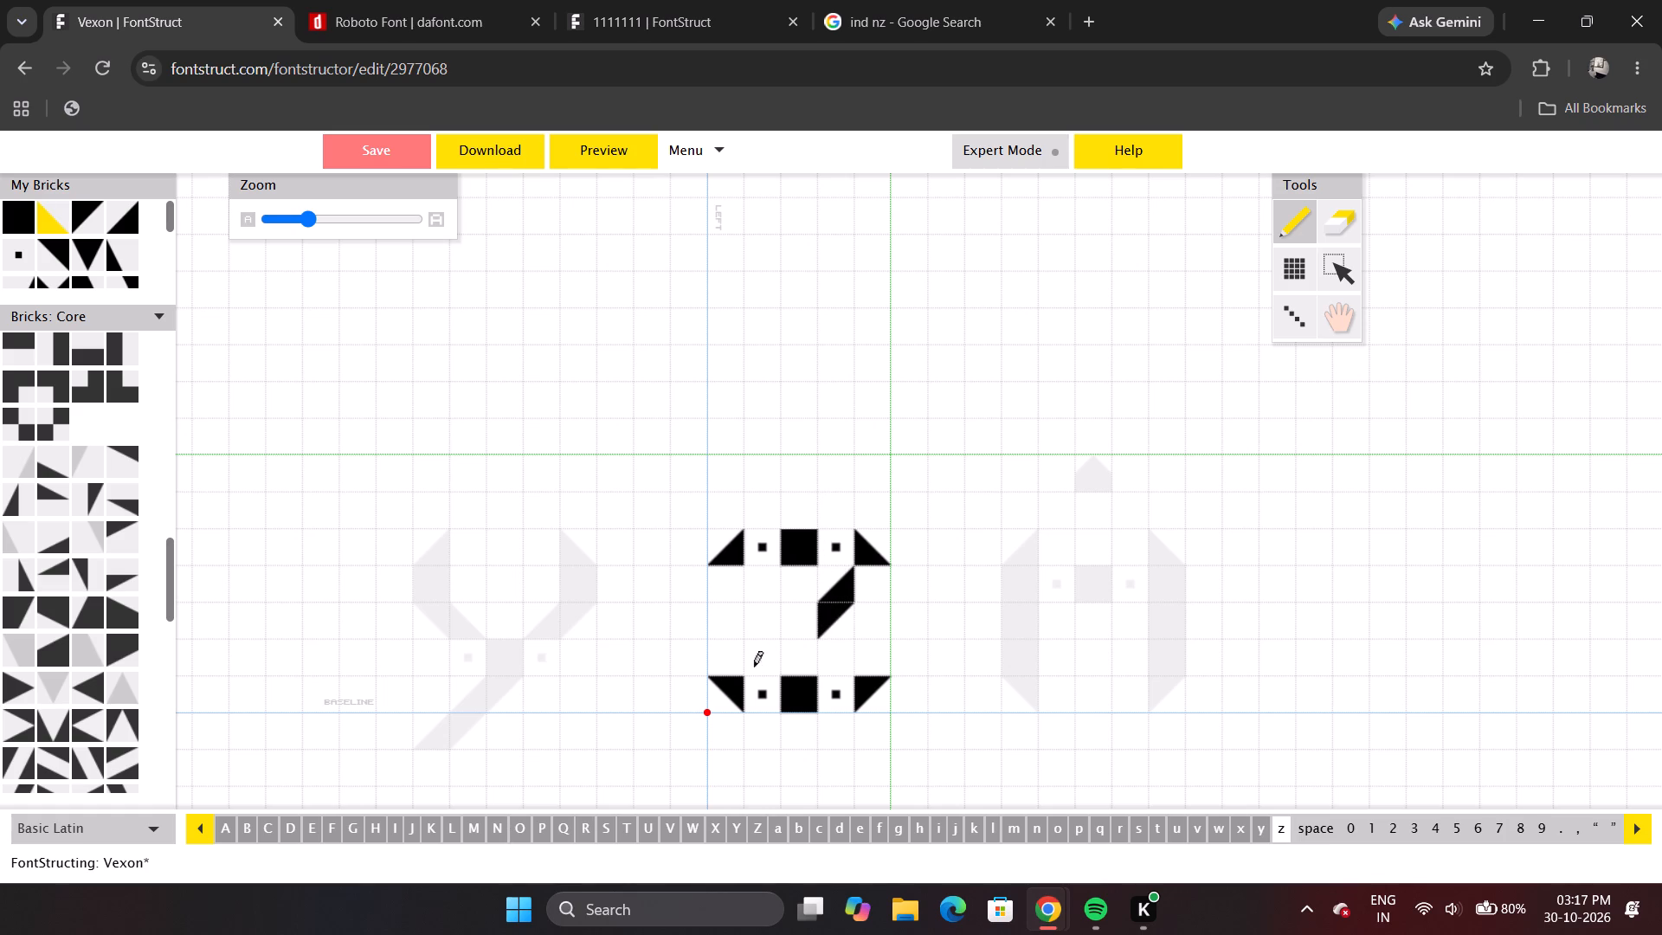
Place two stacked triangle bricks above the bottom bar's first dot in z, rotated into a matching diagonal rising towards the centre.
left_click(754, 666)
left_click(754, 666)
left_click(754, 666)
key("z")
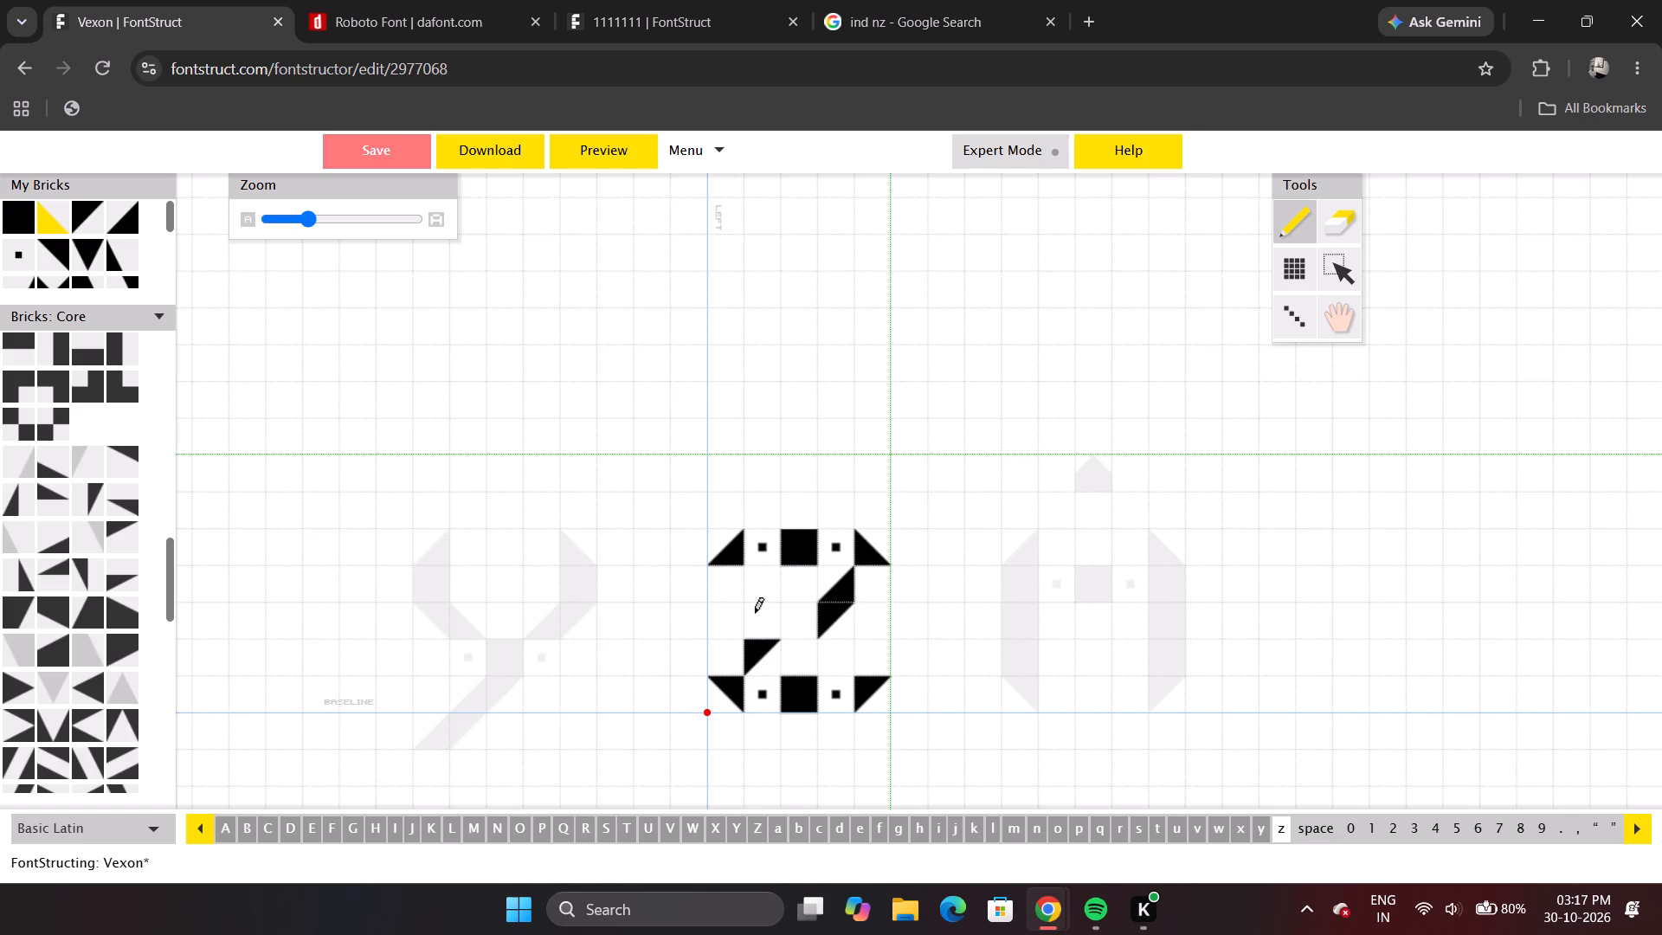
right_click(762, 627)
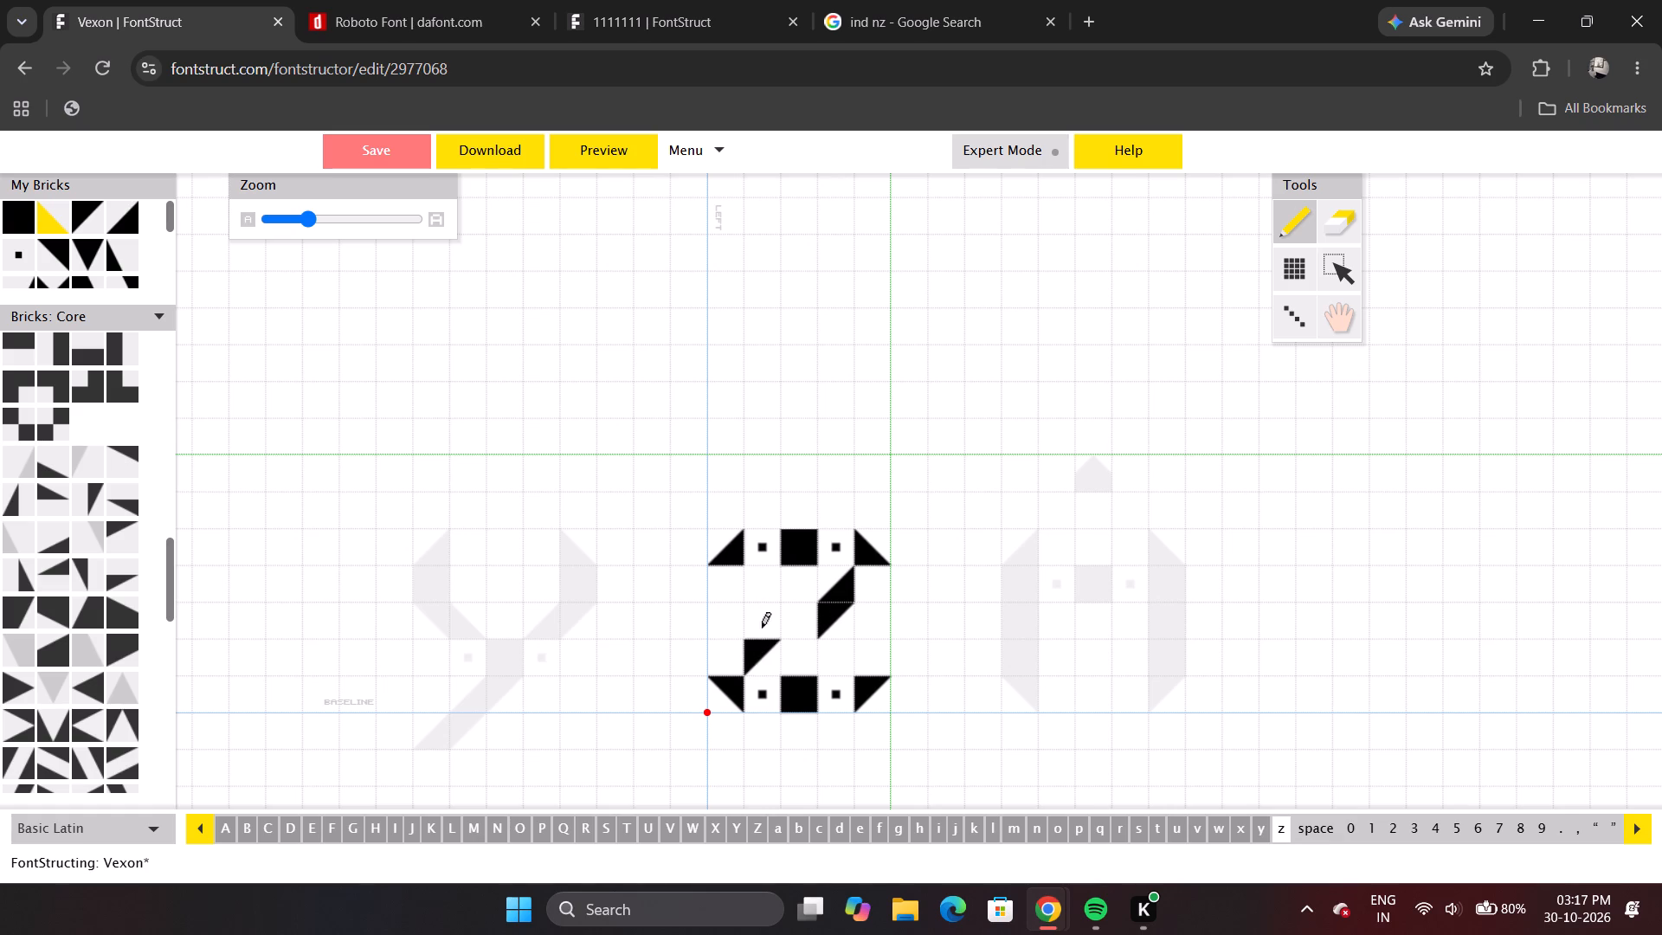
right_click(762, 627)
right_click(762, 627)
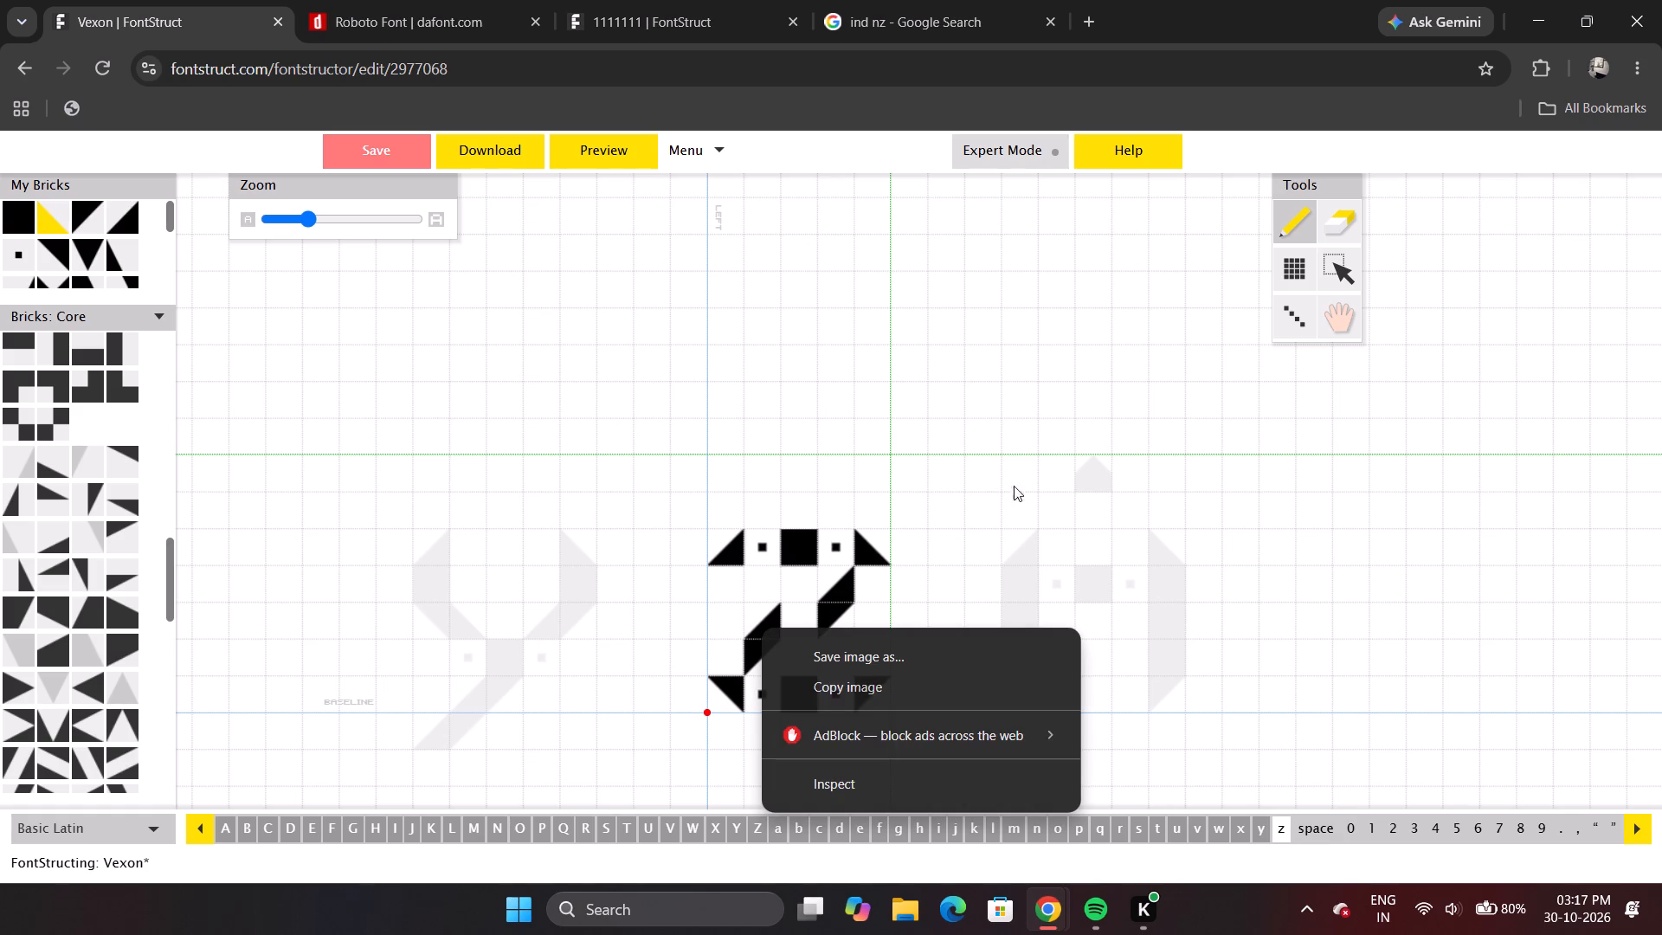
left_click(1254, 709)
key("z")
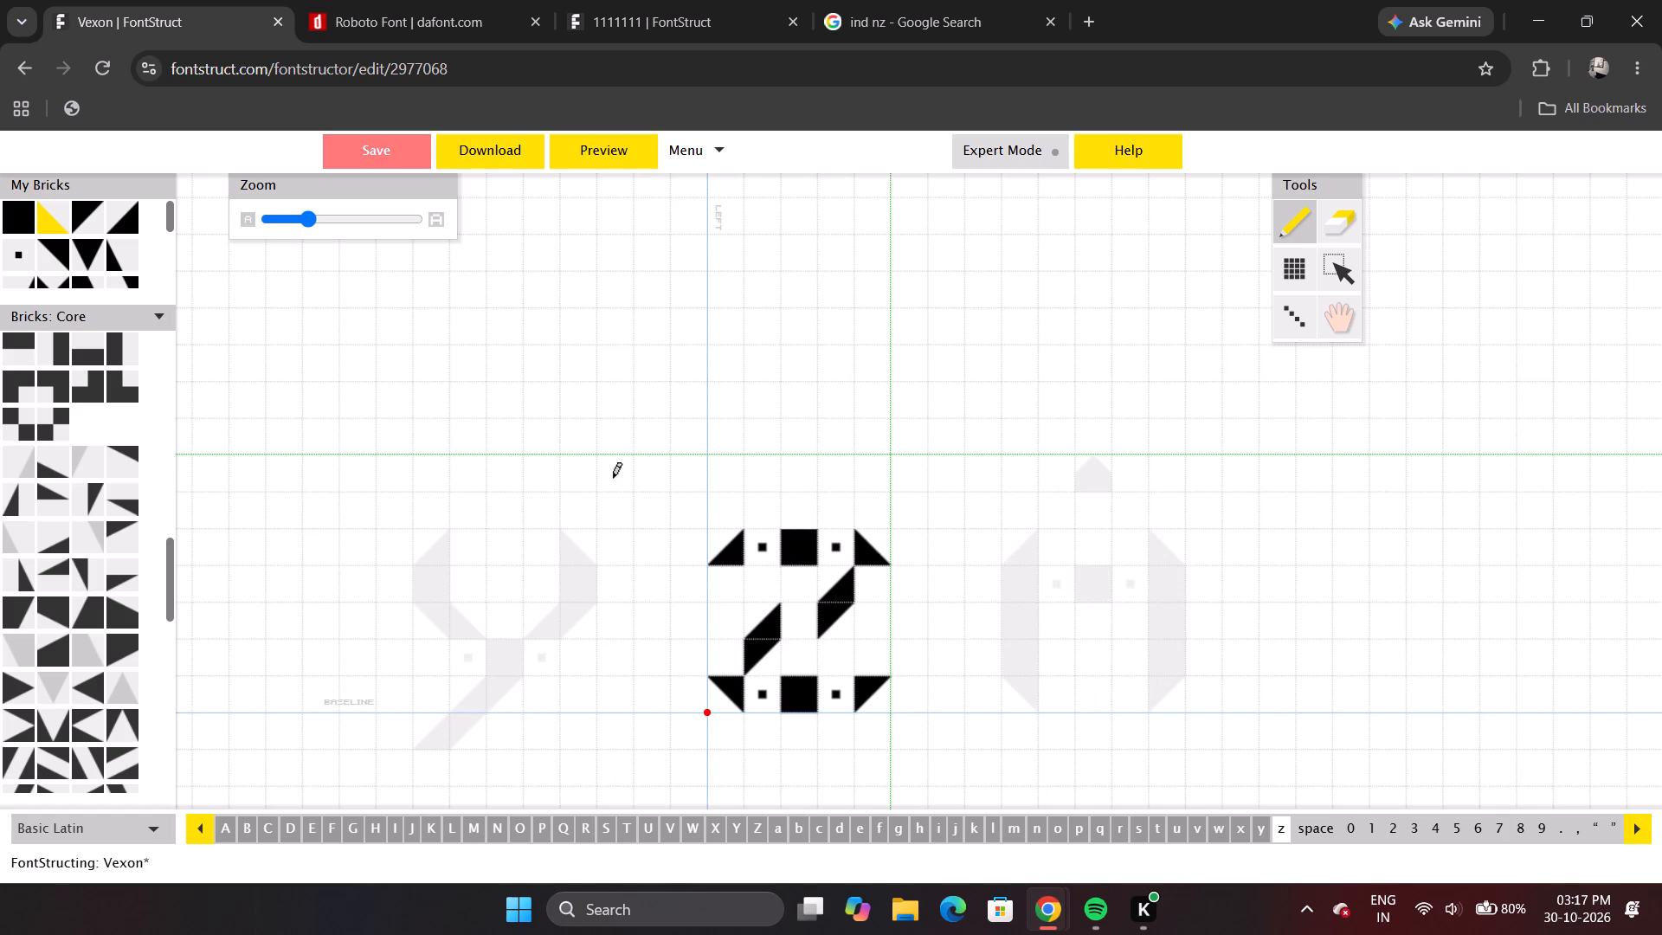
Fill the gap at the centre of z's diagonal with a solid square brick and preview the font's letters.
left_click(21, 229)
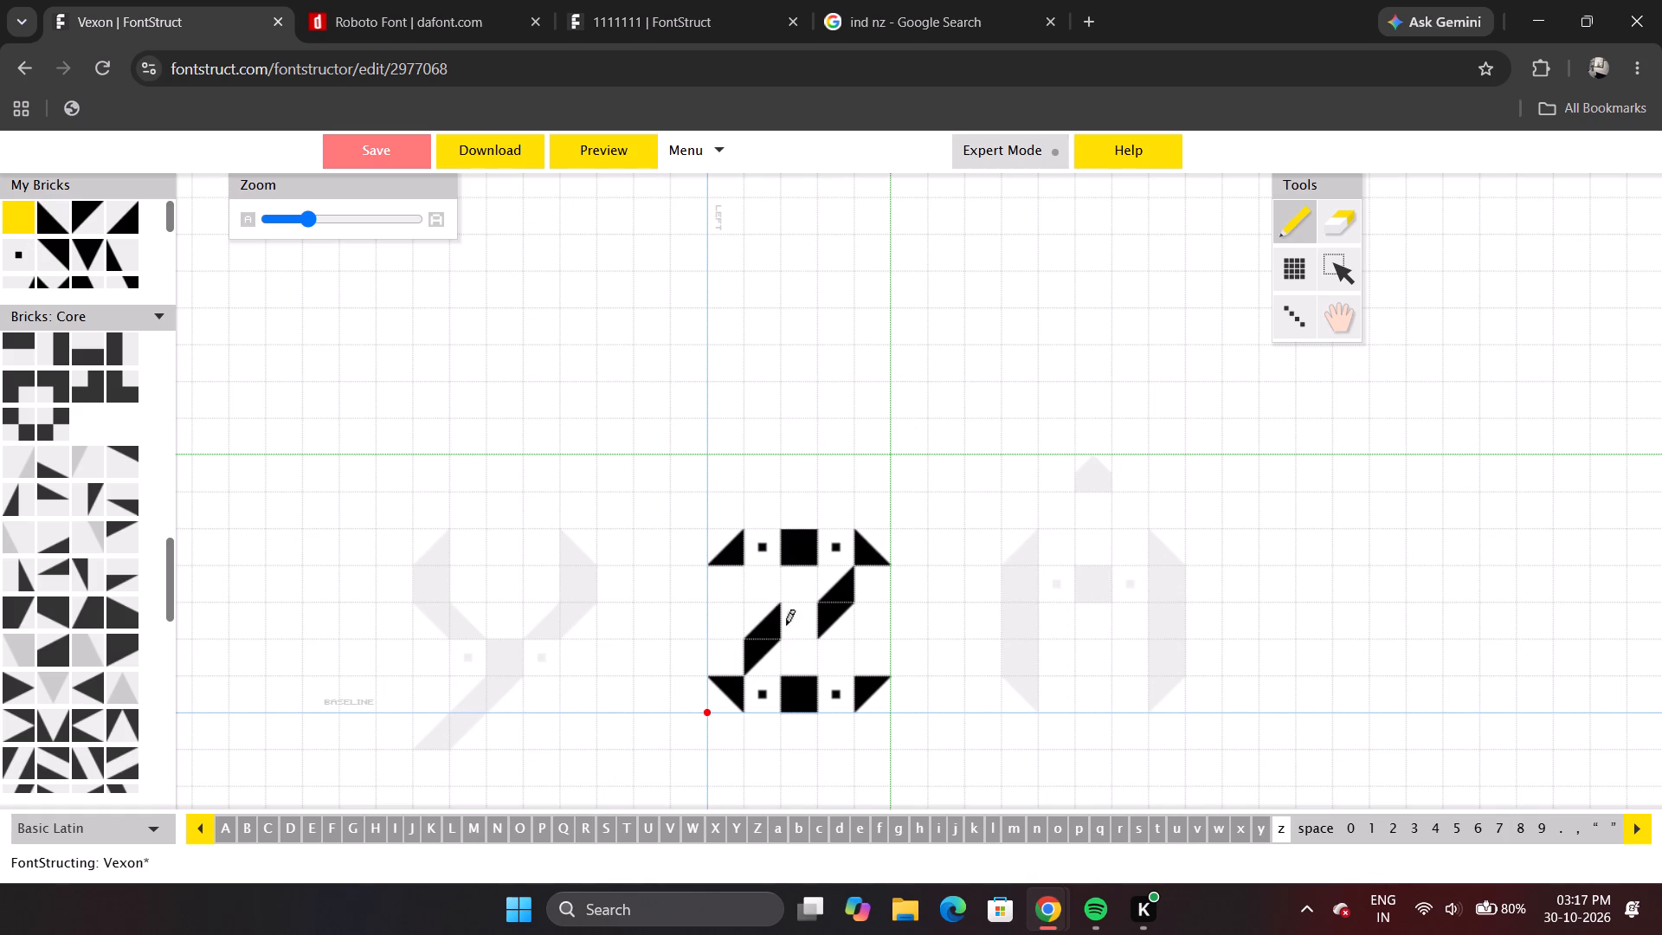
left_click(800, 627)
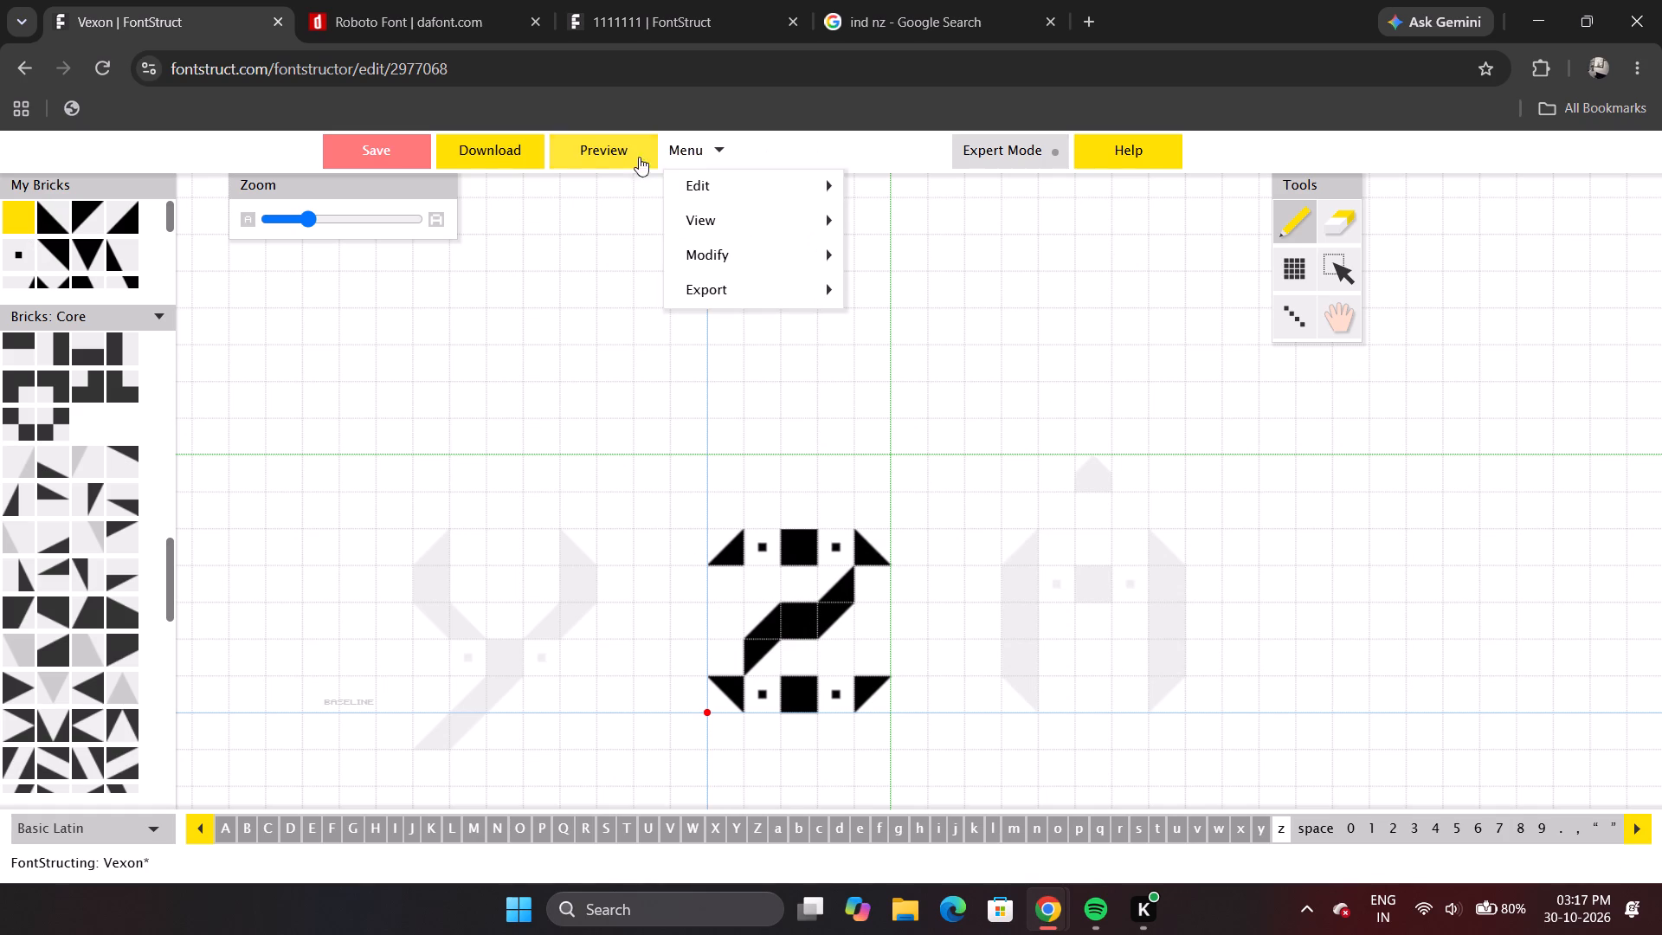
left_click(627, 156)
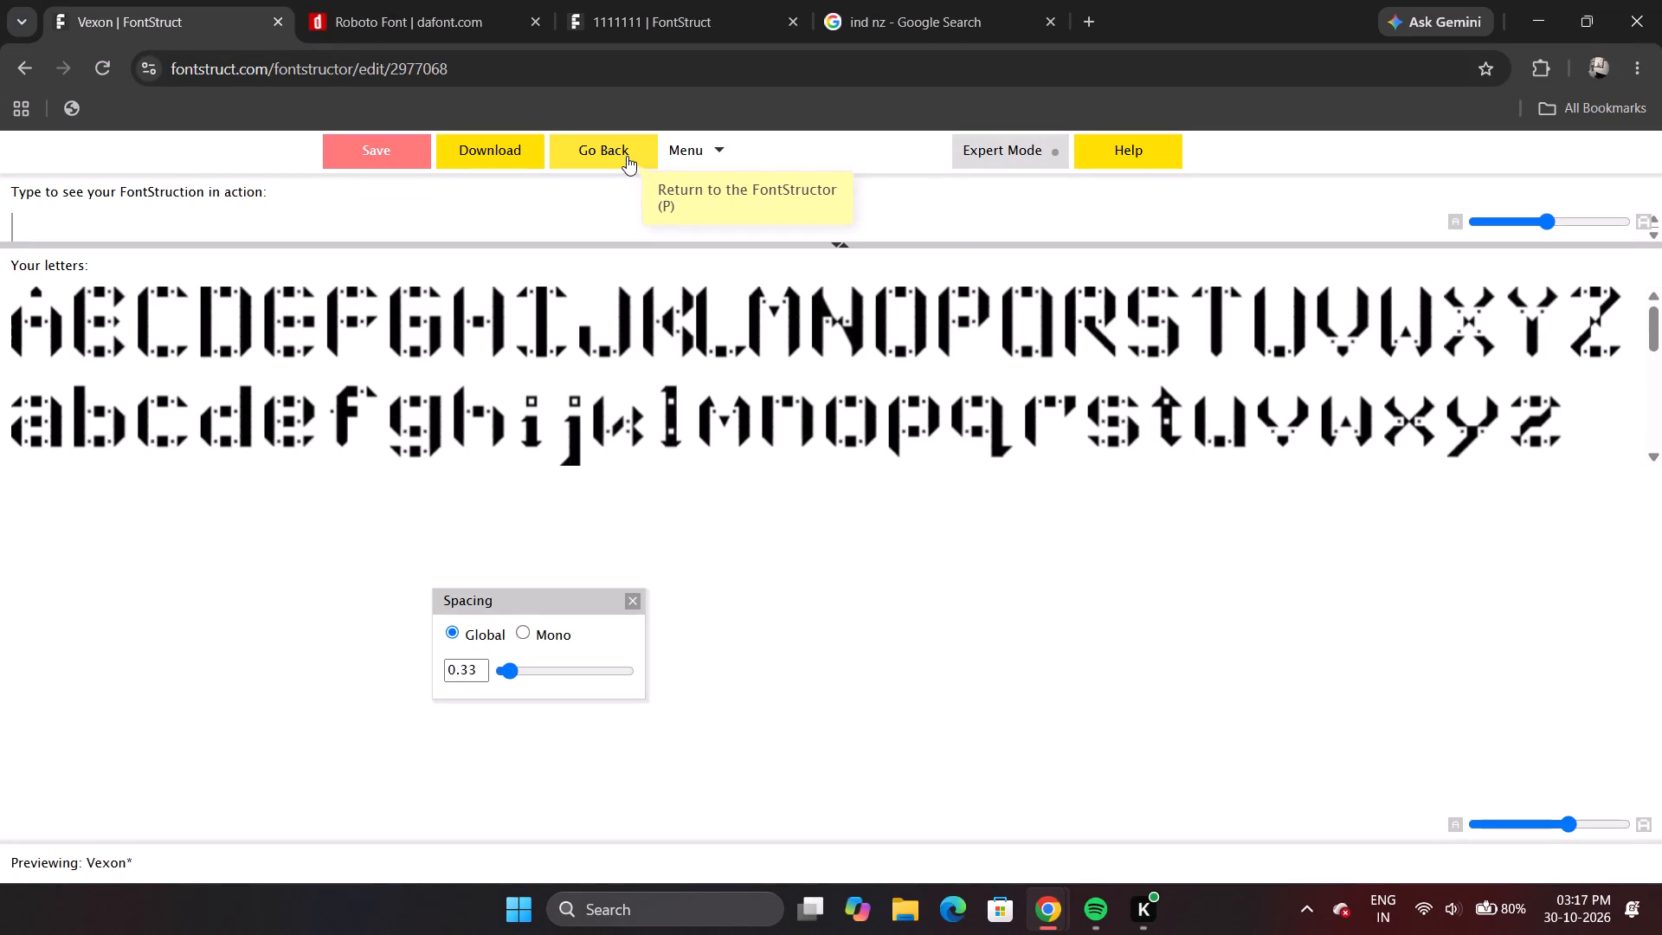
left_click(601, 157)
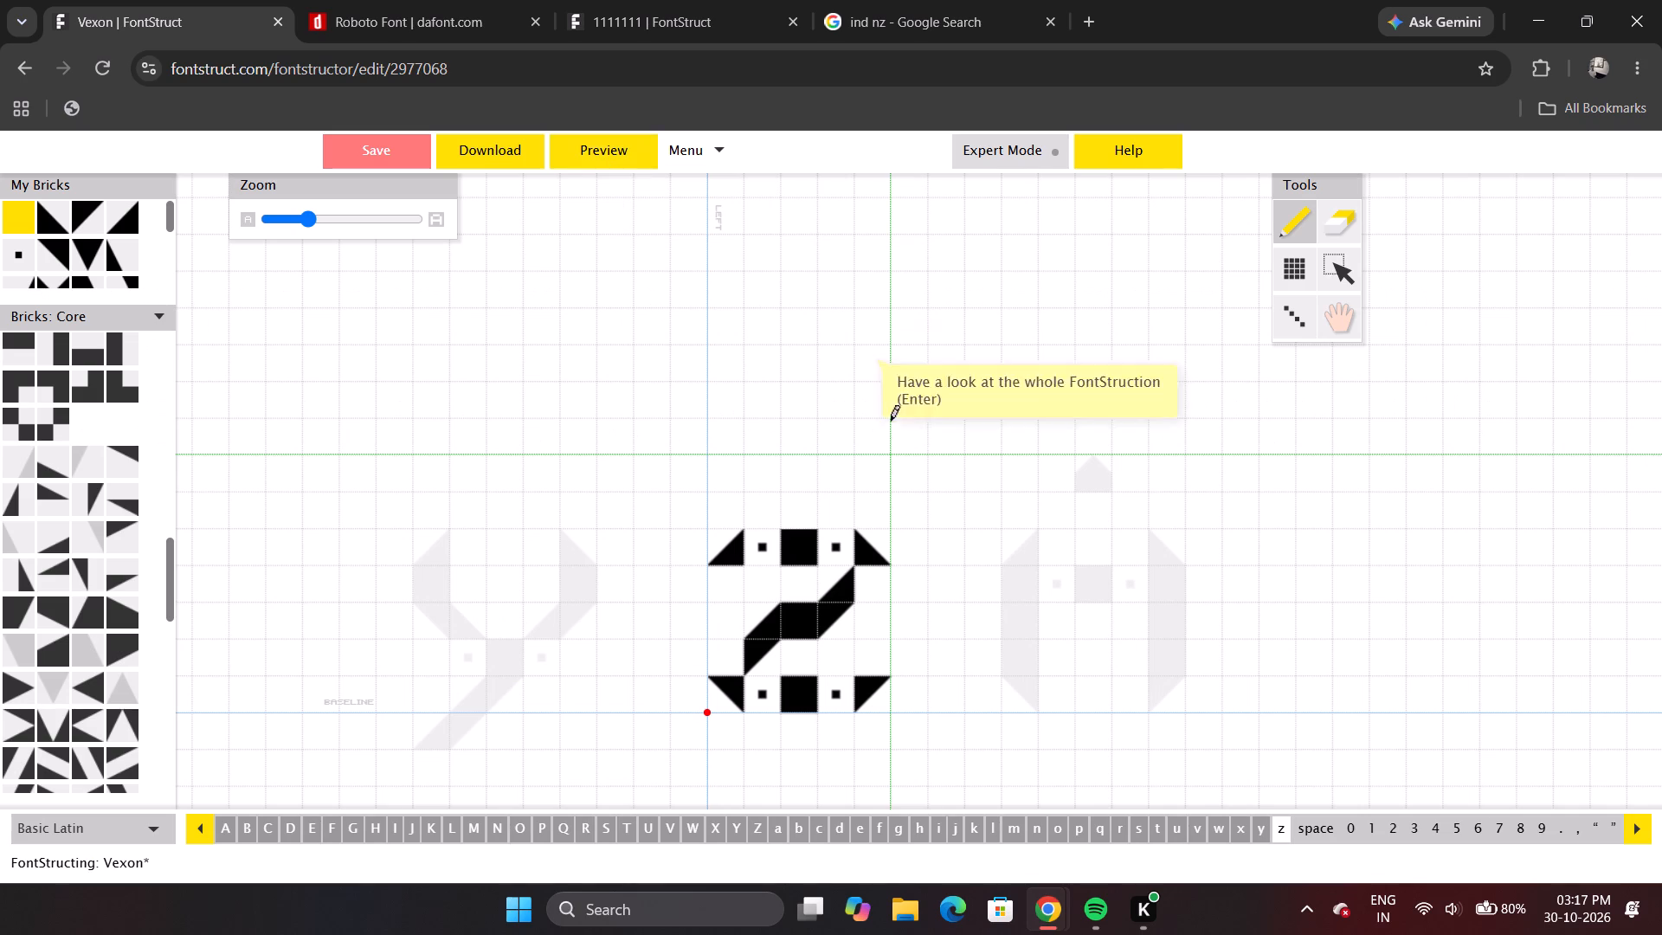
Replace the centre brick of z's diagonal with the bow-tie brick and erase the stray bow-tie outside the letter.
scroll(56, 282, "down", 1)
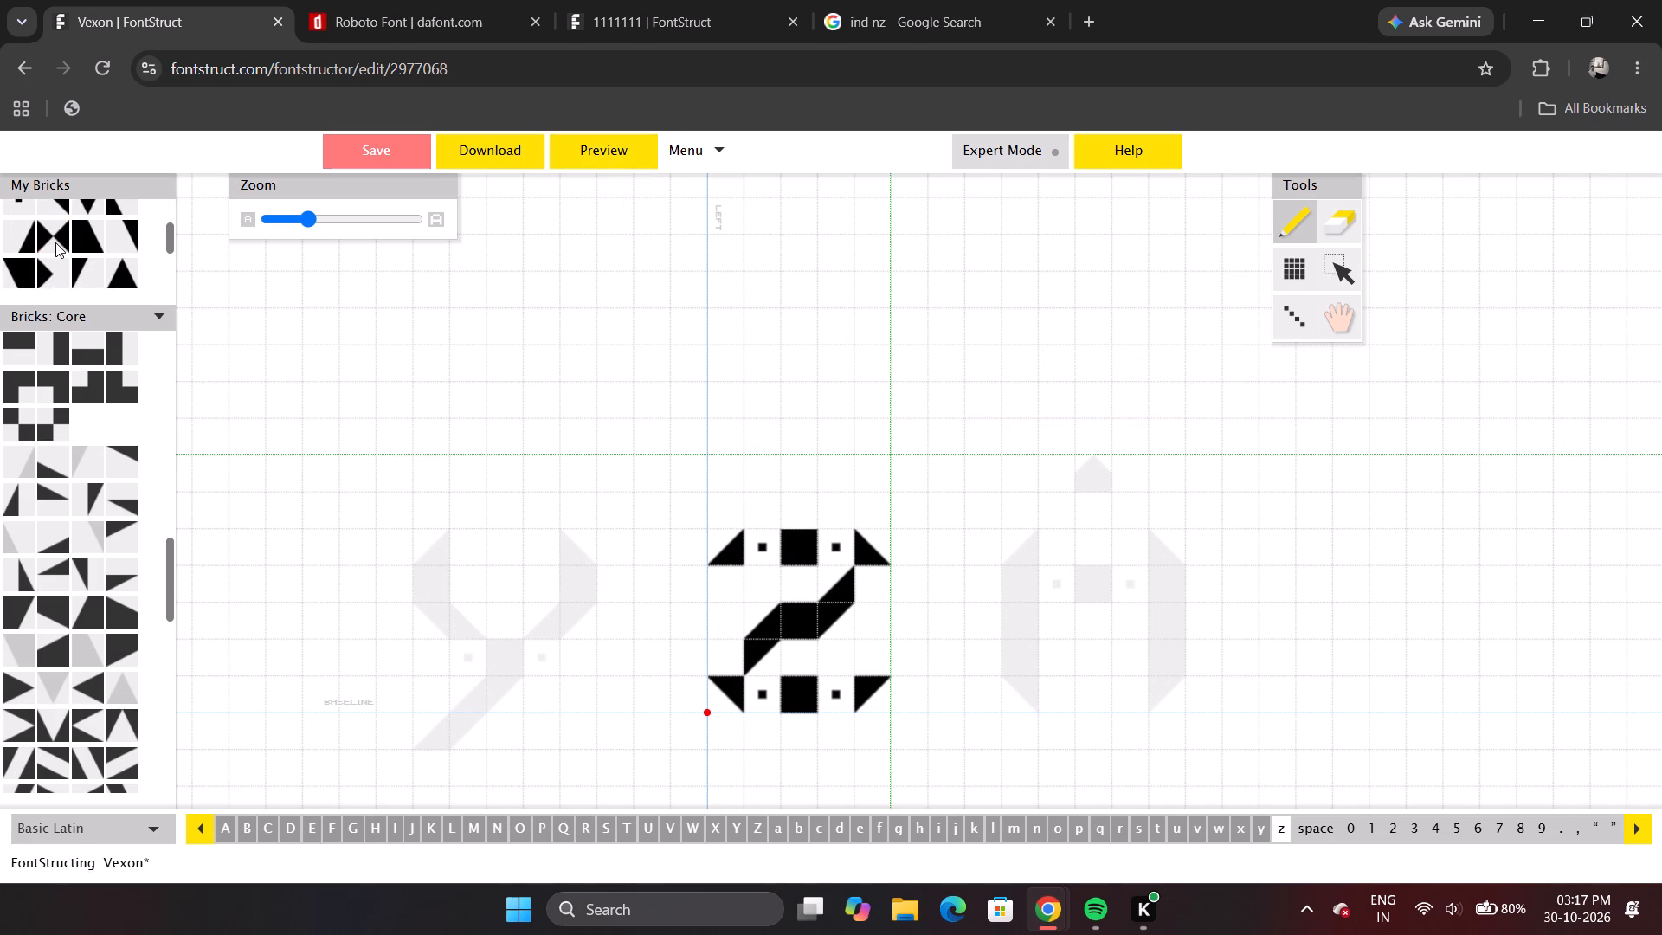
left_click(55, 242)
left_click(807, 623)
left_click(1092, 411)
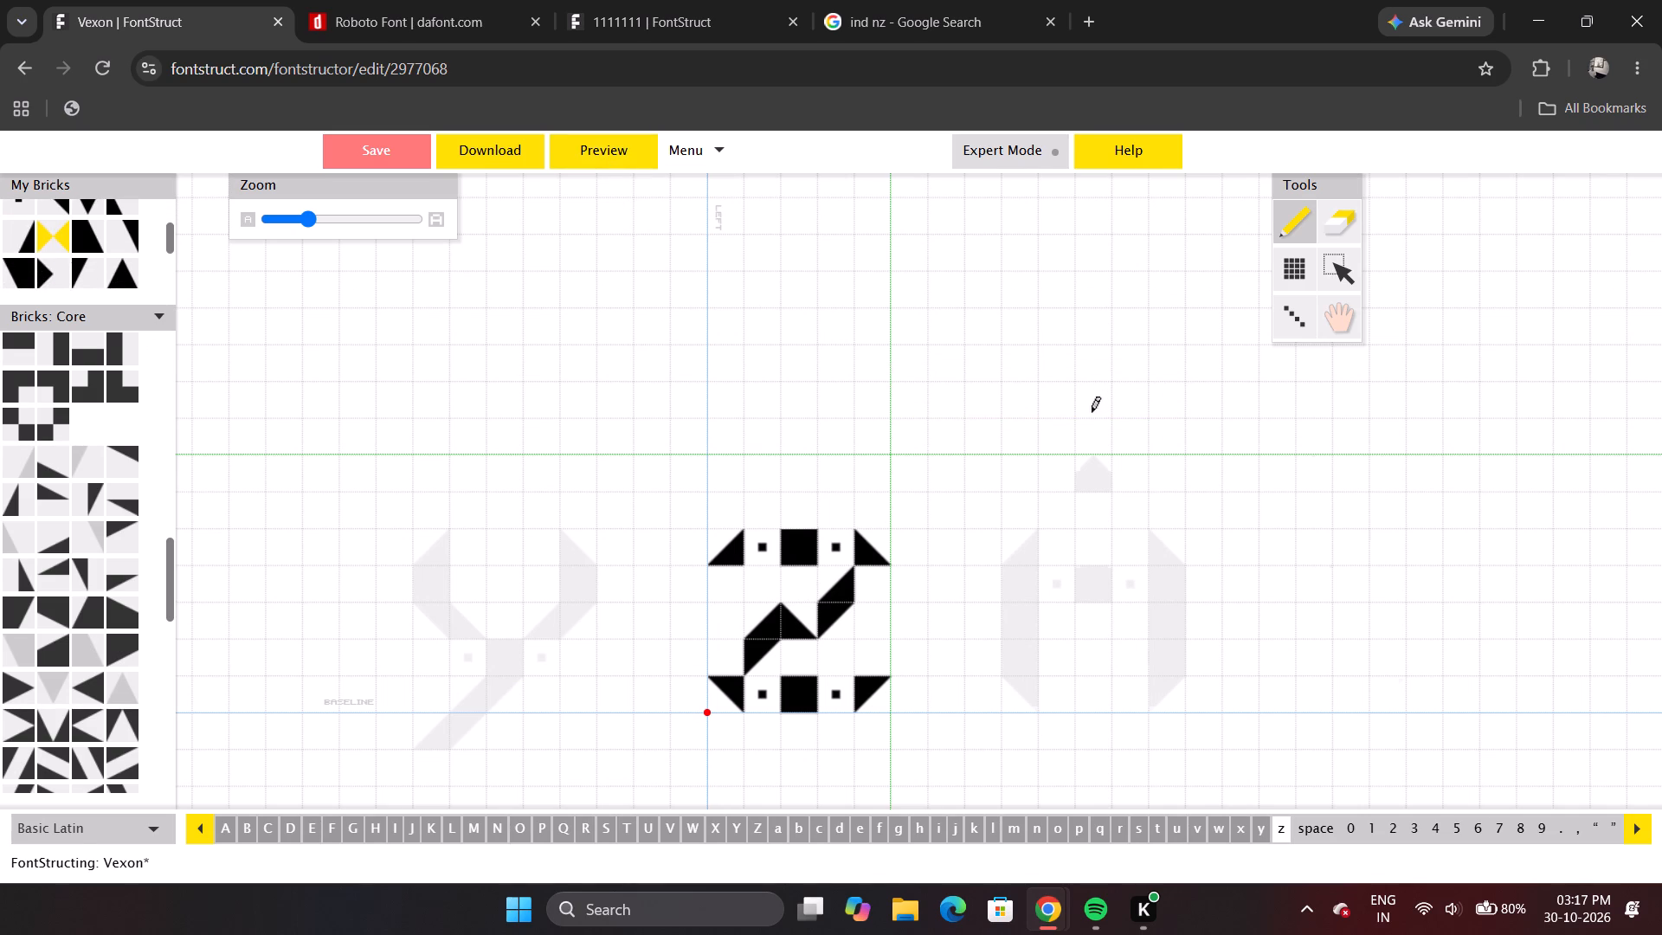
left_click(796, 620)
key("e")
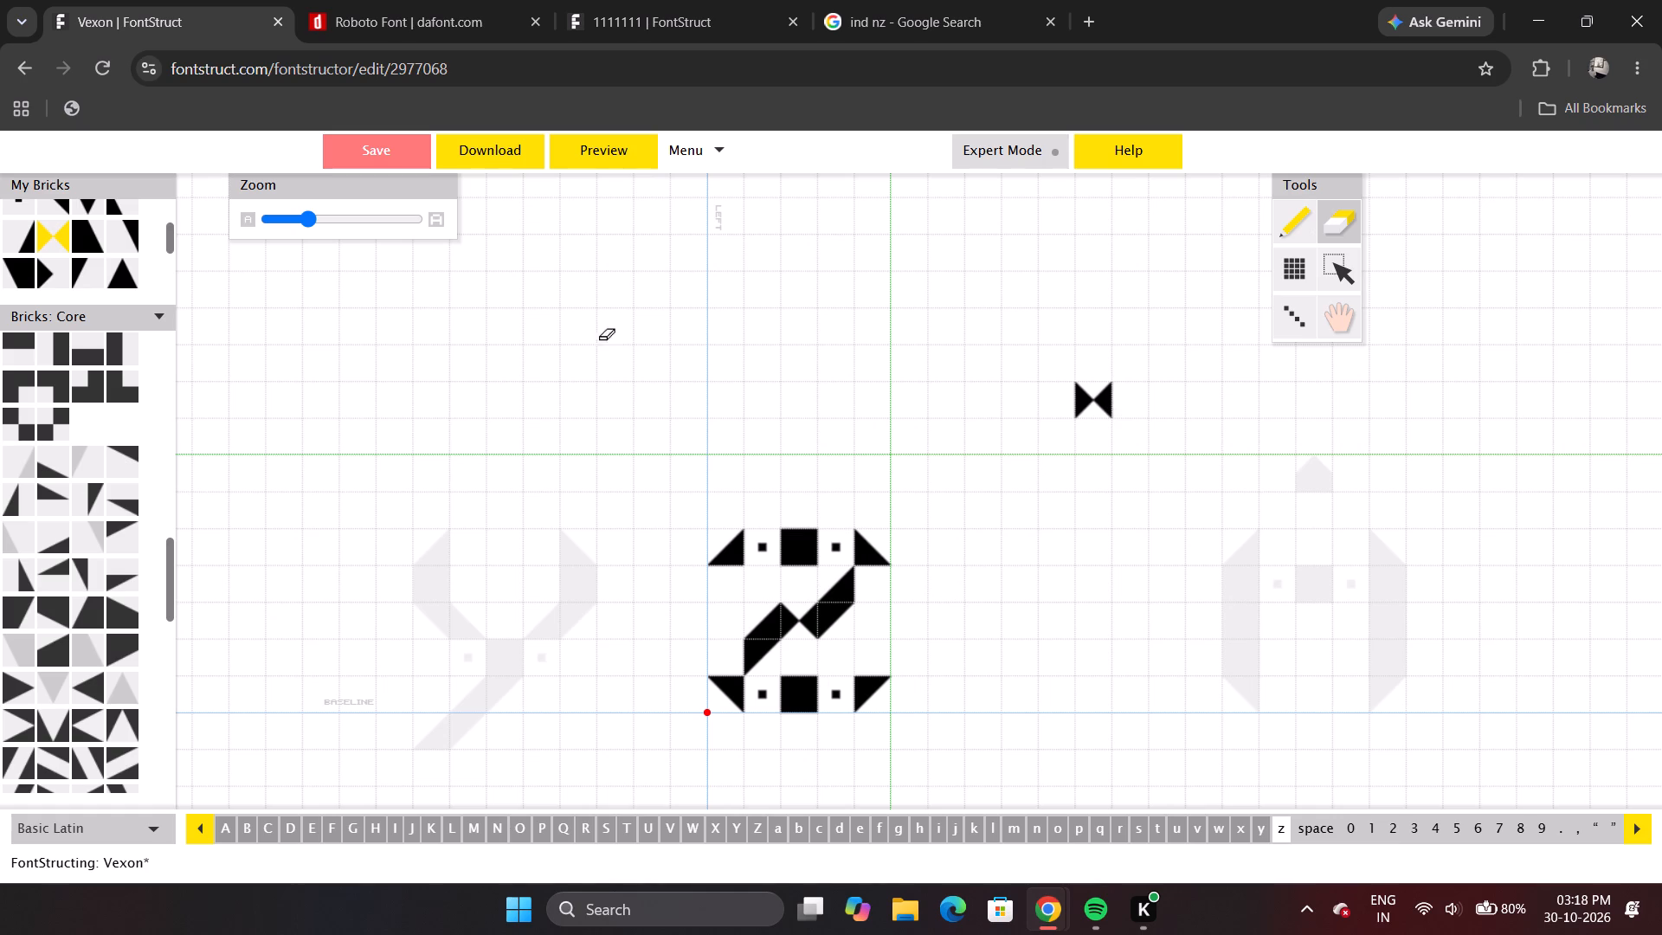
left_click(1091, 413)
Add rotated triangle bricks at both outer ends of z's diagonal to join it to the bevelled bar ends.
scroll(97, 273, "up", 1)
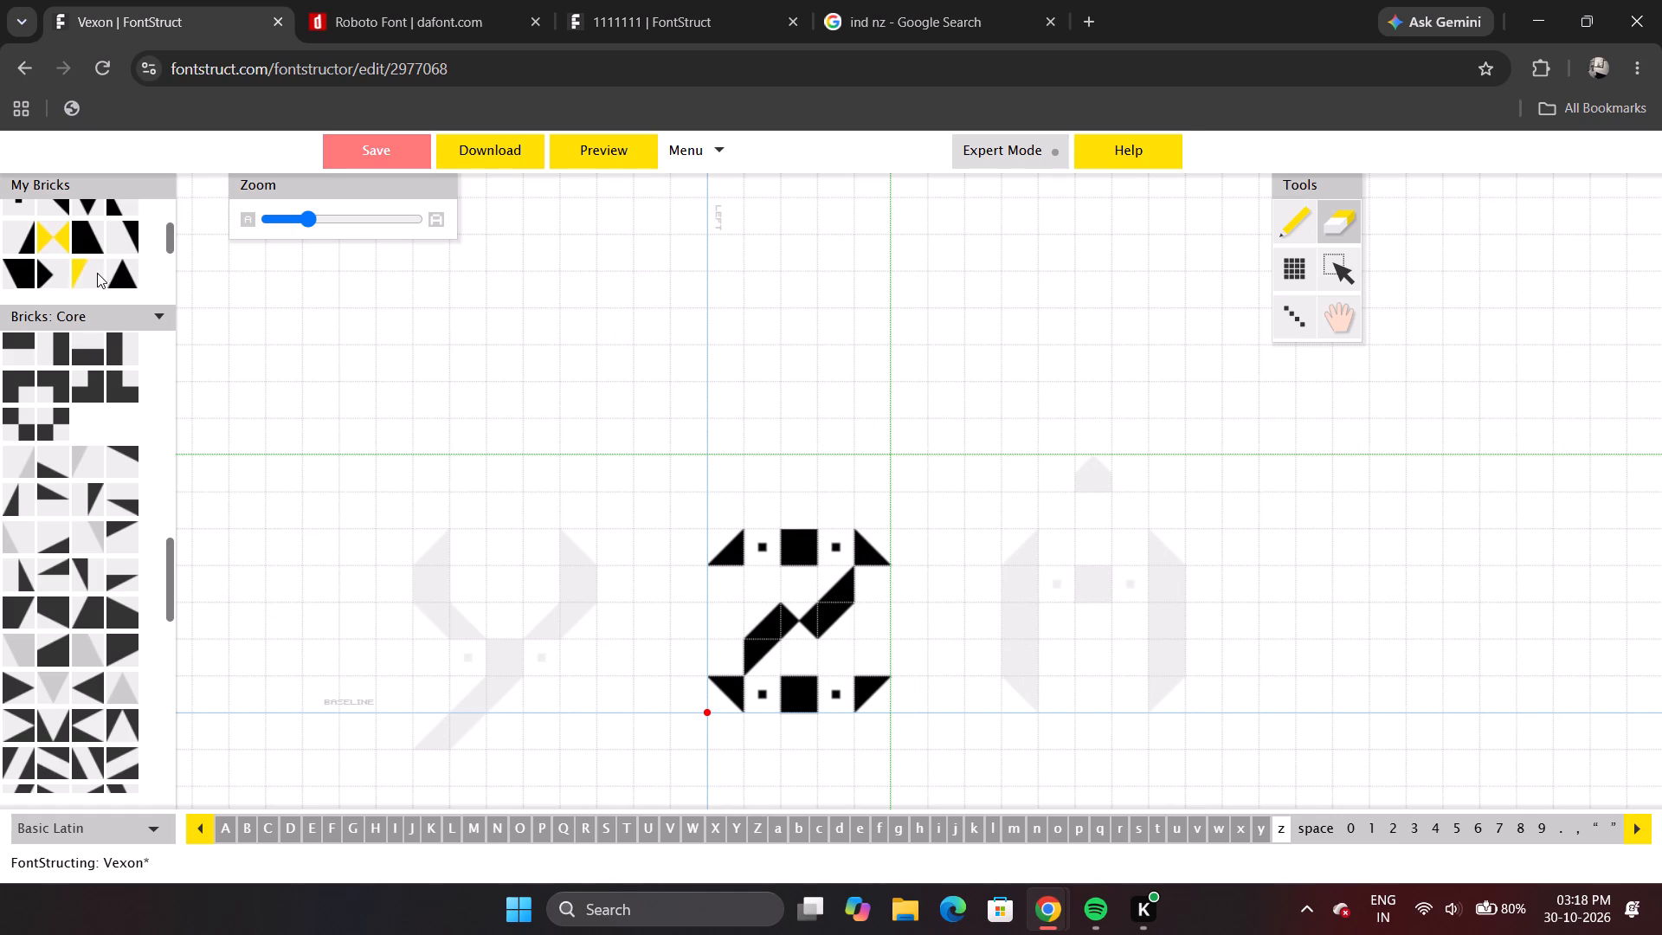
scroll(97, 273, "up", 1)
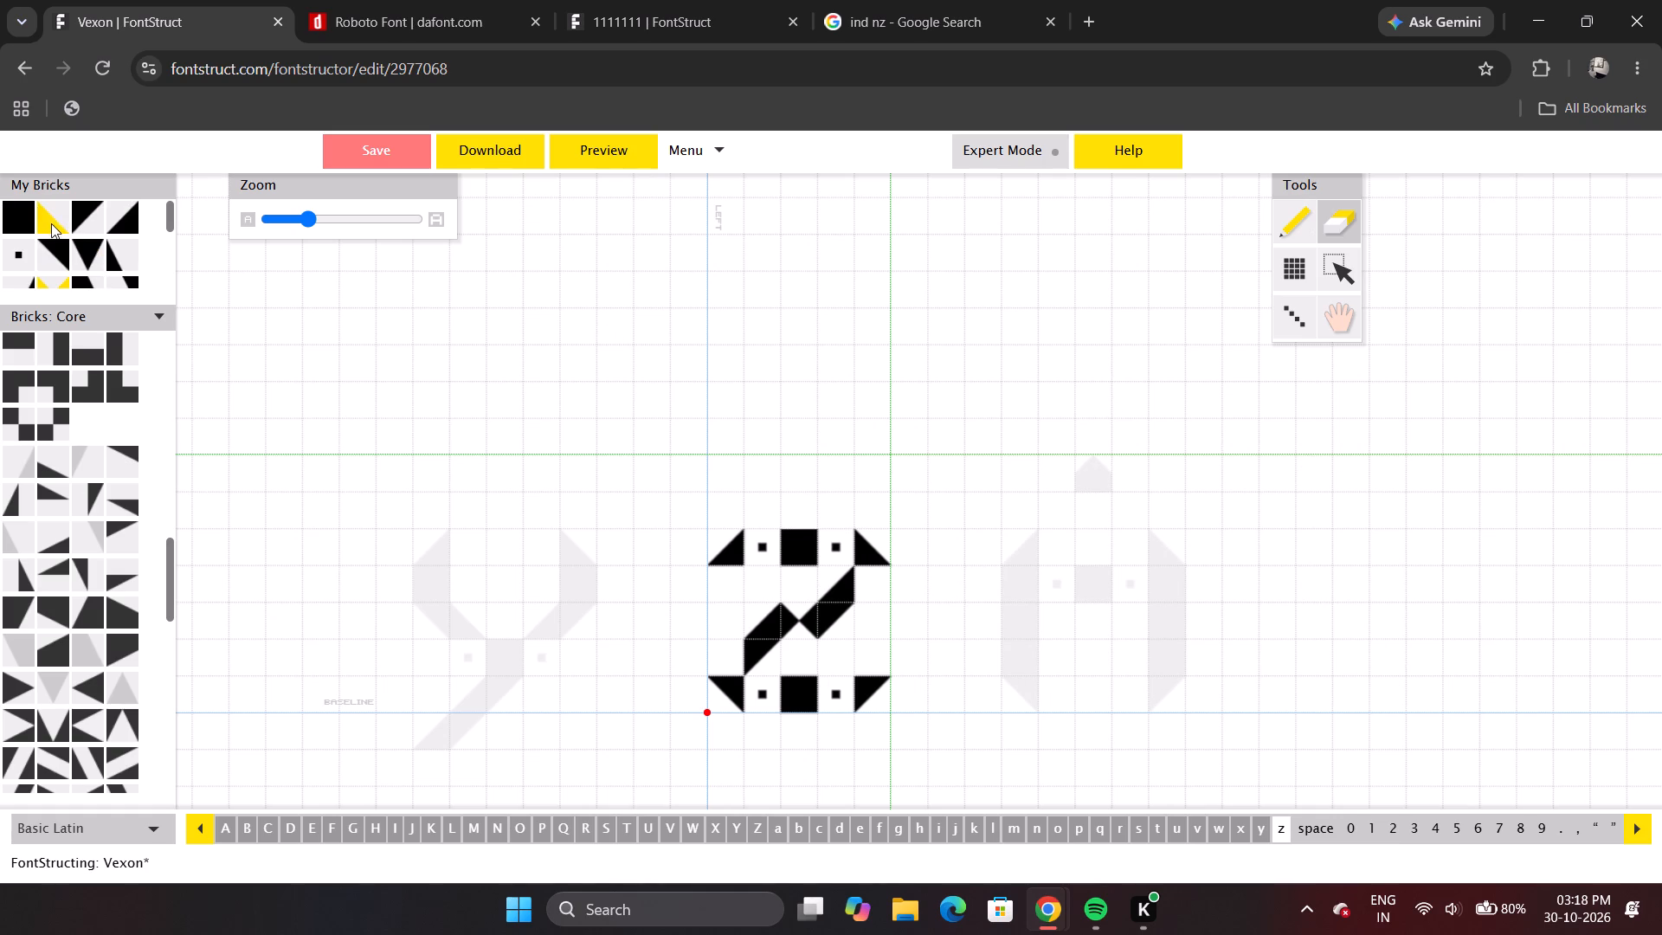
left_click(51, 222)
left_click(873, 586)
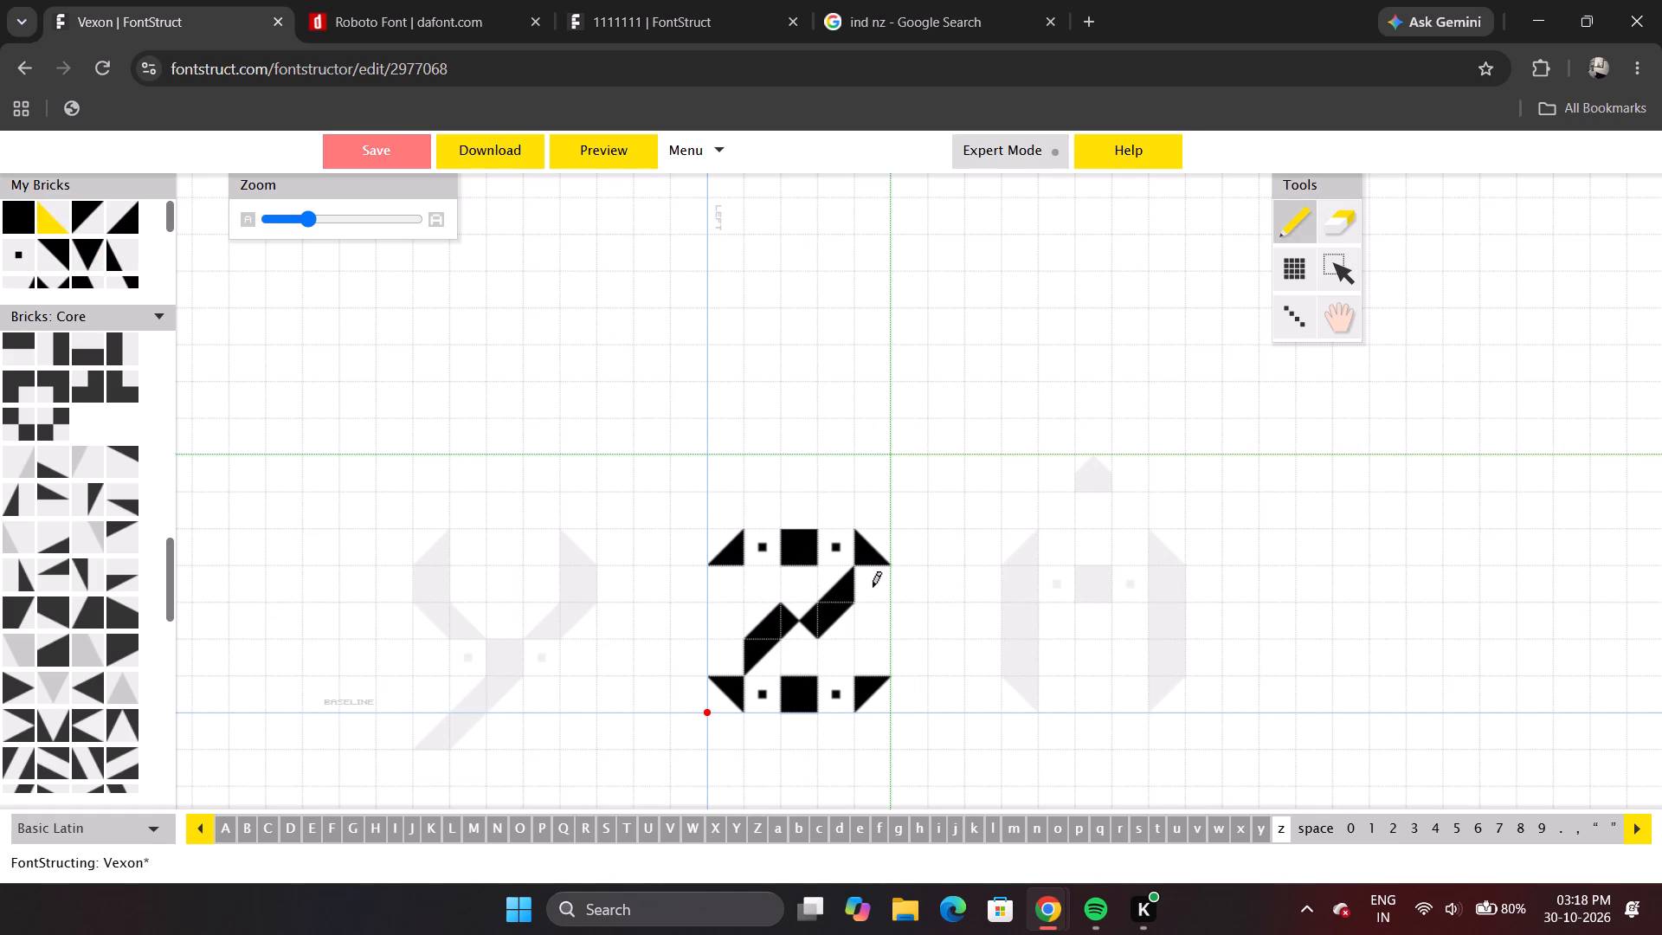
left_click(873, 586)
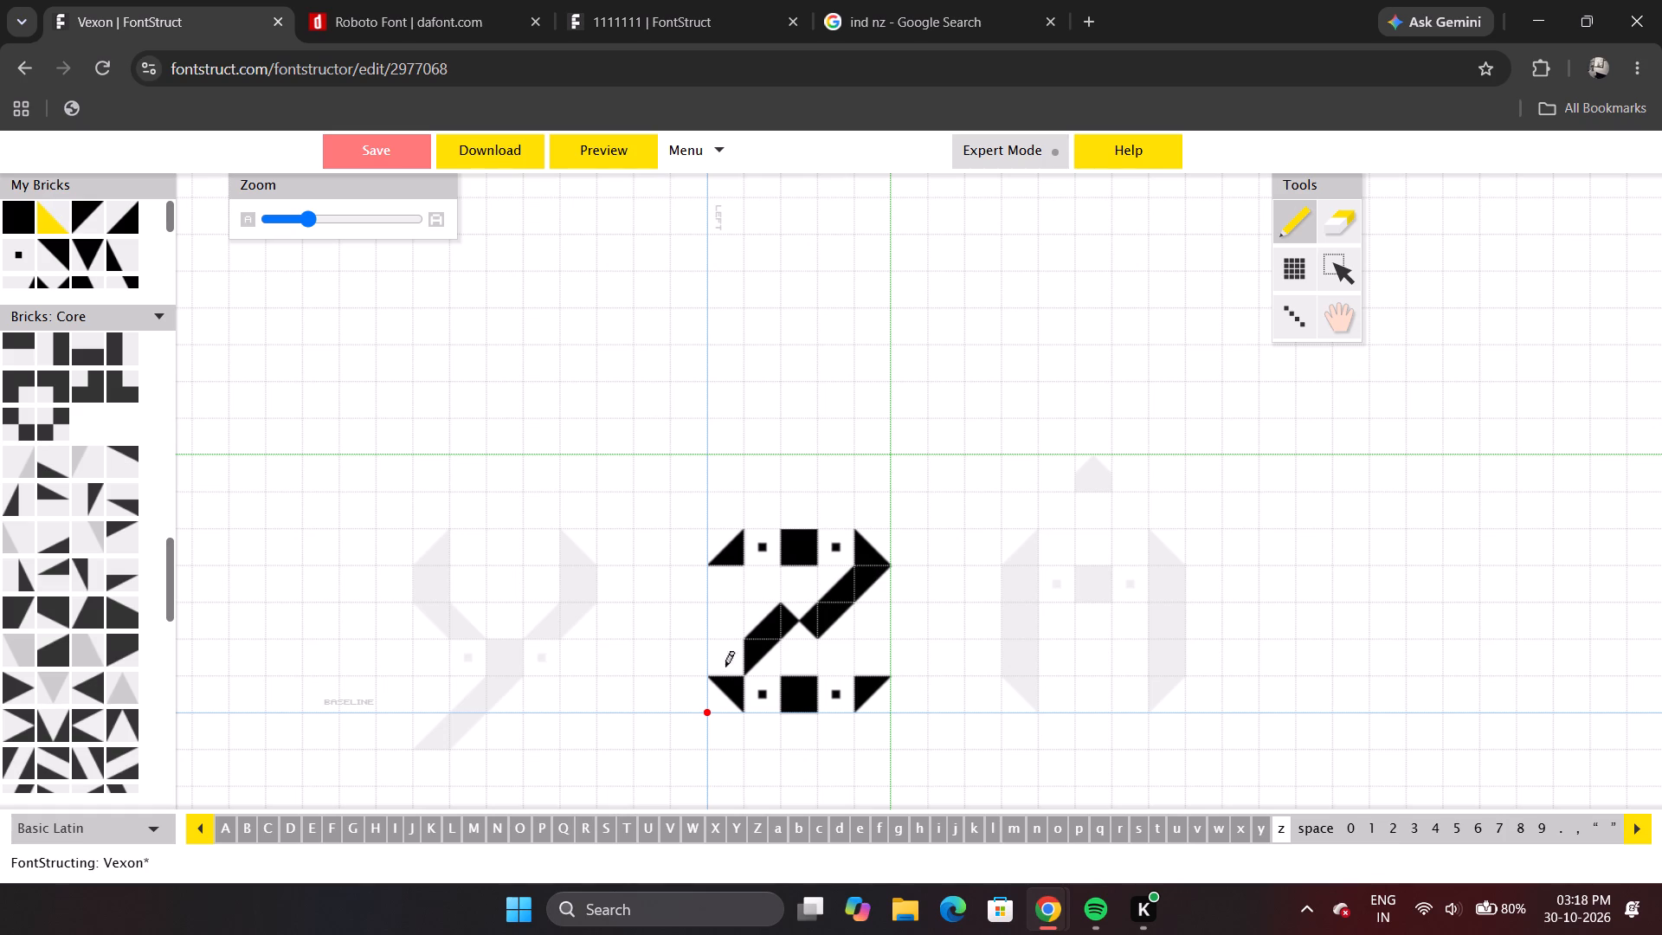
left_click(725, 666)
left_click(725, 666)
left_click(725, 666)
Preview all the font's letters, check Spotify briefly, and return to the glyph editor.
left_click(619, 158)
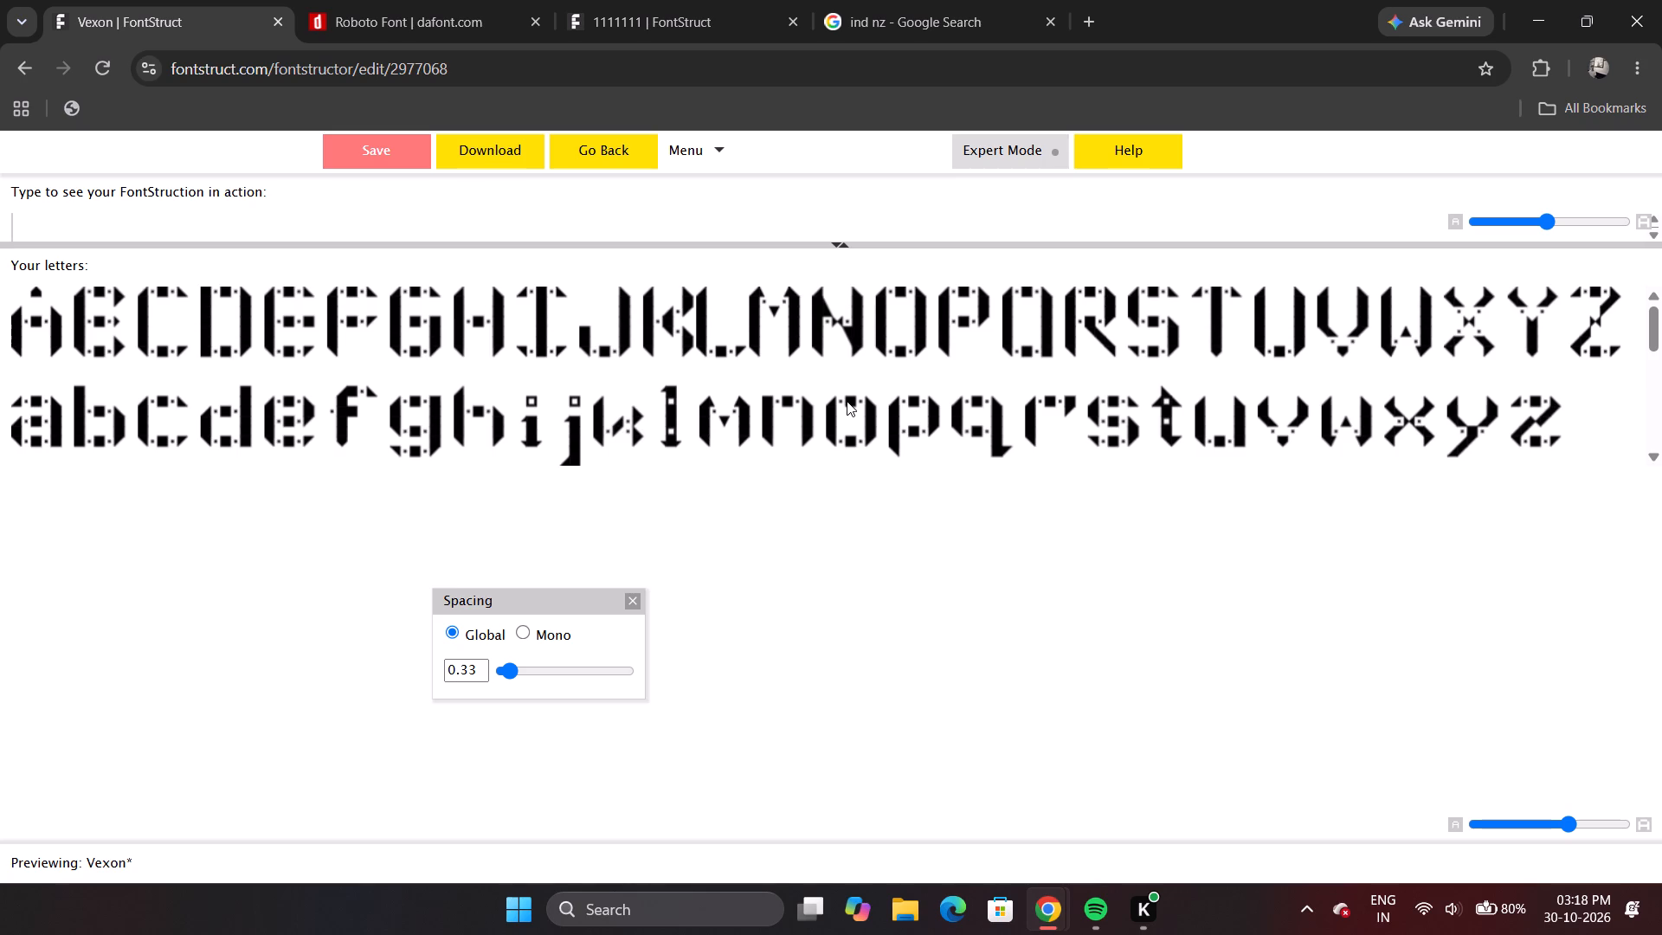
left_click(1098, 928)
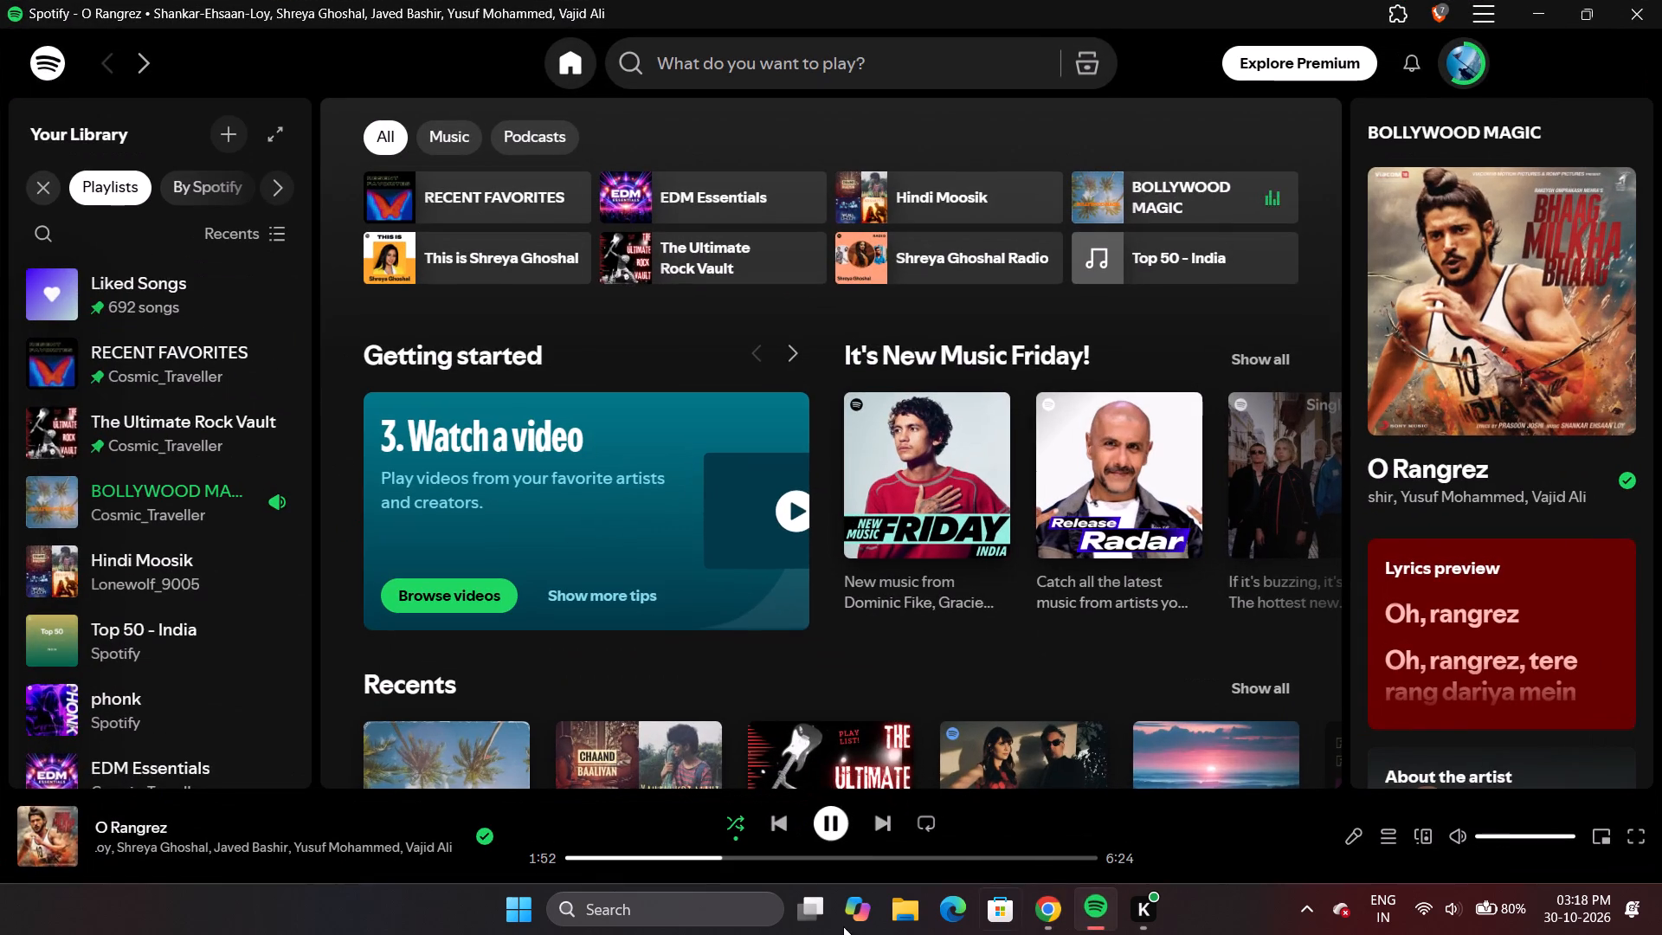
left_click(1522, 0)
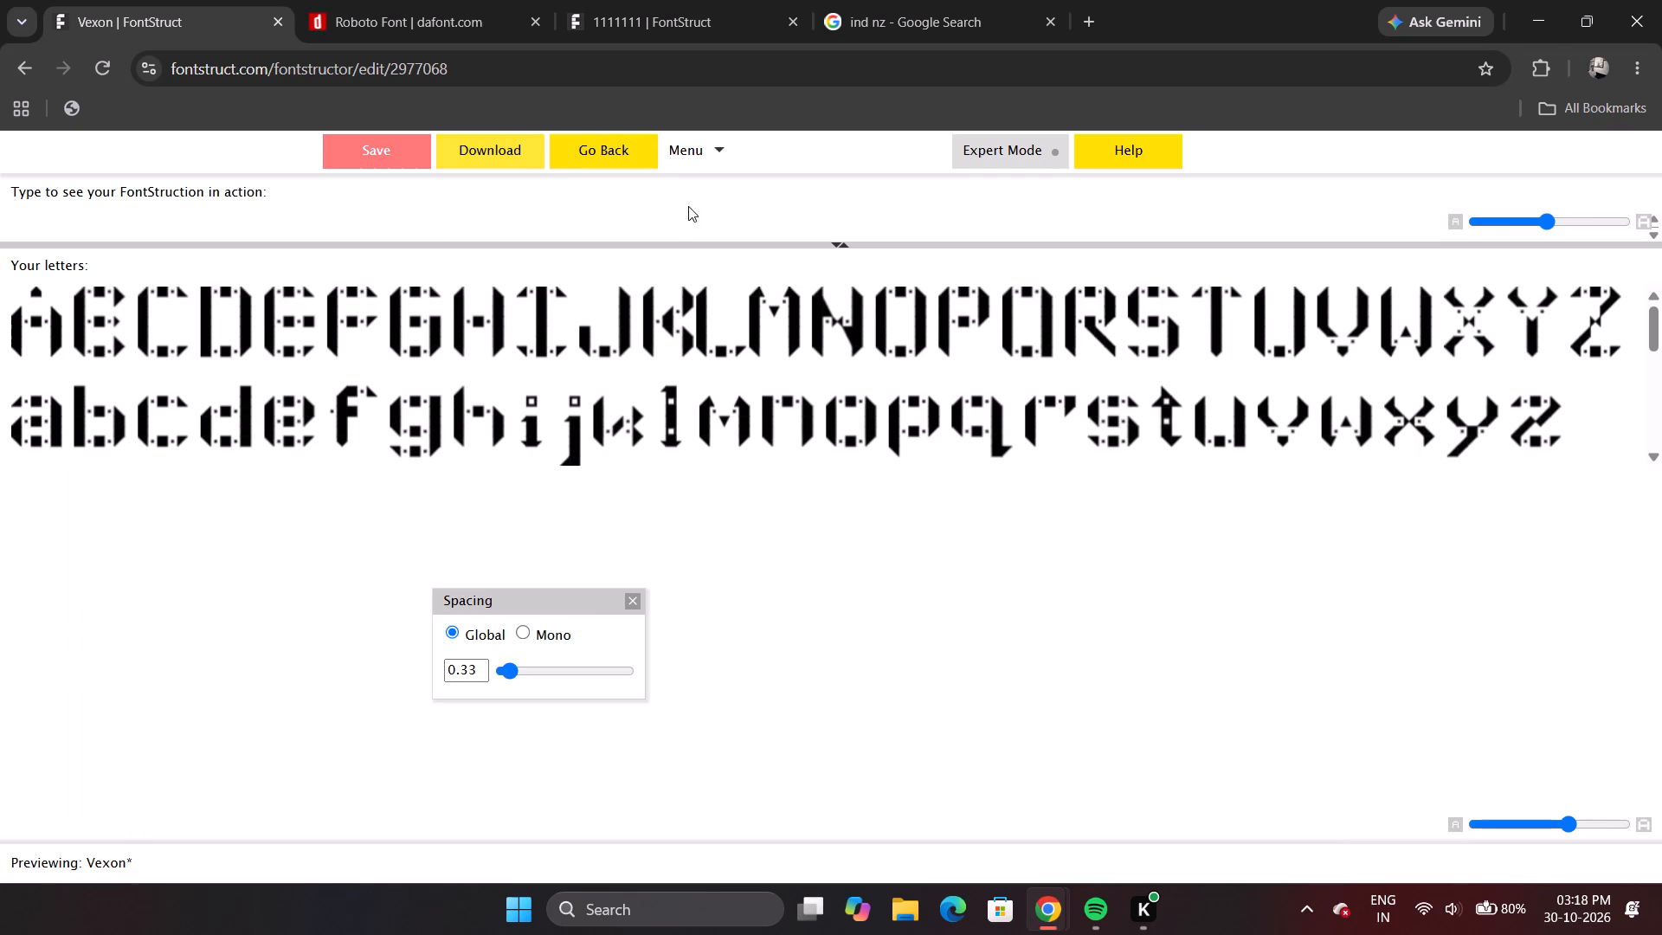
left_click(623, 146)
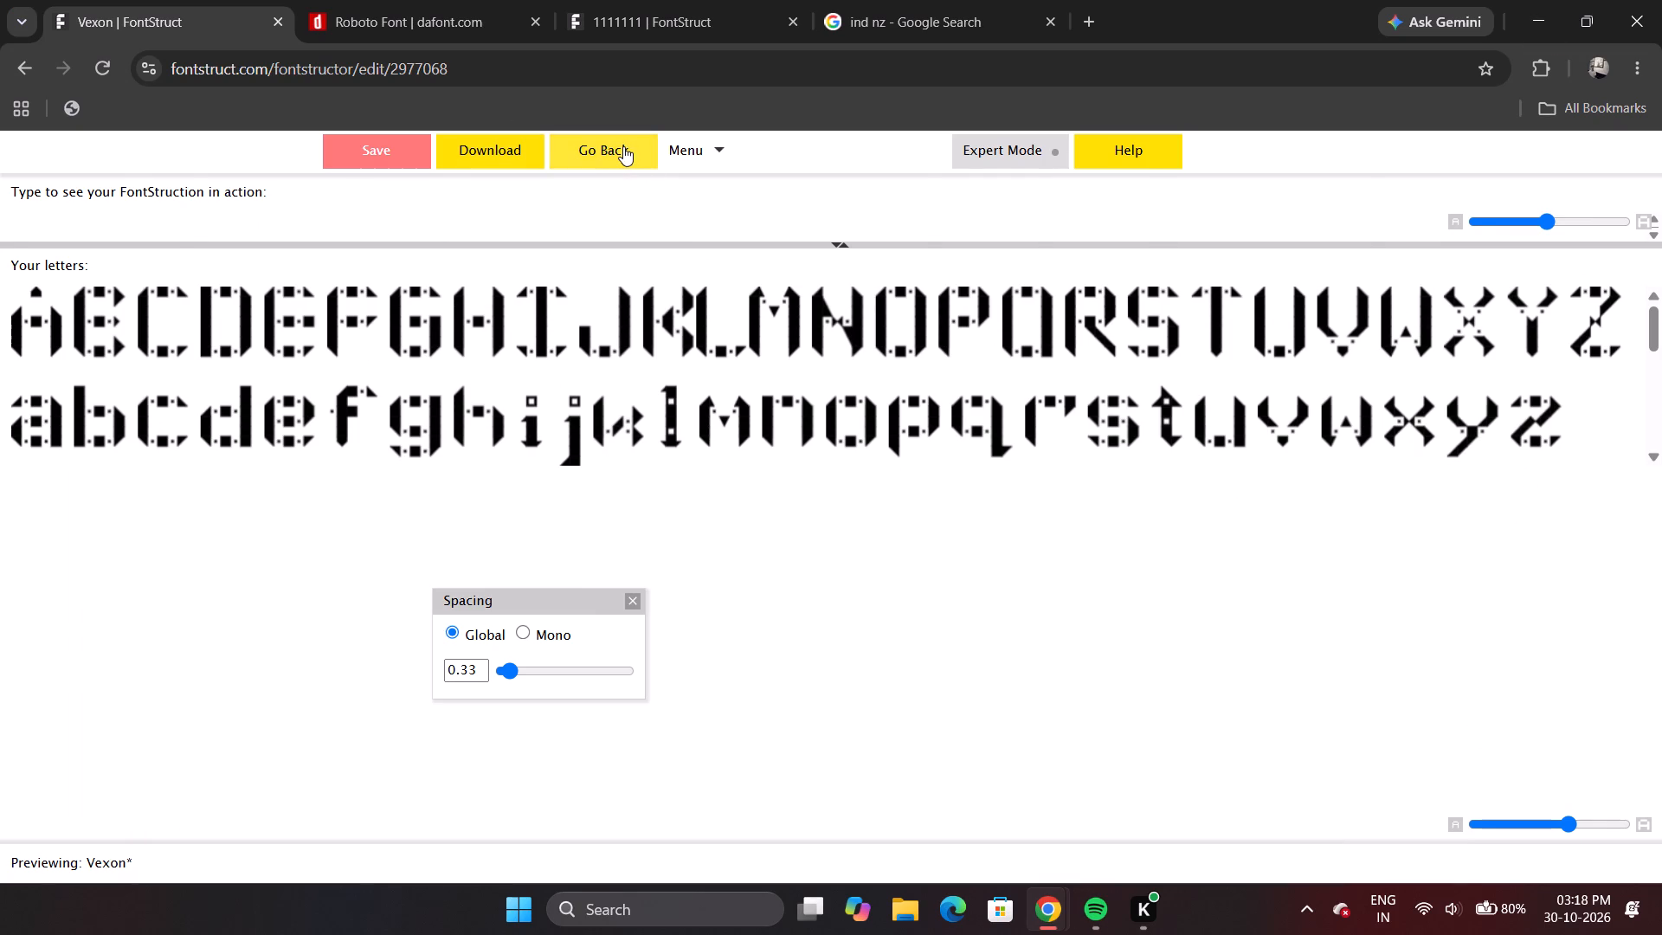
Move on to the digit 0 glyph, and open the capital O glyph to examine its shape.
key("Right")
key("Right")
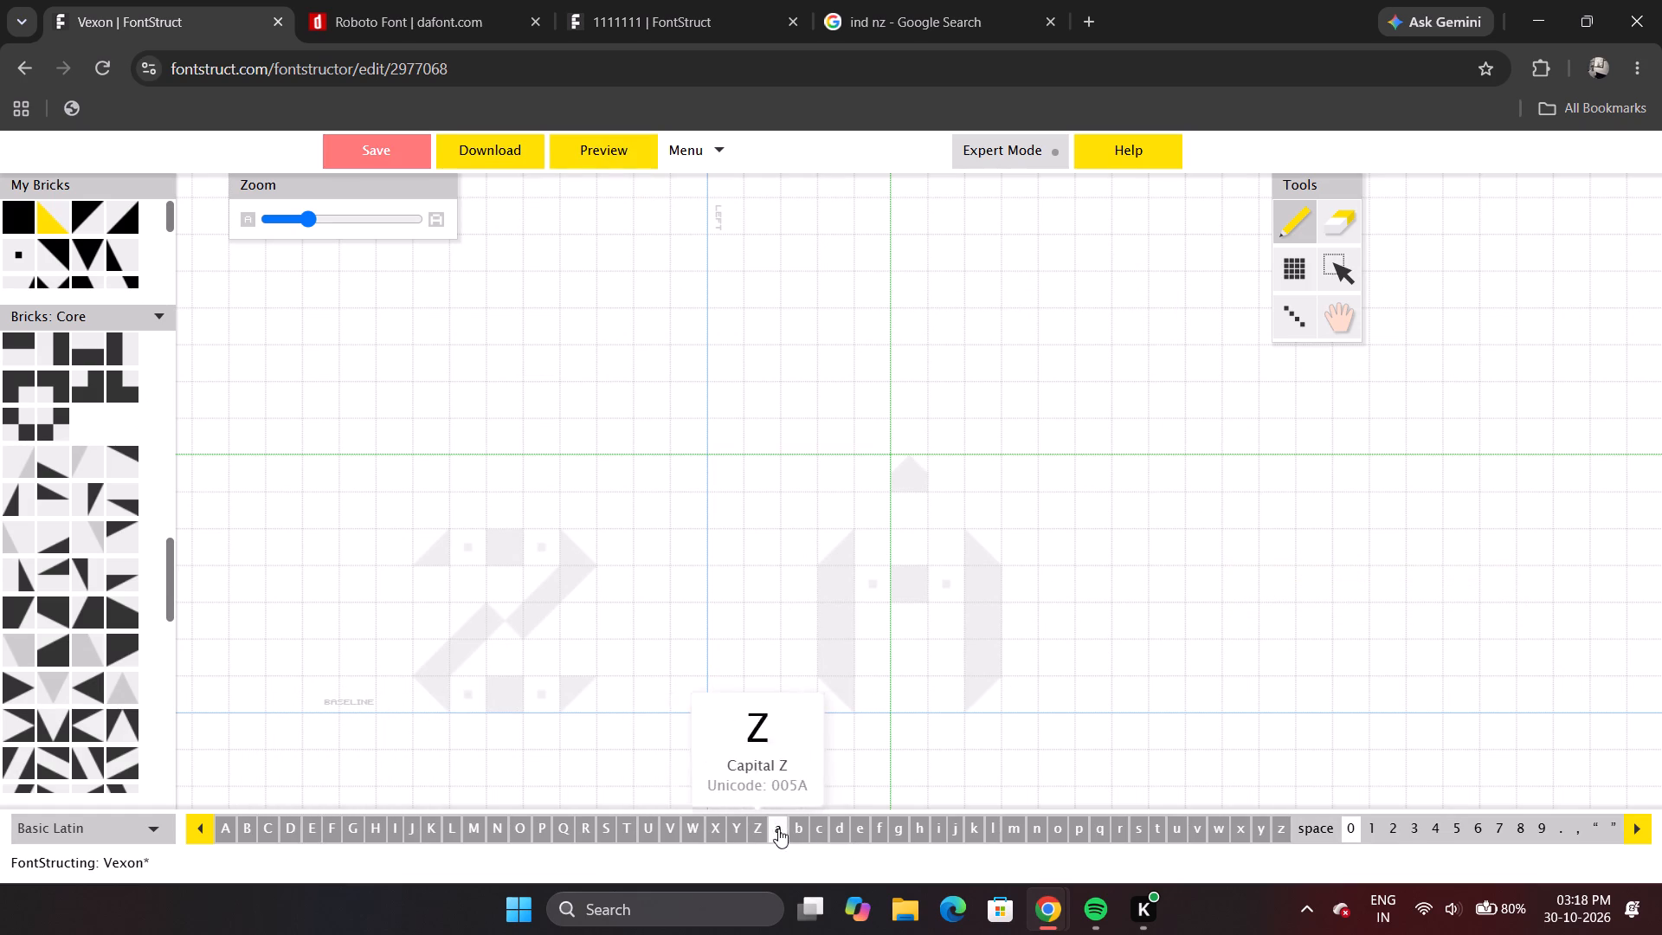
left_click(519, 826)
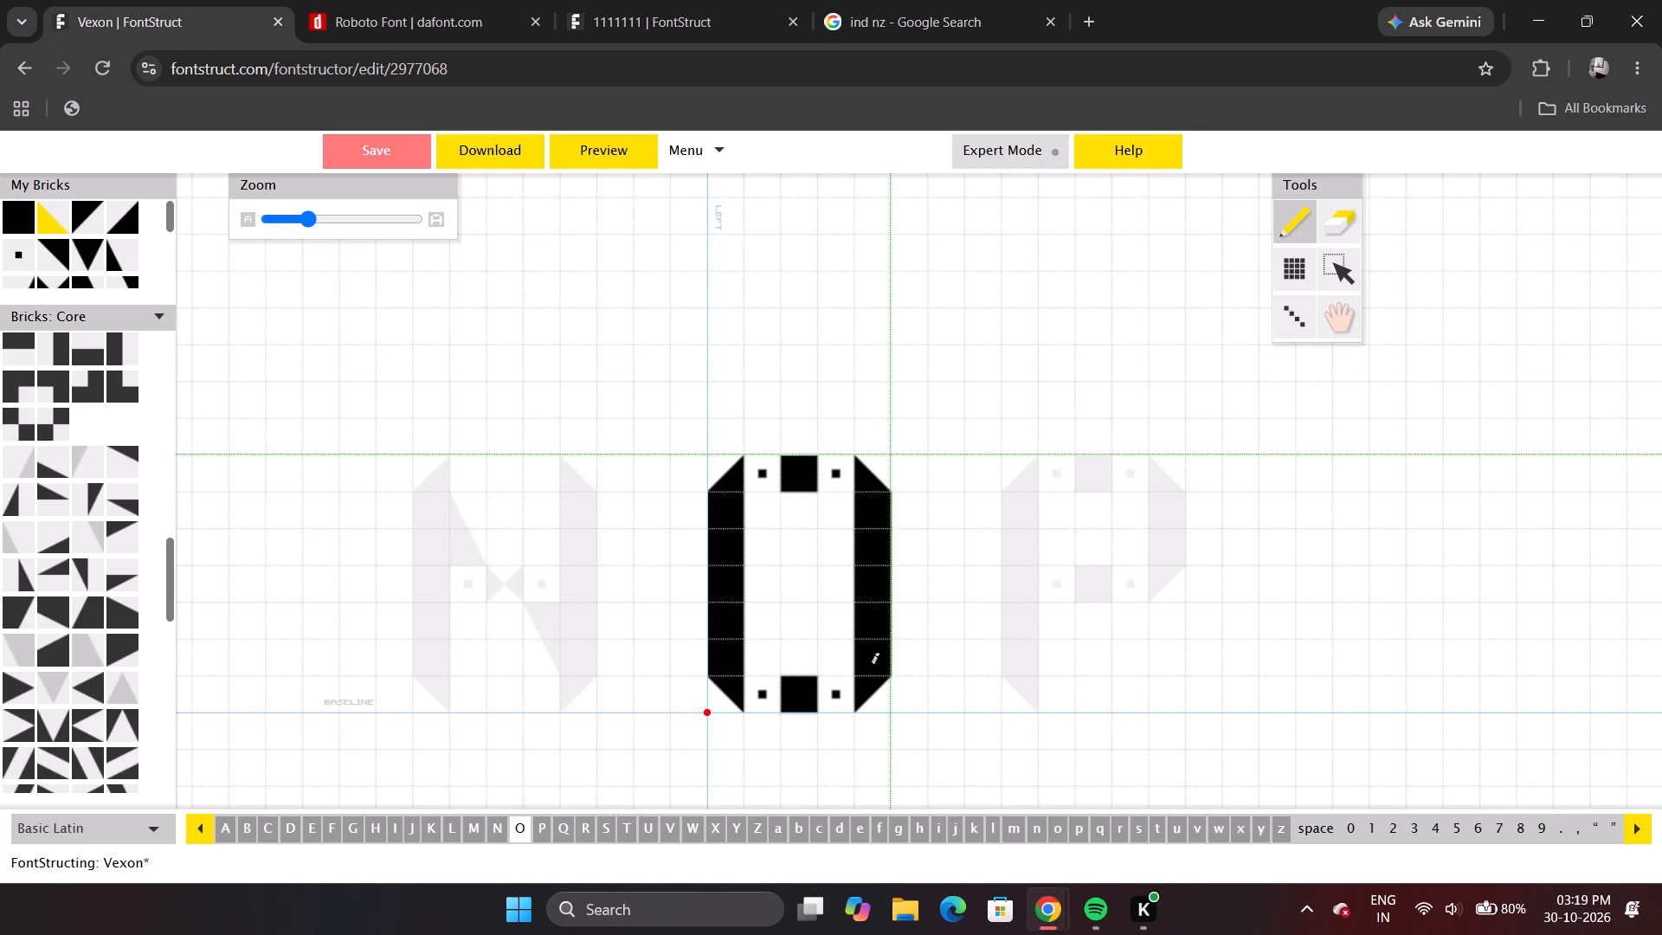
Examine the digits in the sample of the 1111111 reference font and return to the Vexon editor.
left_click(667, 0)
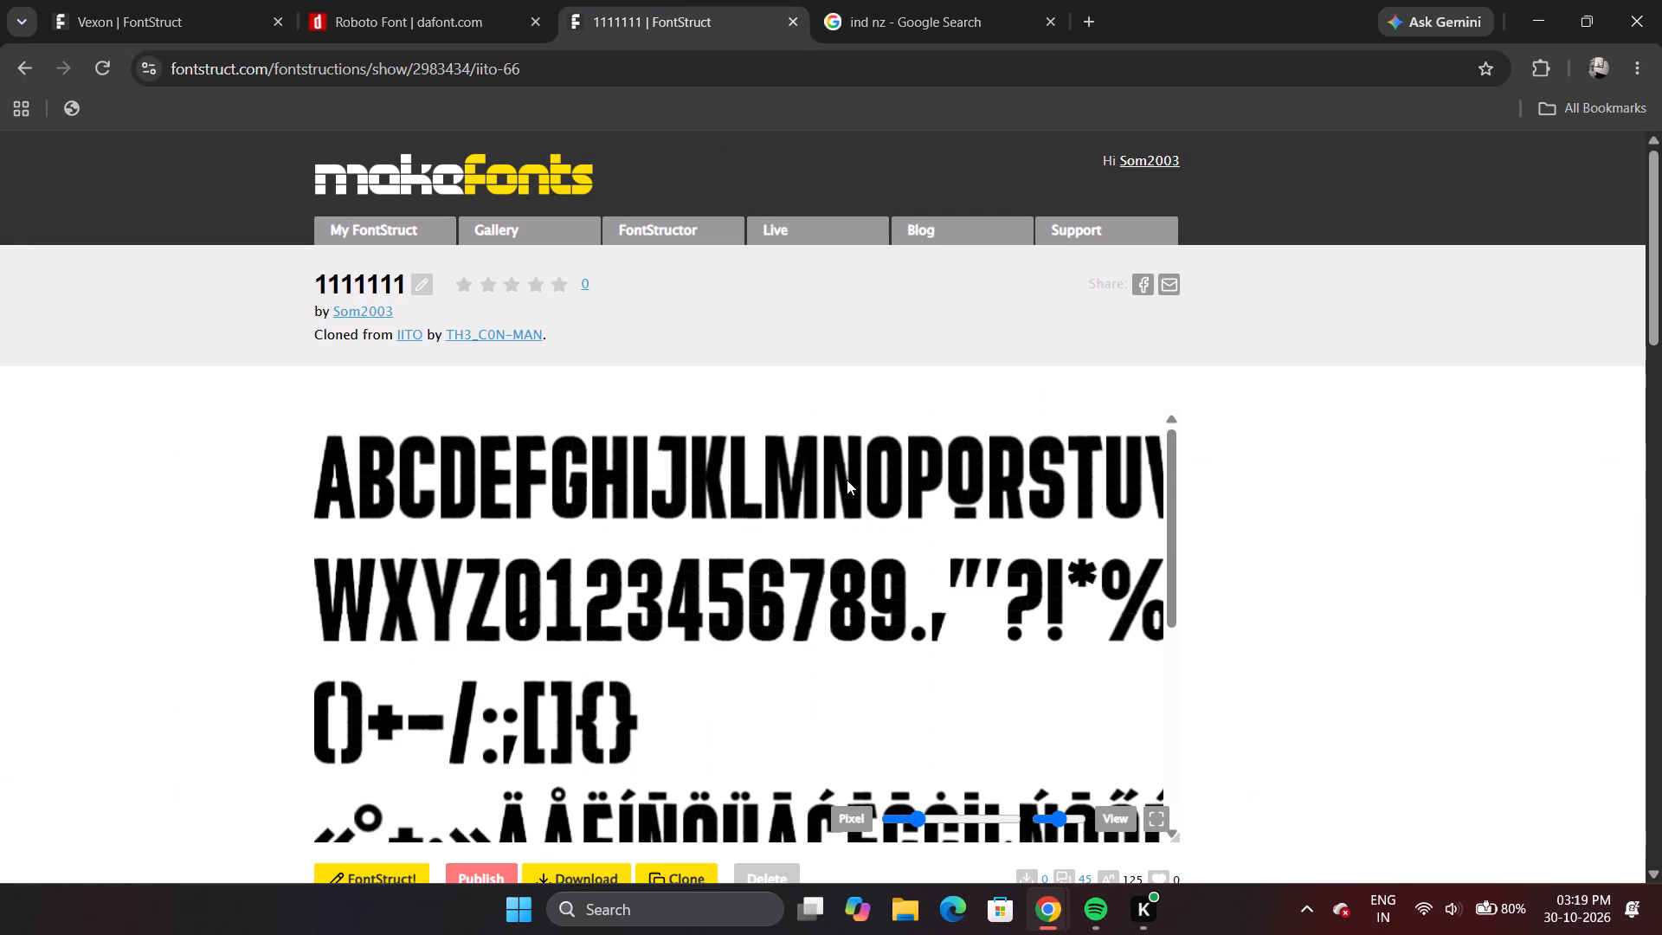
scroll(847, 480, "down", 1)
scroll(847, 480, "up", 1)
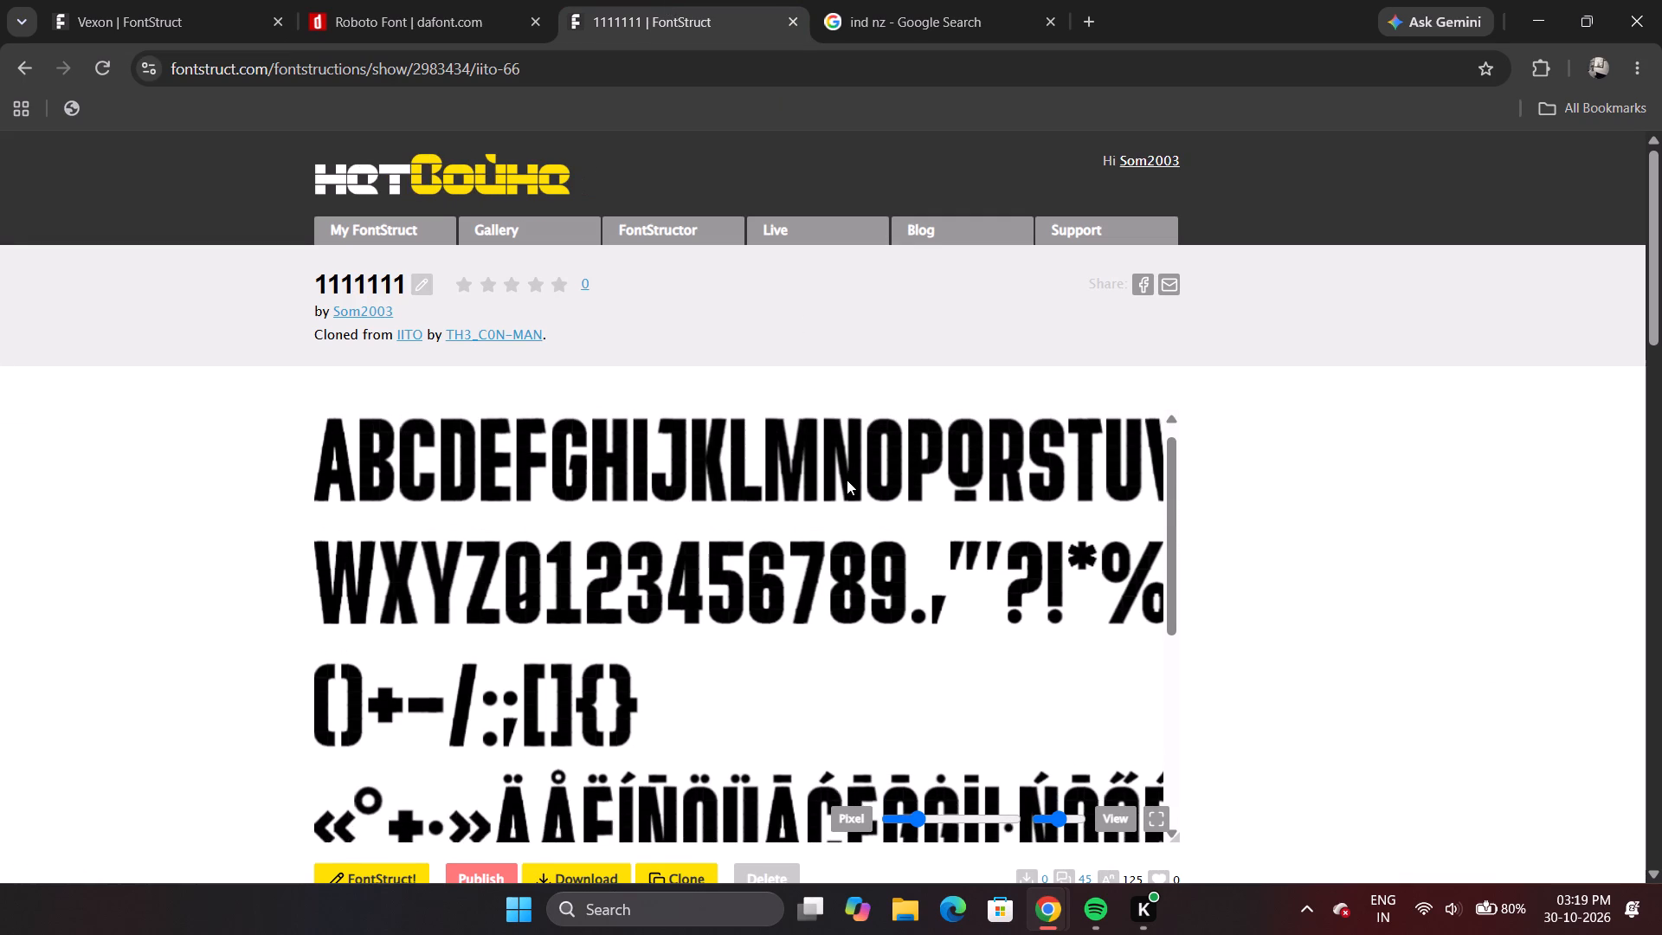
scroll(847, 480, "down", 1)
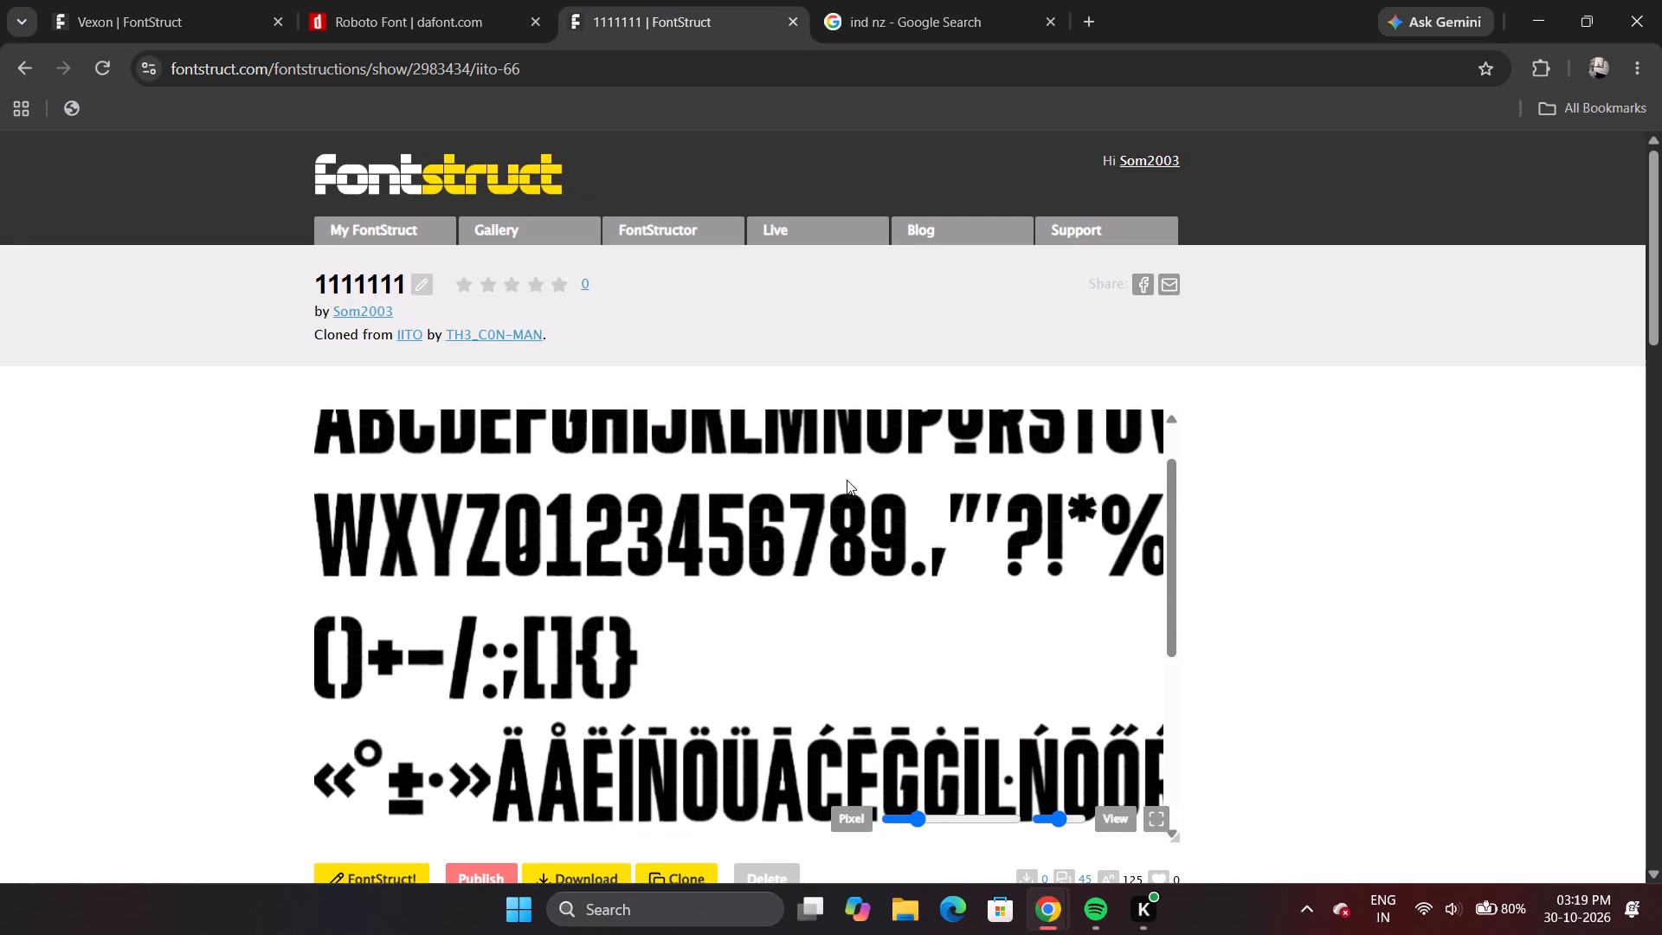
scroll(847, 480, "up", 1)
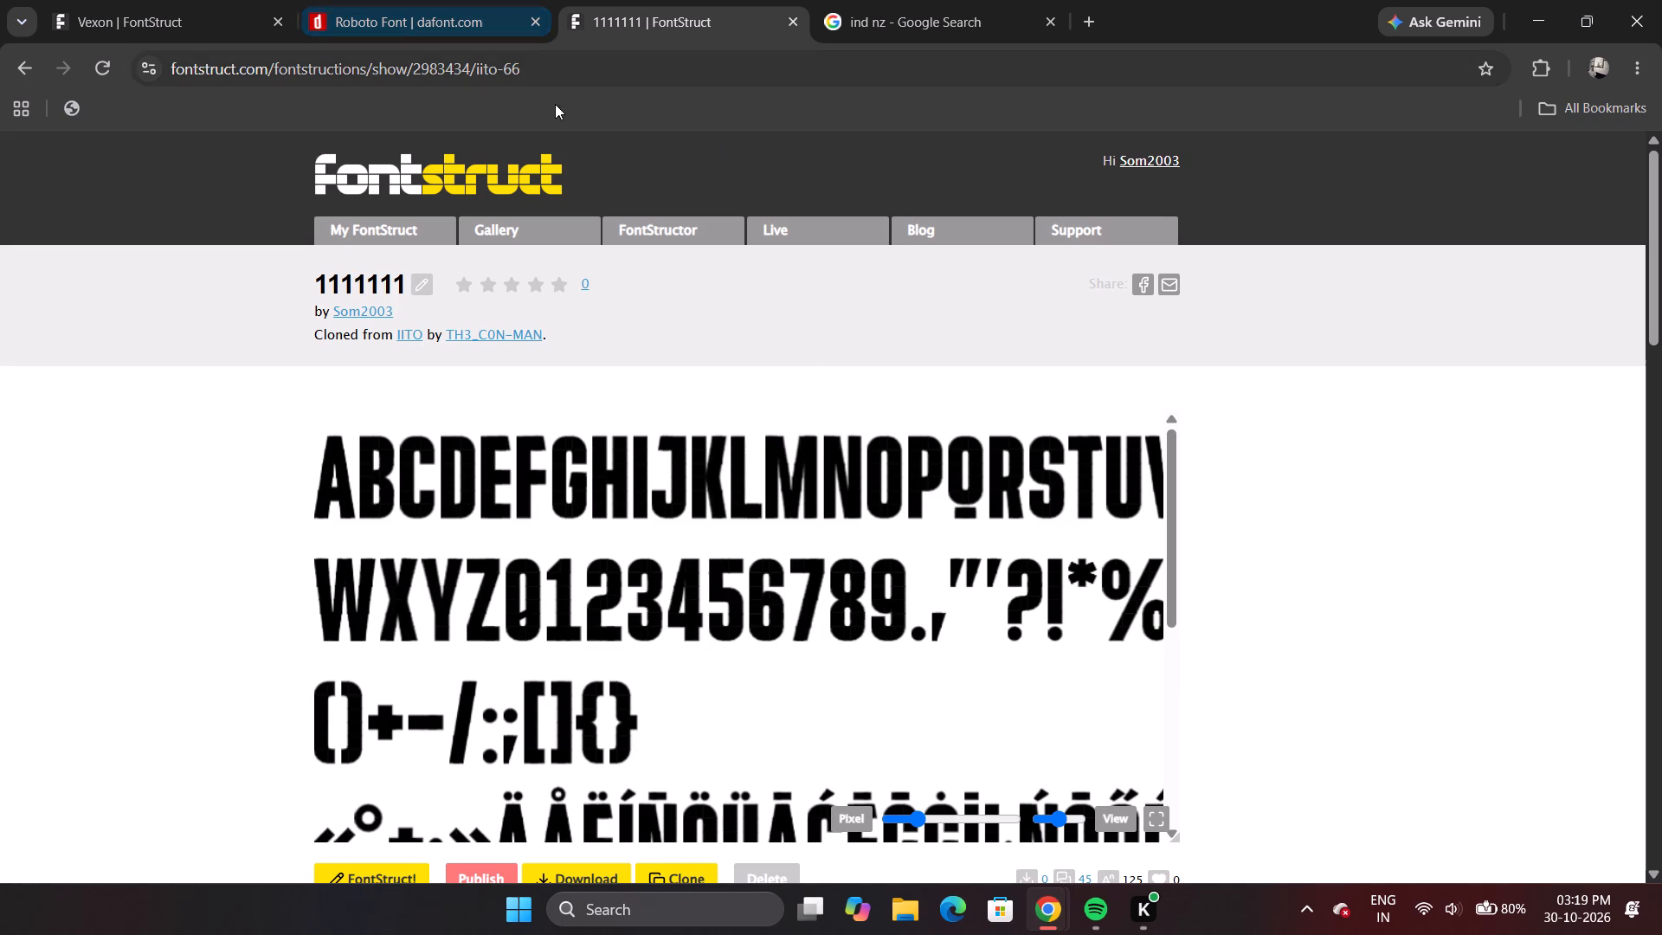
right_click(198, 0)
left_click(198, 0)
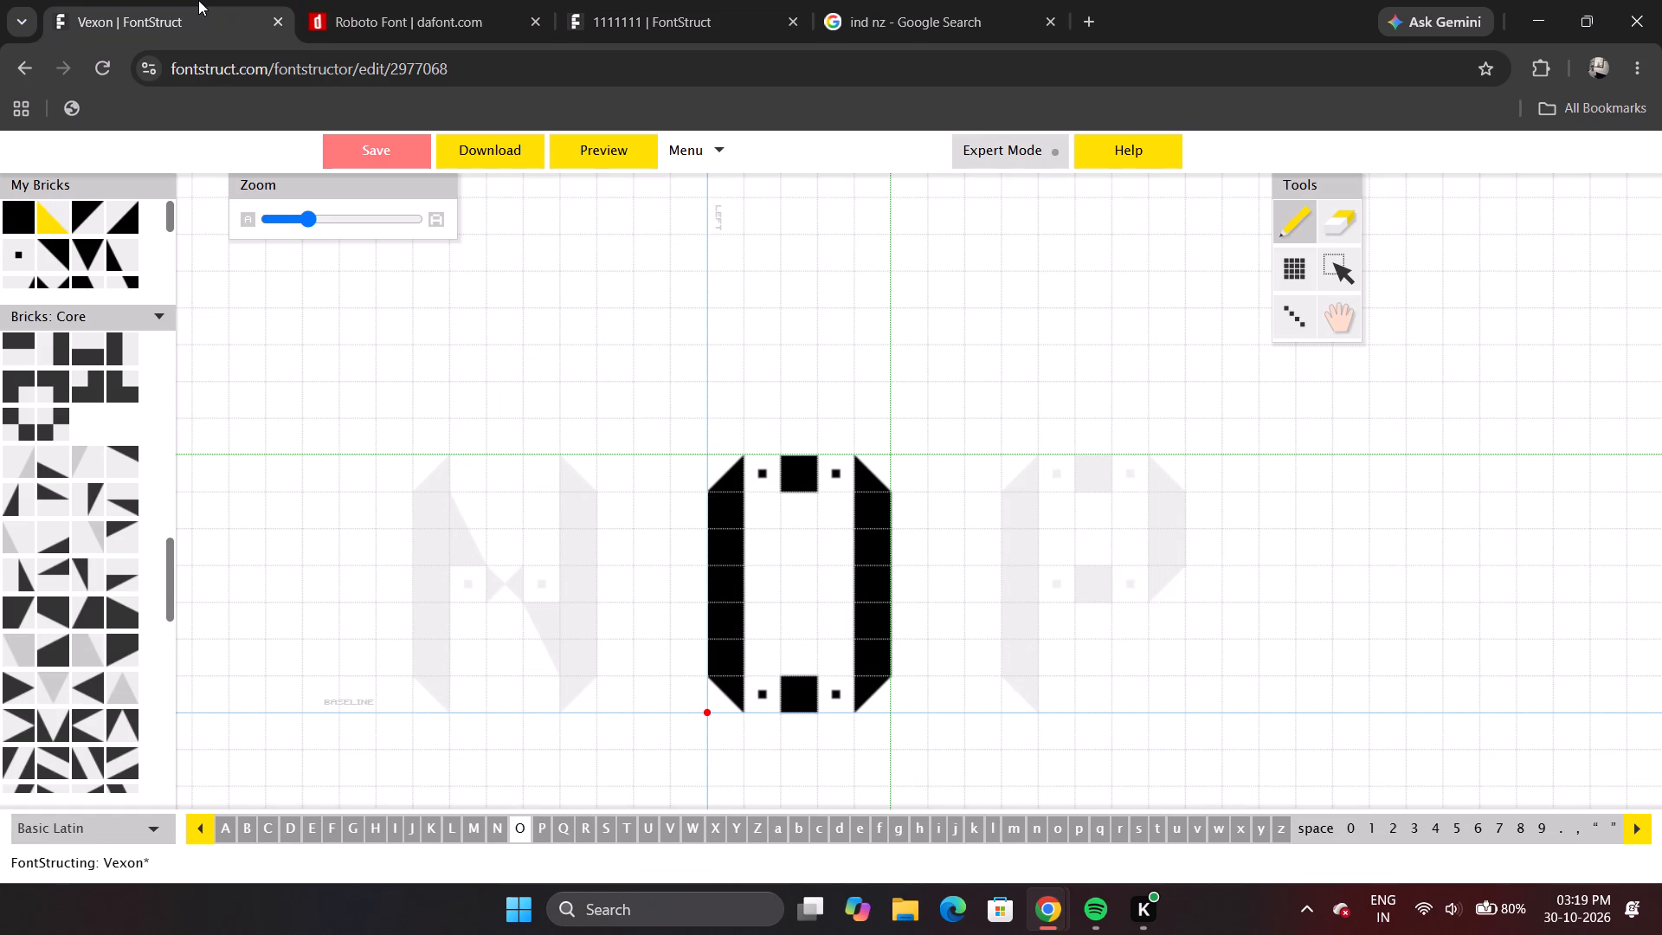
Copy all the bricks of the capital O glyph and paste them into the digit 0 glyph at the origin.
left_click(1356, 824)
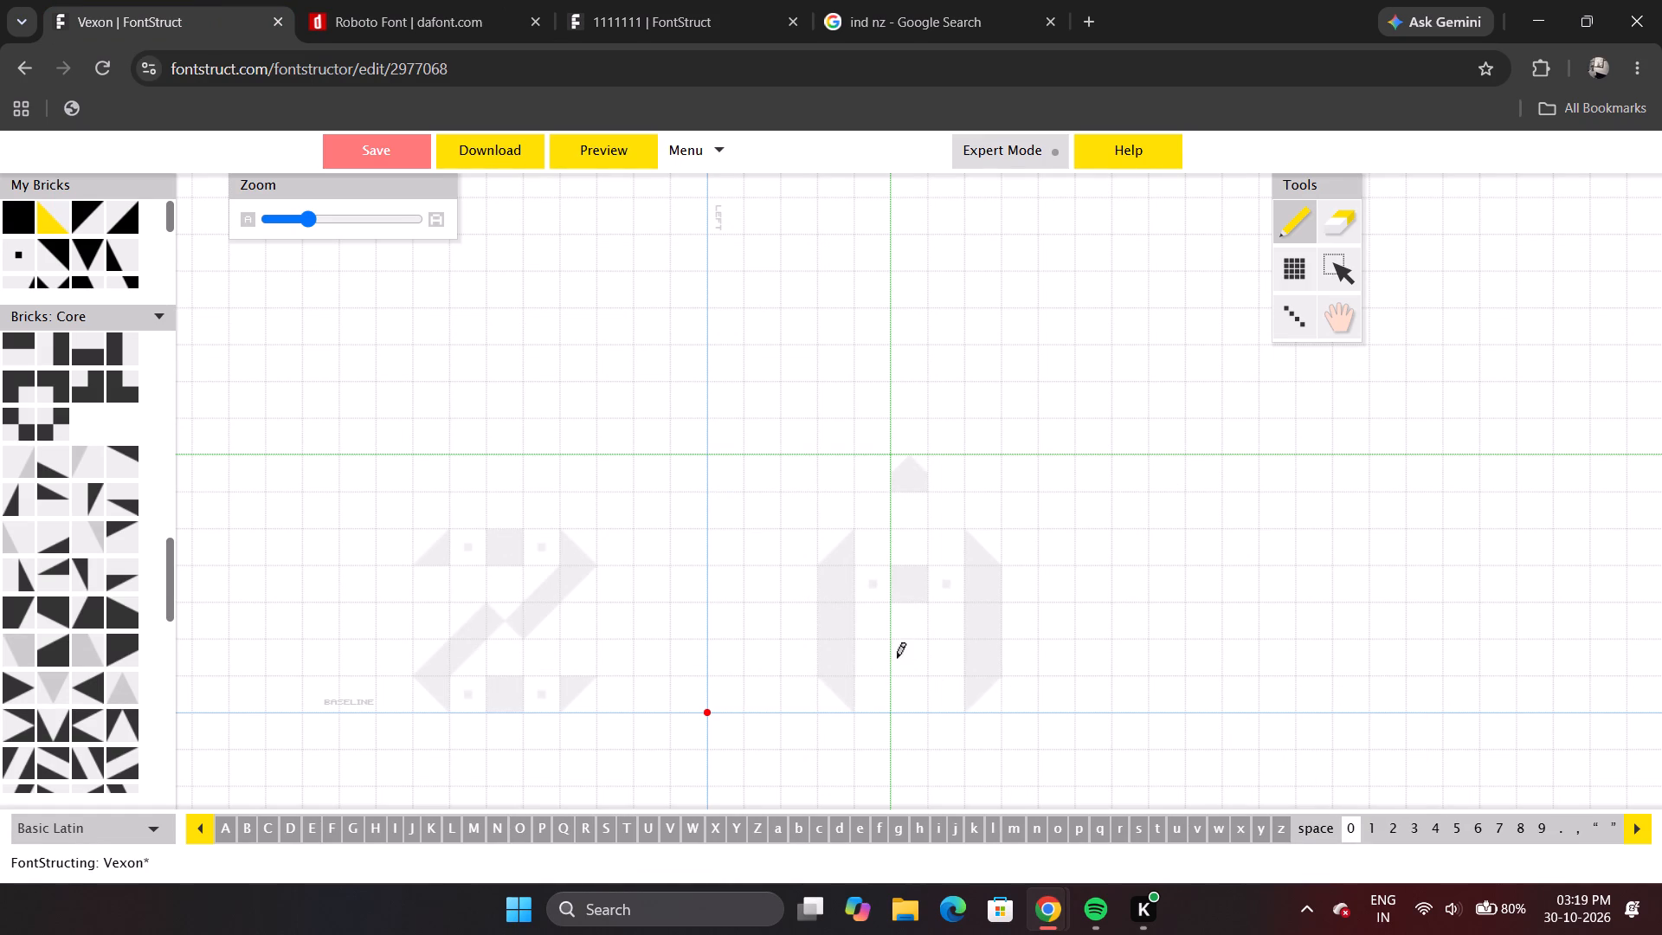
left_click(513, 831)
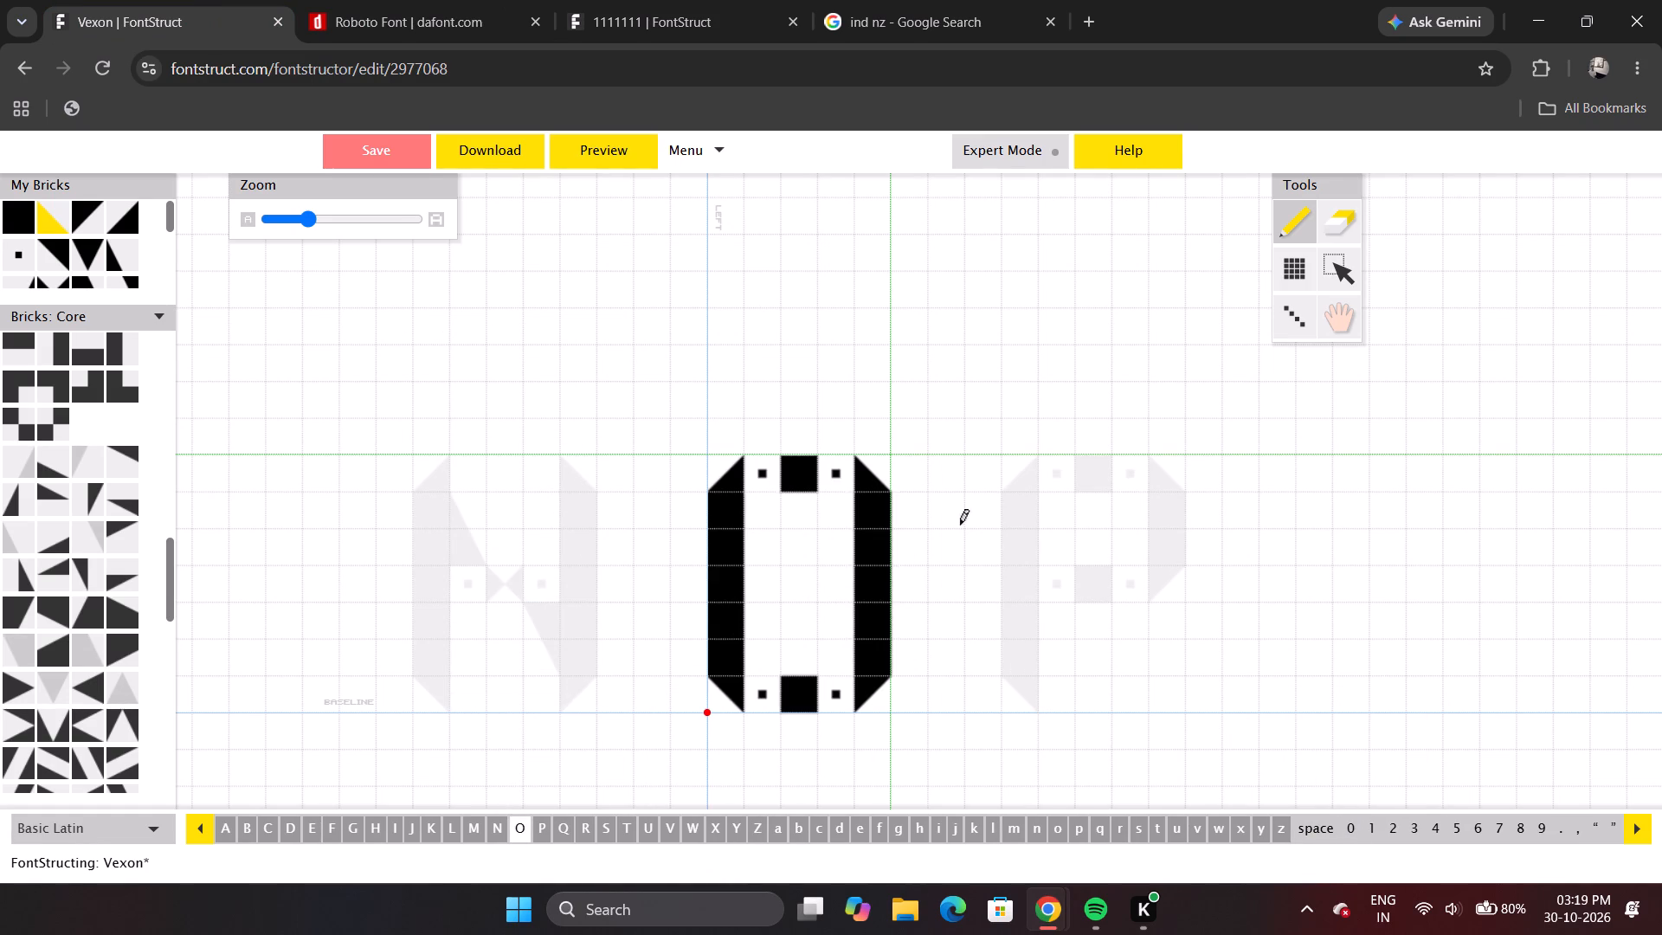
left_click(1319, 260)
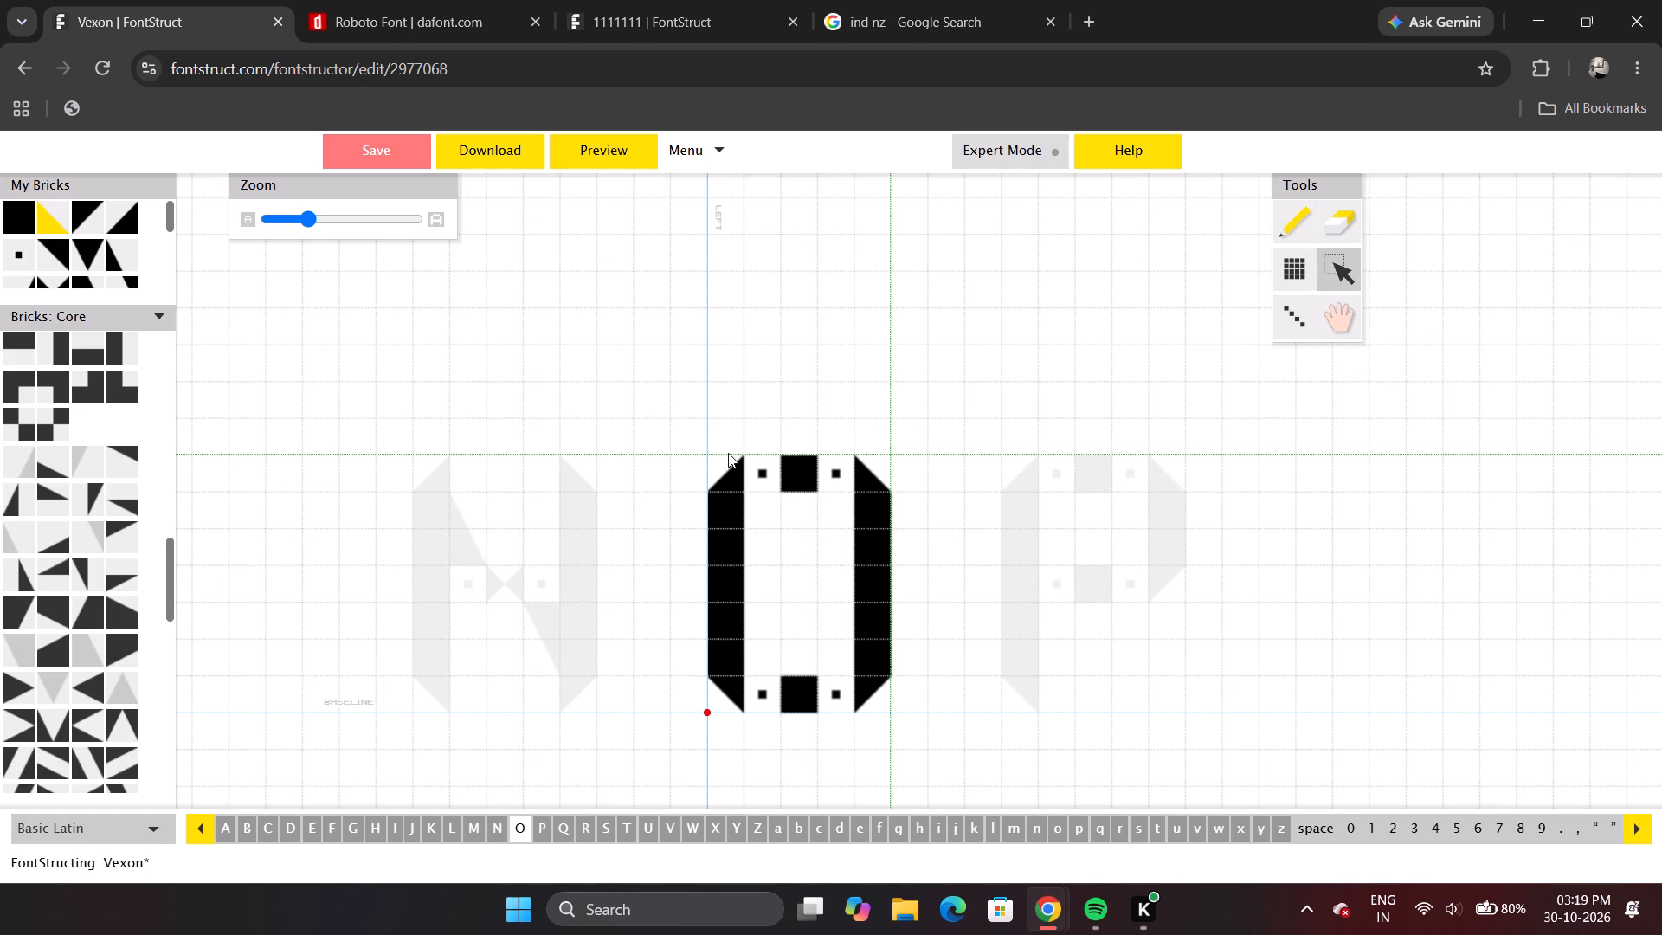
left_click_drag(728, 453, 874, 698)
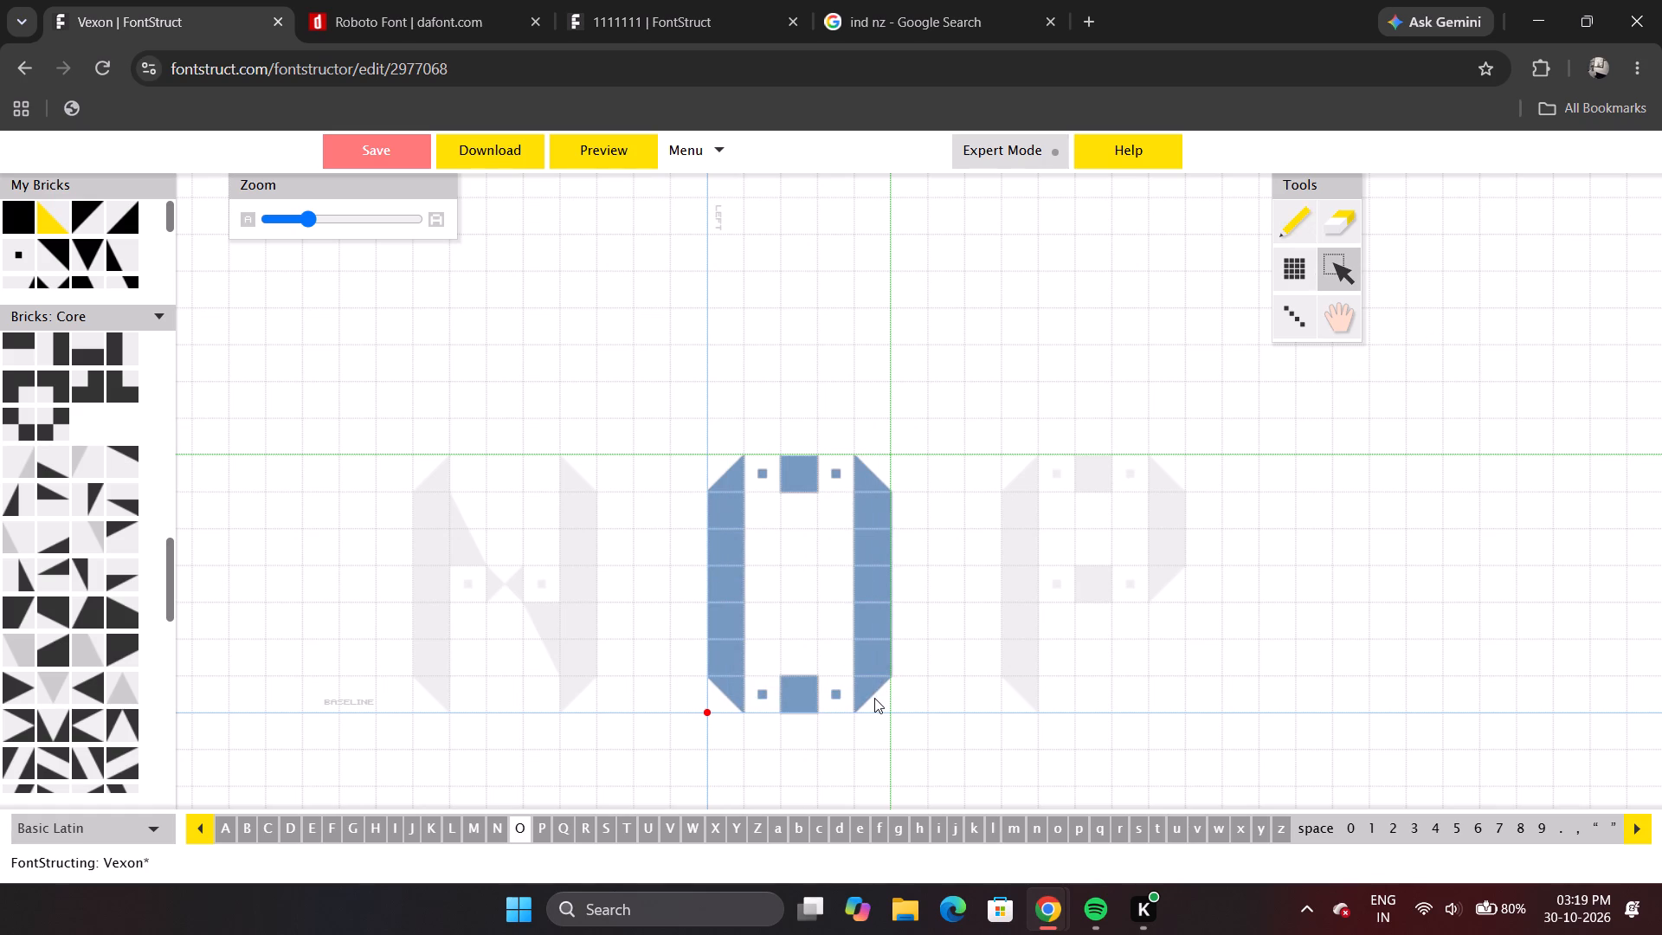
left_click(1091, 921)
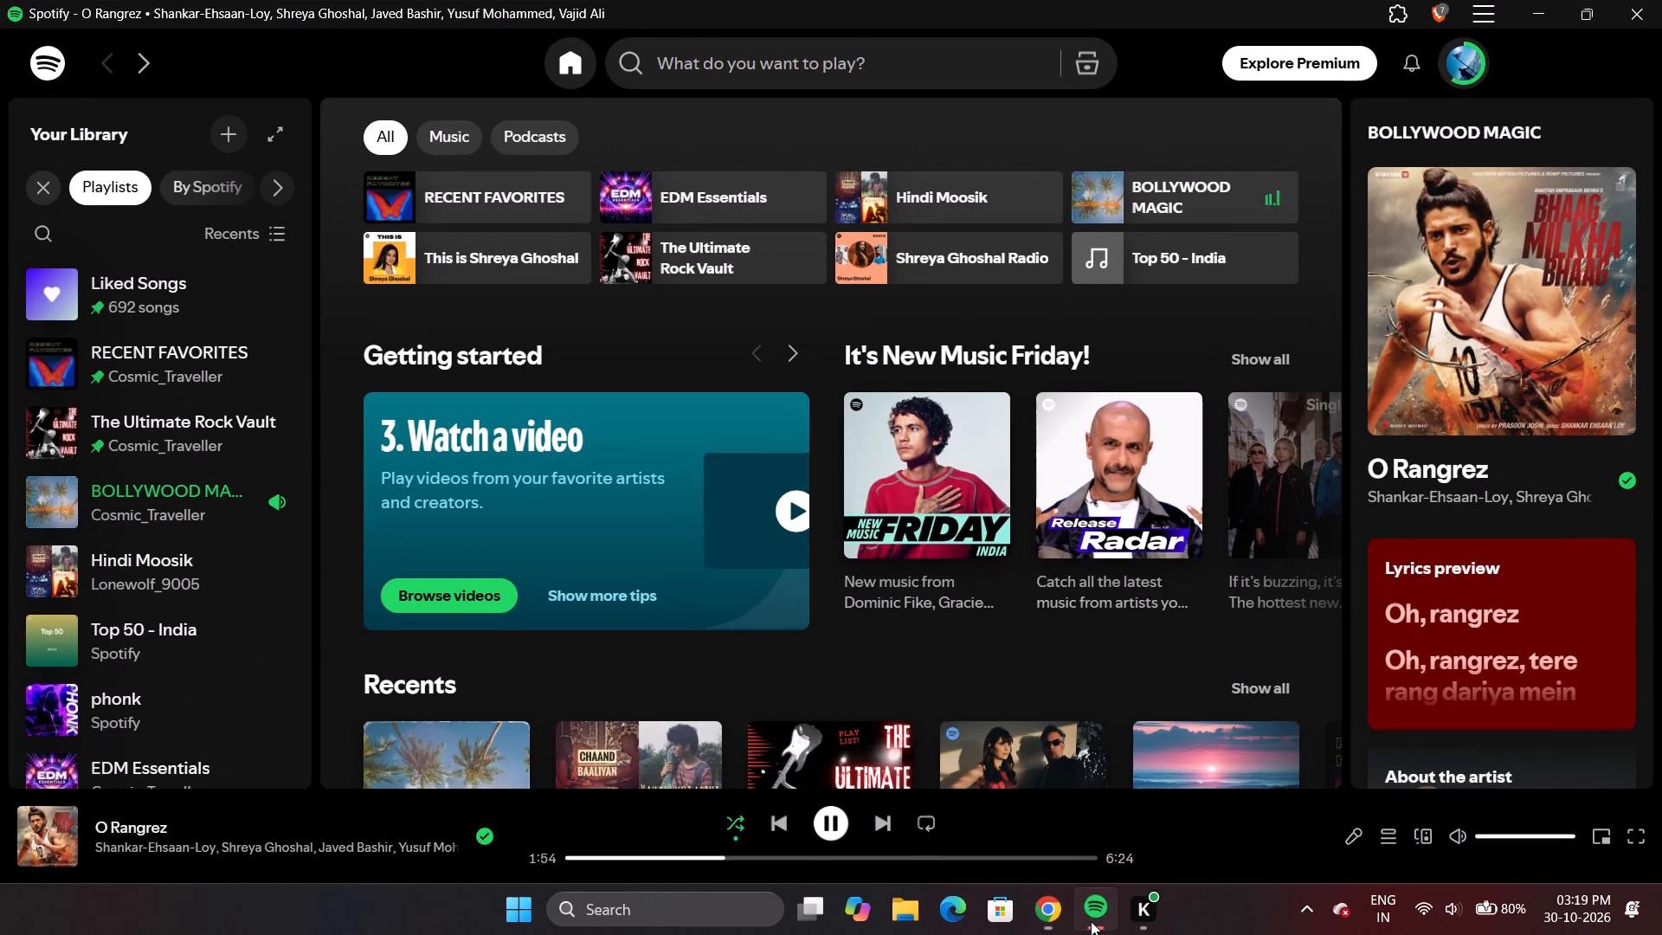
left_click(1091, 921)
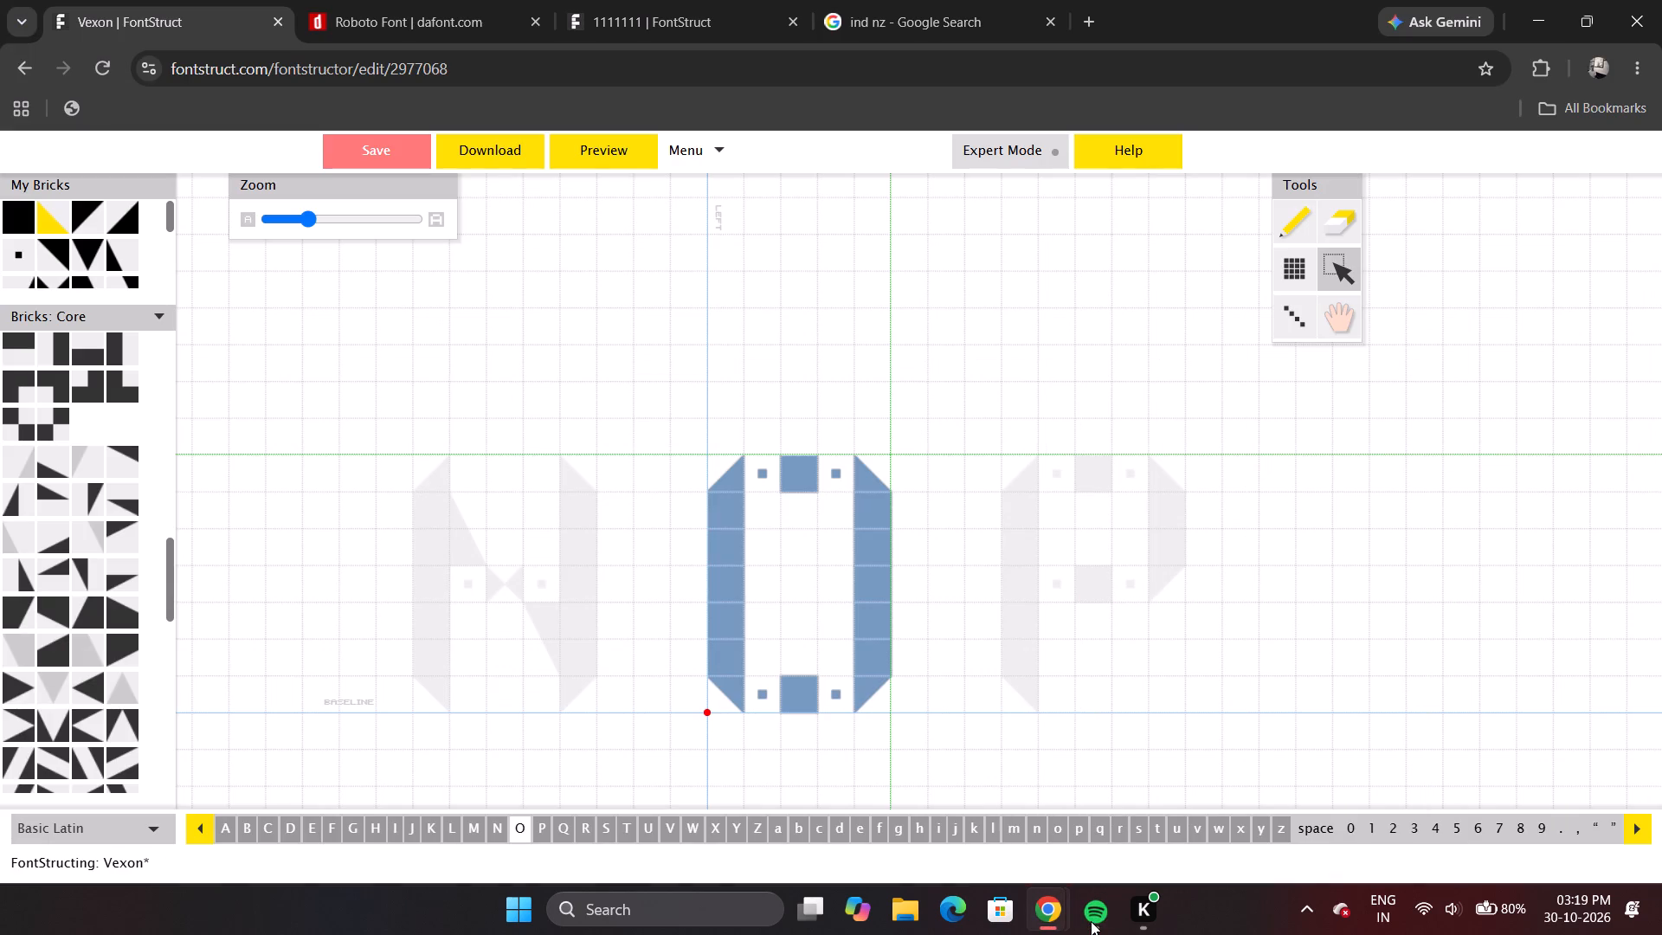
key("c")
left_click(1356, 821)
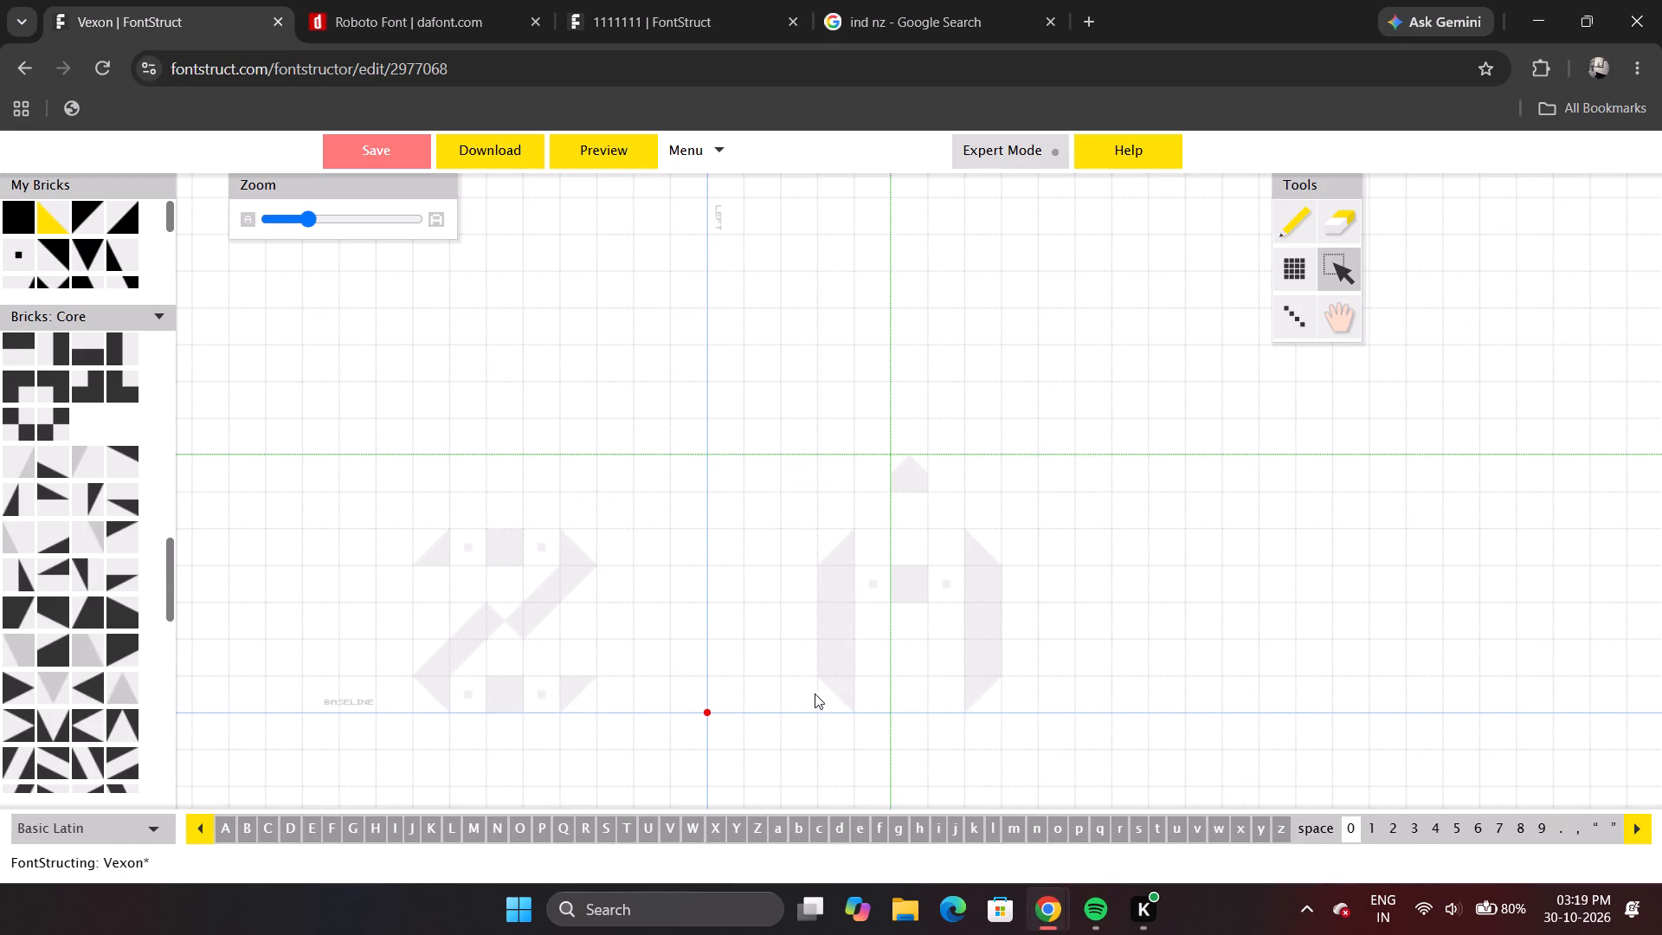
left_click(710, 701)
key("v")
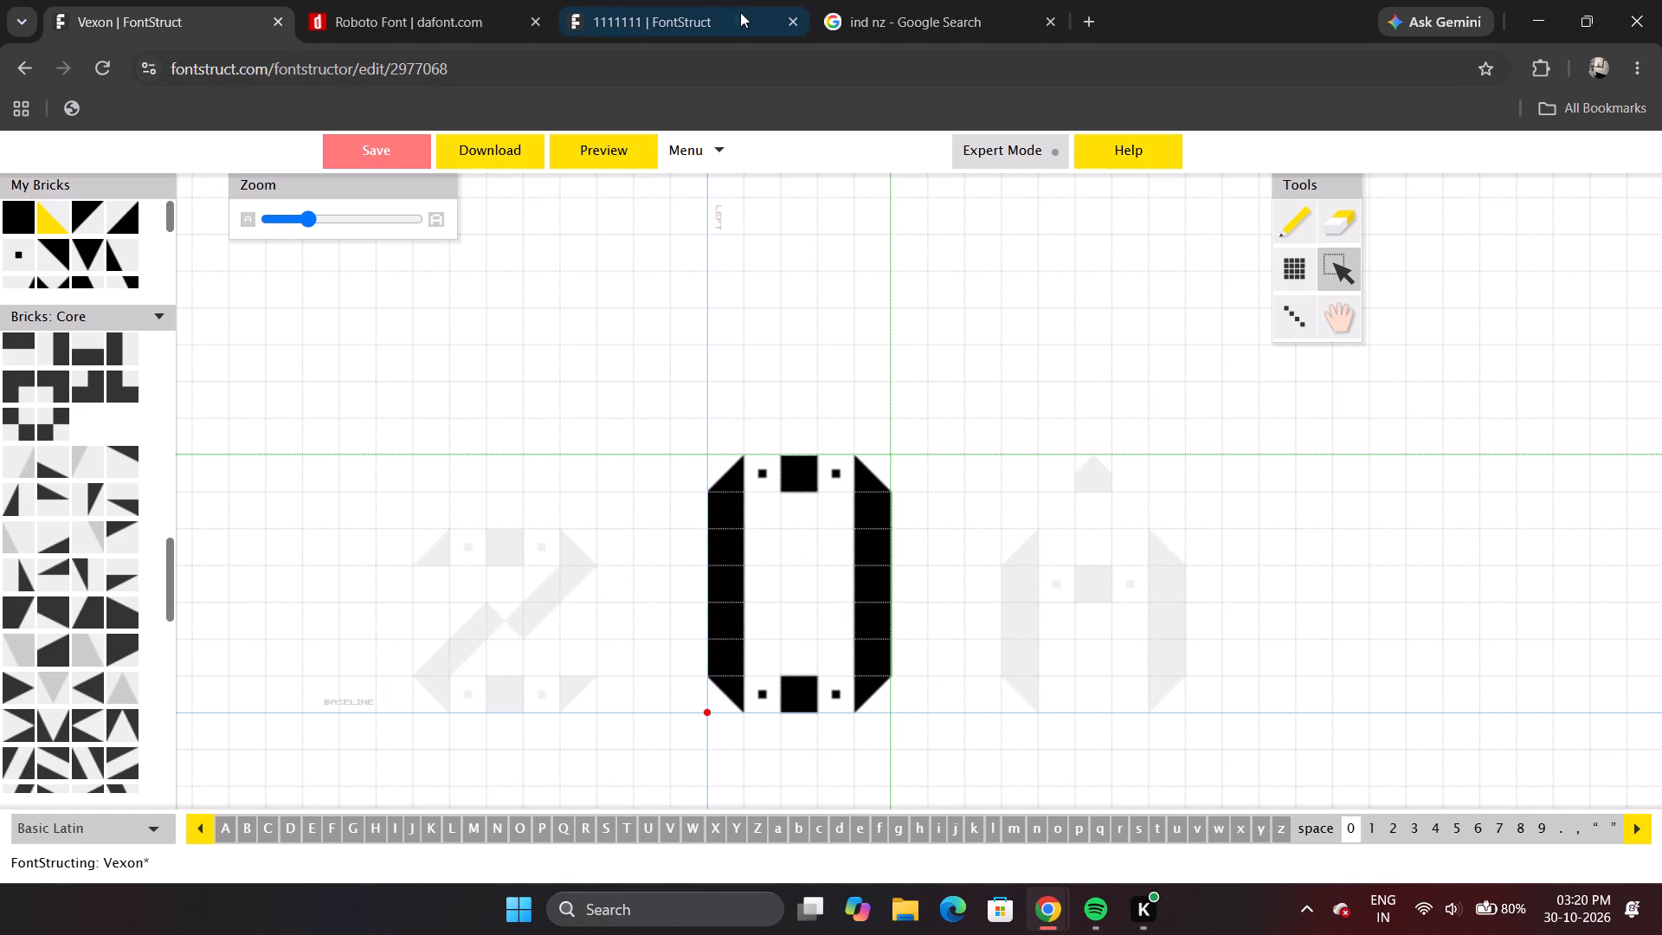
Examine the digit shapes in the Roboto character map on dafont and return to the Vexon editor.
left_click(499, 15)
scroll(833, 648, "down", 1)
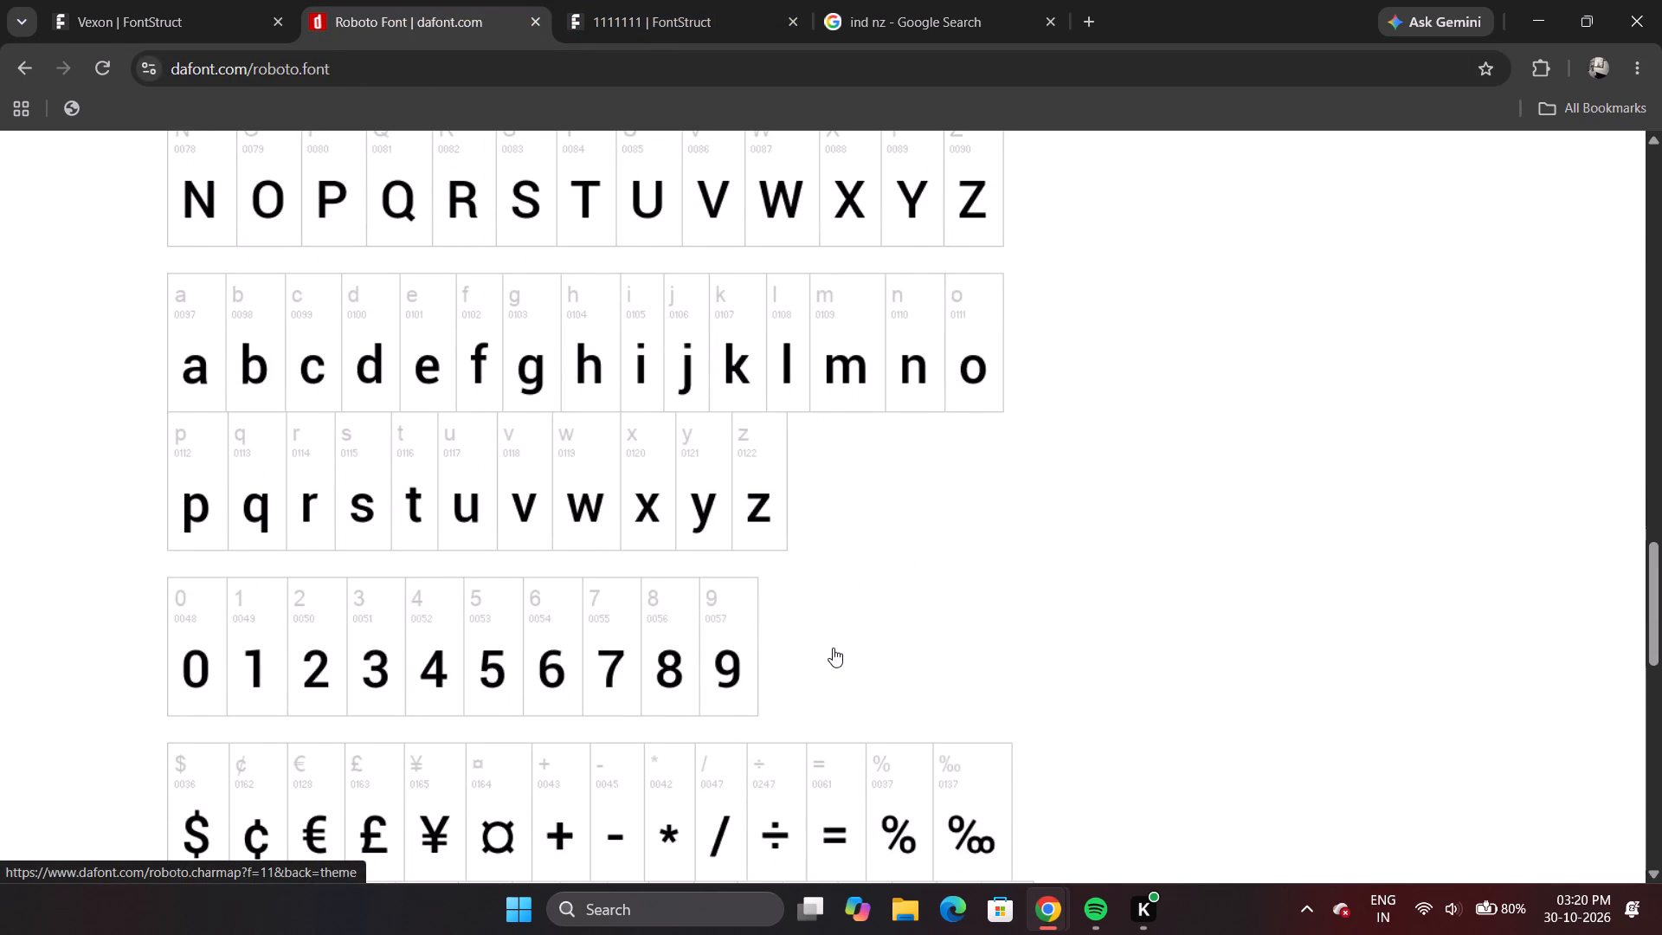
scroll(833, 648, "down", 2)
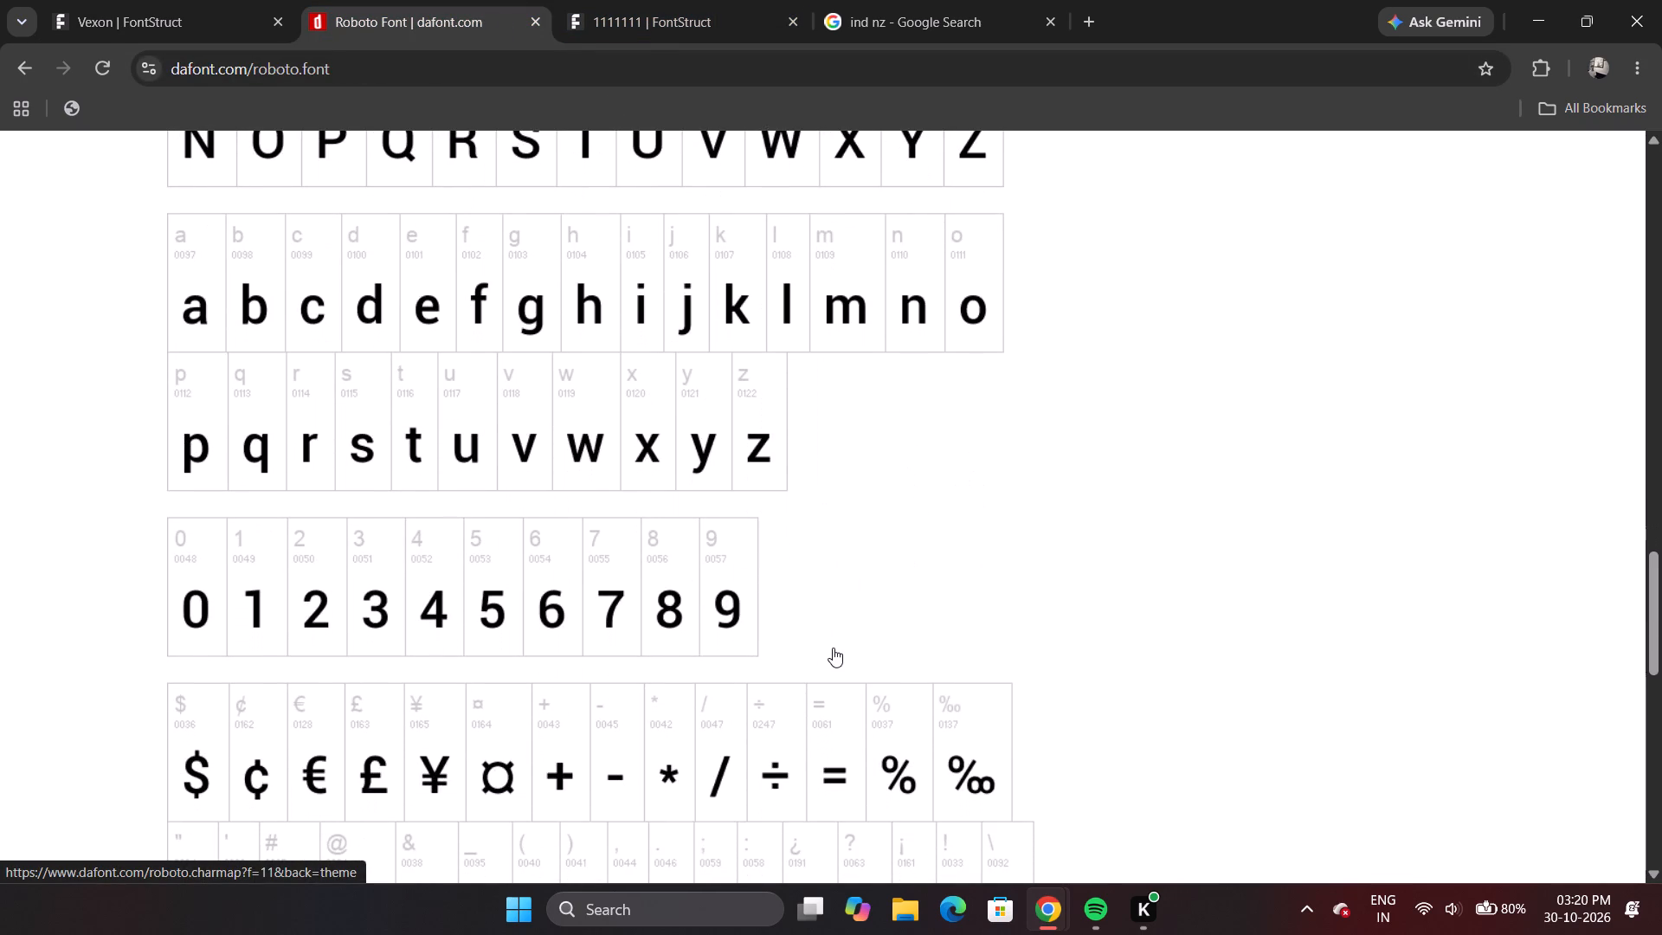
scroll(833, 648, "left", 1)
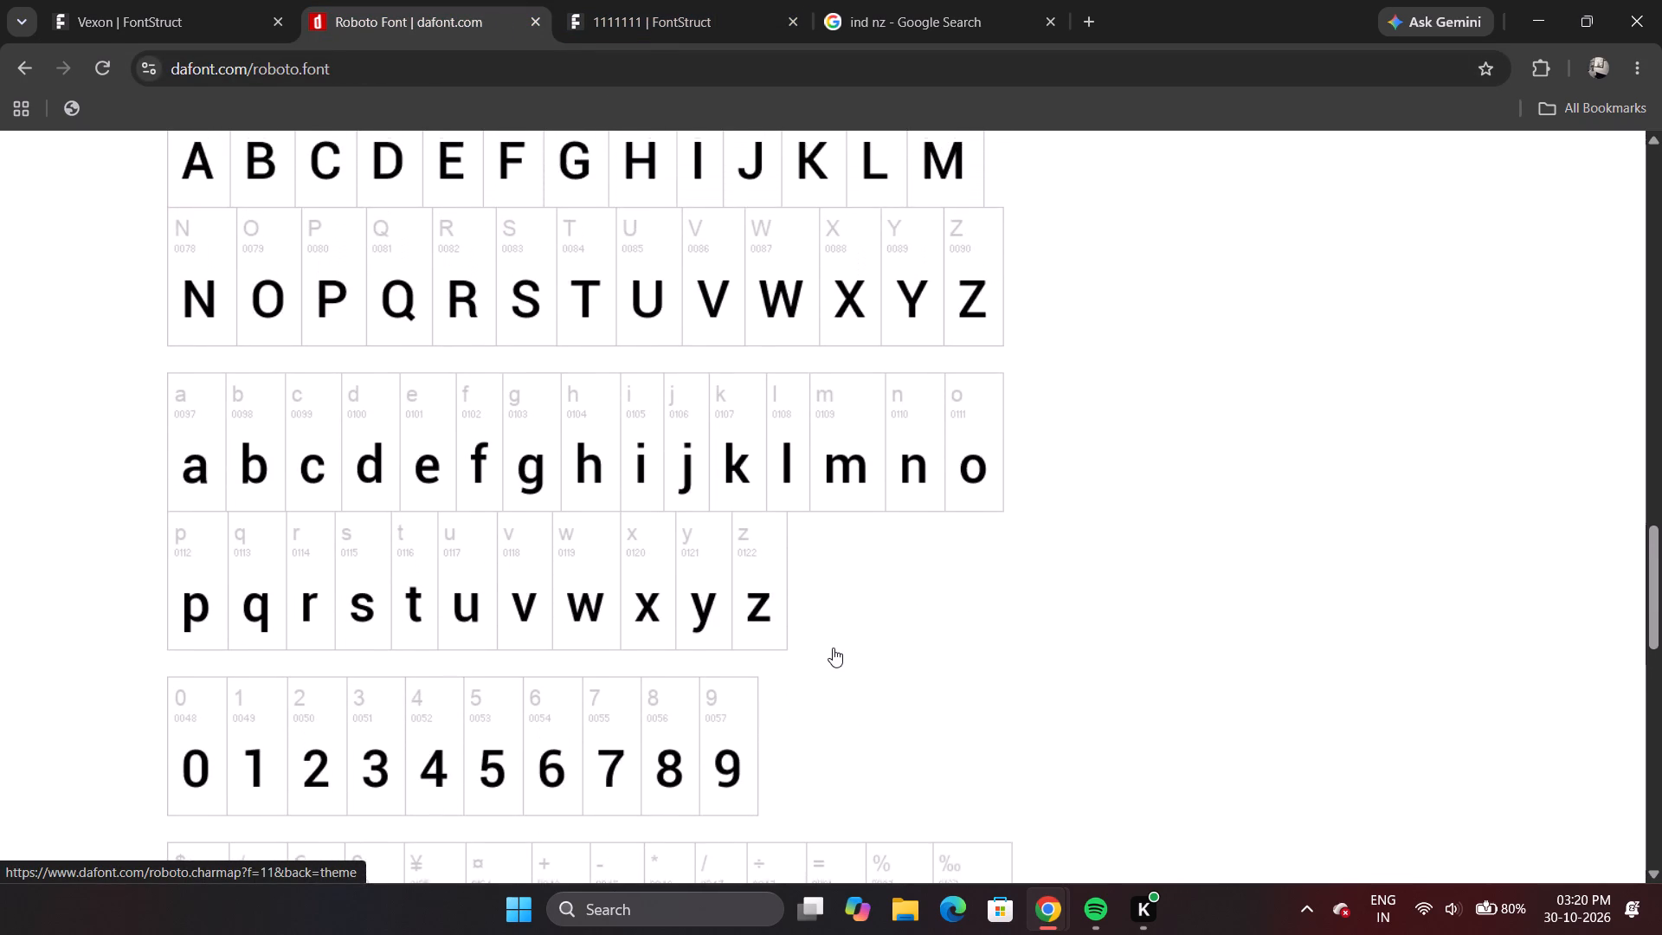
scroll(833, 648, "left", 1)
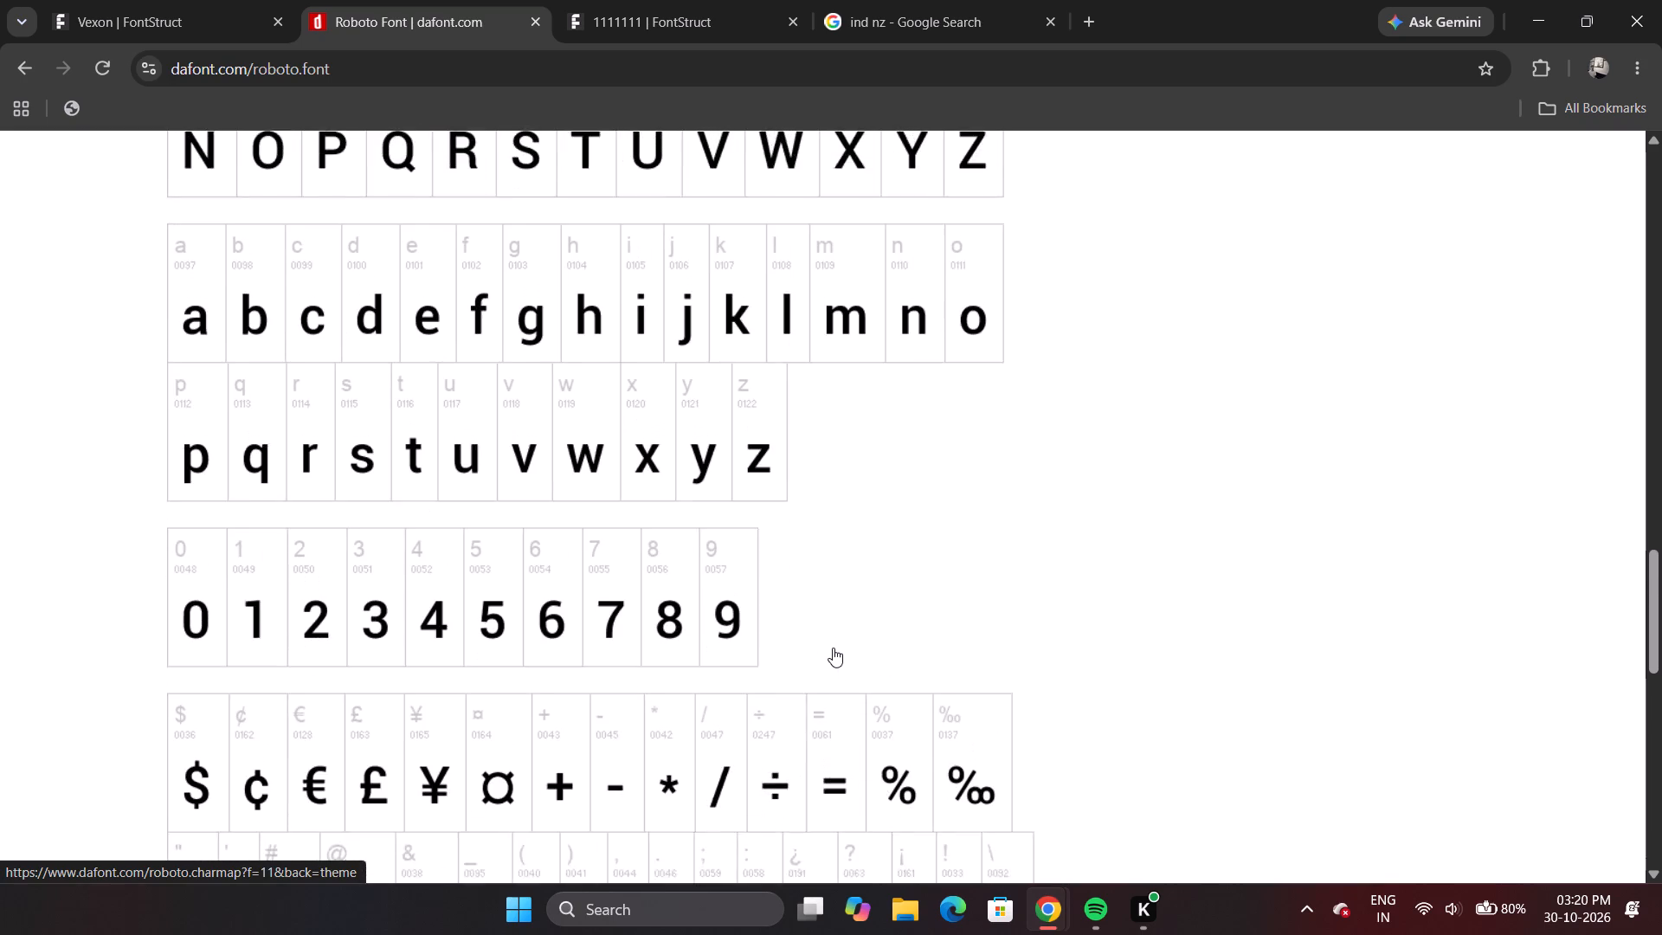
scroll(833, 648, "left", 1)
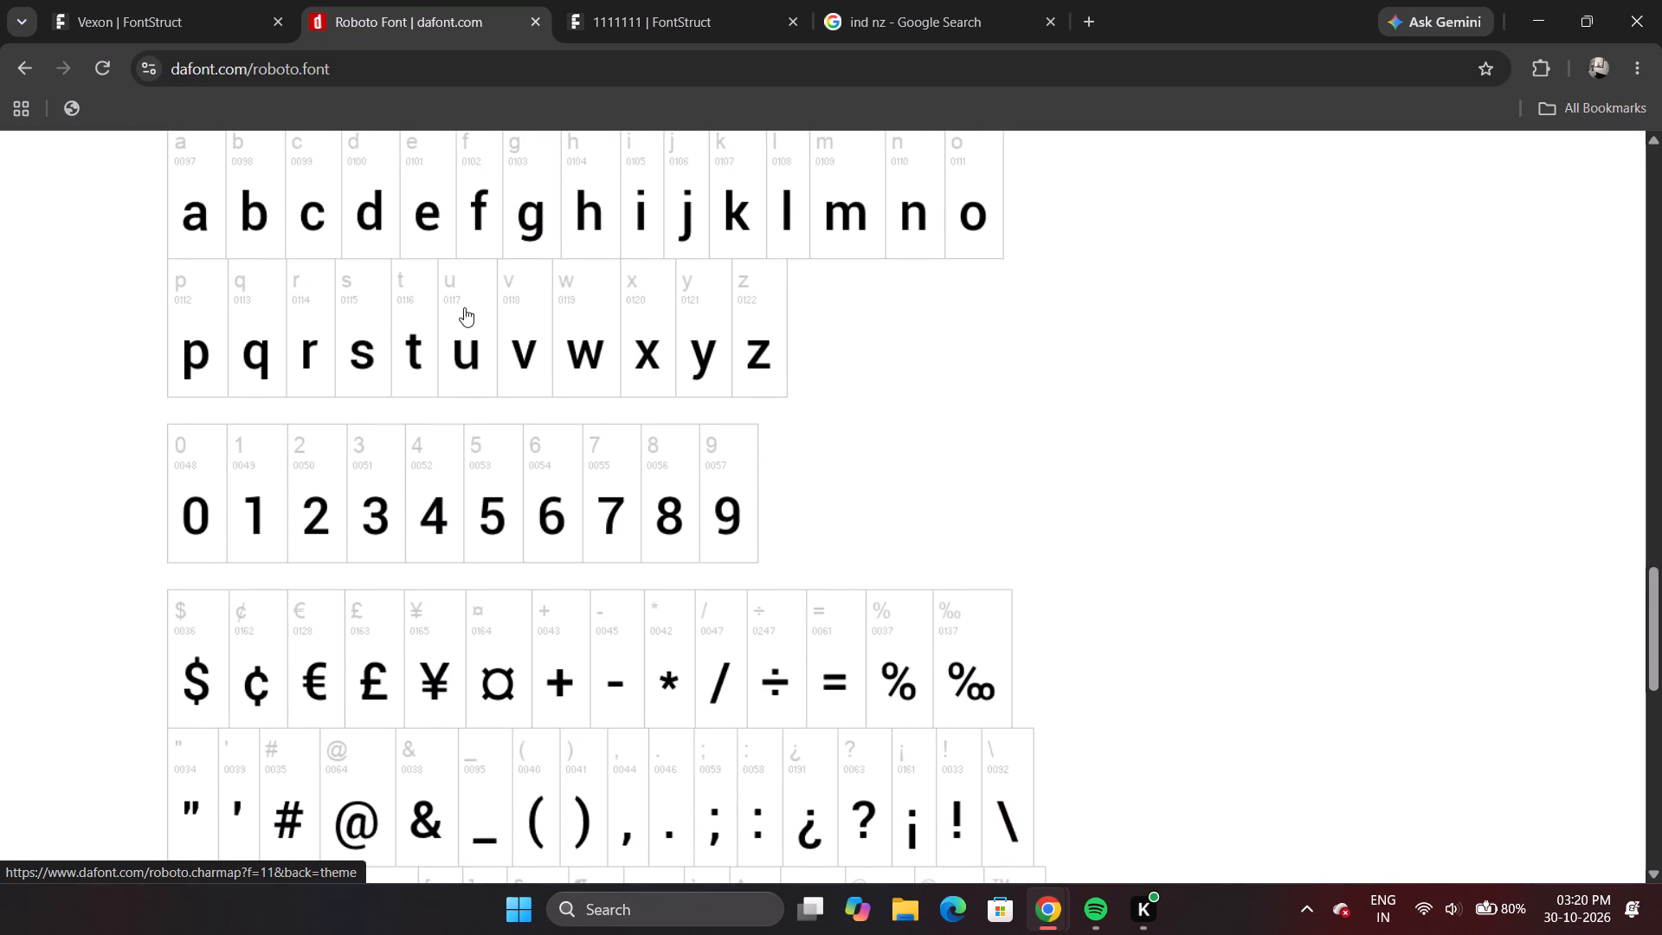
scroll(487, 564, "up", 6)
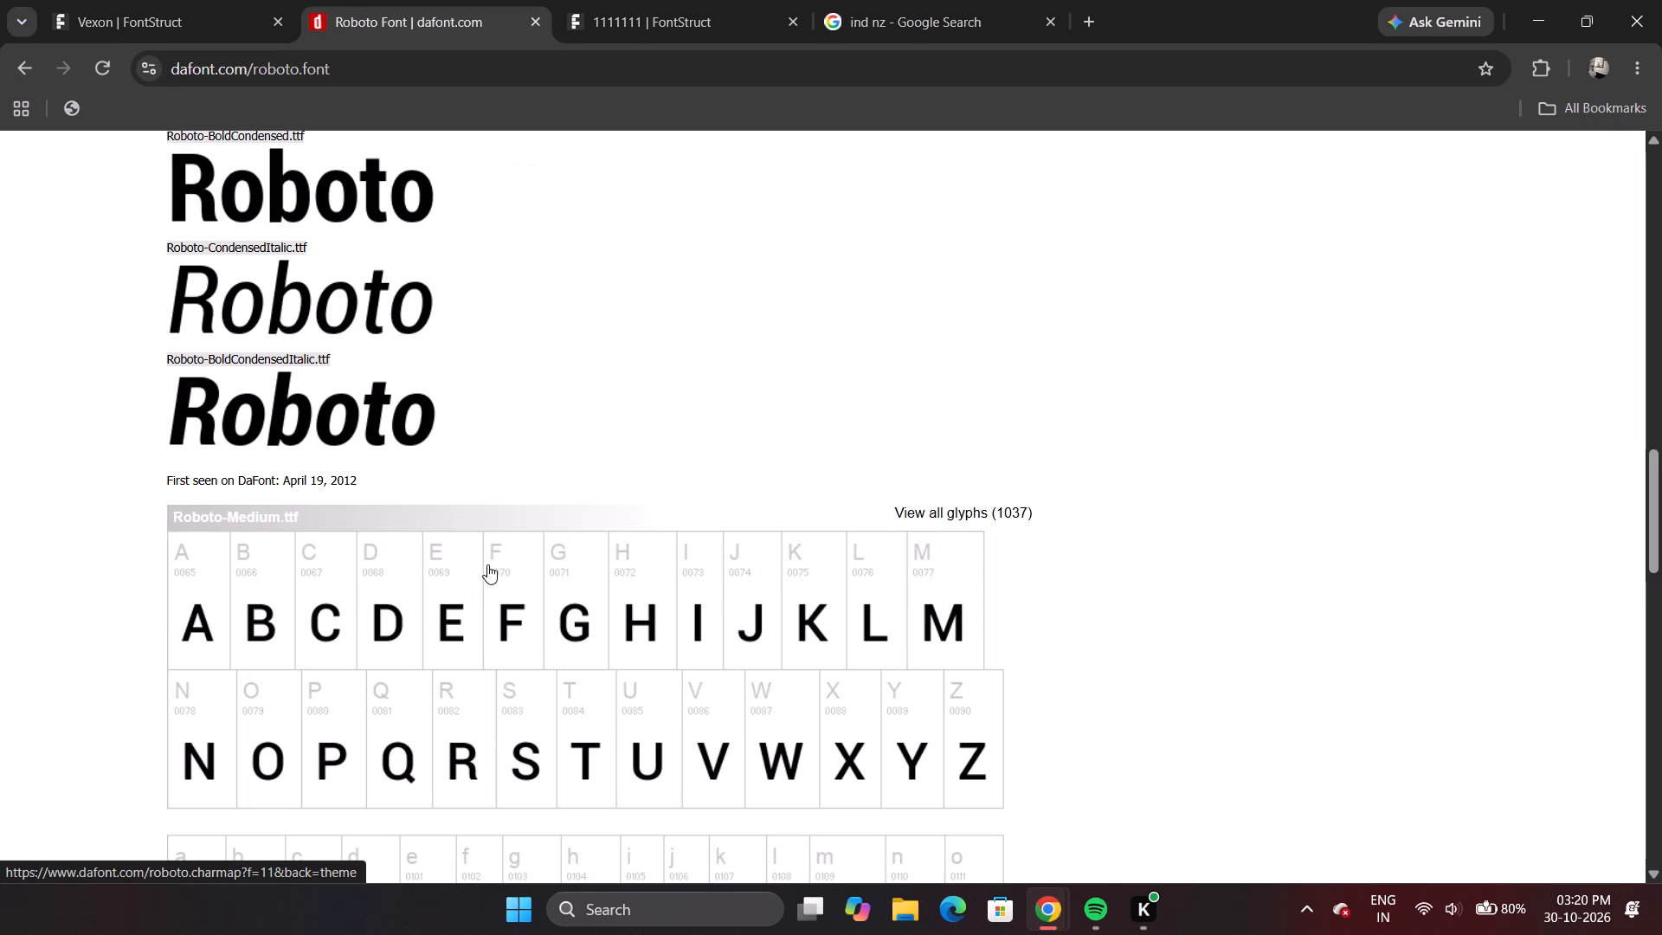
left_click(164, 0)
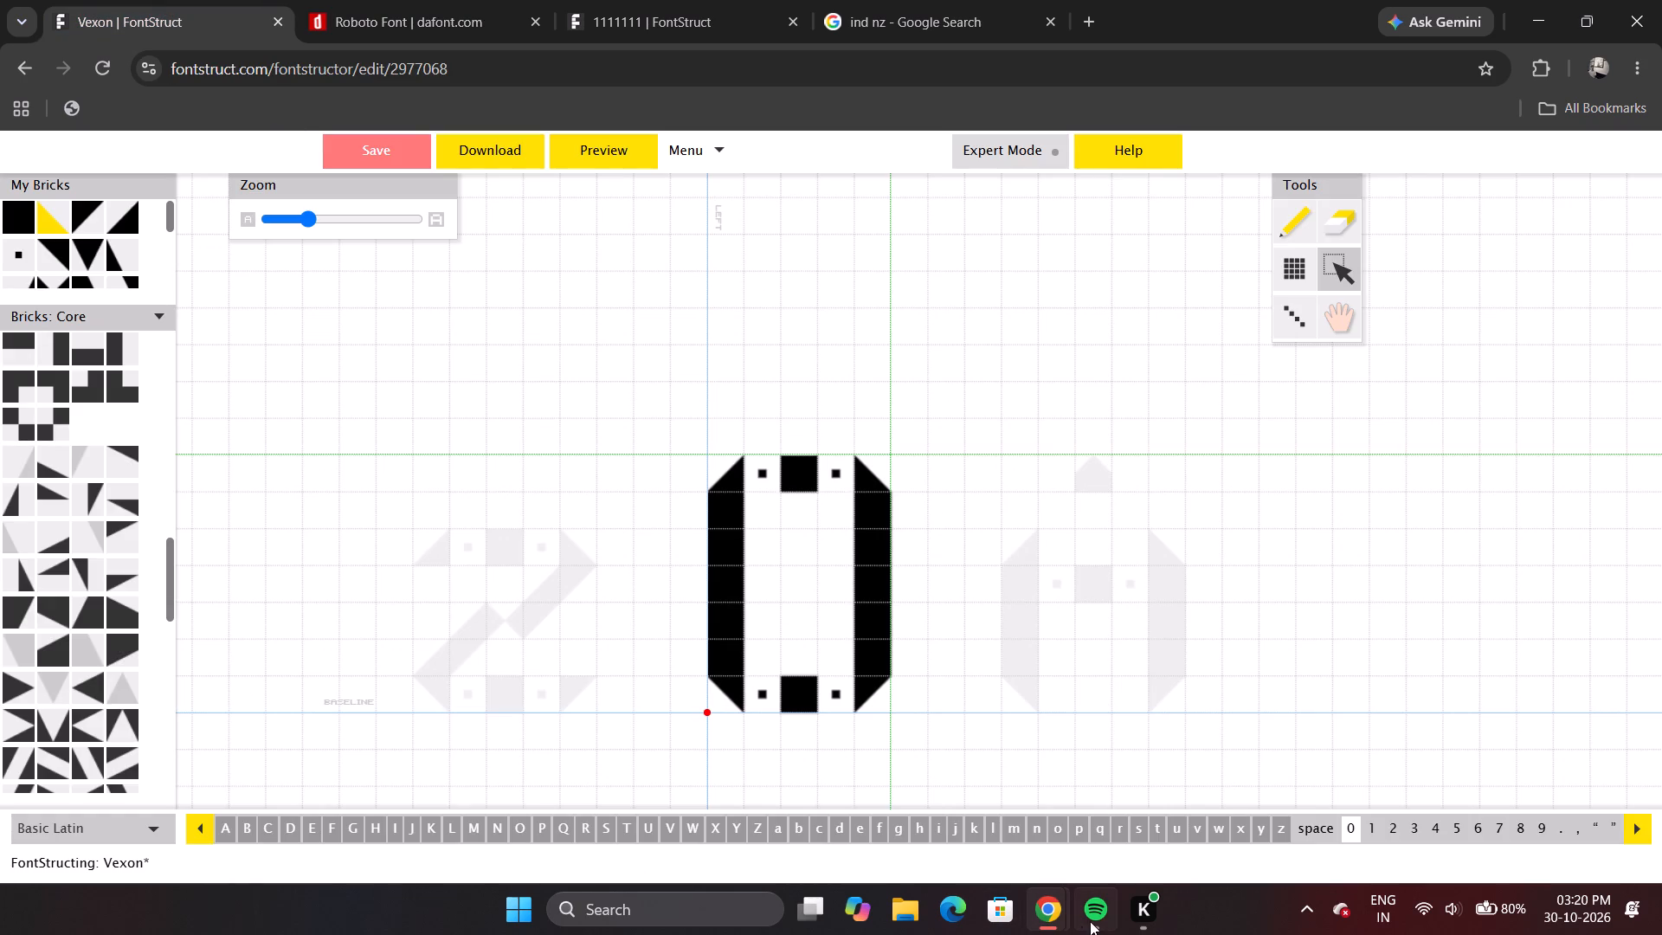
Switch to Spotify and close it.
left_click(1092, 920)
left_click(1661, 0)
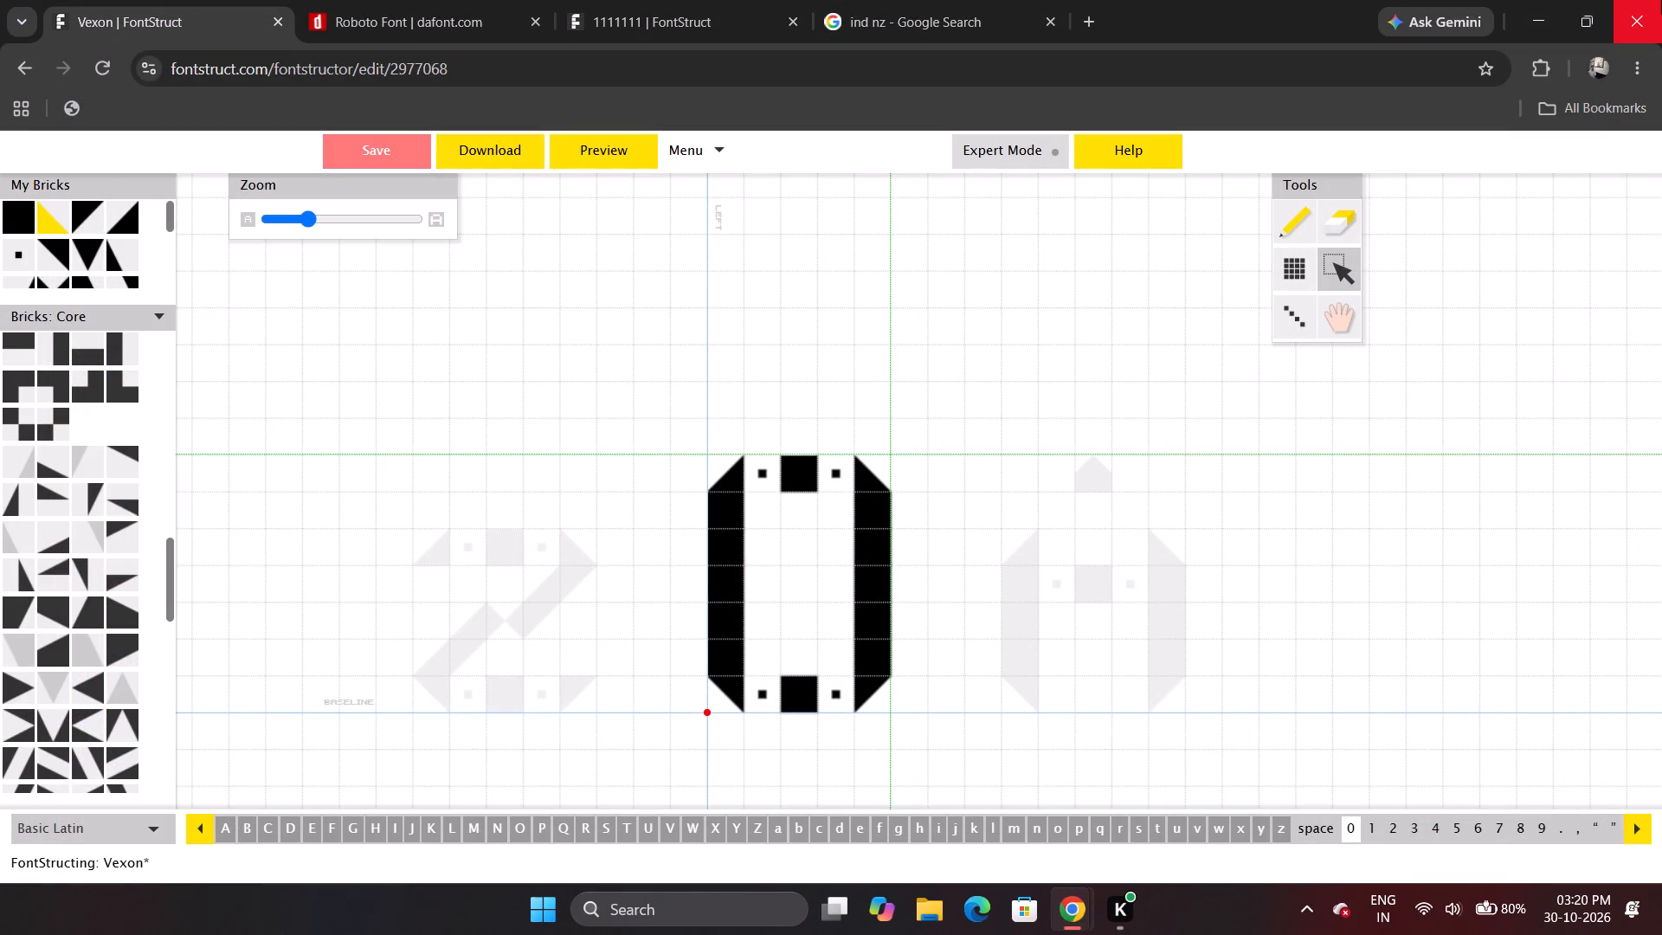
Preview all the Vexon glyphs together, including the digit 0.
left_click(635, 140)
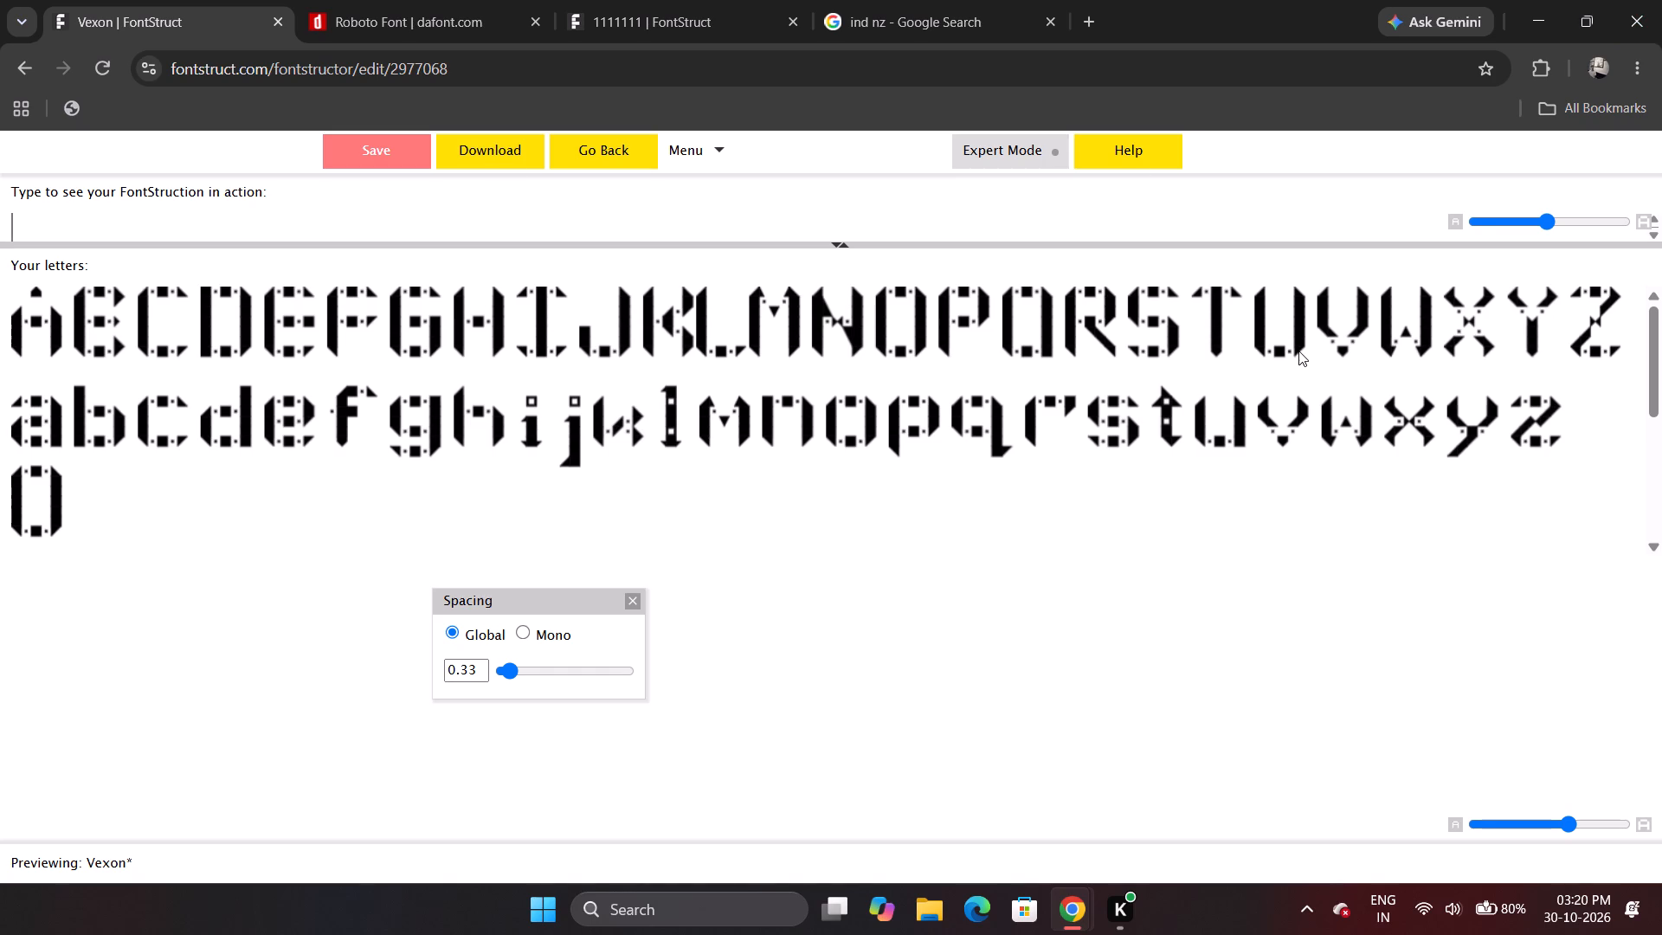
Try to close the browser window from the font preview.
left_click(1661, 0)
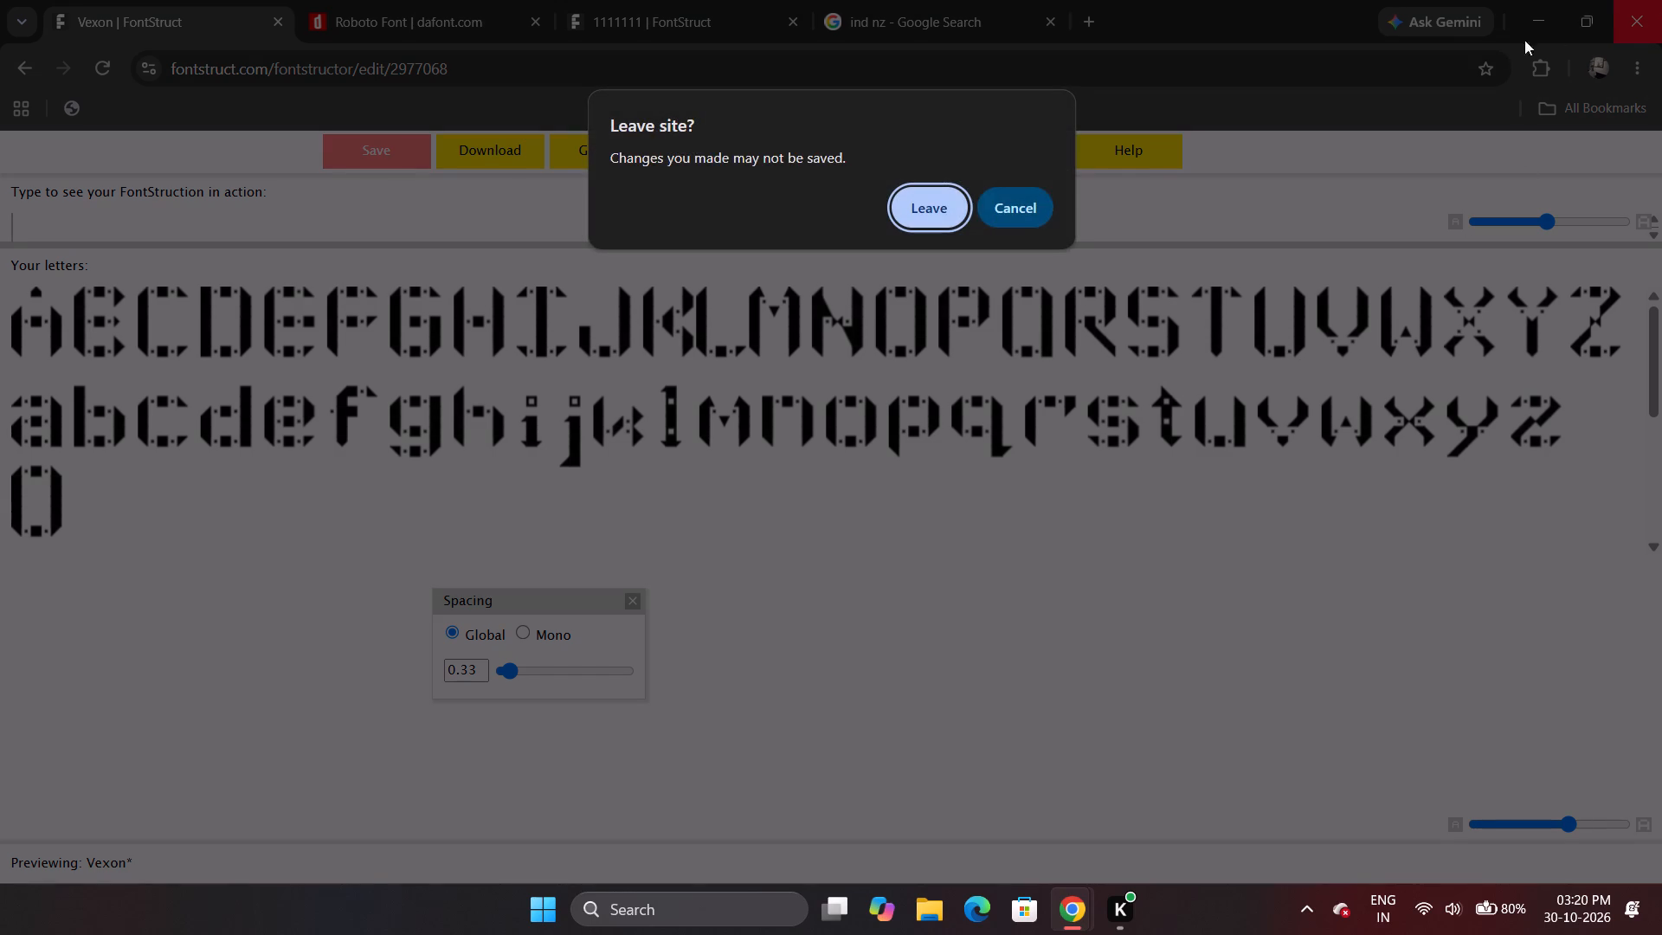
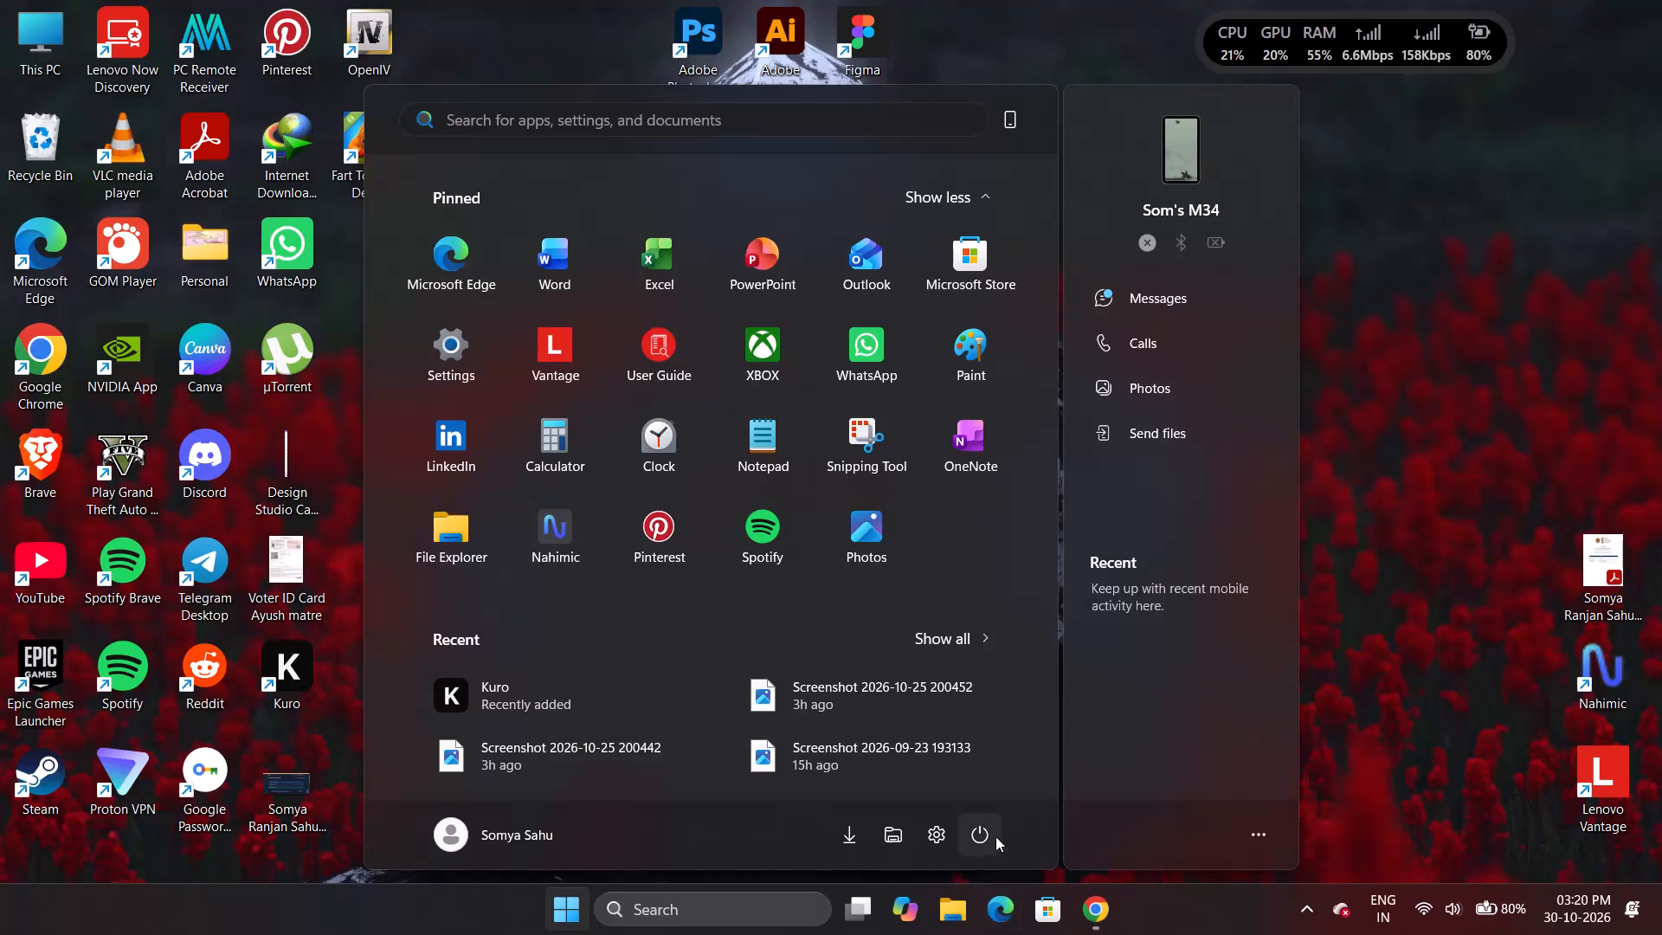
Bring up the computer's power options.
left_click(995, 836)
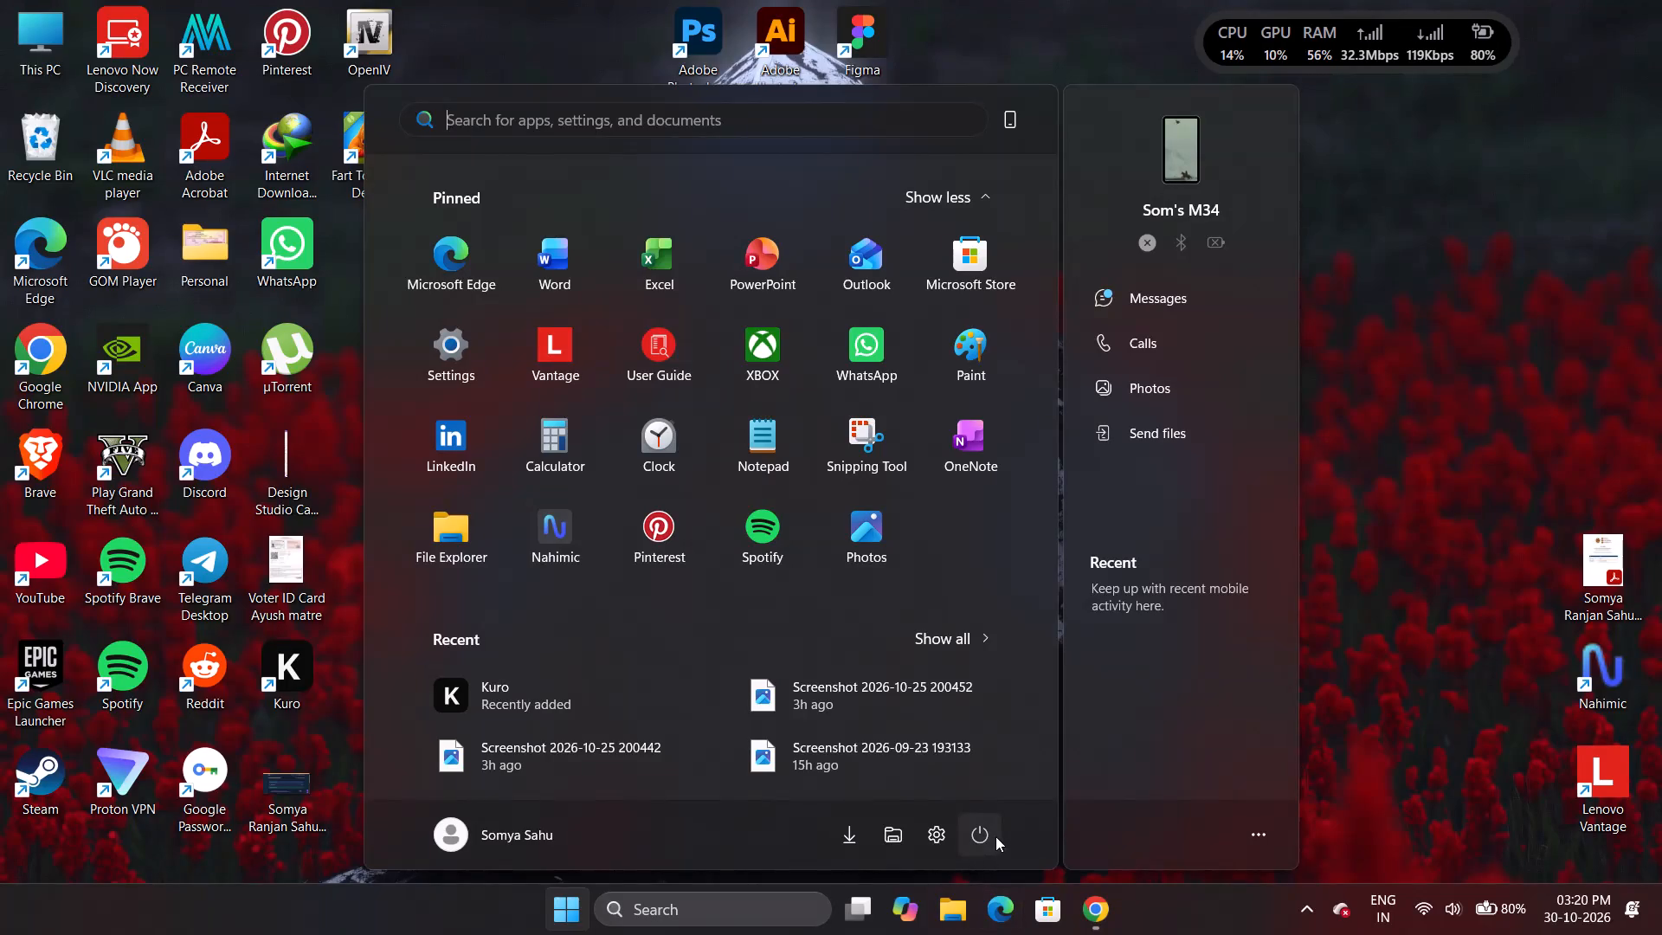